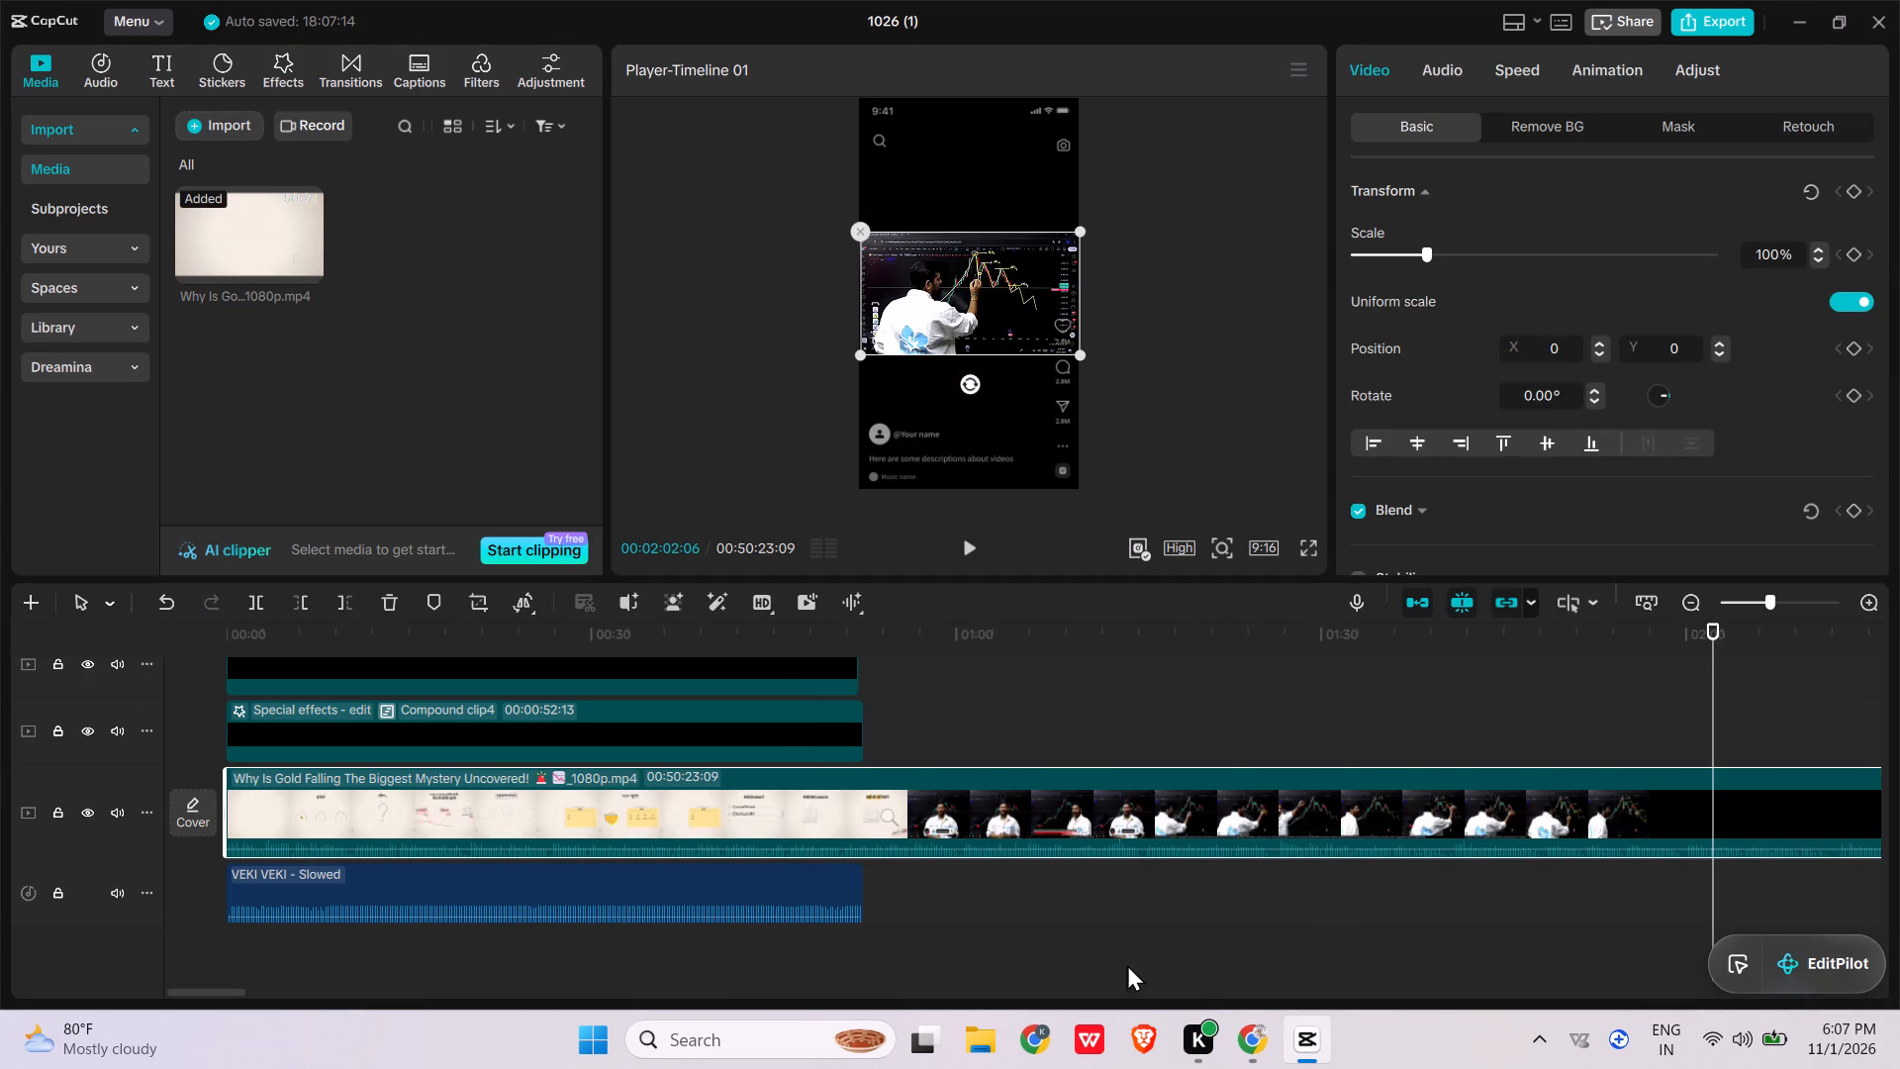
Find the start of the next gold segment in the main video and split the clip at 00:06:31:05.
left_click_drag(219, 982, 258, 989)
left_click_drag(234, 989, 405, 1003)
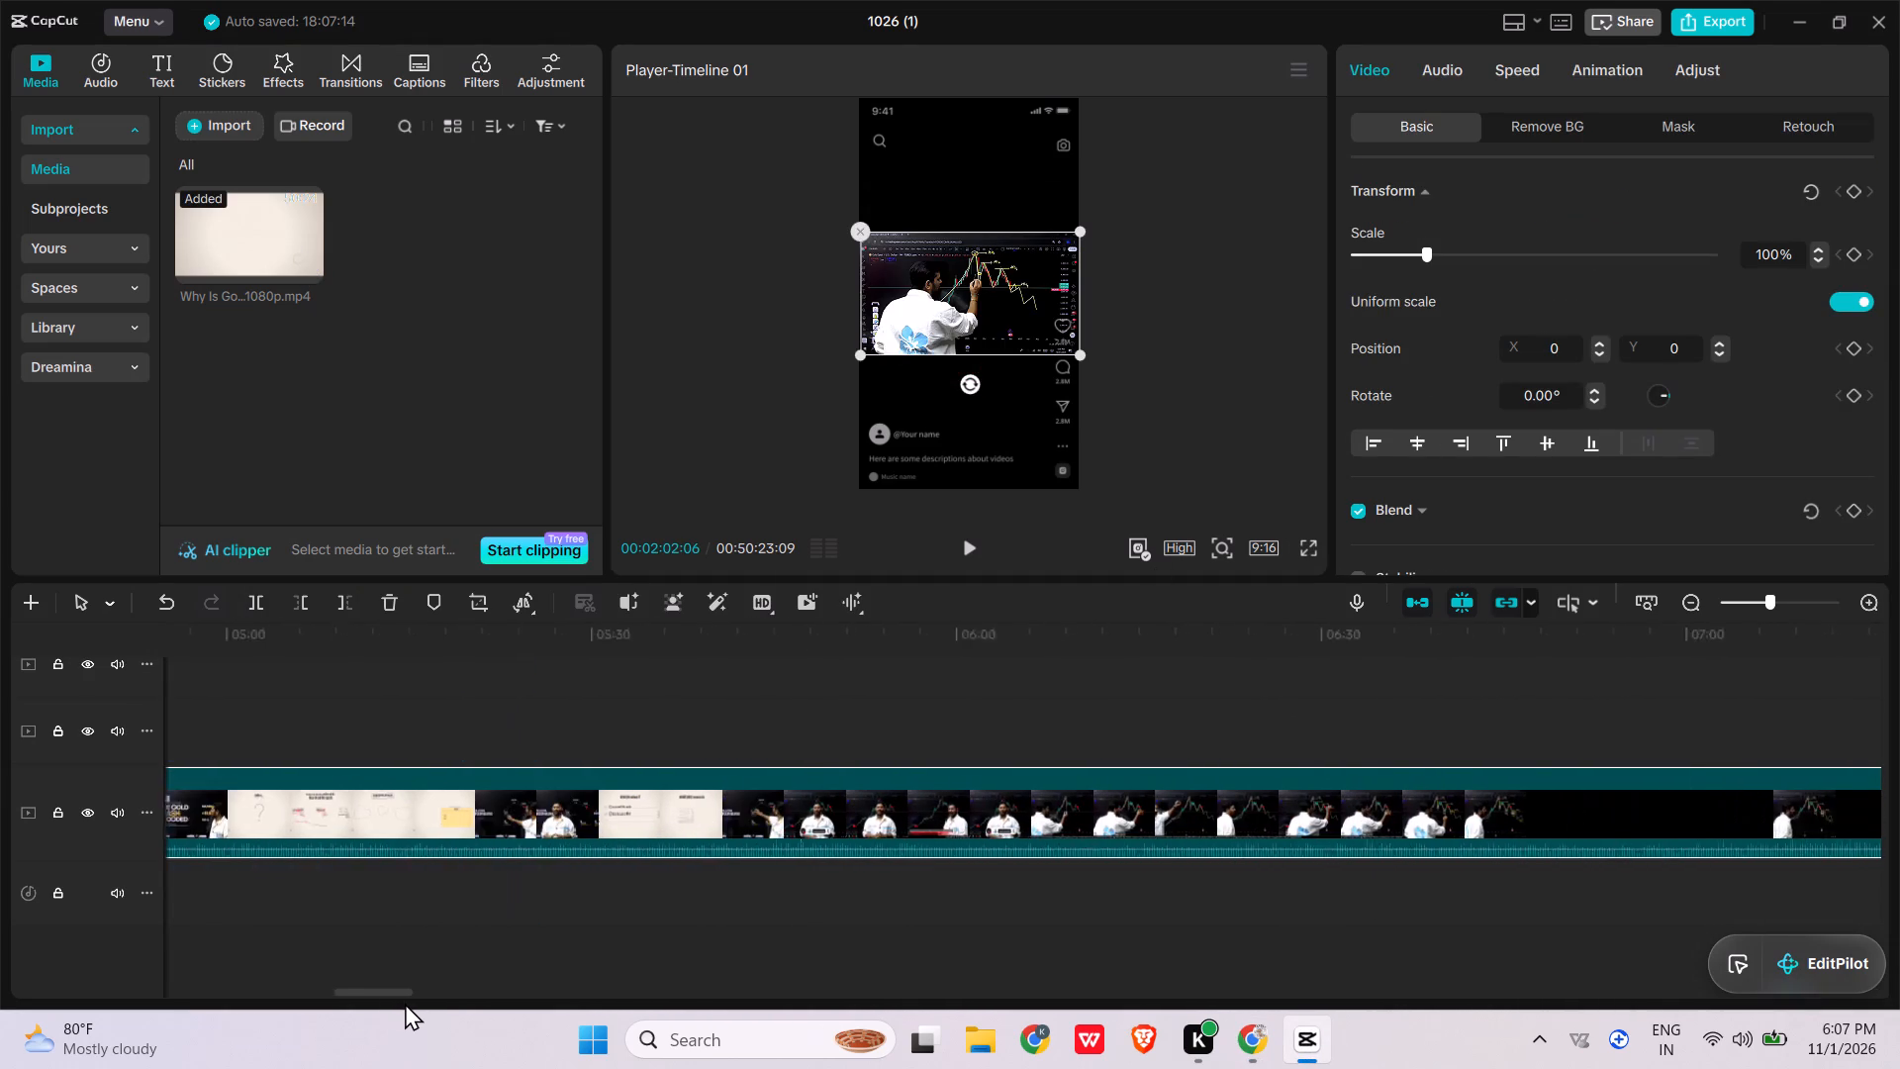
left_click_drag(405, 1003, 420, 1003)
left_click(862, 644)
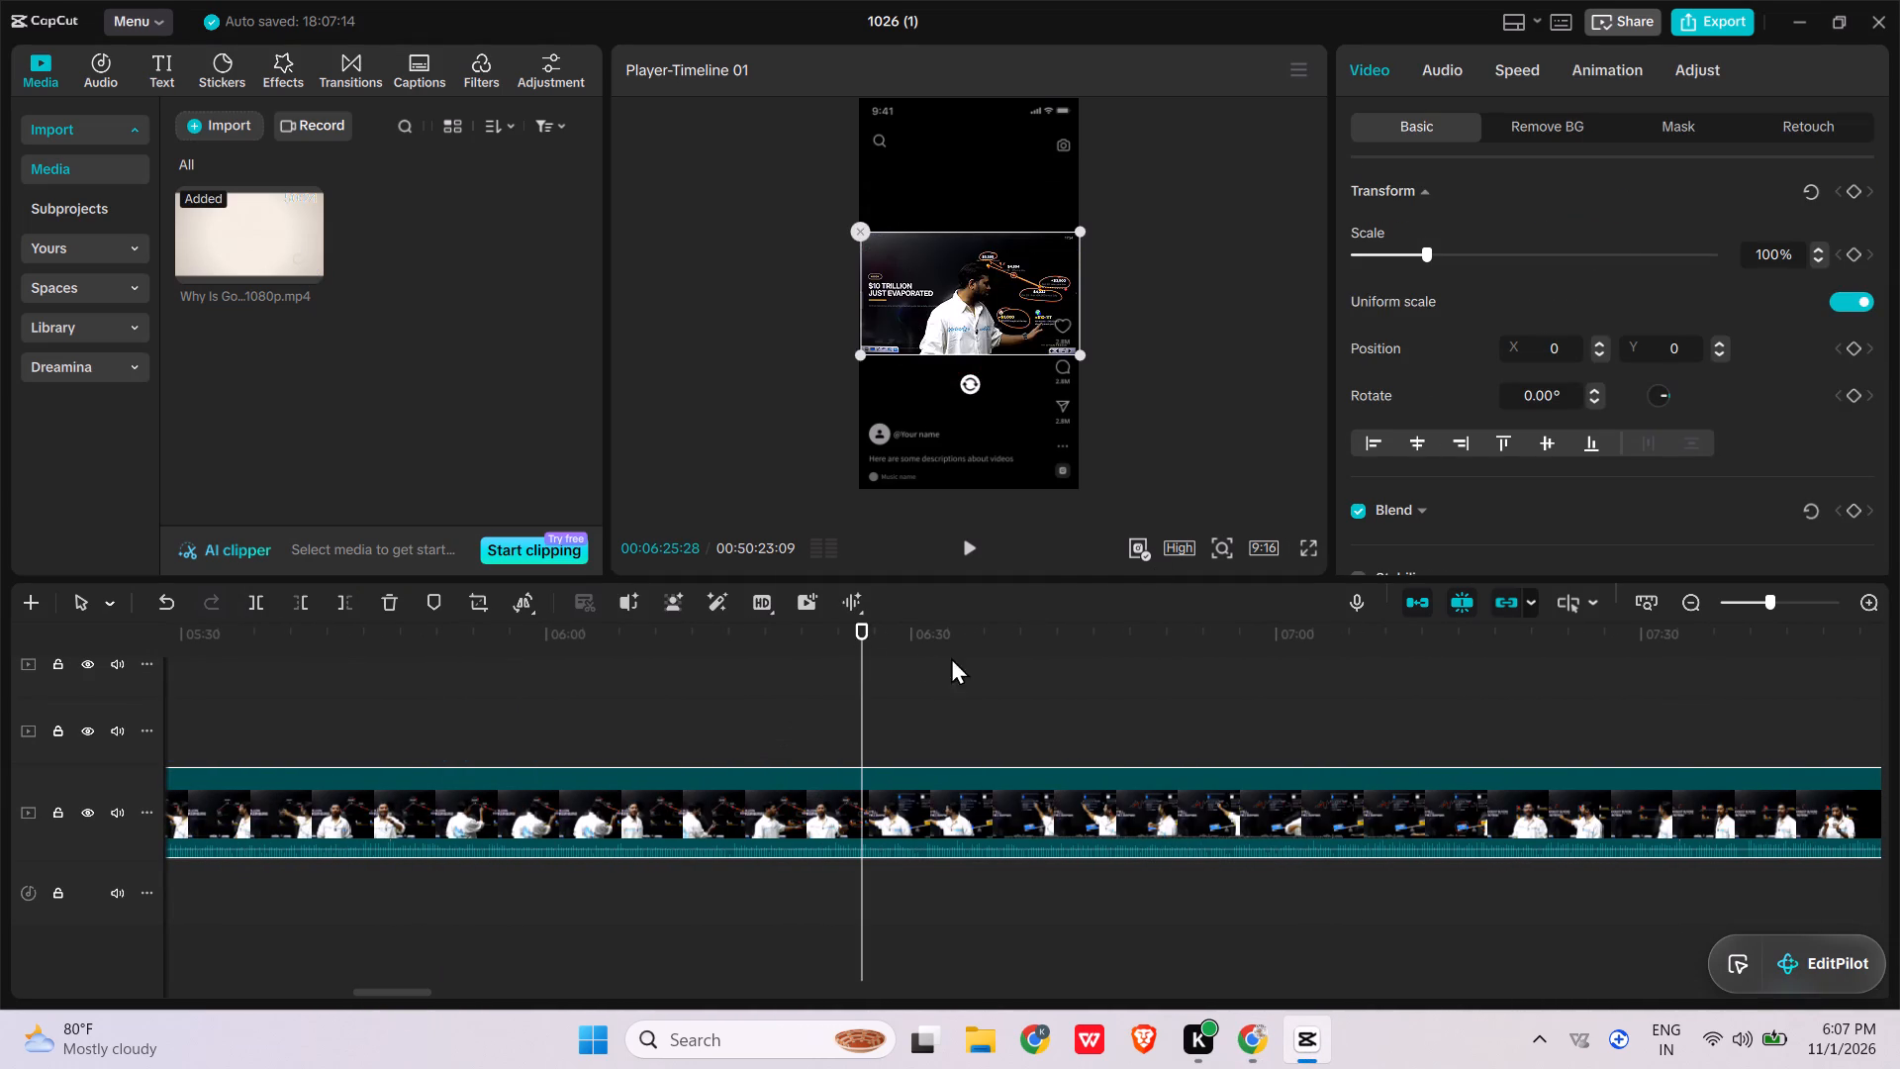
left_click(891, 643)
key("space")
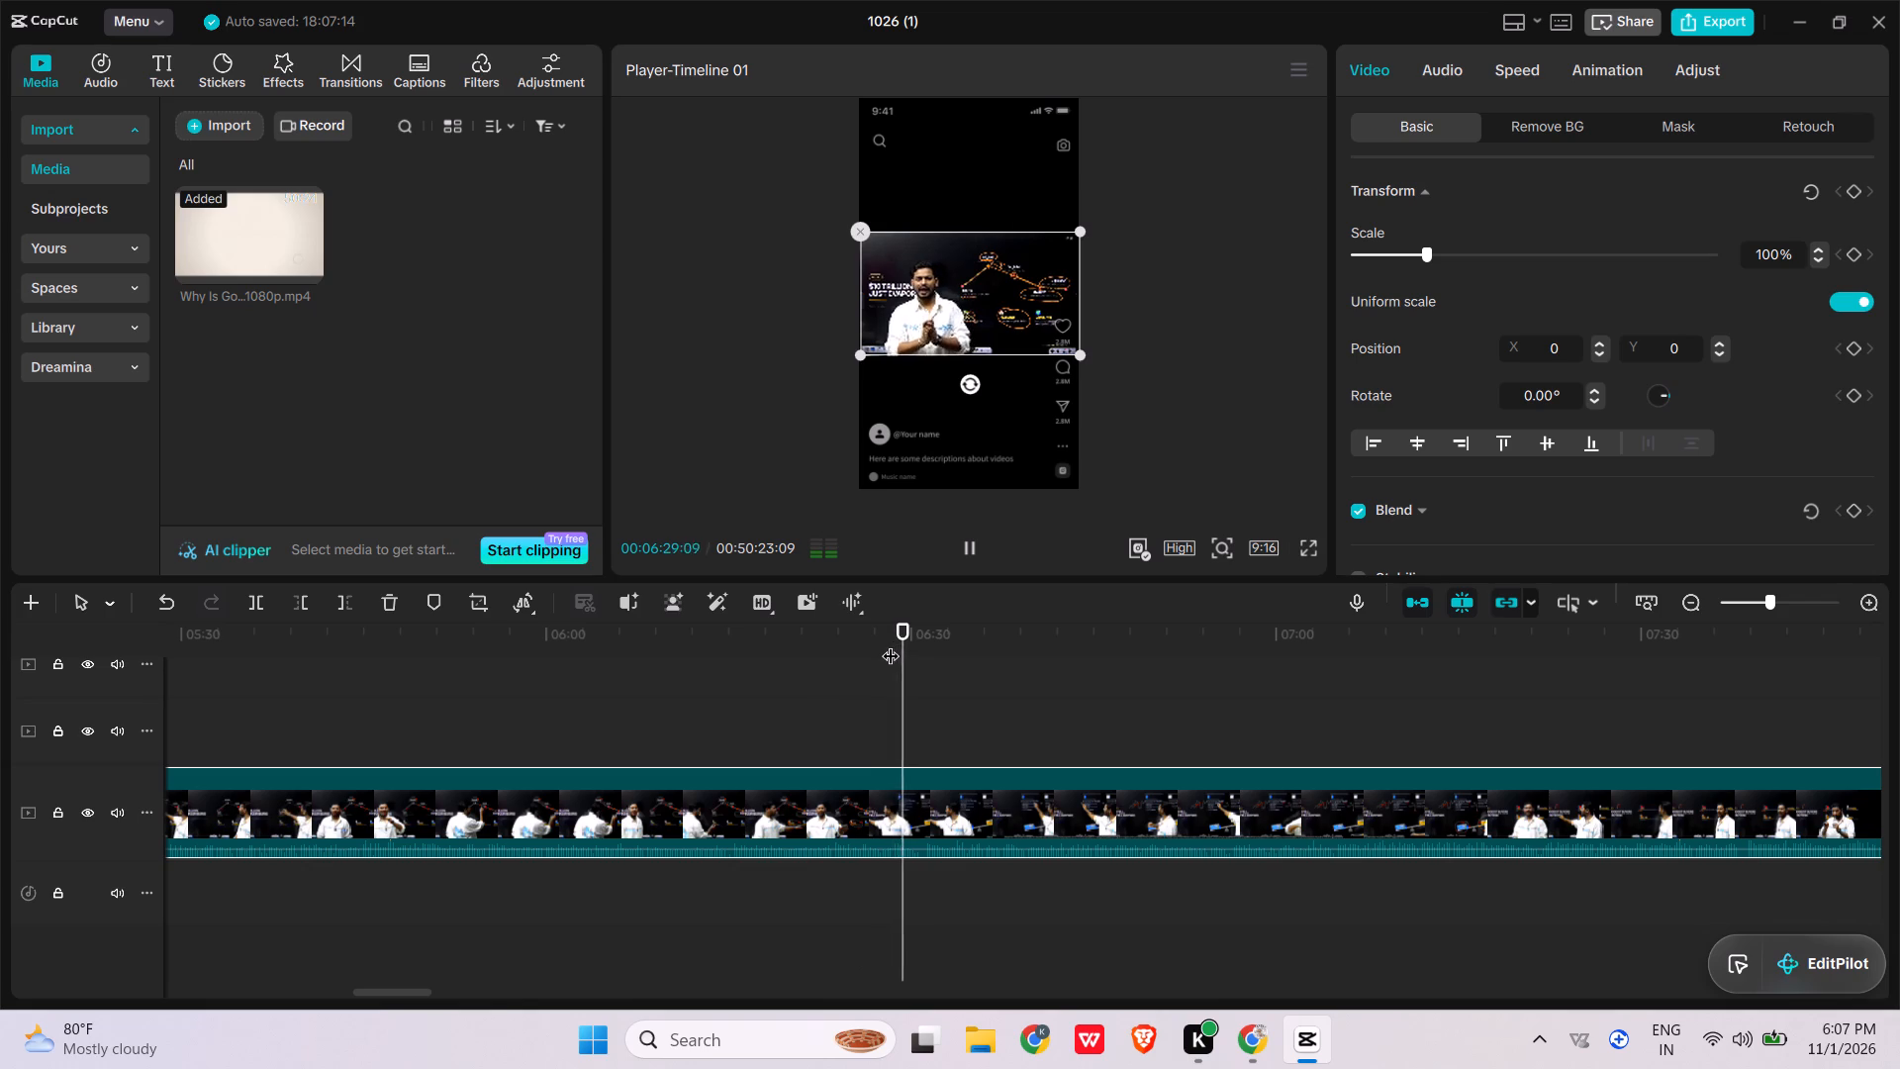
scroll(970, 716, "up", 10, "ctrl")
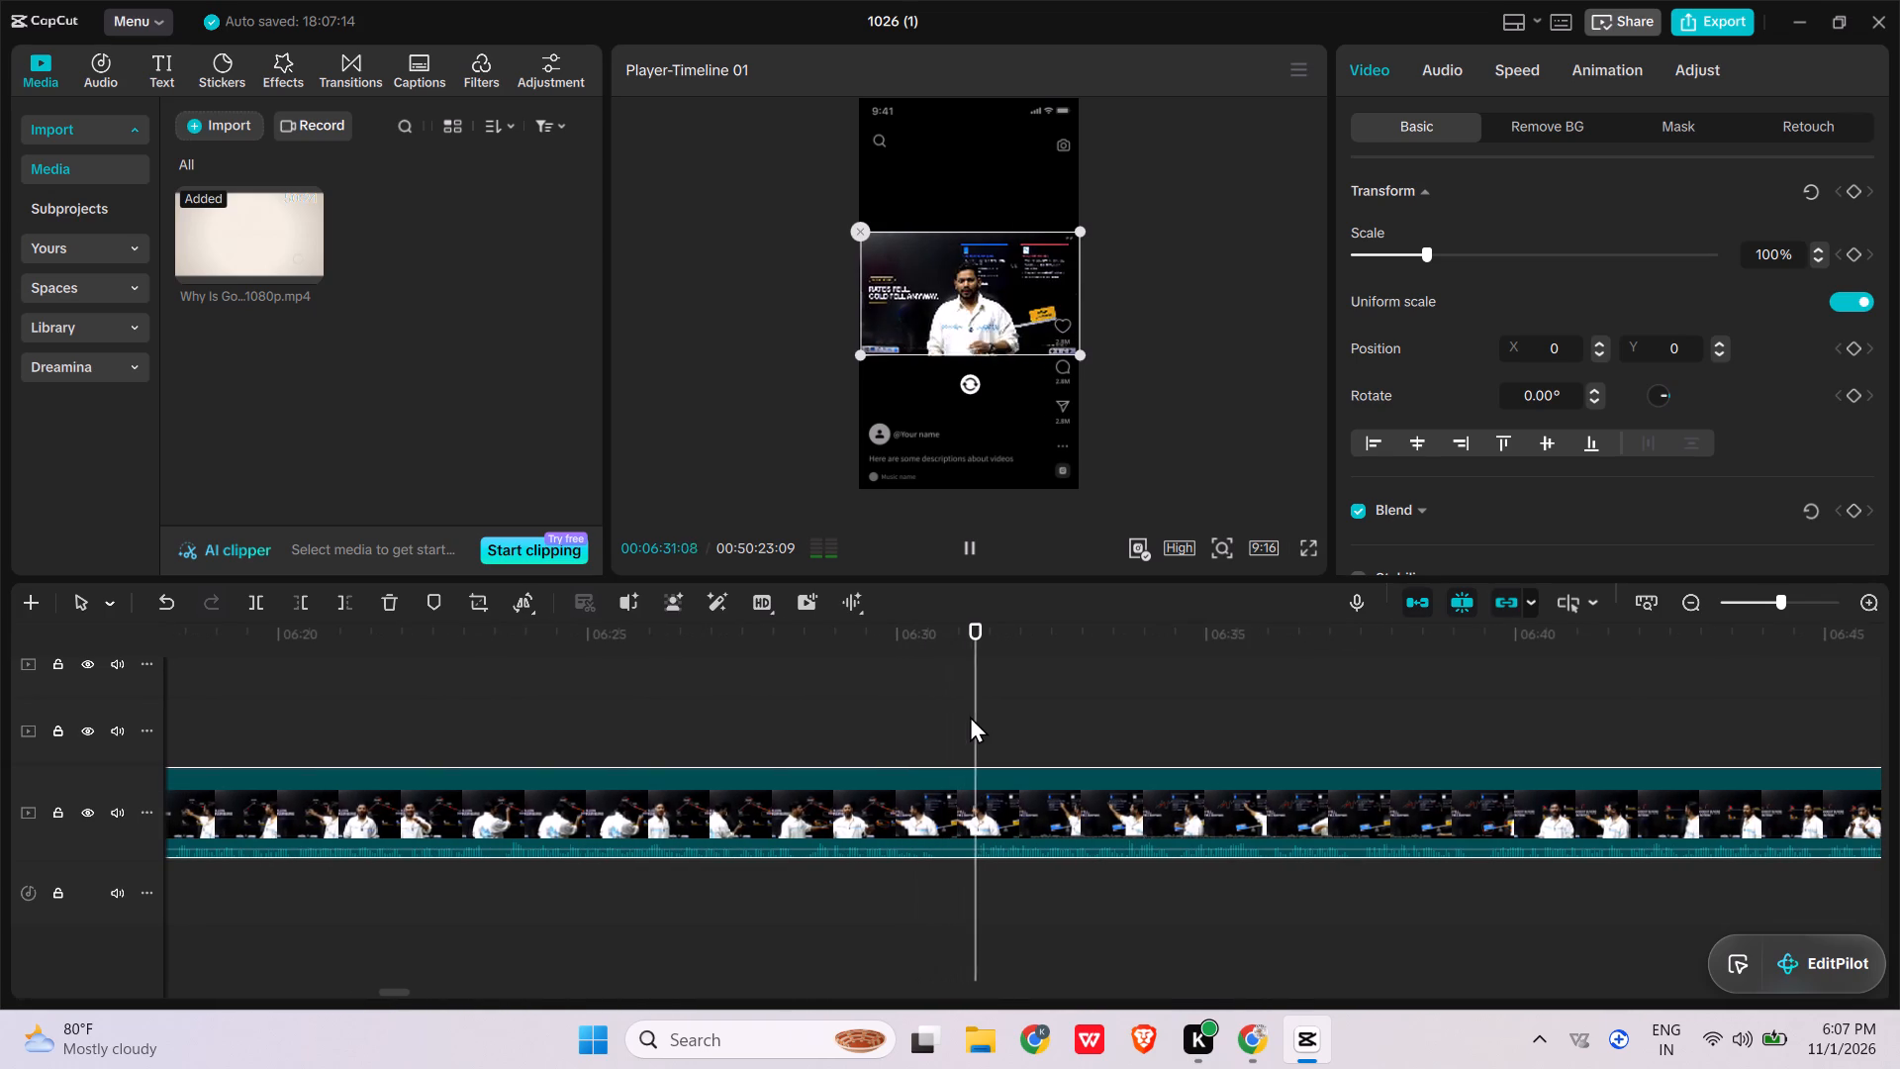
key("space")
left_click(970, 716)
left_click(970, 716)
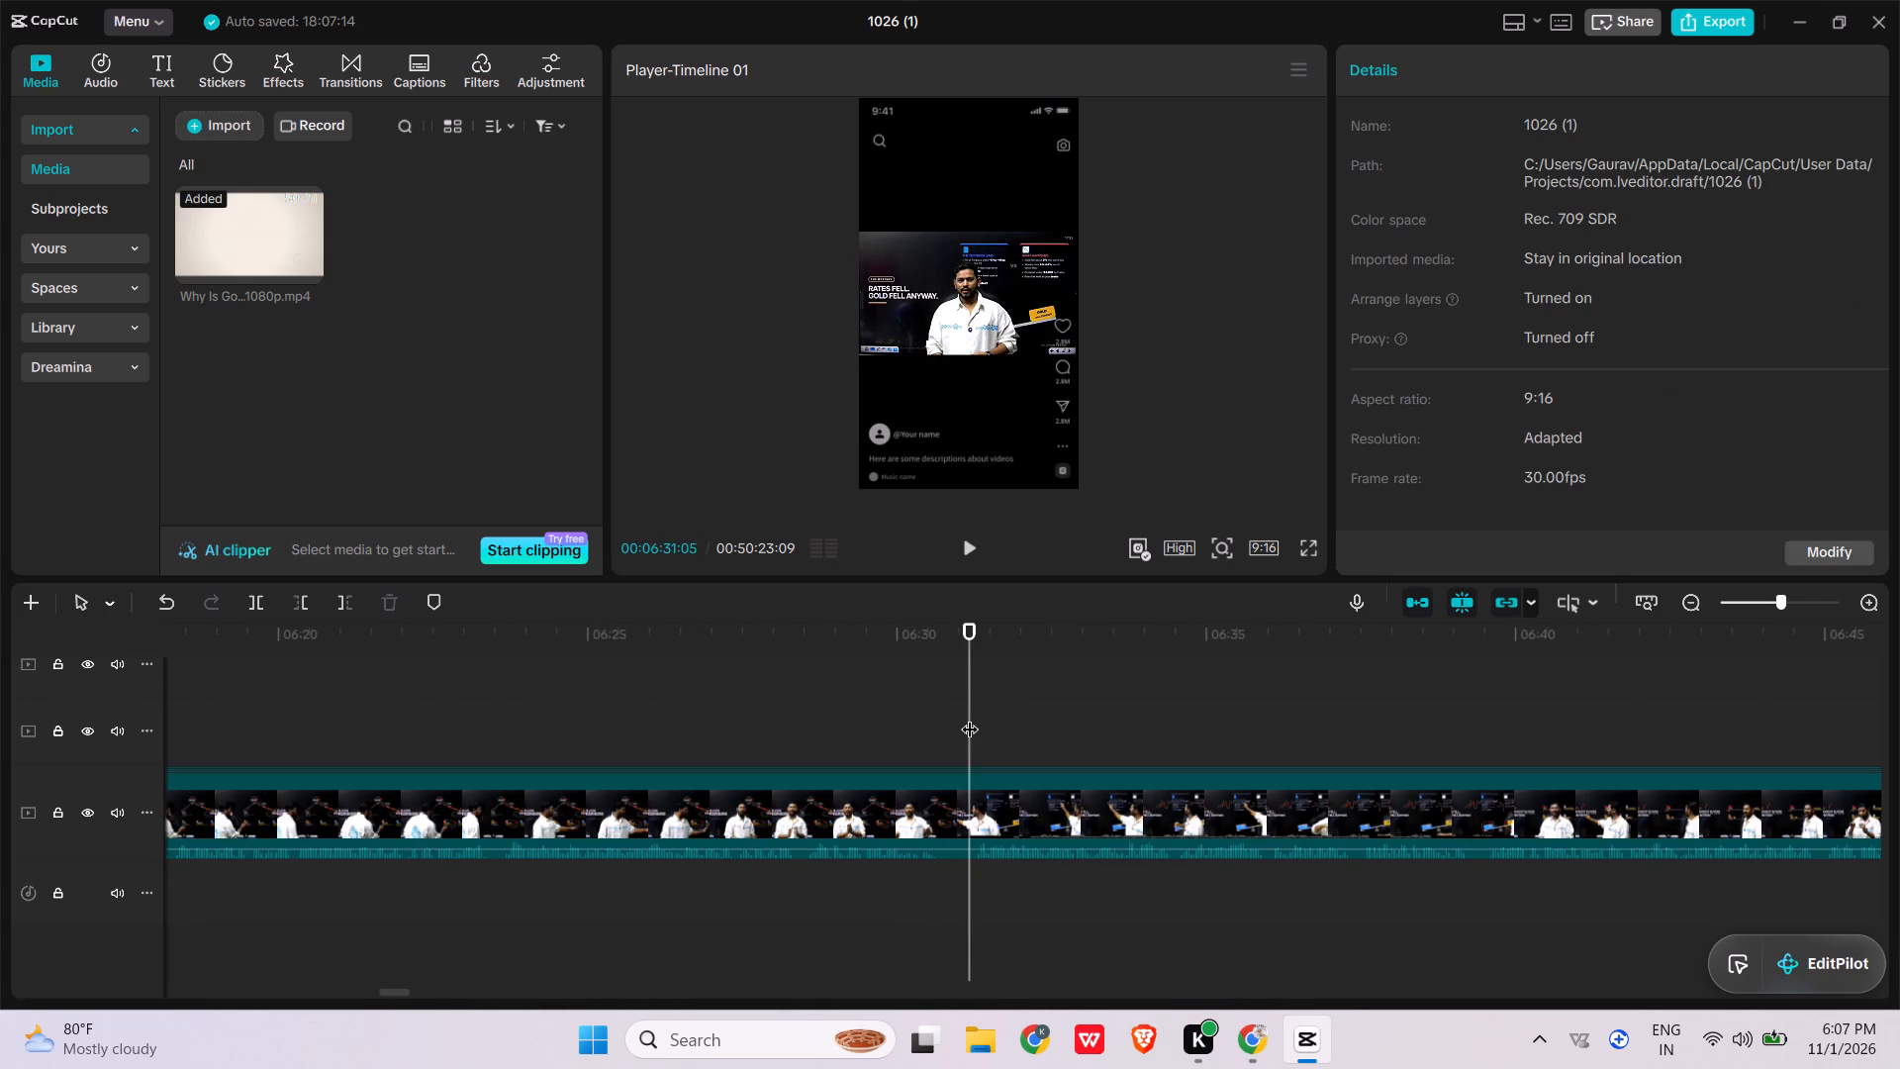
key("ctrl+b")
Play the footage following the split and briefly check the Gold Clips Analysis page in Google Chrome.
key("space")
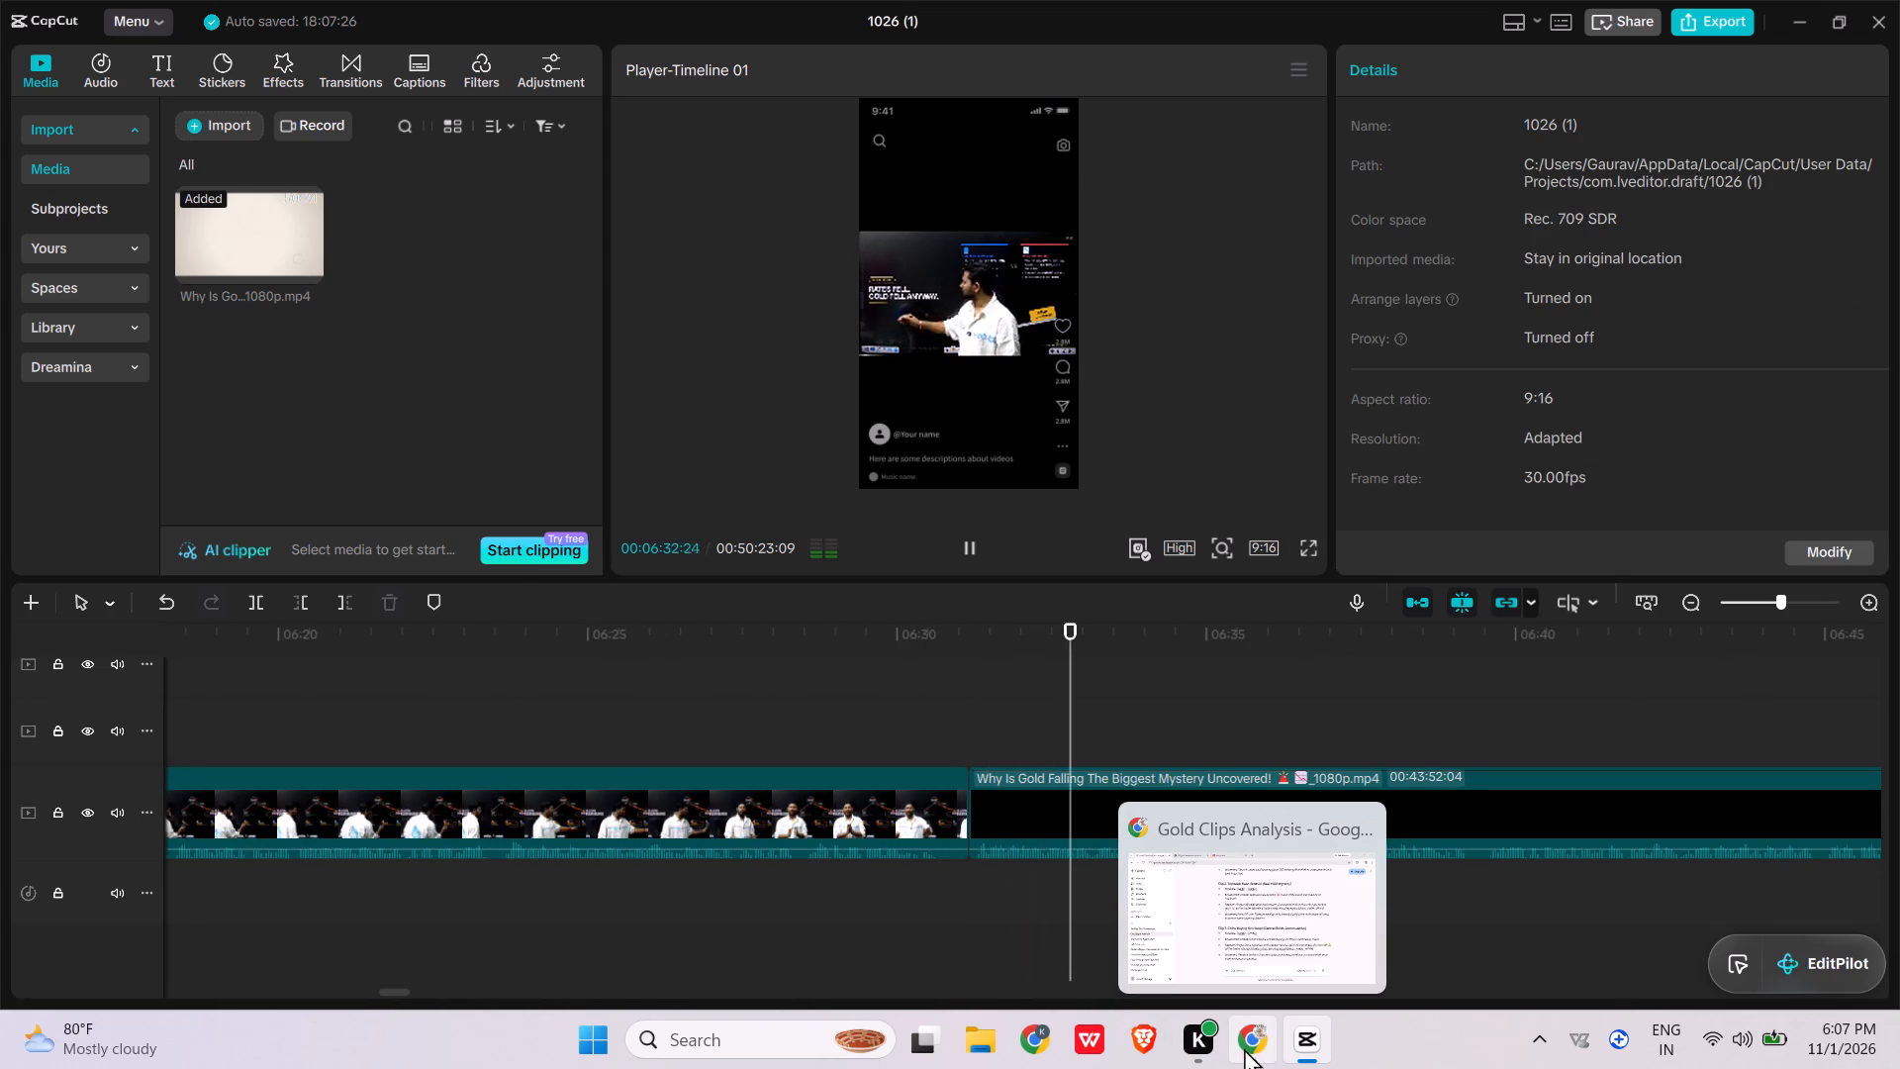
left_click(1244, 1048)
left_click(1244, 1048)
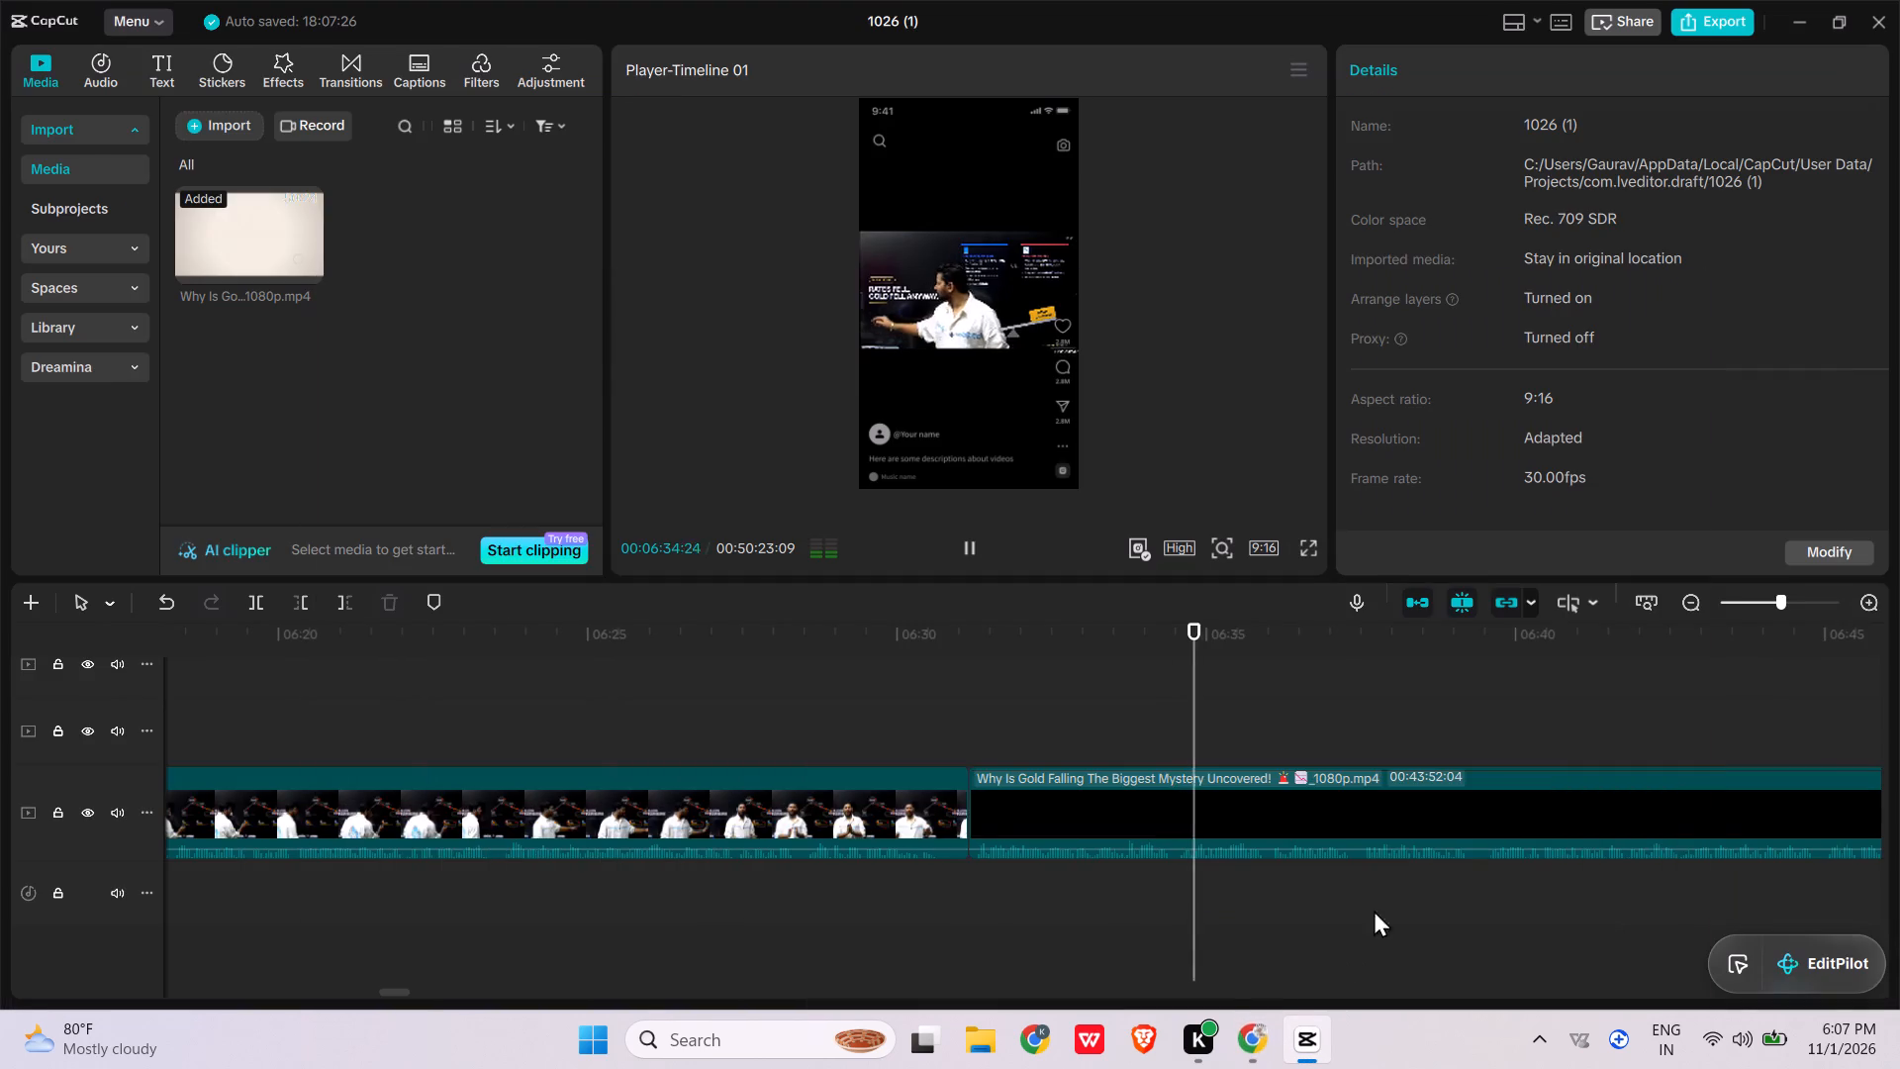
Play through the main video to find the clip's end and split it at 00:07:21:18.
scroll(1392, 860, "left", 15)
left_click(1429, 724)
scroll(1430, 723, "left", 1)
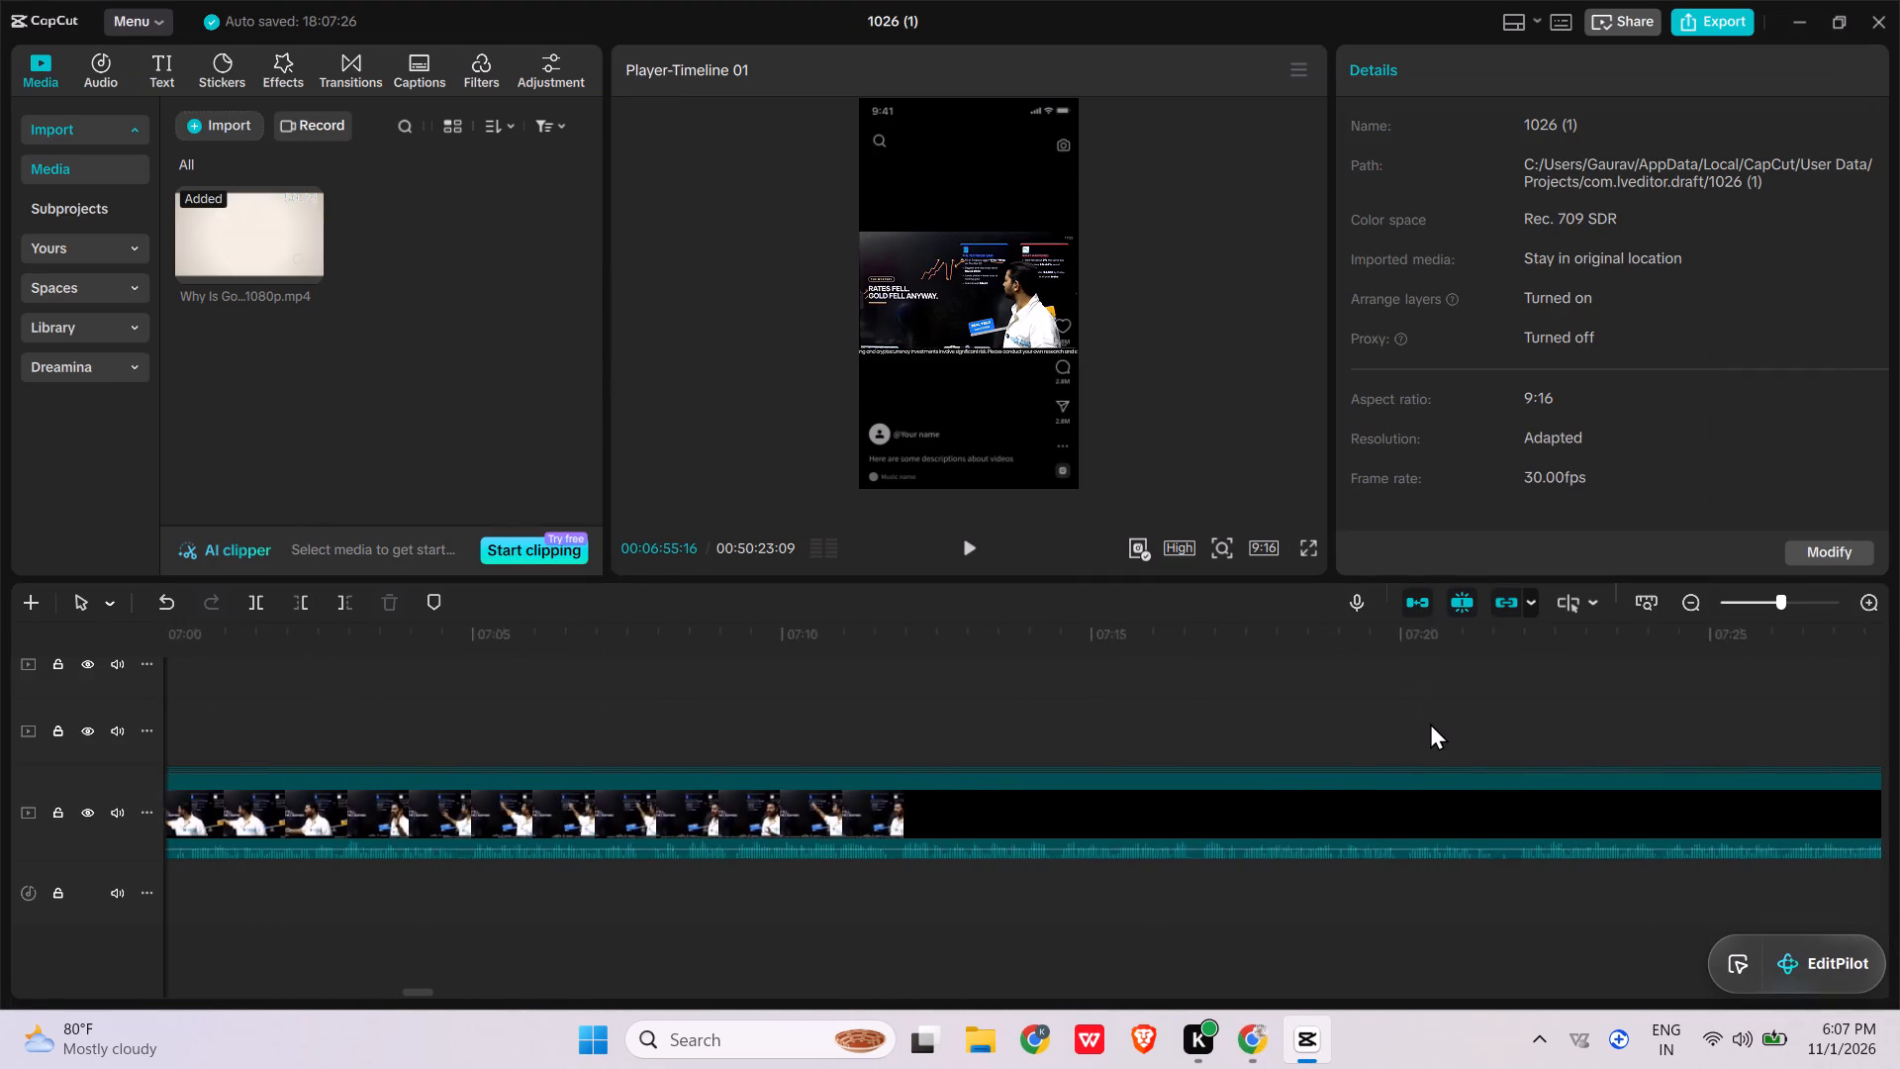
scroll(1430, 723, "left", 1)
scroll(873, 738, "left", 1)
left_click(1045, 715)
key("space")
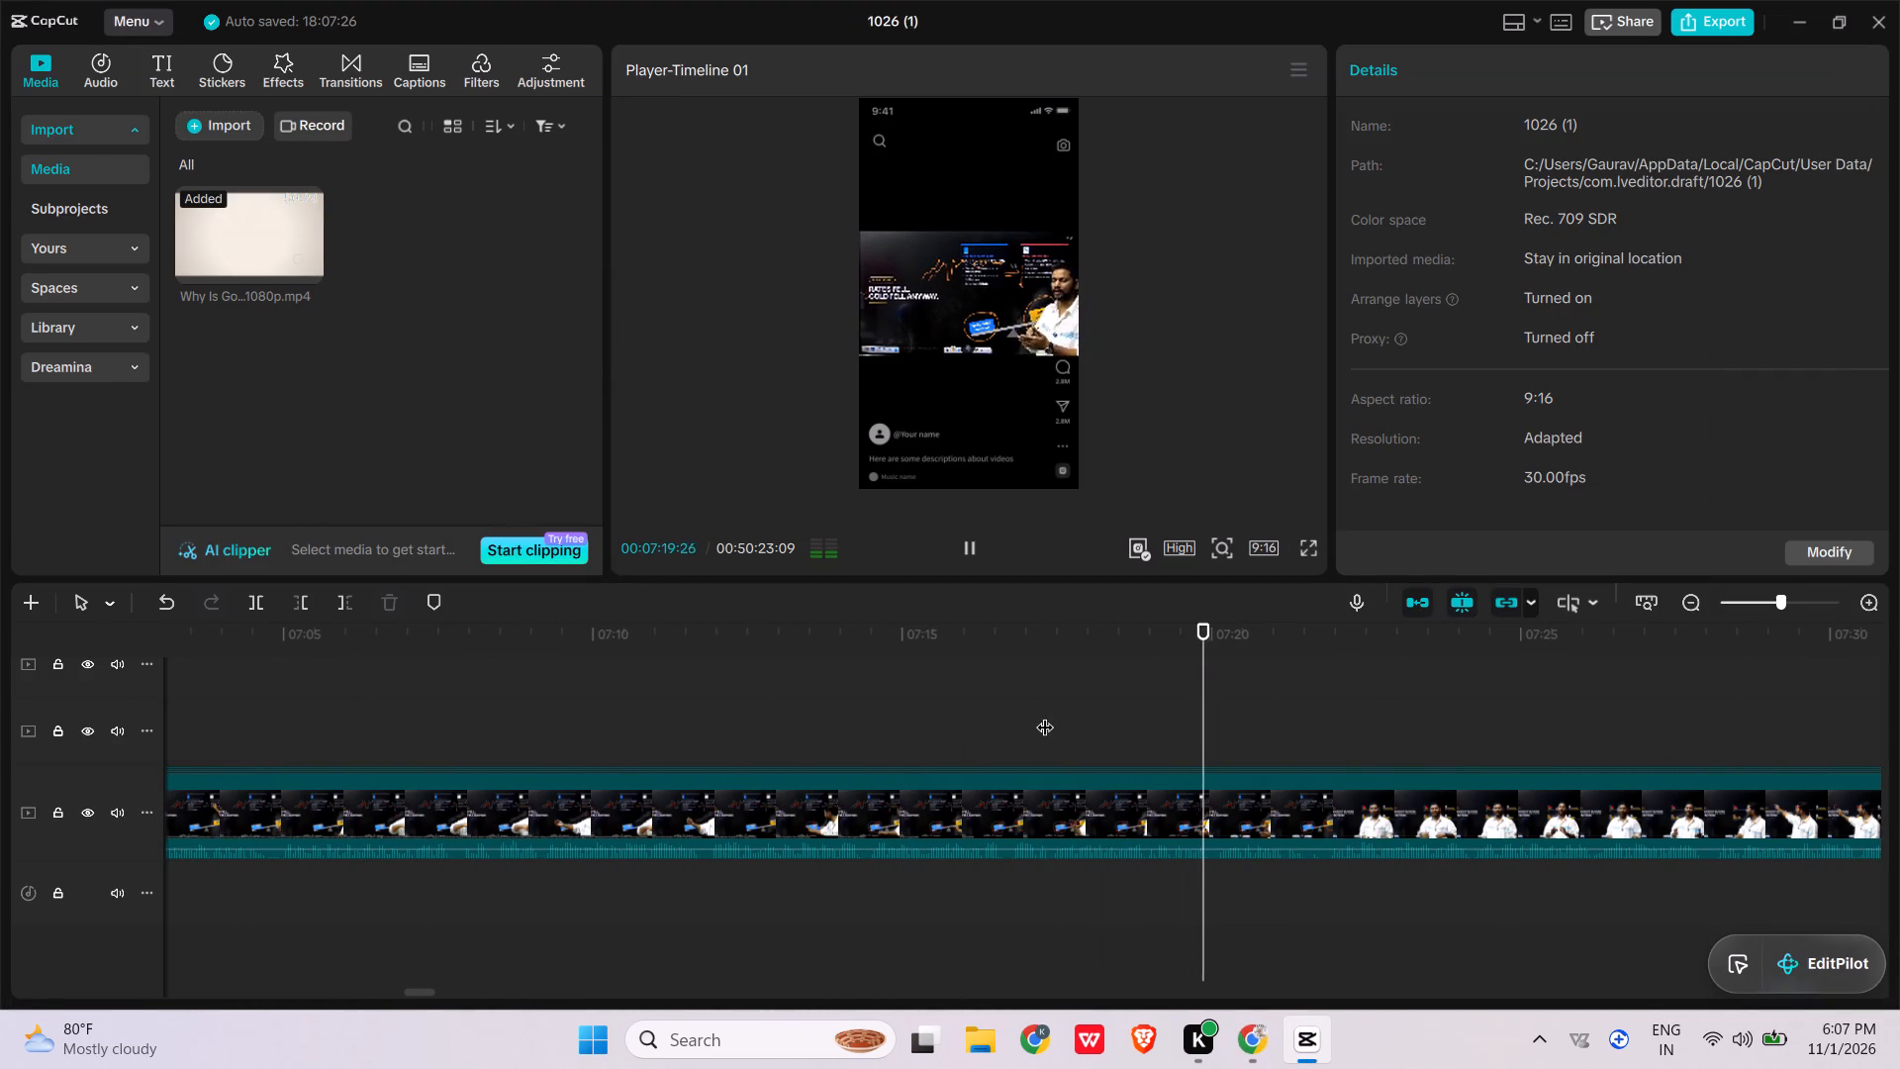
key("space")
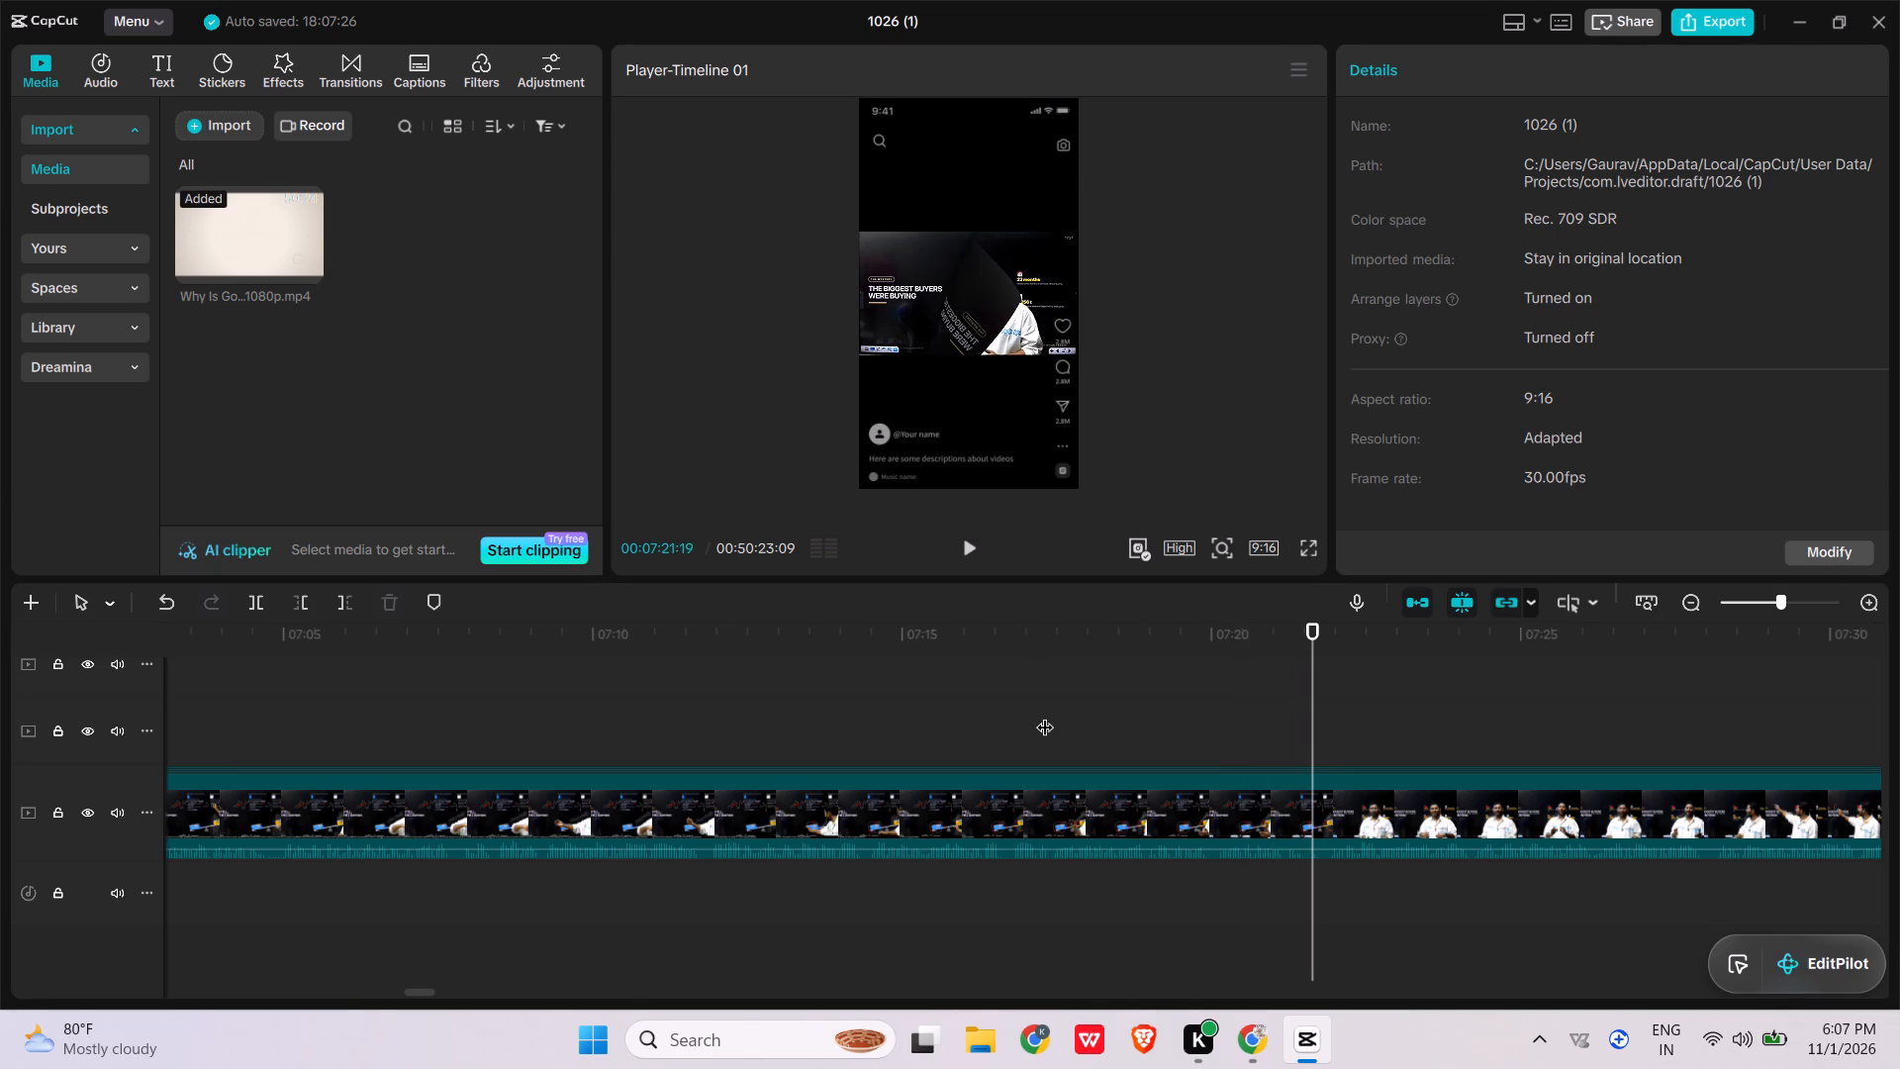
key("Left")
key("space")
key("space")
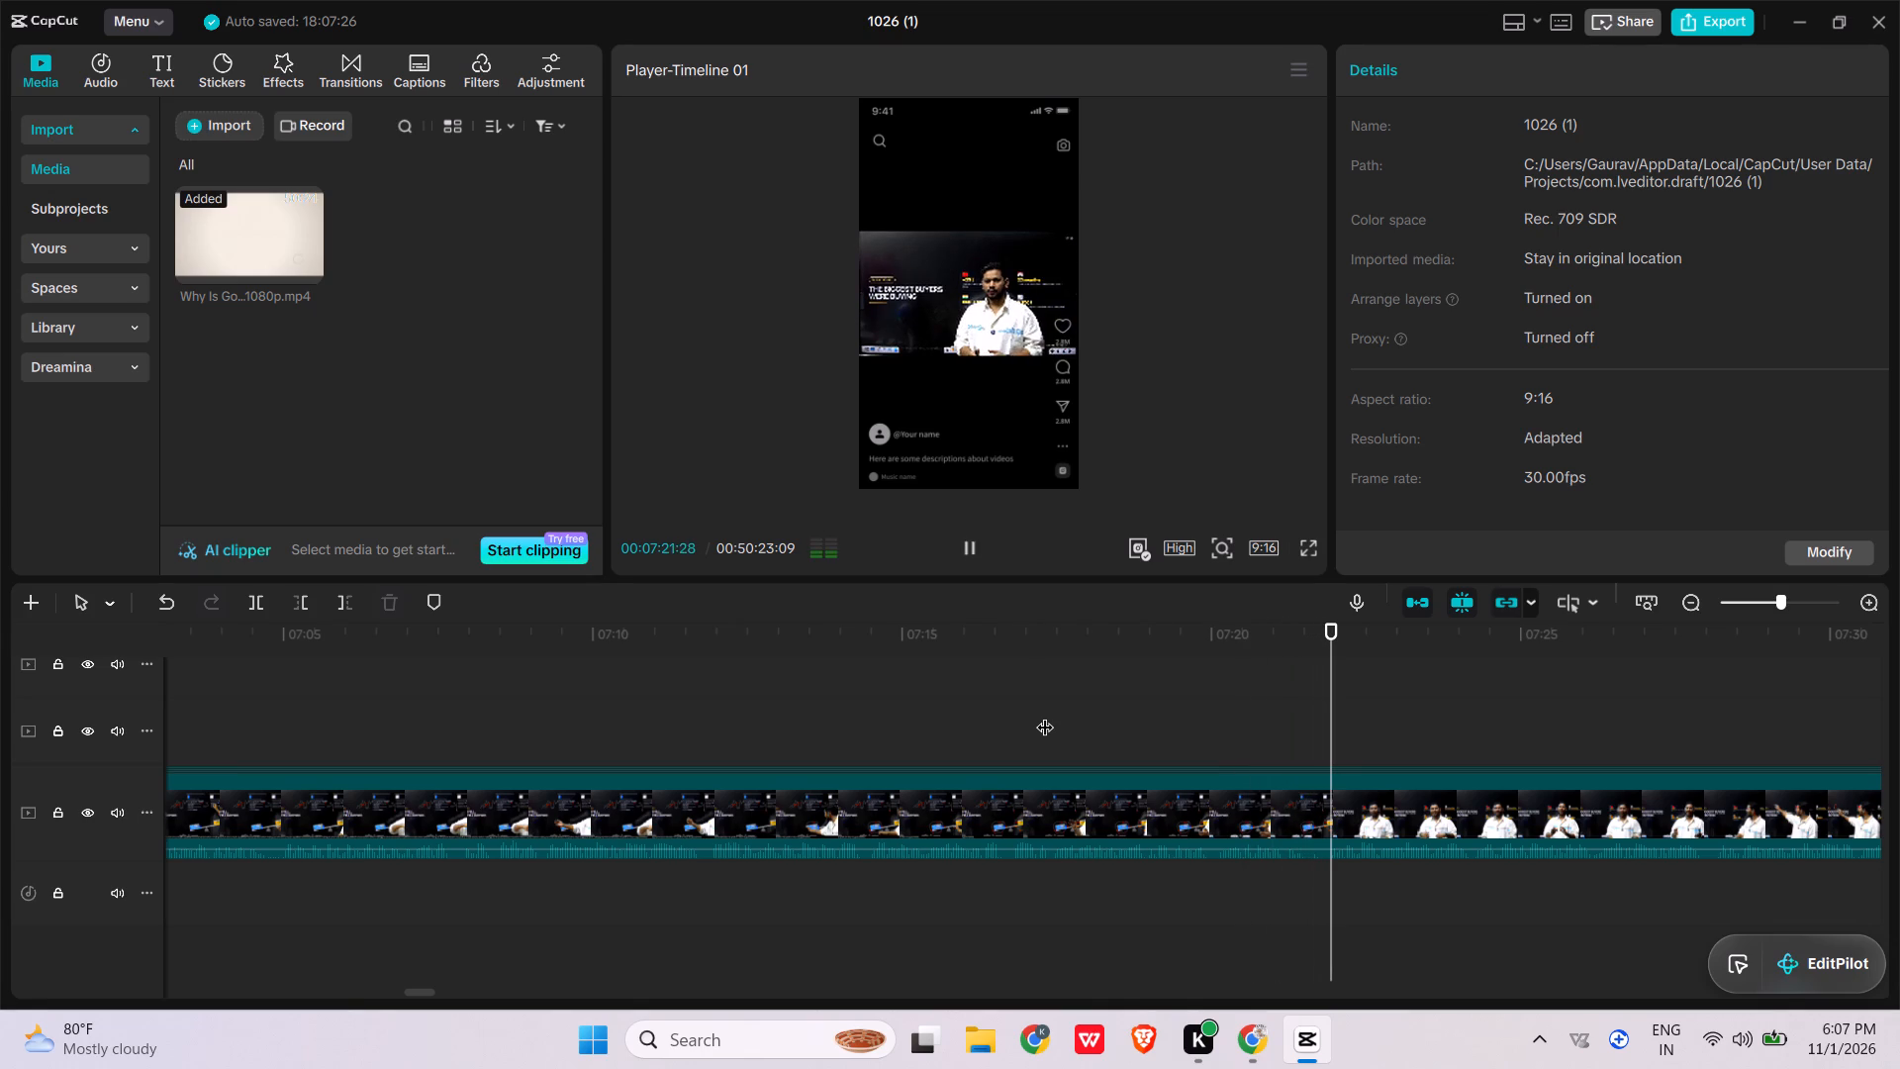
key("ctrl+space")
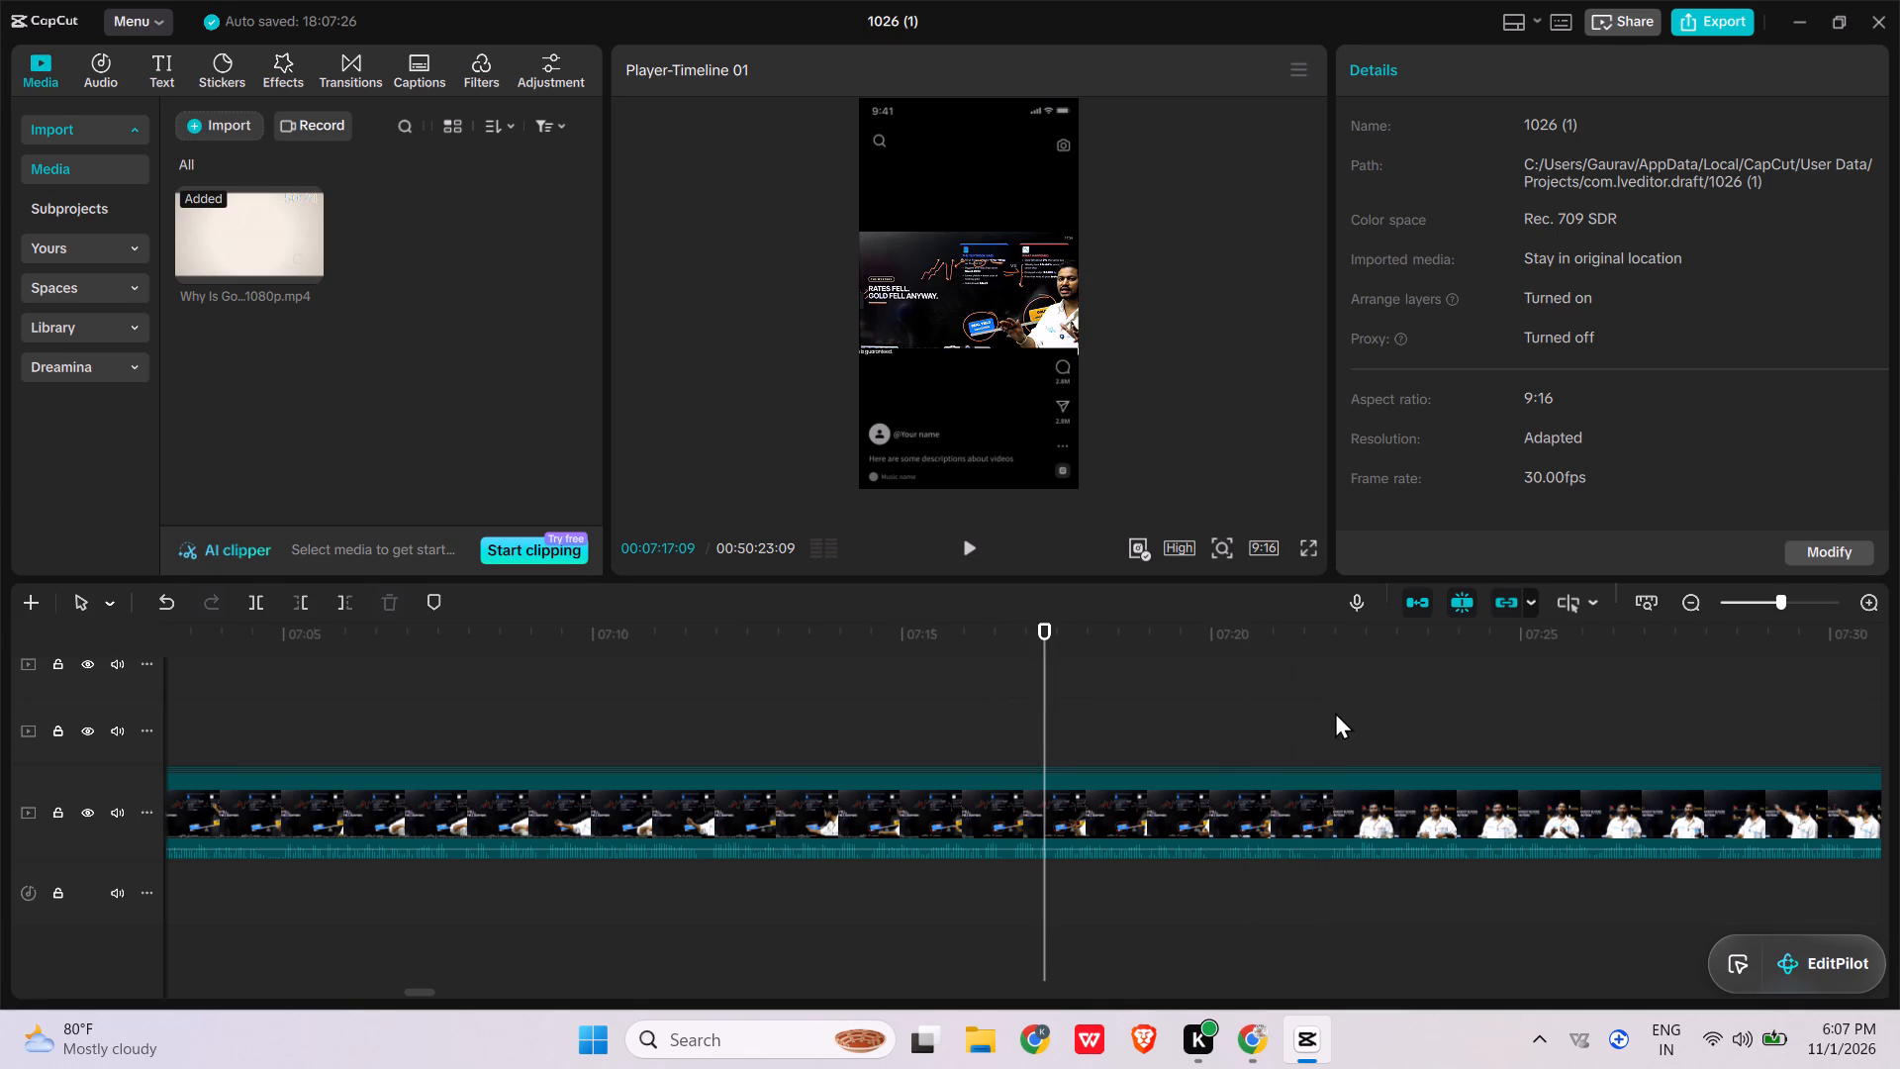
key("space")
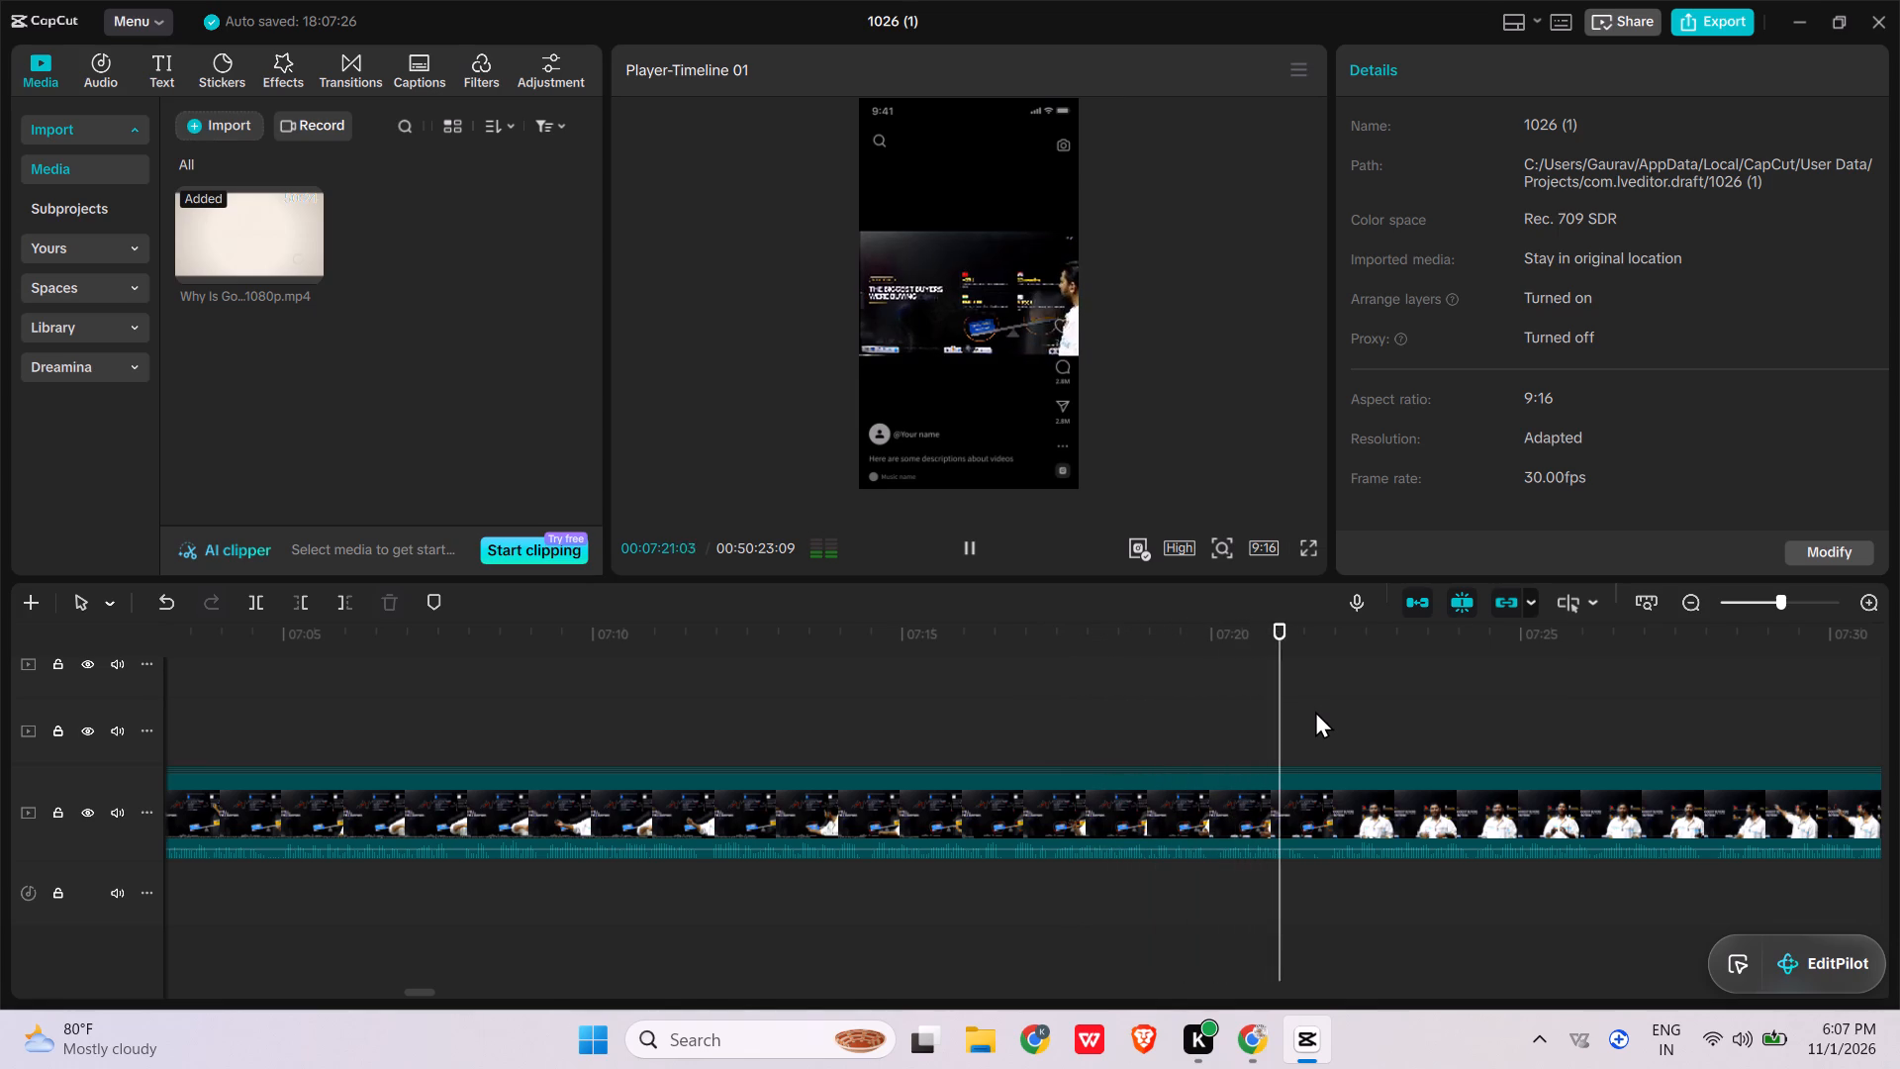
key("space")
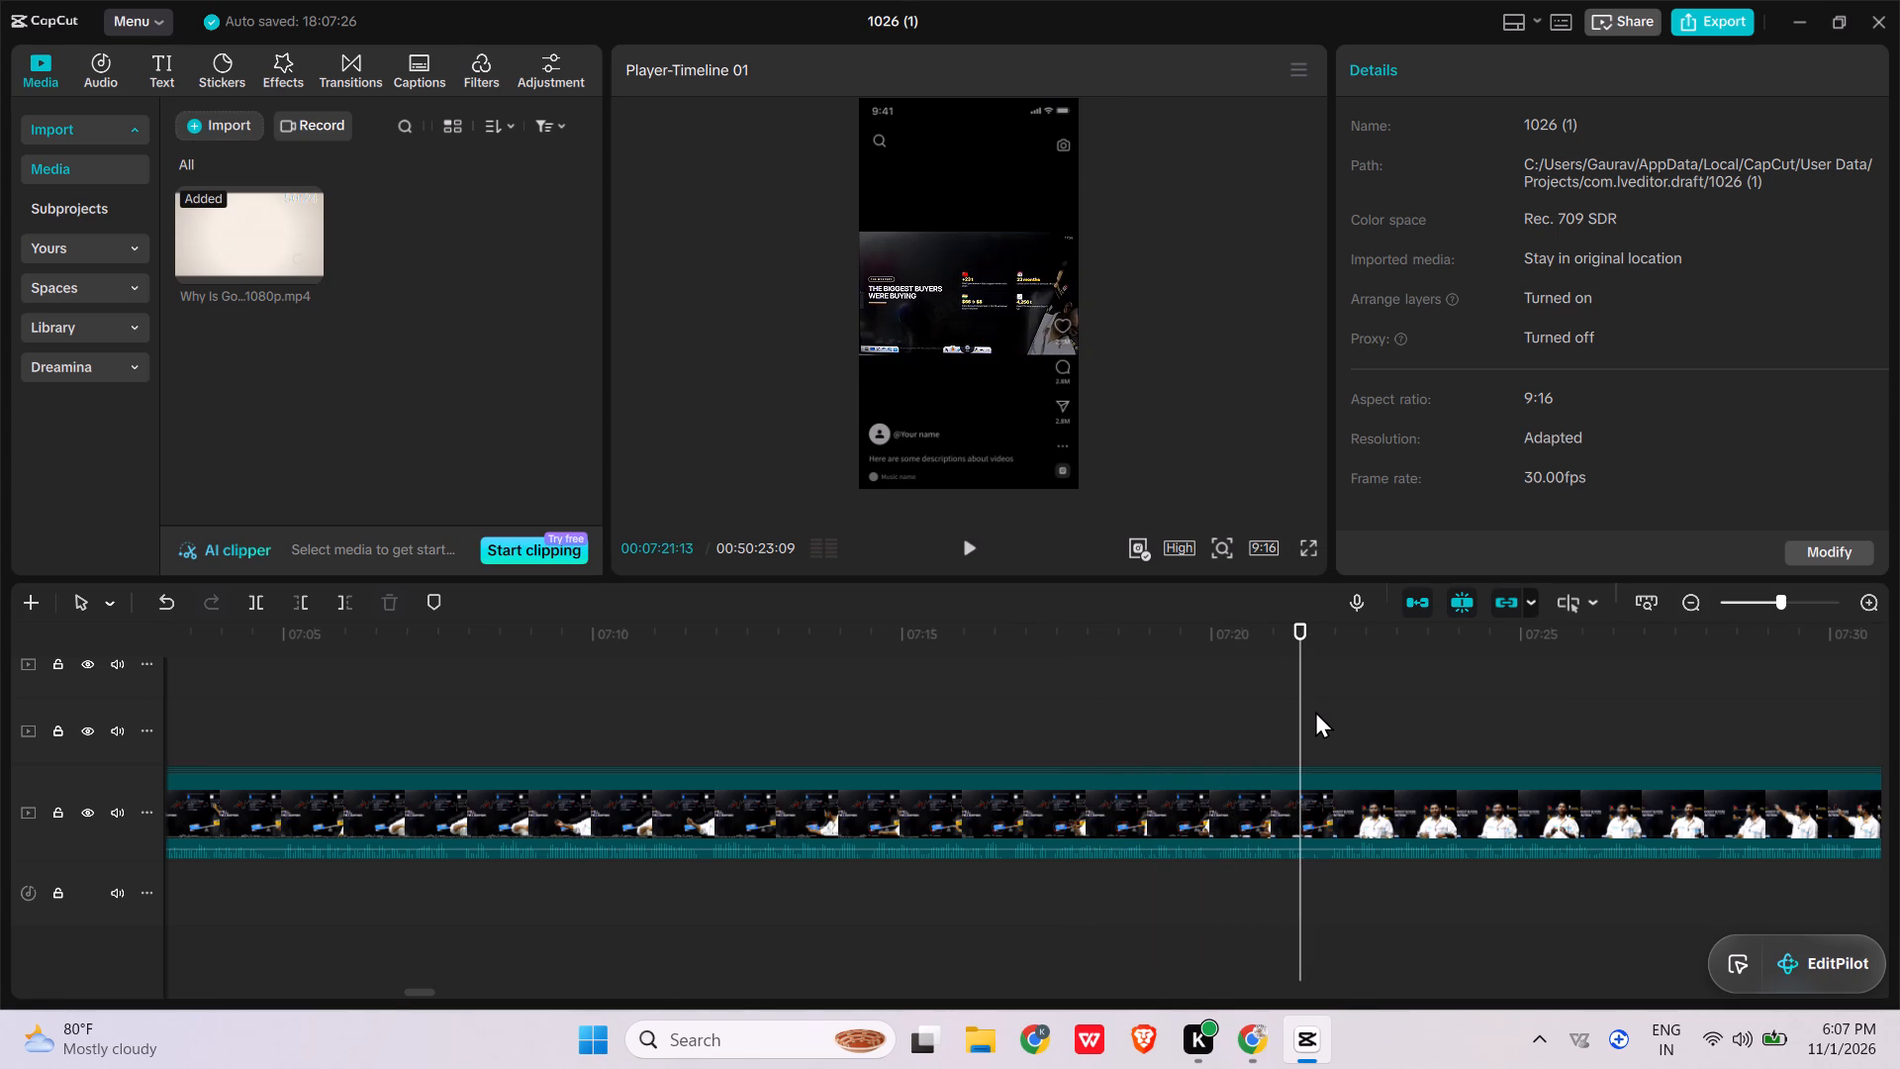
key("space")
key("space")
key("ctrl+b")
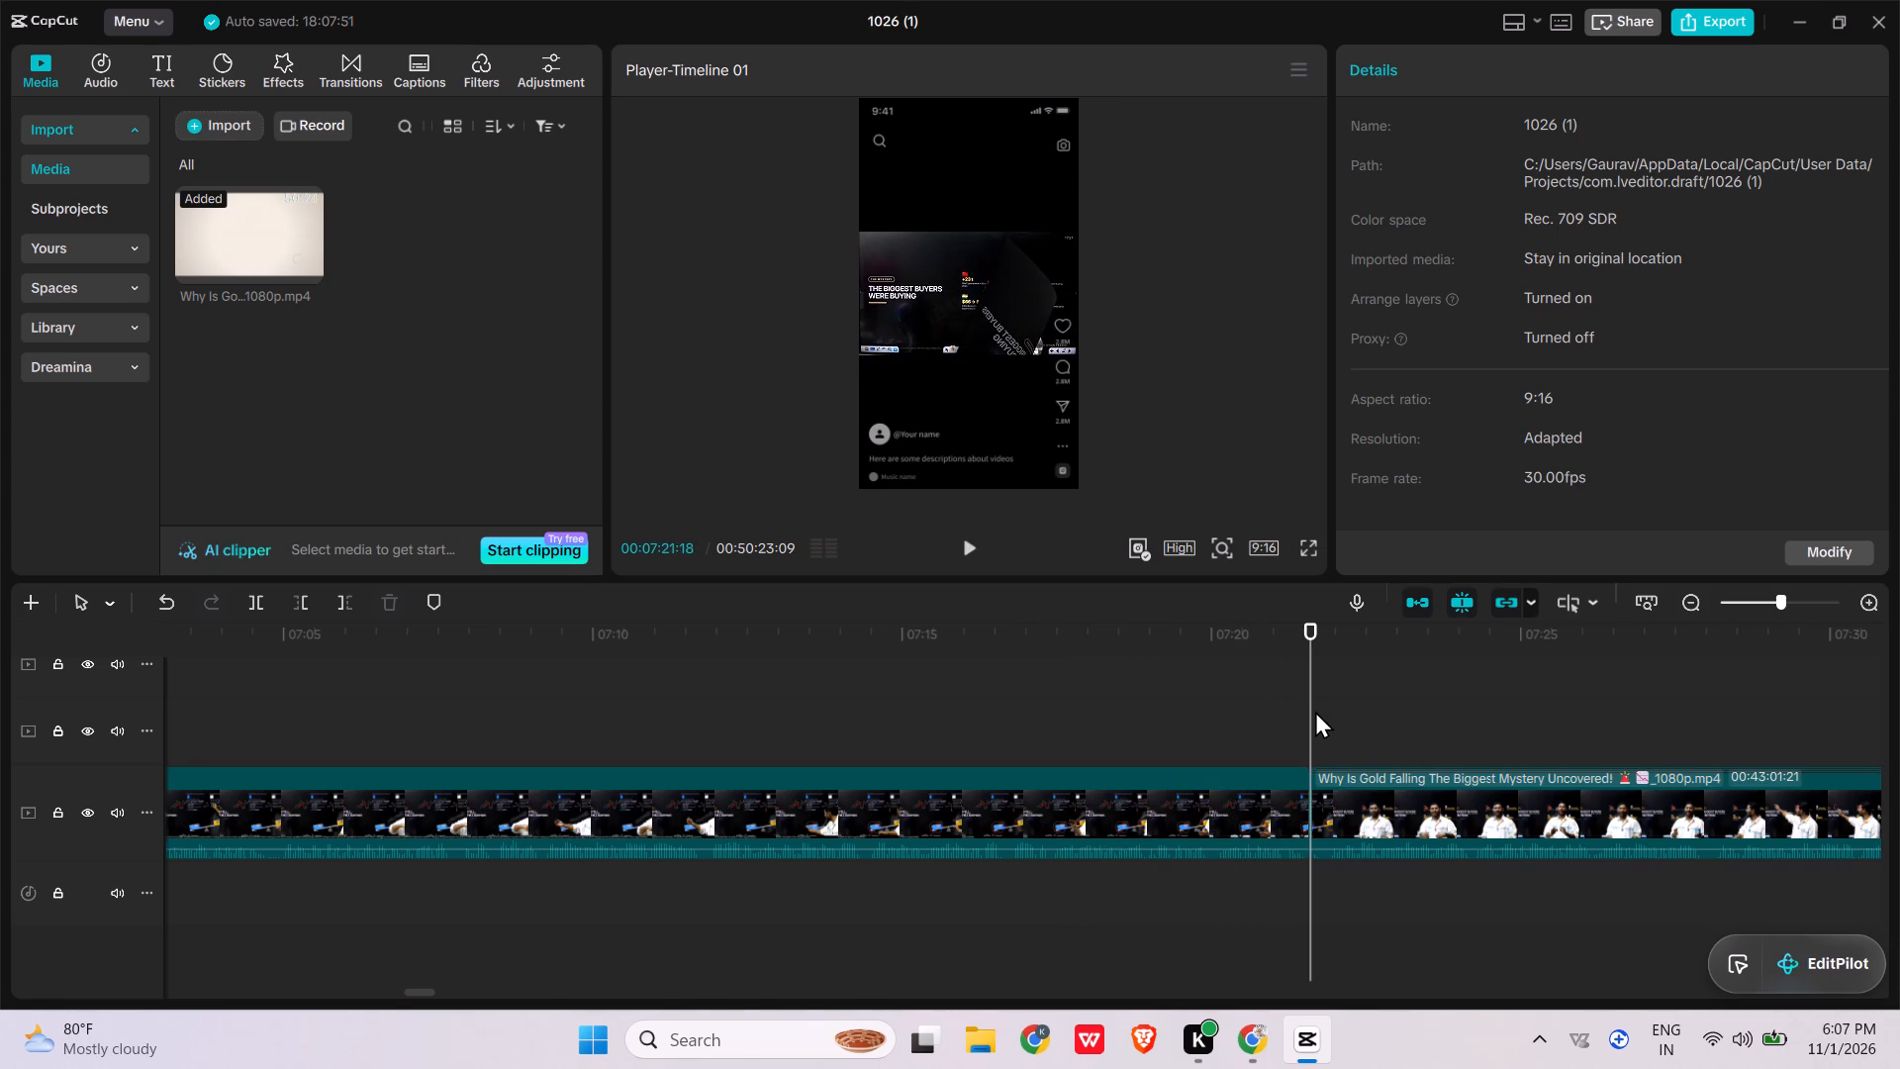
Delete the main video's footage after the new split and the footage before the segment starting at about 06:31.
scroll(1359, 847, "down", 14, "ctrl")
left_click(1361, 817)
key("BackSpace")
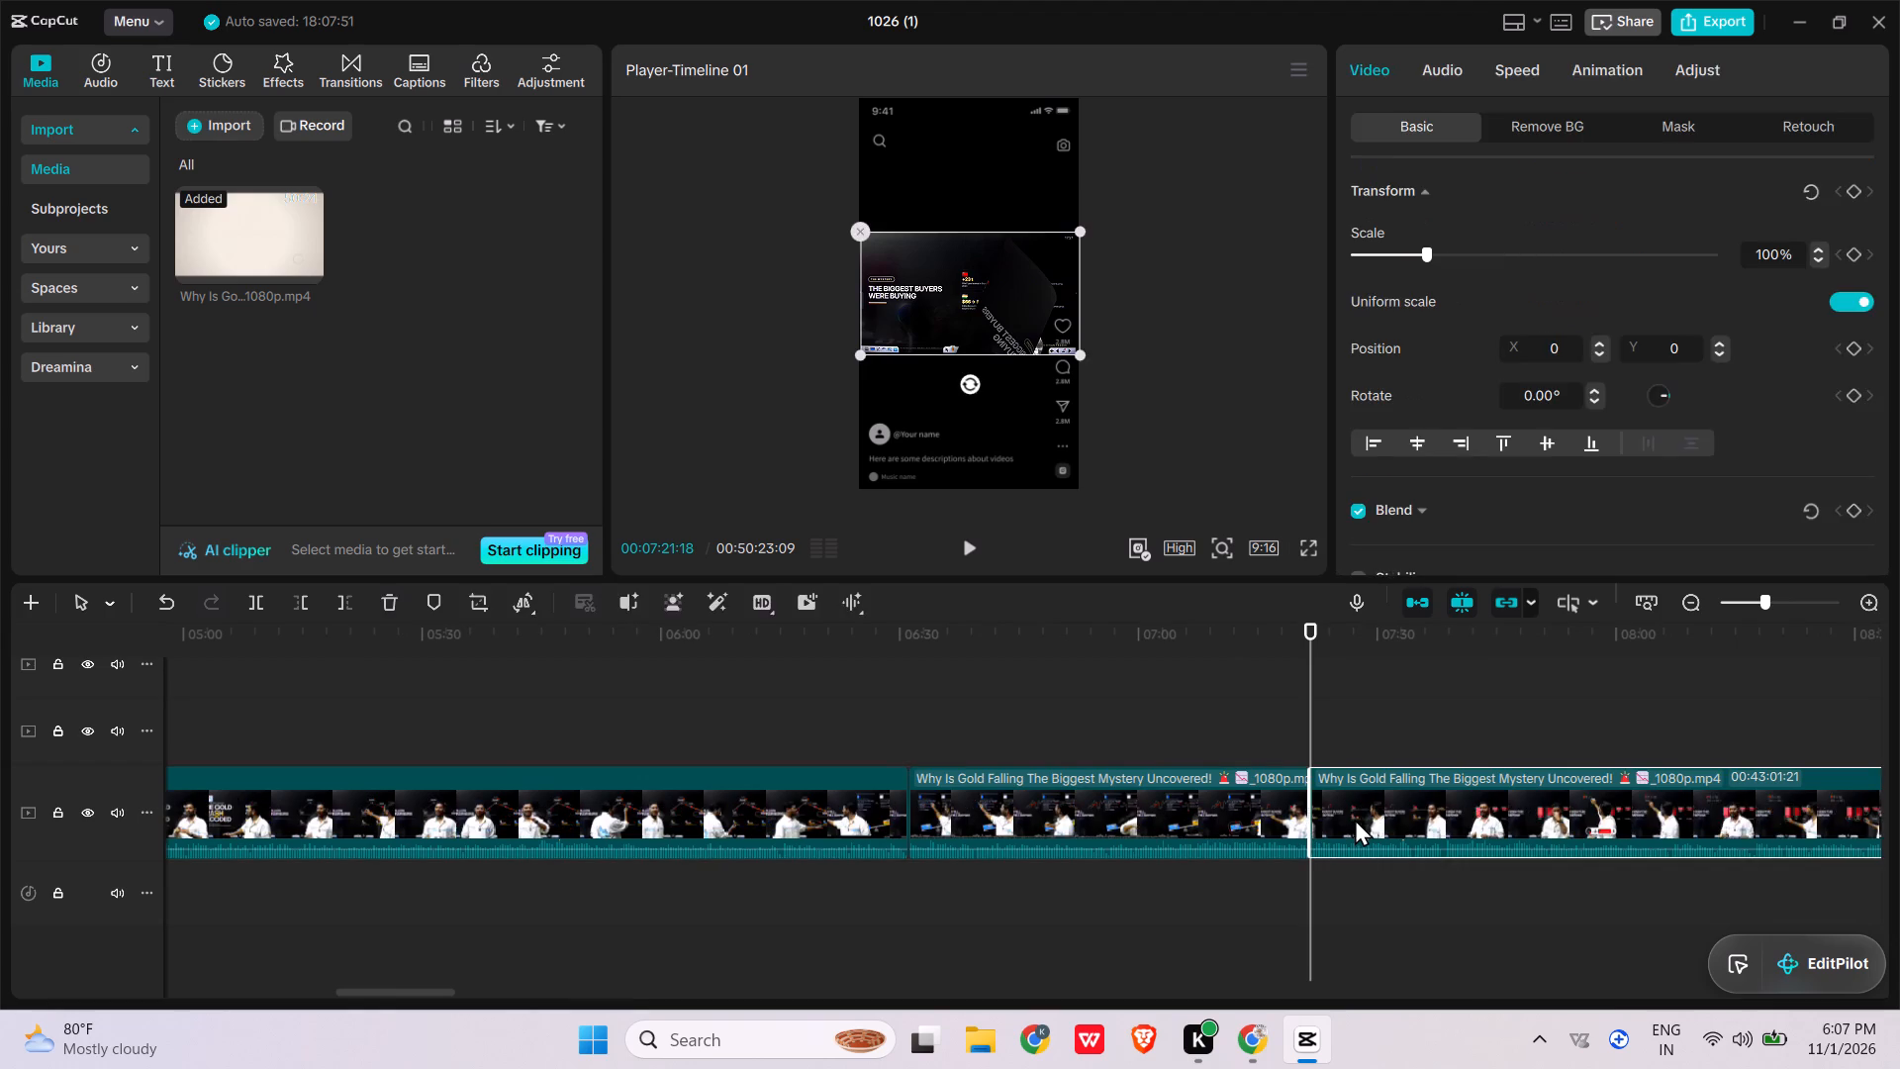
left_click(901, 837)
key("BackSpace")
Delete the multi-paragraph captions clip on the topmost track.
scroll(752, 851, "left", 1)
left_click(596, 744)
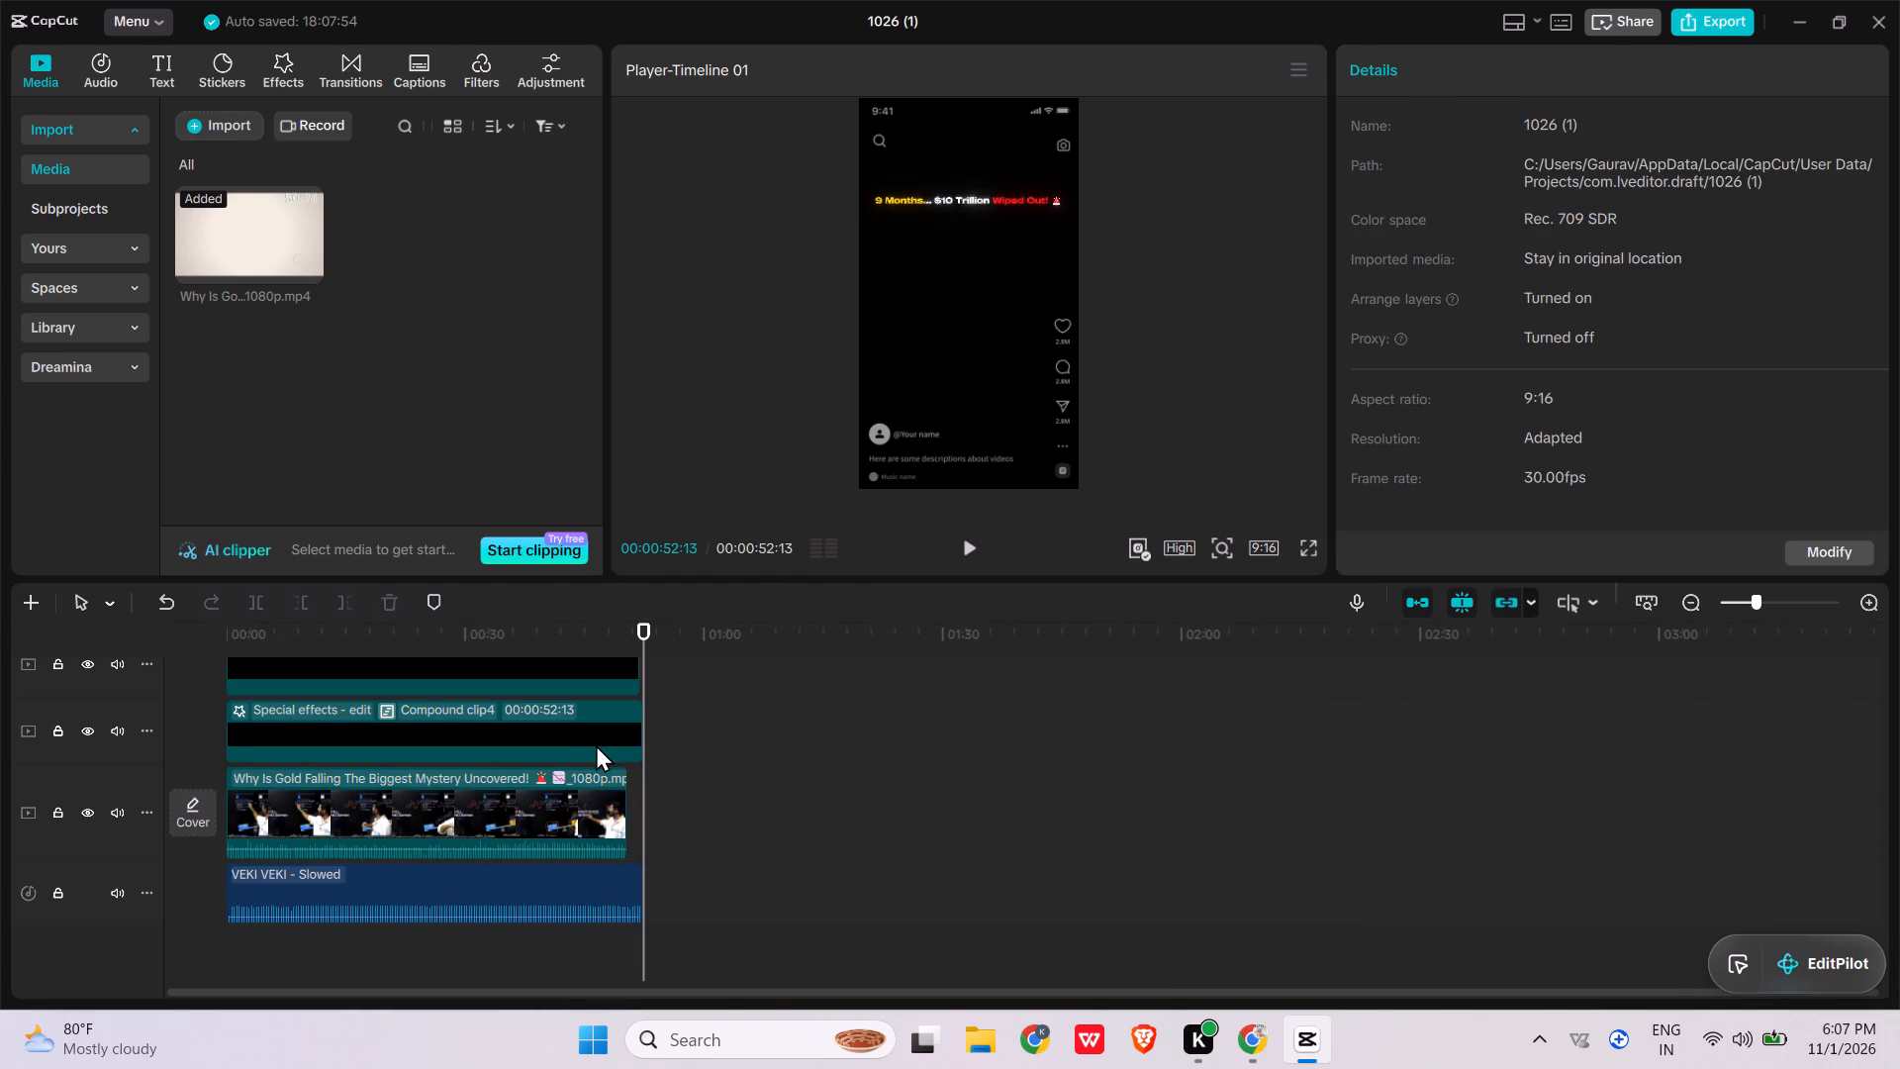
left_click(622, 671)
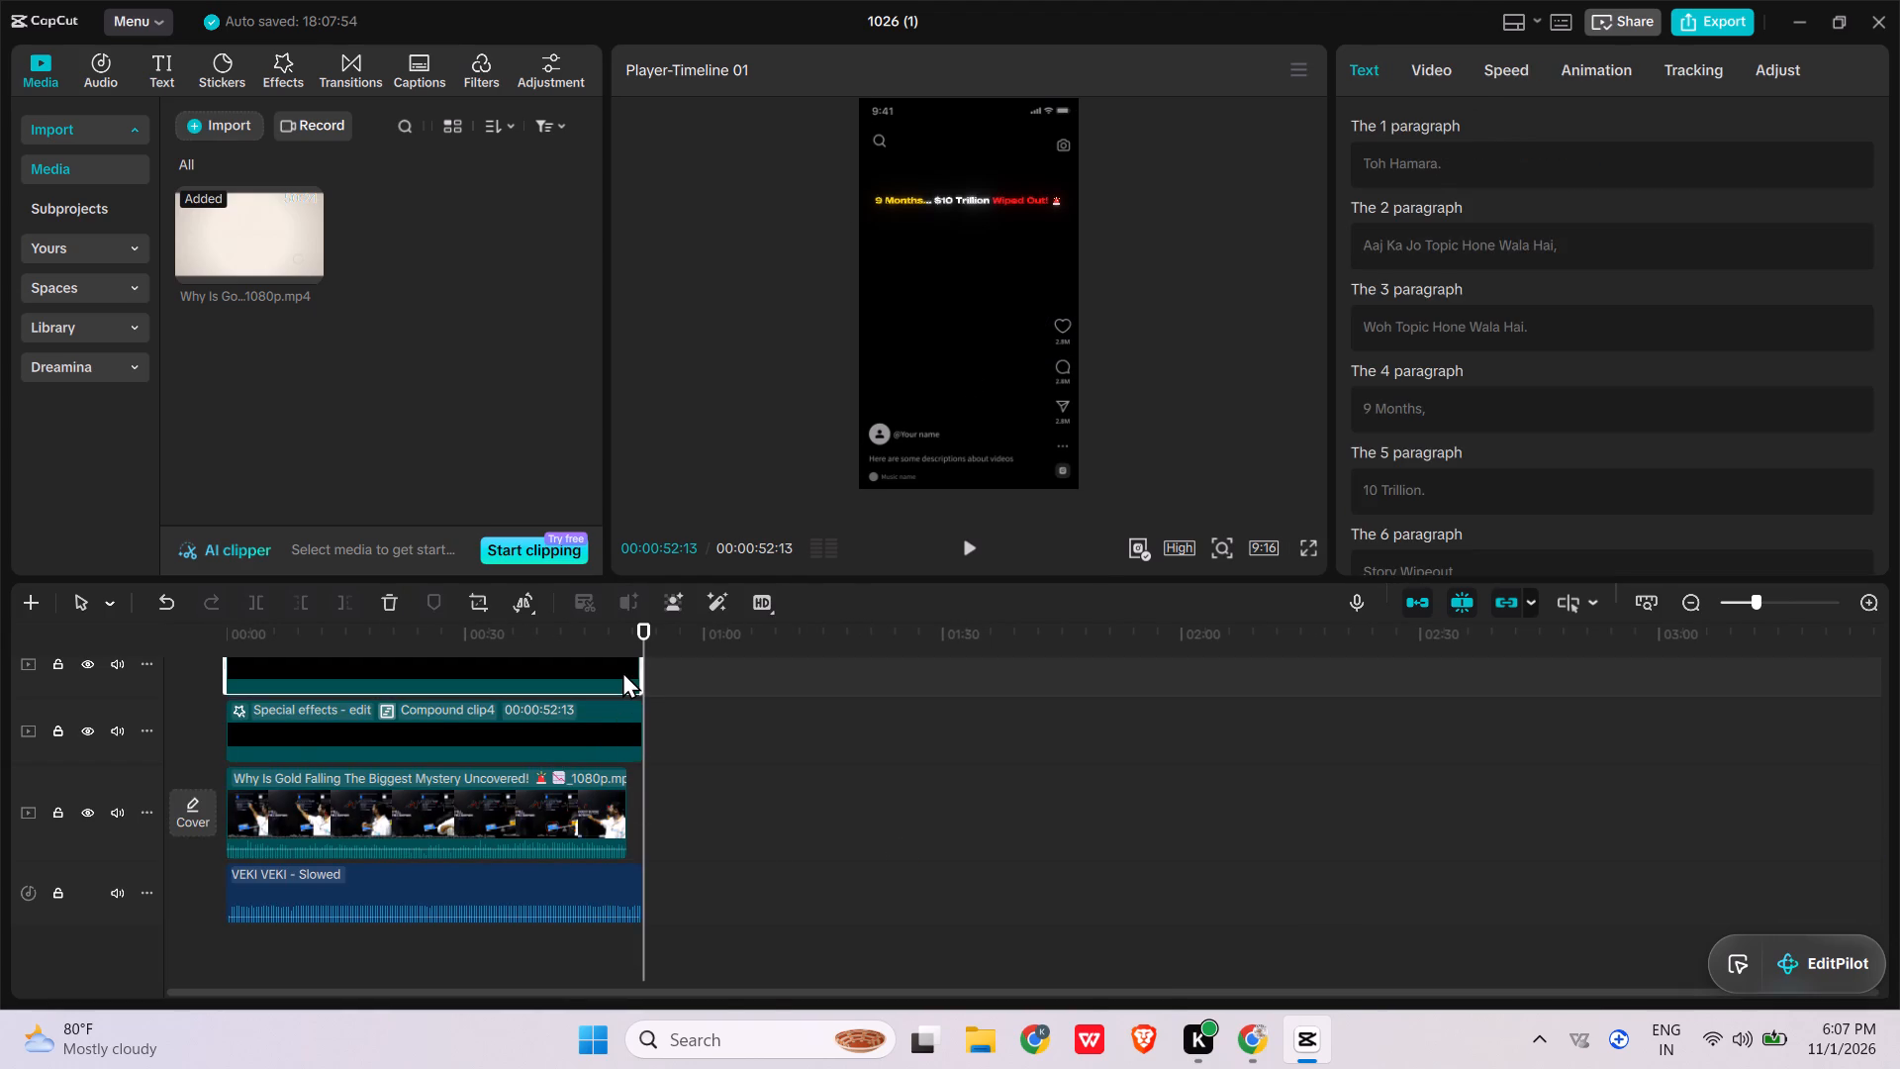
key("BackSpace")
Trim the end of the title compound clip to 00:00:50:13 to match the main video's end.
left_click(610, 793)
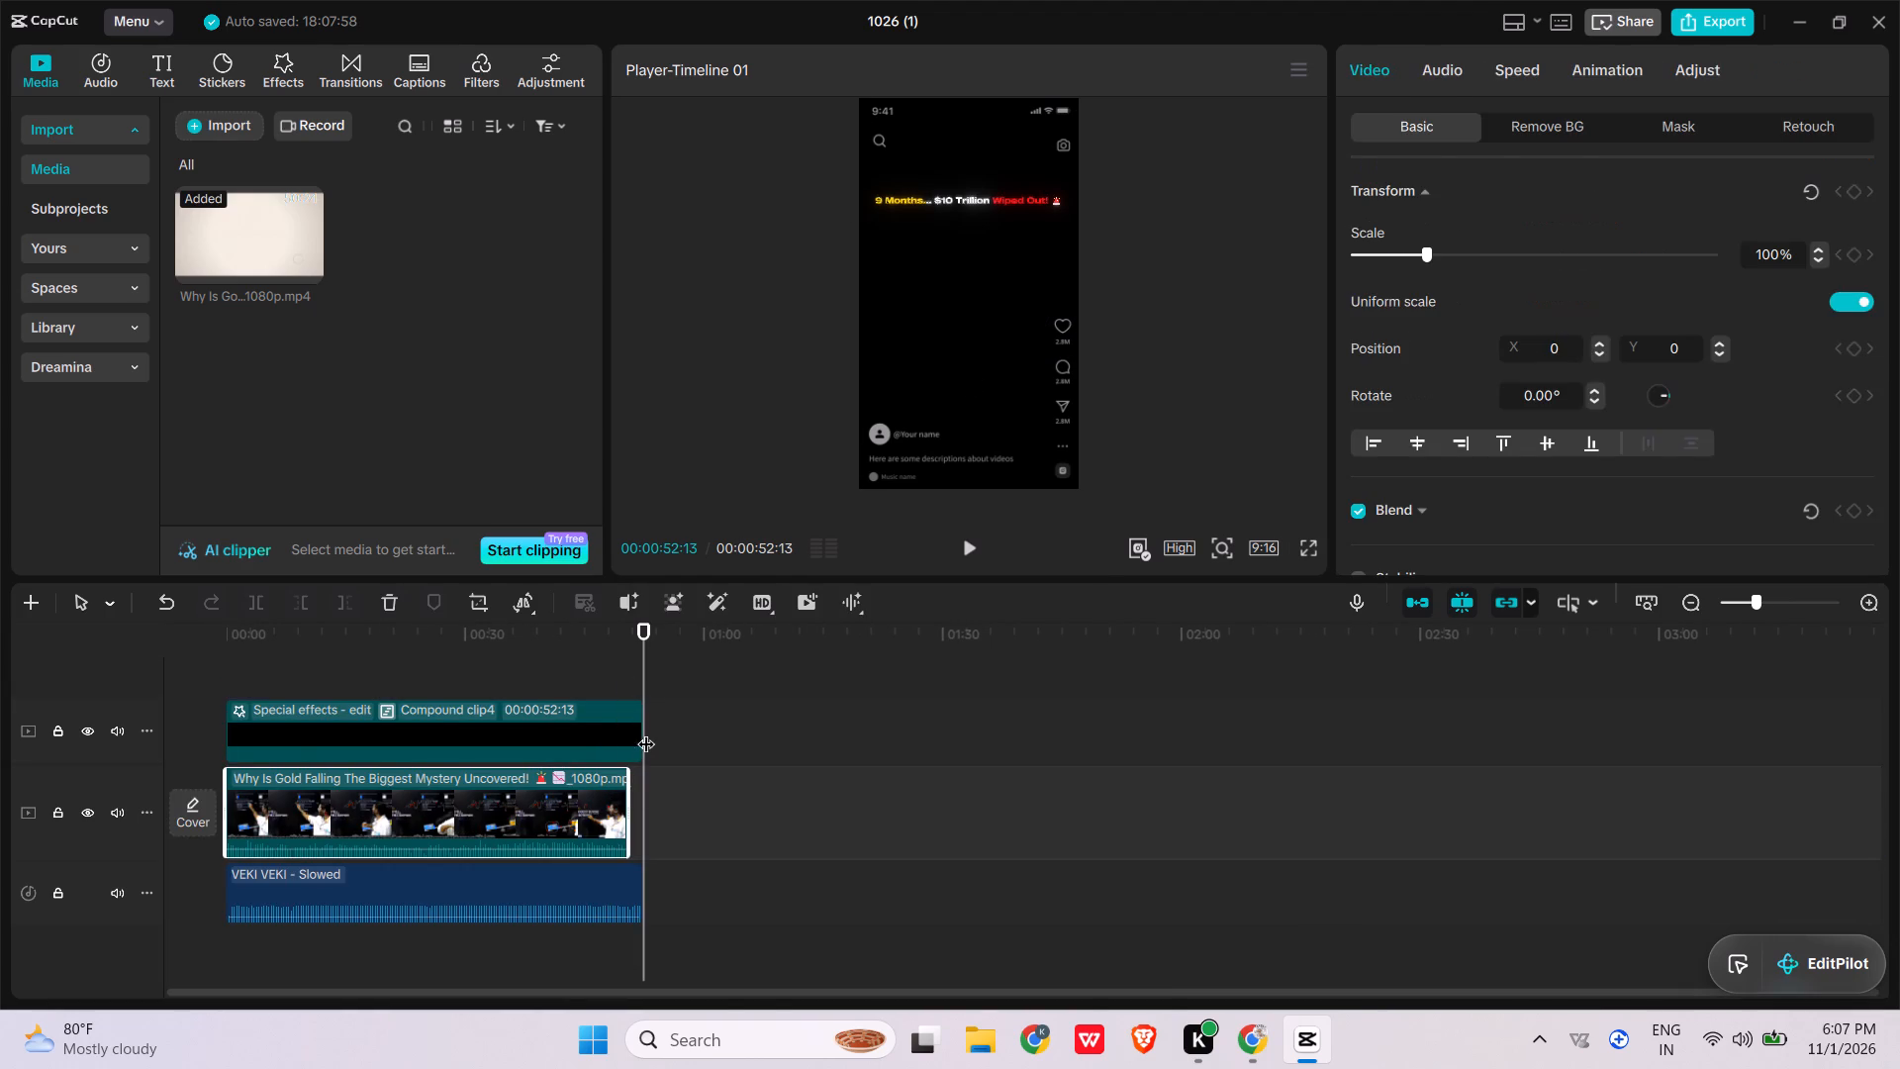
left_click(639, 731)
left_click_drag(645, 739, 626, 741)
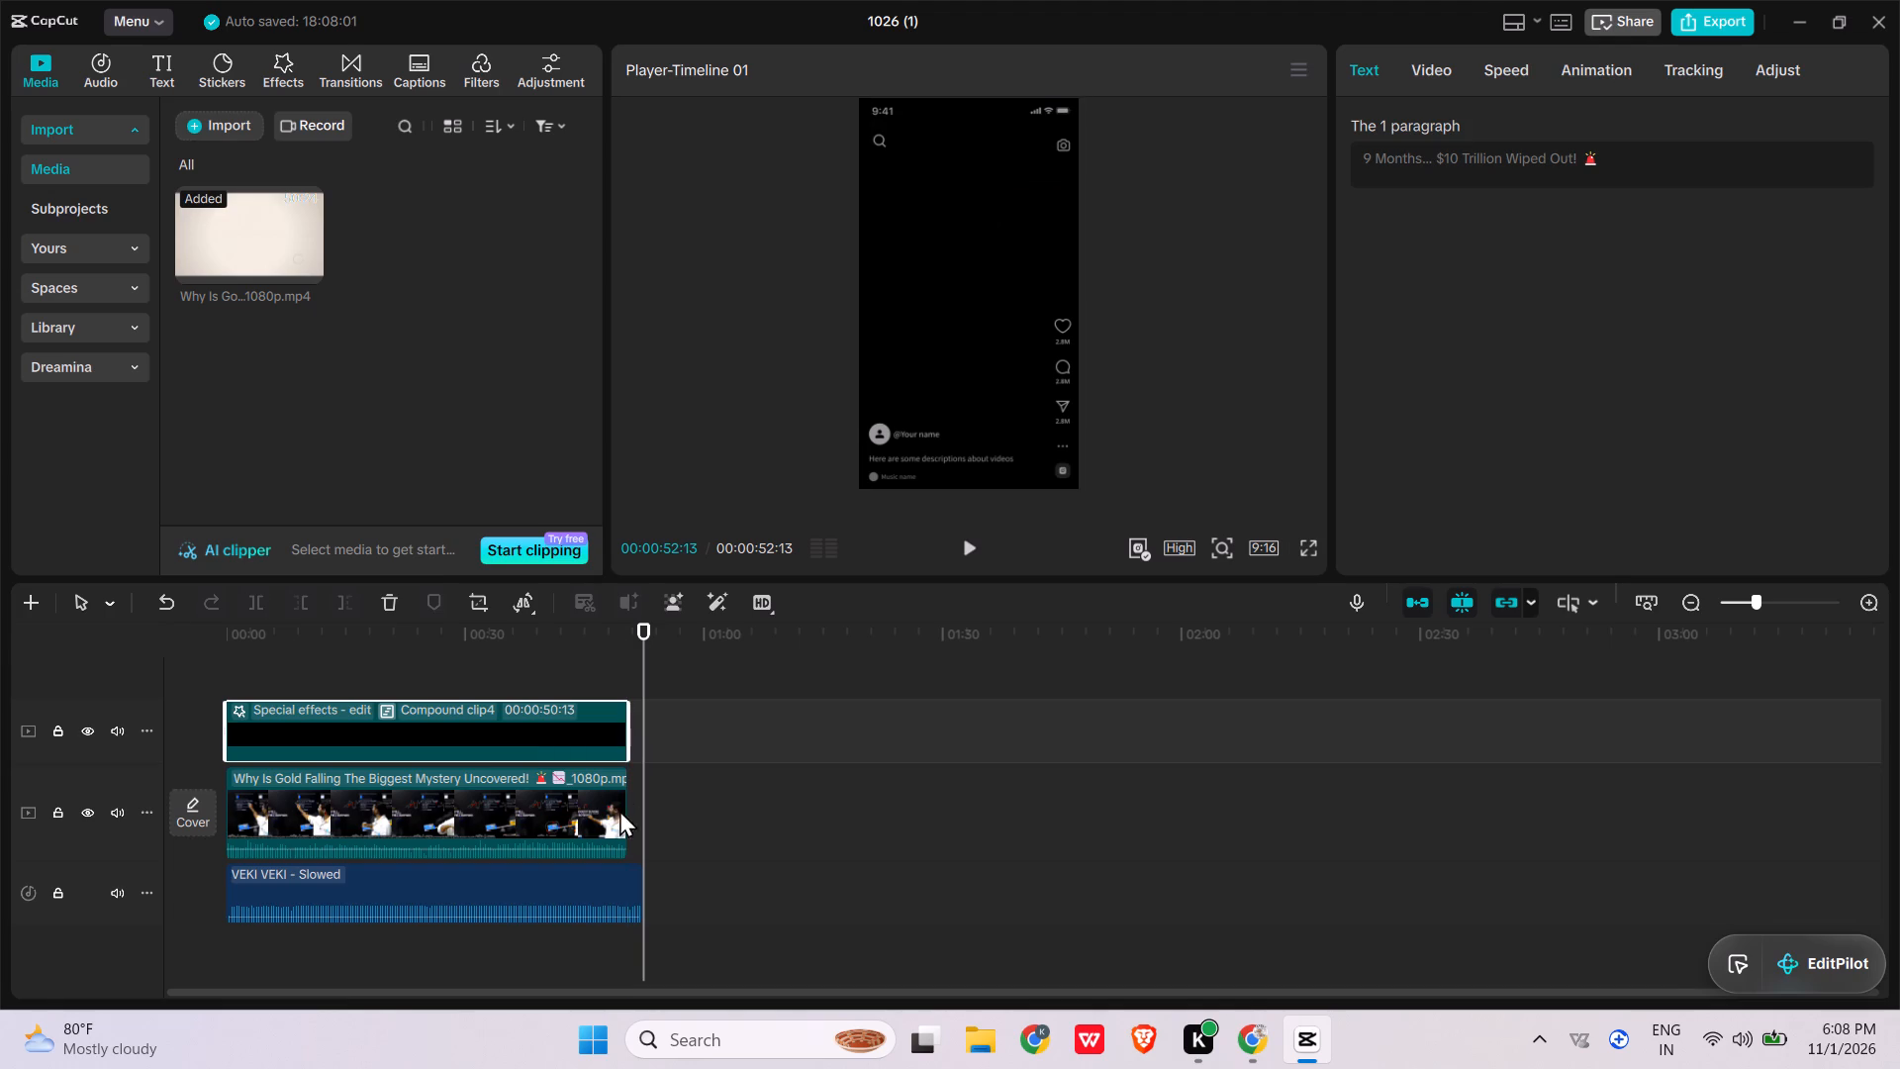
Delete the "VEKI VEKI - Slowed" music from the audio track.
left_click(619, 900)
key("BackSpace")
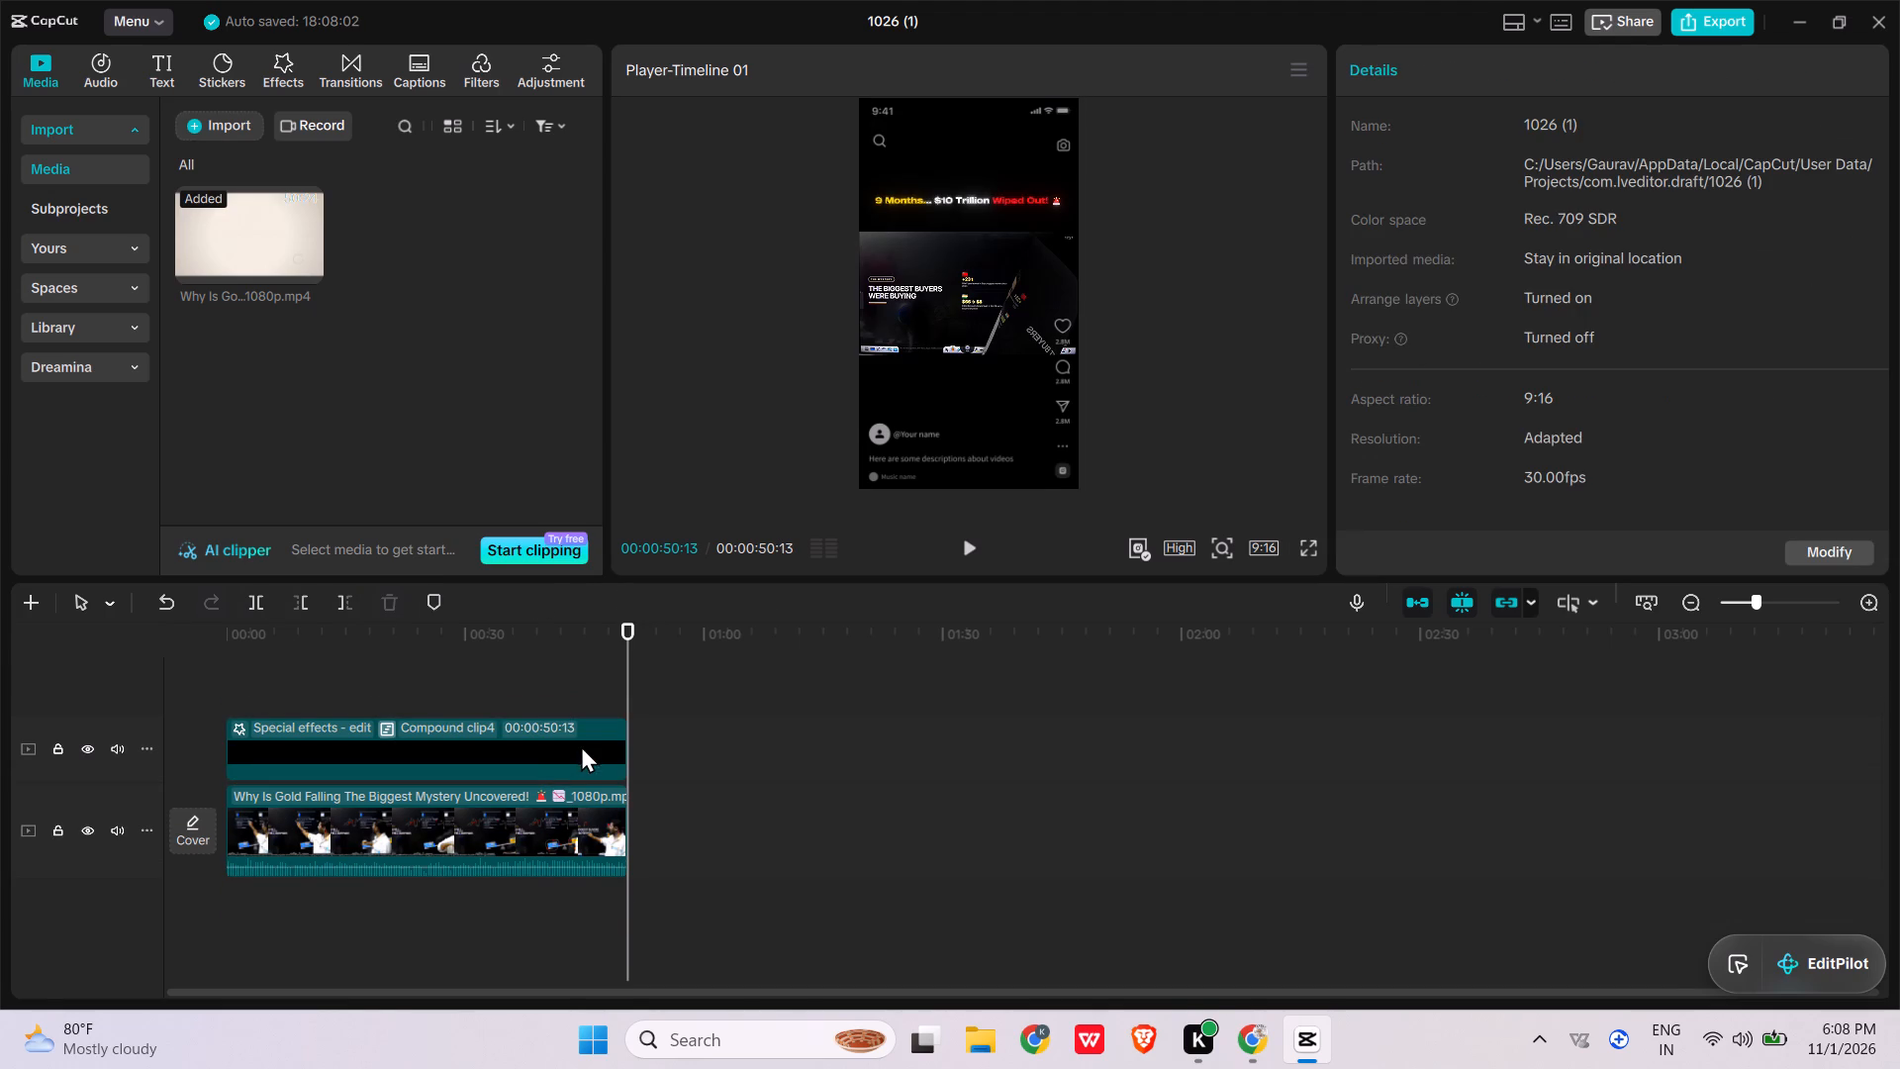
Open the title compound clip to edit its contents.
scroll(581, 745, "up", 2)
left_click(506, 714)
double_click(514, 737)
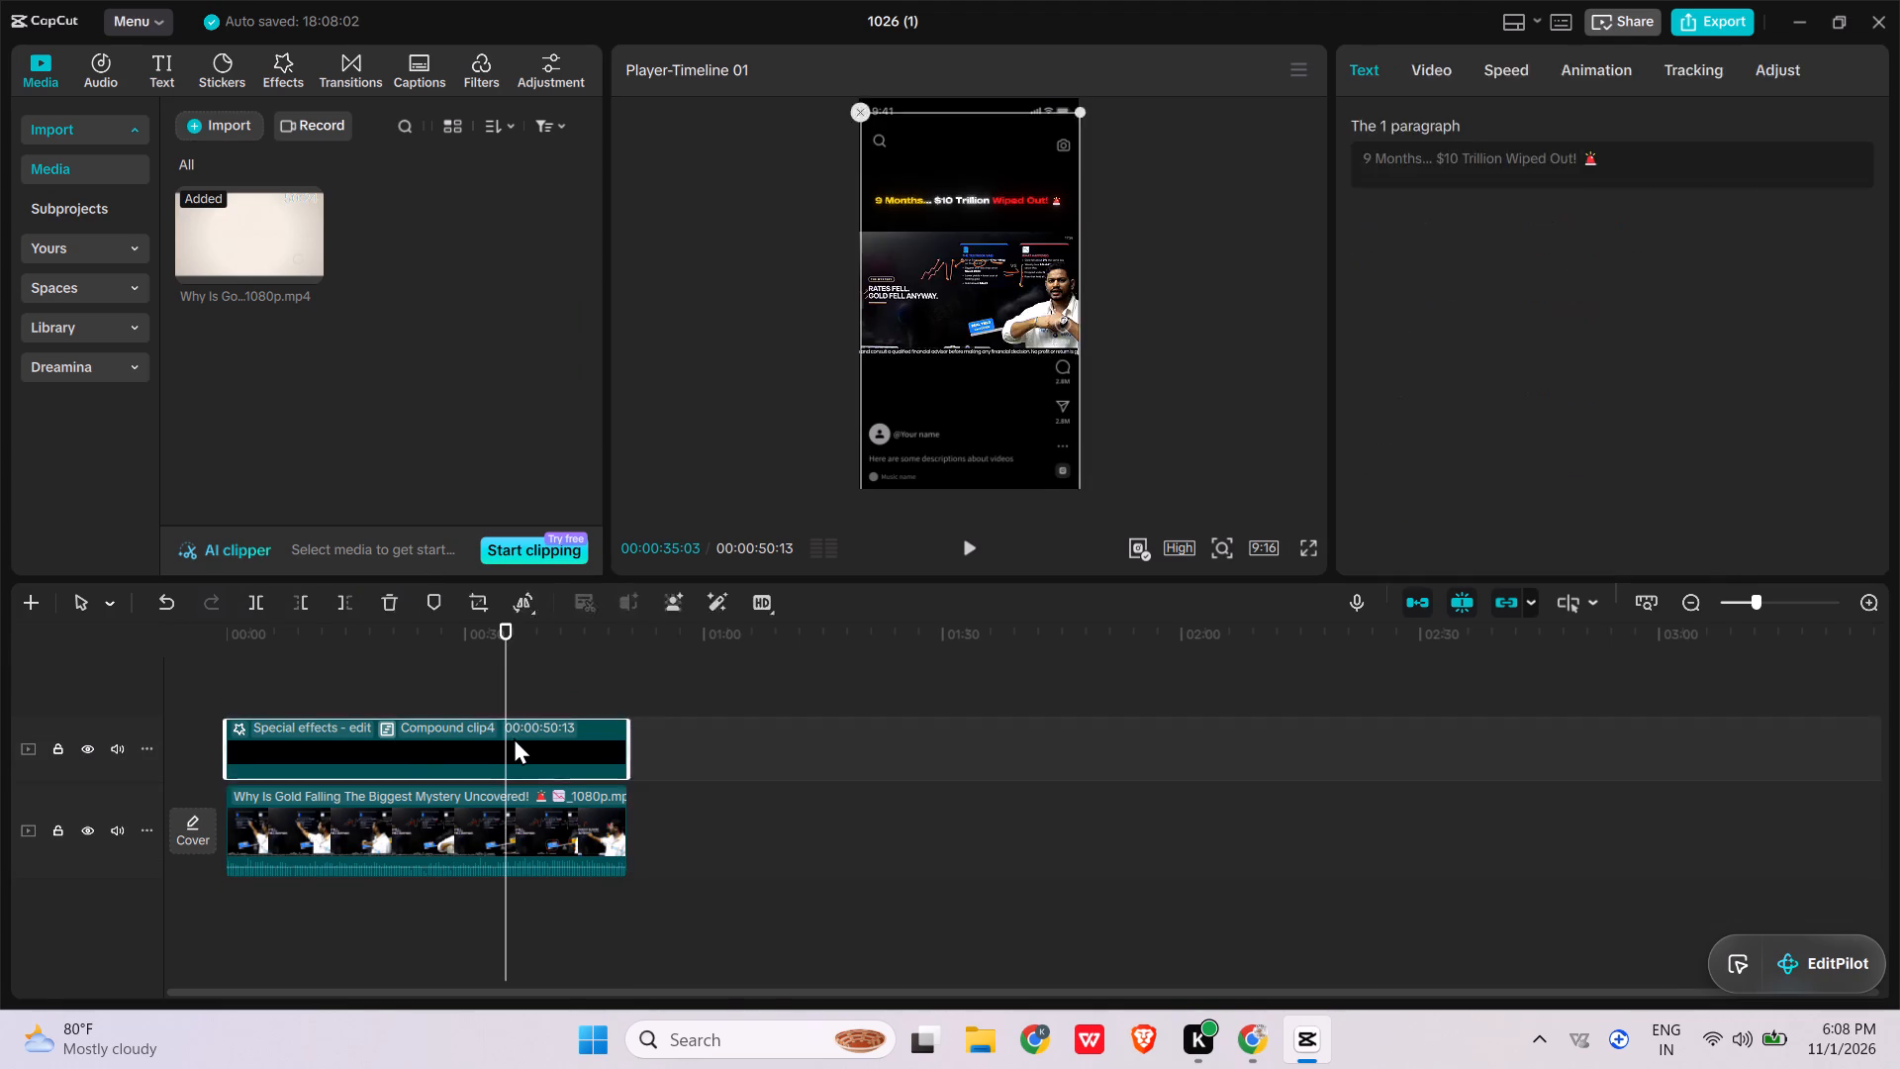
Switch to the Gemini chat in Chrome and copy Clip 2's title "Textbook Rules Broken! (Real Yield Mystery)".
left_click(1241, 1052)
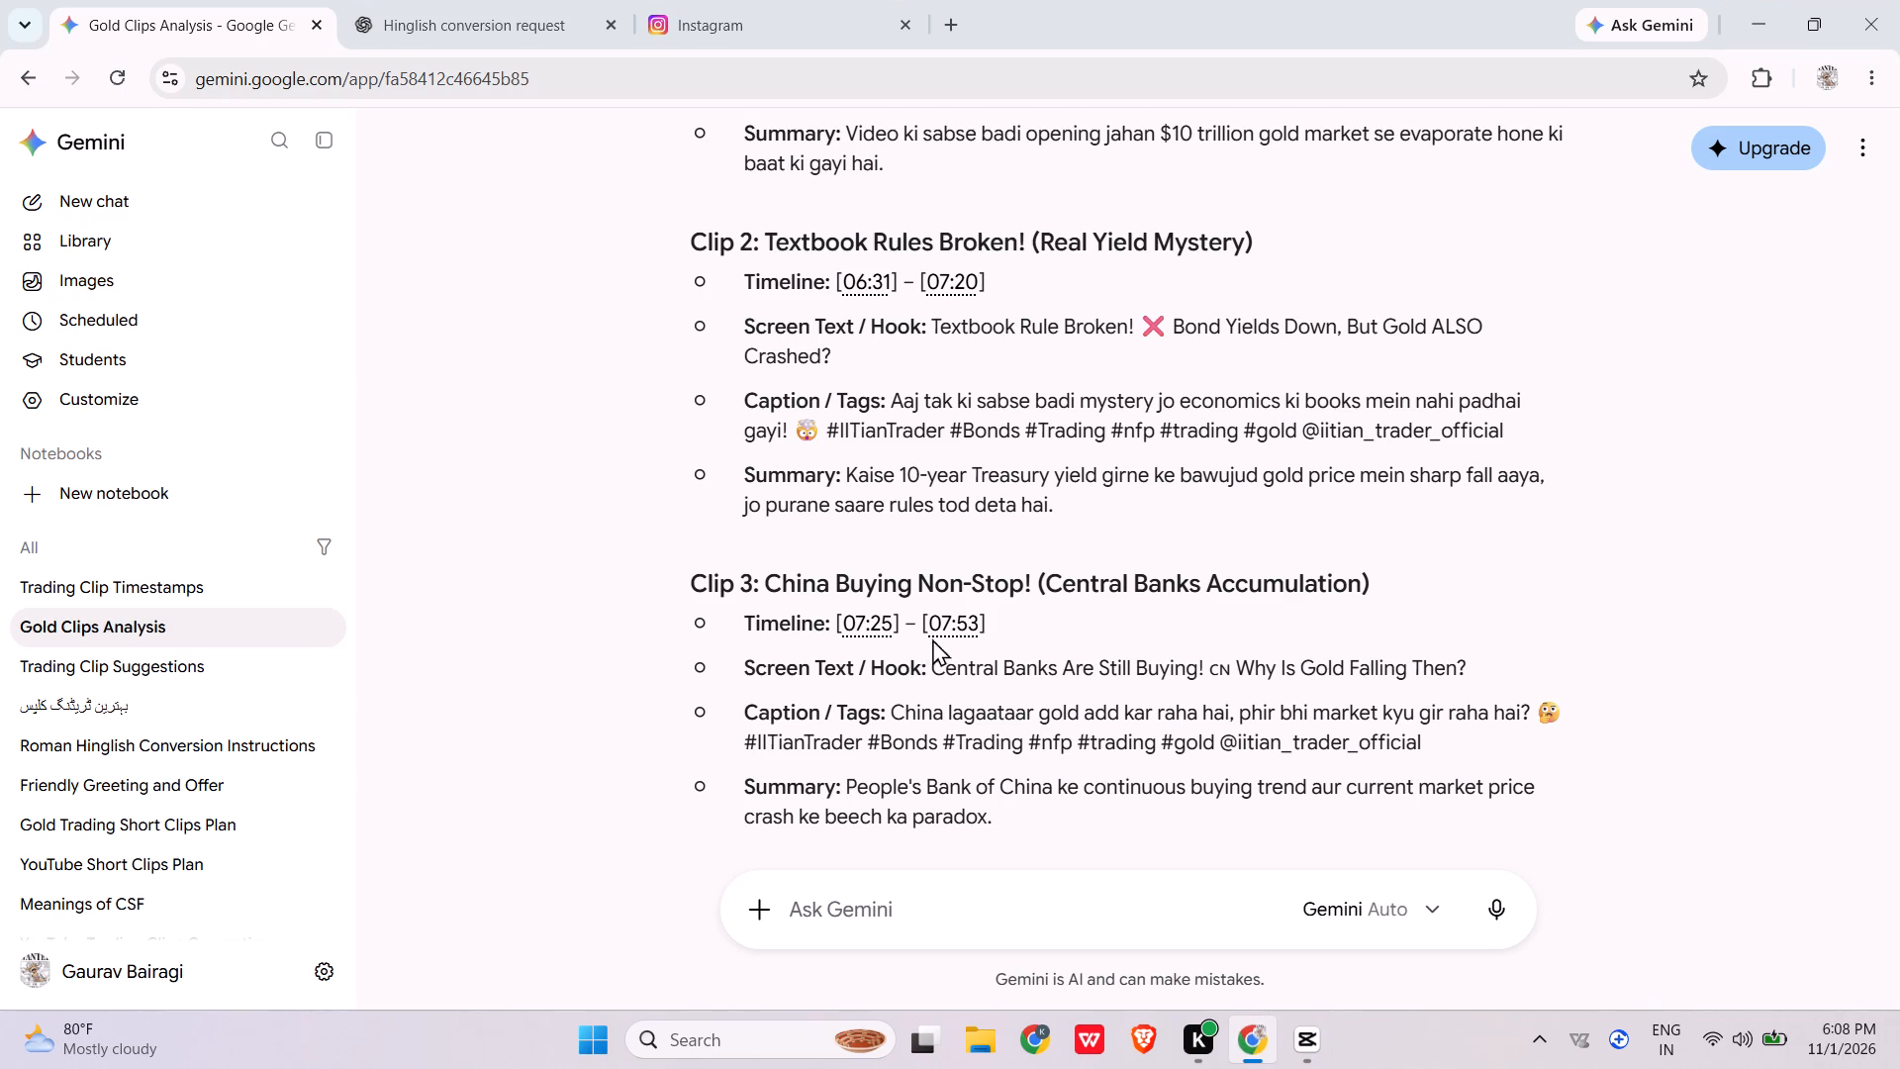
scroll(886, 427, "up", 2)
scroll(966, 556, "up", 1)
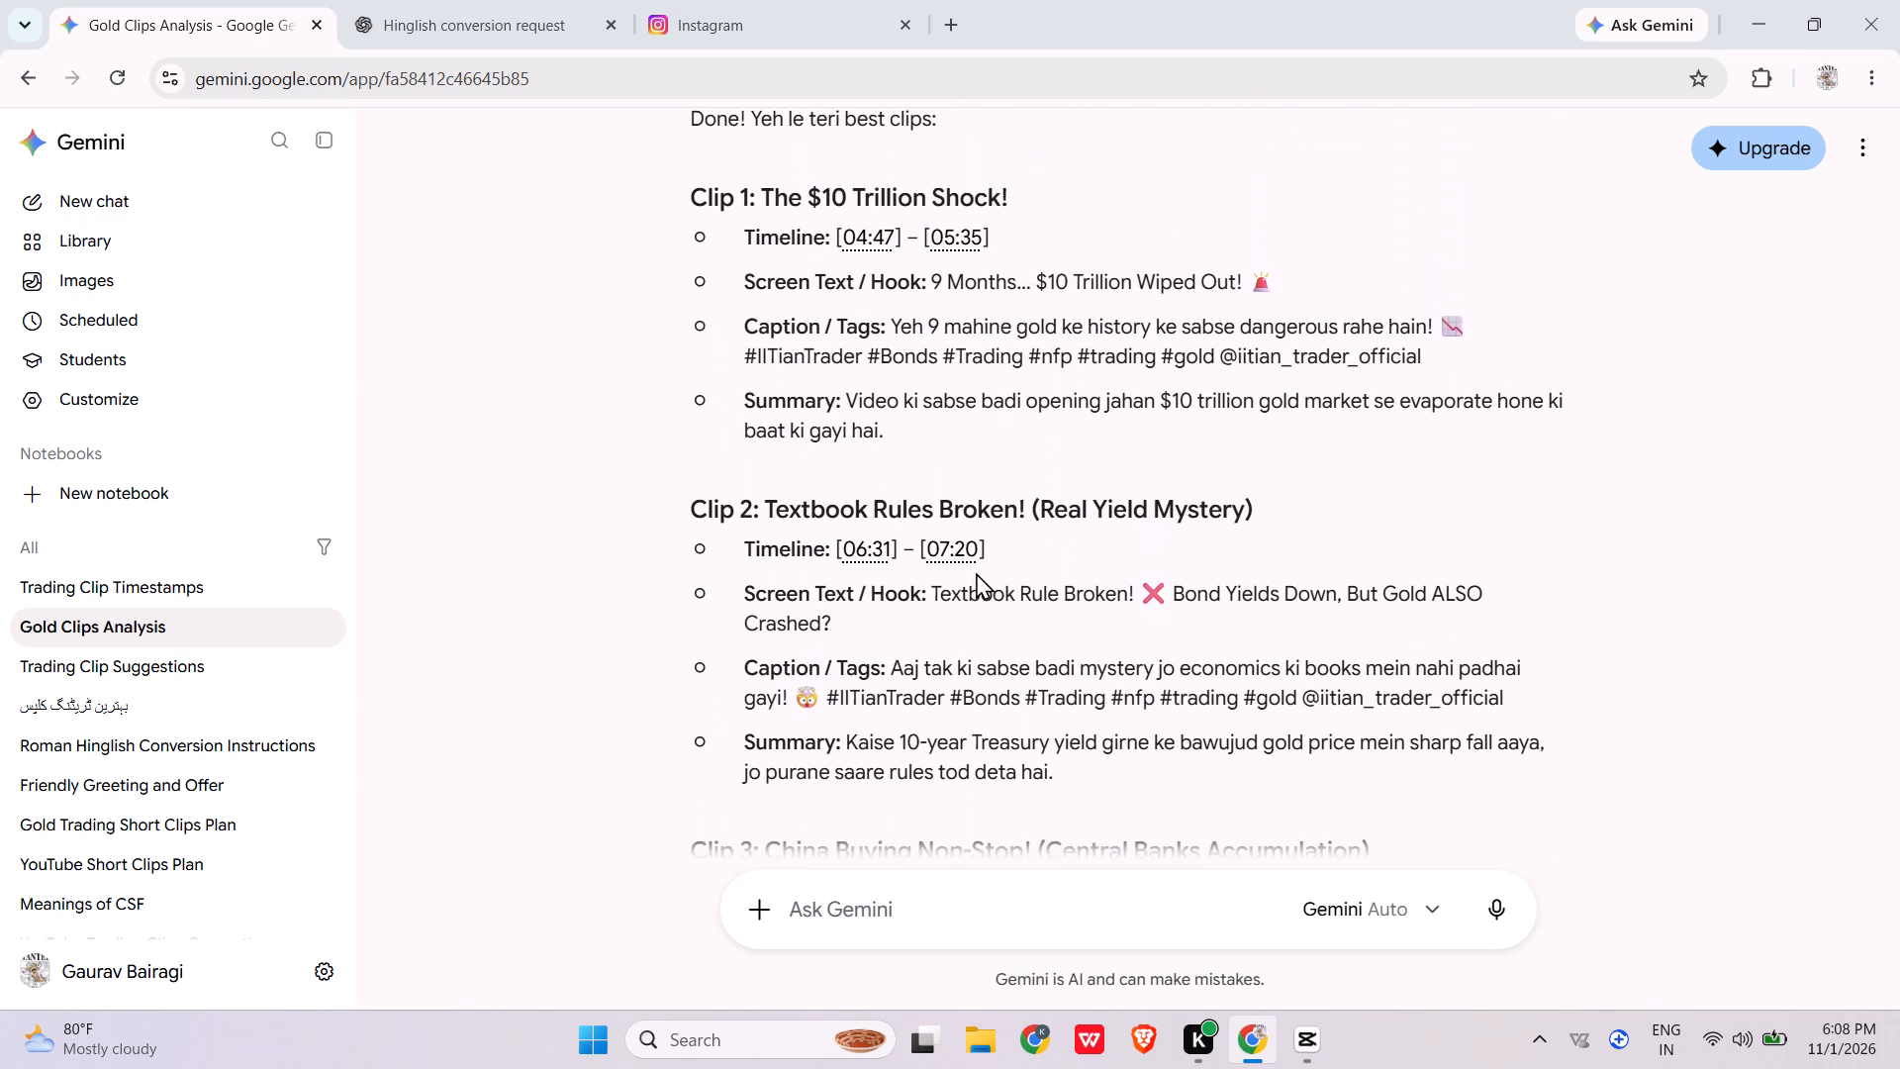
scroll(976, 572, "up", 1)
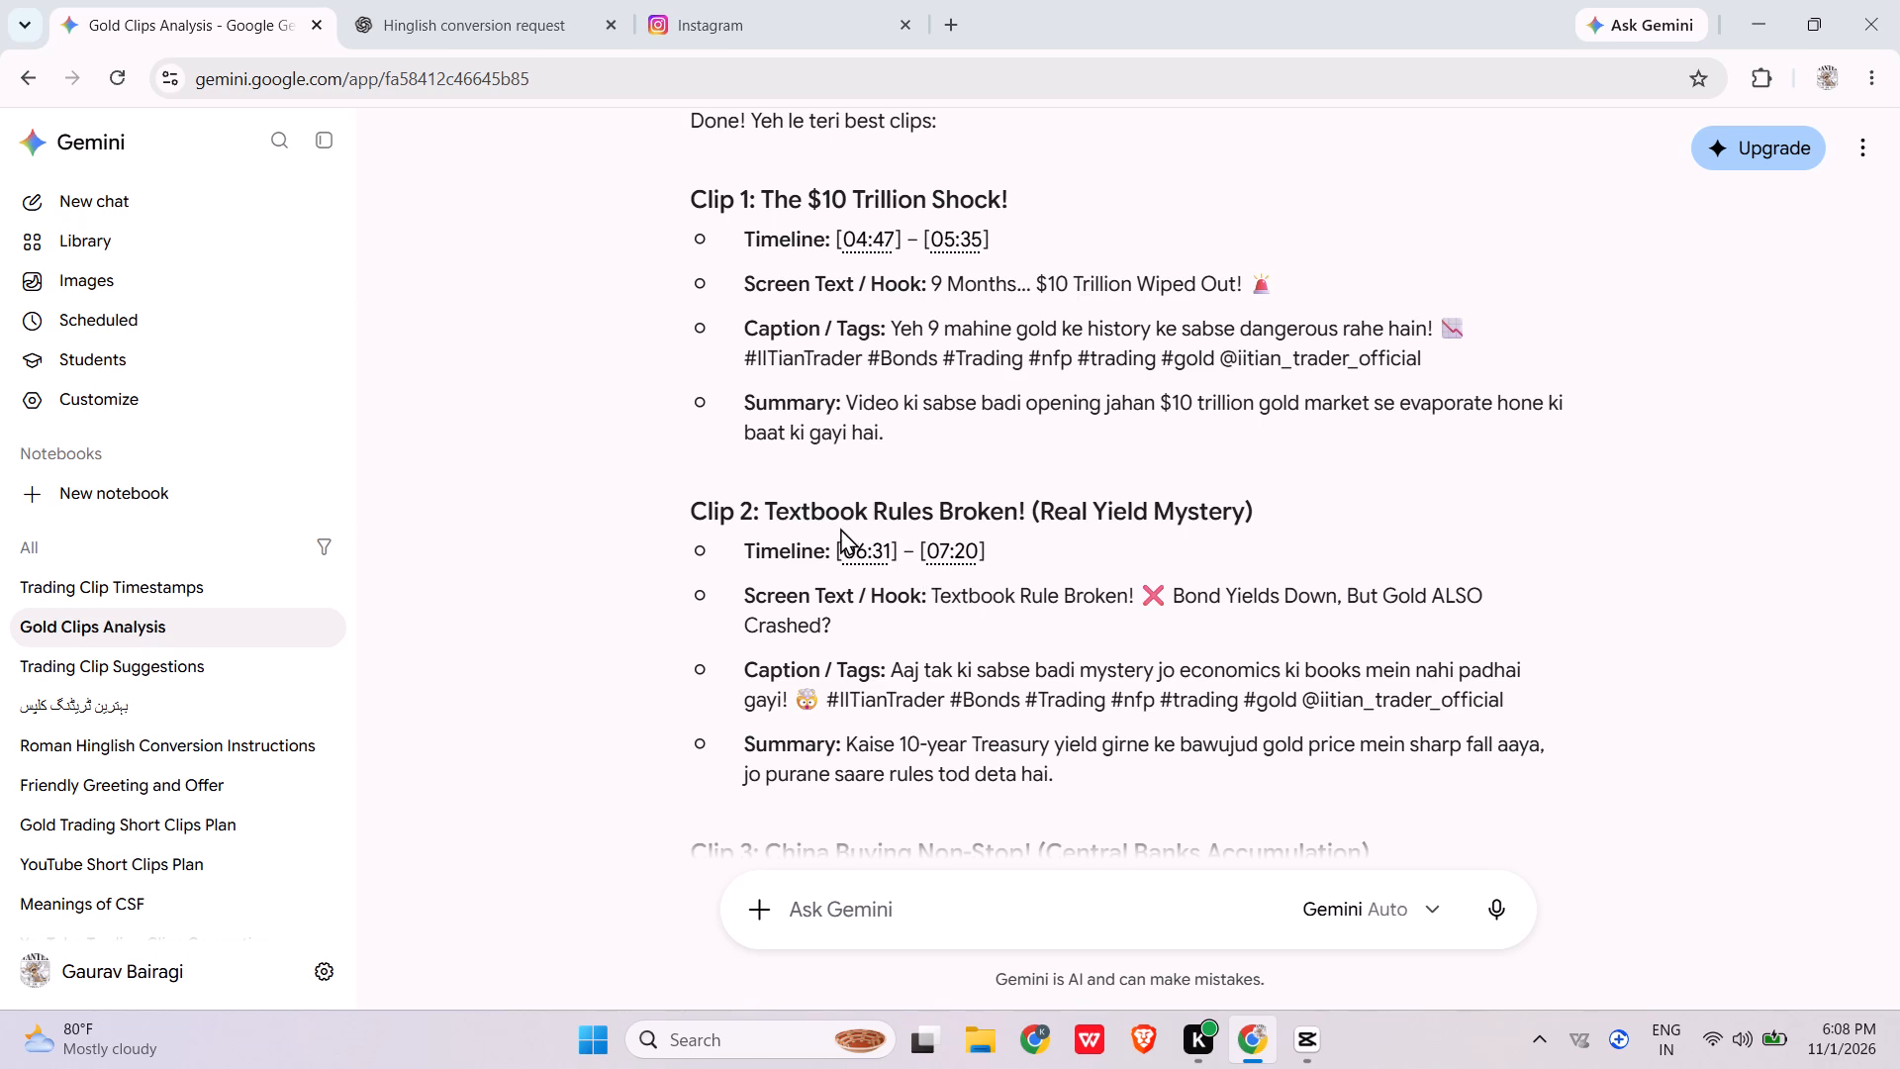
left_click_drag(762, 515, 973, 518)
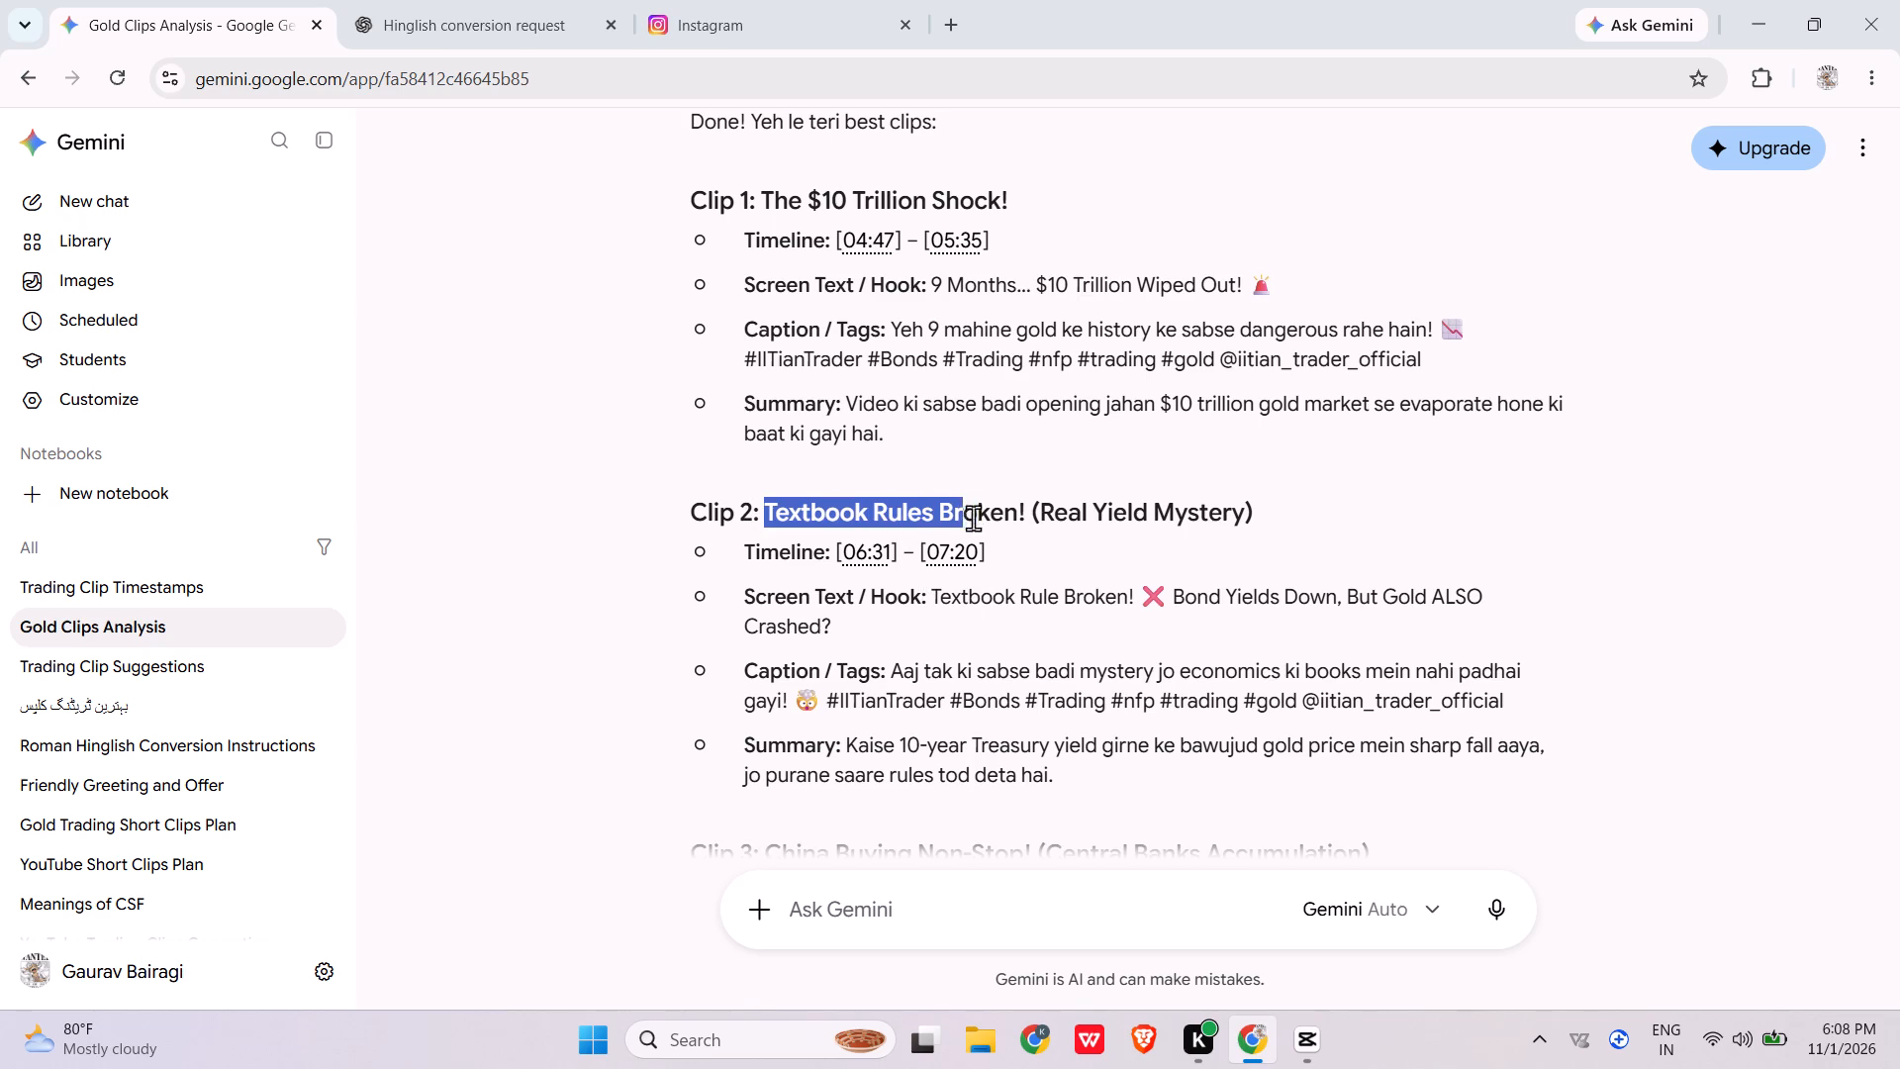
left_click_drag(973, 518, 1030, 522)
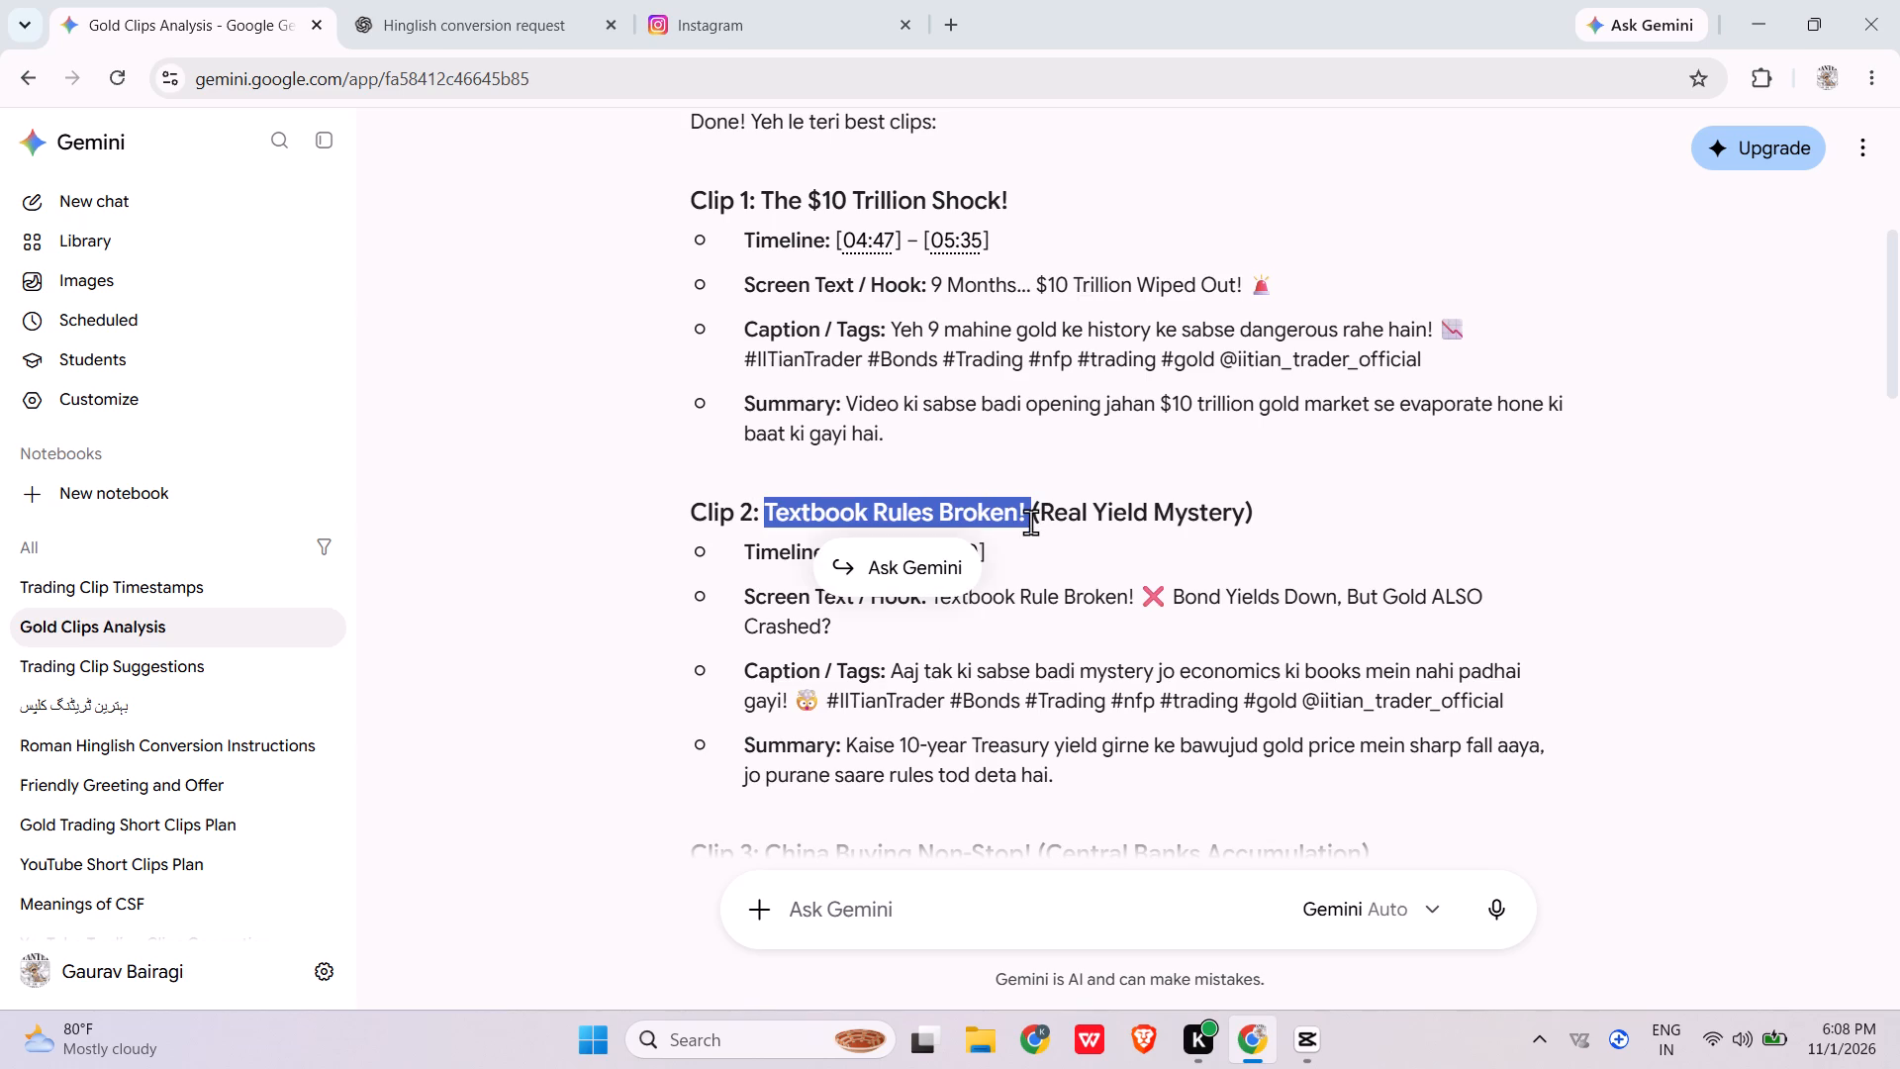
left_click(1030, 522, "ctrl")
left_click_drag(768, 513, 1090, 493)
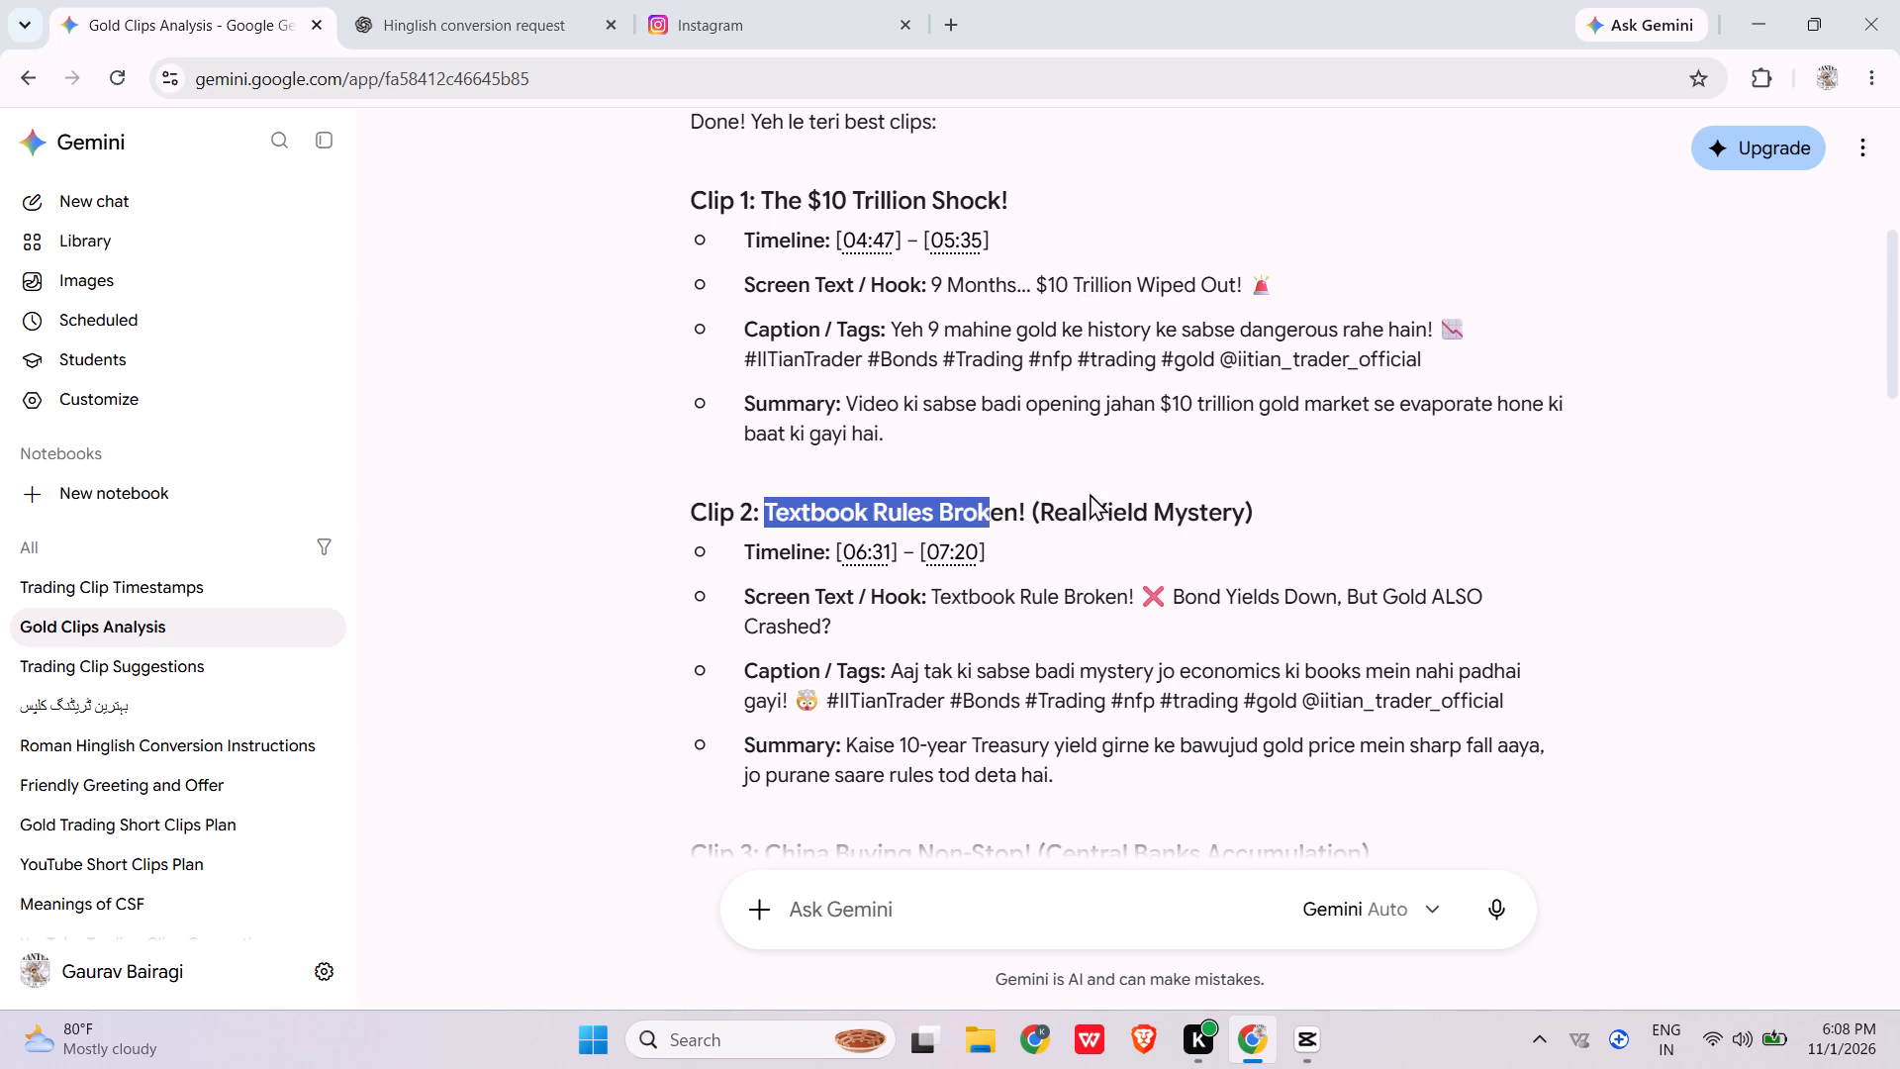
left_click_drag(1090, 493, 1318, 493)
key("ctrl+c")
Back in CapCut, replace the title text with the copied "Textbook Rules Broken! (Real Yield Mystery)".
left_click(1310, 1056)
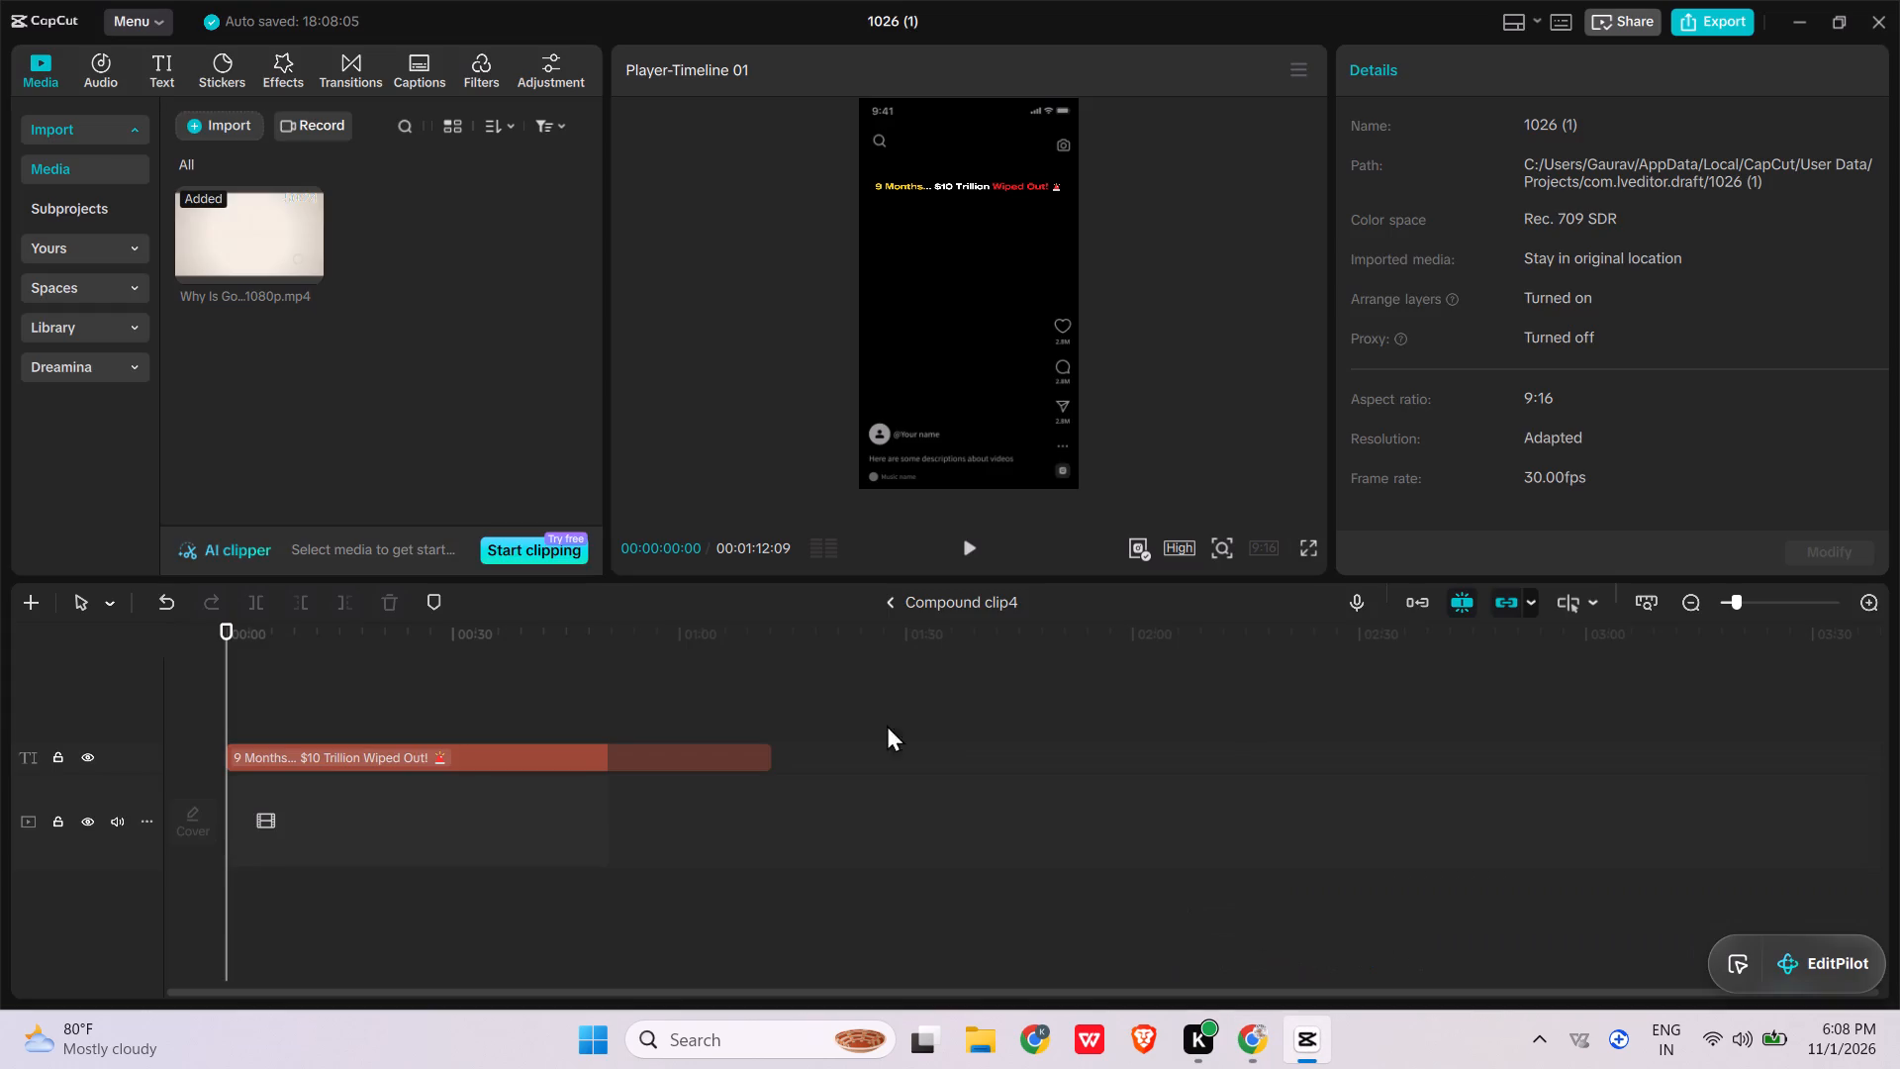
double_click(574, 756)
left_click(1717, 222)
right_click(1717, 222)
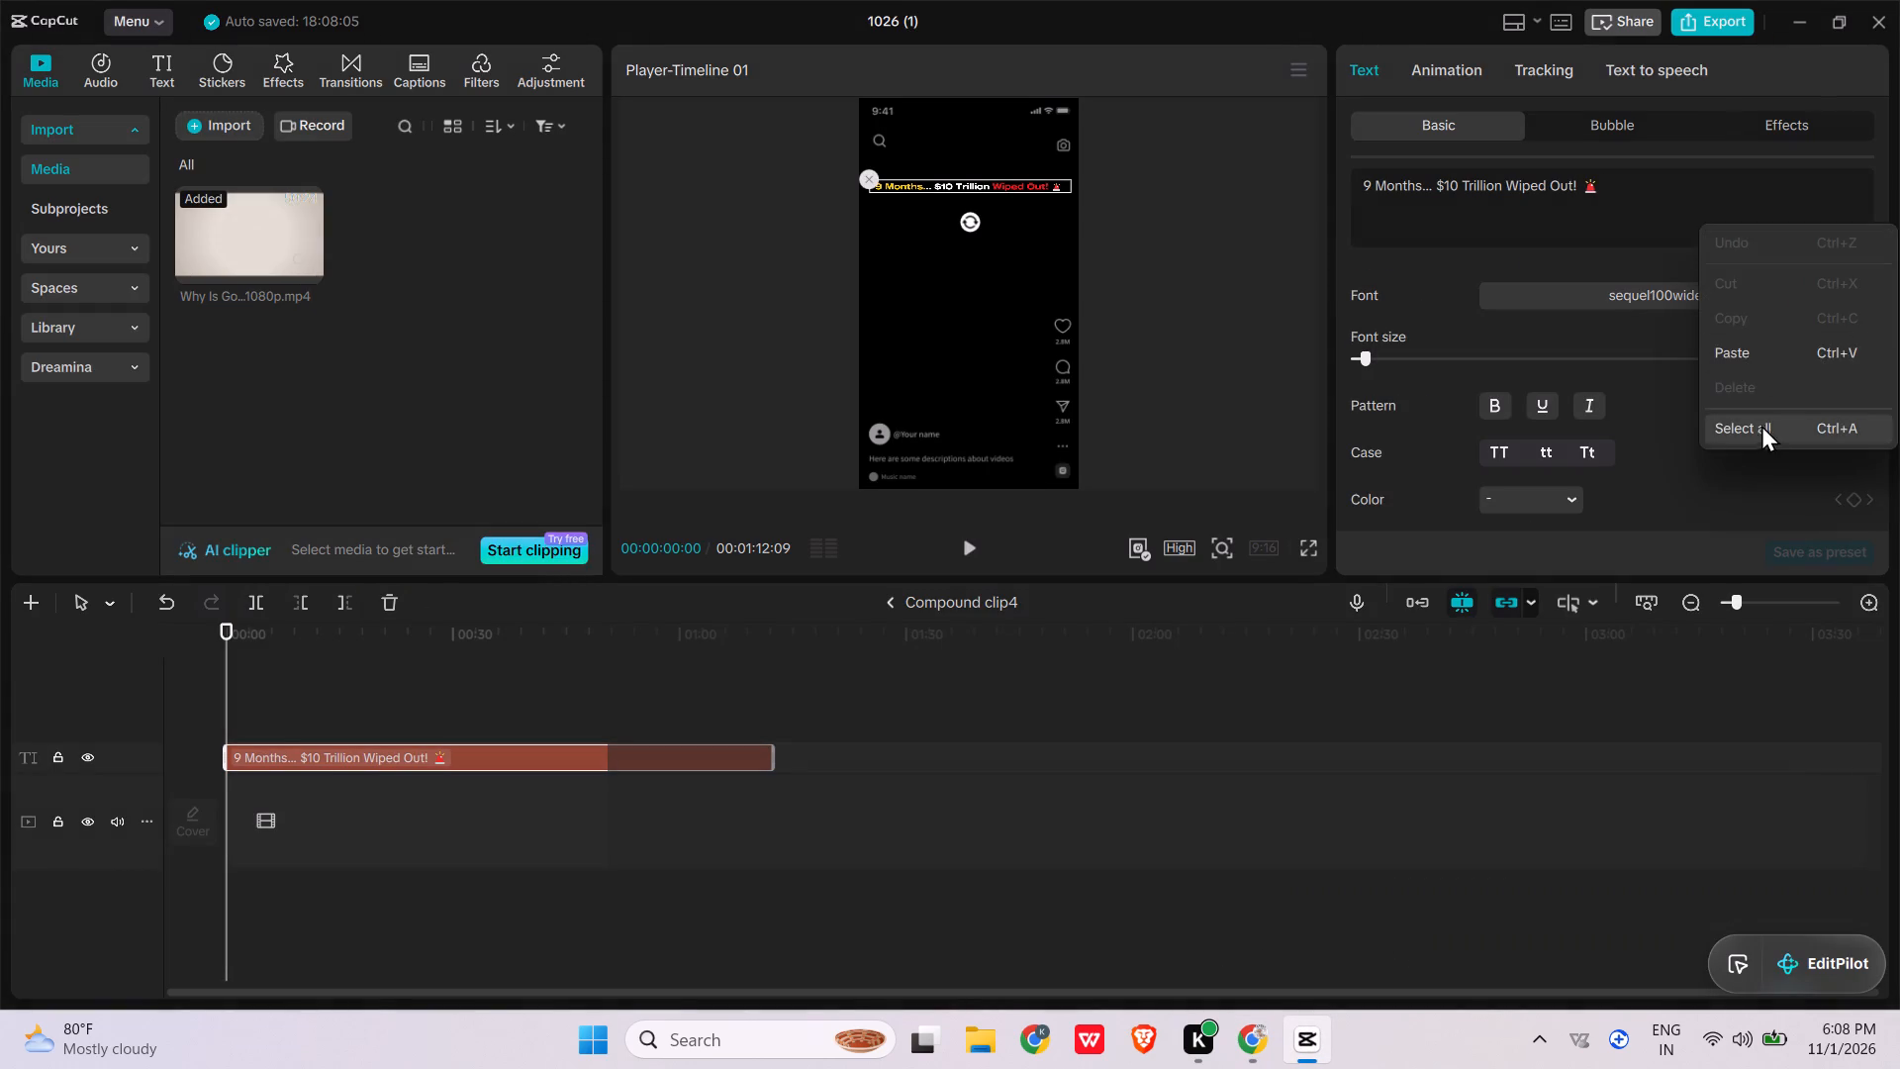
left_click(1762, 437)
right_click(1764, 205)
left_click(1793, 369)
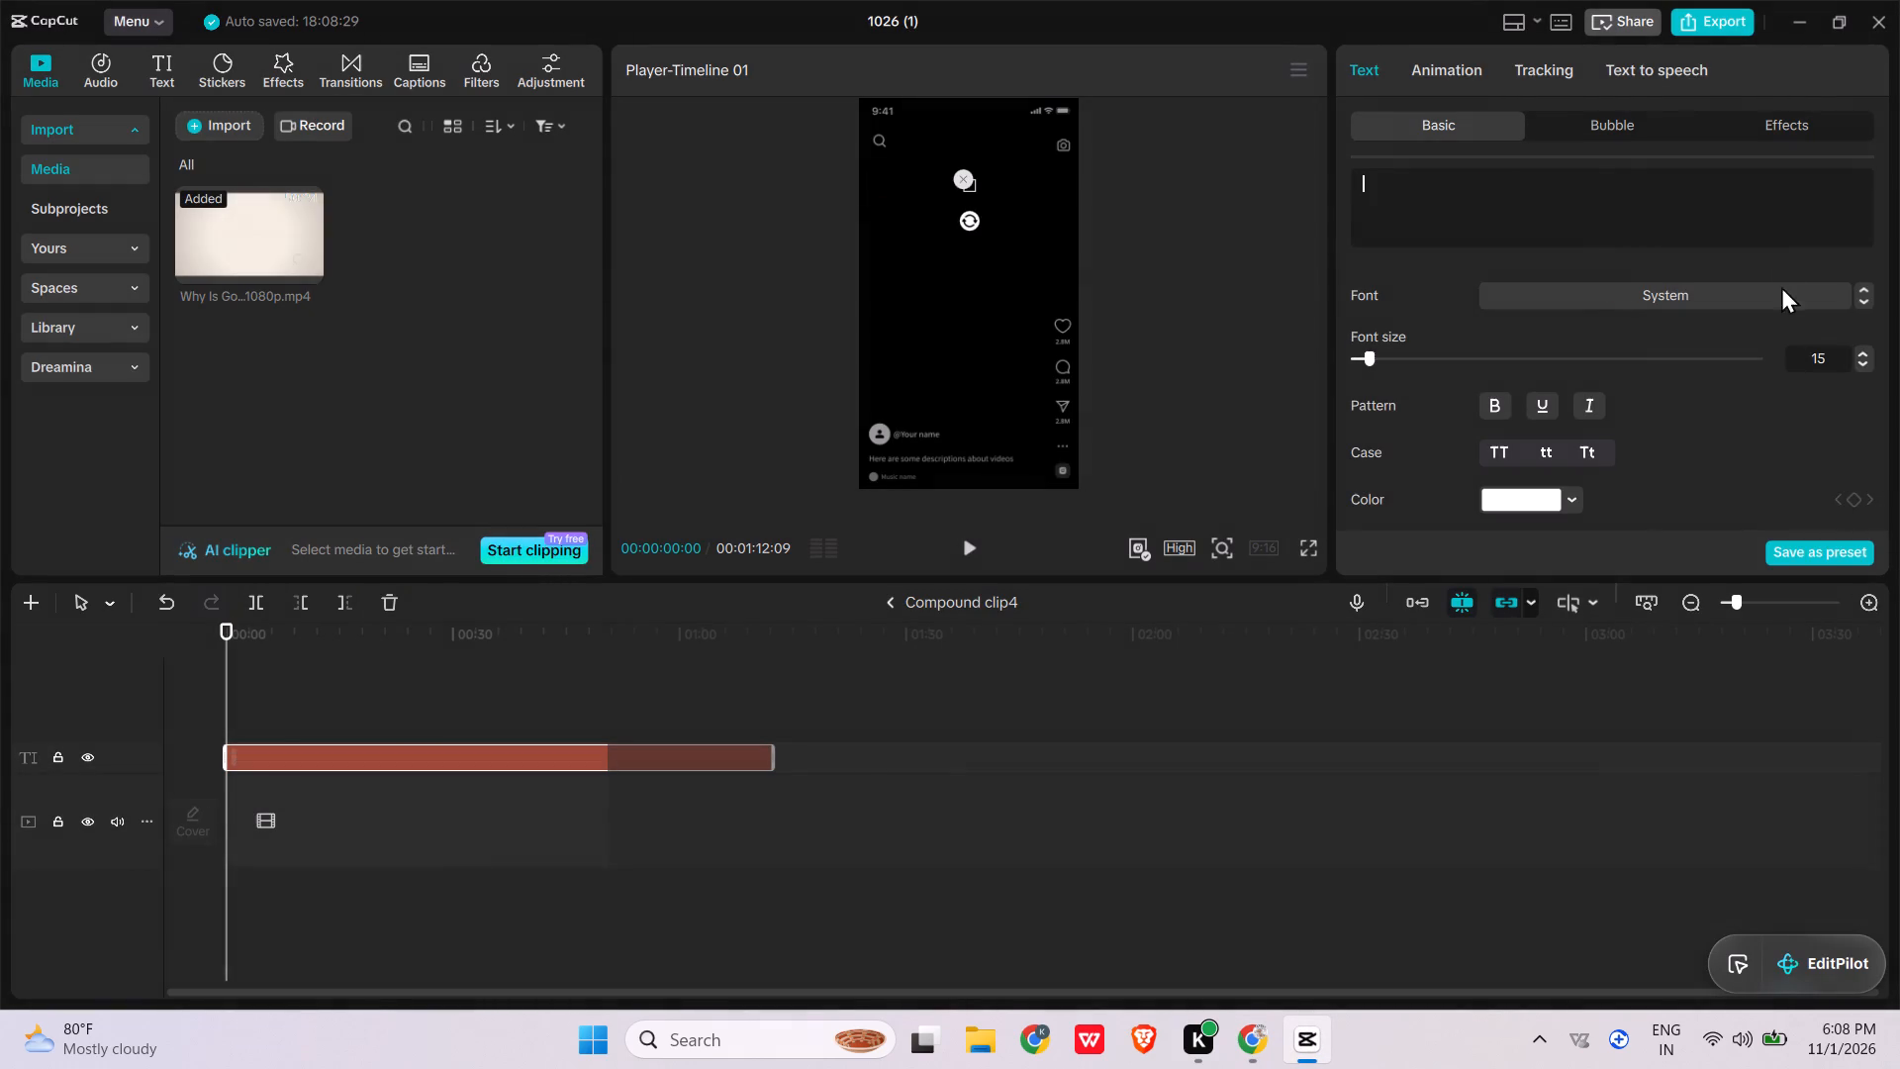
right_click(1769, 235)
left_click(1794, 362)
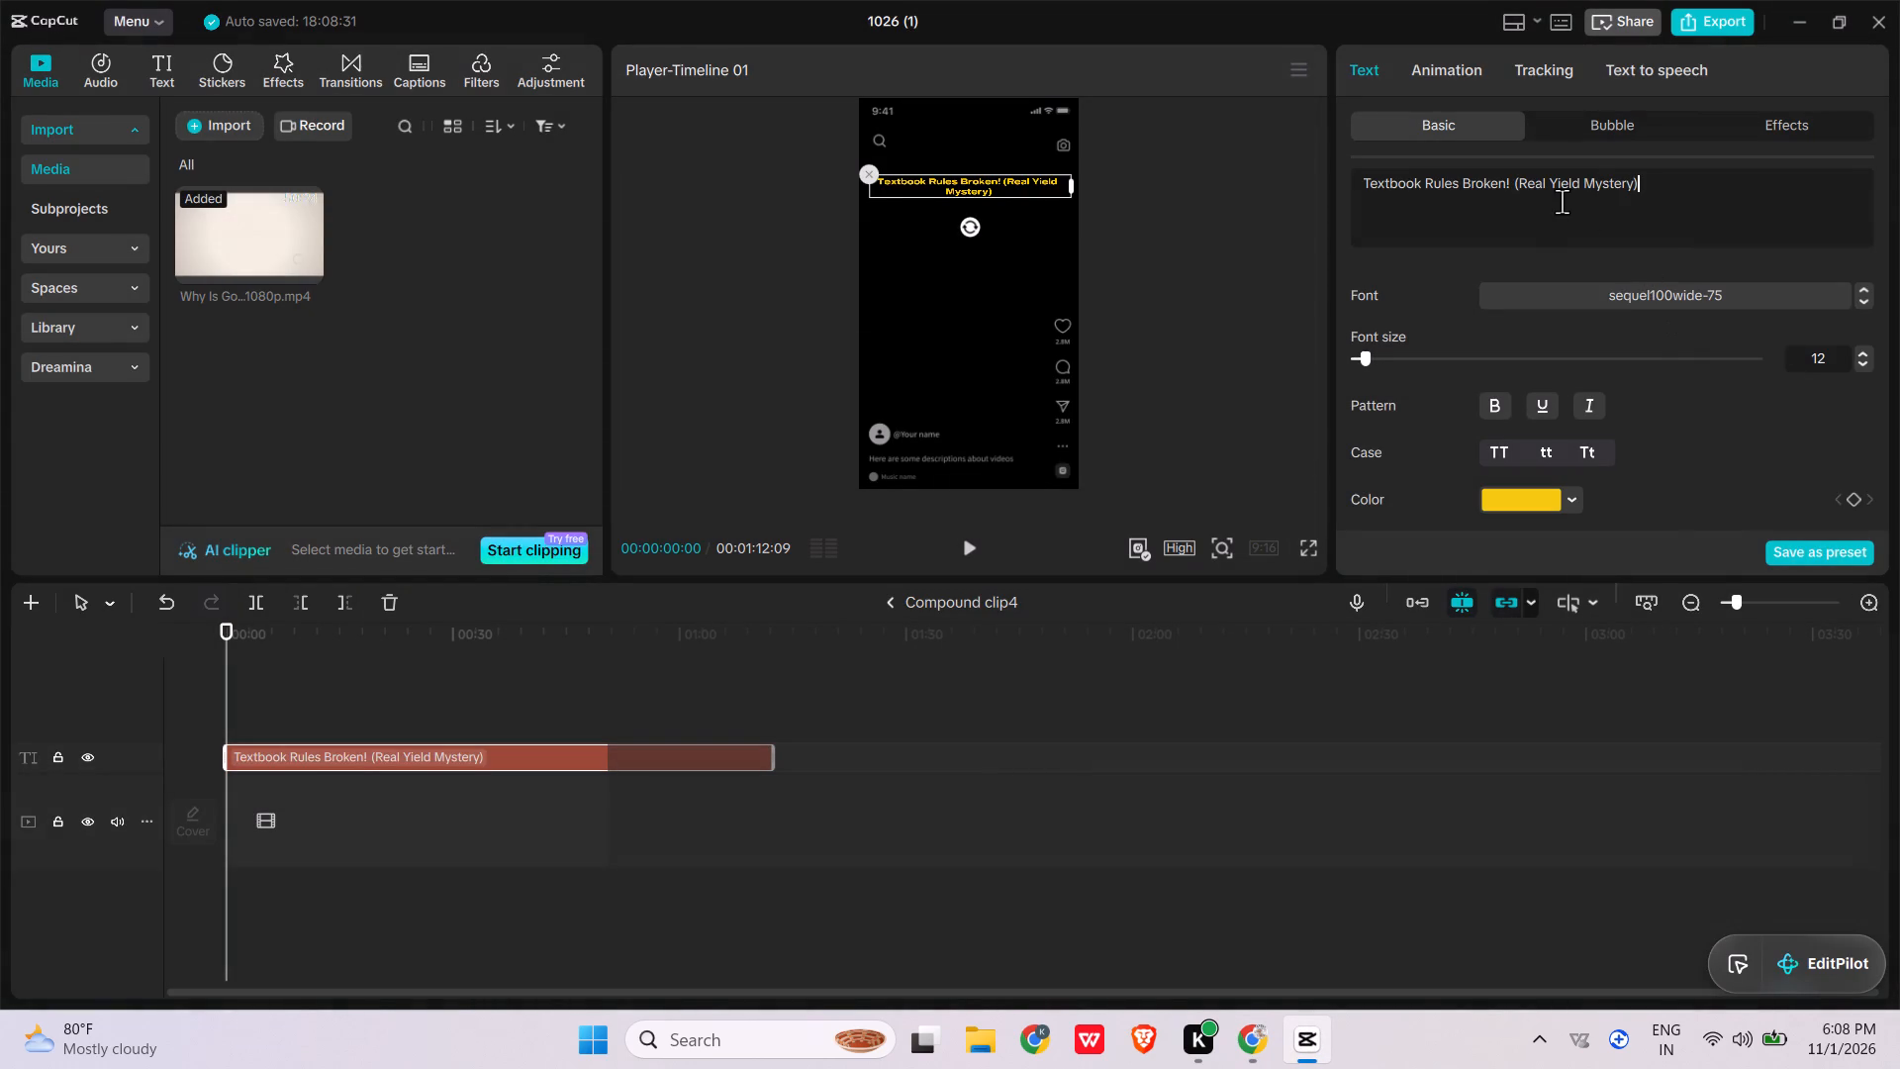
Set the whole title's text color to white, FFFFFF.
left_click(1545, 500)
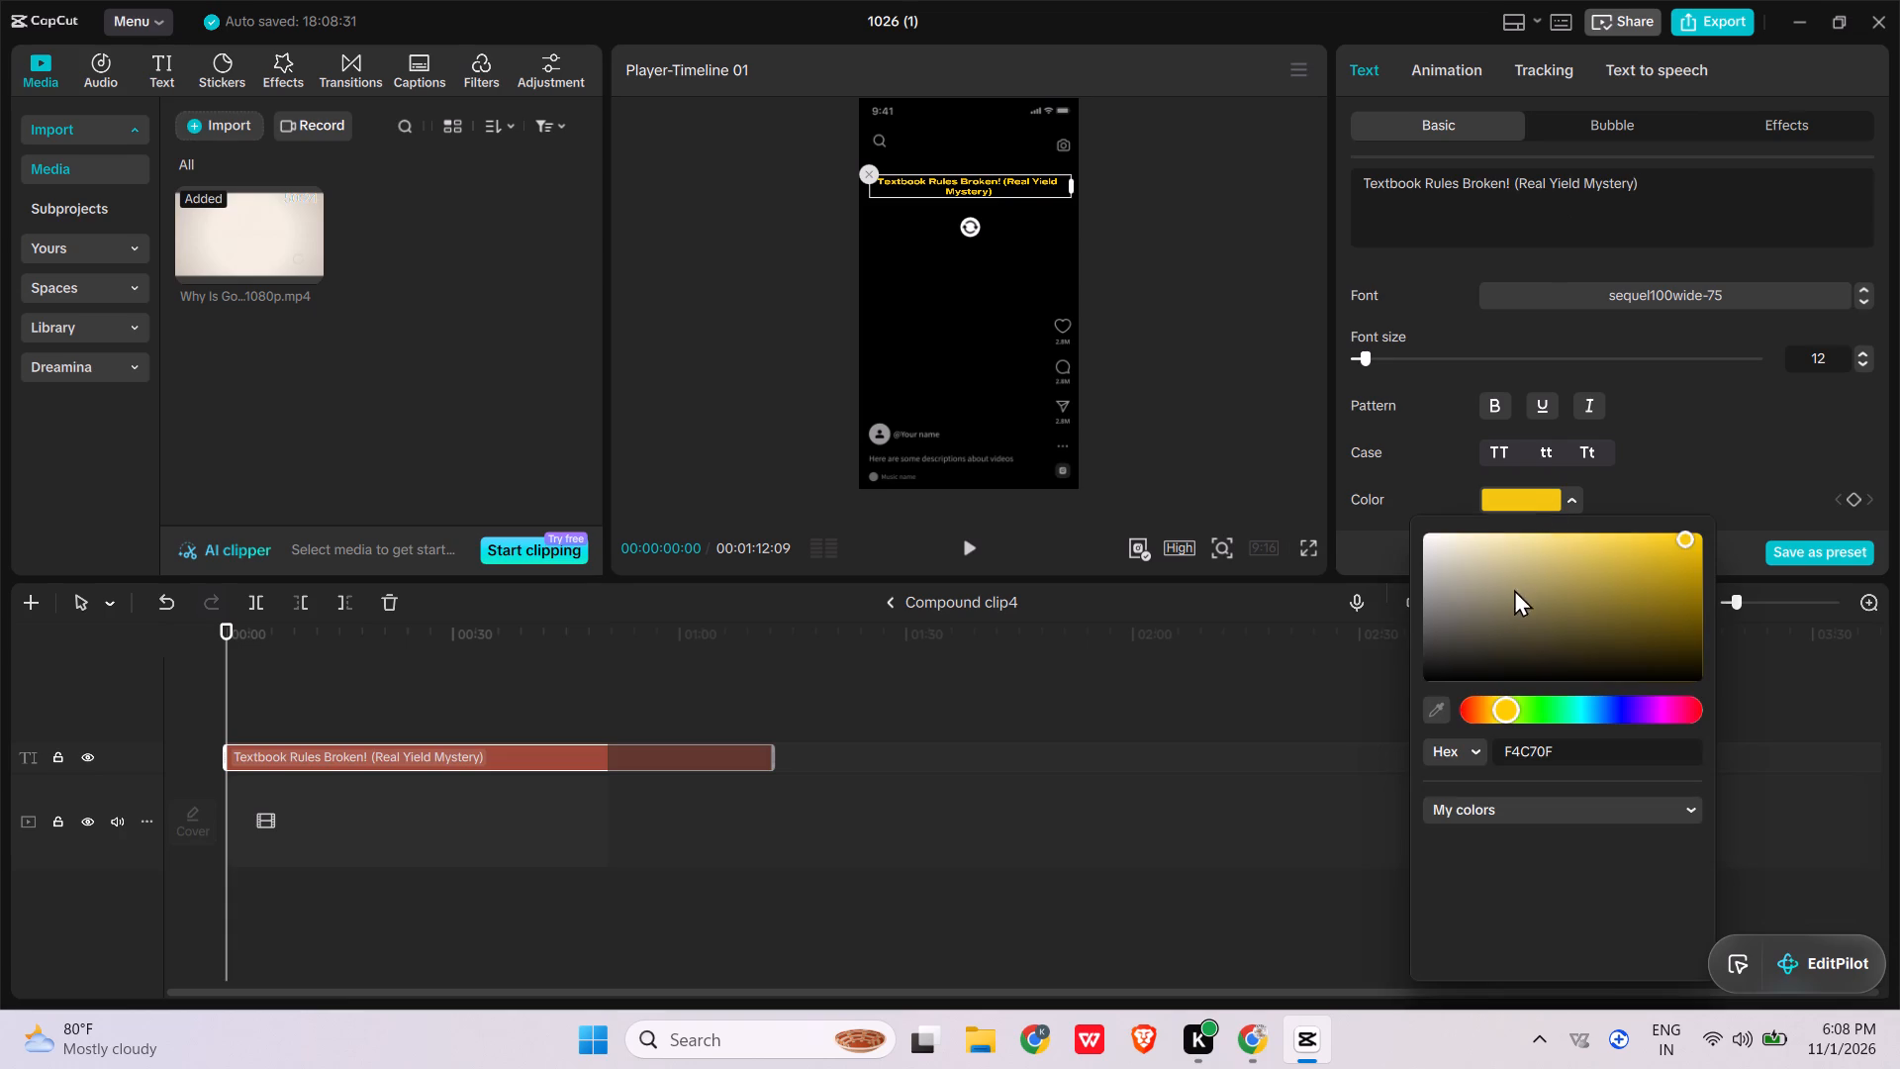
left_click_drag(1442, 532, 1411, 530)
left_click_drag(1439, 541, 1391, 521)
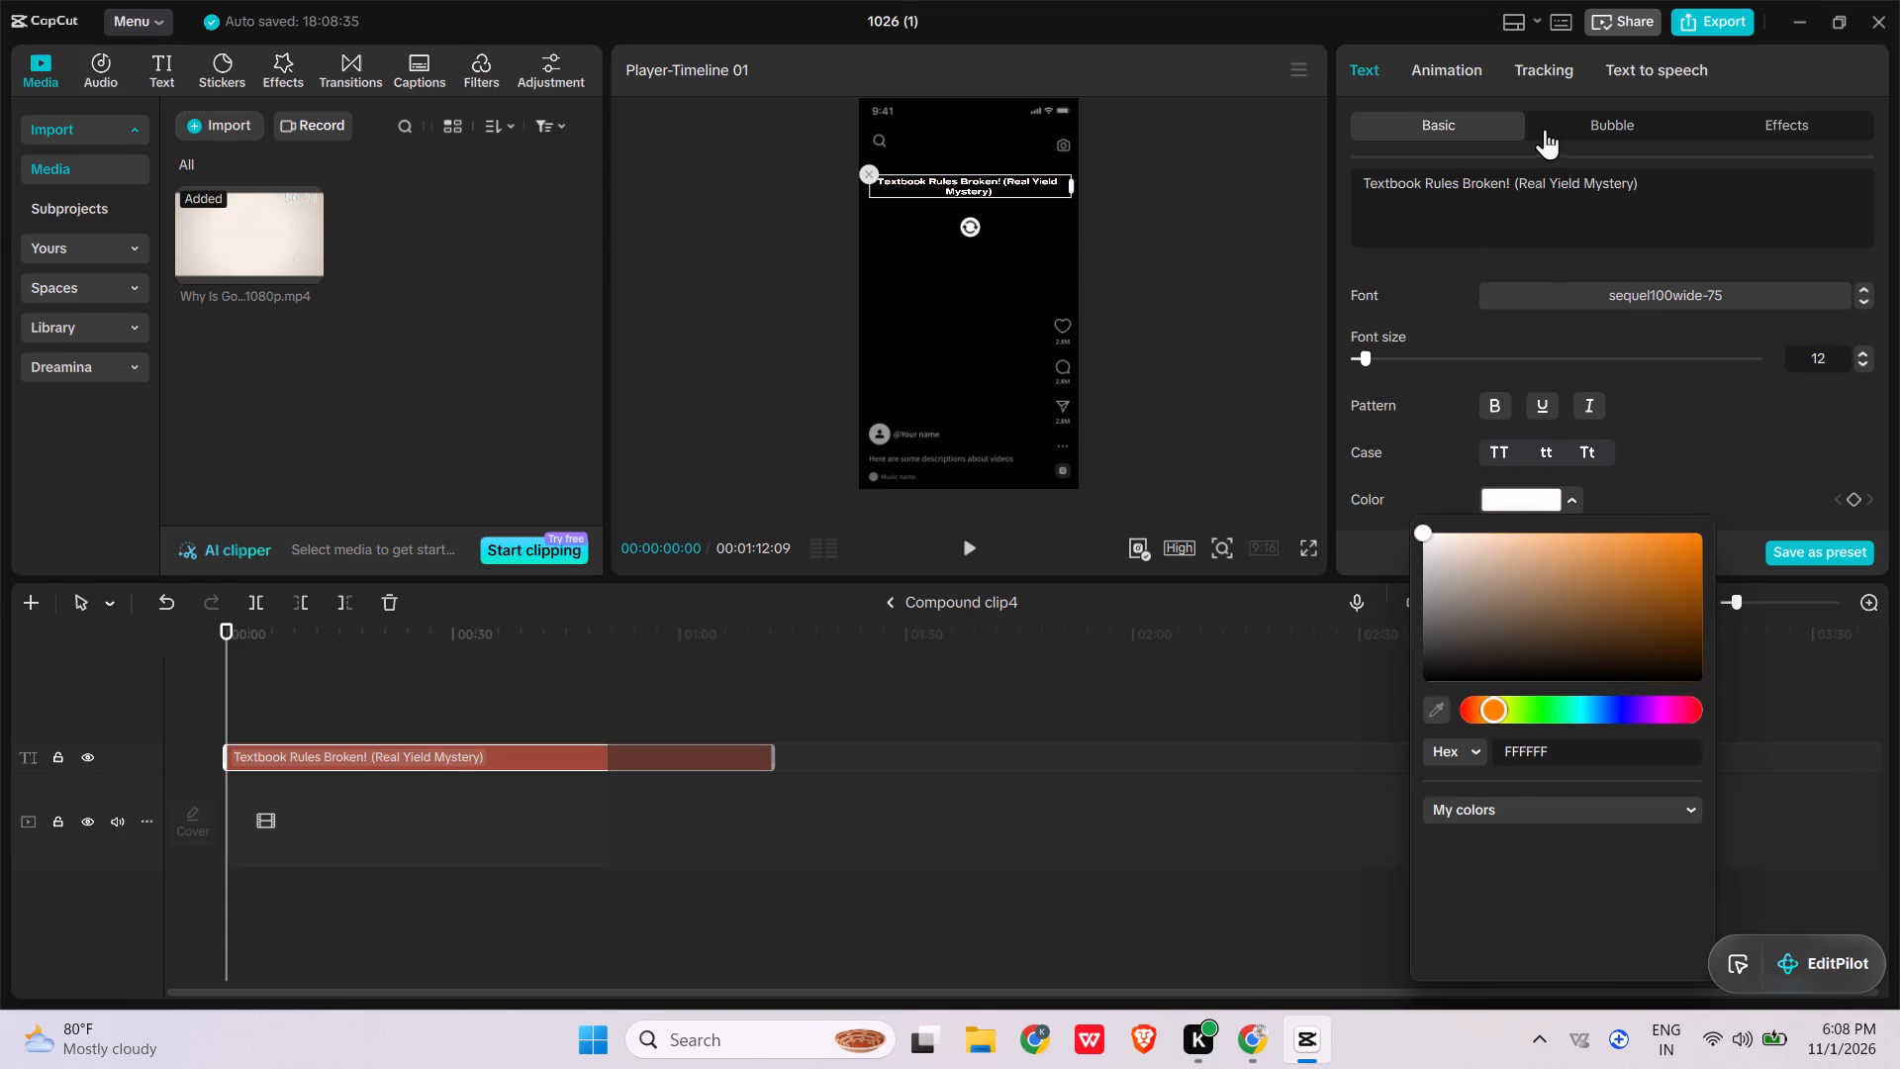
Insert a line break after "Textbook Rules Broken!" so that "(Real Yield Mystery)" sits on a second line.
left_click(1512, 180)
key("Return")
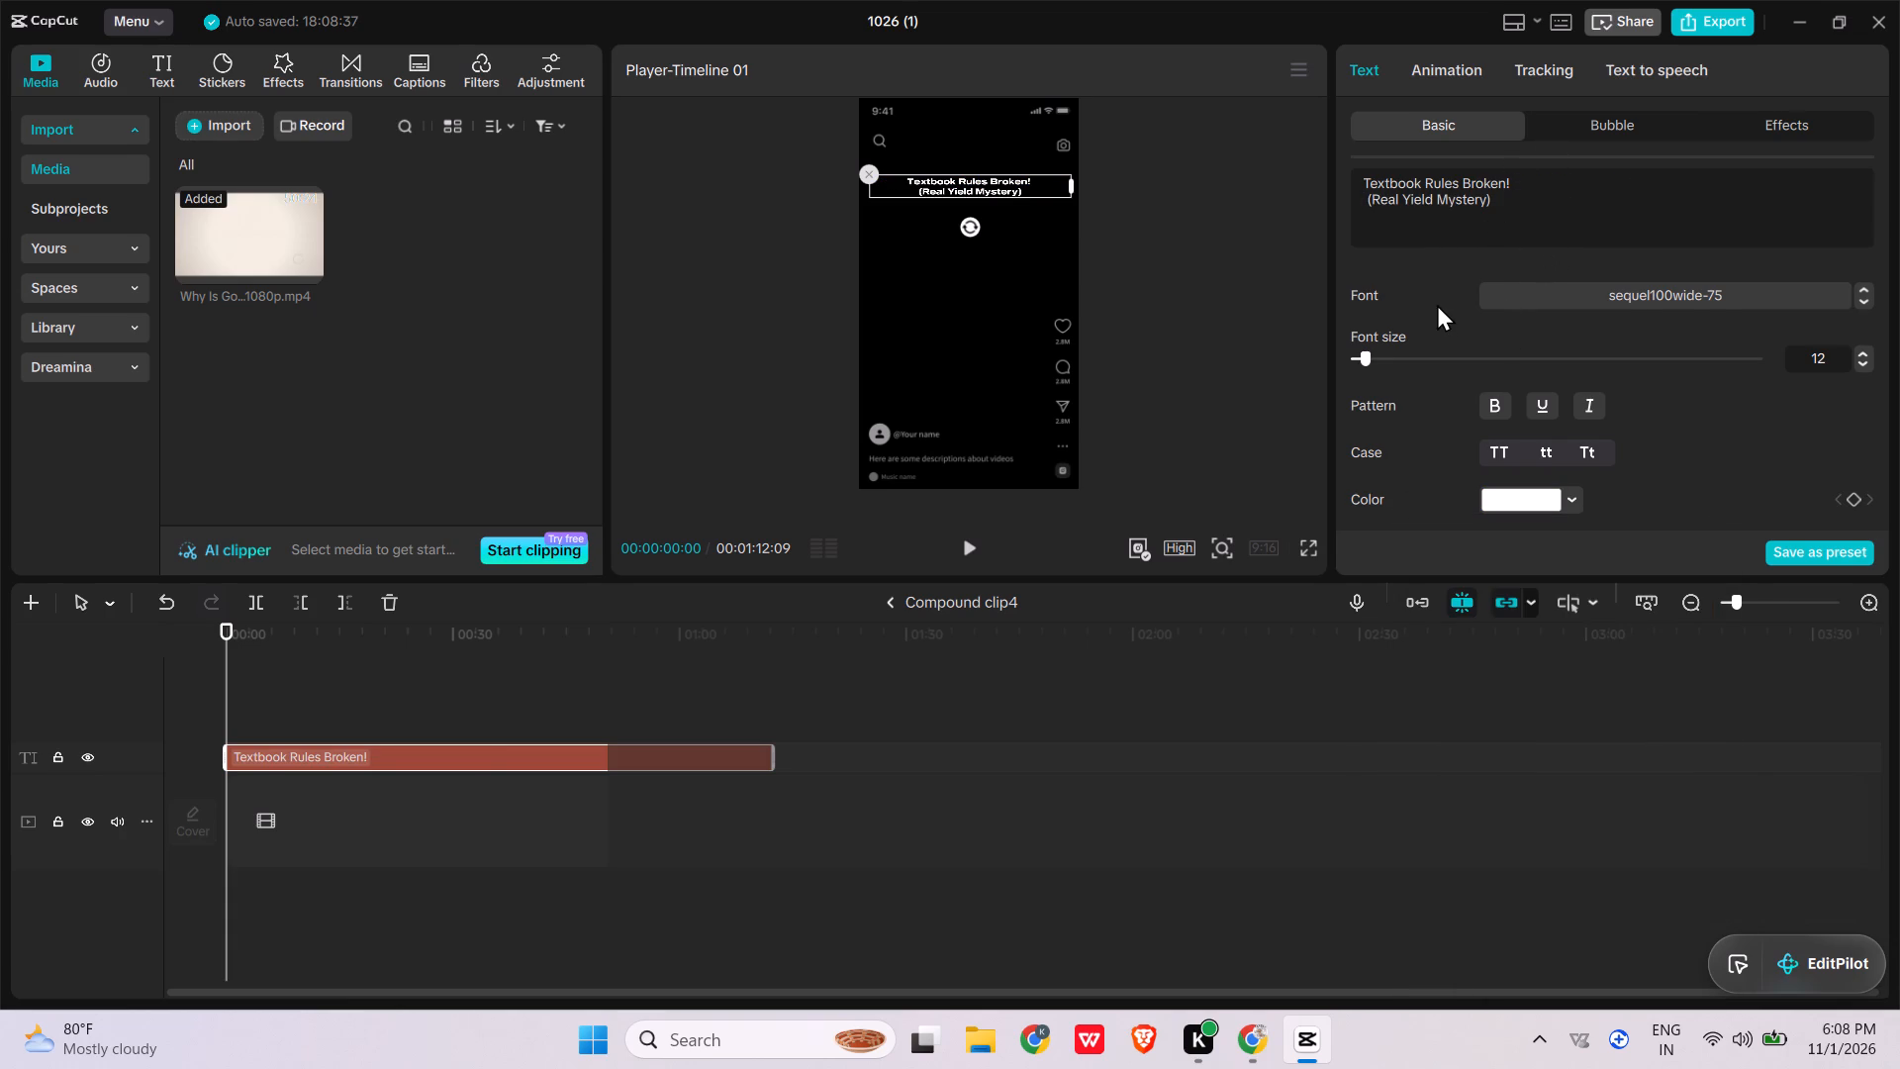
Color the word "Broken!" in the title red, EC1D1D.
left_click(1422, 182)
left_click_drag(1456, 183, 1512, 183)
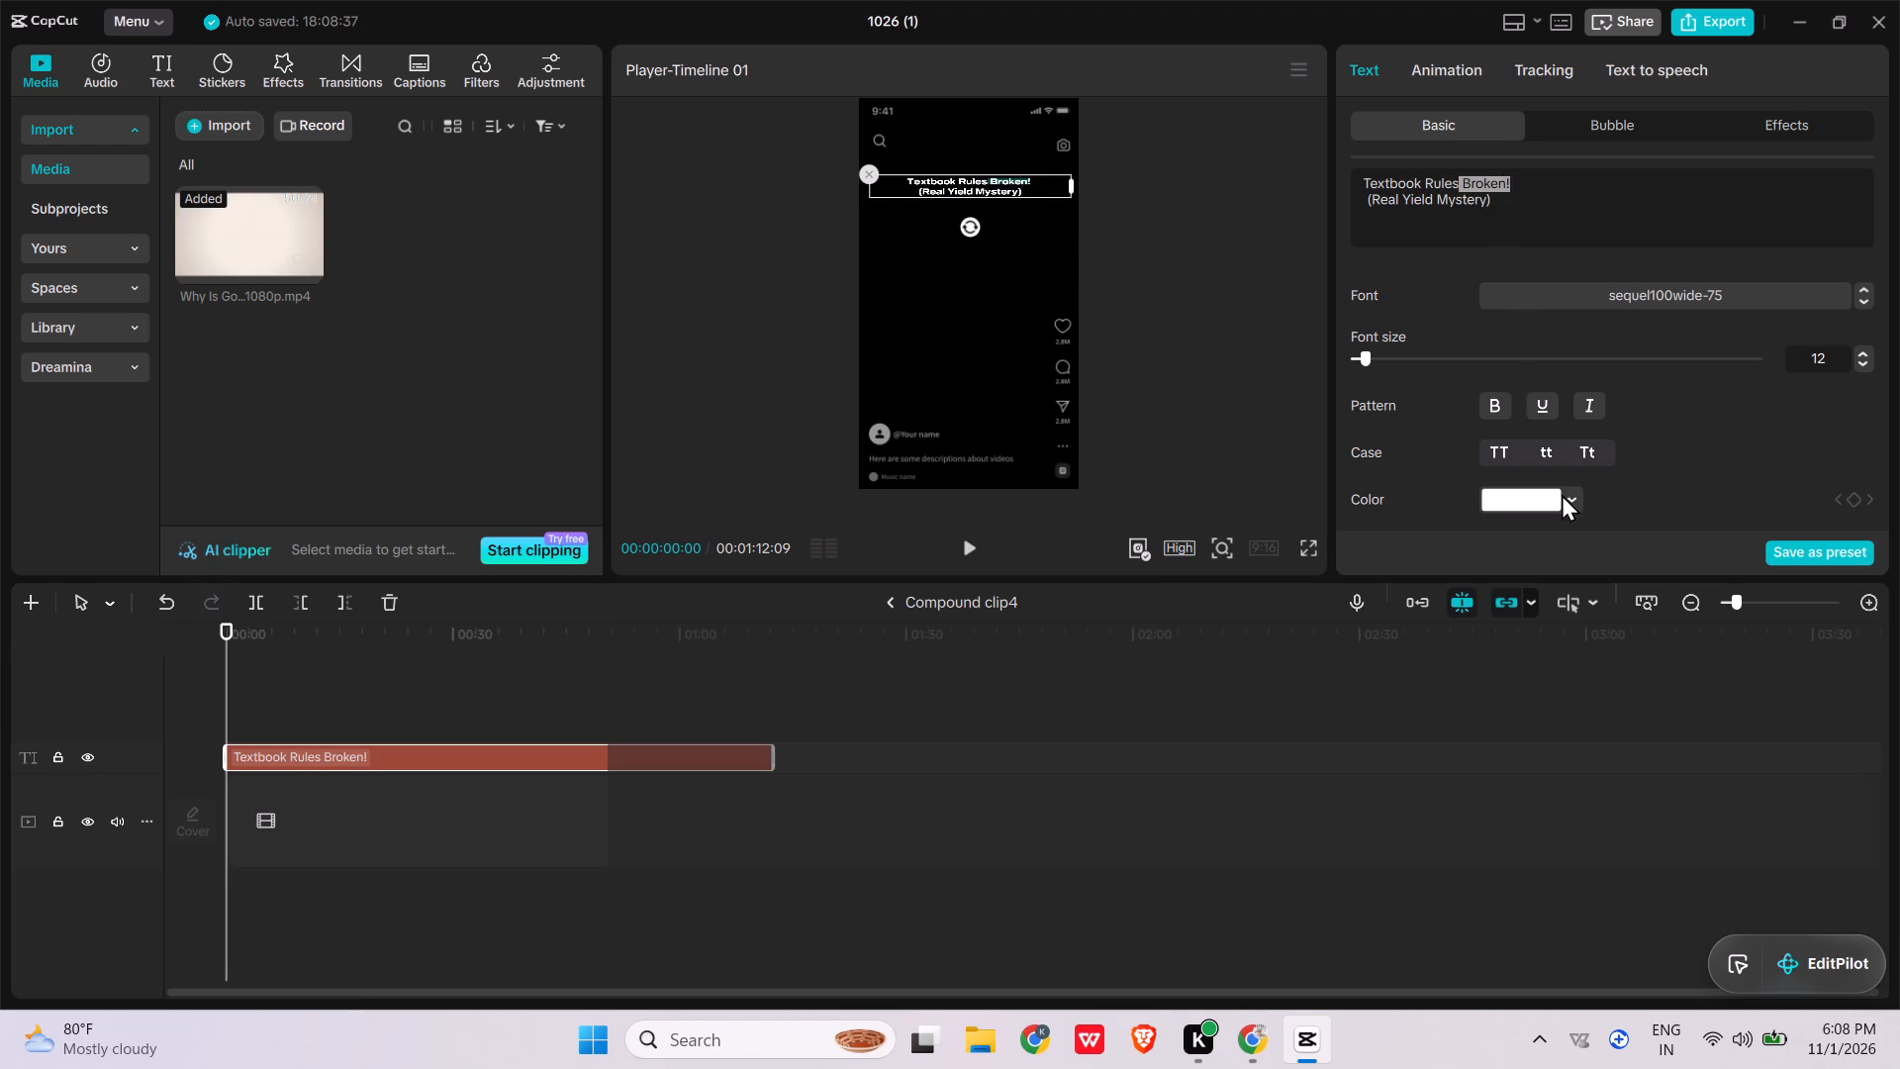
left_click(1562, 494)
left_click(1514, 901)
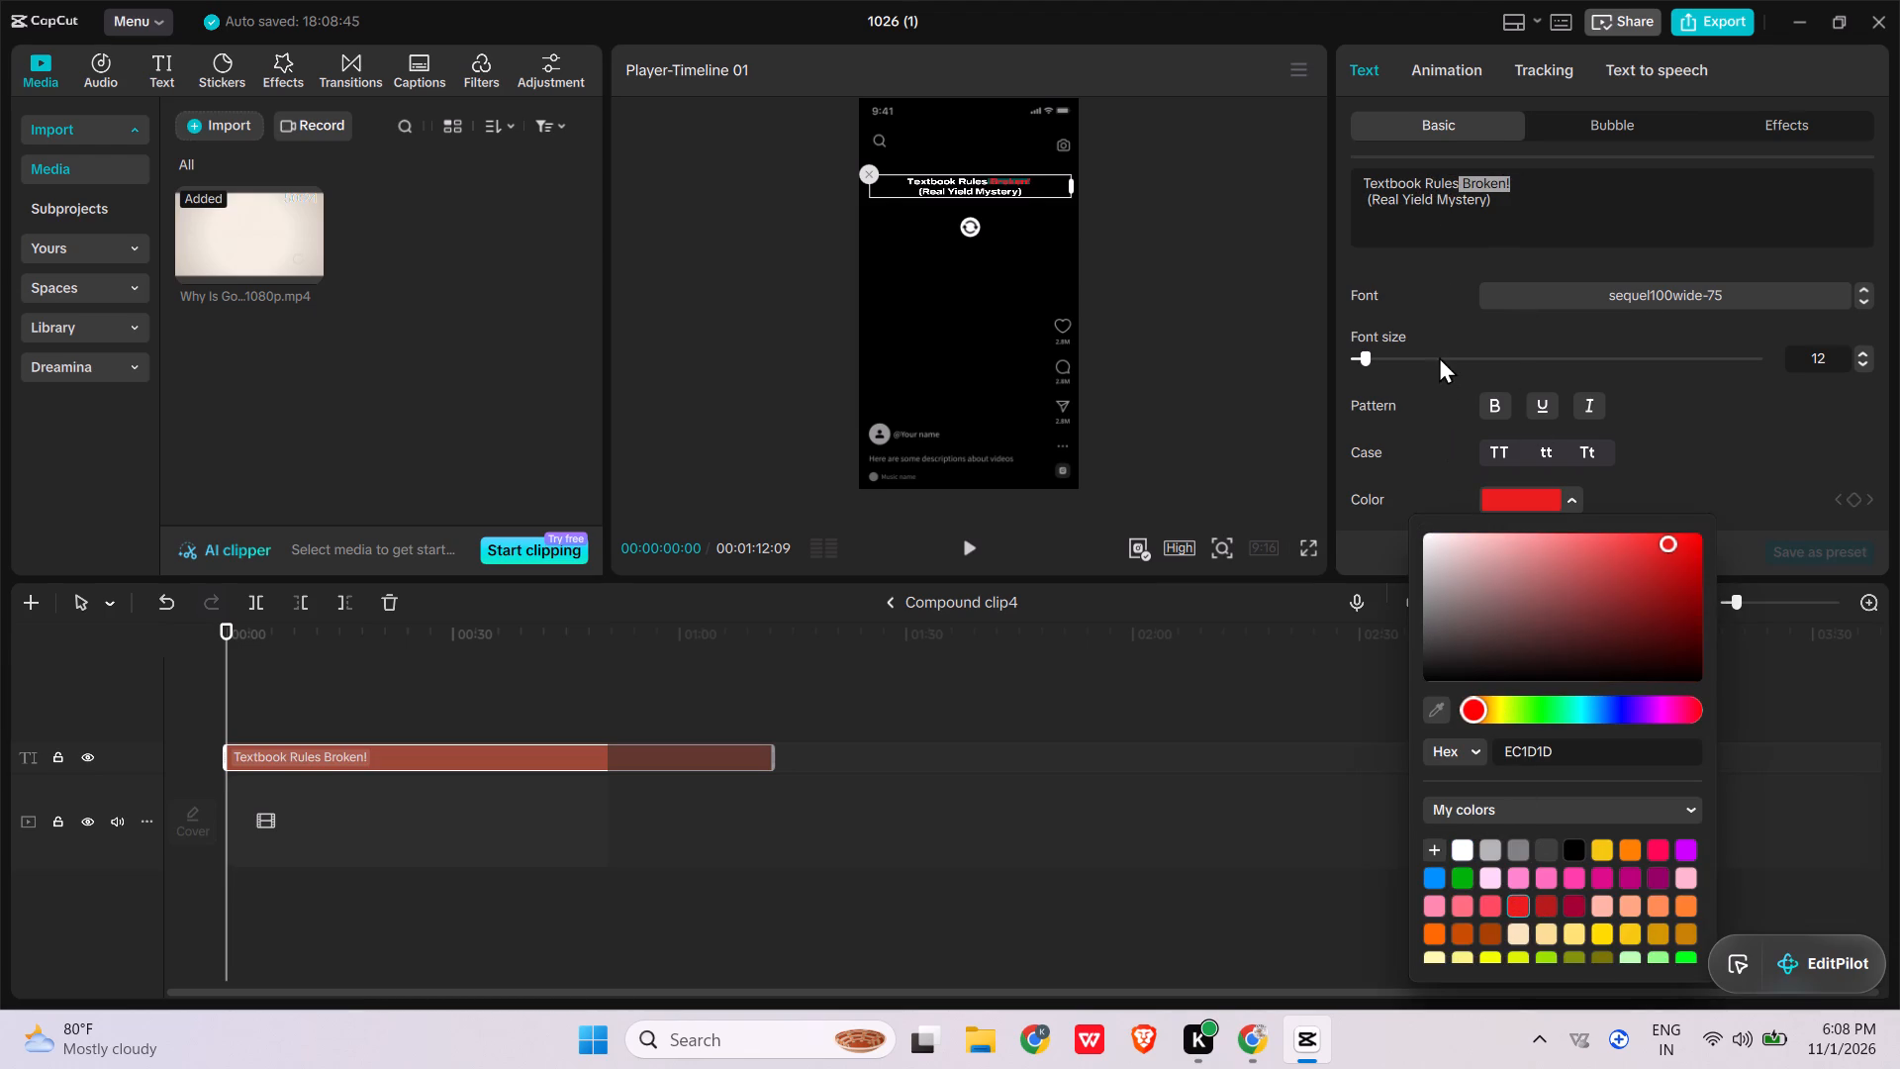
Color the second line "(Real Yield Mystery)" yellow and return to the main timeline.
left_click_drag(1497, 205, 1331, 198)
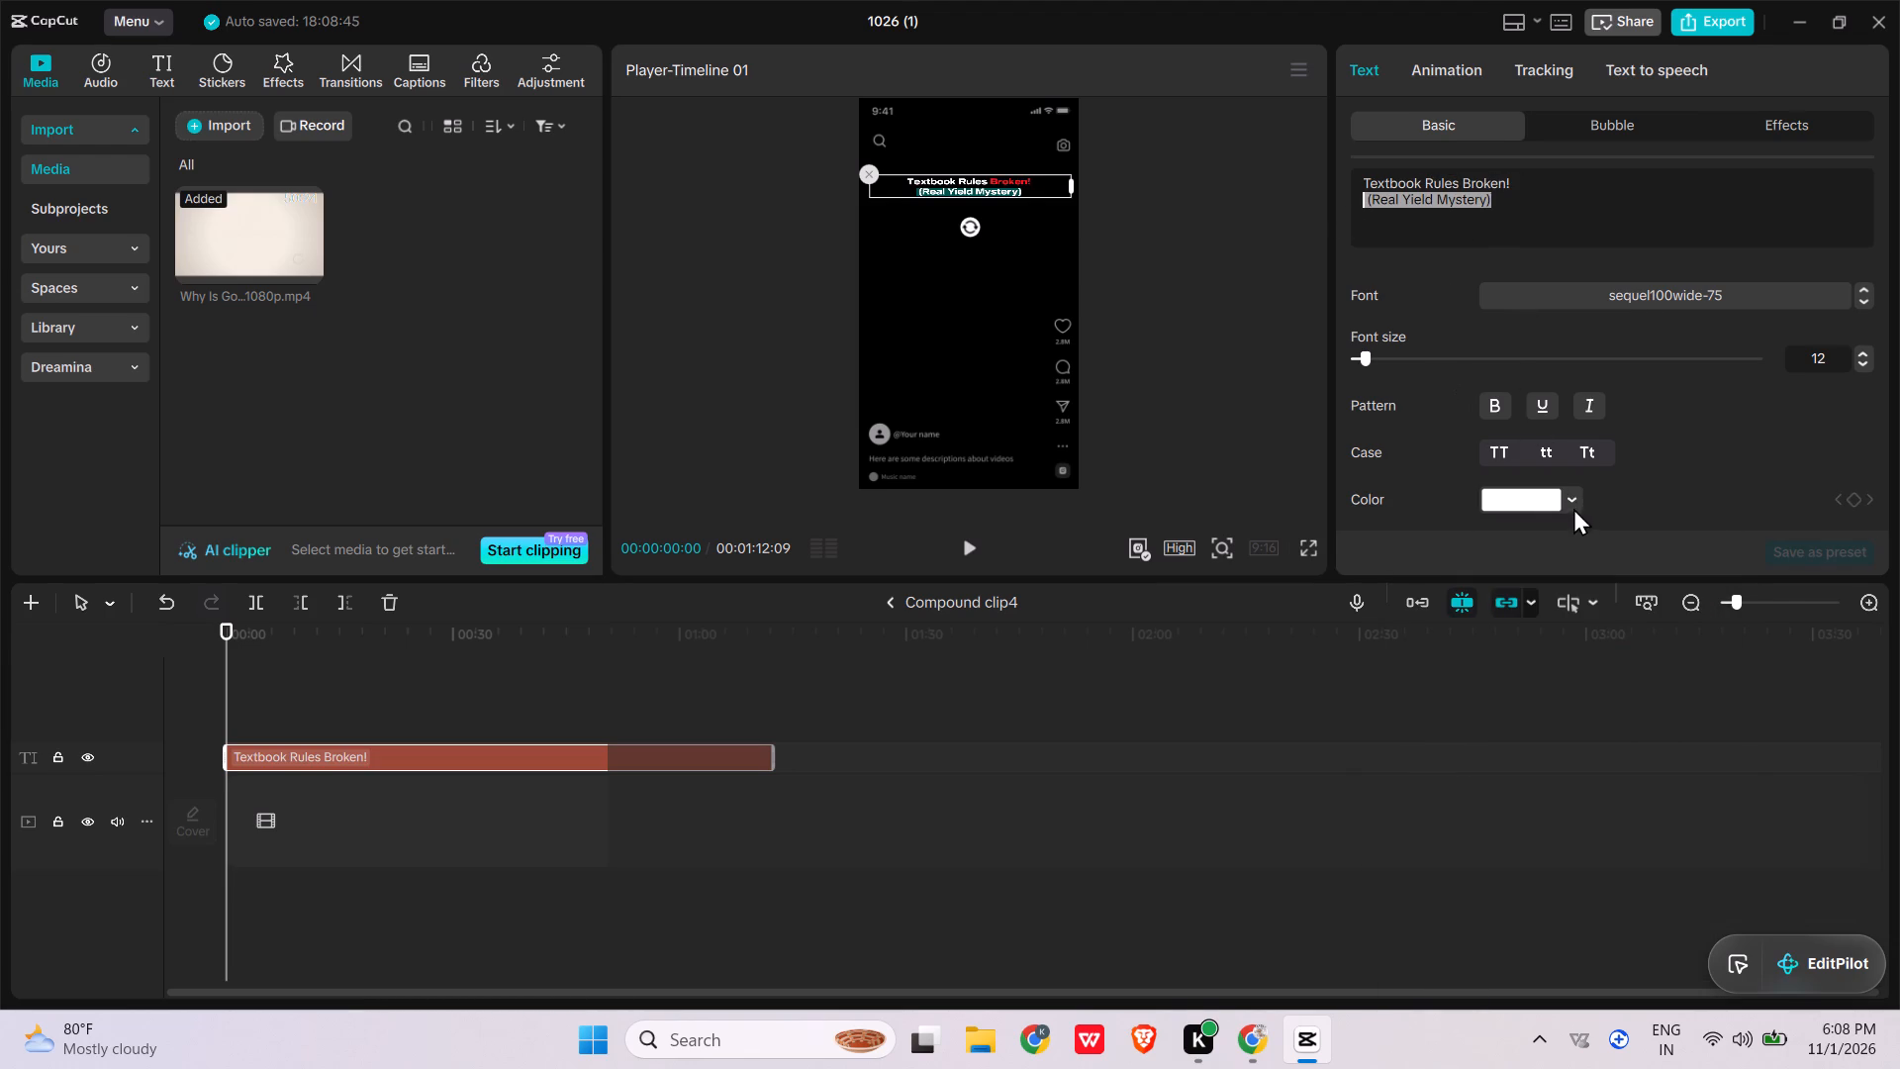
left_click(1560, 483)
left_click(1565, 501)
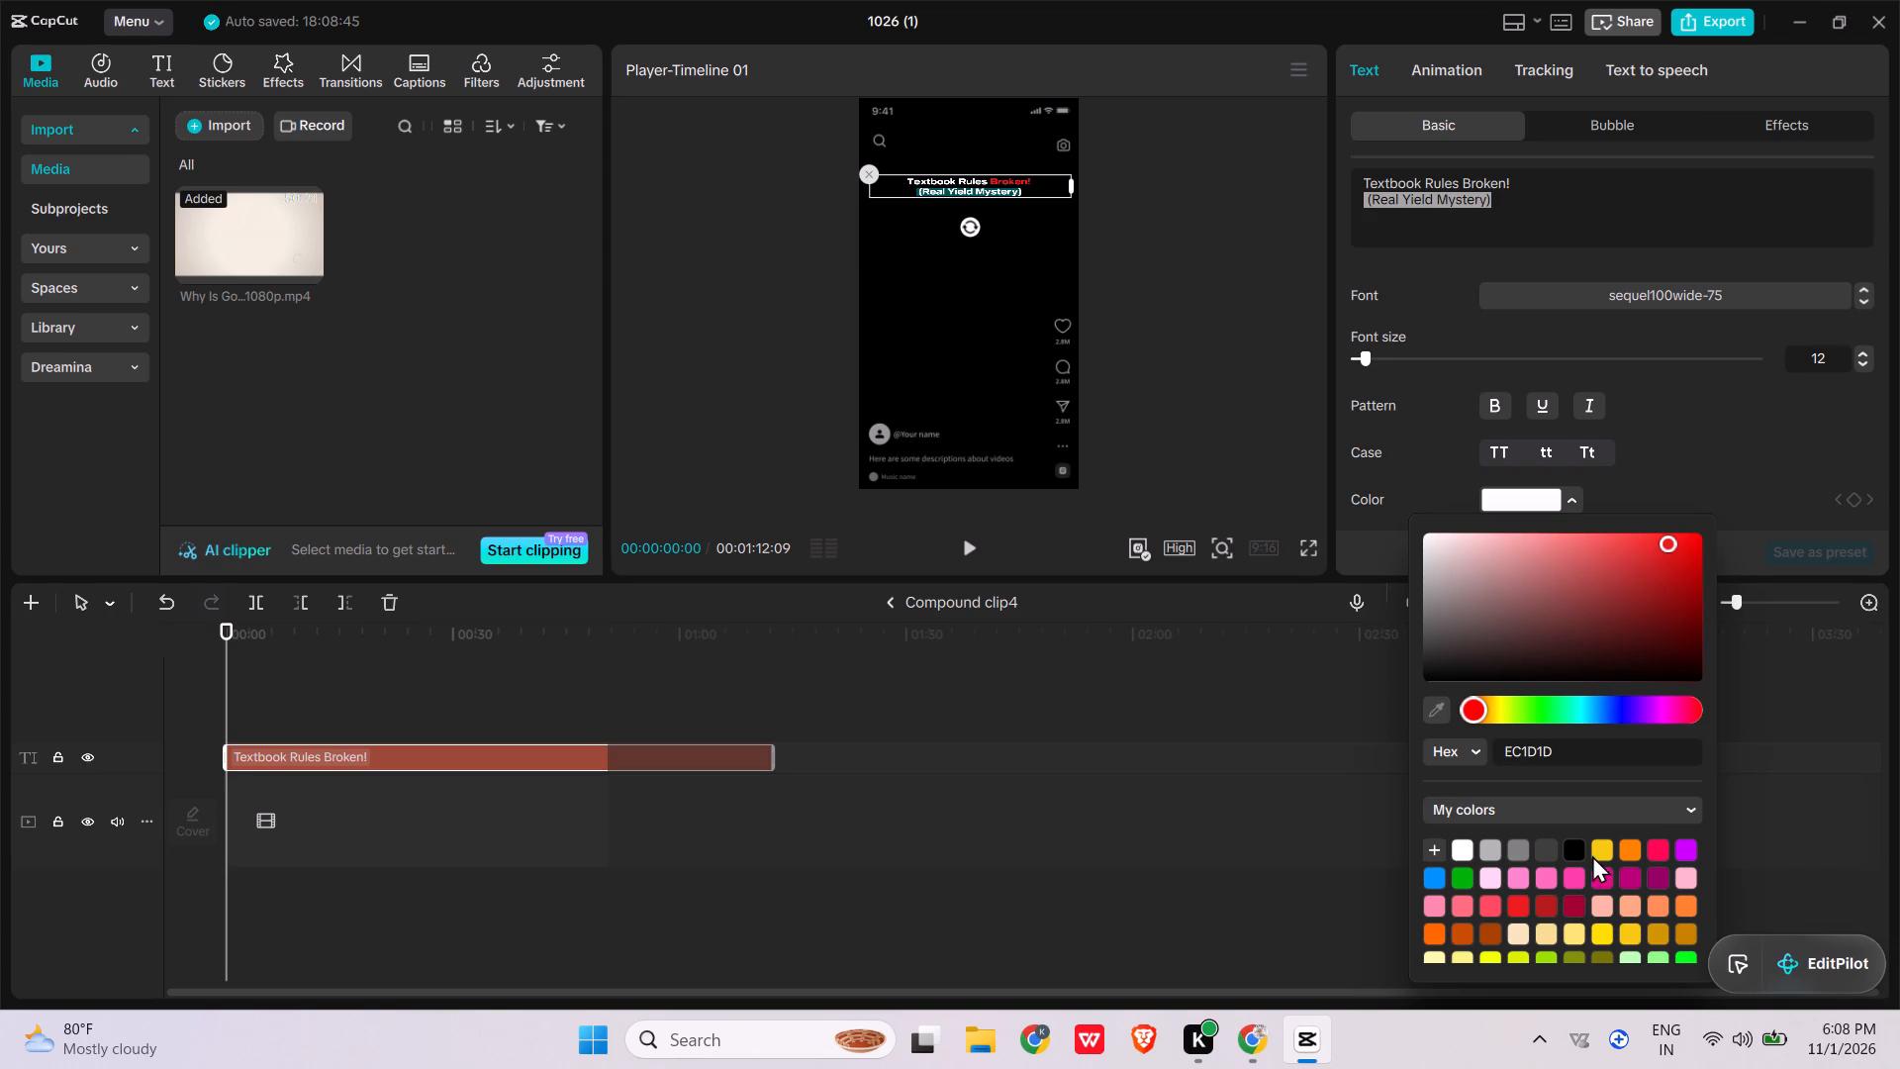
left_click(1611, 843)
left_click(894, 601)
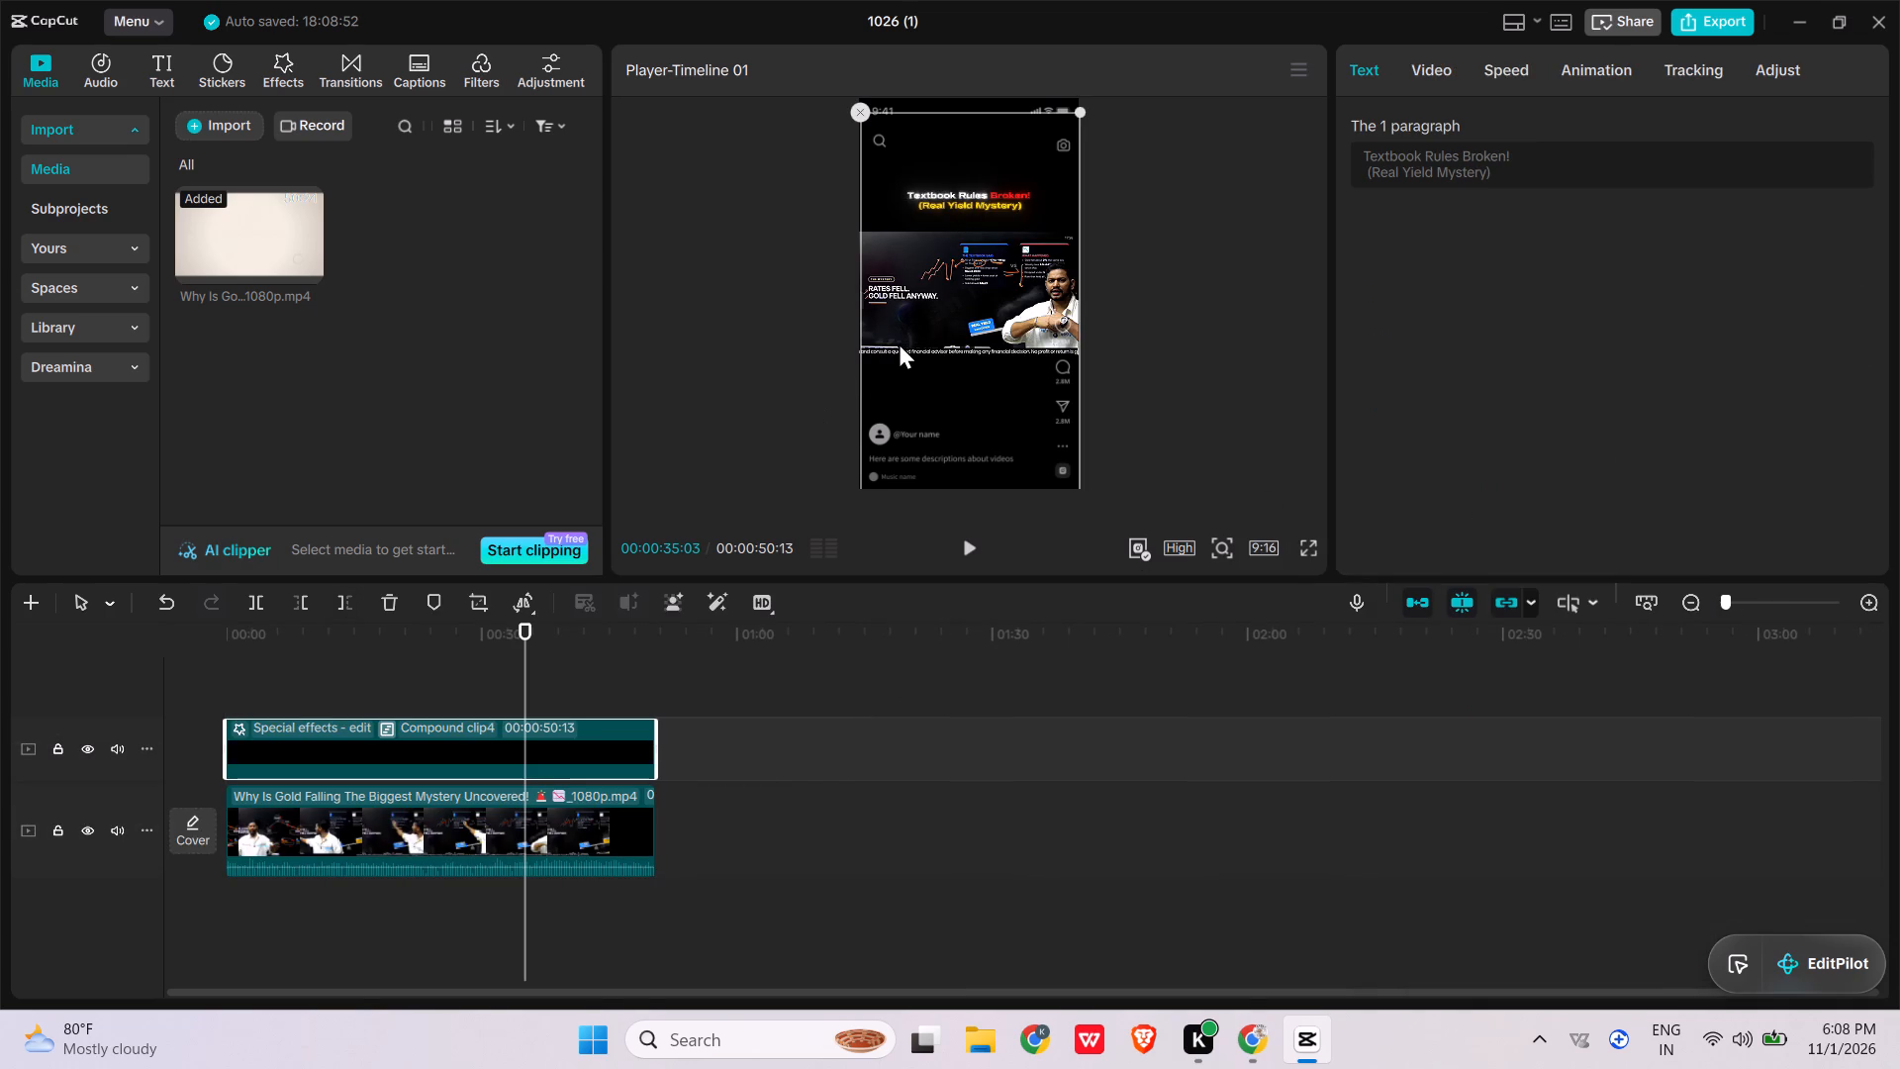
Scale the main gold video clip to about 124% and shift it to about X -260, Y -201 to reframe the speaker.
left_click(899, 342)
left_click(608, 840)
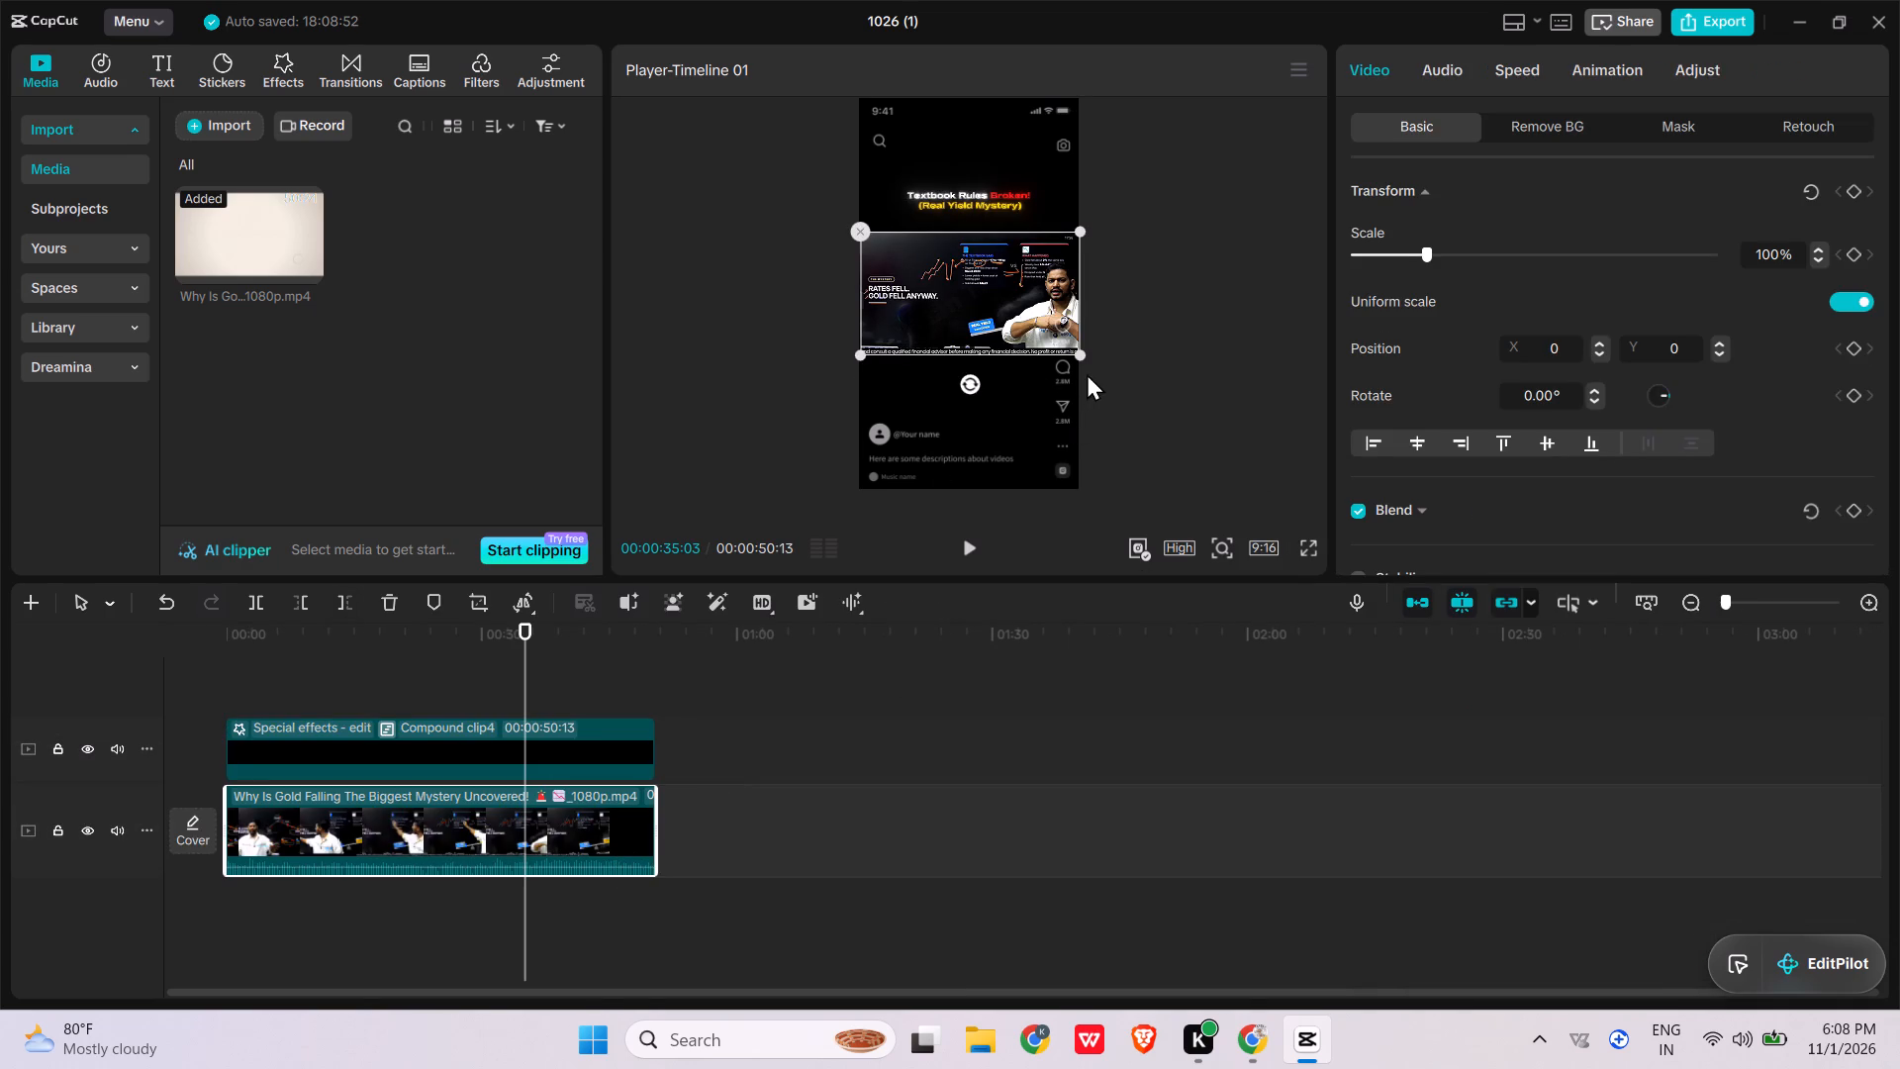
left_click_drag(1080, 353, 1132, 429)
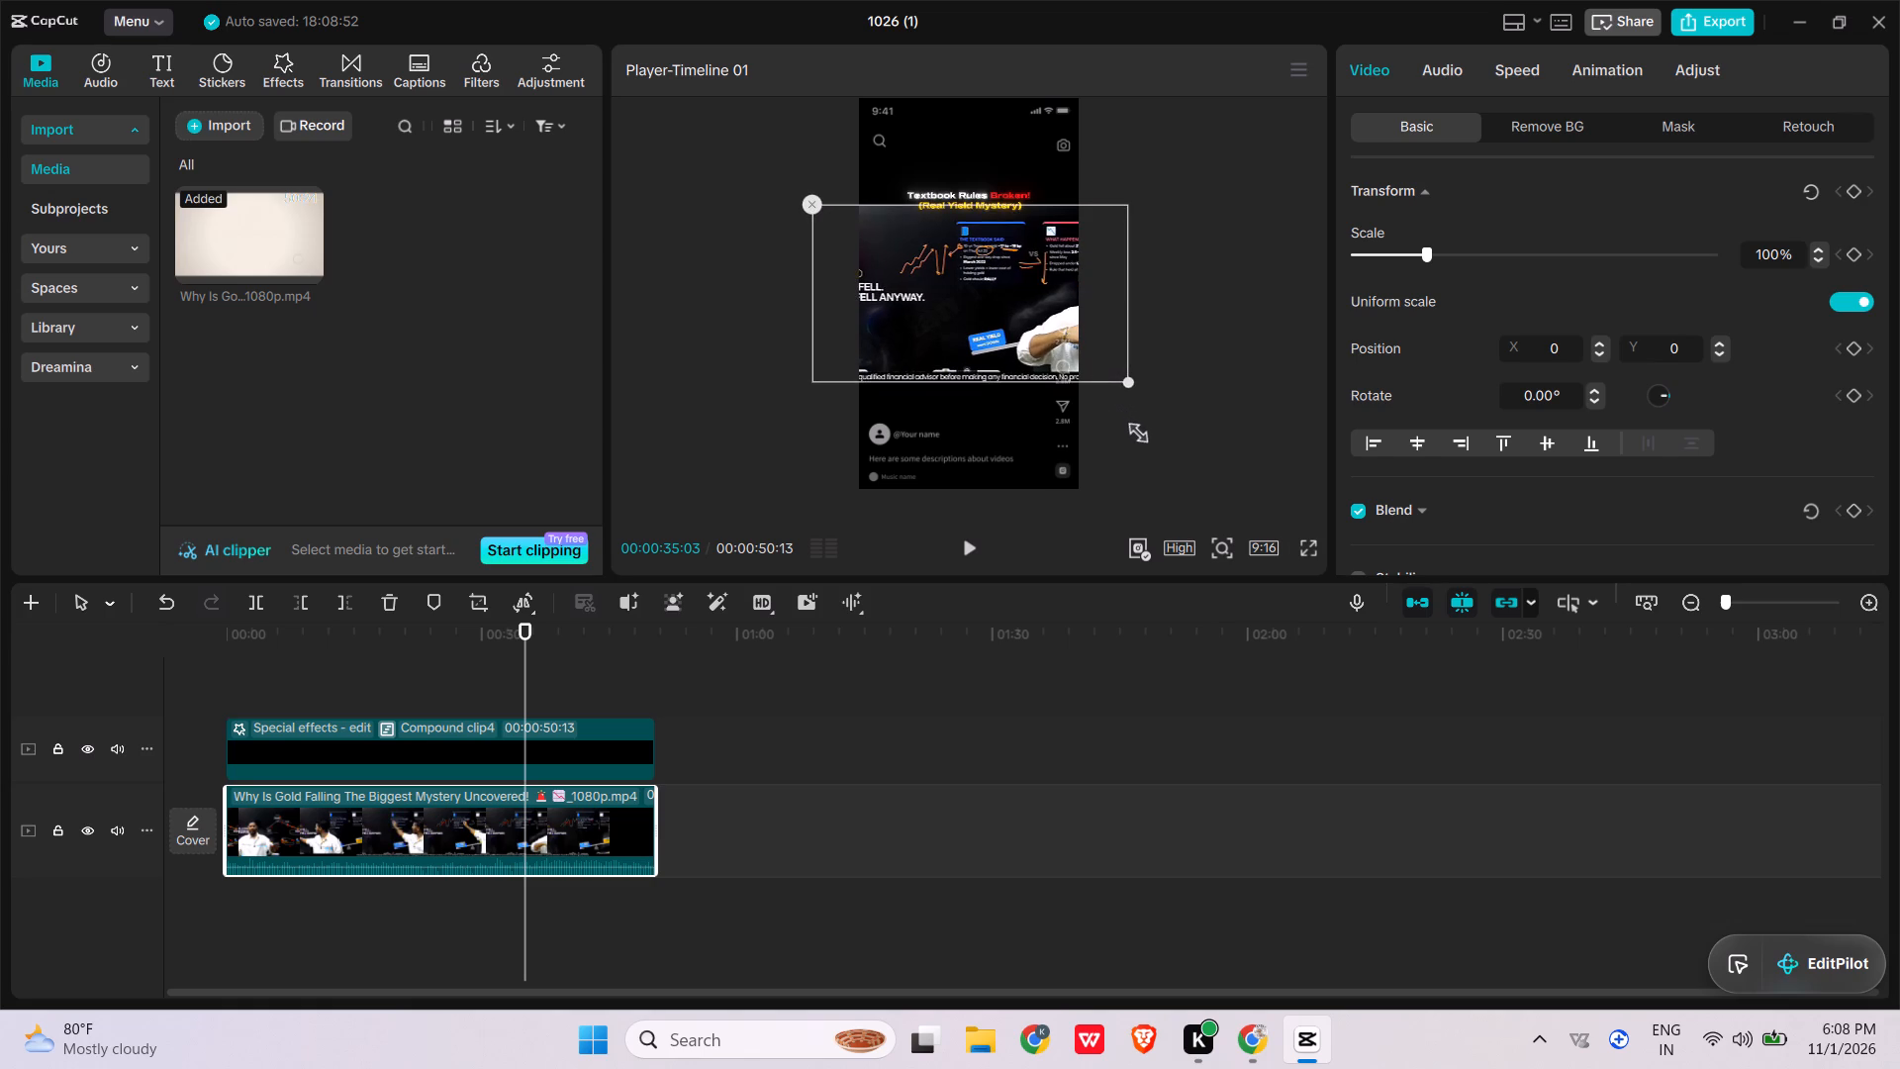
left_click_drag(1132, 429, 1133, 429)
left_click_drag(1085, 341, 1039, 360)
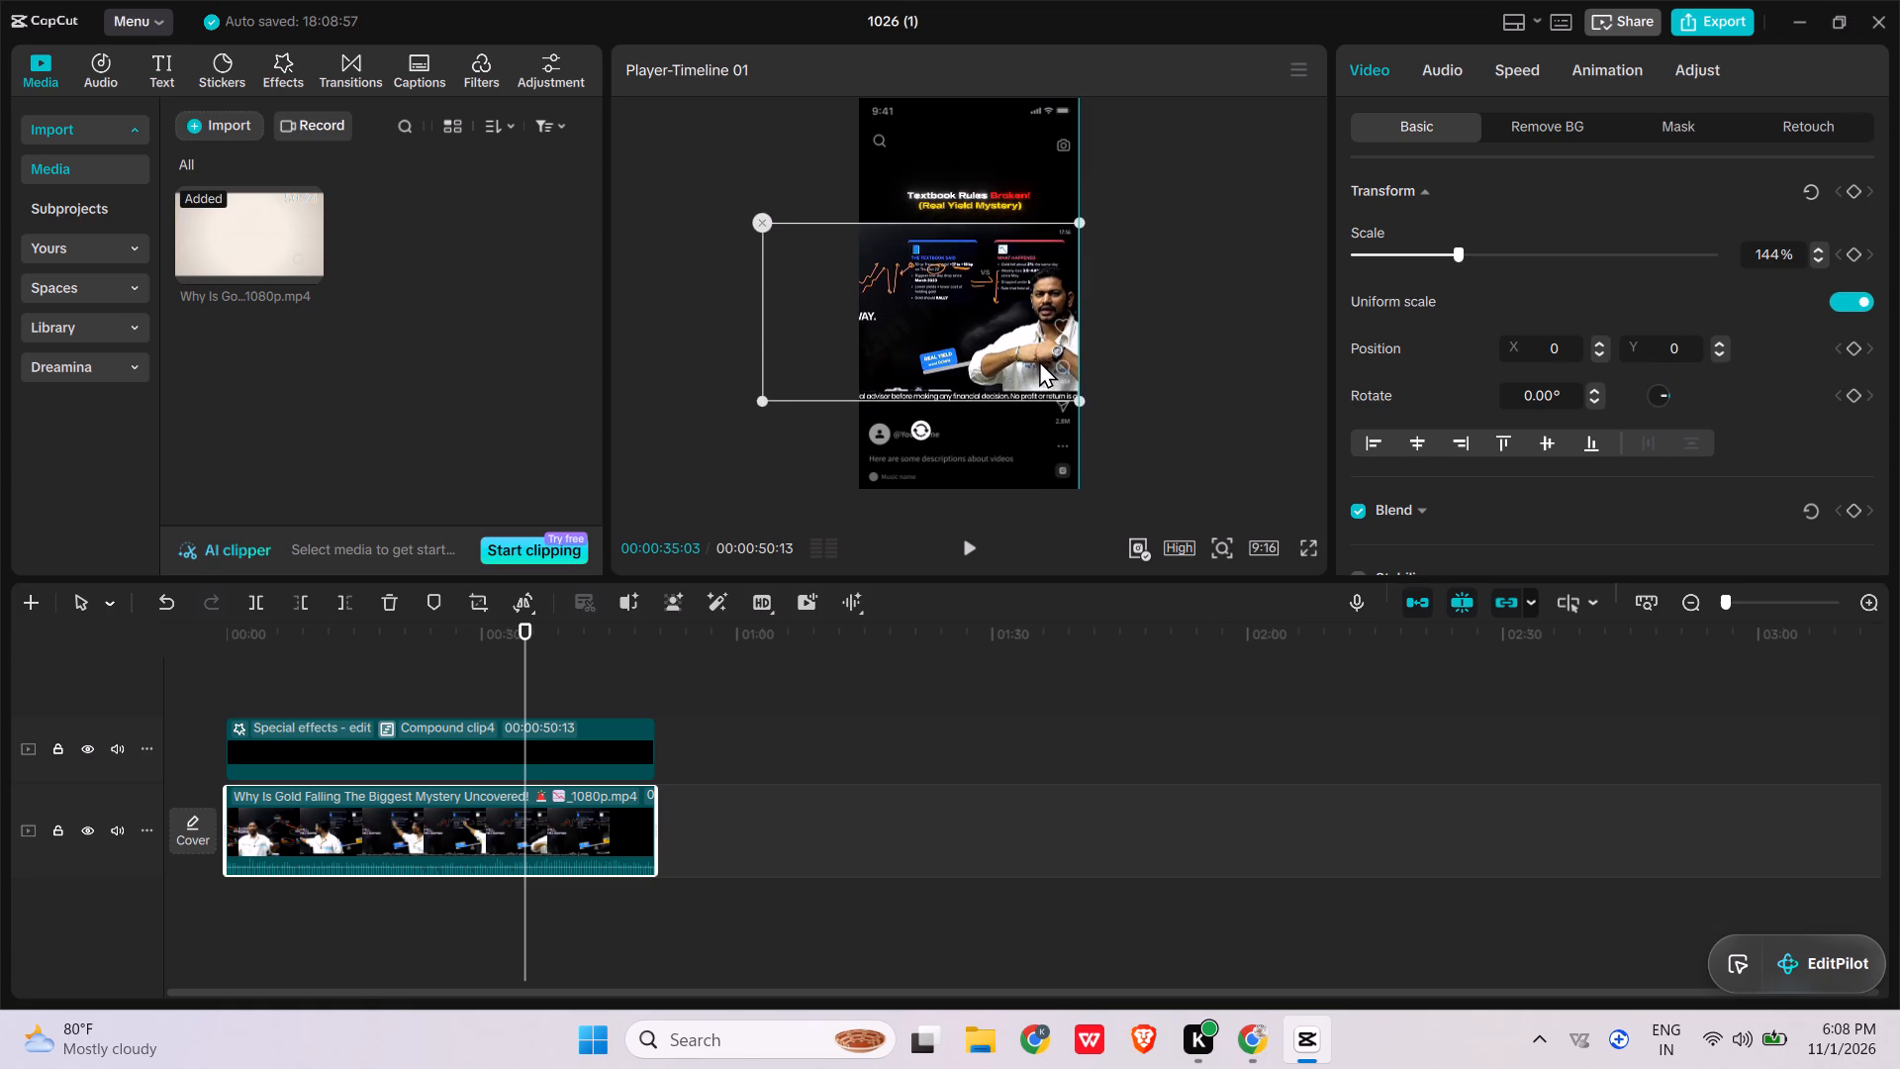
left_click_drag(1039, 360, 1043, 358)
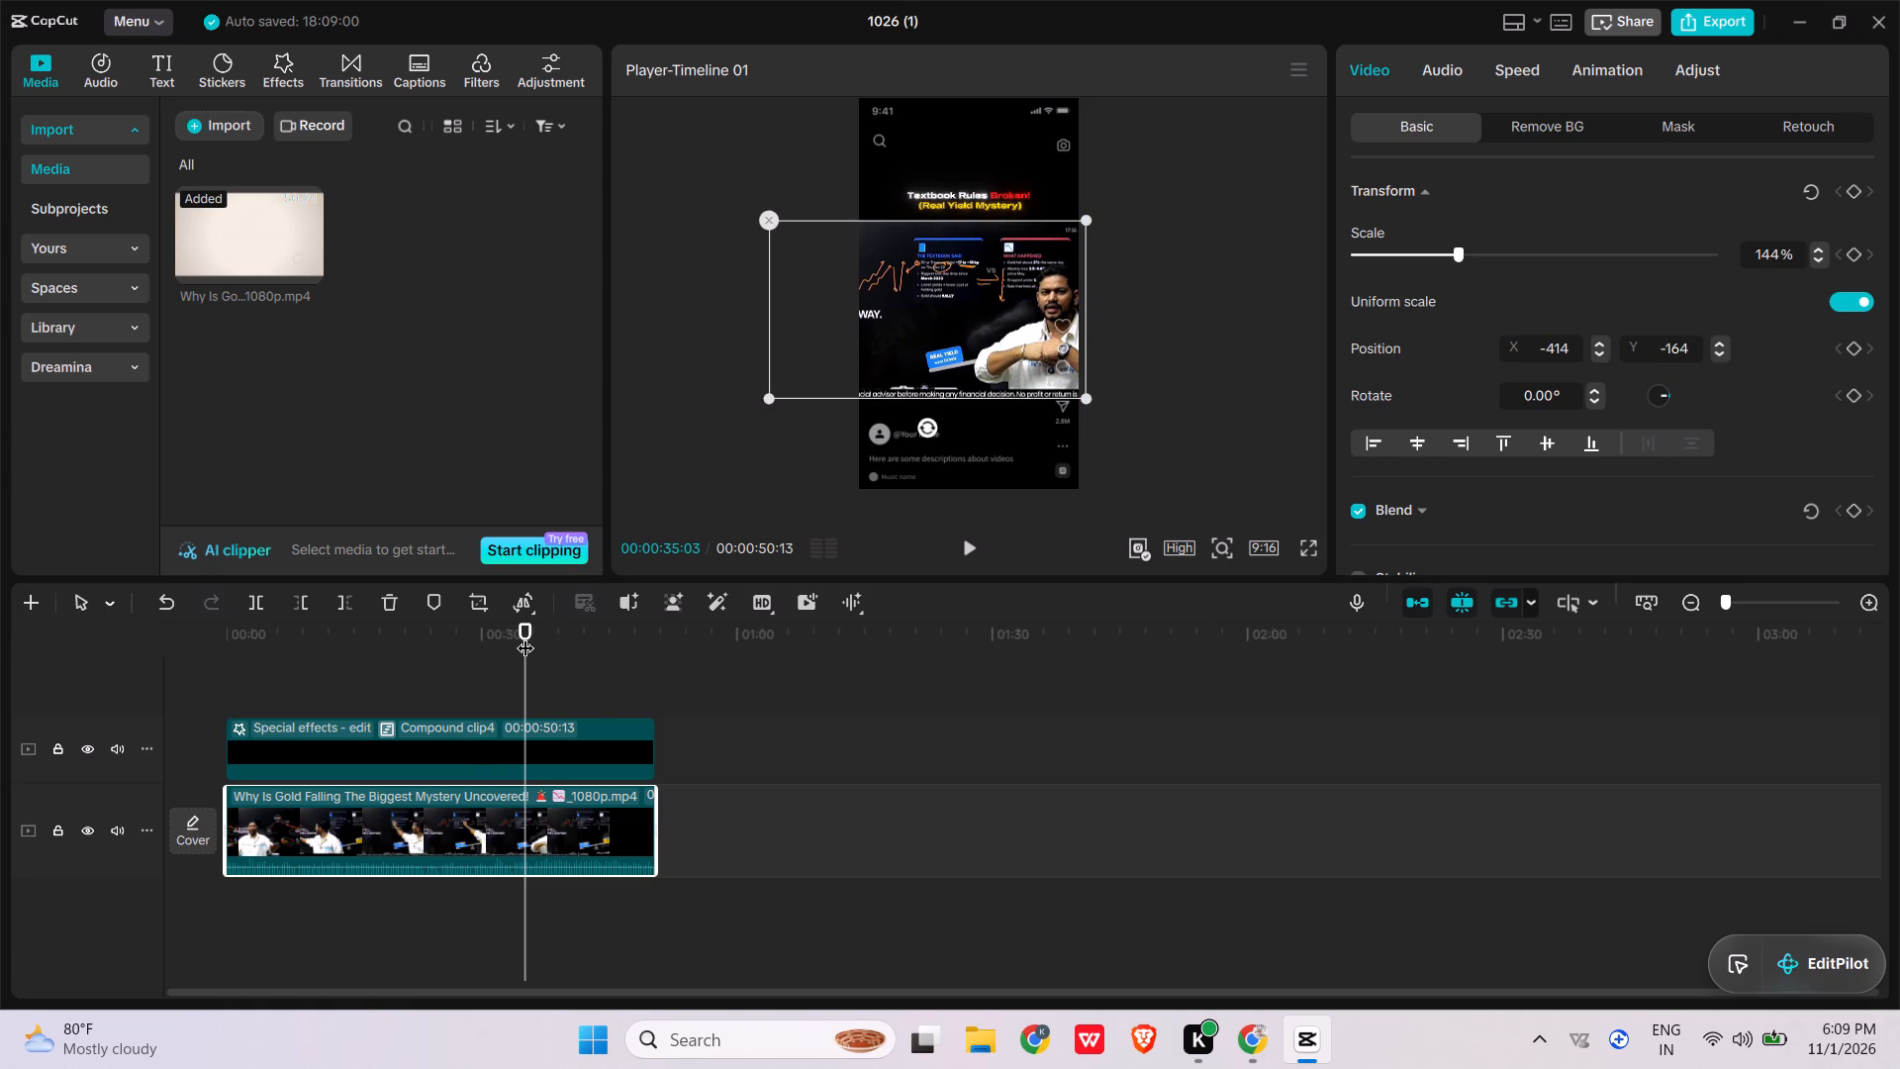
left_click_drag(525, 634, 292, 626)
left_click_drag(283, 629, 200, 629)
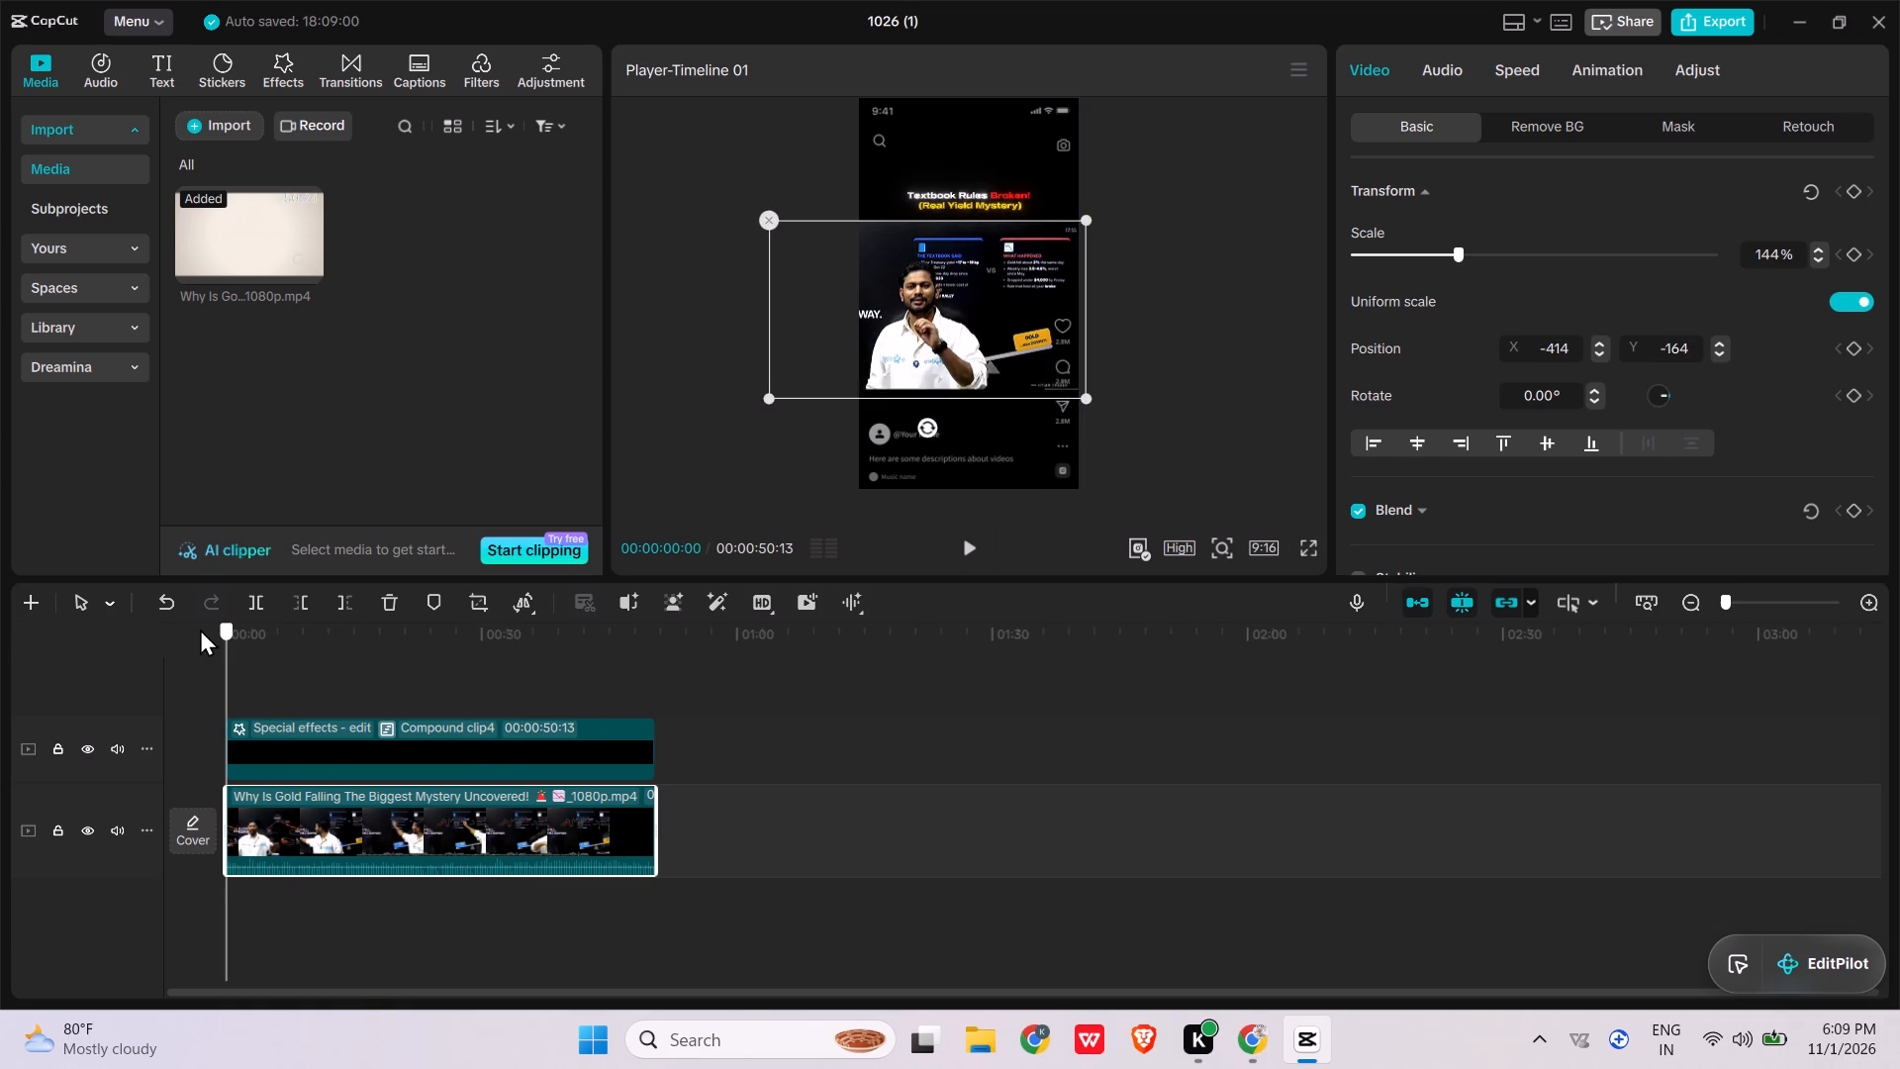
left_click_drag(200, 629, 307, 631)
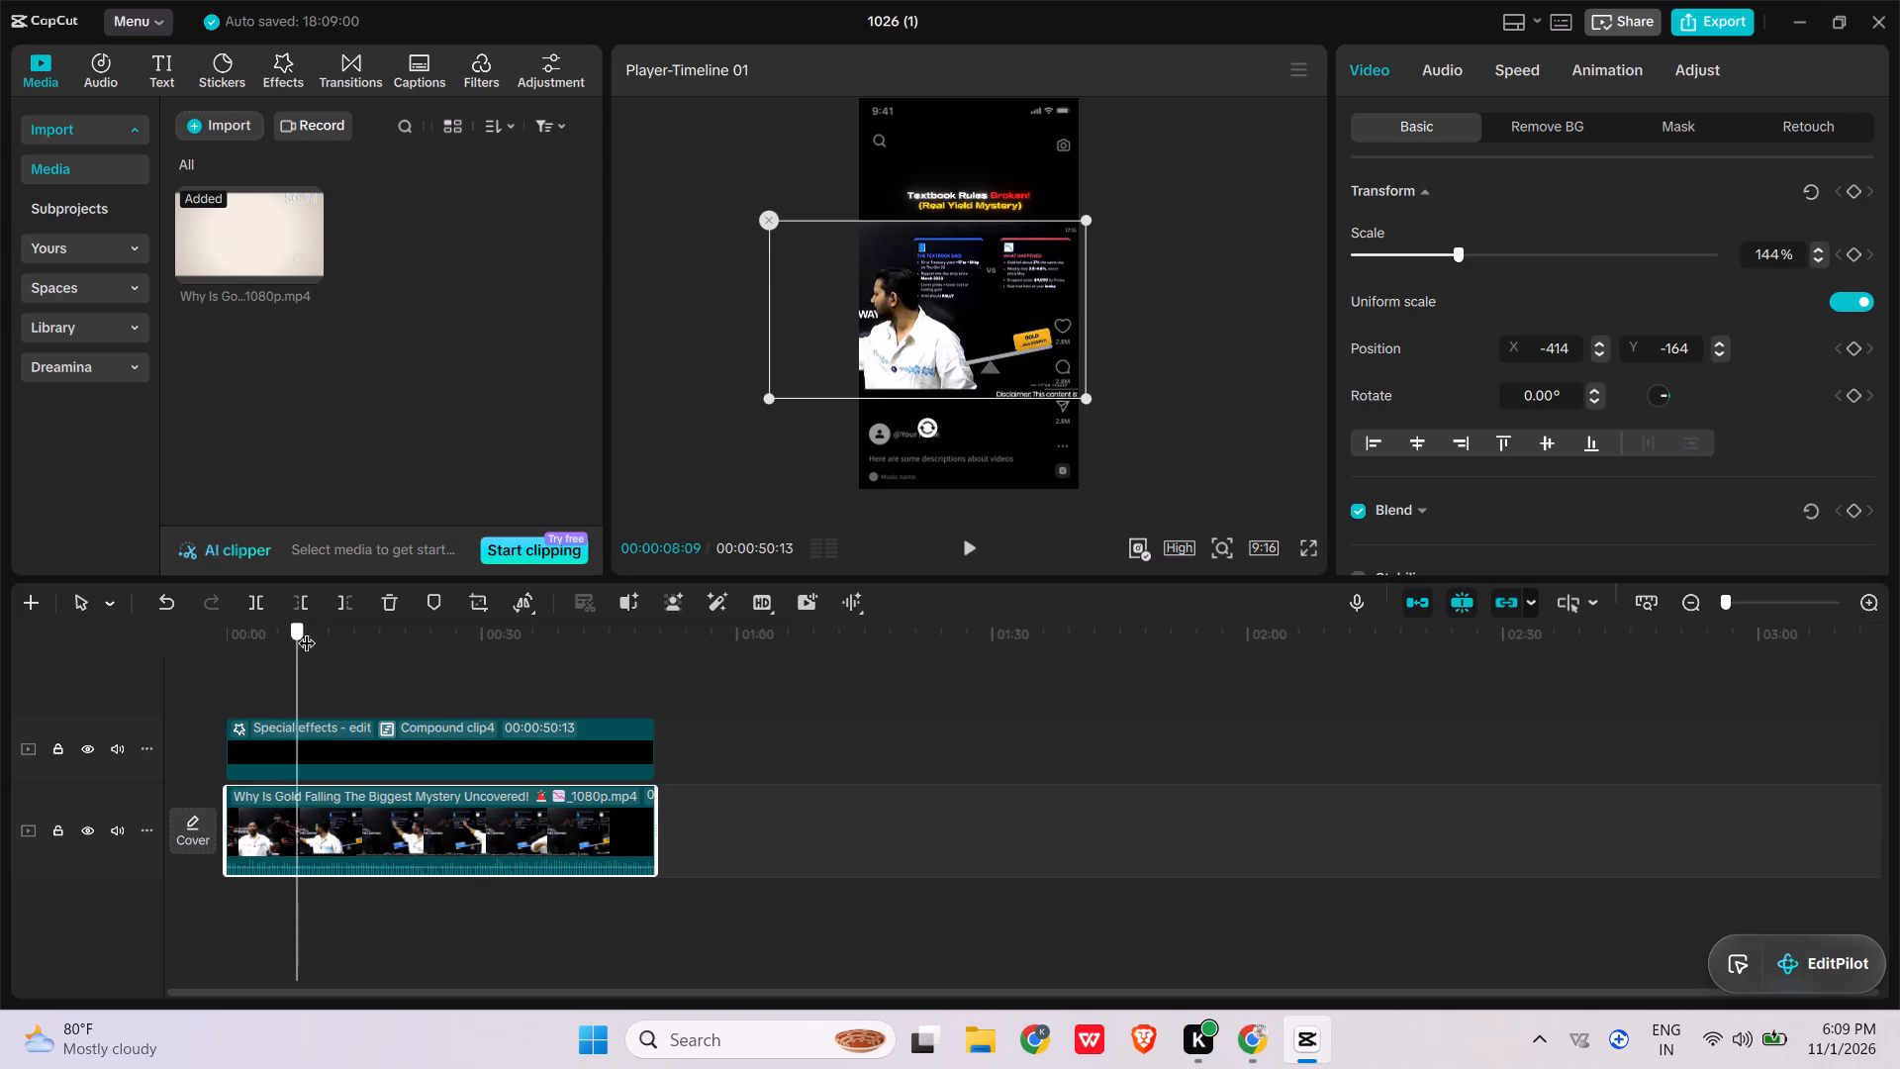
left_click_drag(307, 631, 328, 629)
left_click_drag(1077, 393, 1051, 366)
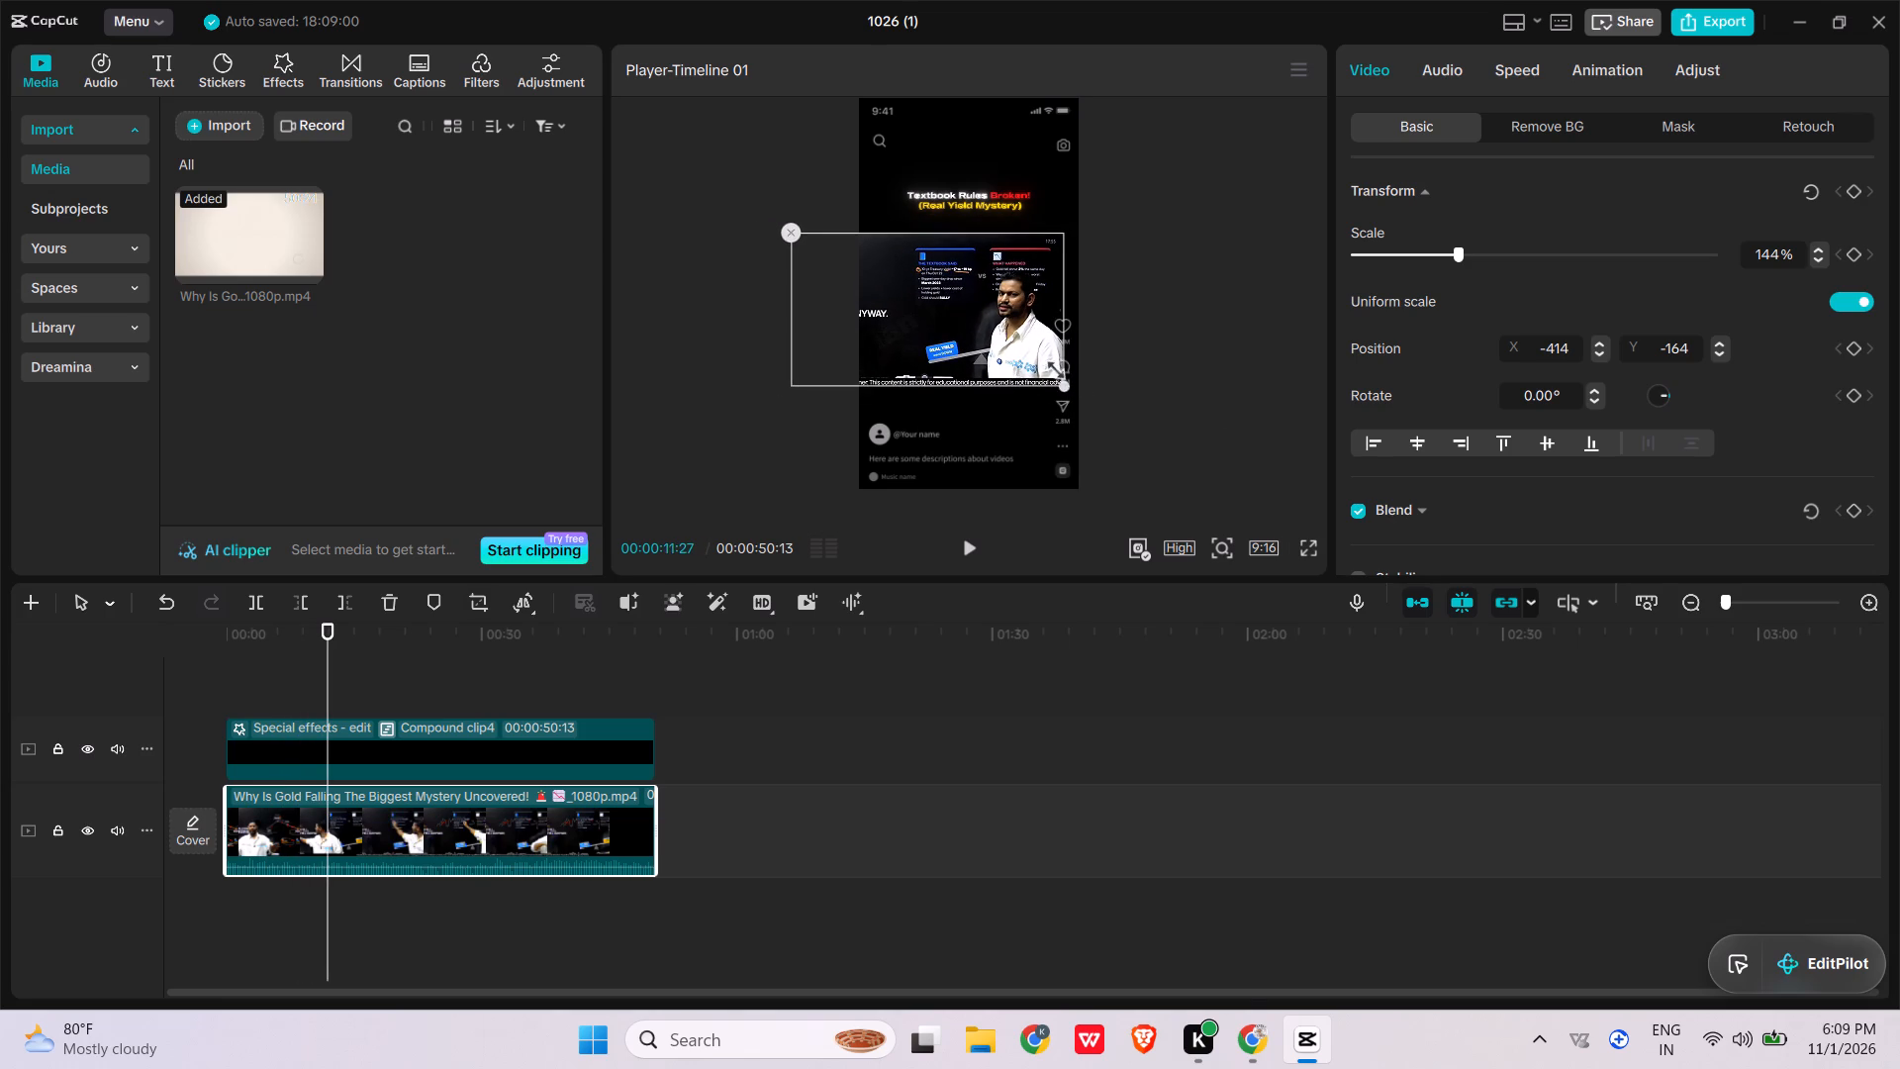
left_click_drag(1051, 366, 1051, 365)
left_click_drag(1004, 334, 1021, 338)
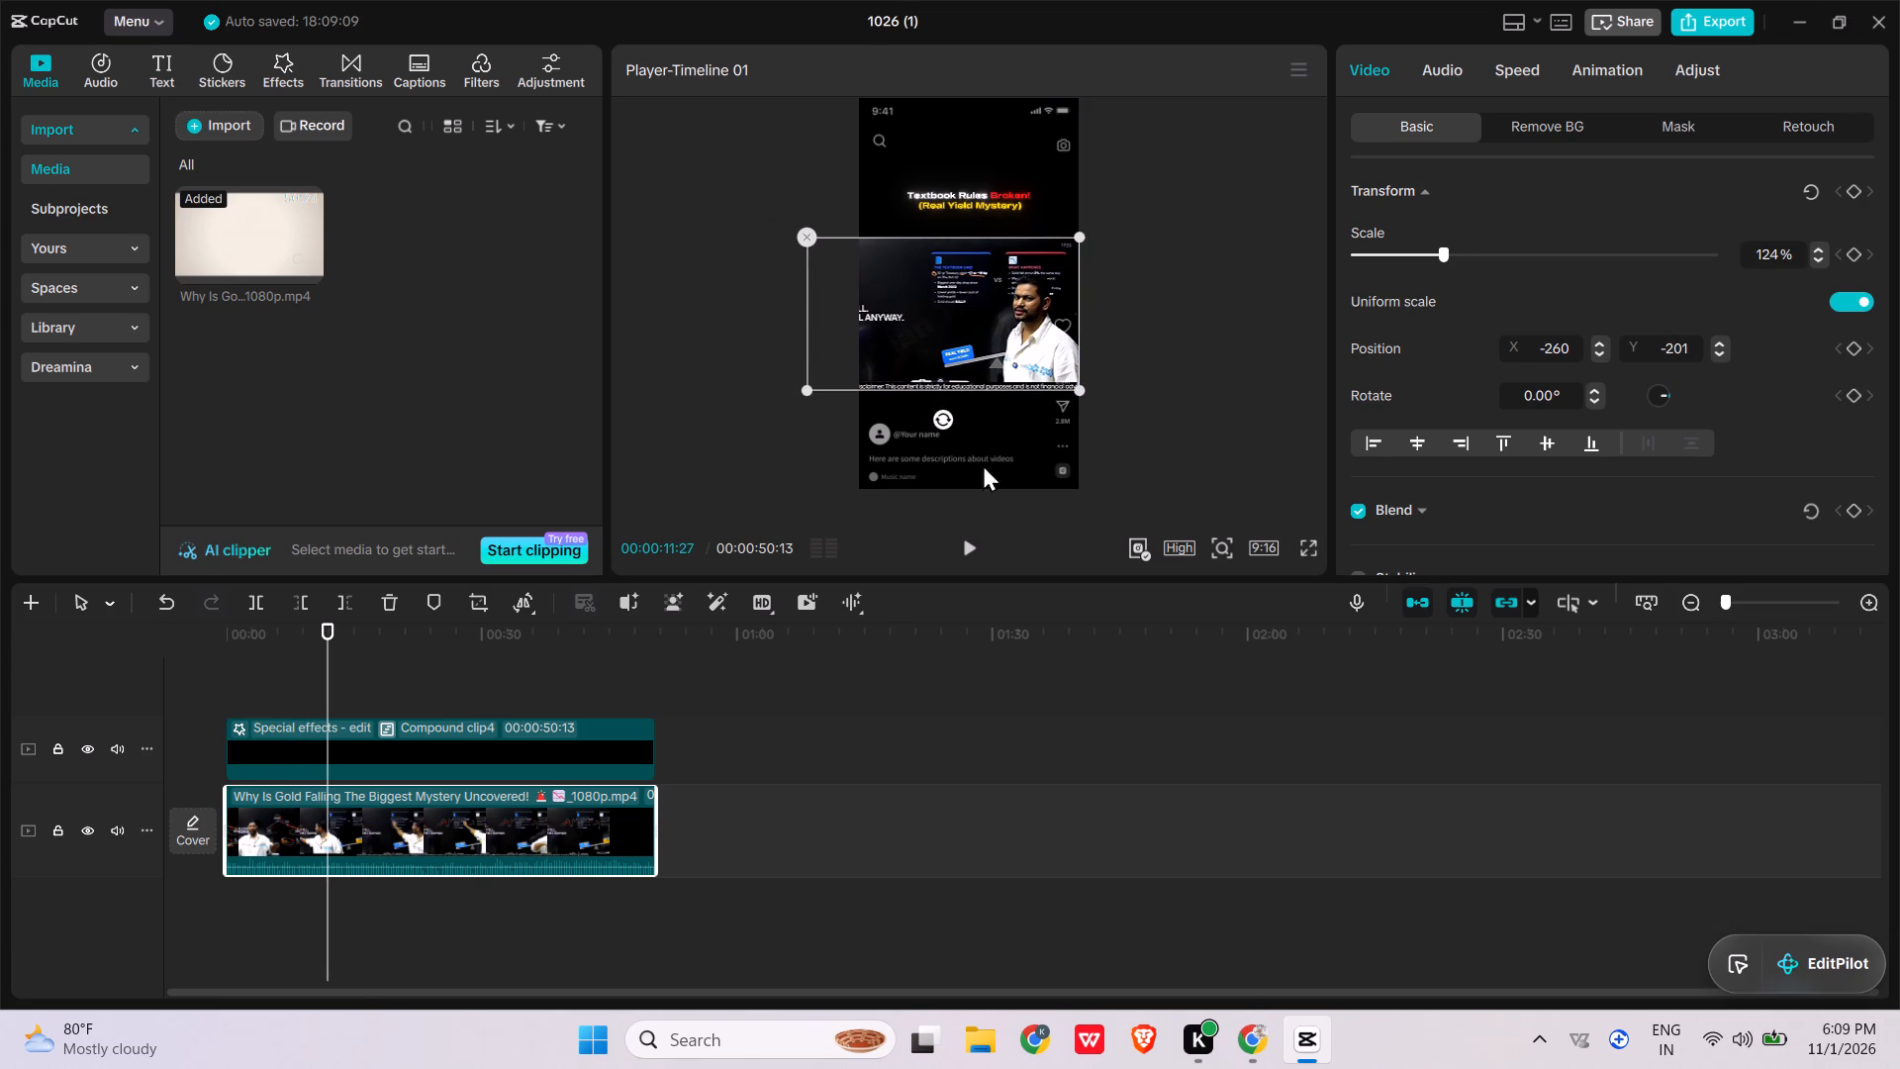
Check the framing along the timeline, and move the title overlay slightly down so it sits just above the video image.
left_click_drag(319, 629, 329, 630)
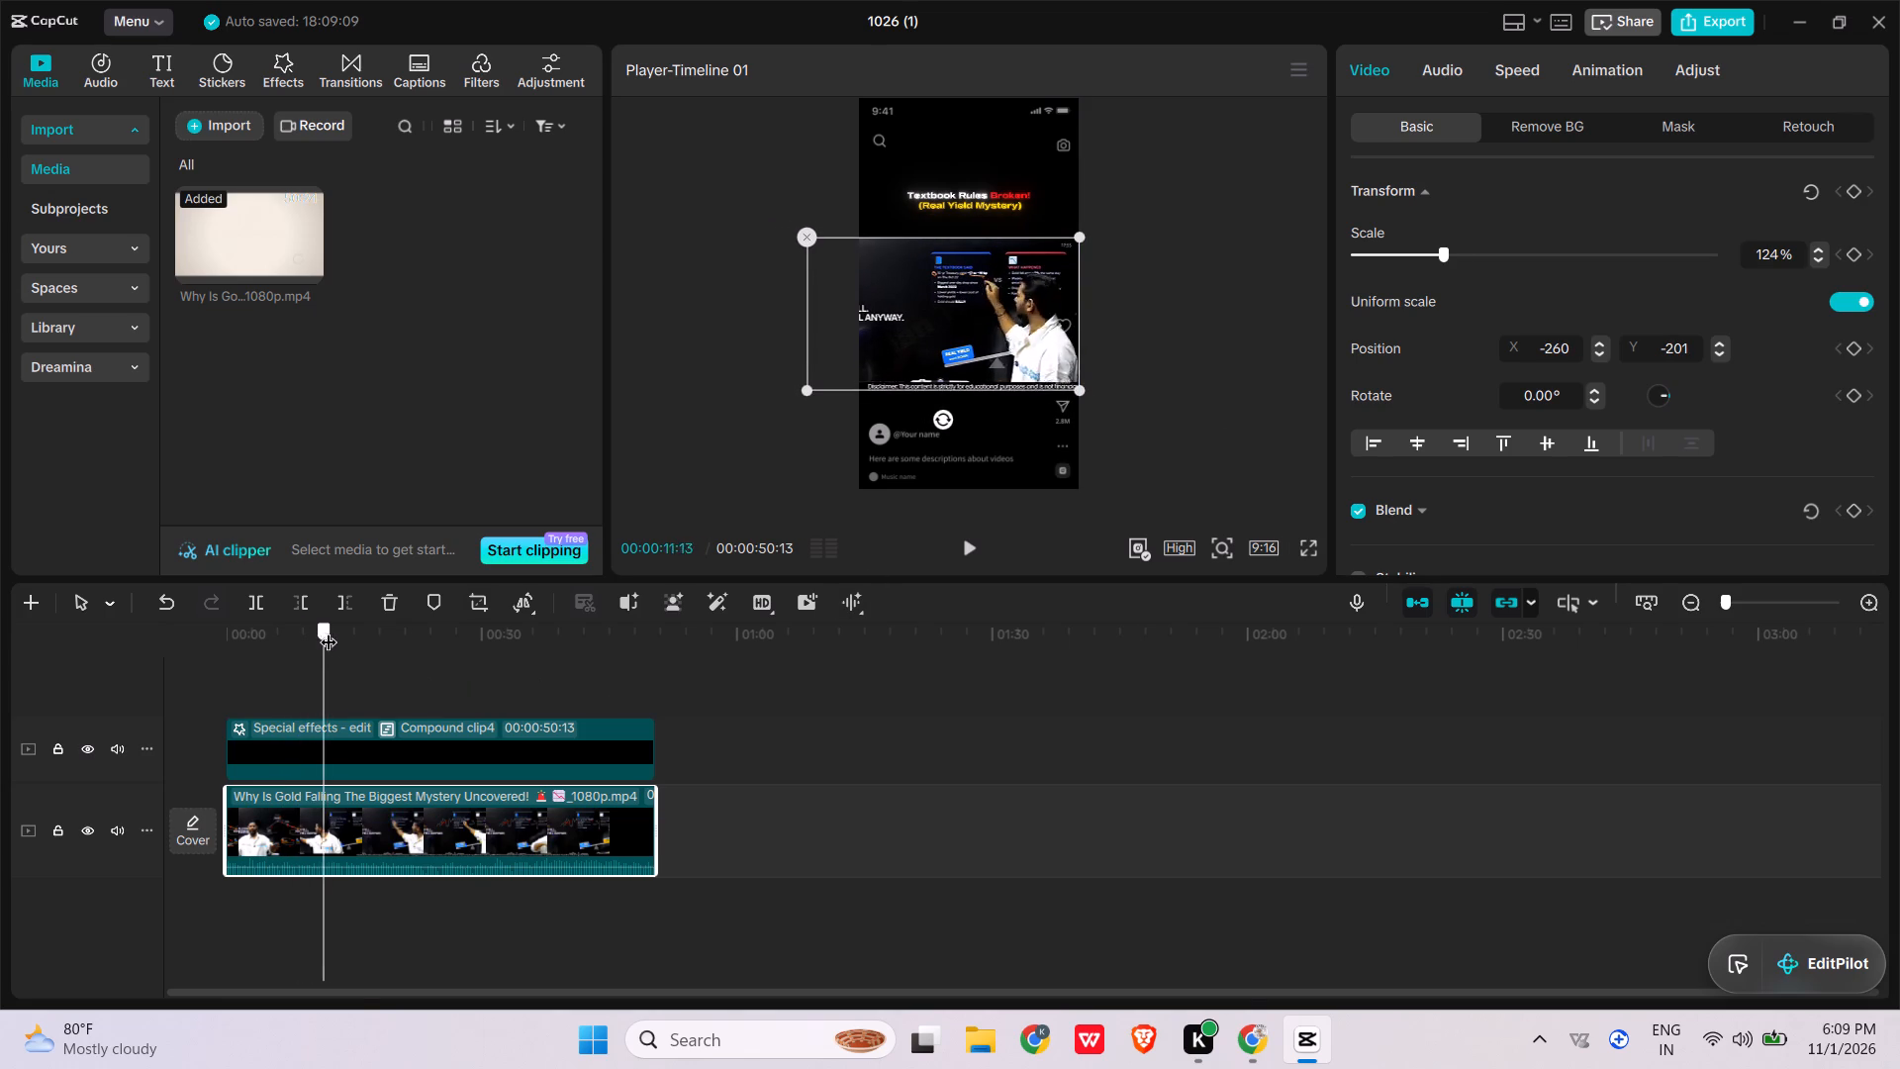
left_click_drag(329, 630, 938, 656)
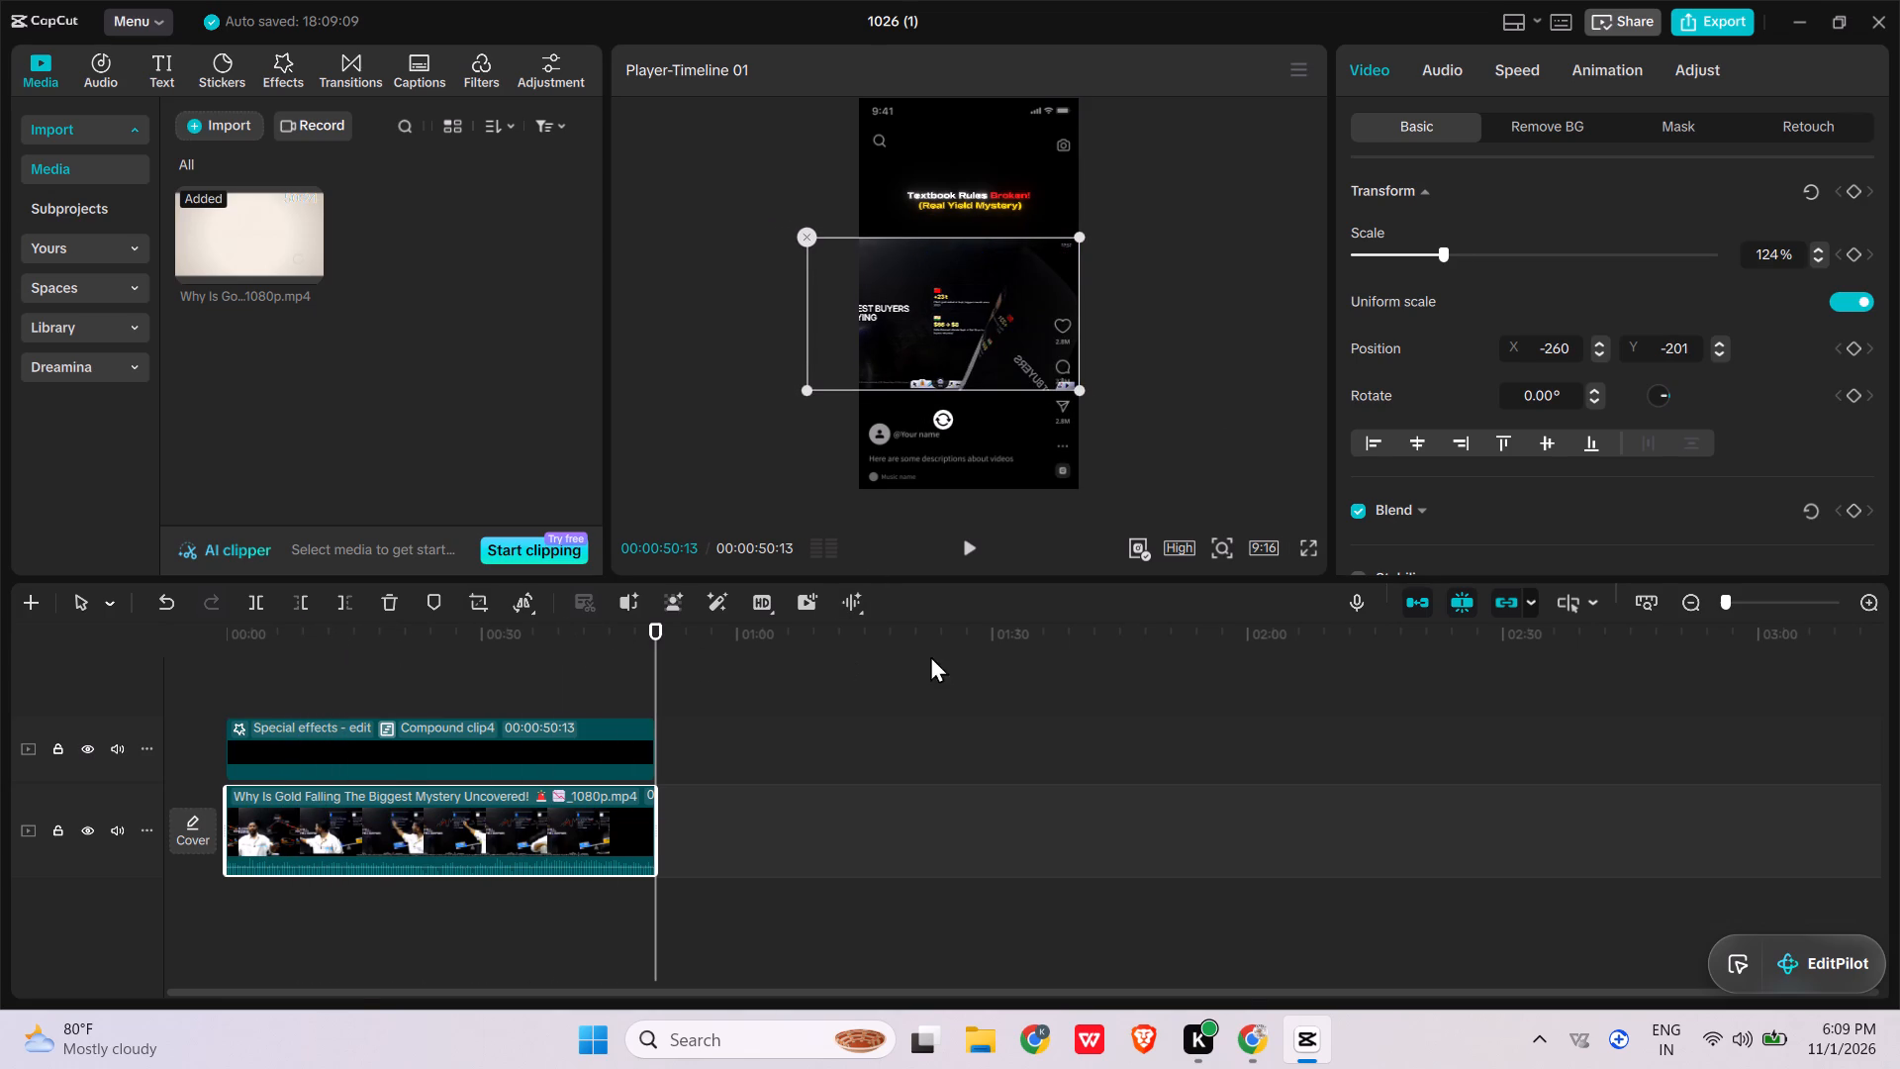
left_click_drag(230, 650, 397, 658)
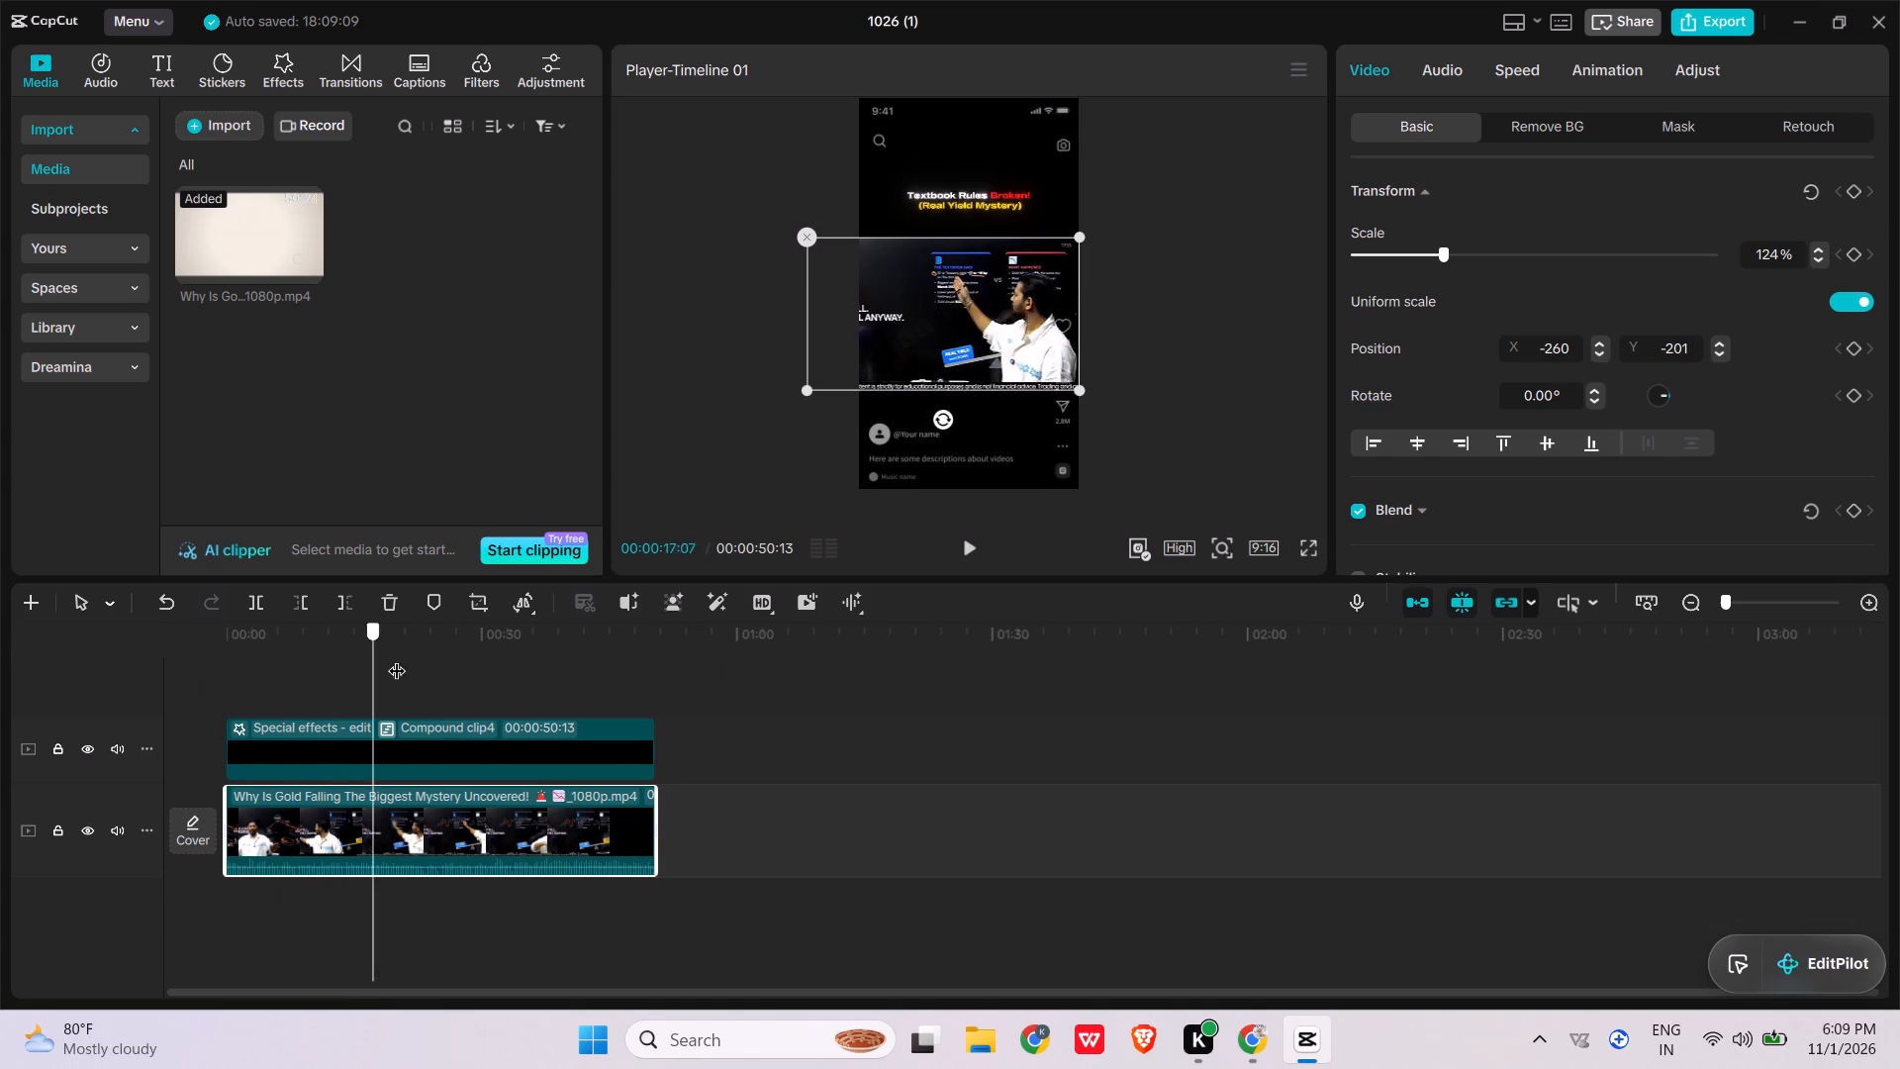
left_click_drag(397, 658, 718, 699)
left_click(572, 740)
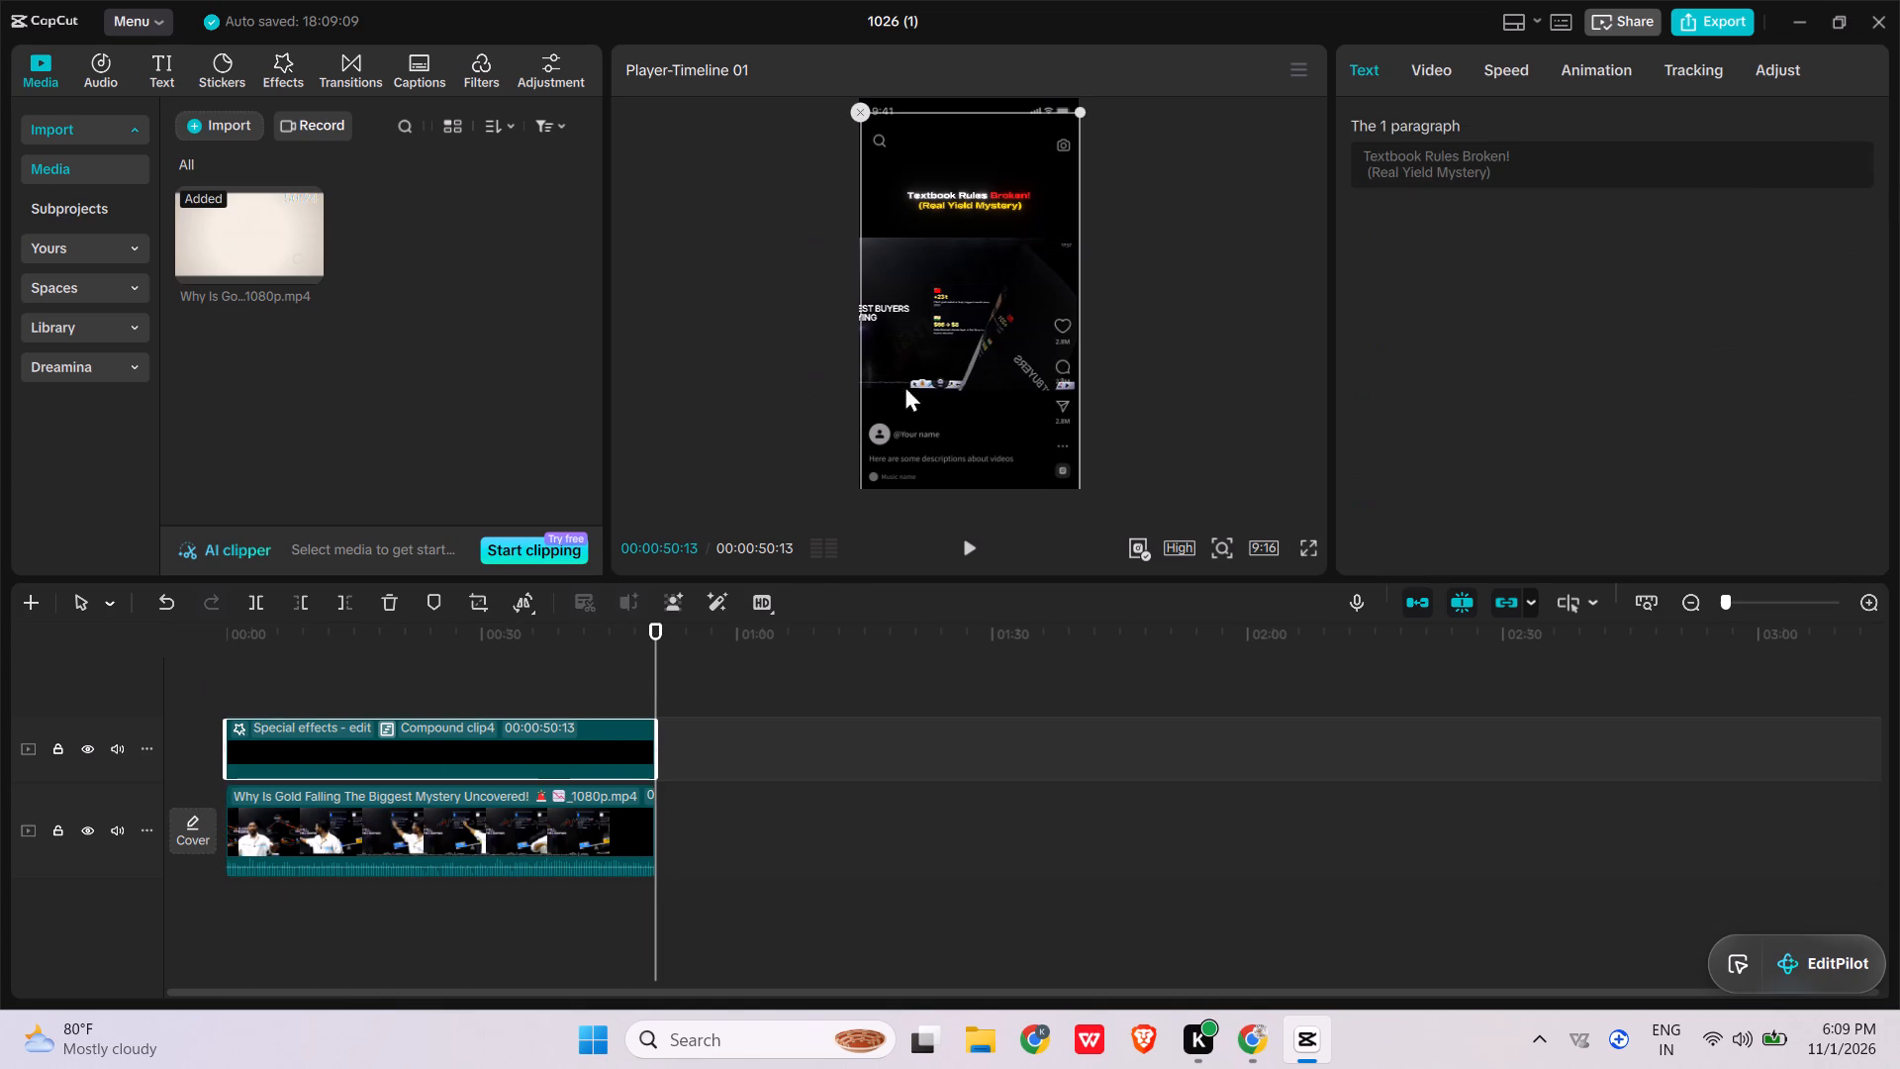
left_click_drag(962, 211, 961, 243)
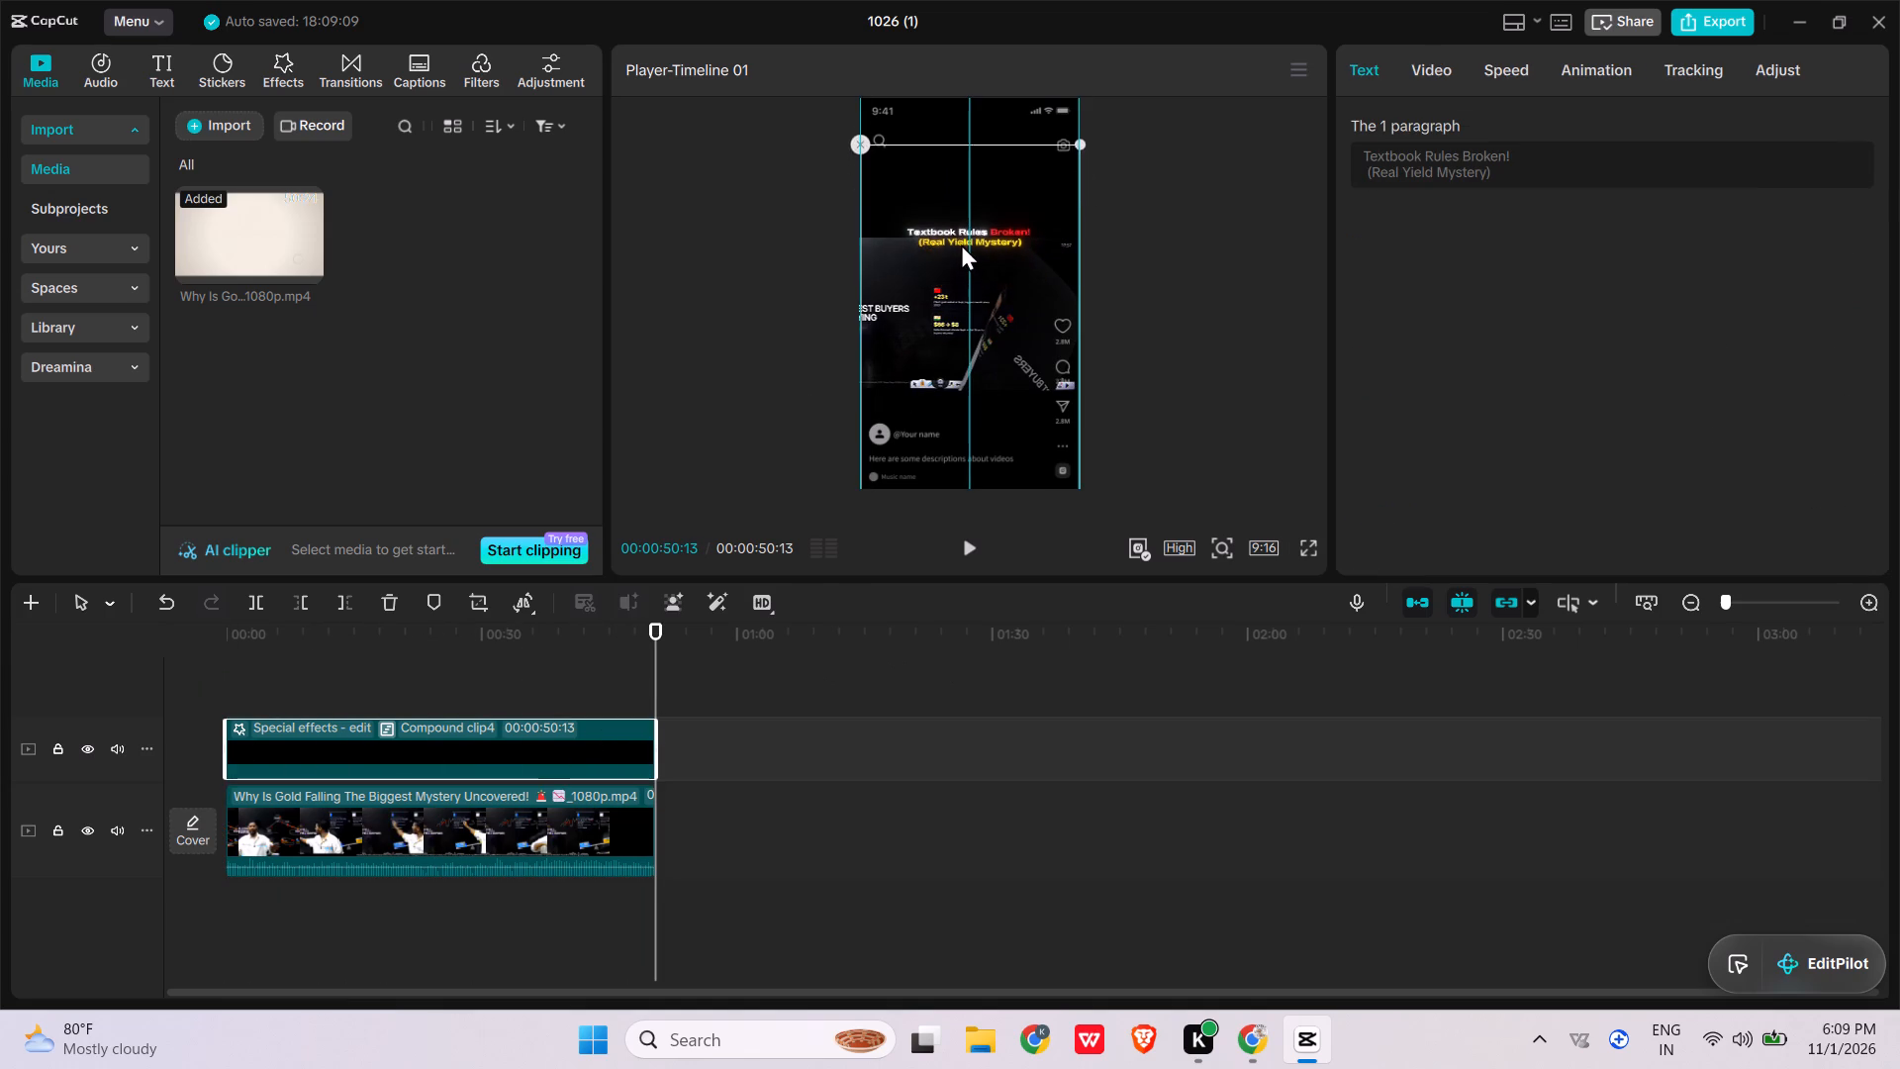
left_click_drag(961, 243, 960, 225)
left_click(1203, 267)
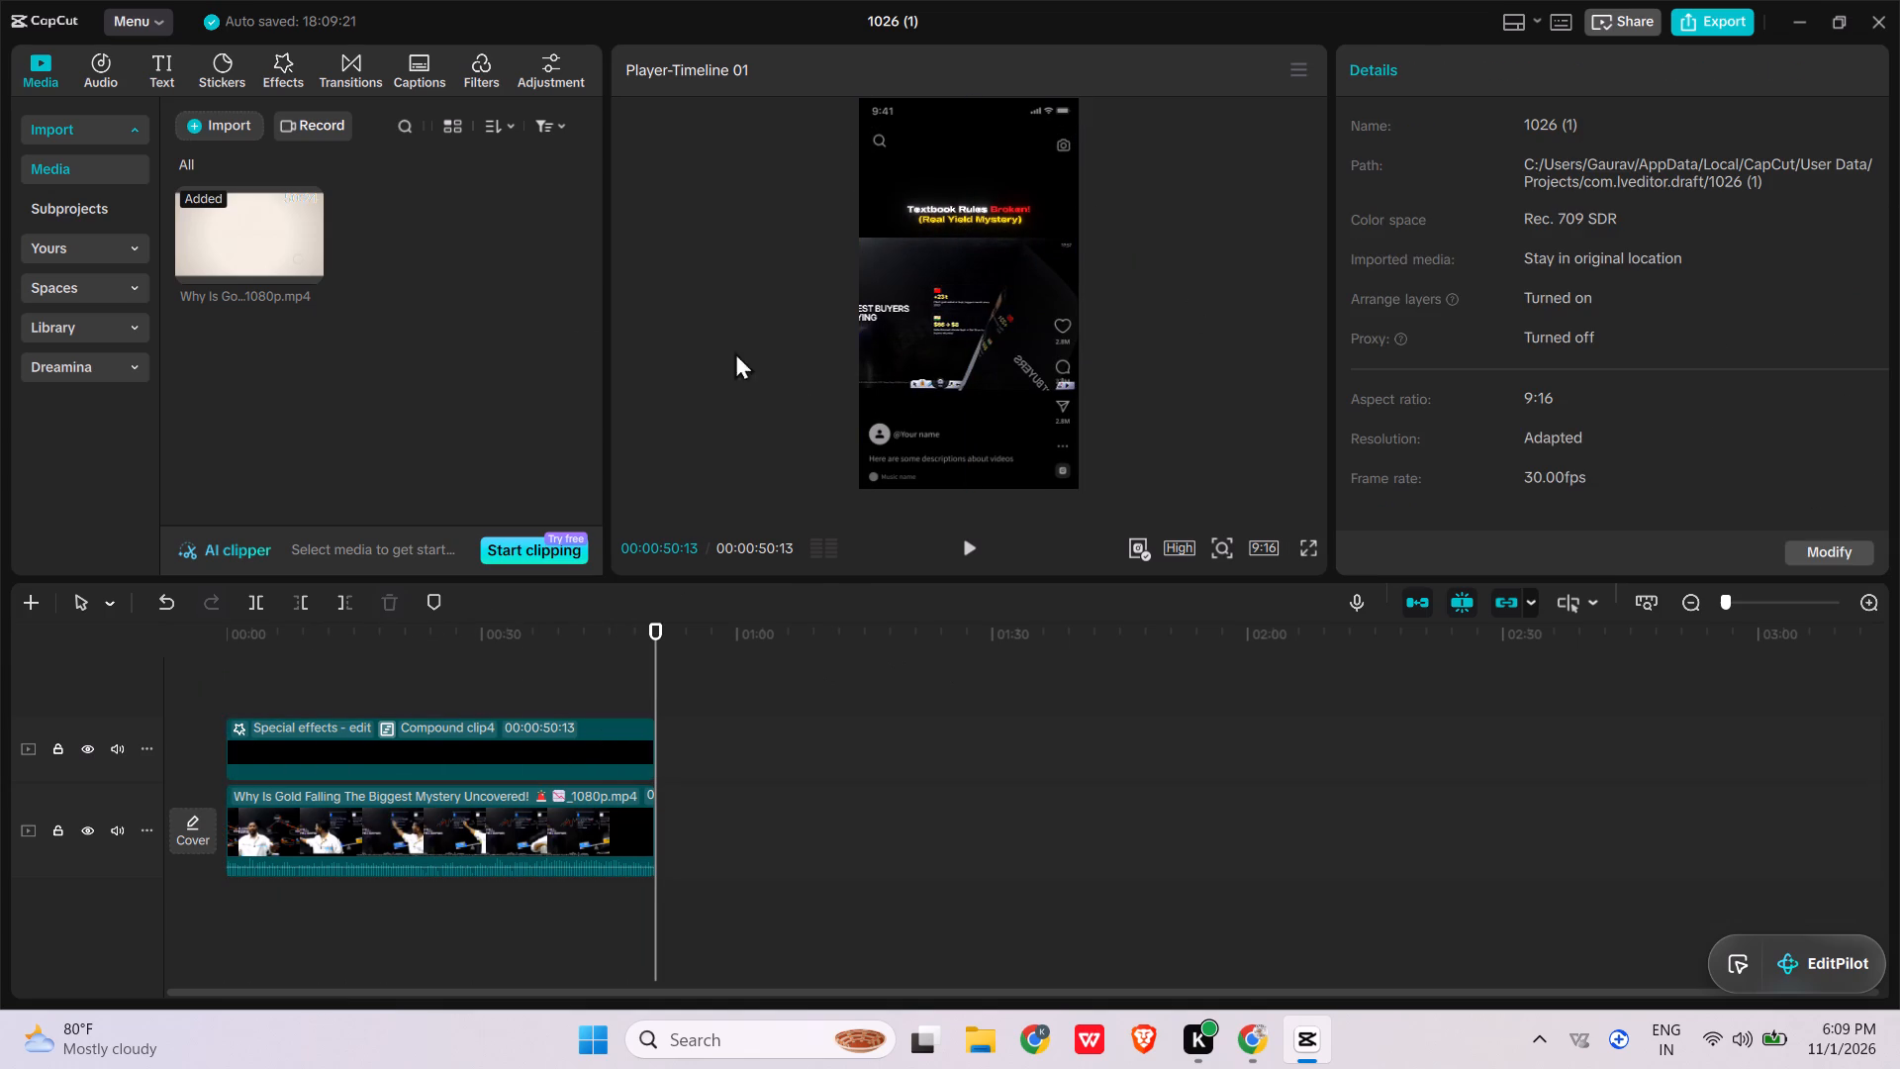
Generate auto captions for the timeline with the spoken language on Auto detect and filler-word identification on.
left_click(465, 70)
left_click(429, 72)
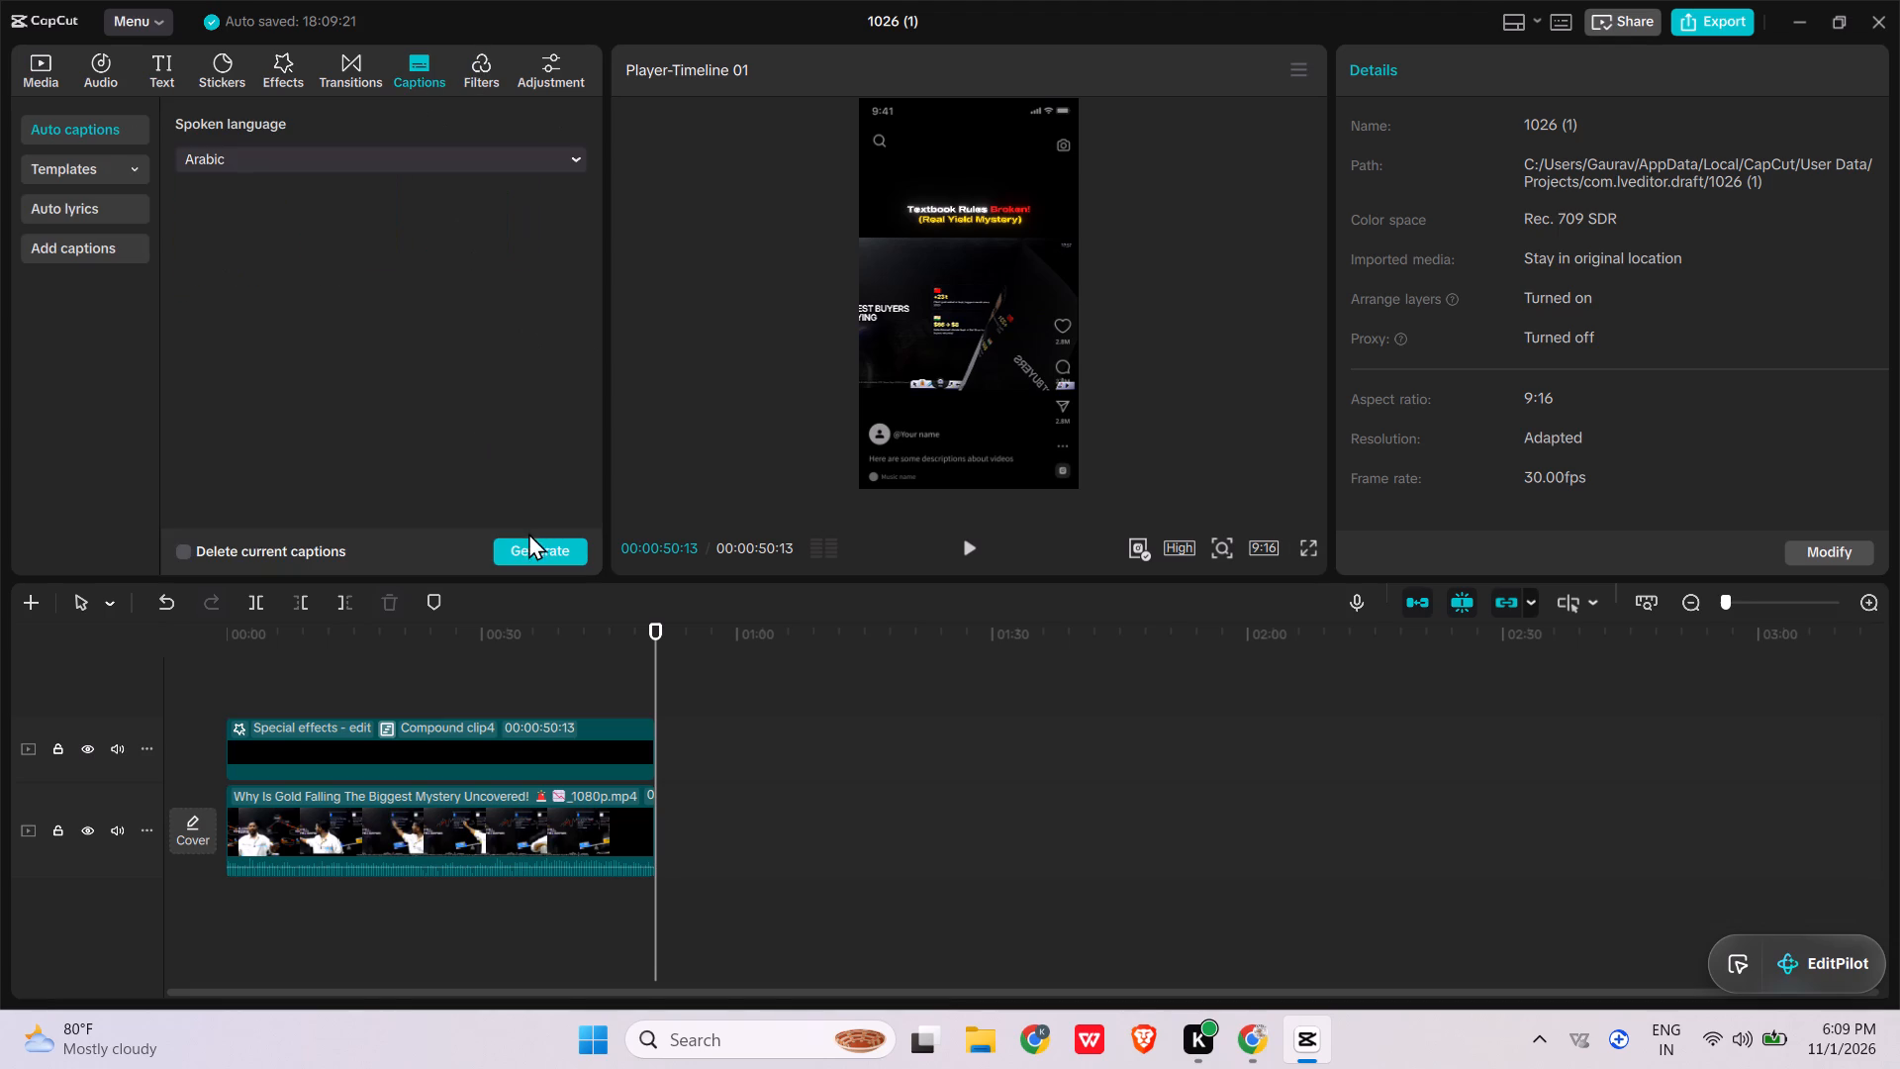
left_click(573, 158)
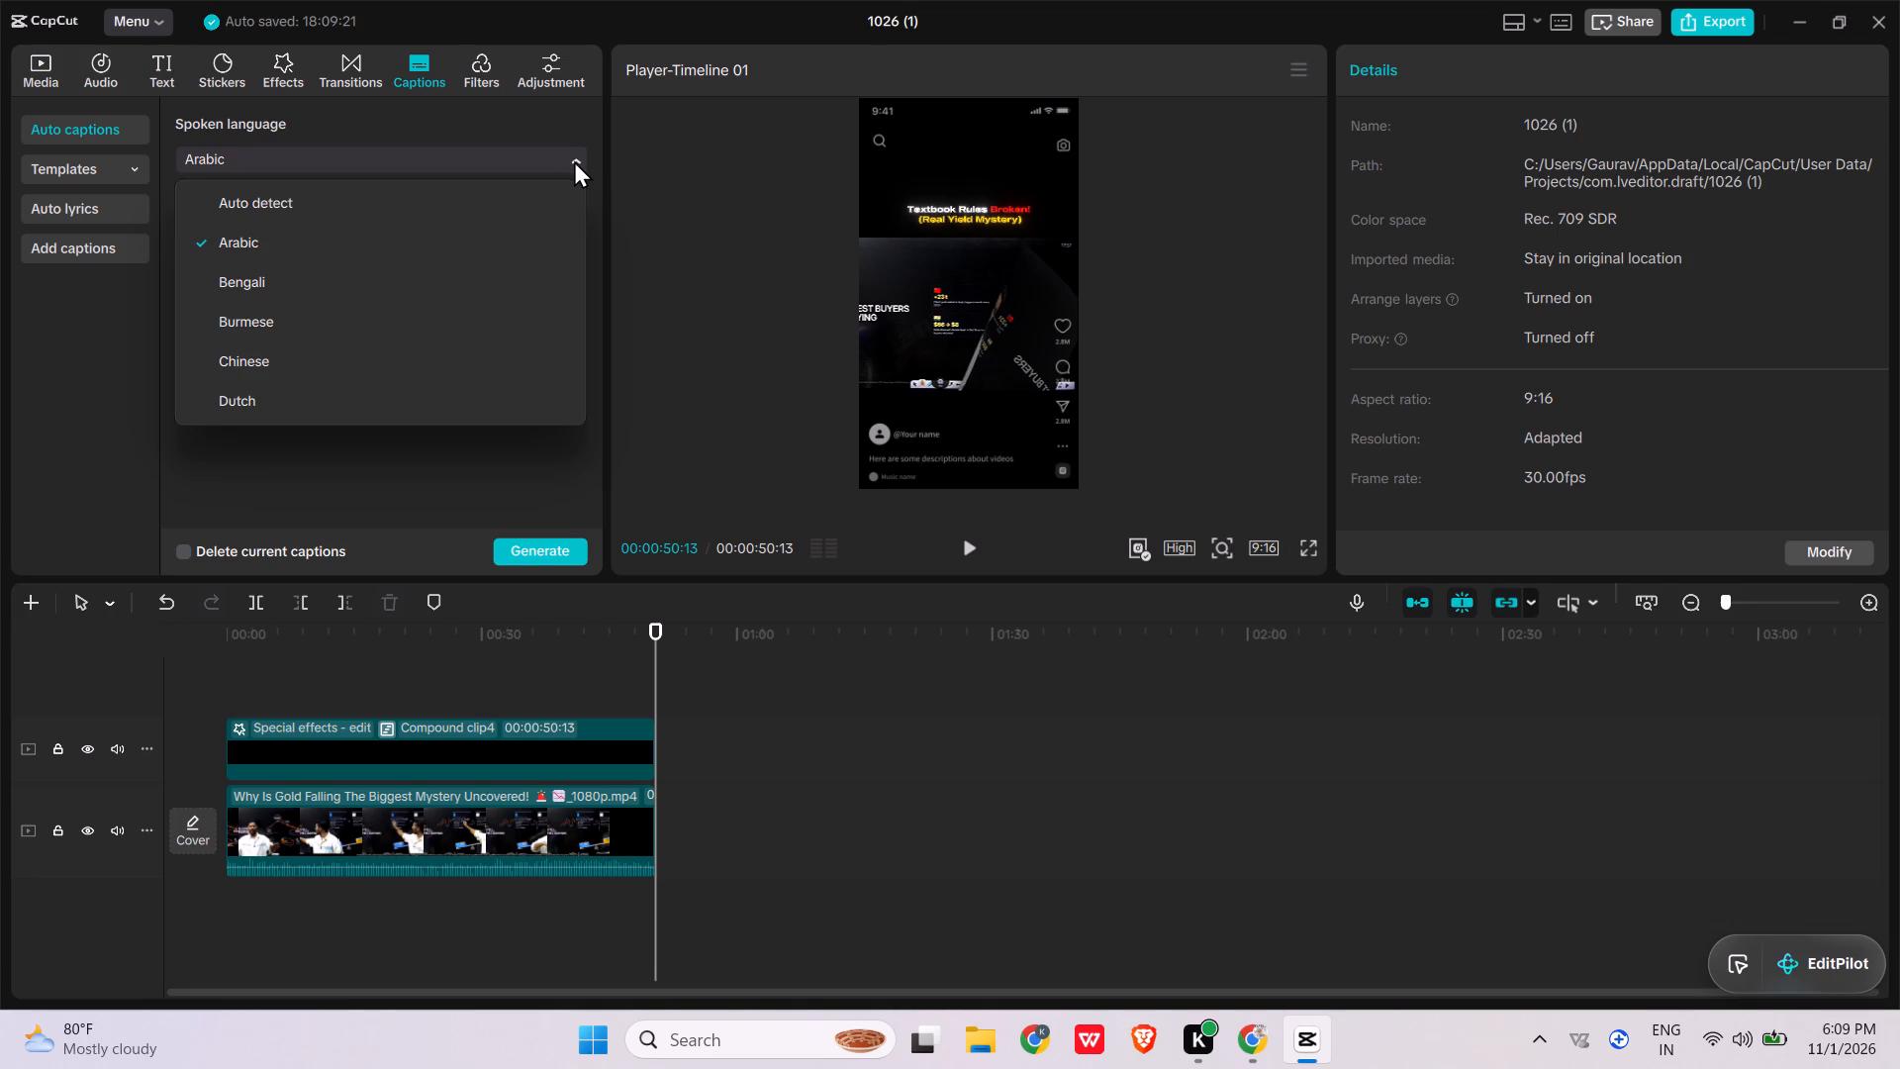
left_click(466, 193)
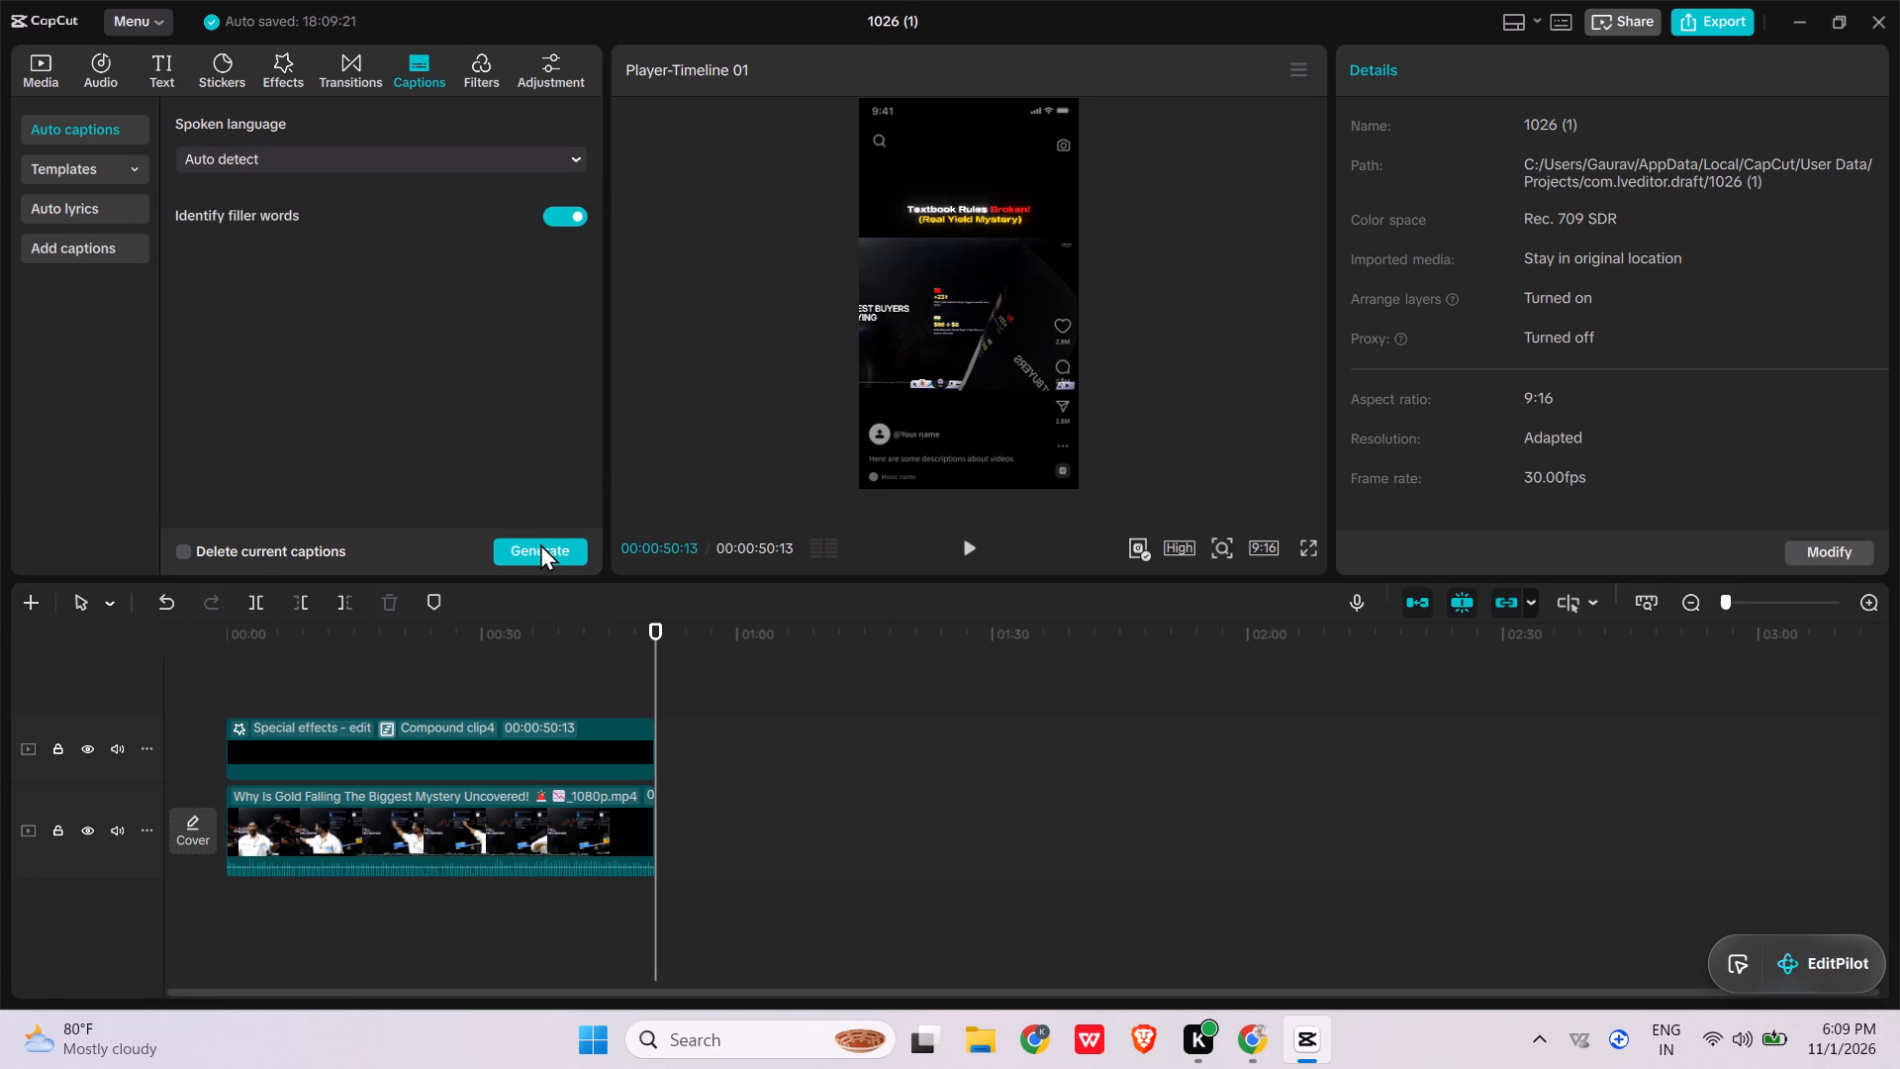
left_click(540, 543)
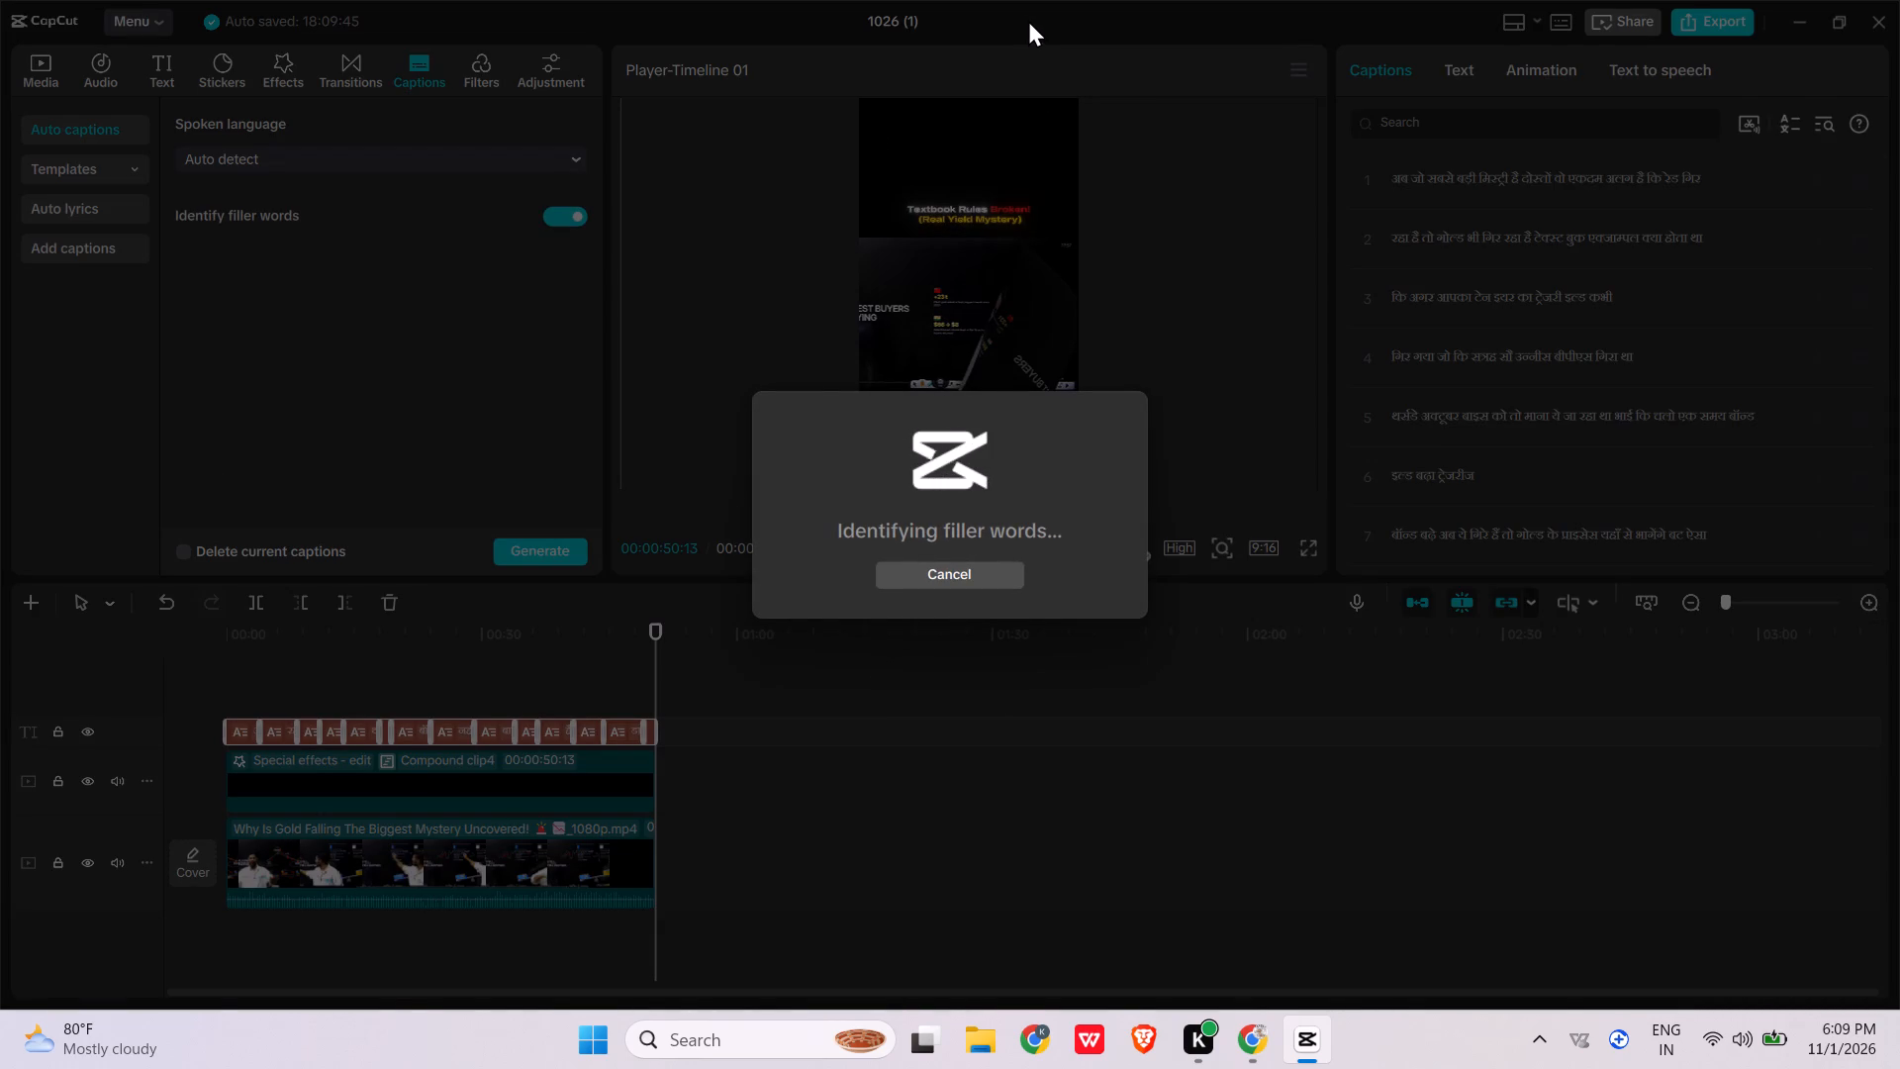
right_click(1718, 407)
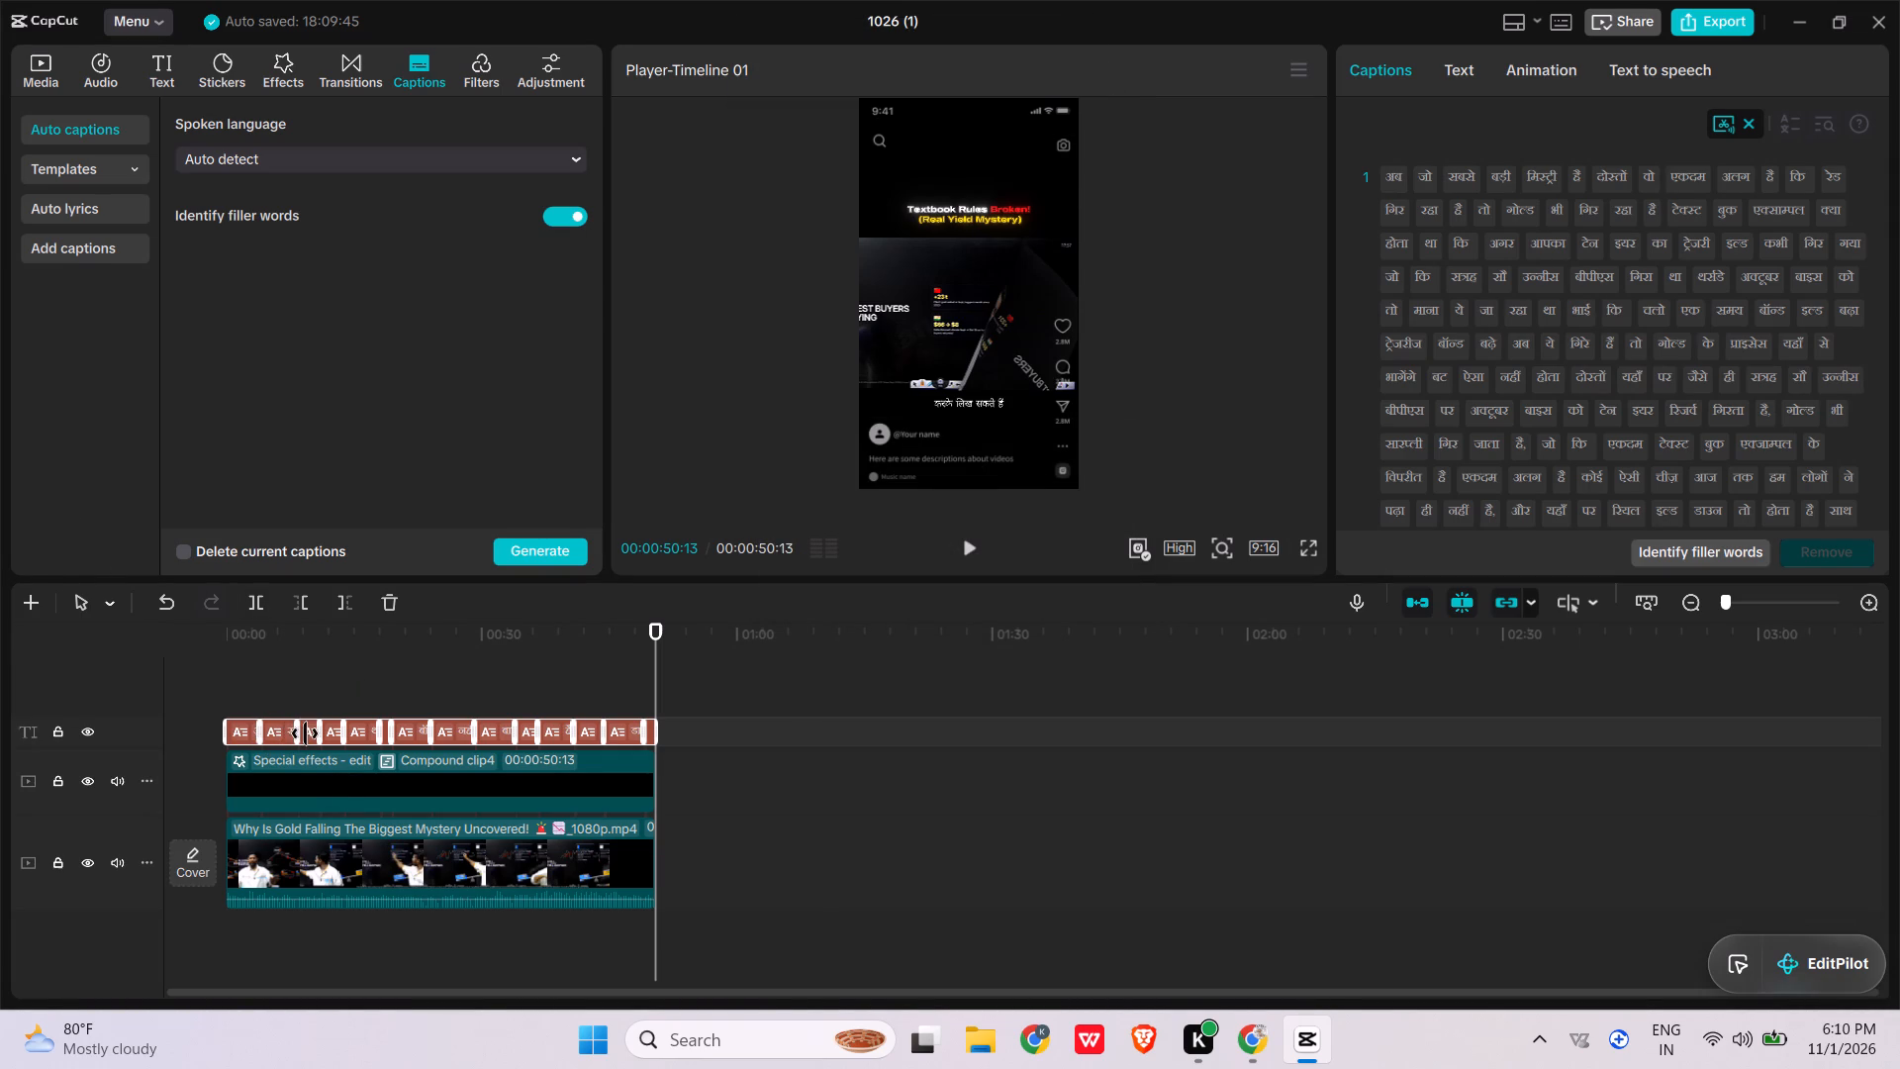
left_click(1455, 59)
left_click(405, 681)
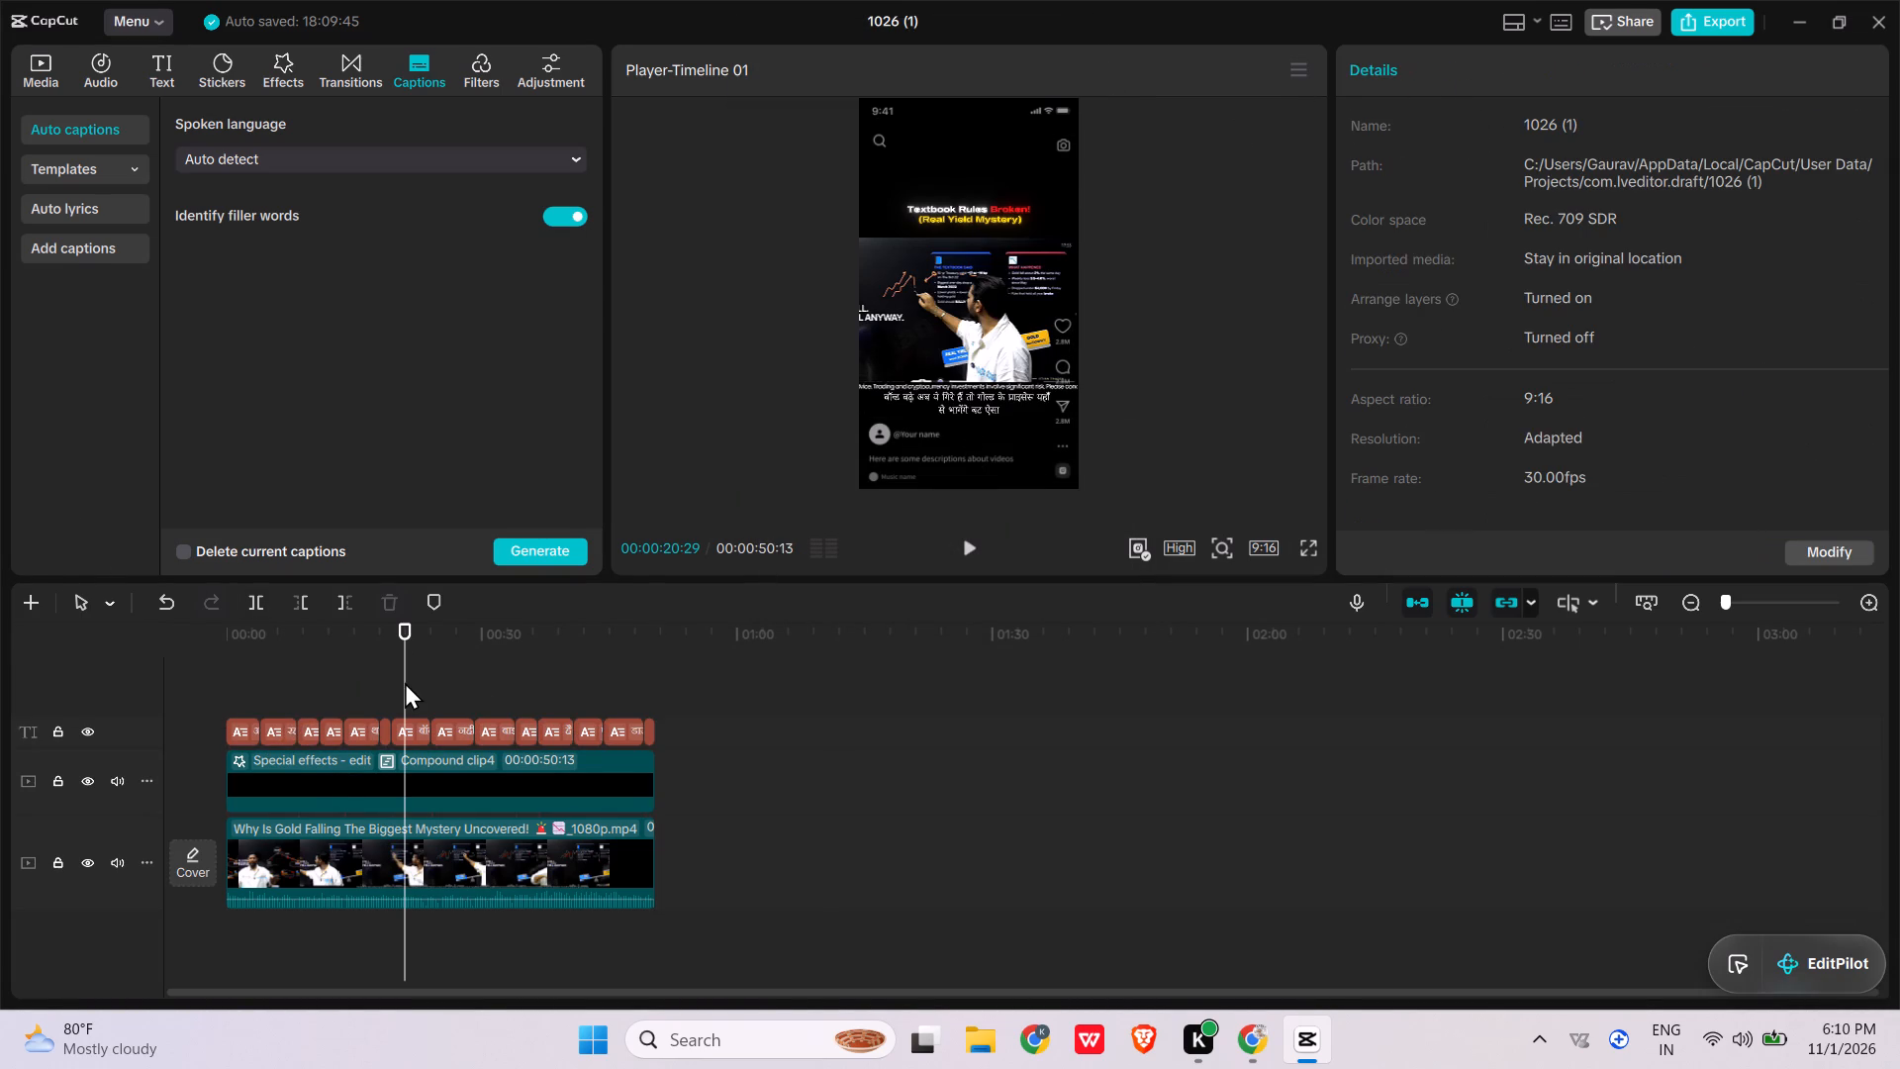
scroll(405, 682, "up", 19, "ctrl")
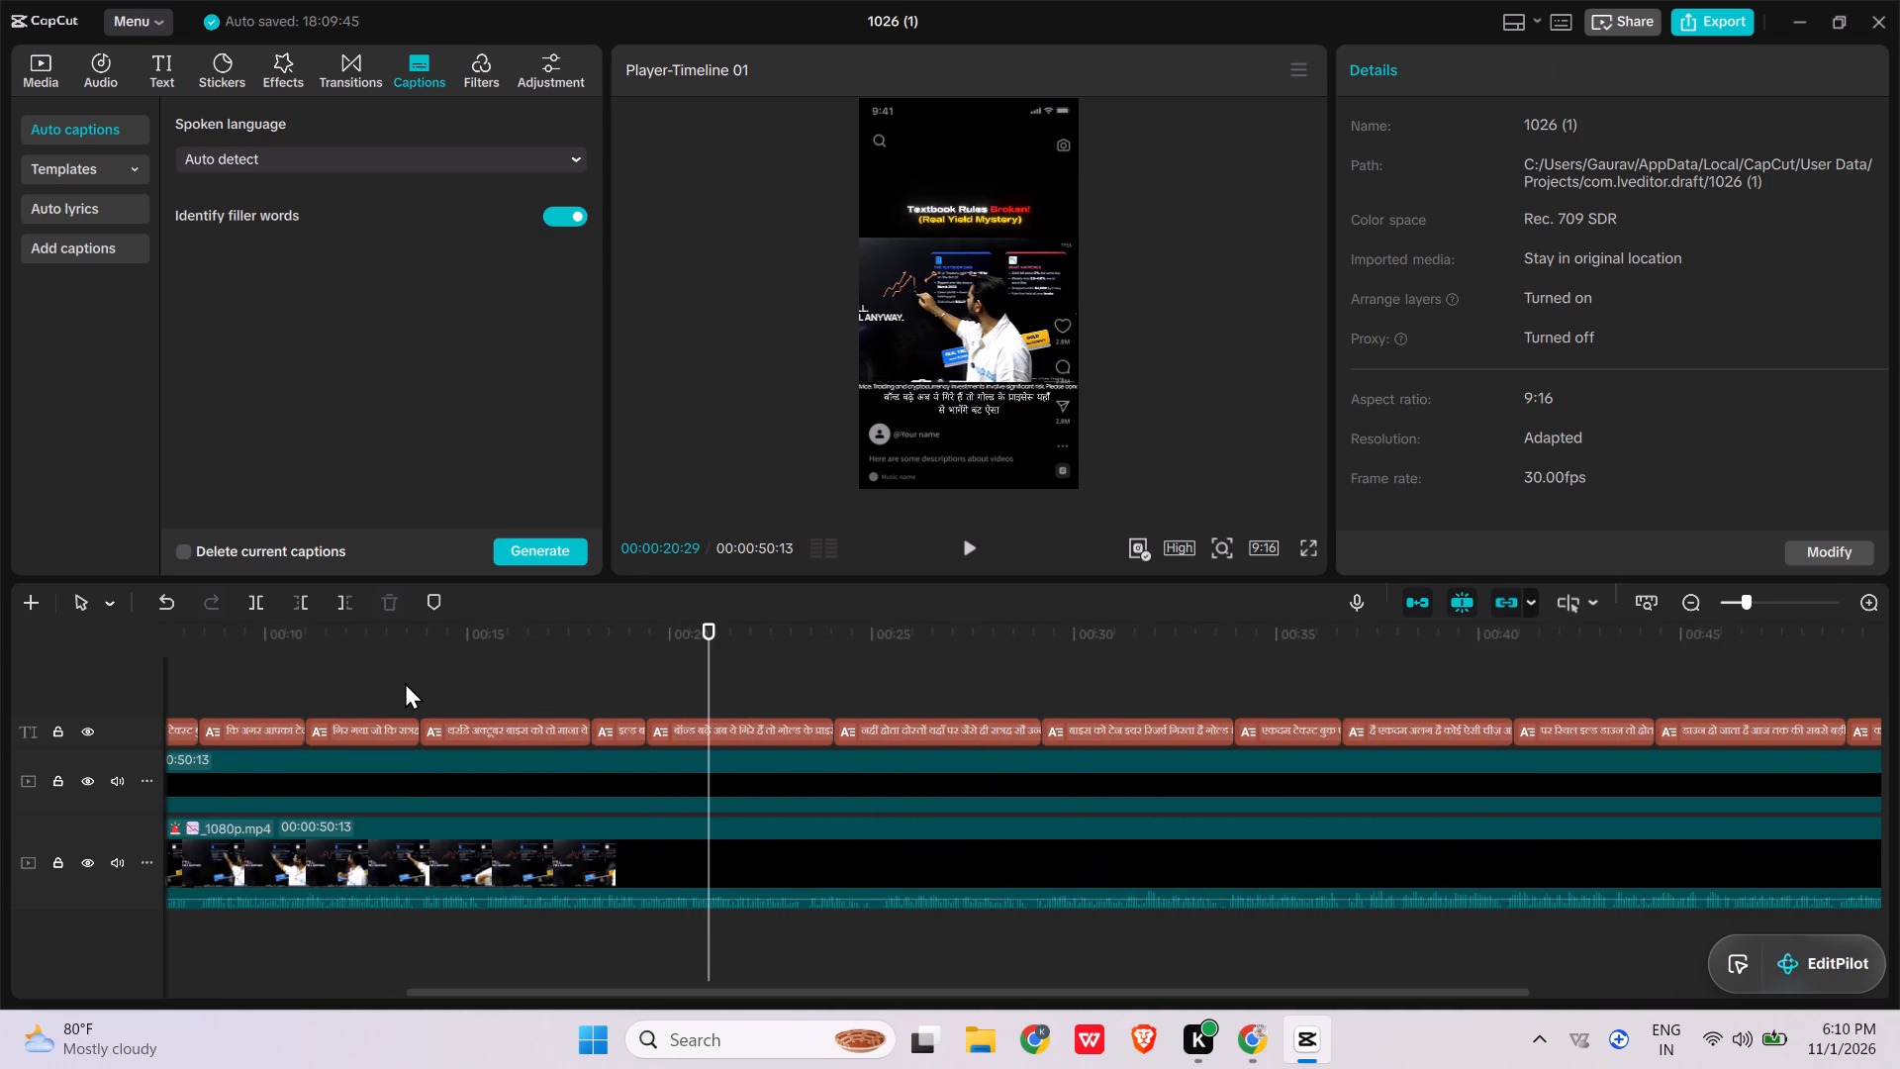
scroll(405, 682, "right", 12)
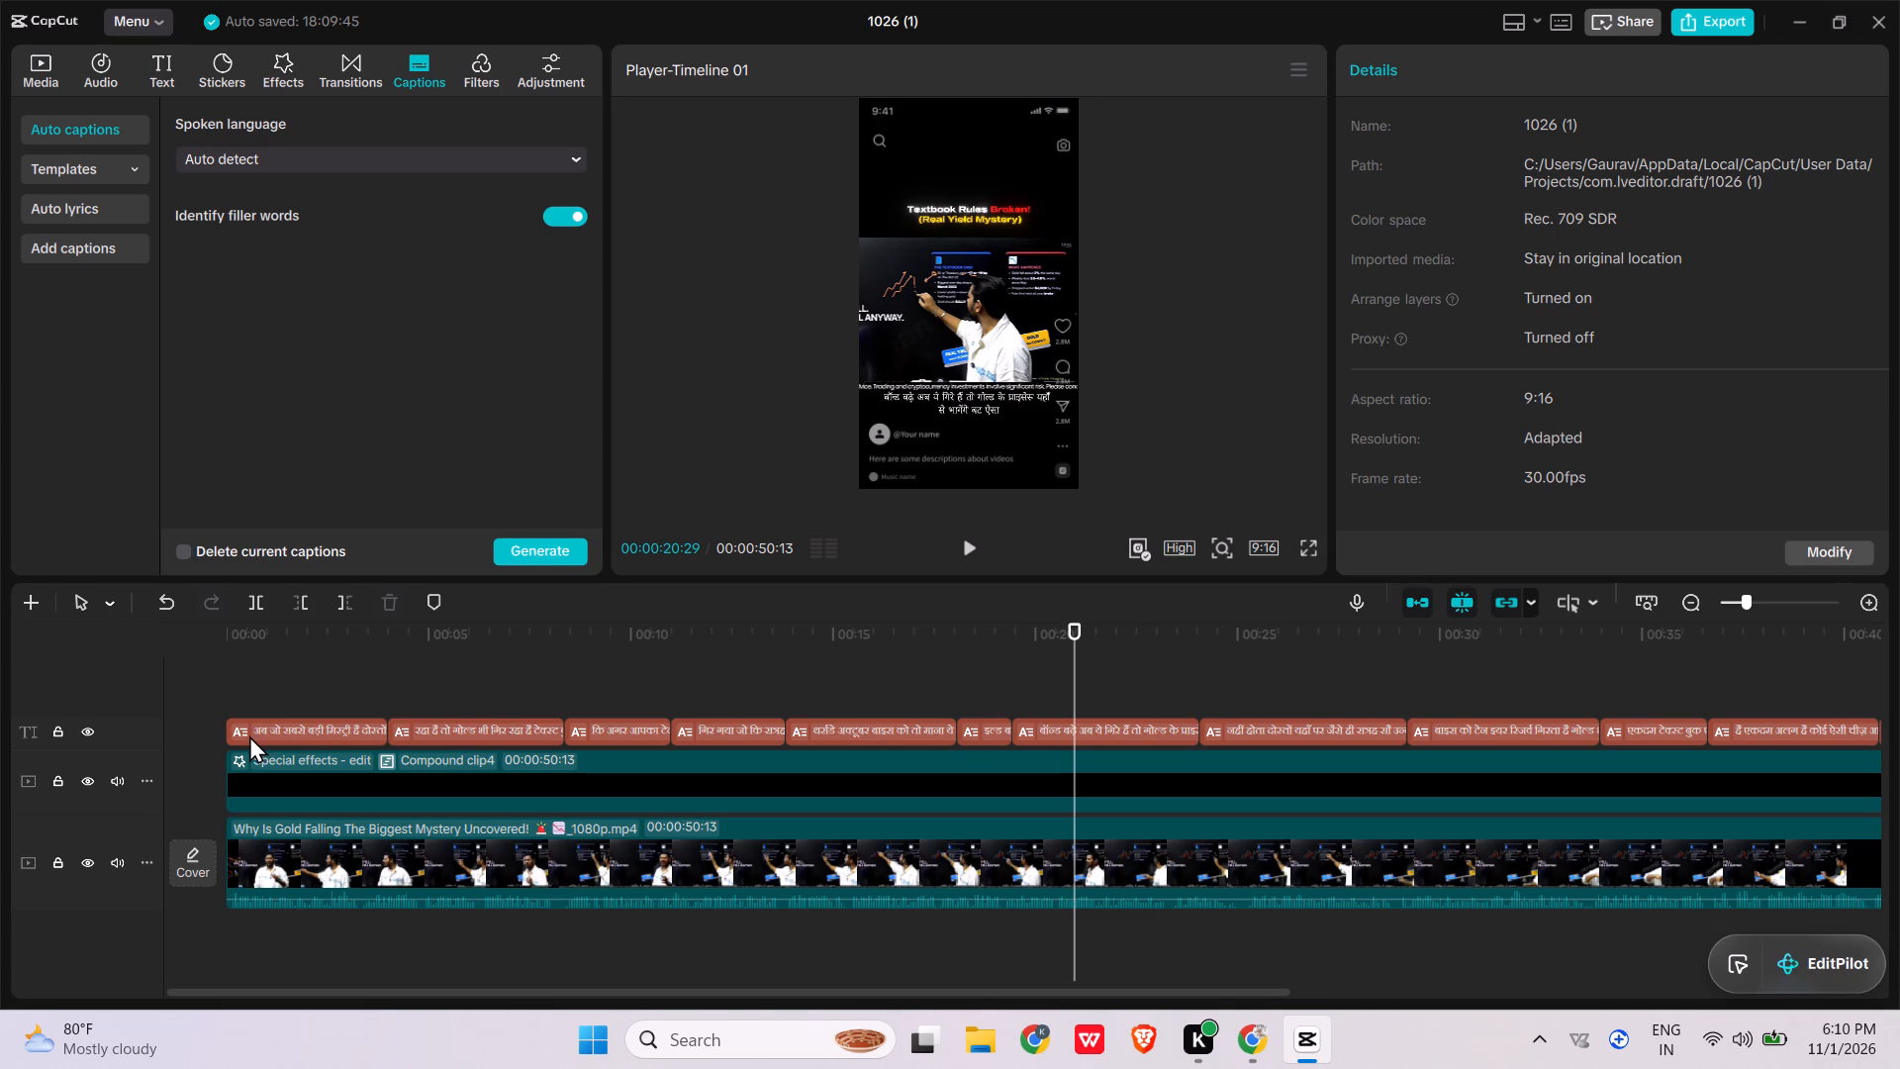
left_click(251, 732)
right_click(1447, 284)
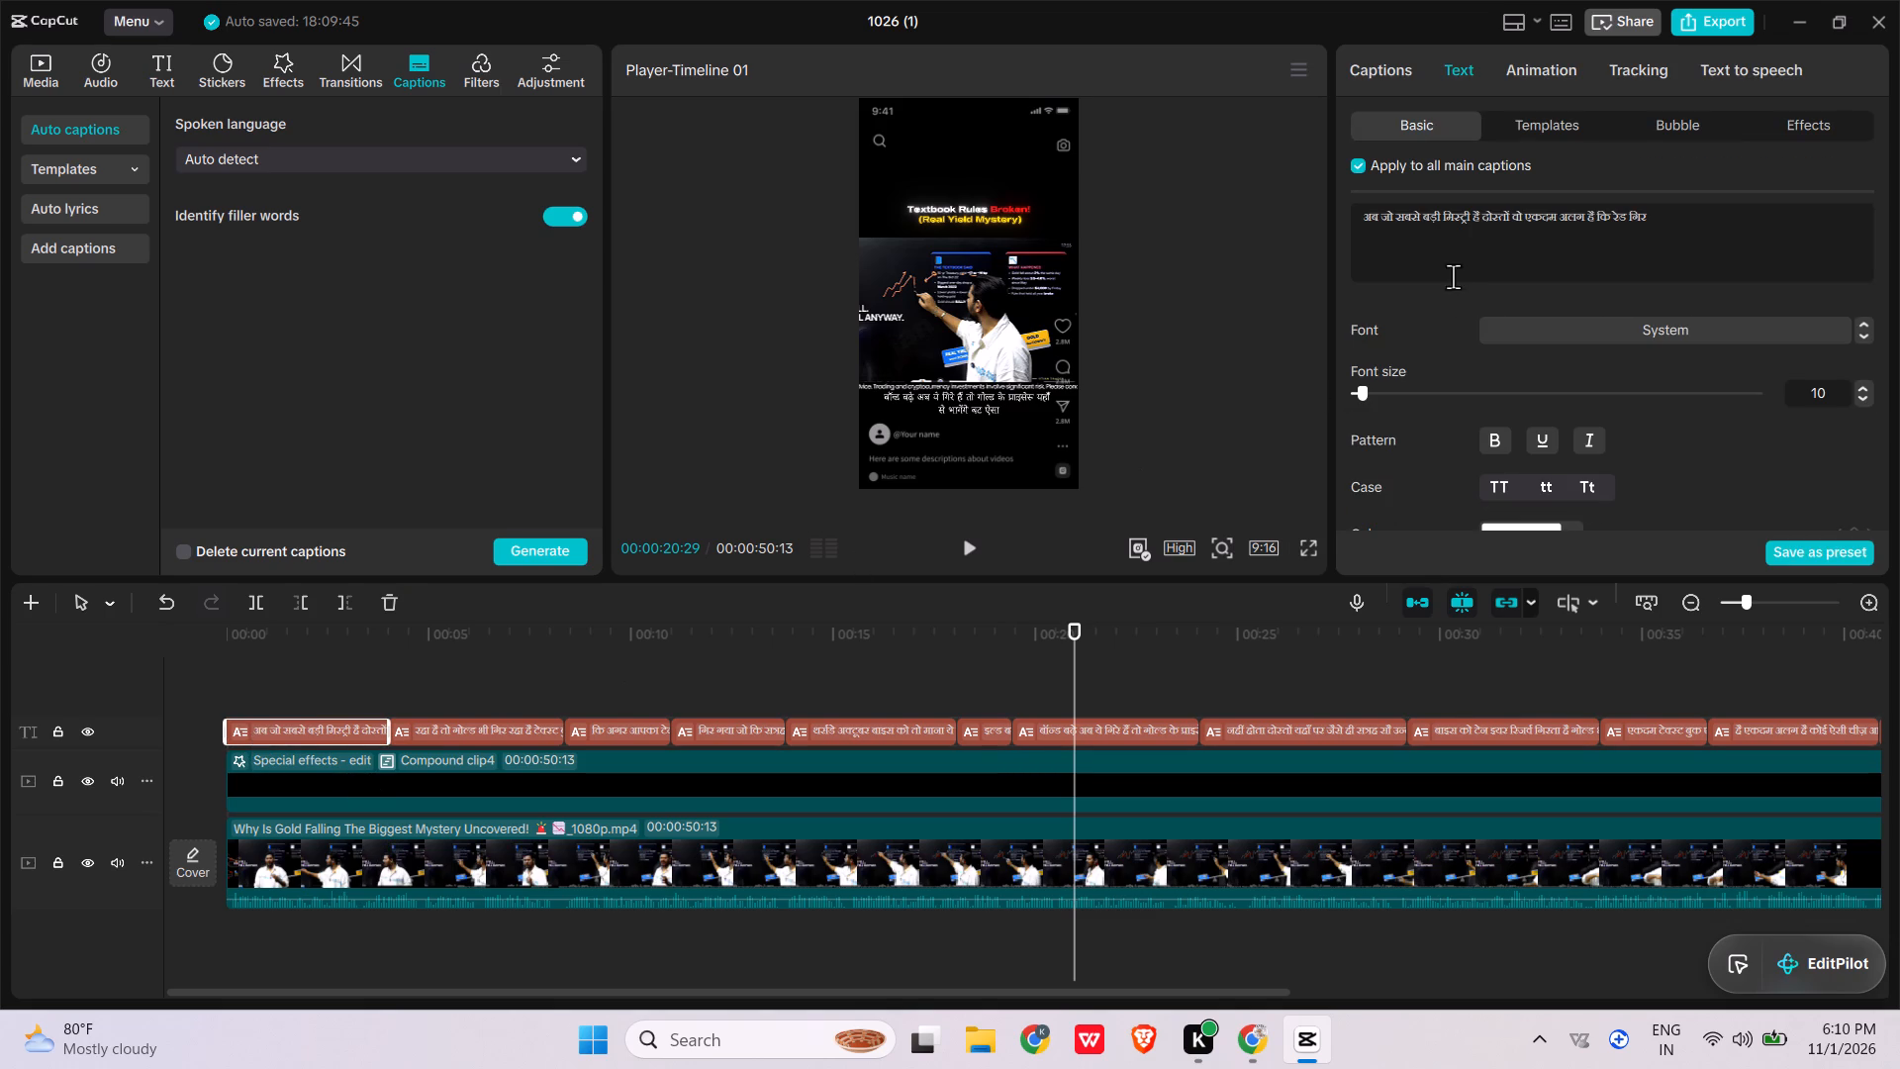
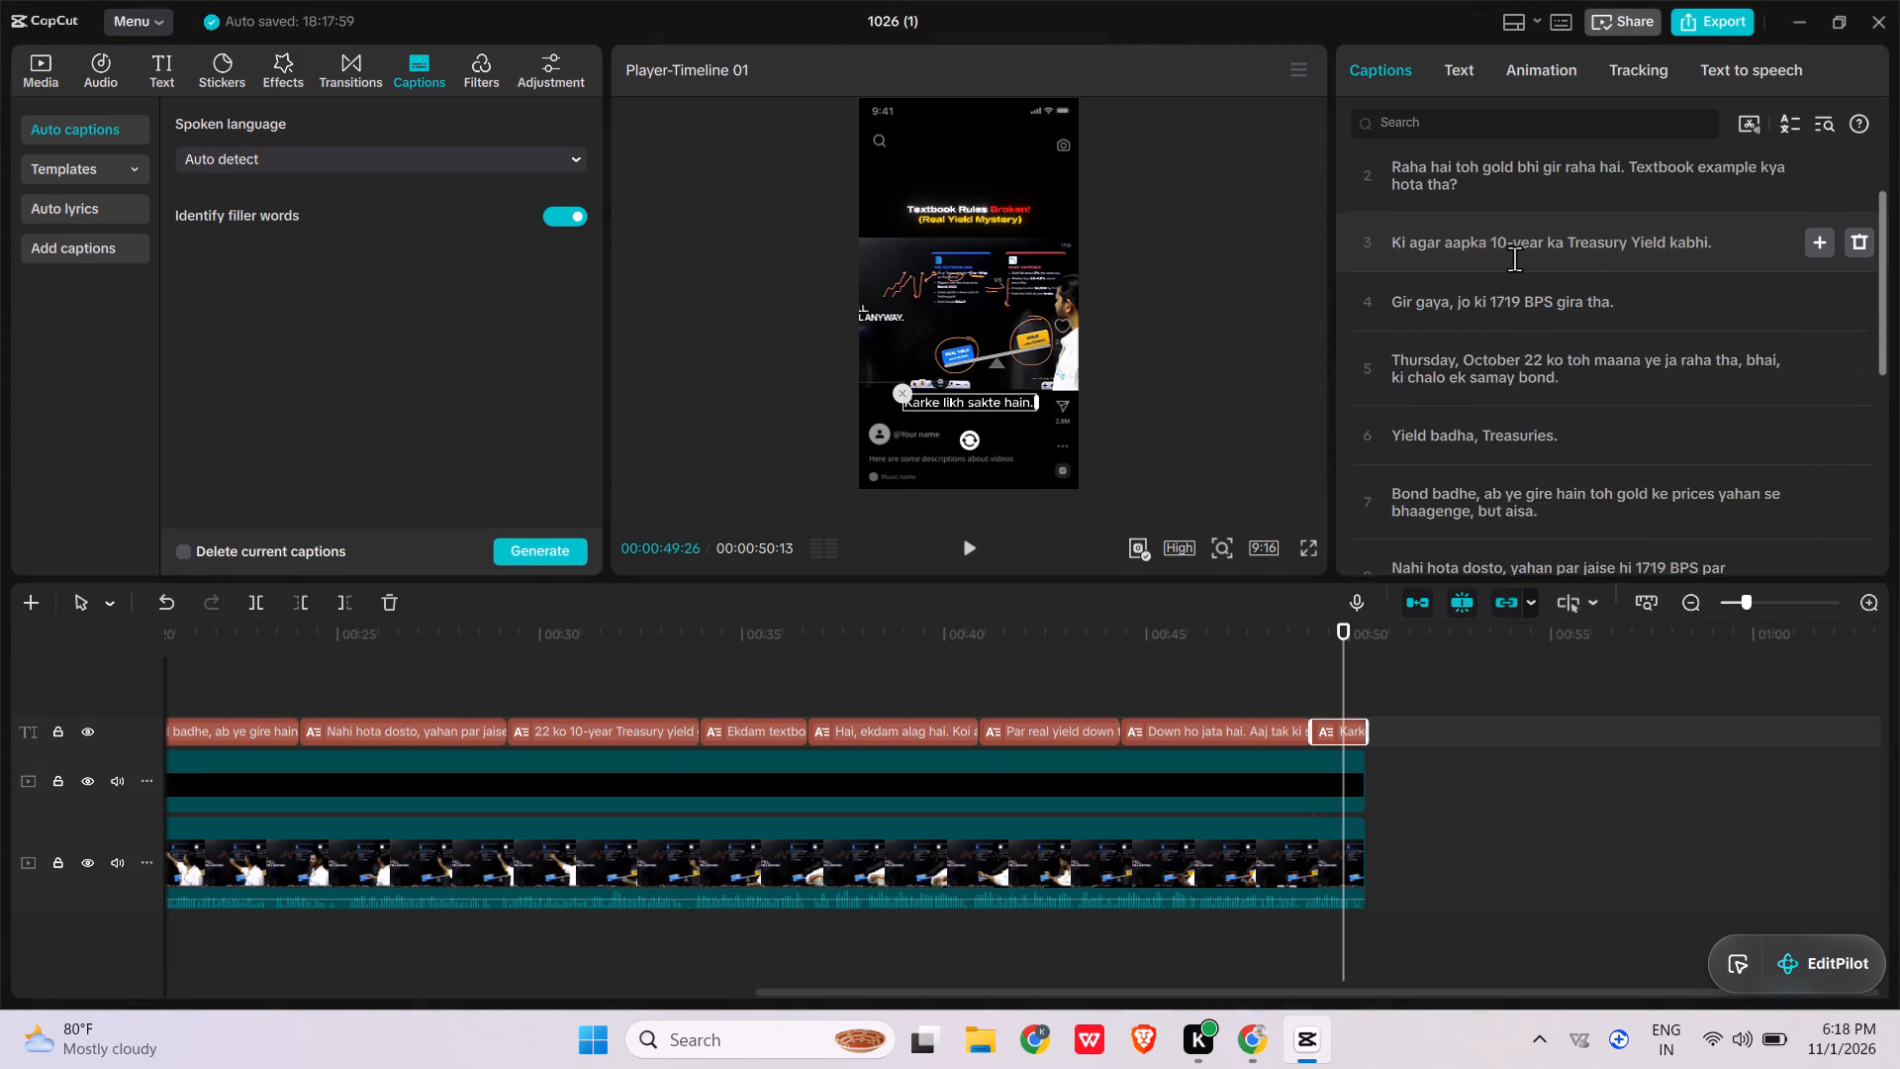
scroll(1513, 258, "up", 9)
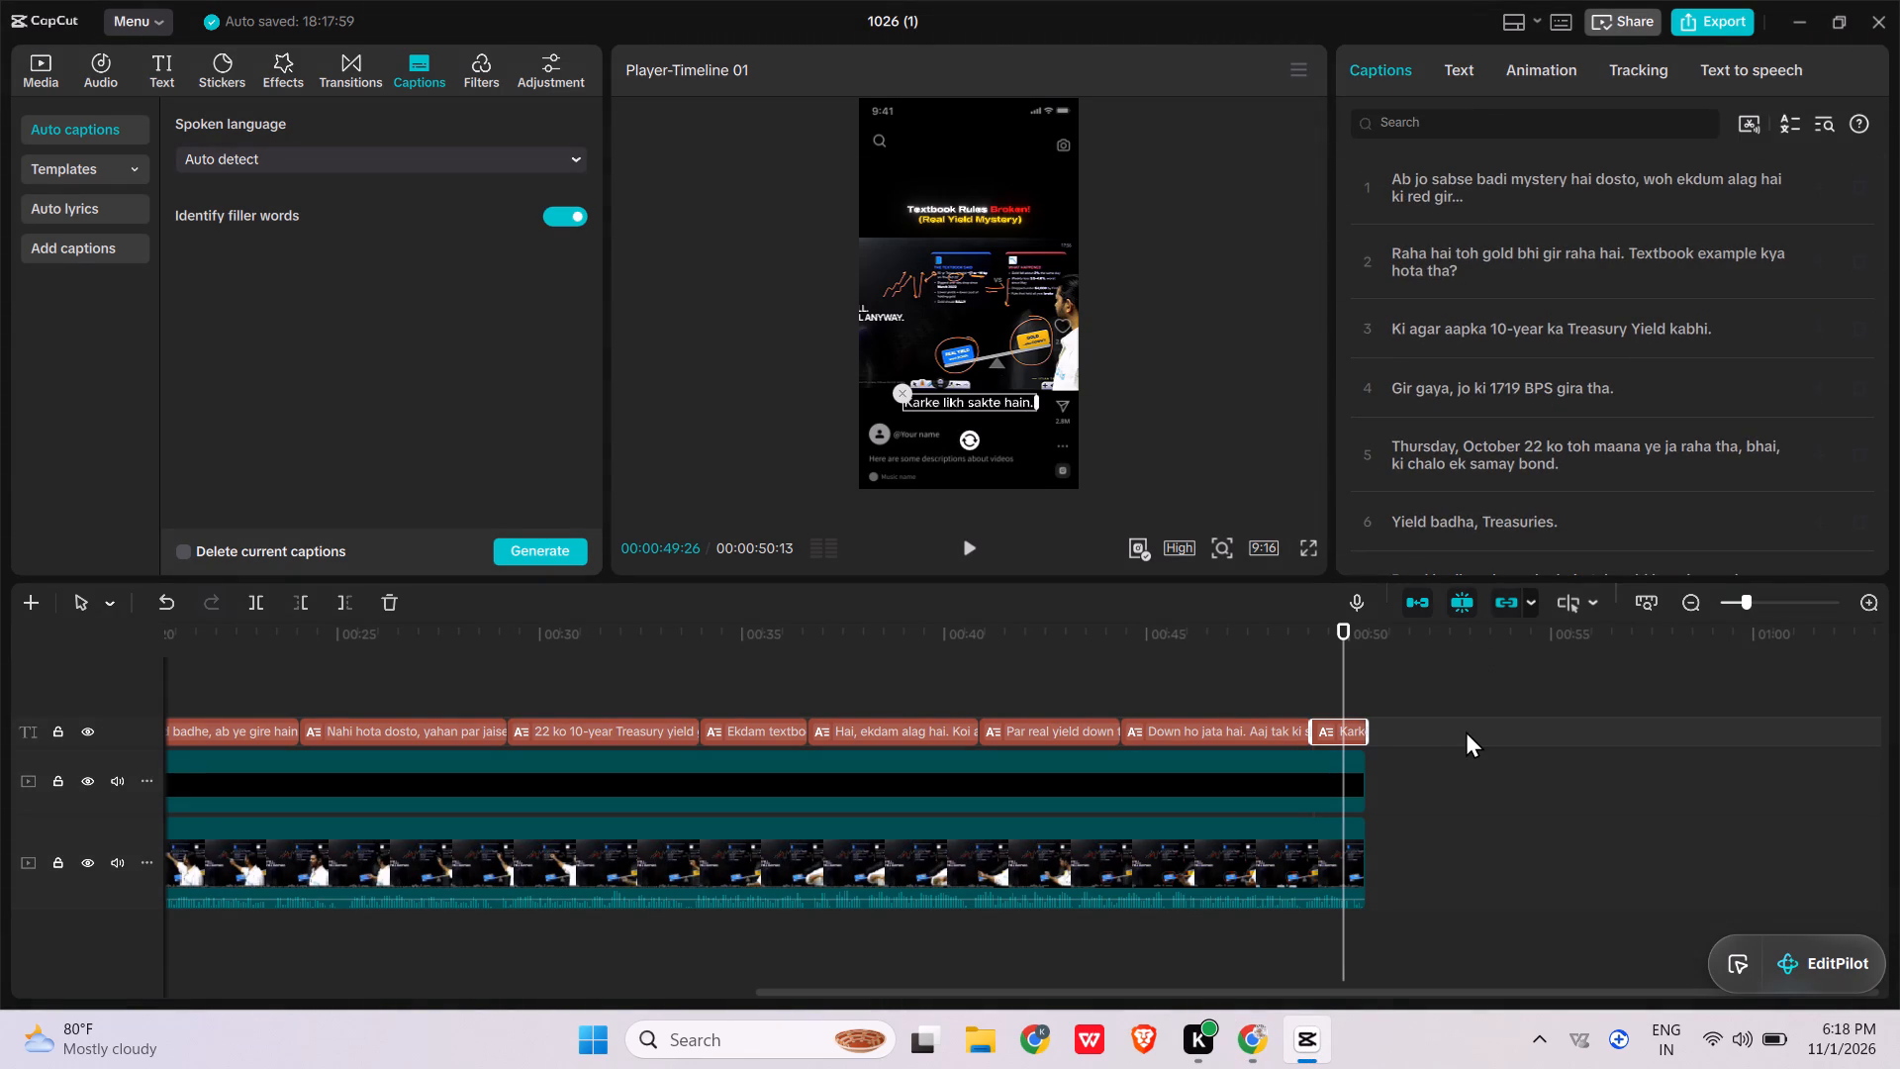
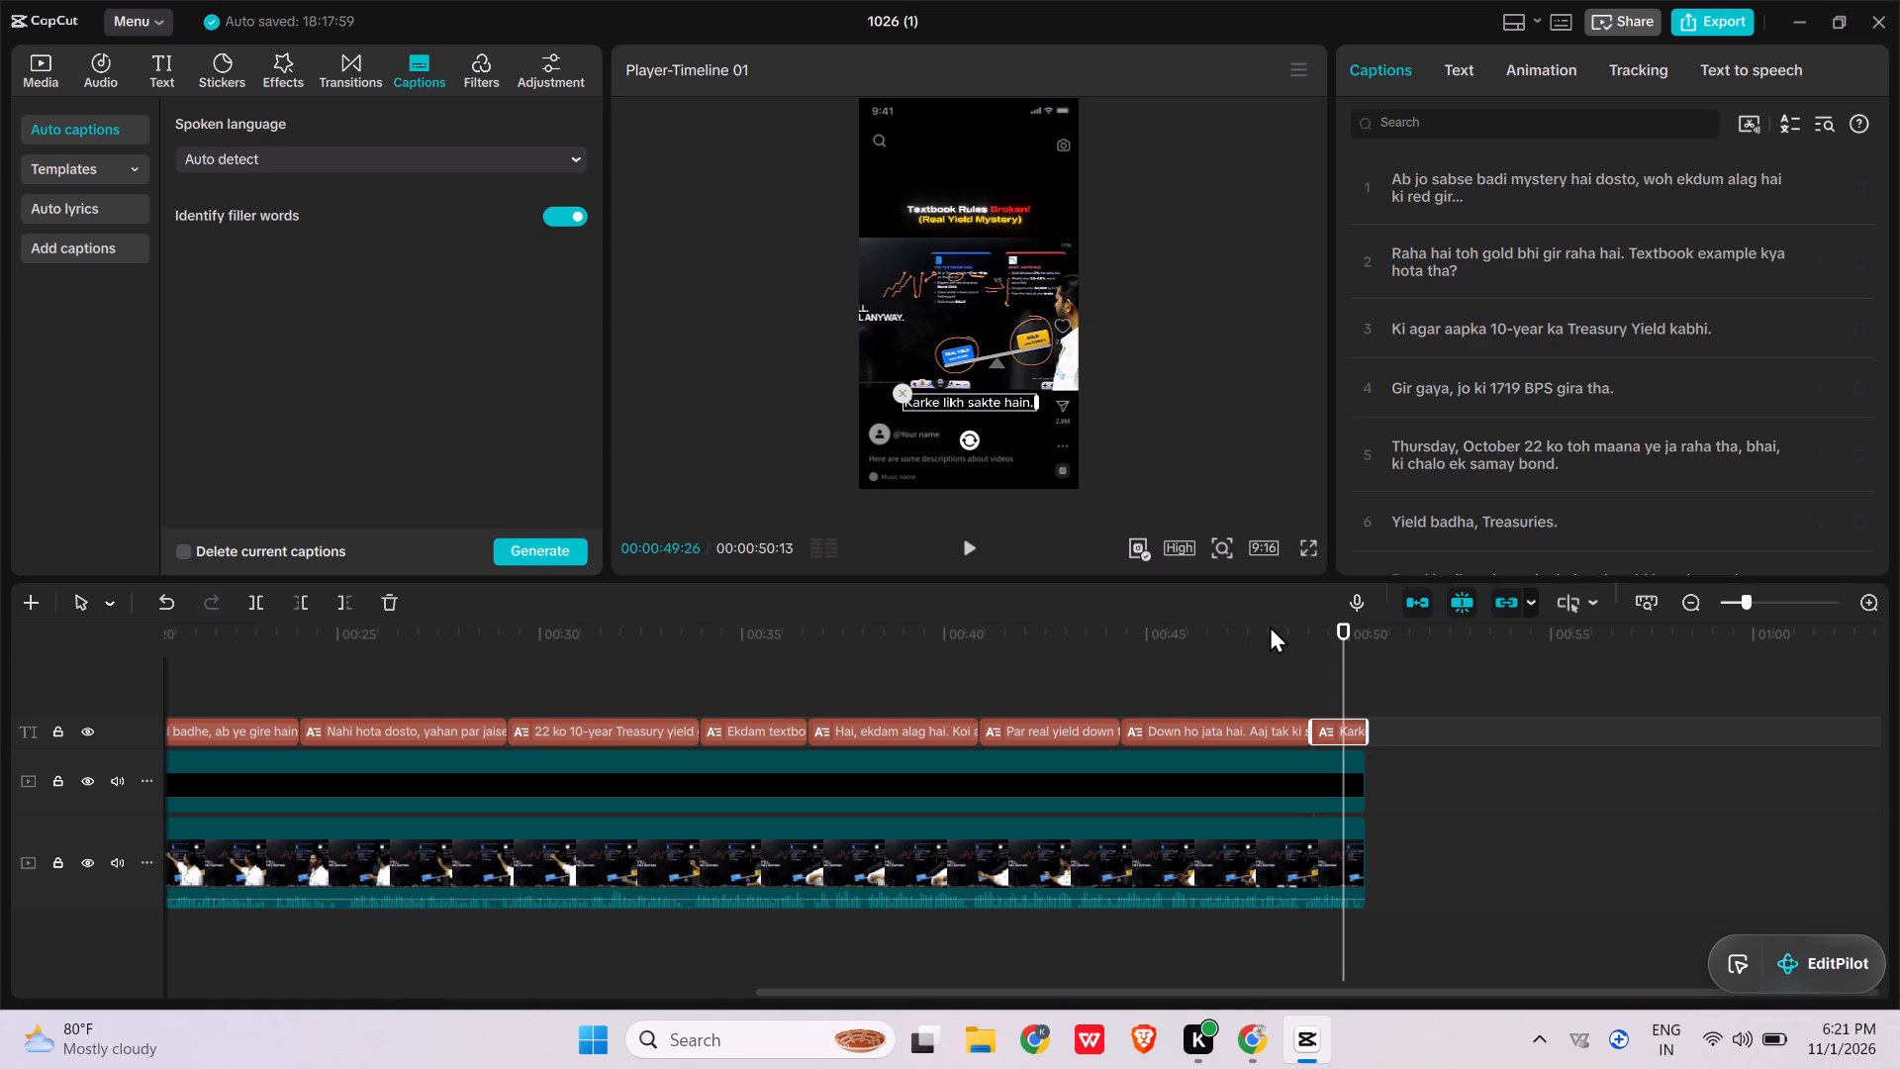
Select the first Hinglish caption, "Ab jo sabse badi mystery hai dosto", at the start of the timeline.
scroll(860, 761, "right", 8)
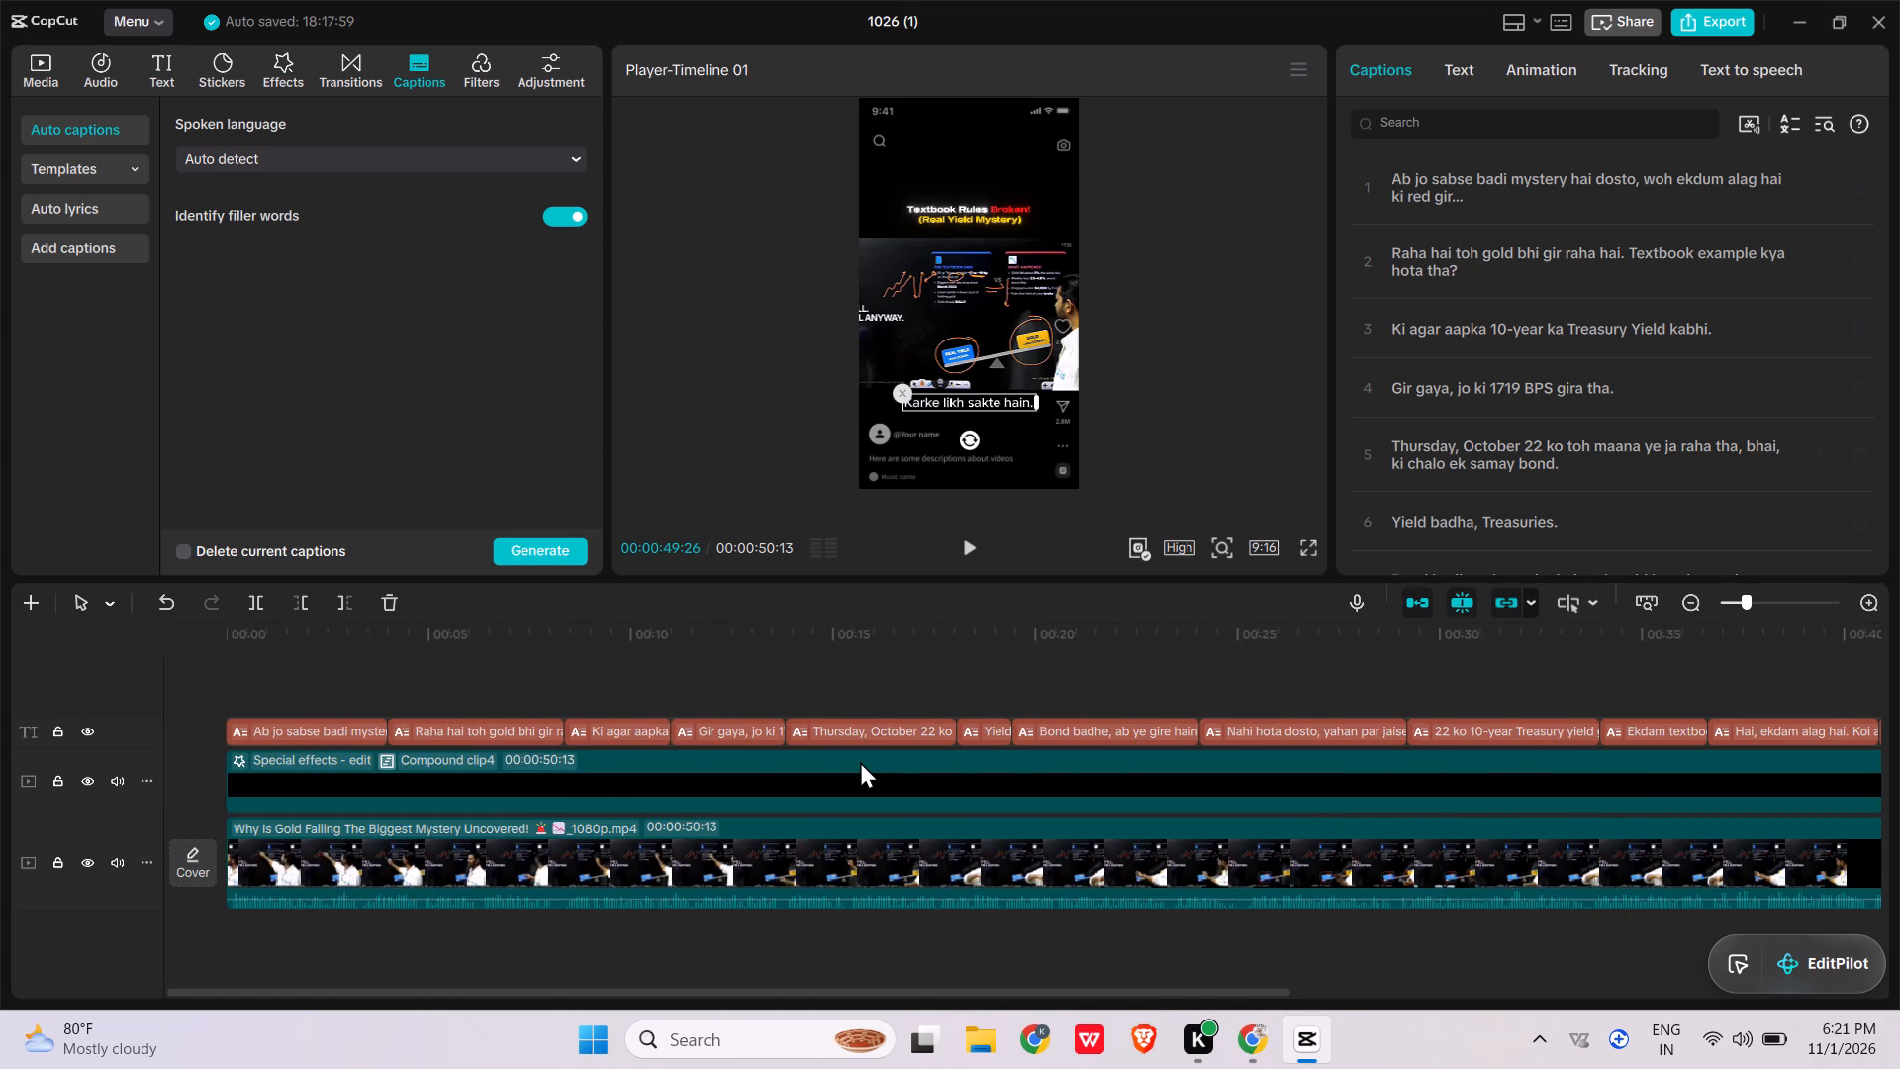
left_click(338, 715)
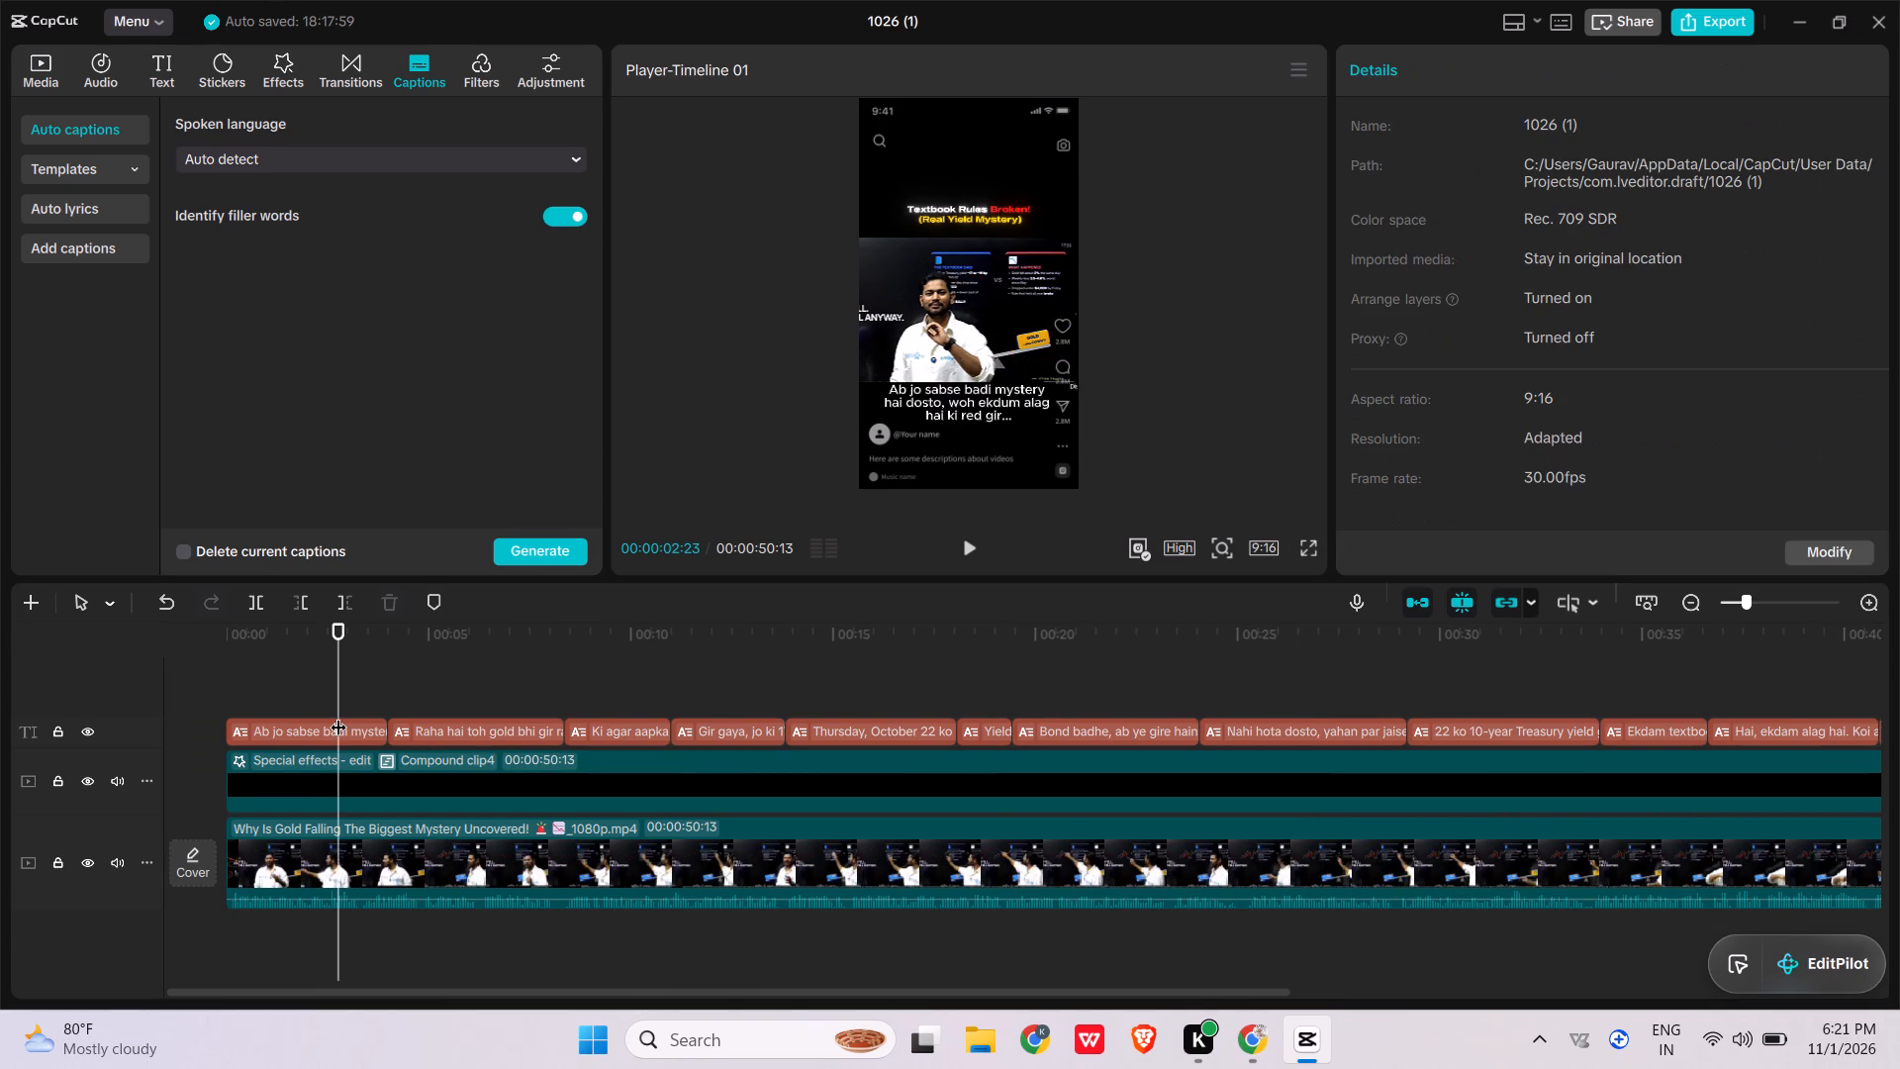
left_click(311, 726)
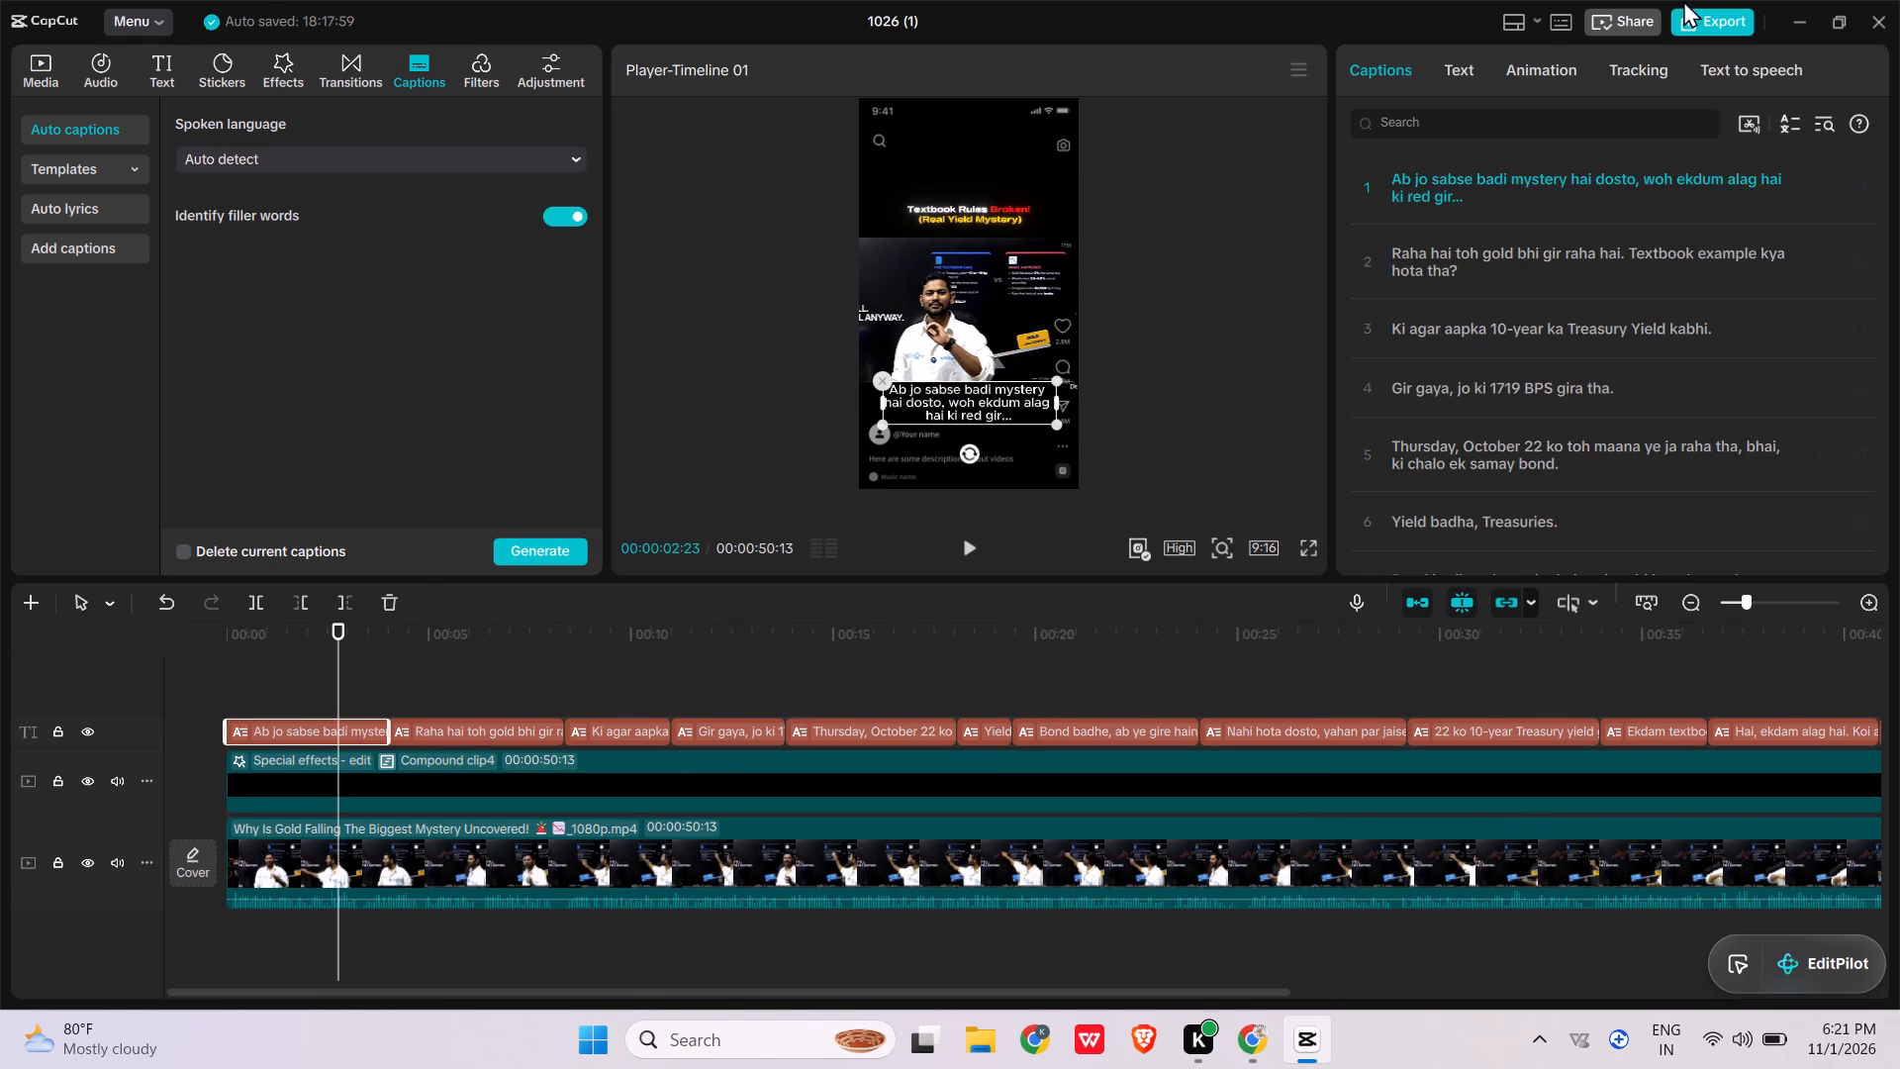
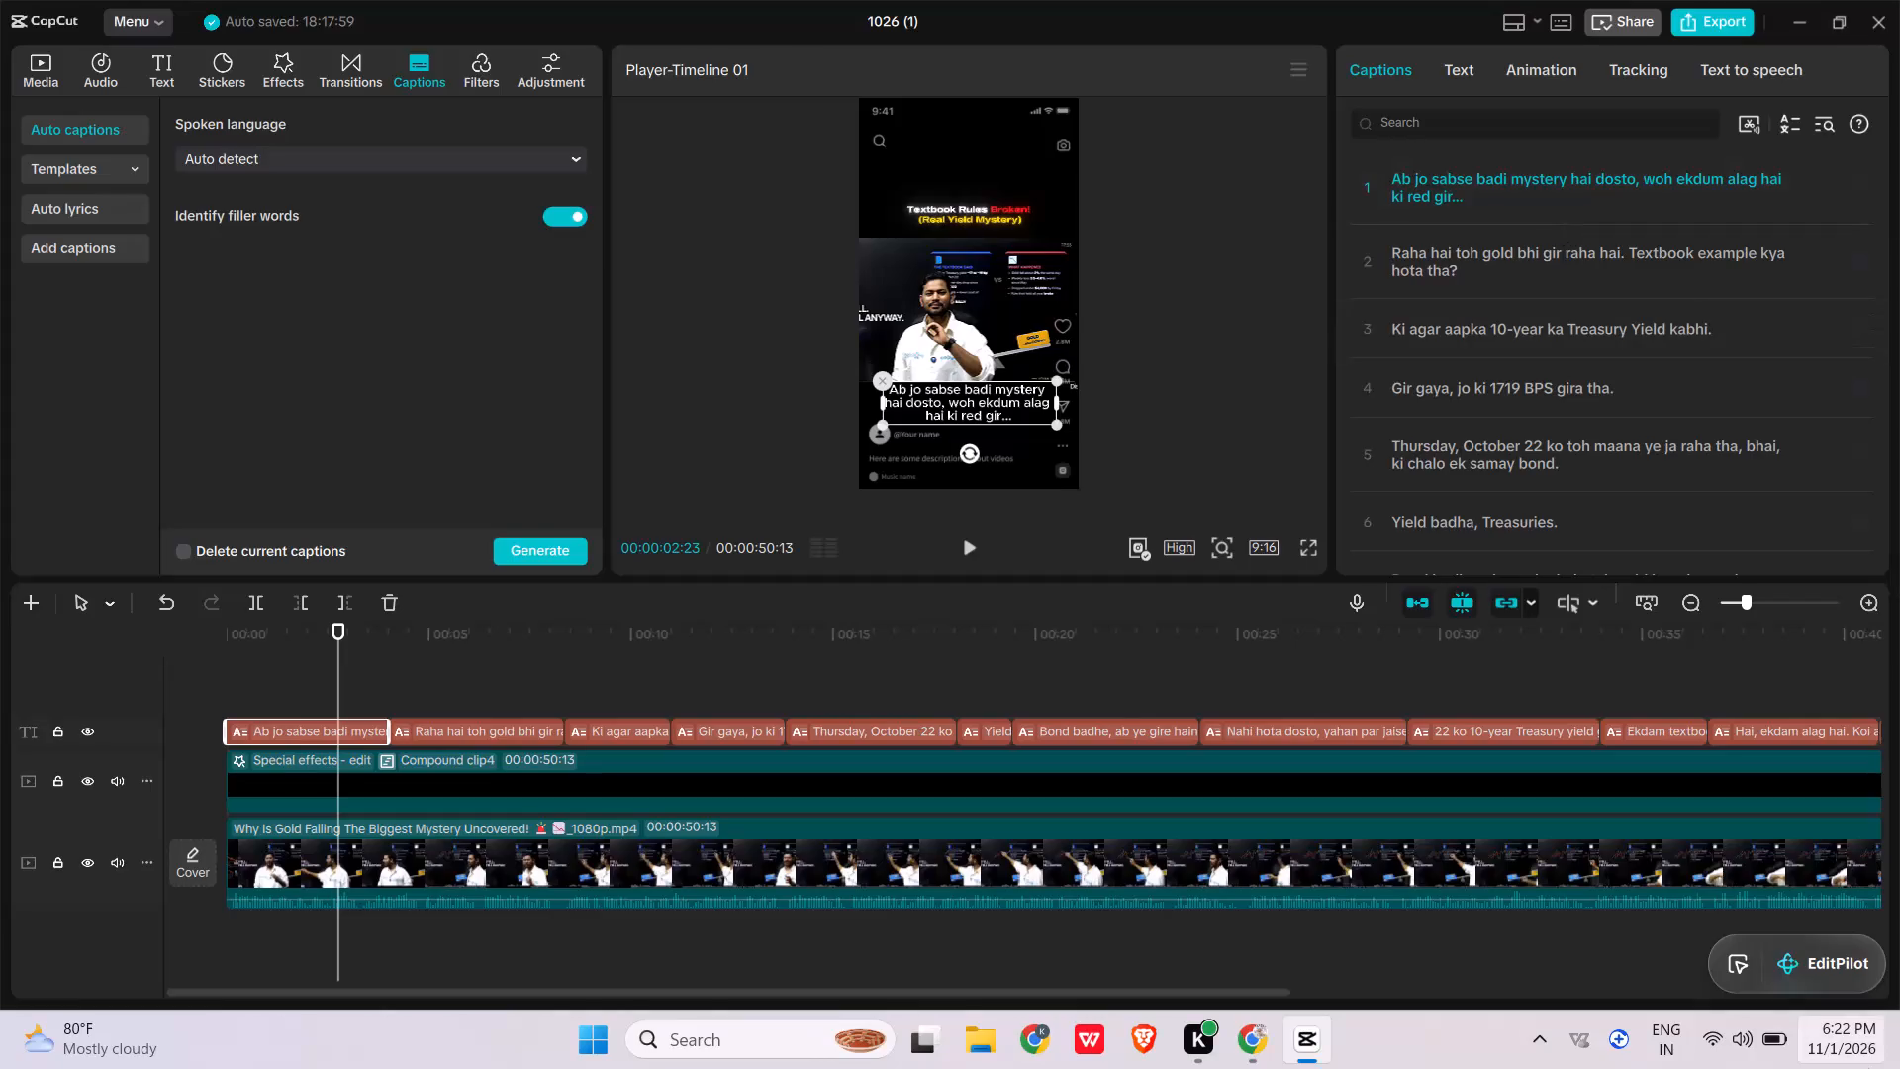
Split the first caption into three captions: "Ab jo sabse badi mystery", "hai dosto," and "woh ekdum alag hai ki red gir...".
right_click_drag(1835, 158, 1853, 141)
left_click(1899, 336)
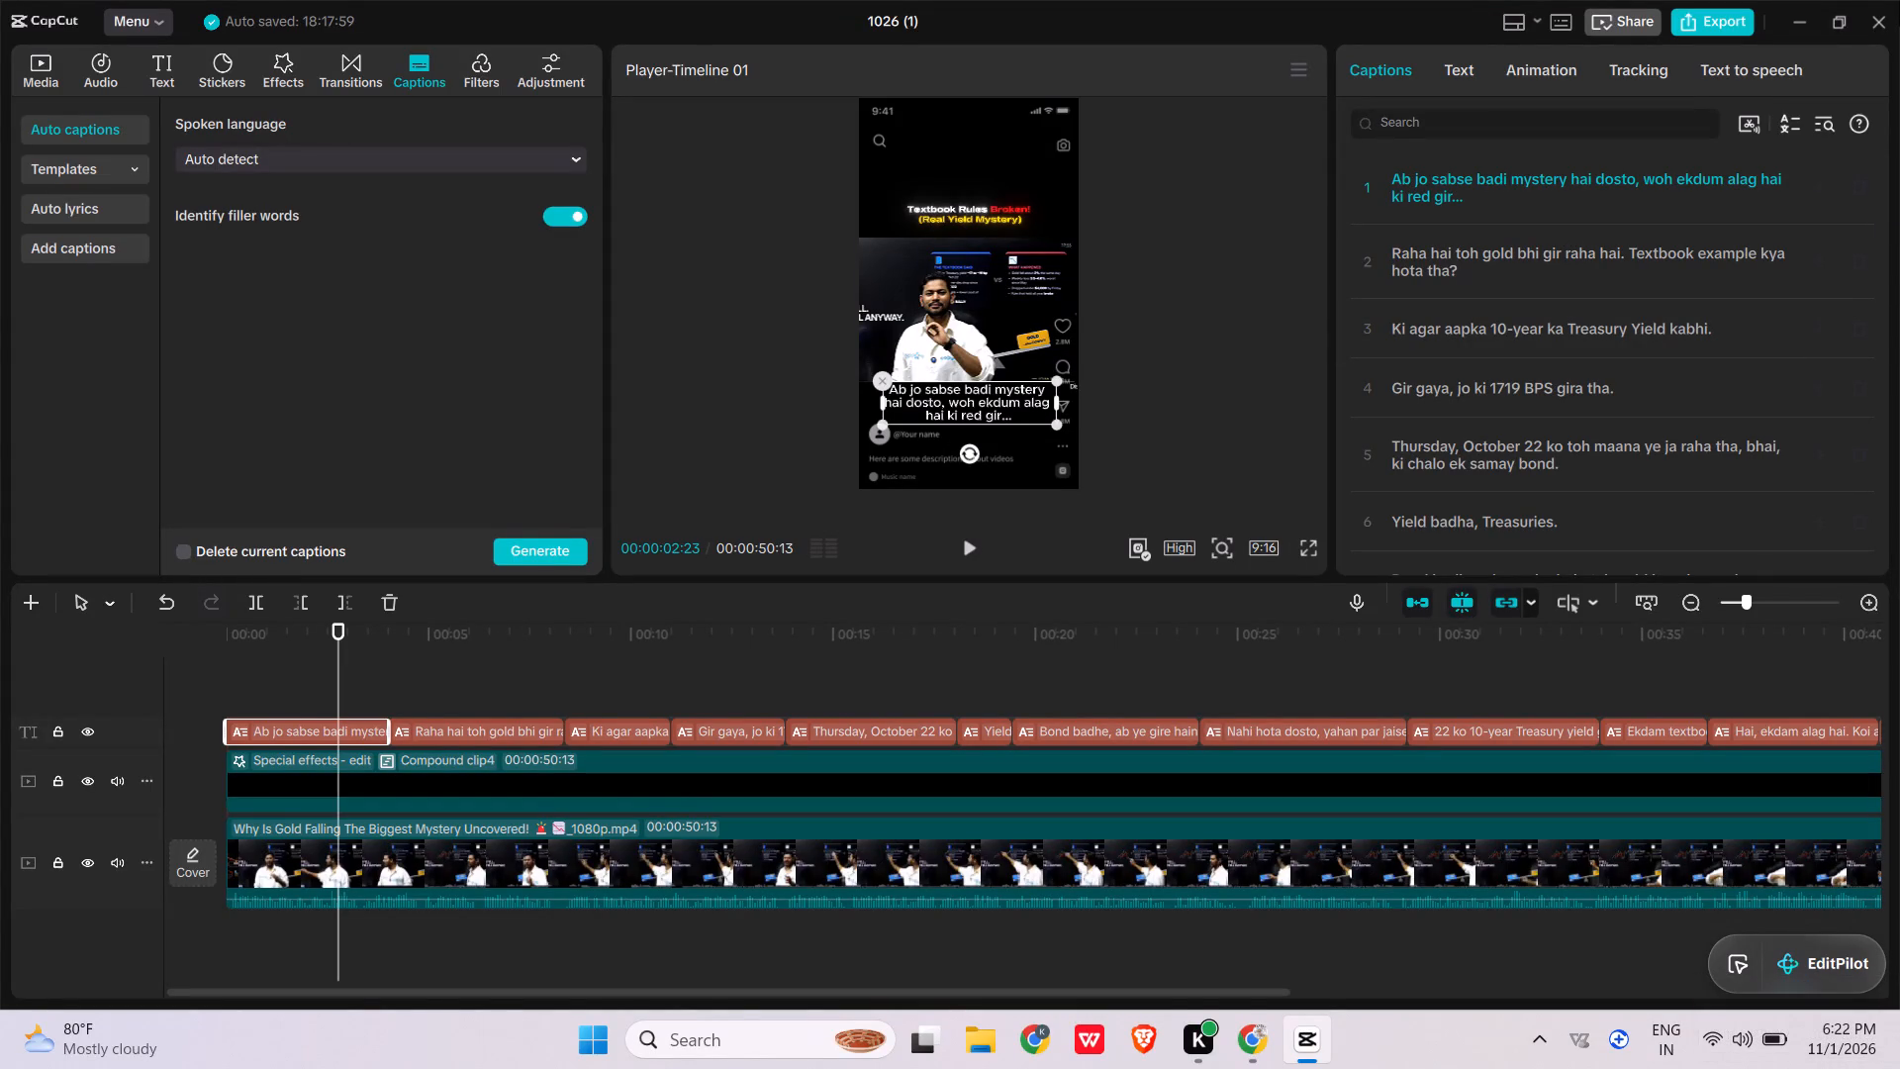
left_click(1899, 0)
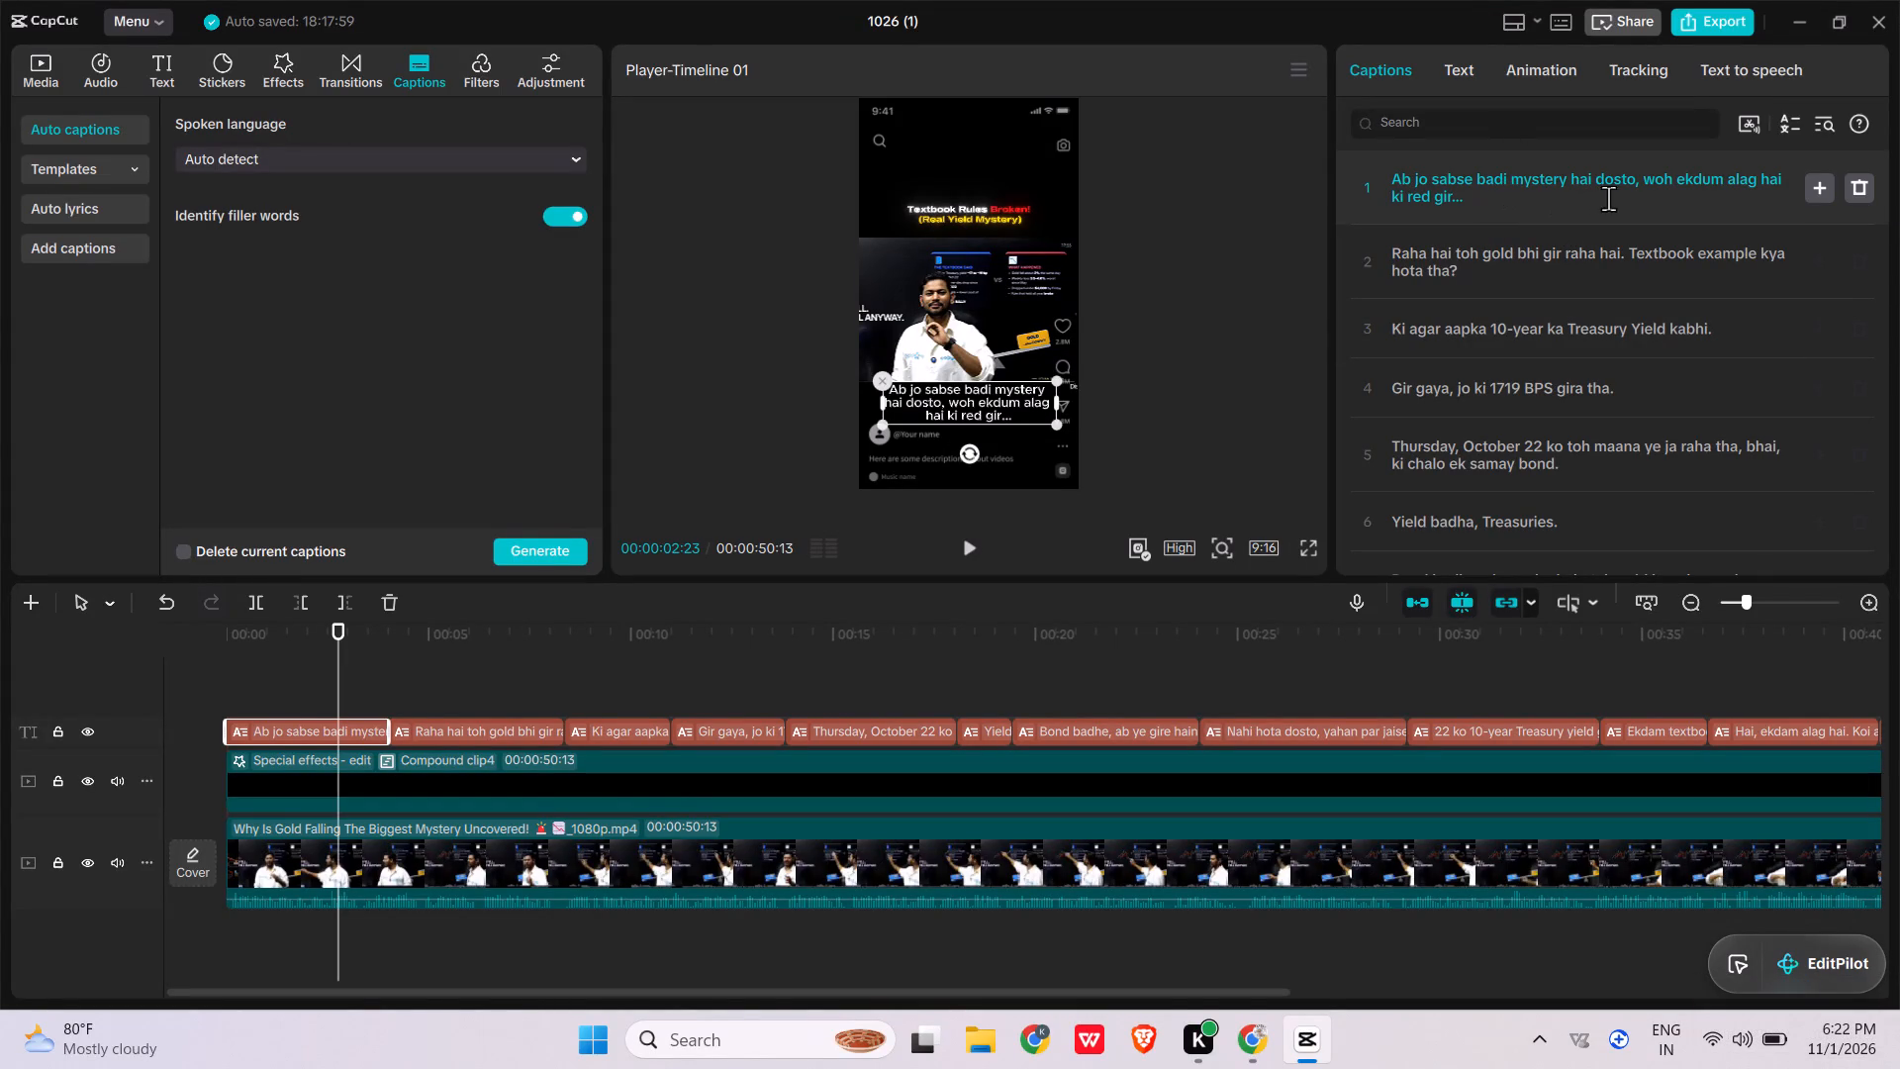
left_click(1569, 188)
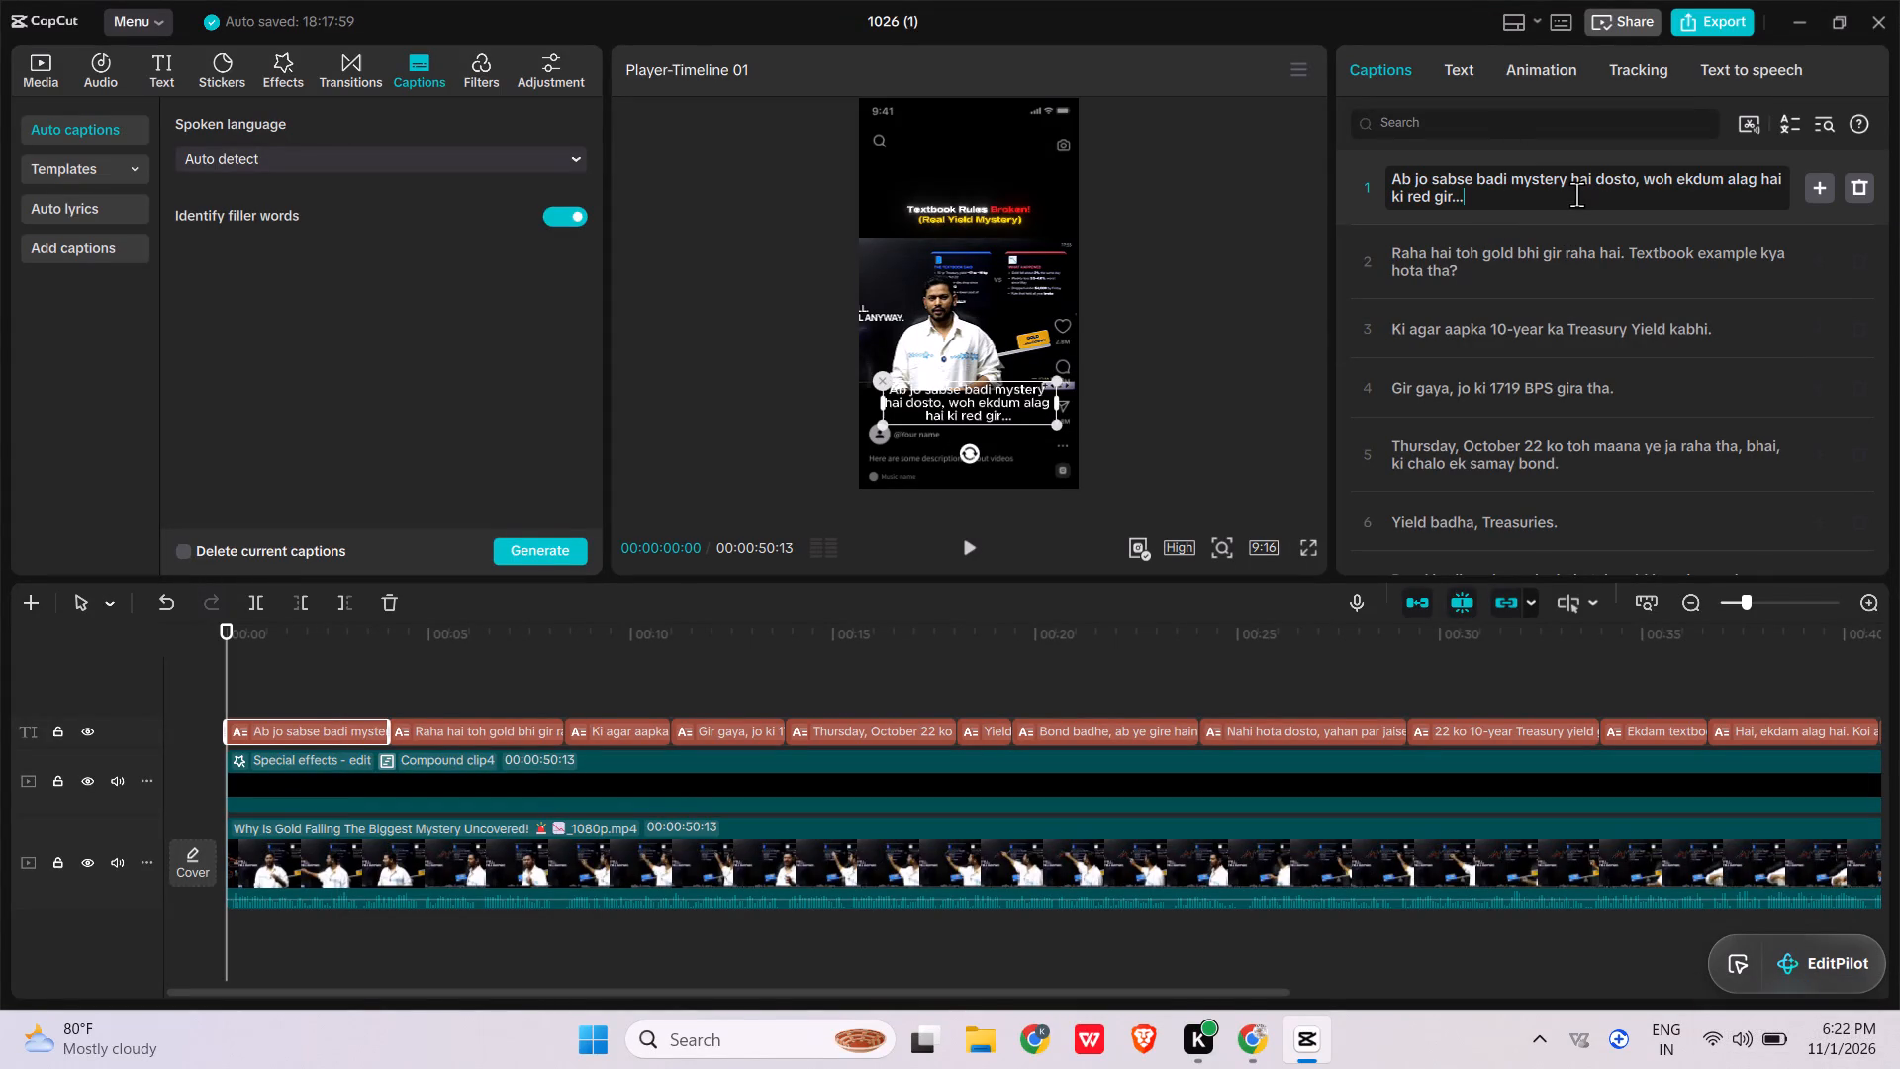
left_click(1576, 194)
left_click(1573, 174)
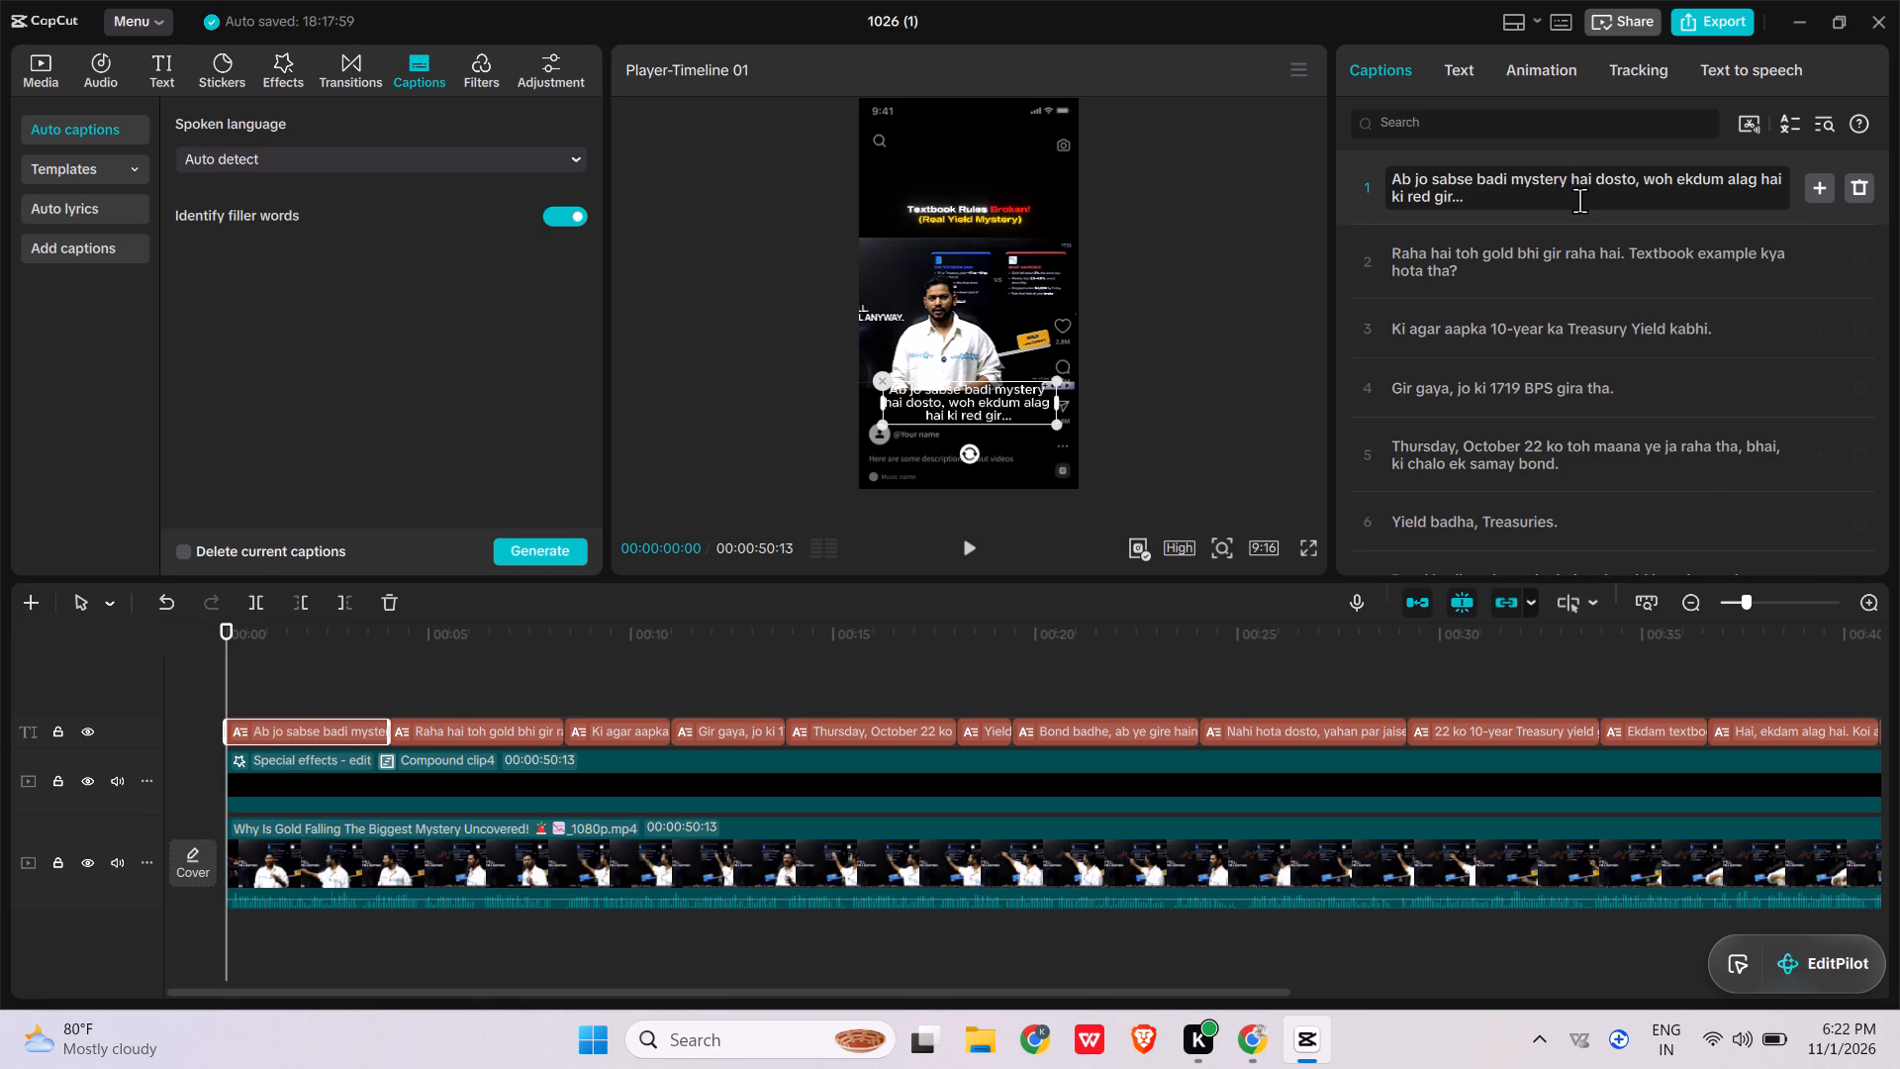
key("Return")
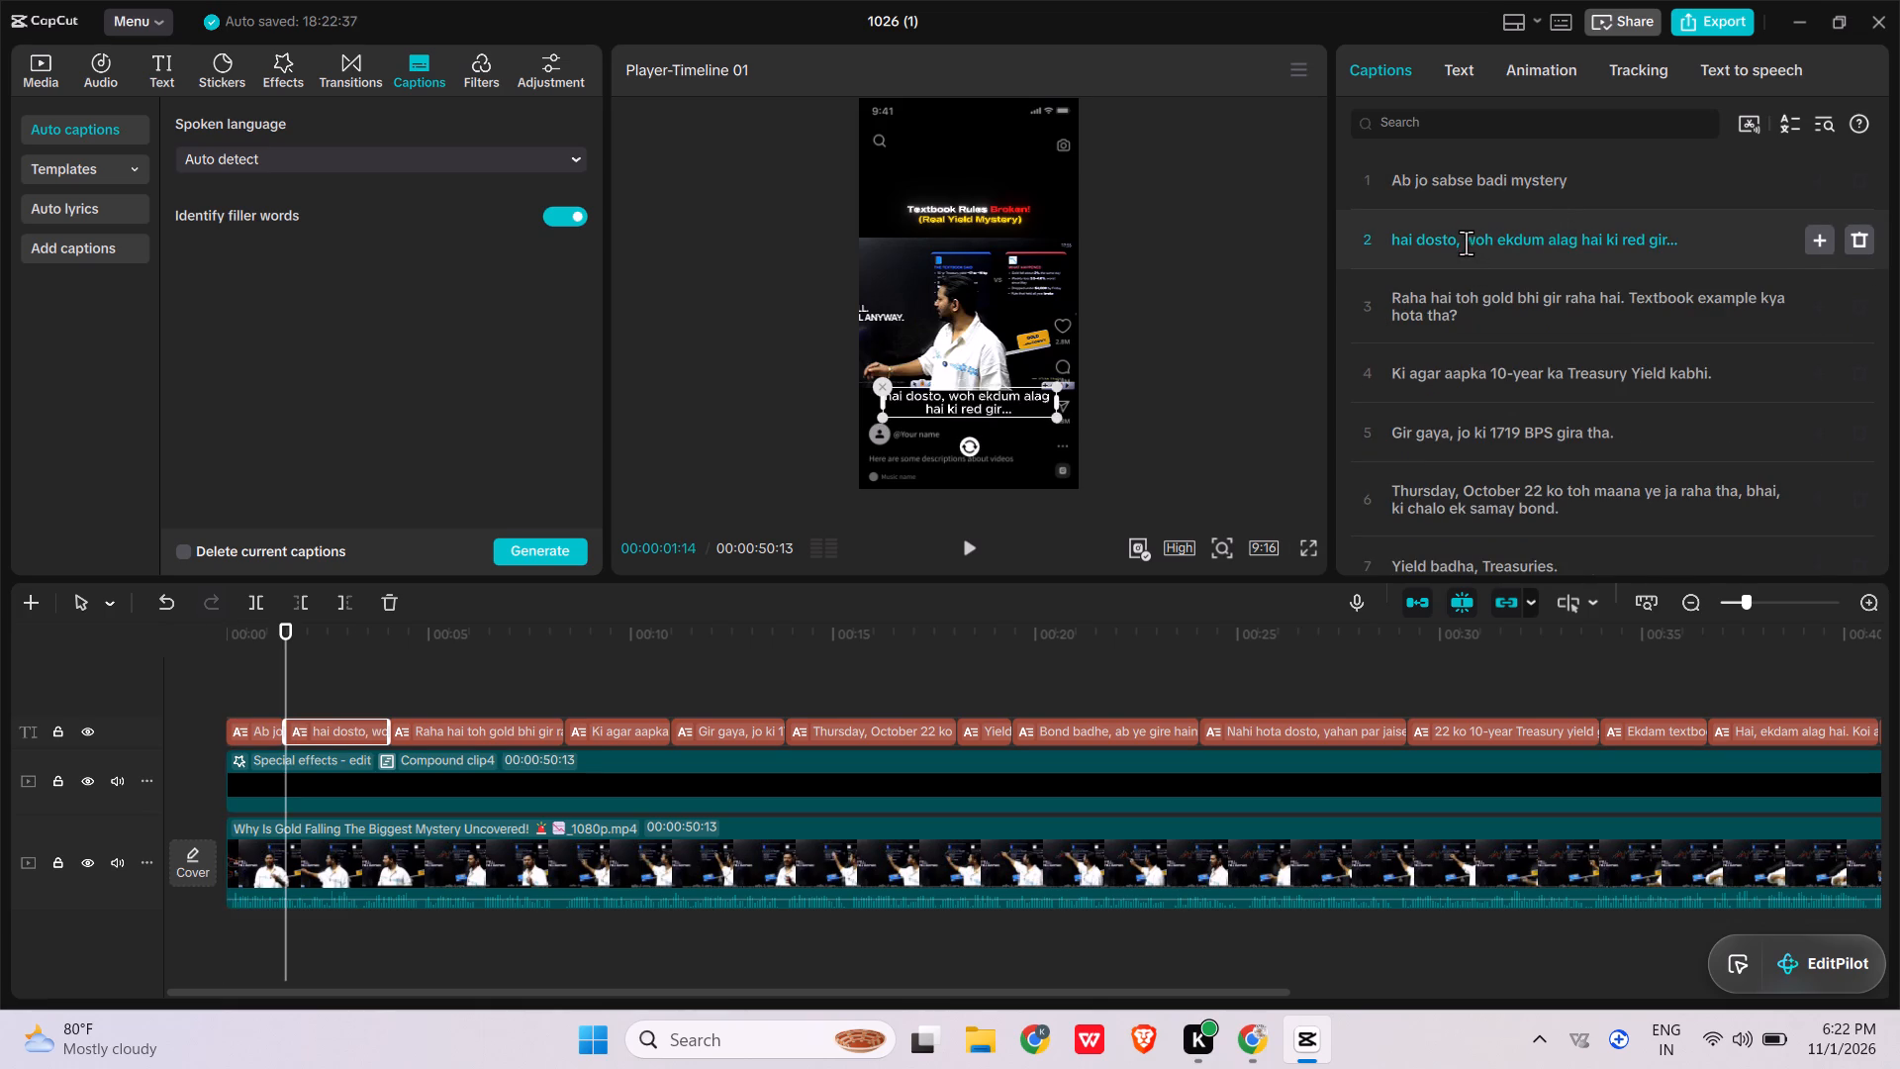
left_click(1466, 243)
key("Return")
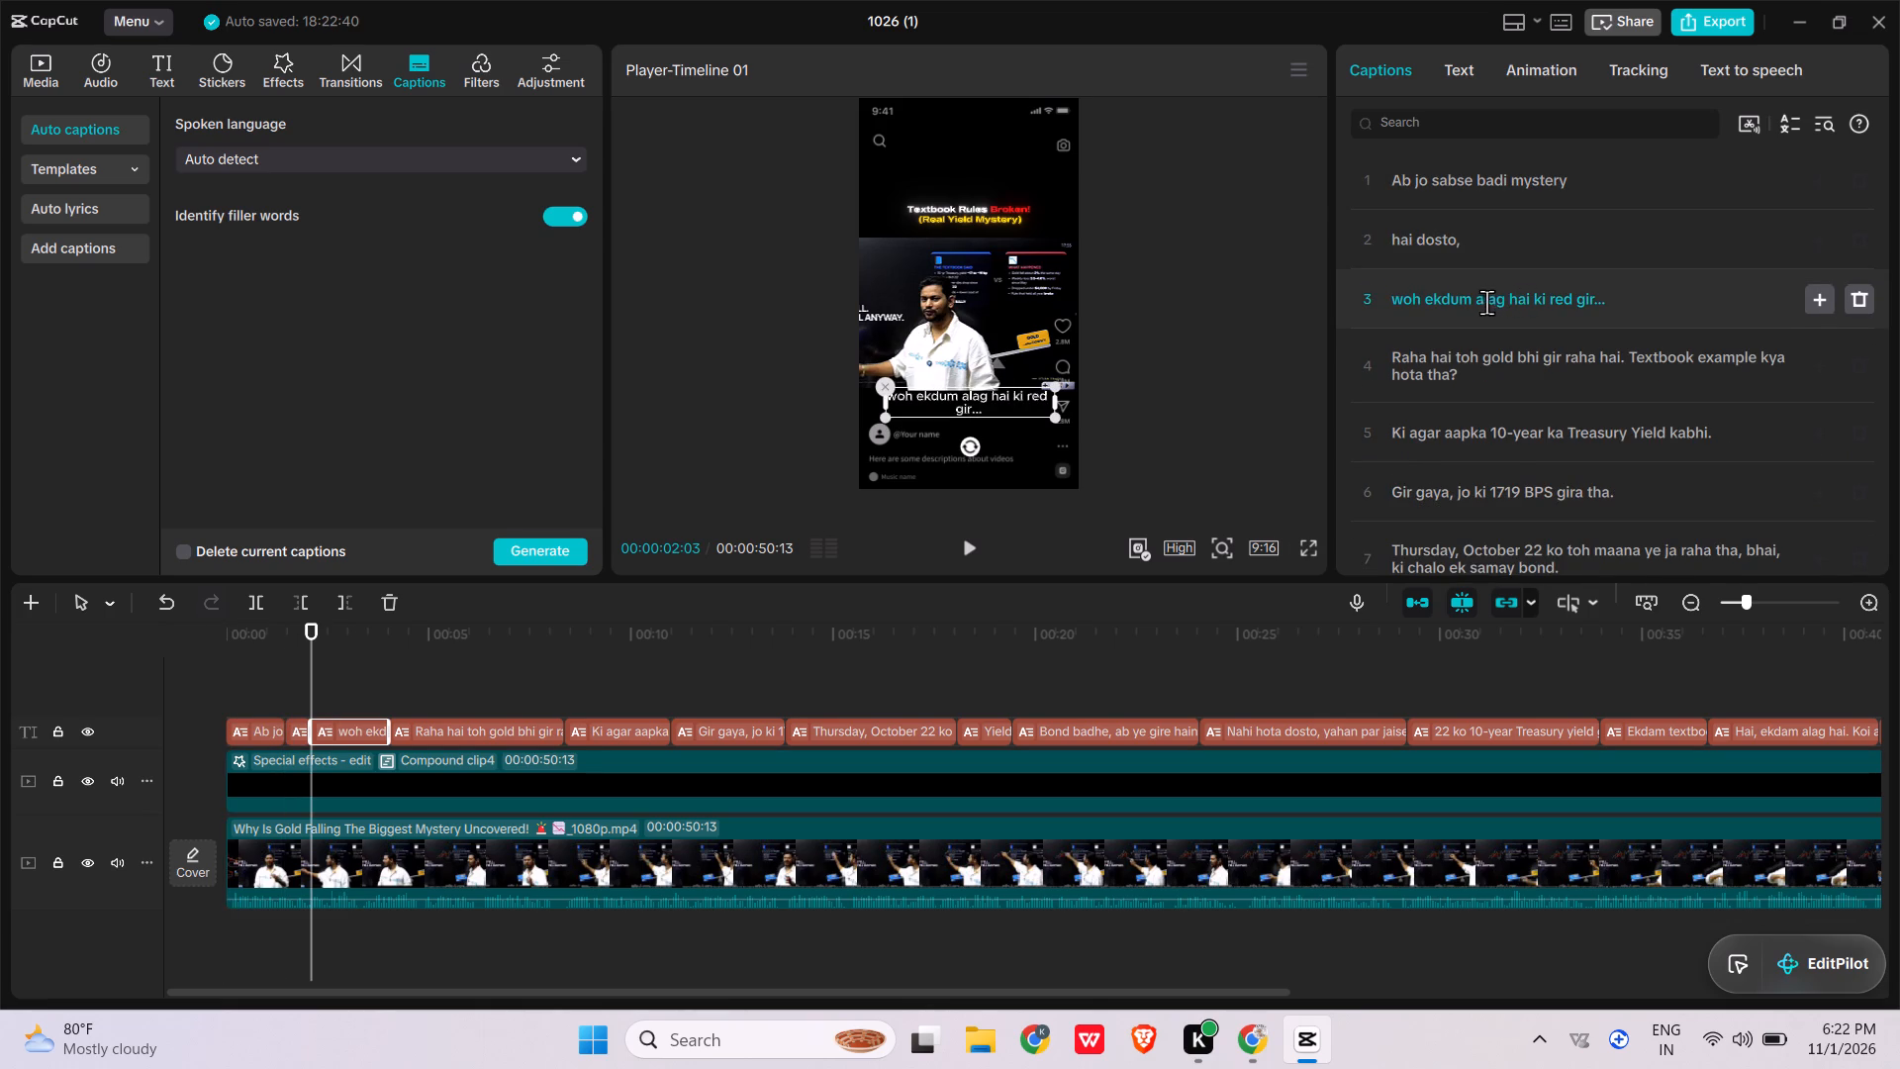
Split the "Raha hai toh gold" caption into "Raha hai toh gold", "bhi gir raha hai." and "Textbook example kya hota tha?".
left_click(1515, 356)
key("Return")
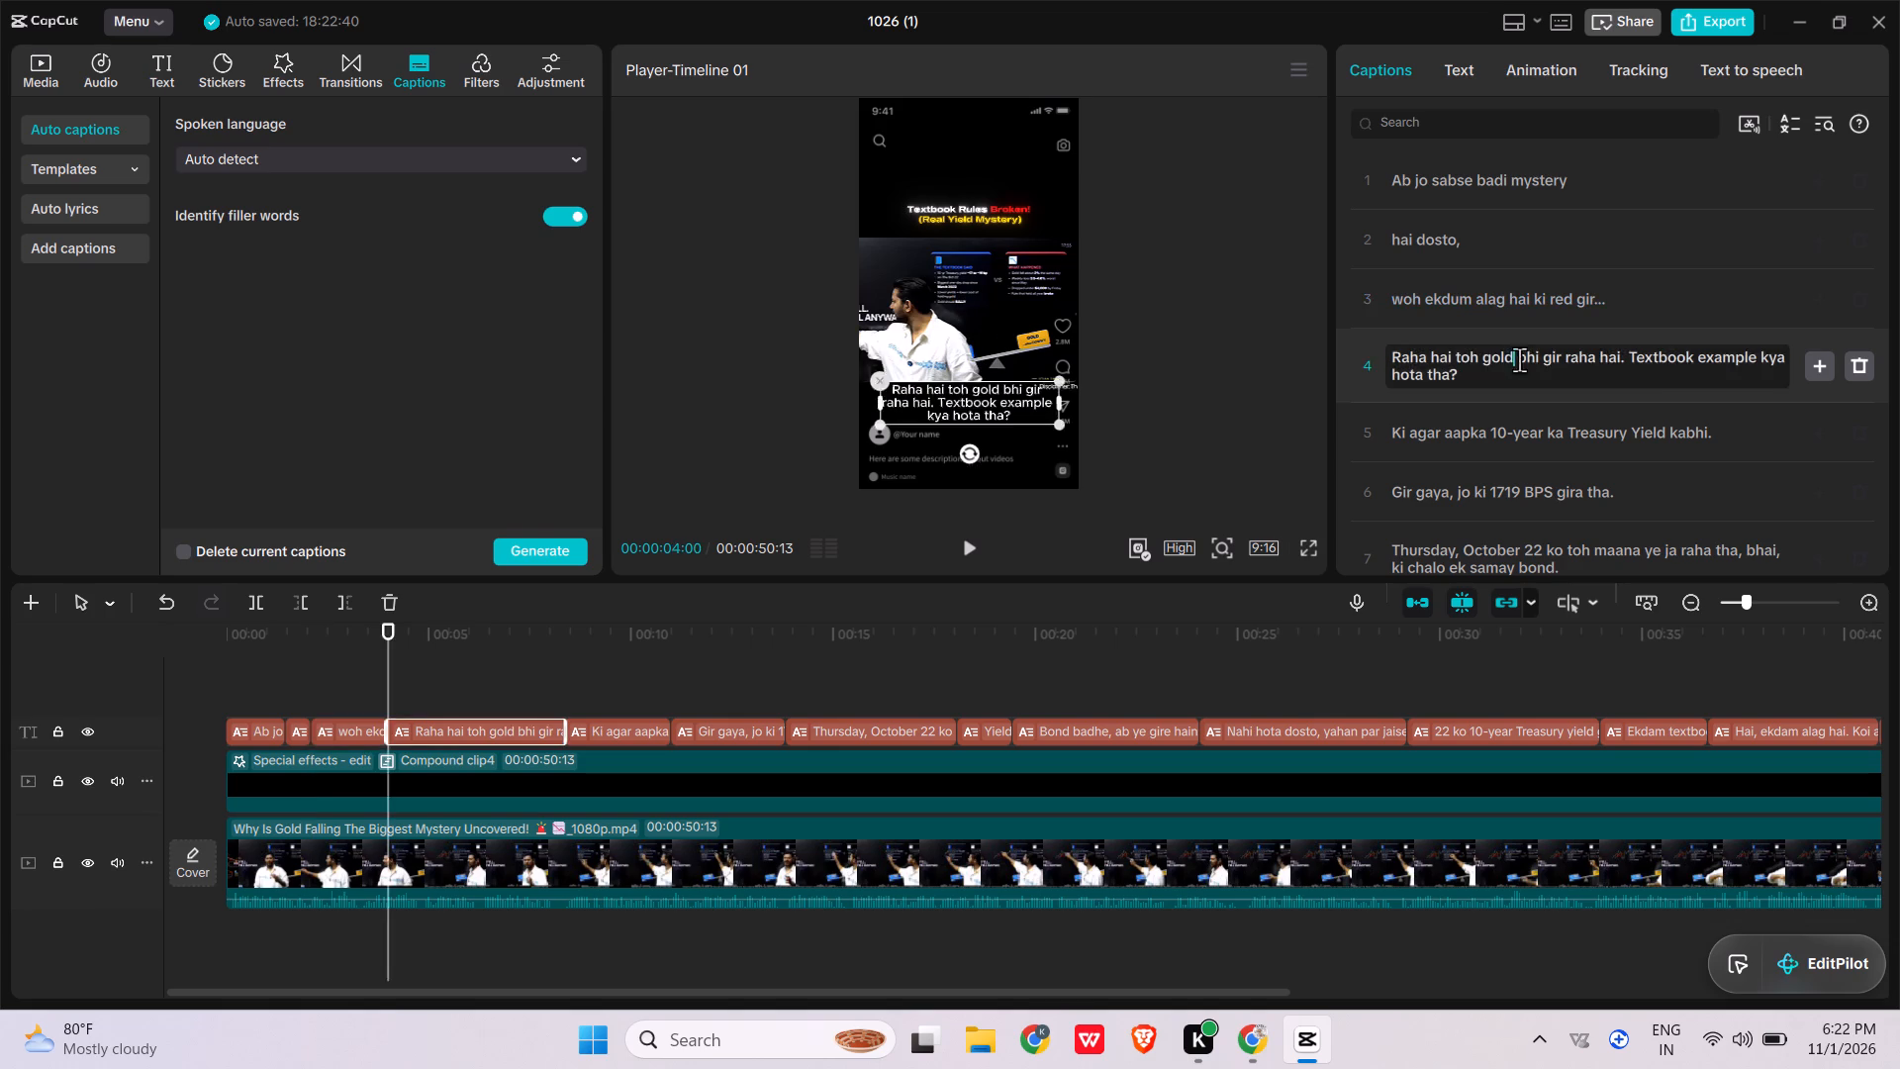
left_click(1502, 422)
key("Return")
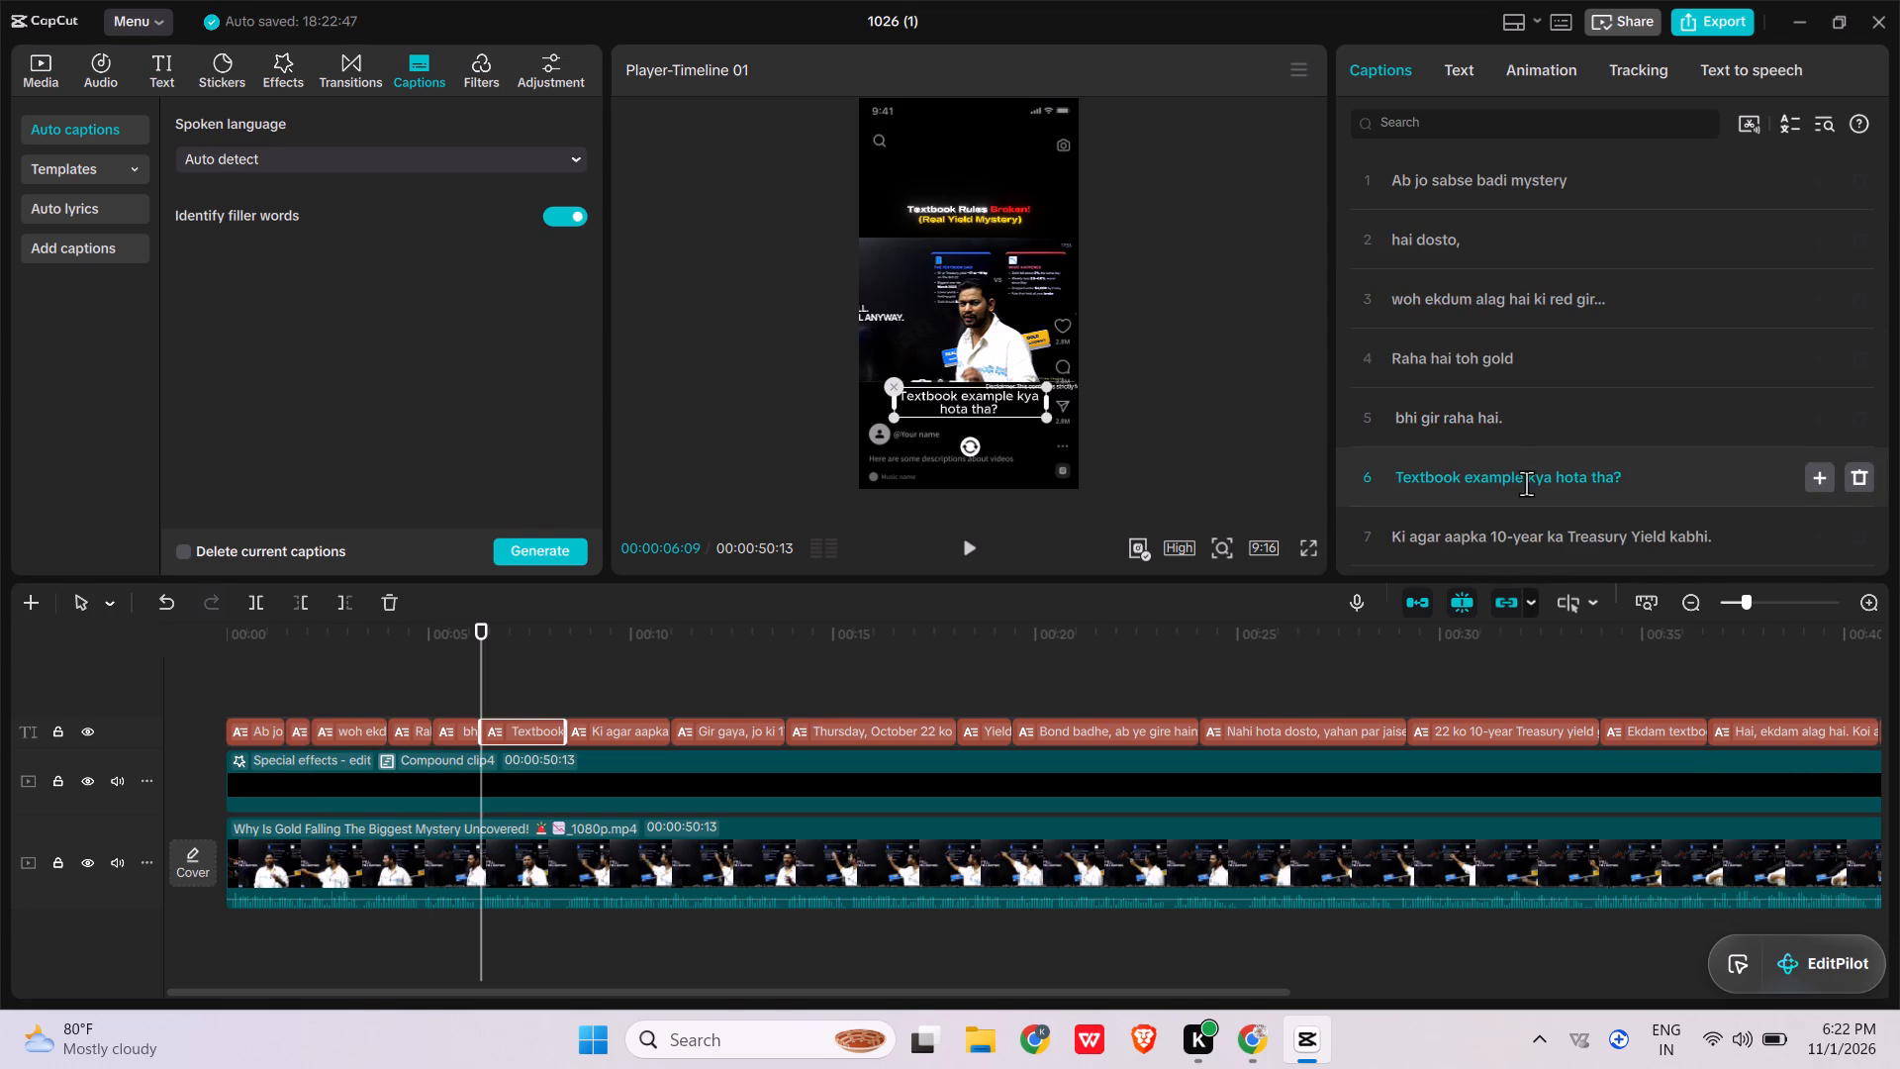
Split "Ki agar aapka 10-year ka Treasury Yield kabhi." after "10-year", and "Gir gaya, jo ki 1719 BPS gira tha." after "Gir gaya,".
scroll(1525, 484, "down", 1)
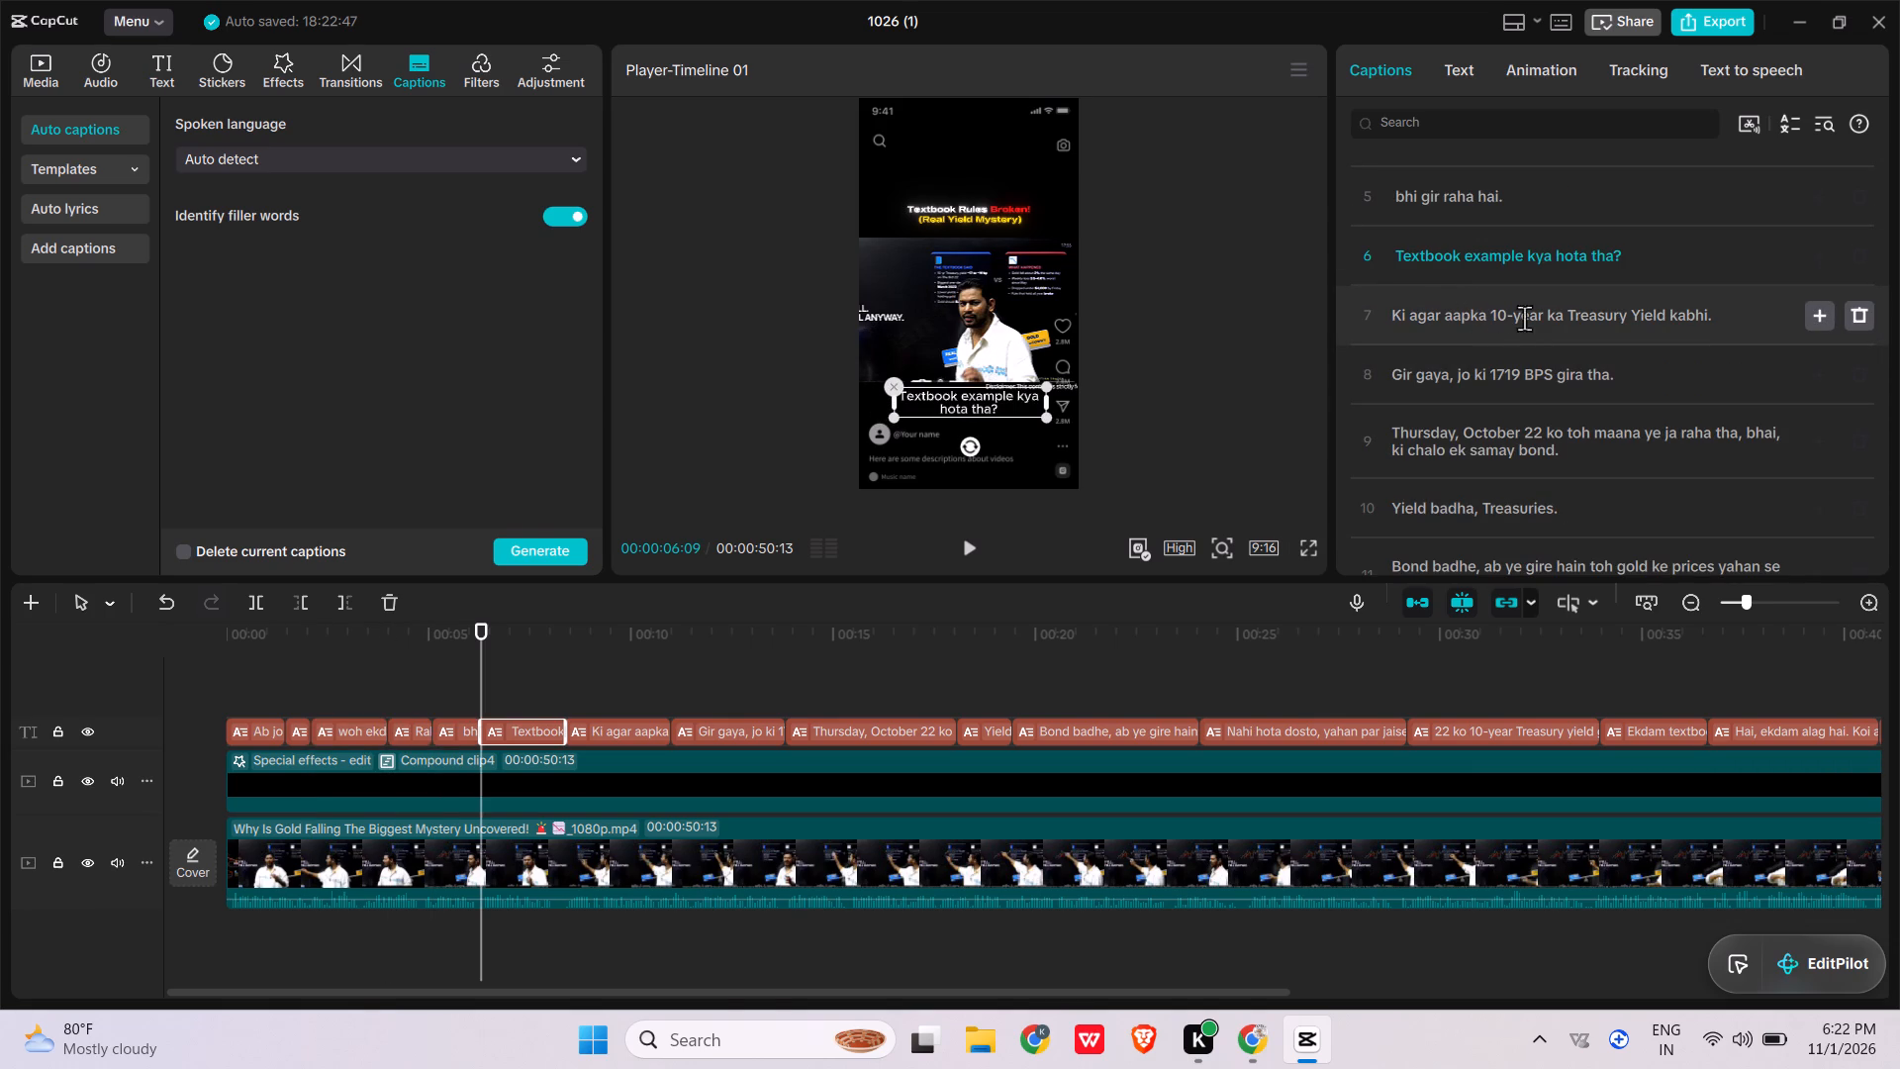
left_click(1550, 317)
key("Return")
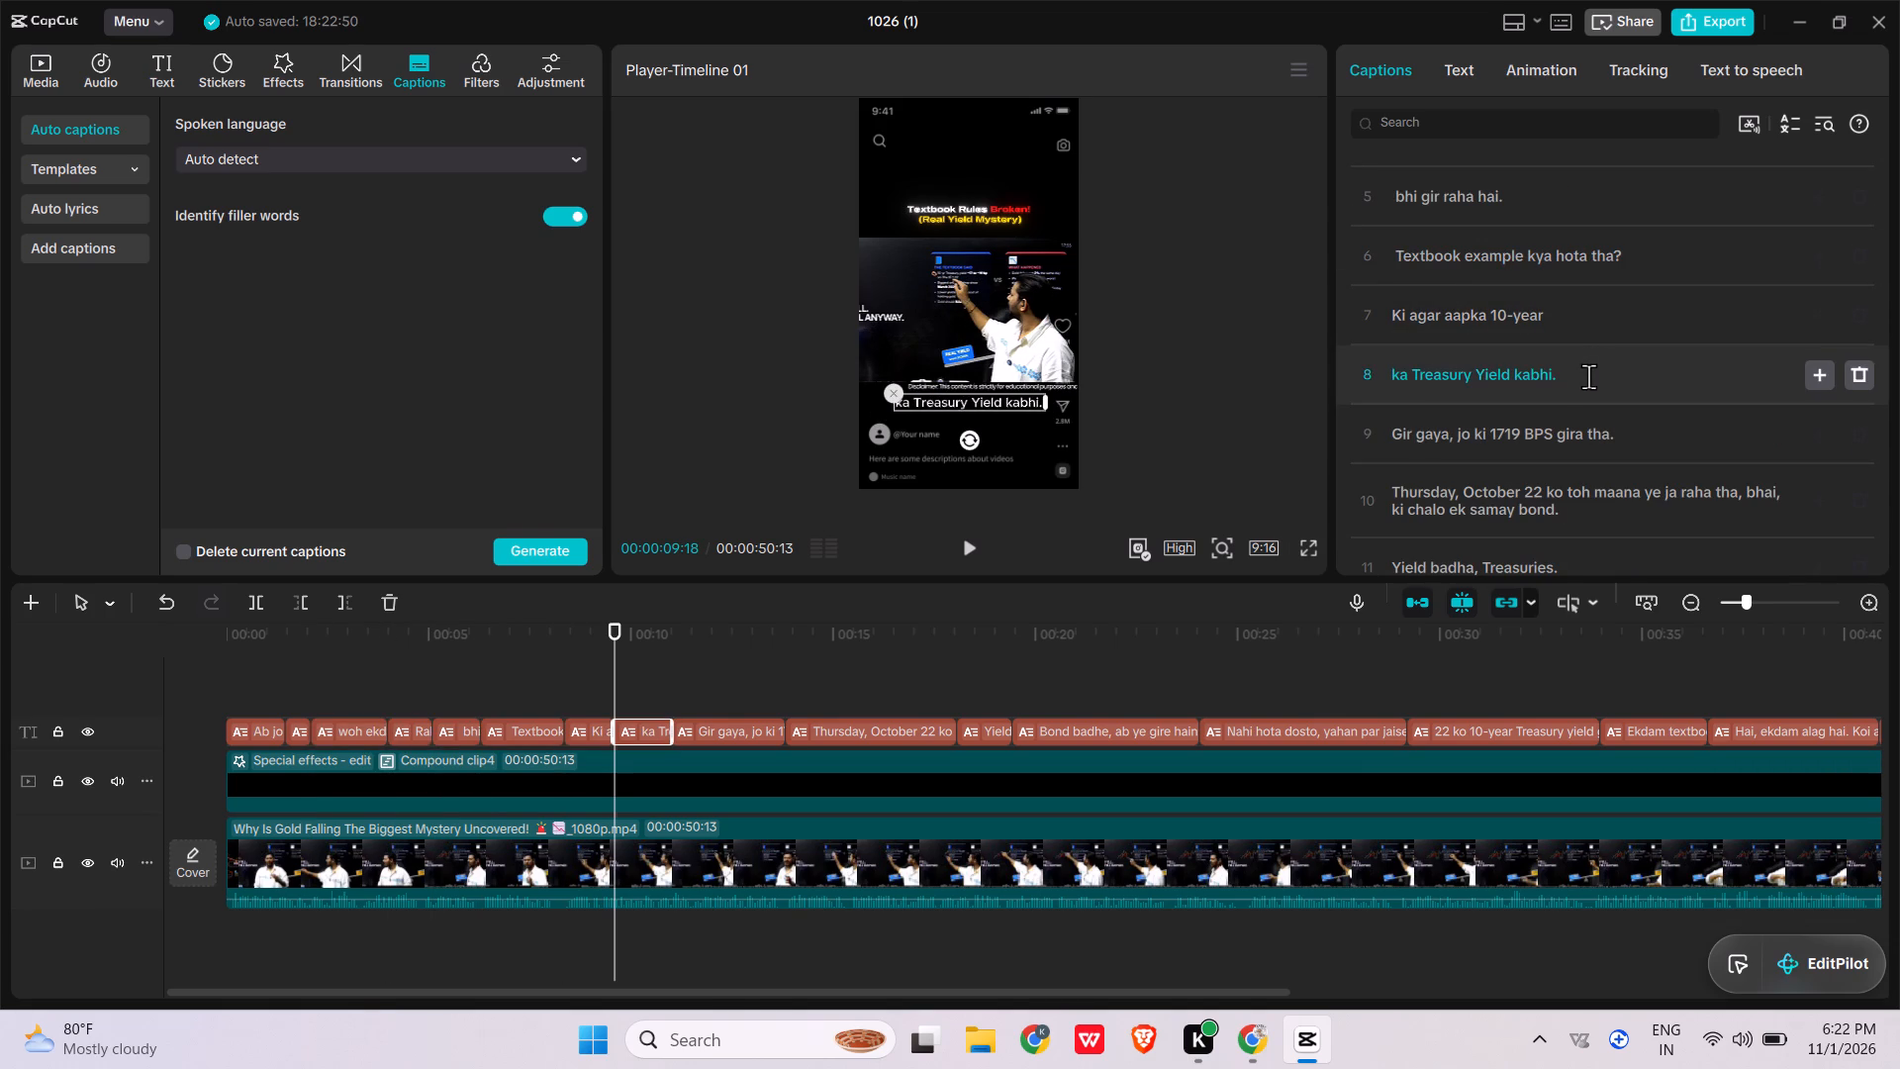
left_click(1457, 440)
key("Return")
Split the "Thursday, October 22" caption into "Thursday, October 22", "ko toh maana ye ja raha tha" and ", bhai, ki chalo ek samay bond.".
scroll(1565, 413, "down", 1)
left_click(1462, 427)
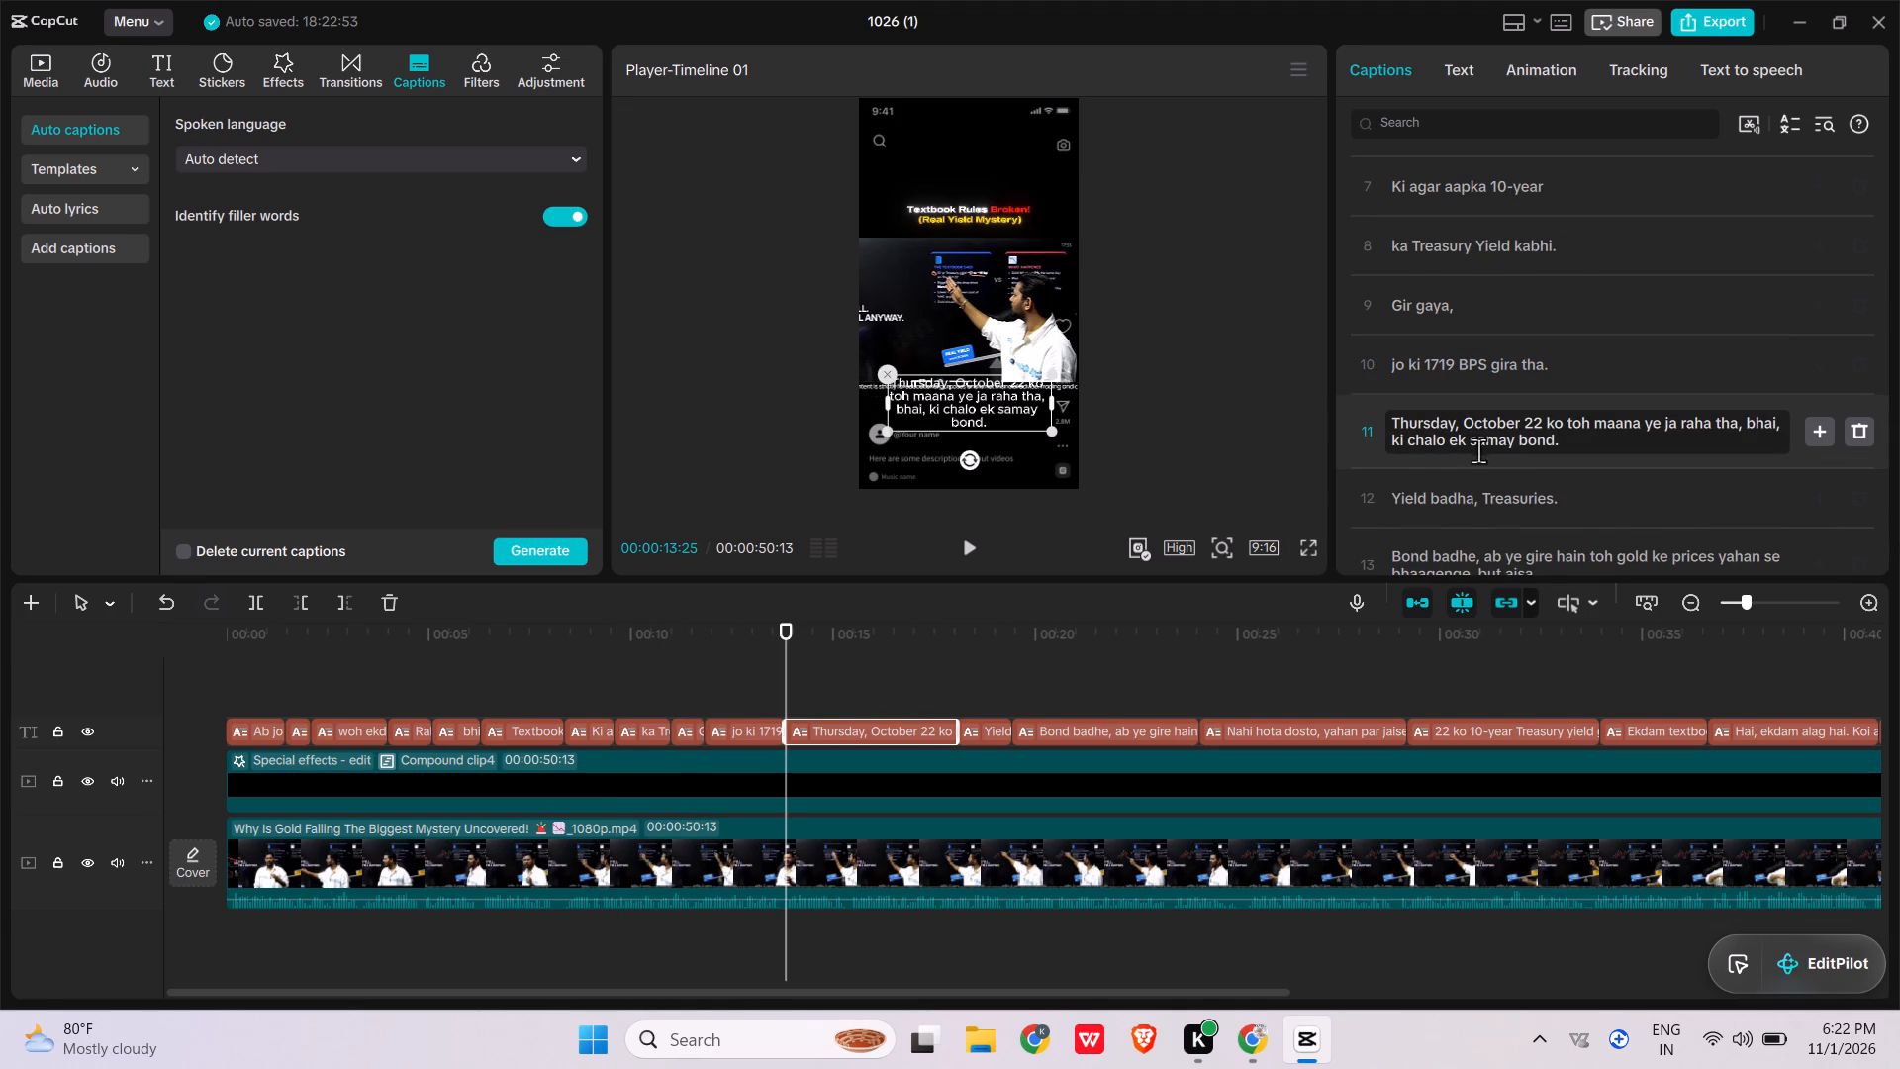
left_click(1543, 422)
key("Return")
scroll(1560, 458, "down", 1)
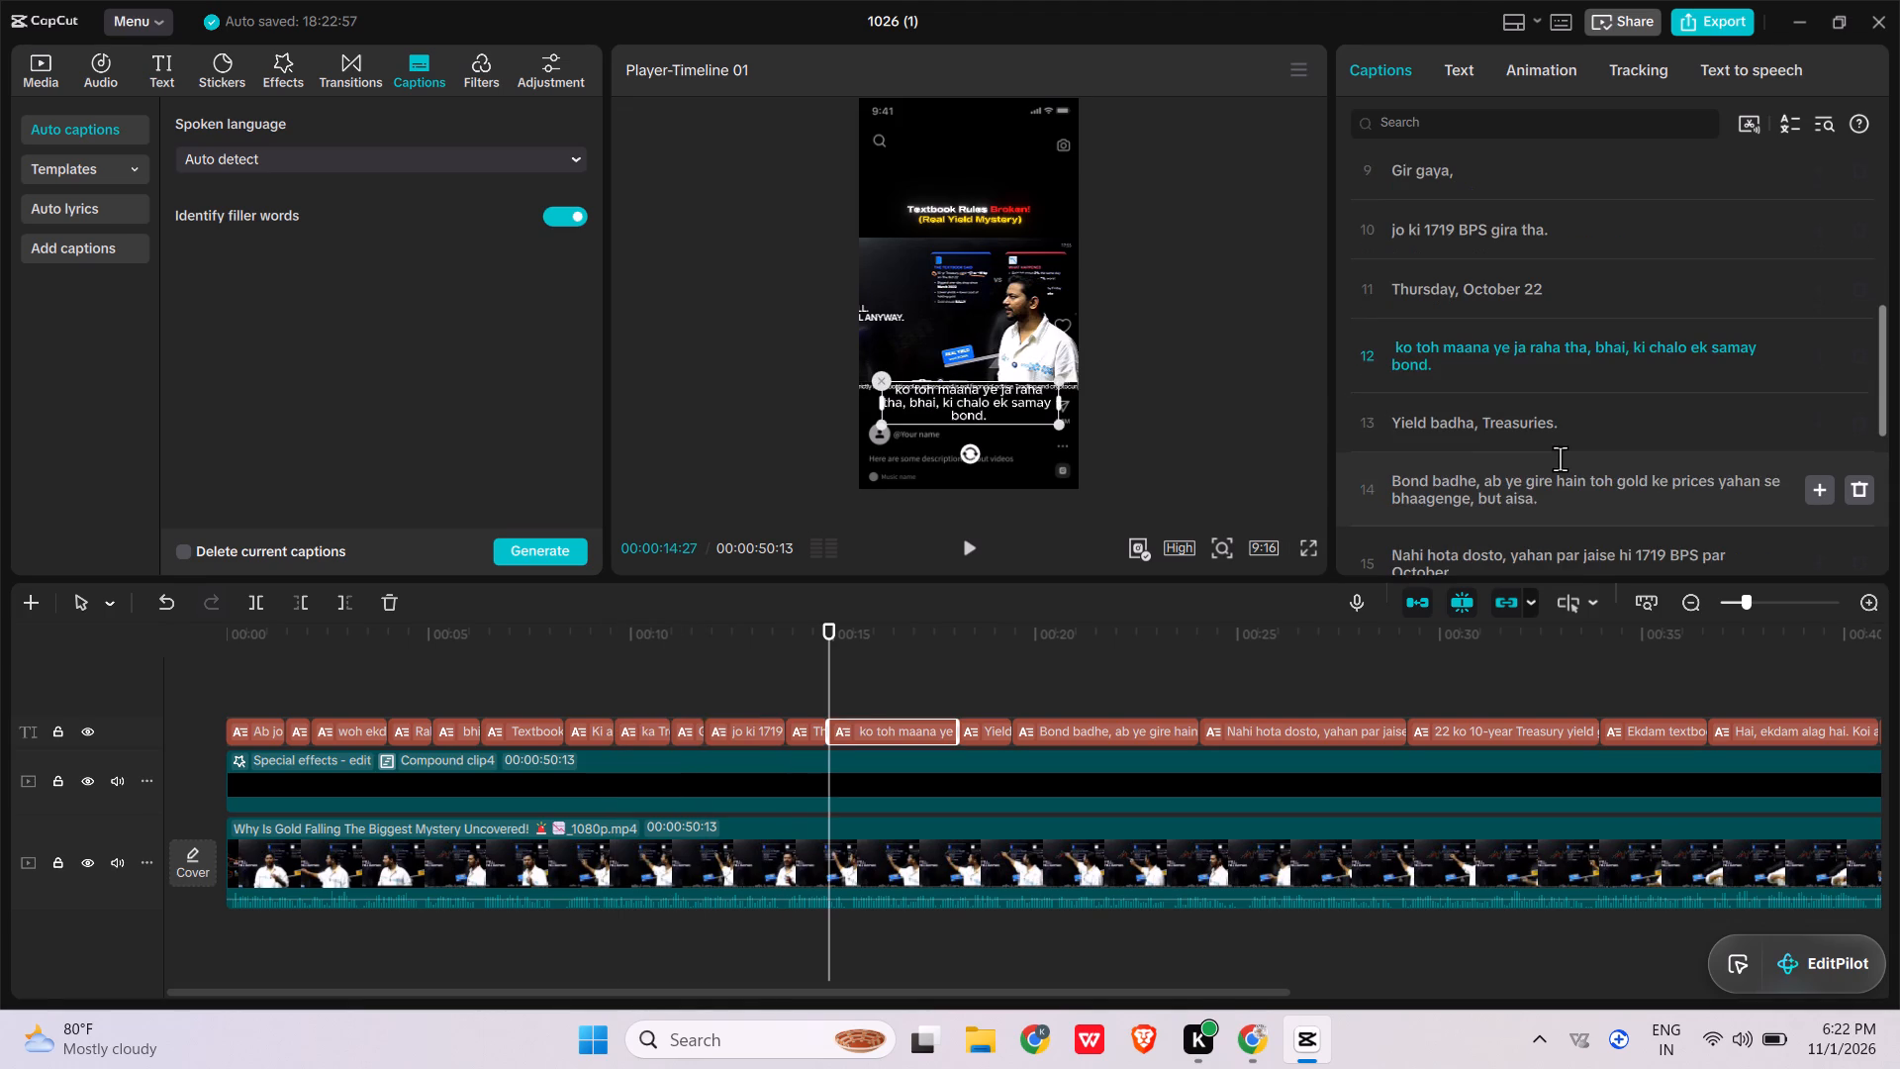
left_click(1588, 350)
key("Return")
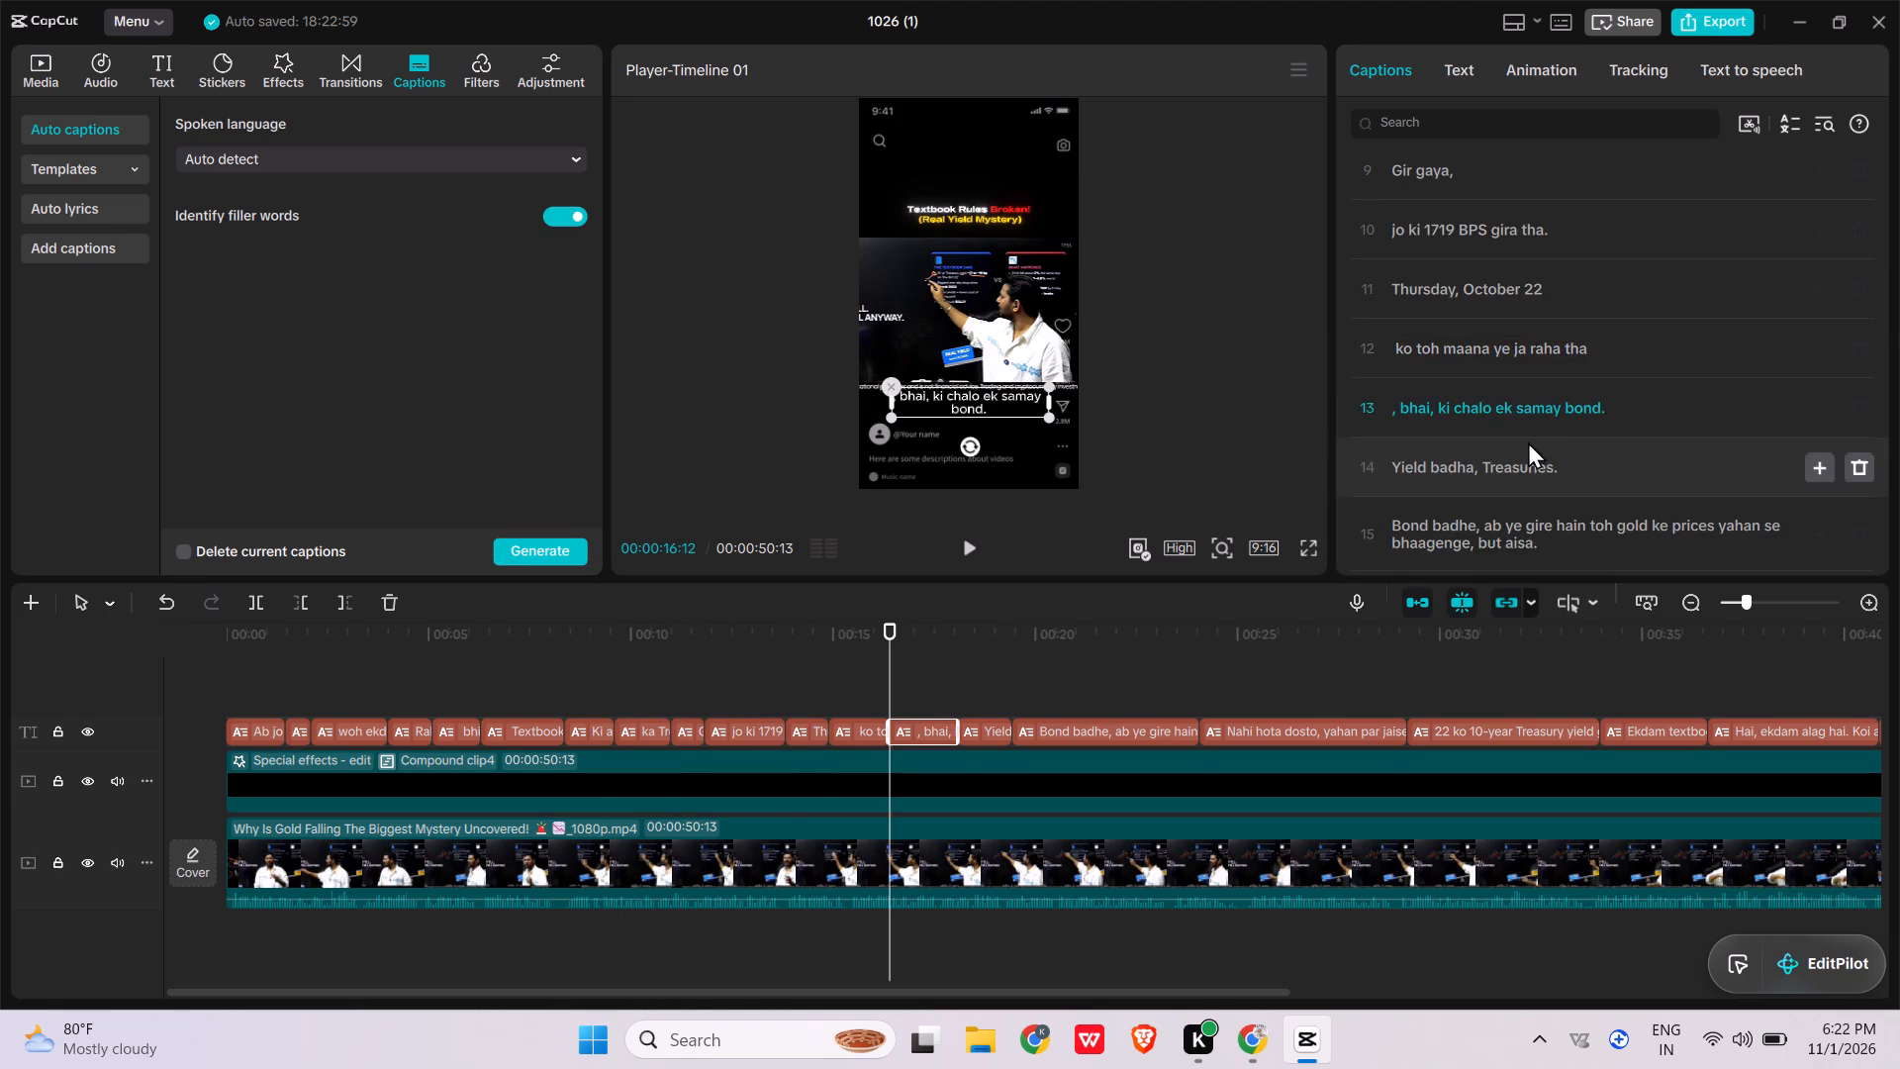
Split the caption "Yield badha, Treasuries." into "Yield badha," and "Treasuries.".
scroll(1509, 445, "down", 1)
left_click(1476, 342)
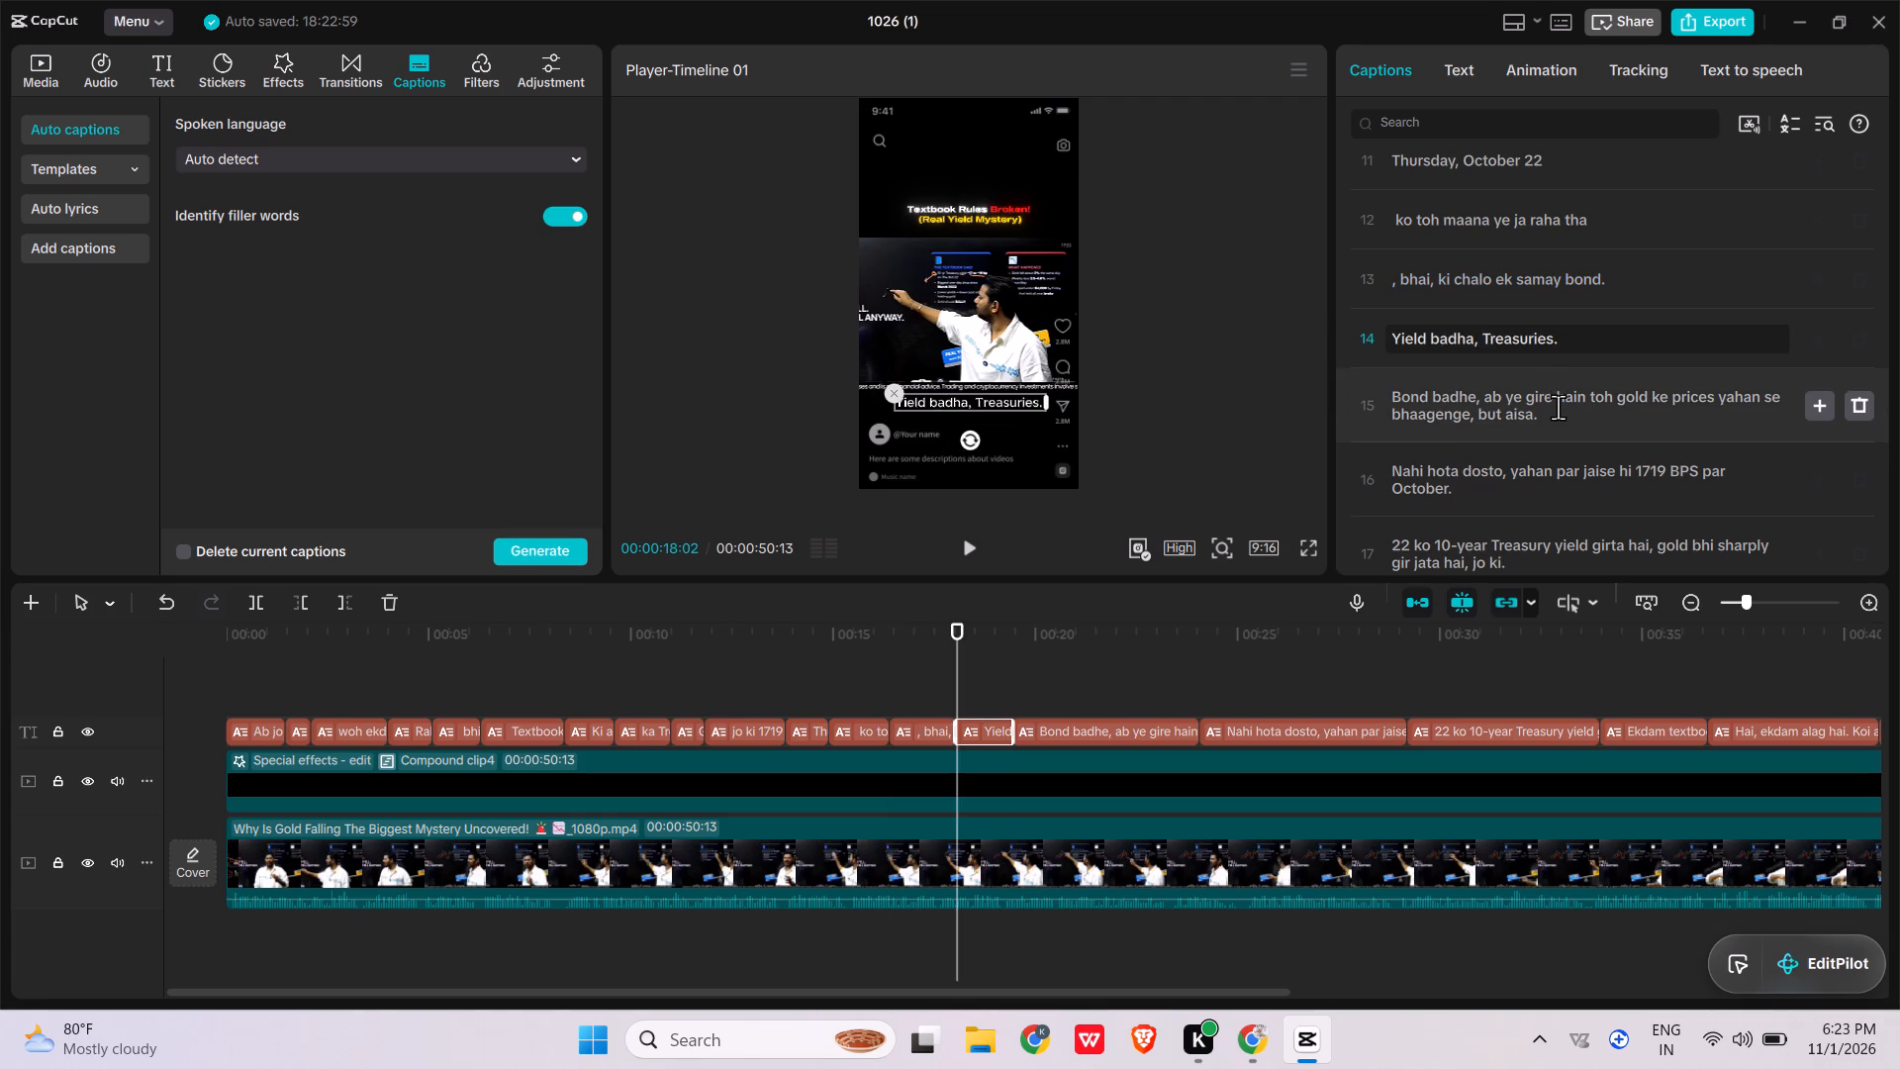
key("Return")
Split the "Bond badhe" caption into "Bond badhe,", "ab ye gire hain toh gold", "ke prices yahan se bhaagenge," and "but aisa.".
scroll(1463, 409, "down", 1)
left_click(1482, 332)
key("Return")
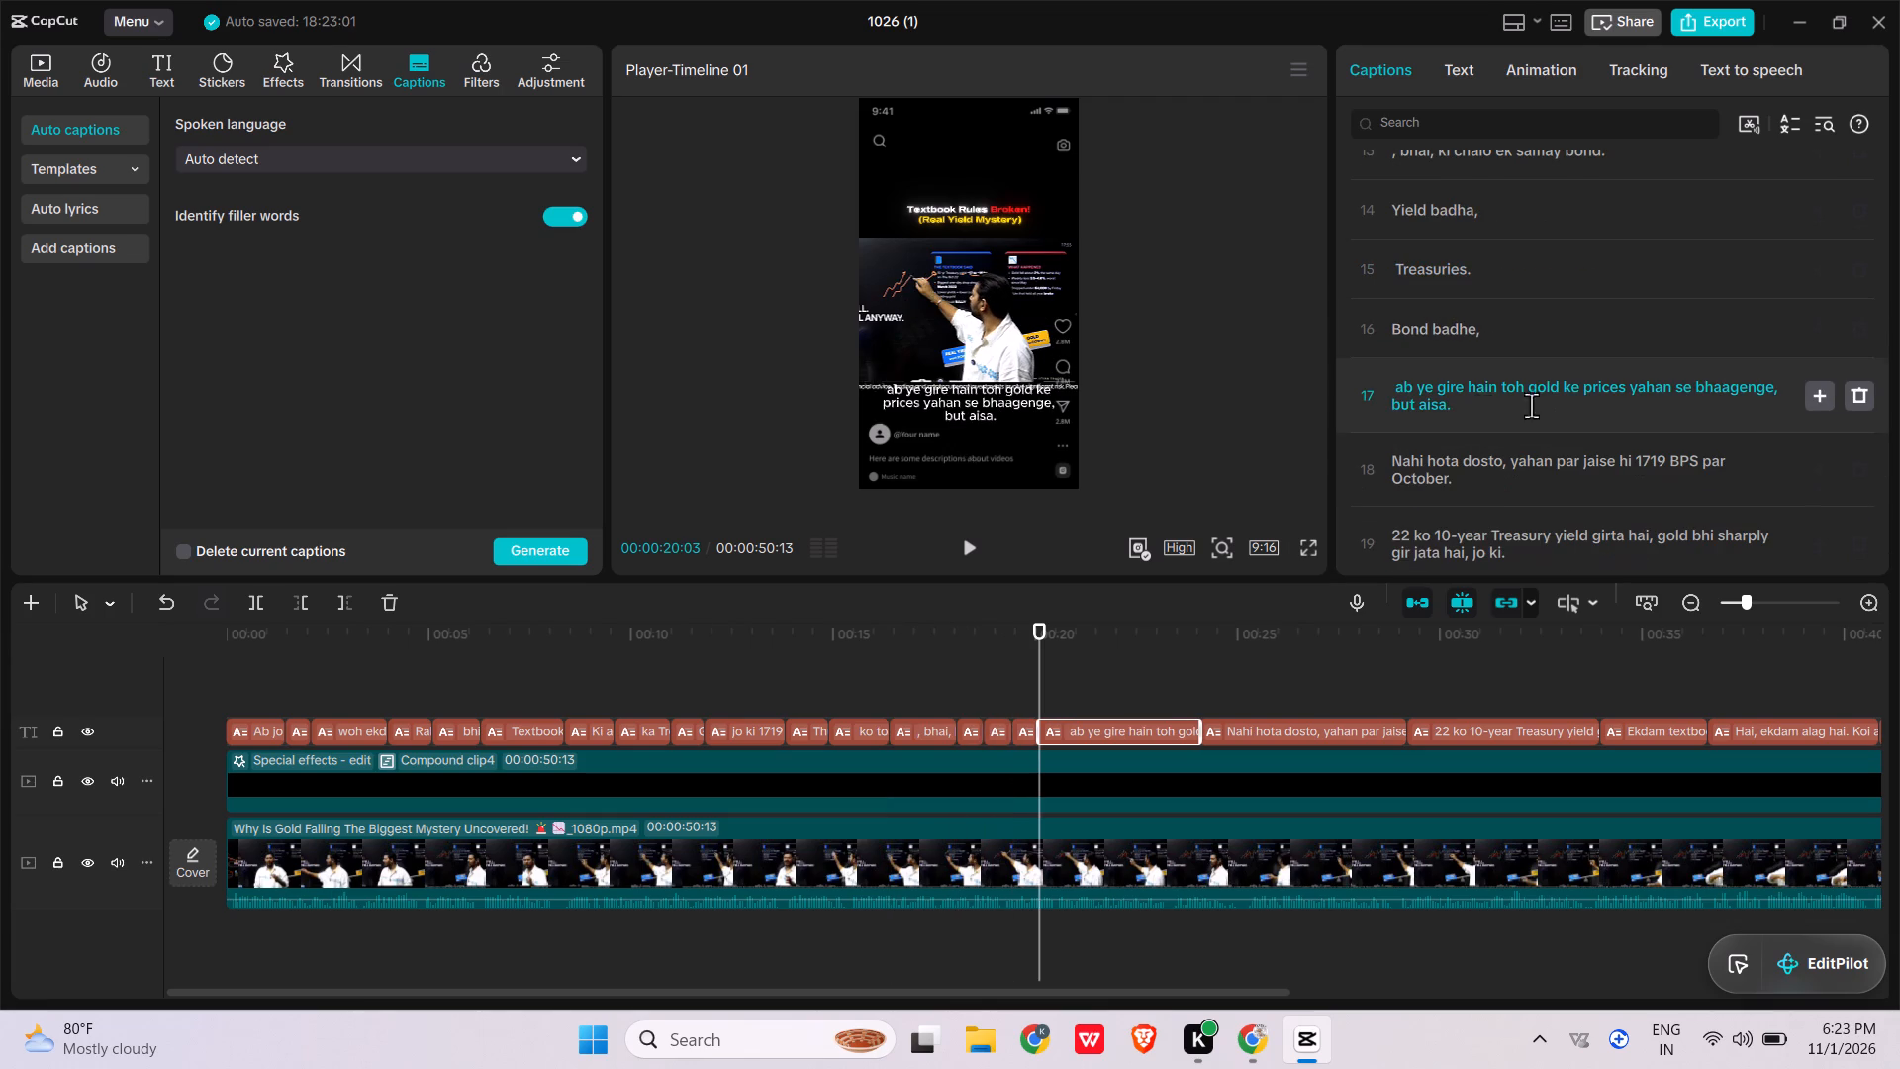
left_click(1561, 390)
key("Return")
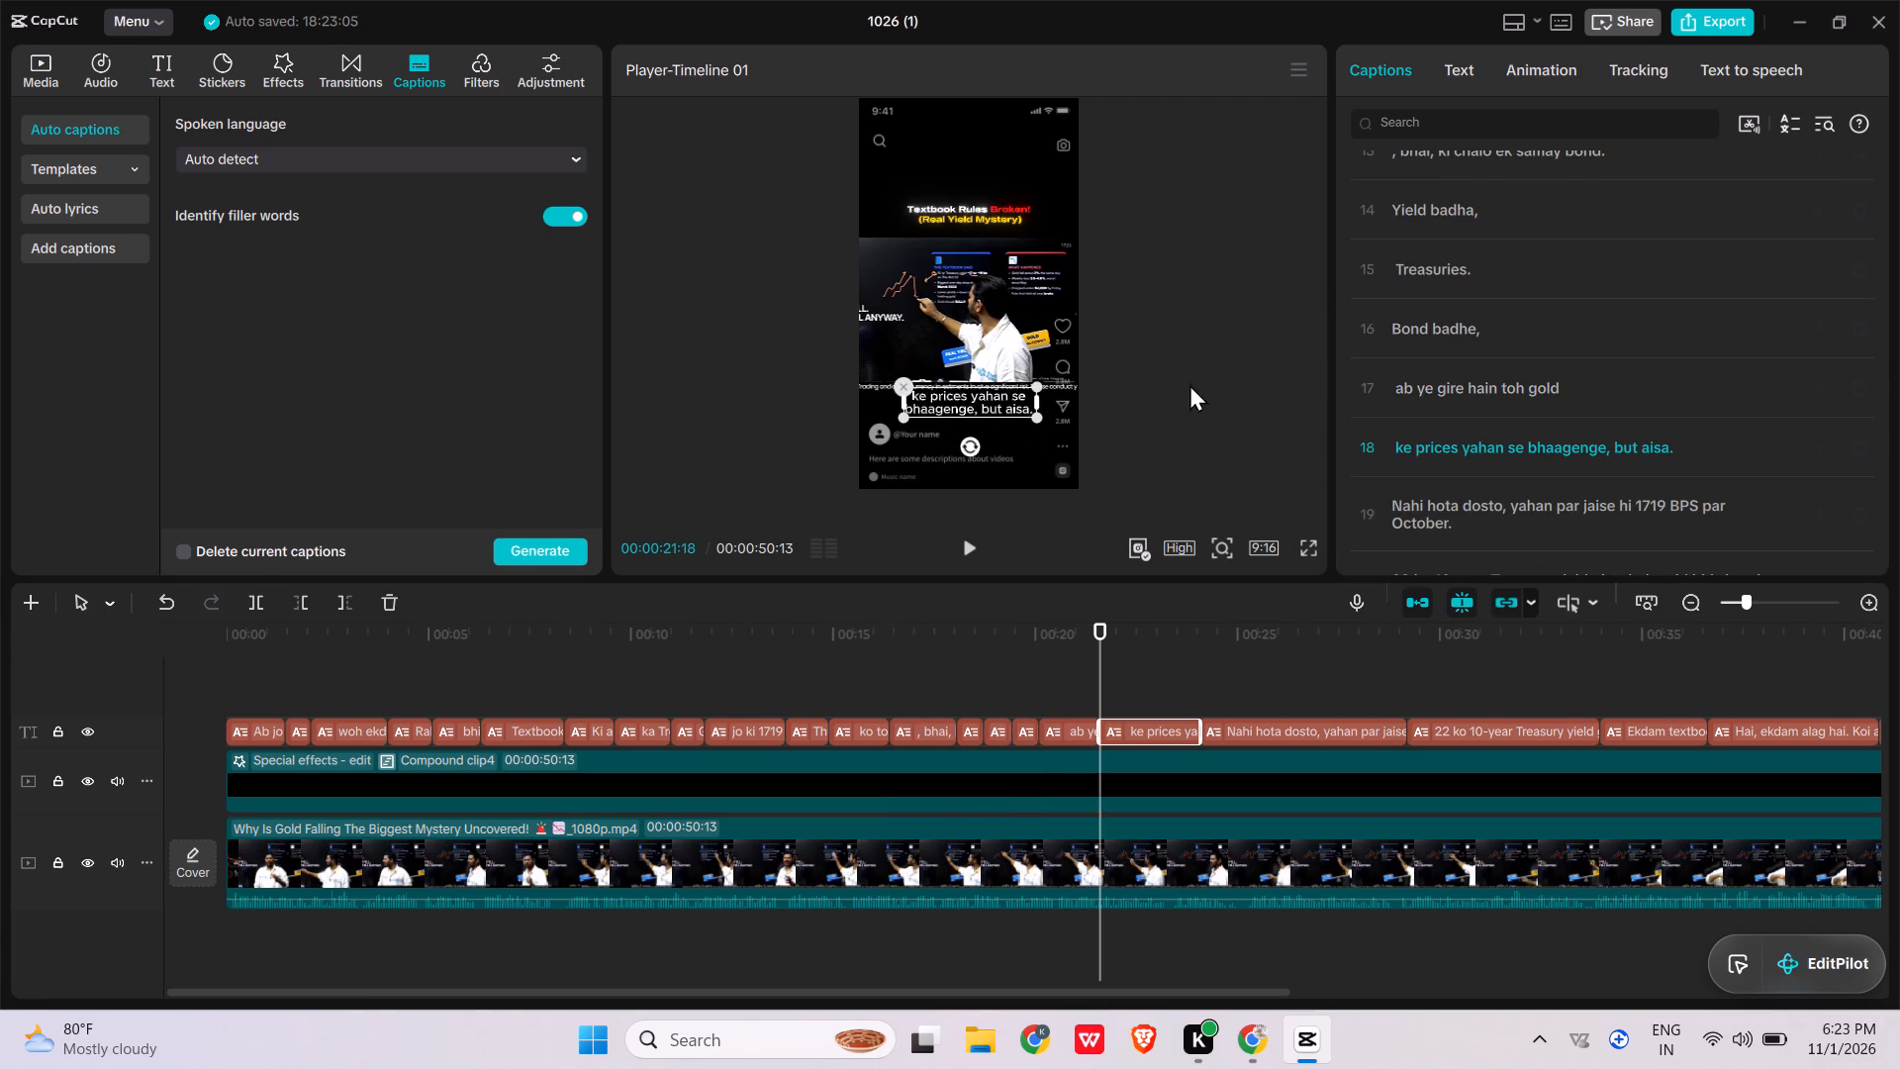
left_click(1609, 454)
key("Return")
Split the "Nahi hota dosto" caption into "Nahi hota dosto,", "yahan par jaise hi" and "1719 BPS par October.".
scroll(1407, 383, "down", 1)
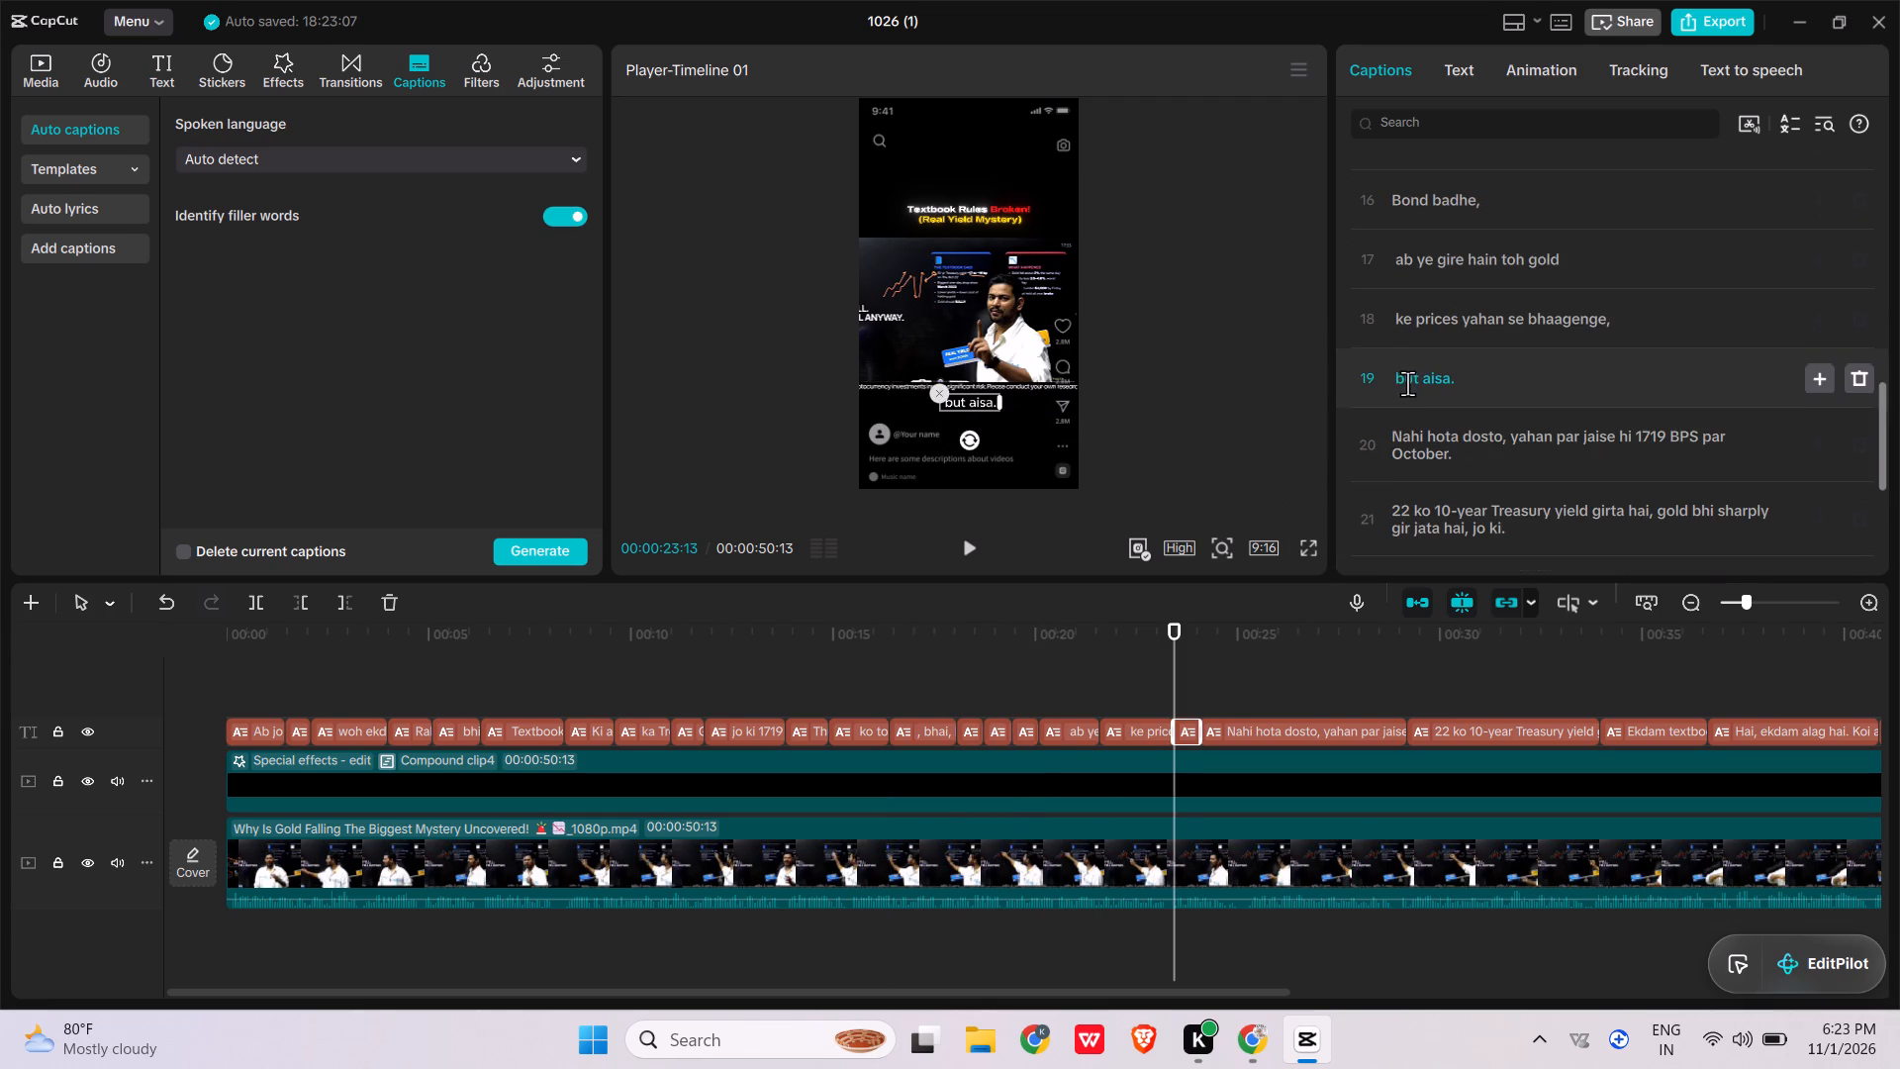
left_click(1506, 438)
key("Return")
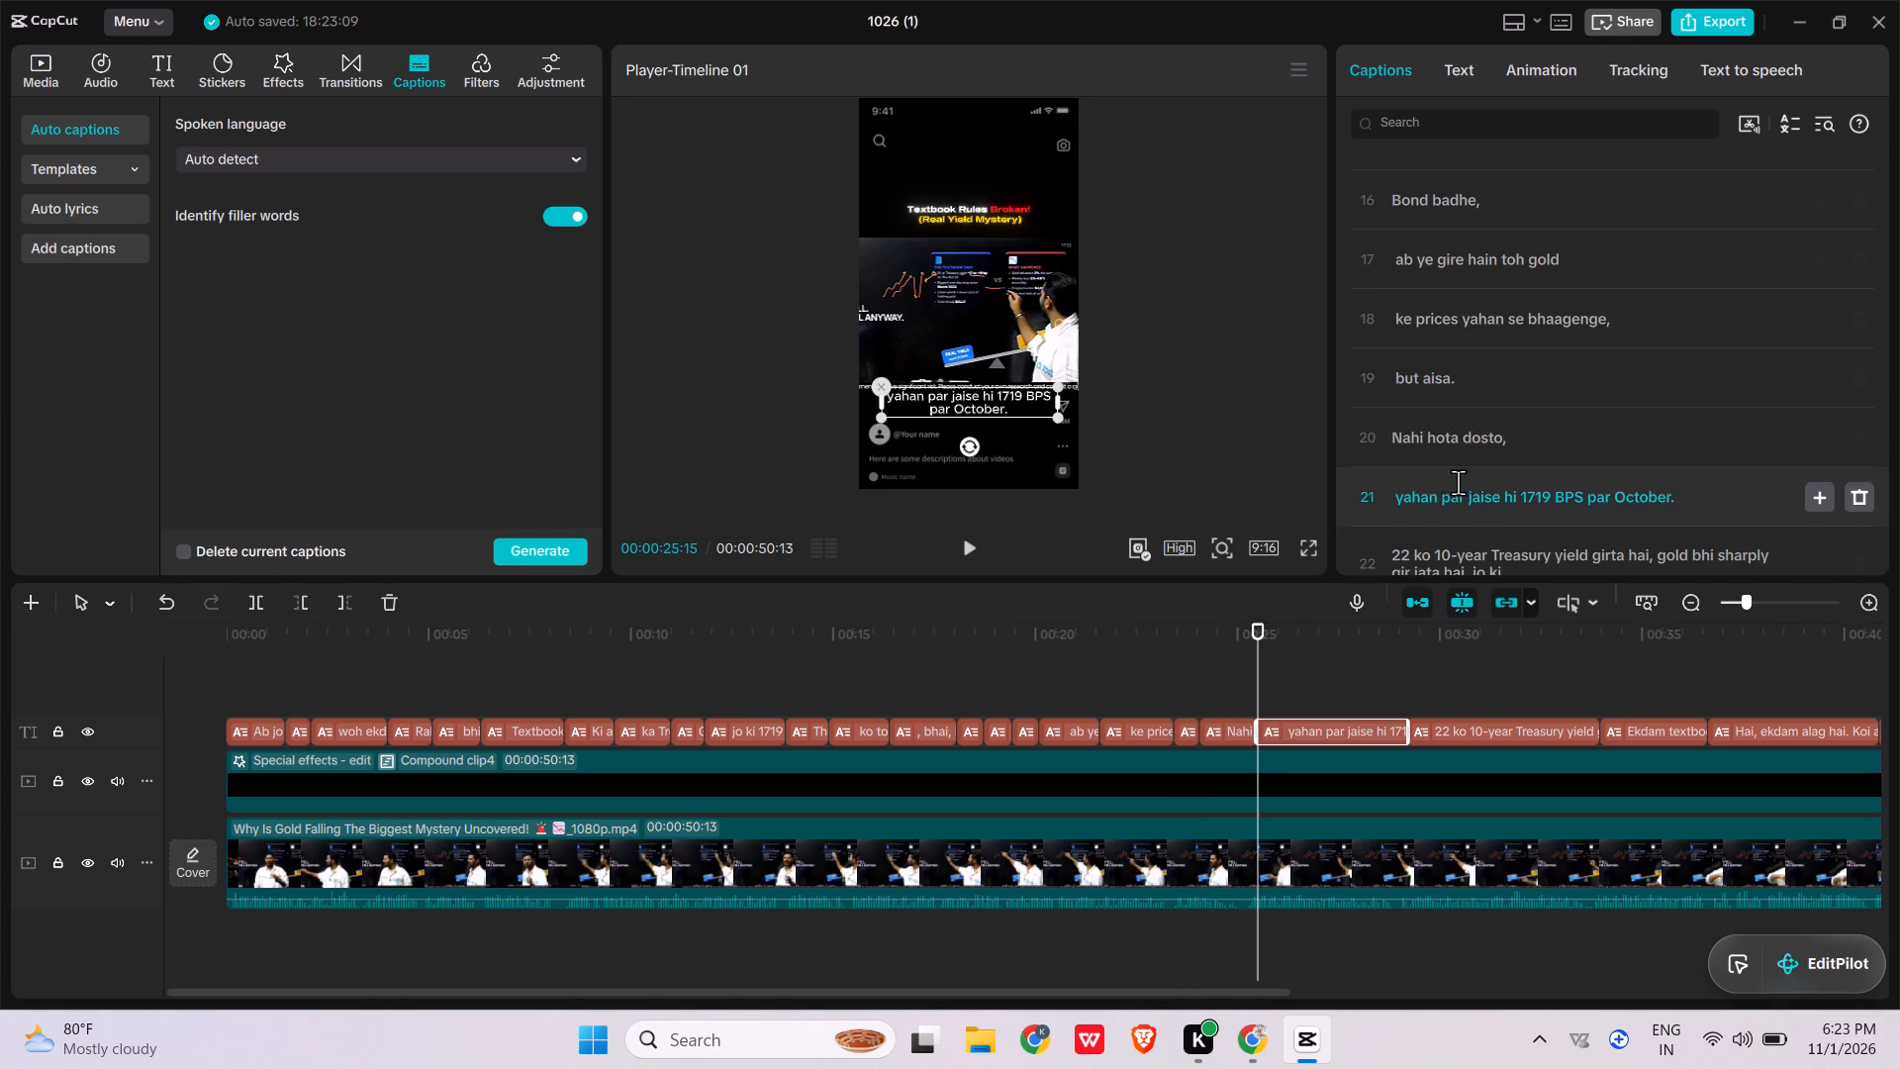
scroll(1458, 482, "down", 1)
left_click(1522, 383)
key("Return")
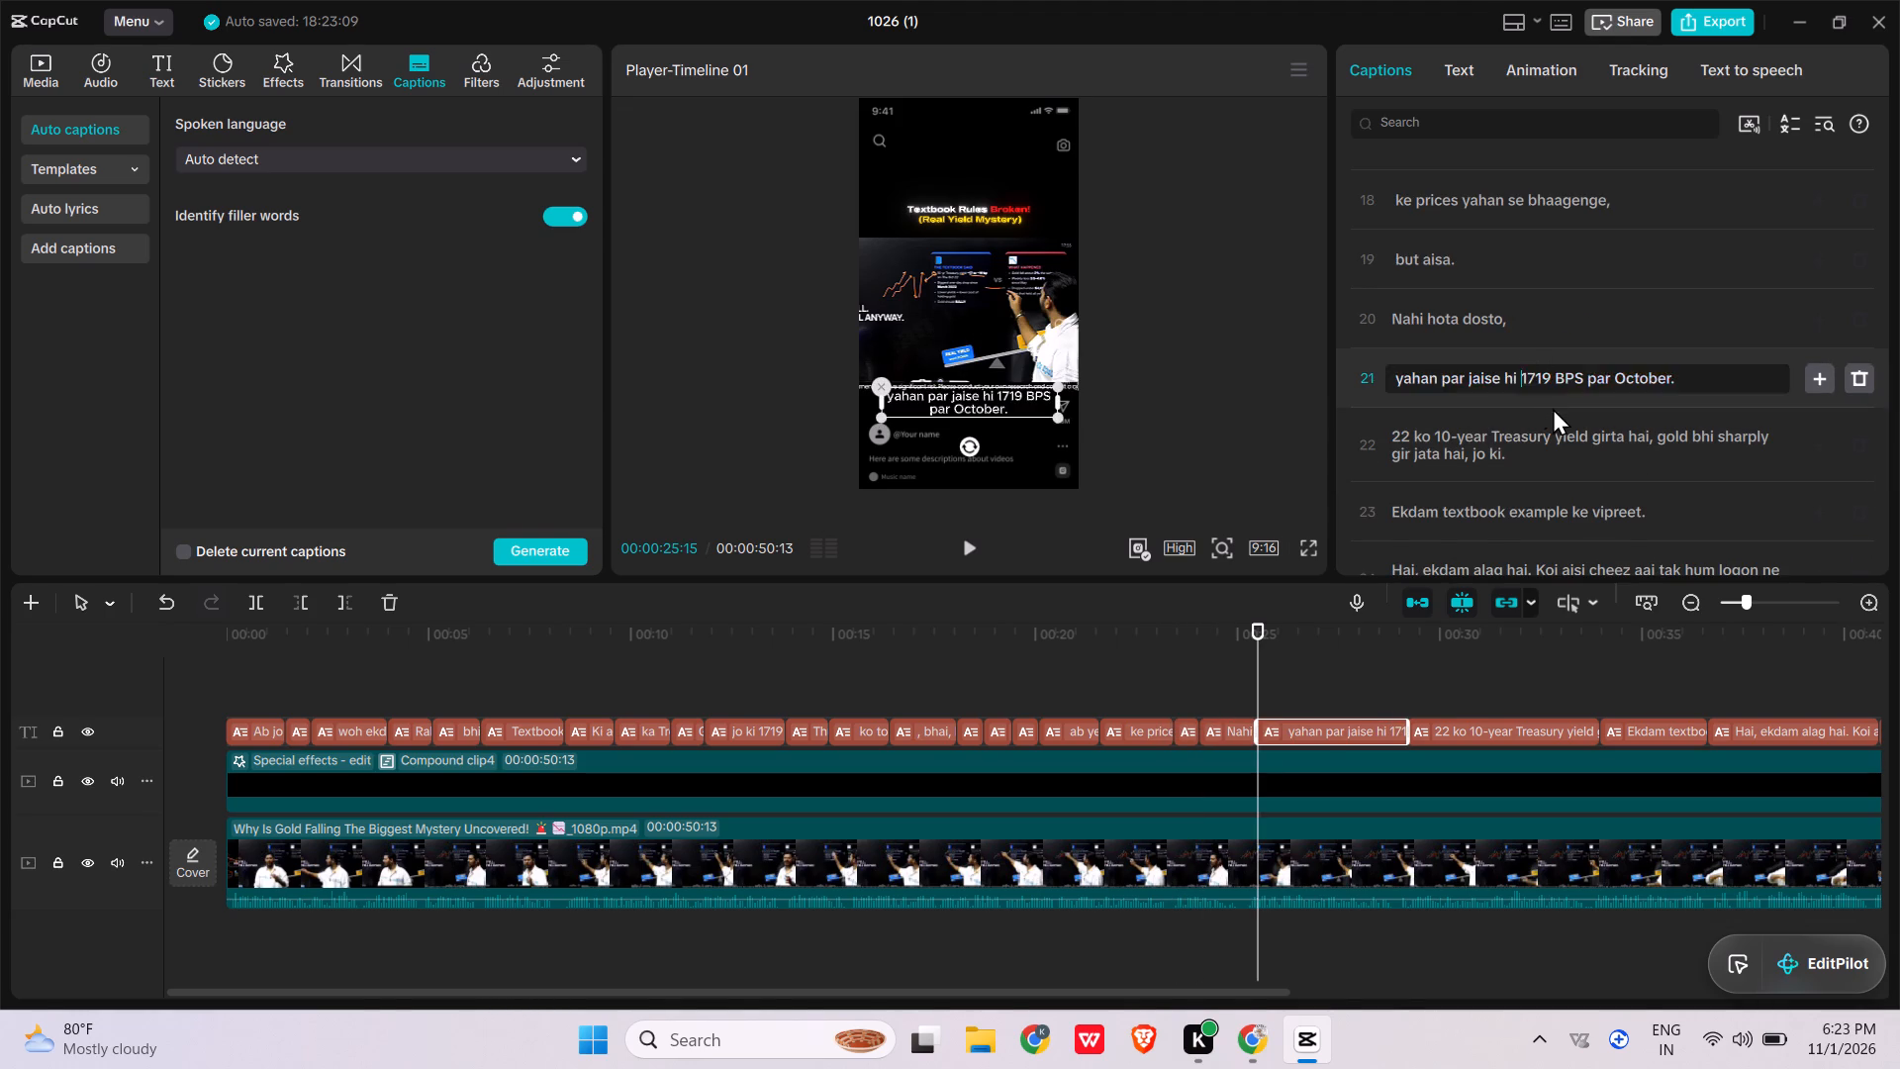
Split the "22 ko 10-year" caption into "22 ko 10-year", "Treasury yield girta hai,", "gold bhi sharply gir jata hai," and "jo ki.".
scroll(1555, 408, "down", 1)
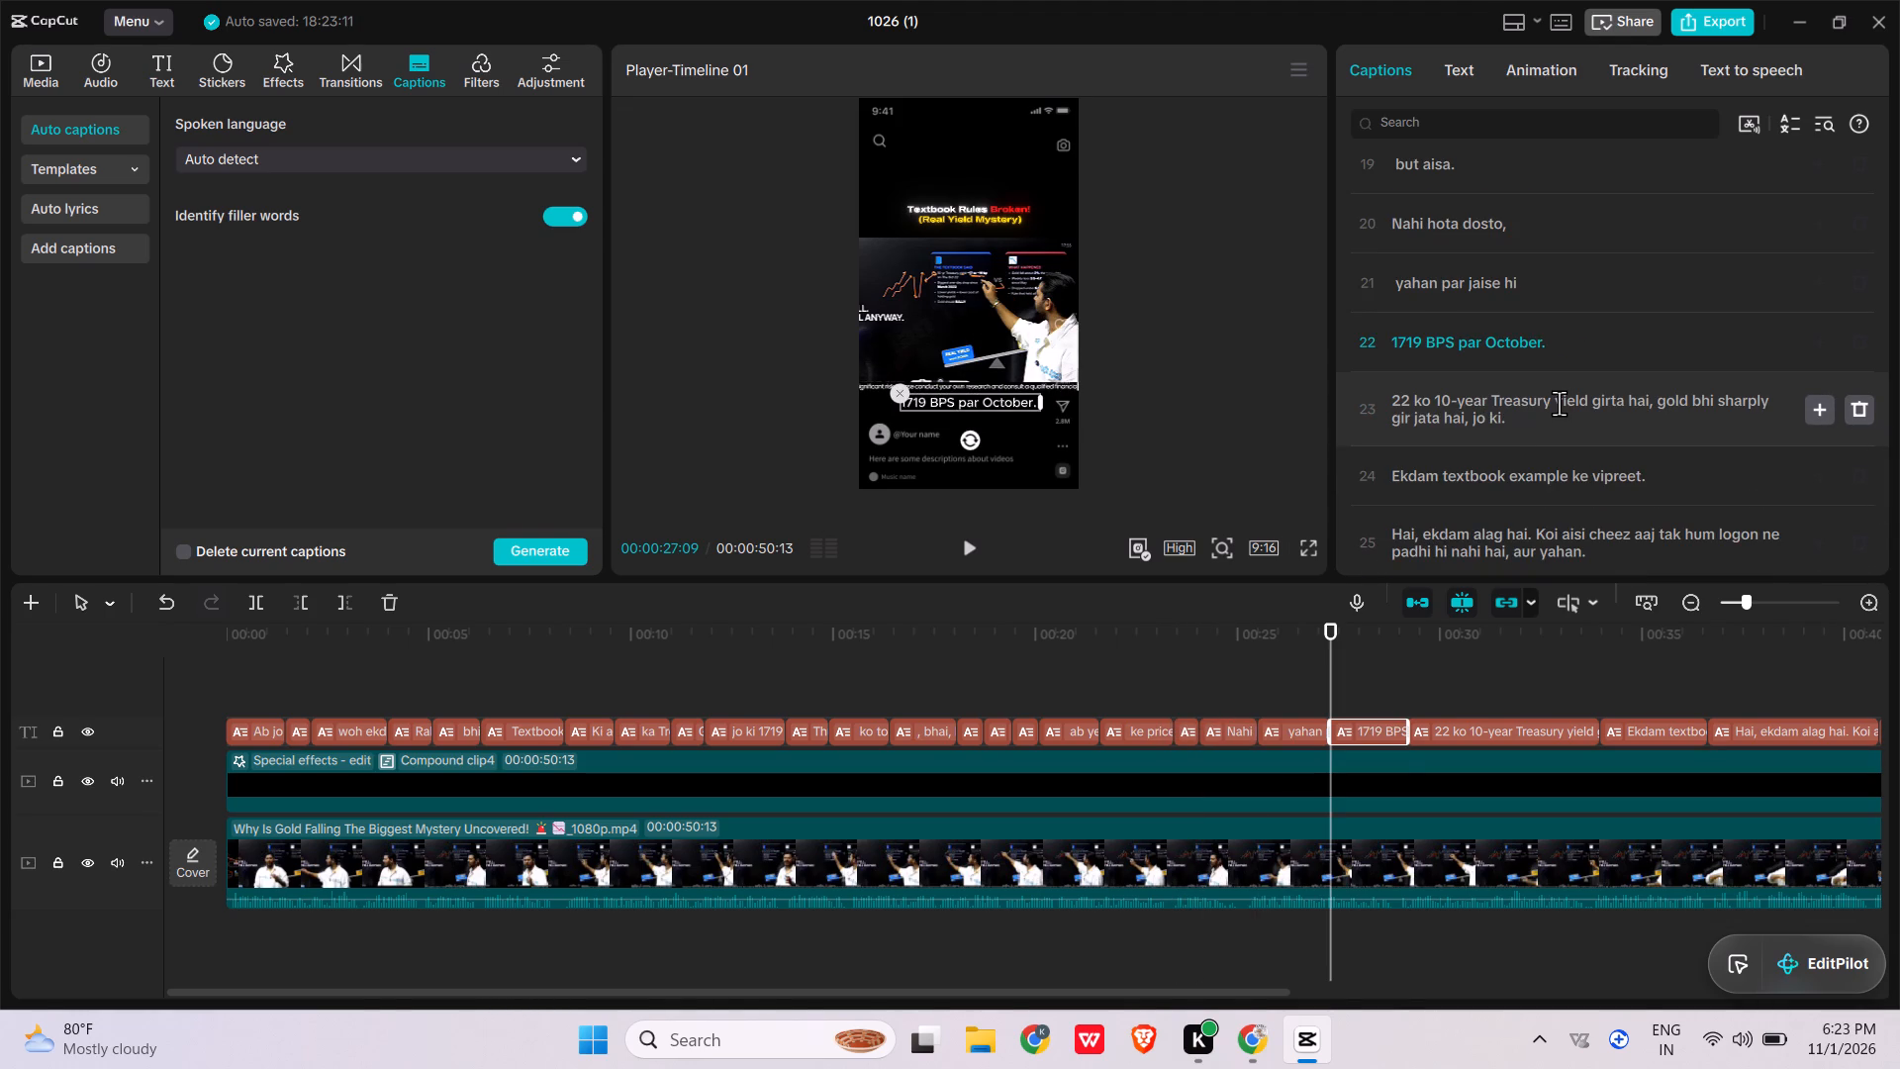
left_click(1554, 403)
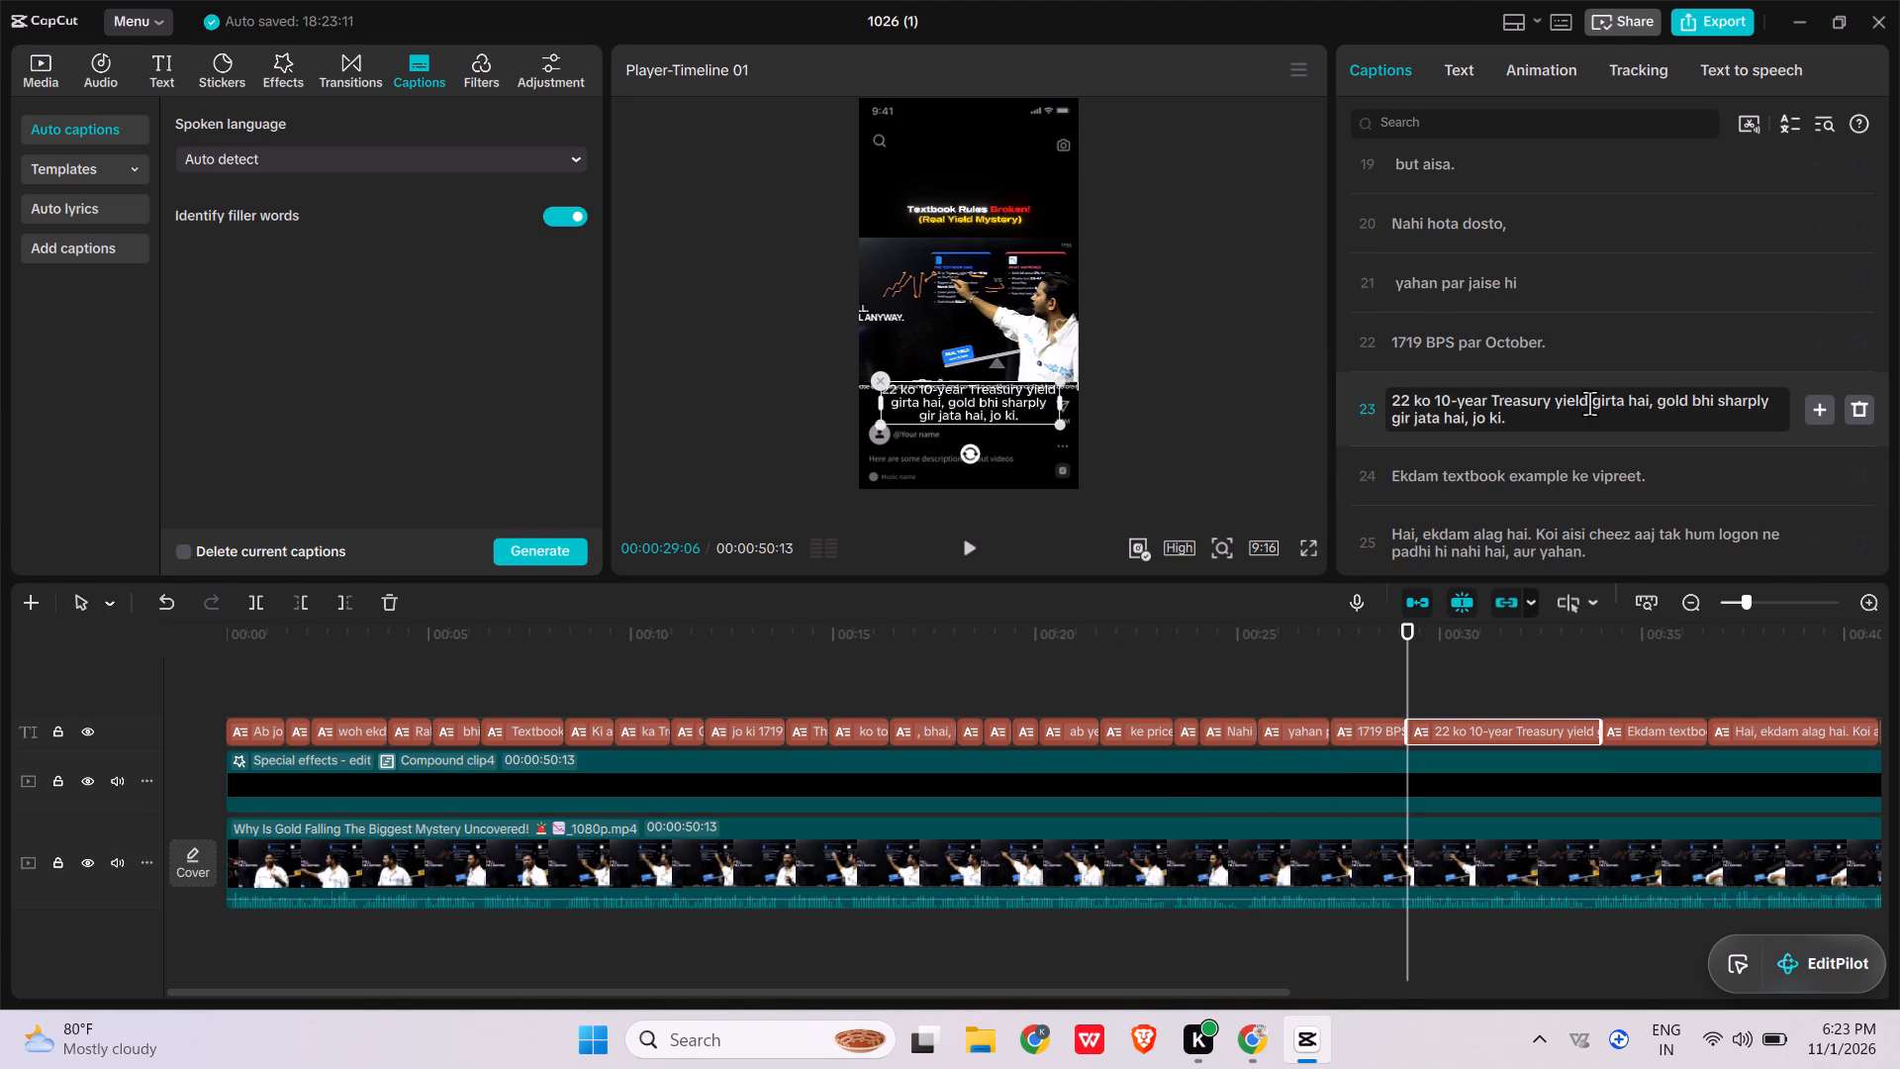
left_click(1494, 400)
key("Return")
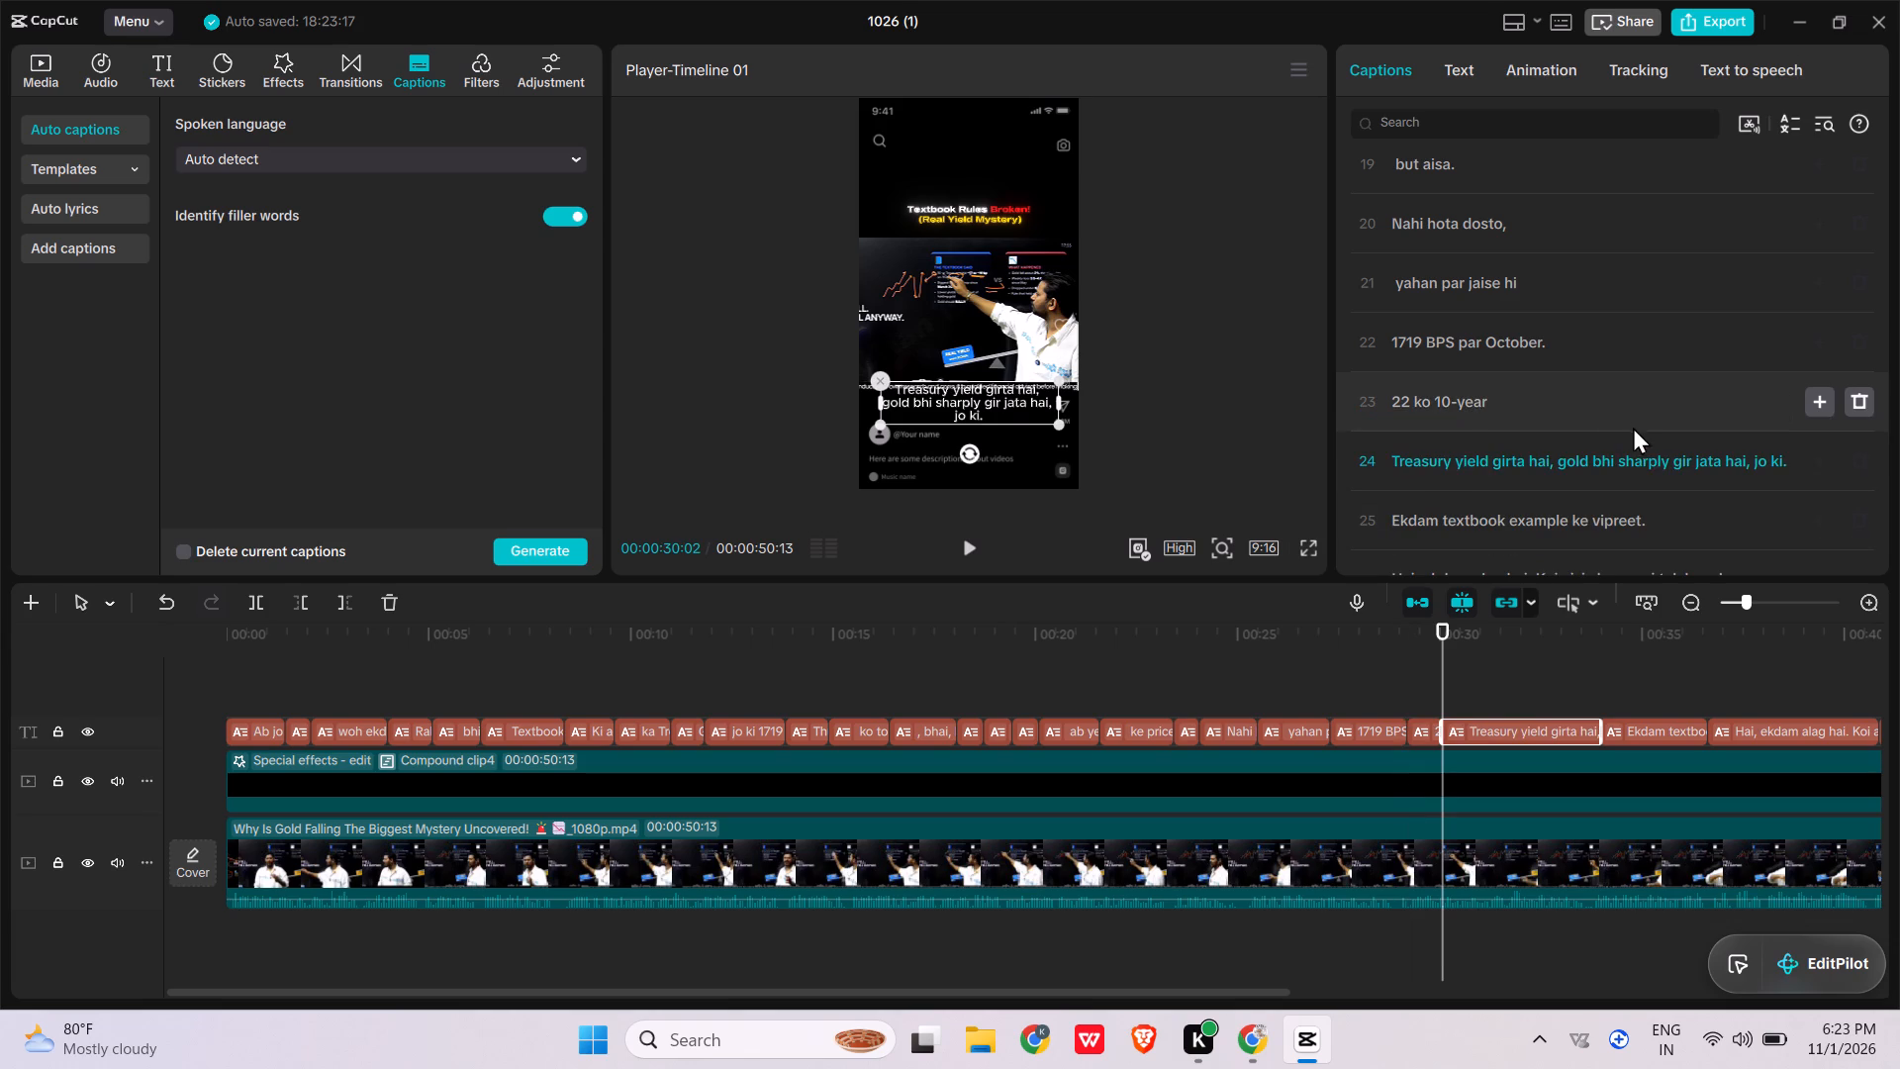
left_click(1555, 459)
key("Return")
scroll(1609, 472, "down", 1)
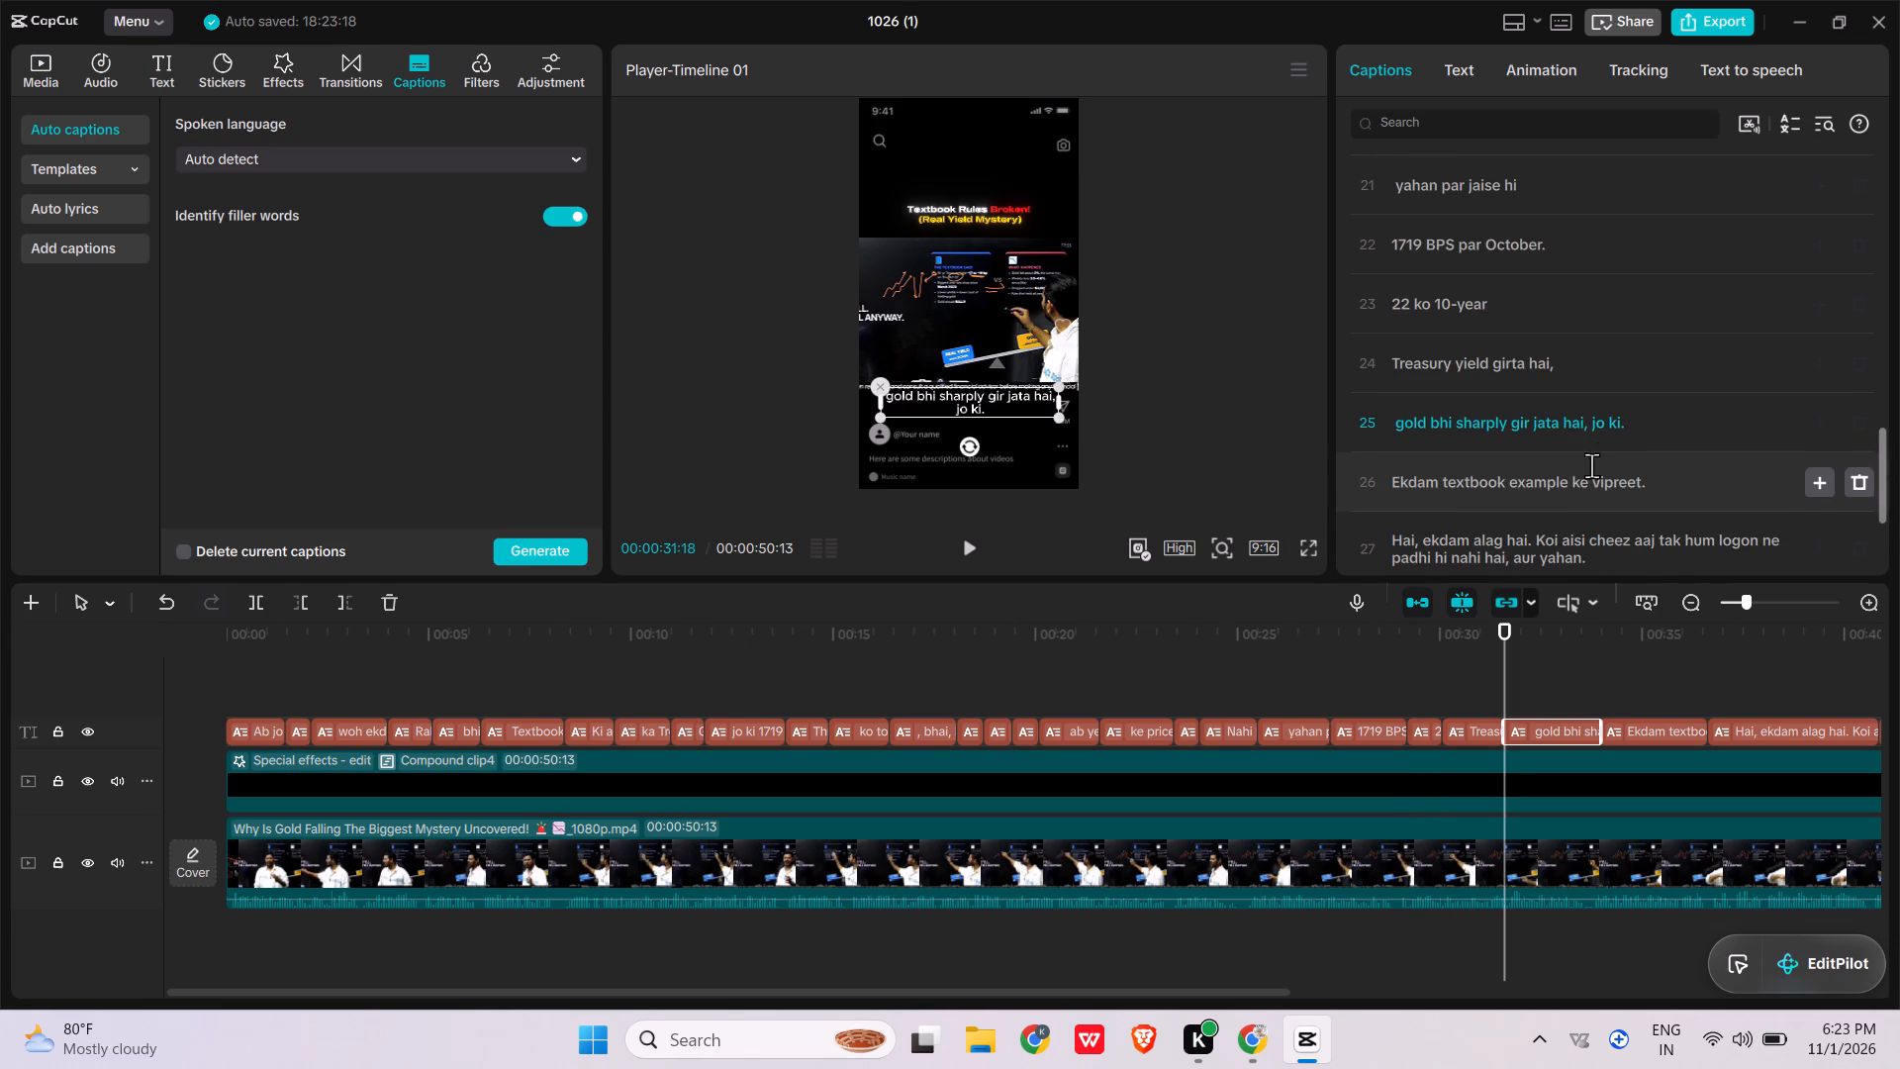
left_click(1593, 426)
key("Return")
Split the caption "Ekdam textbook example ke vipreet." into "Ekdam textbook example" and "ke vipreet.".
scroll(1544, 455, "down", 2)
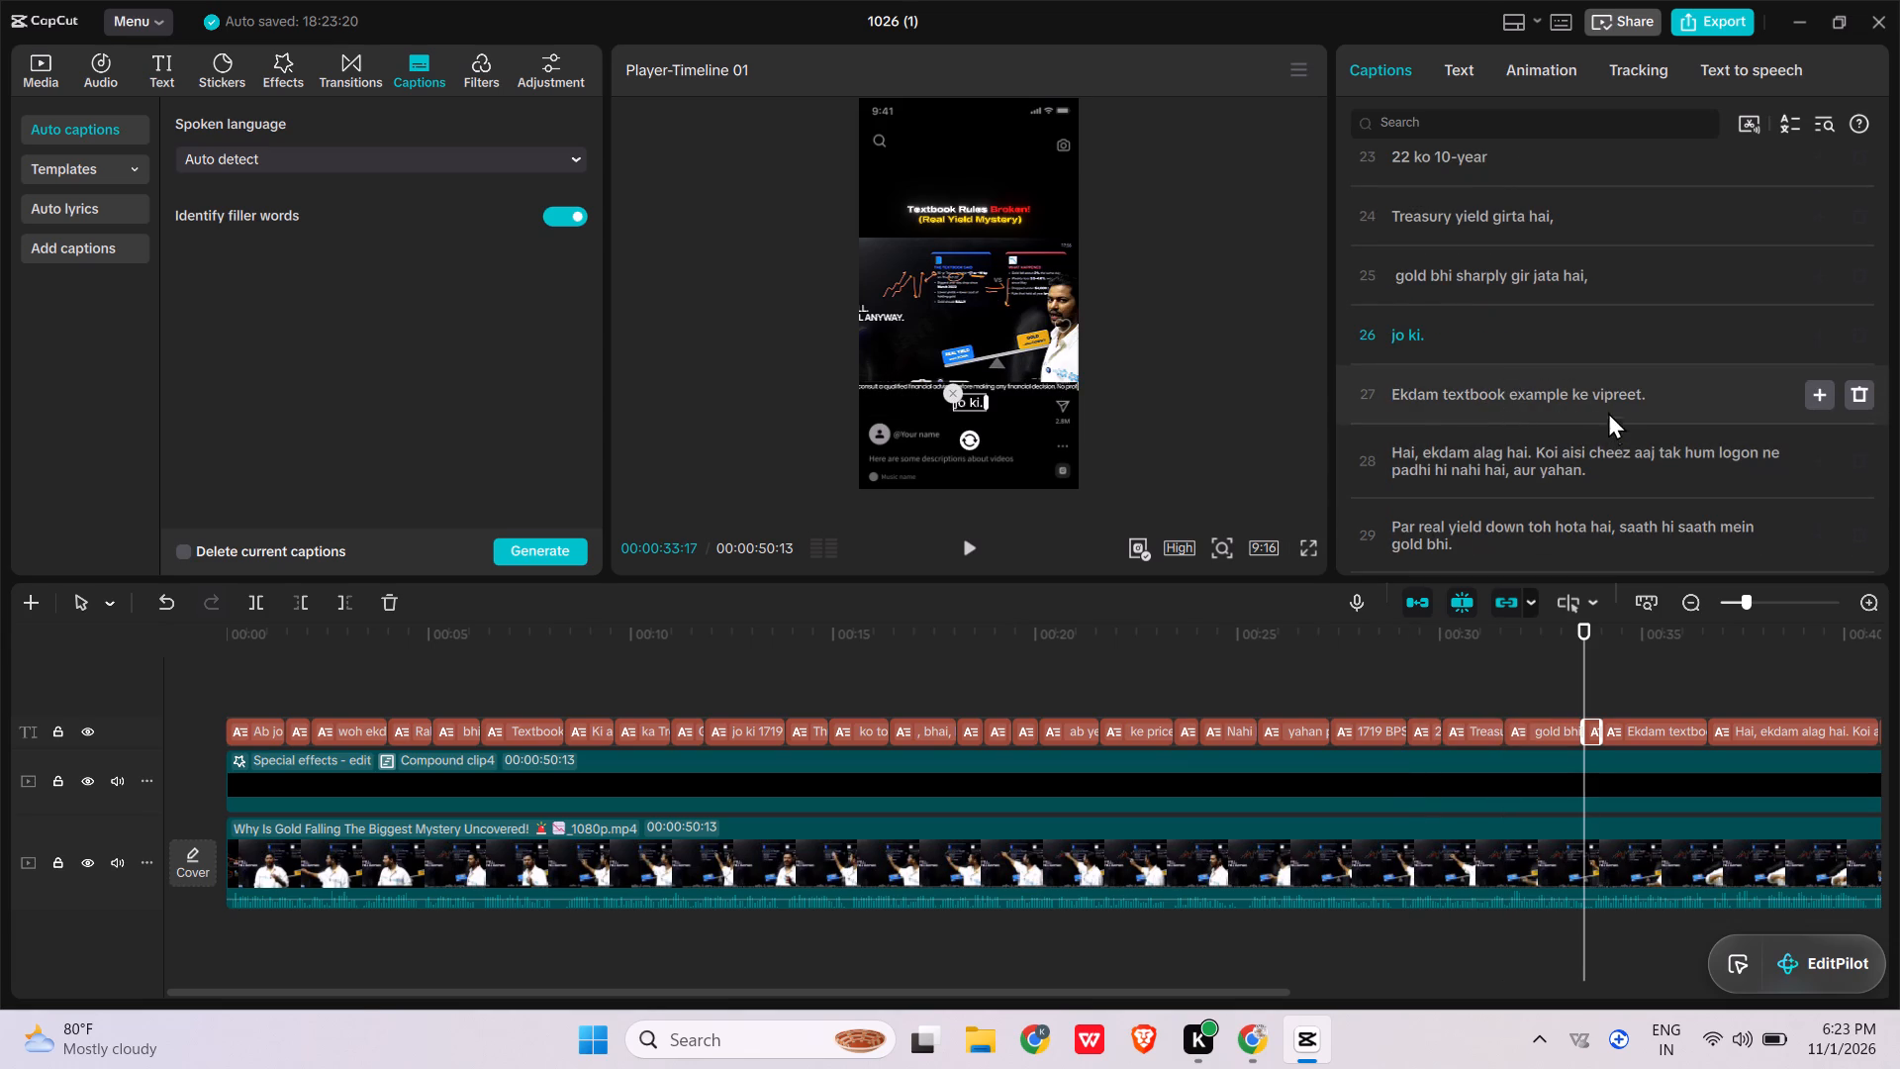
left_click(1572, 396)
key("Return")
Split the "Hai, ekdam alag hai. Koi aisi cheez" caption after "Hai," and again after "ekdam alag hai.".
scroll(1587, 402, "down", 1)
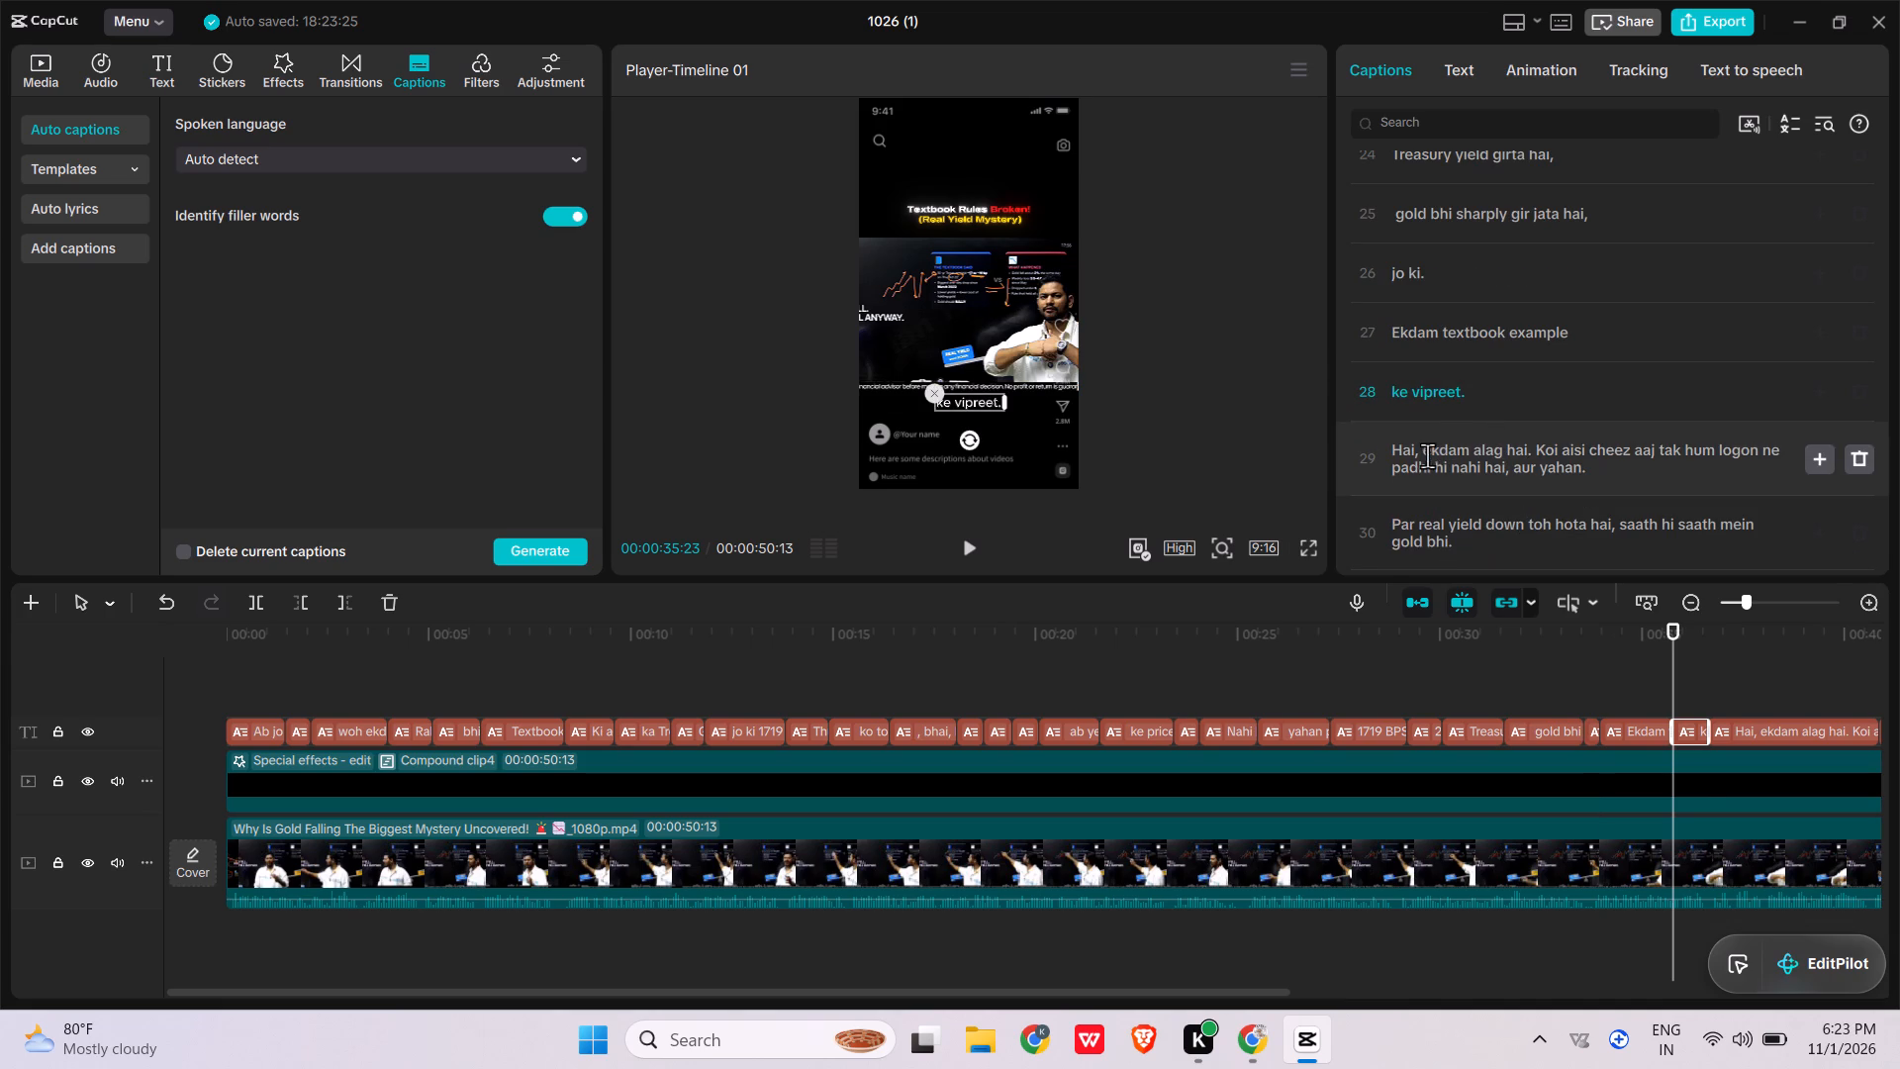
left_click(1419, 450)
key("Return")
scroll(1436, 443, "down", 1)
left_click(1505, 446)
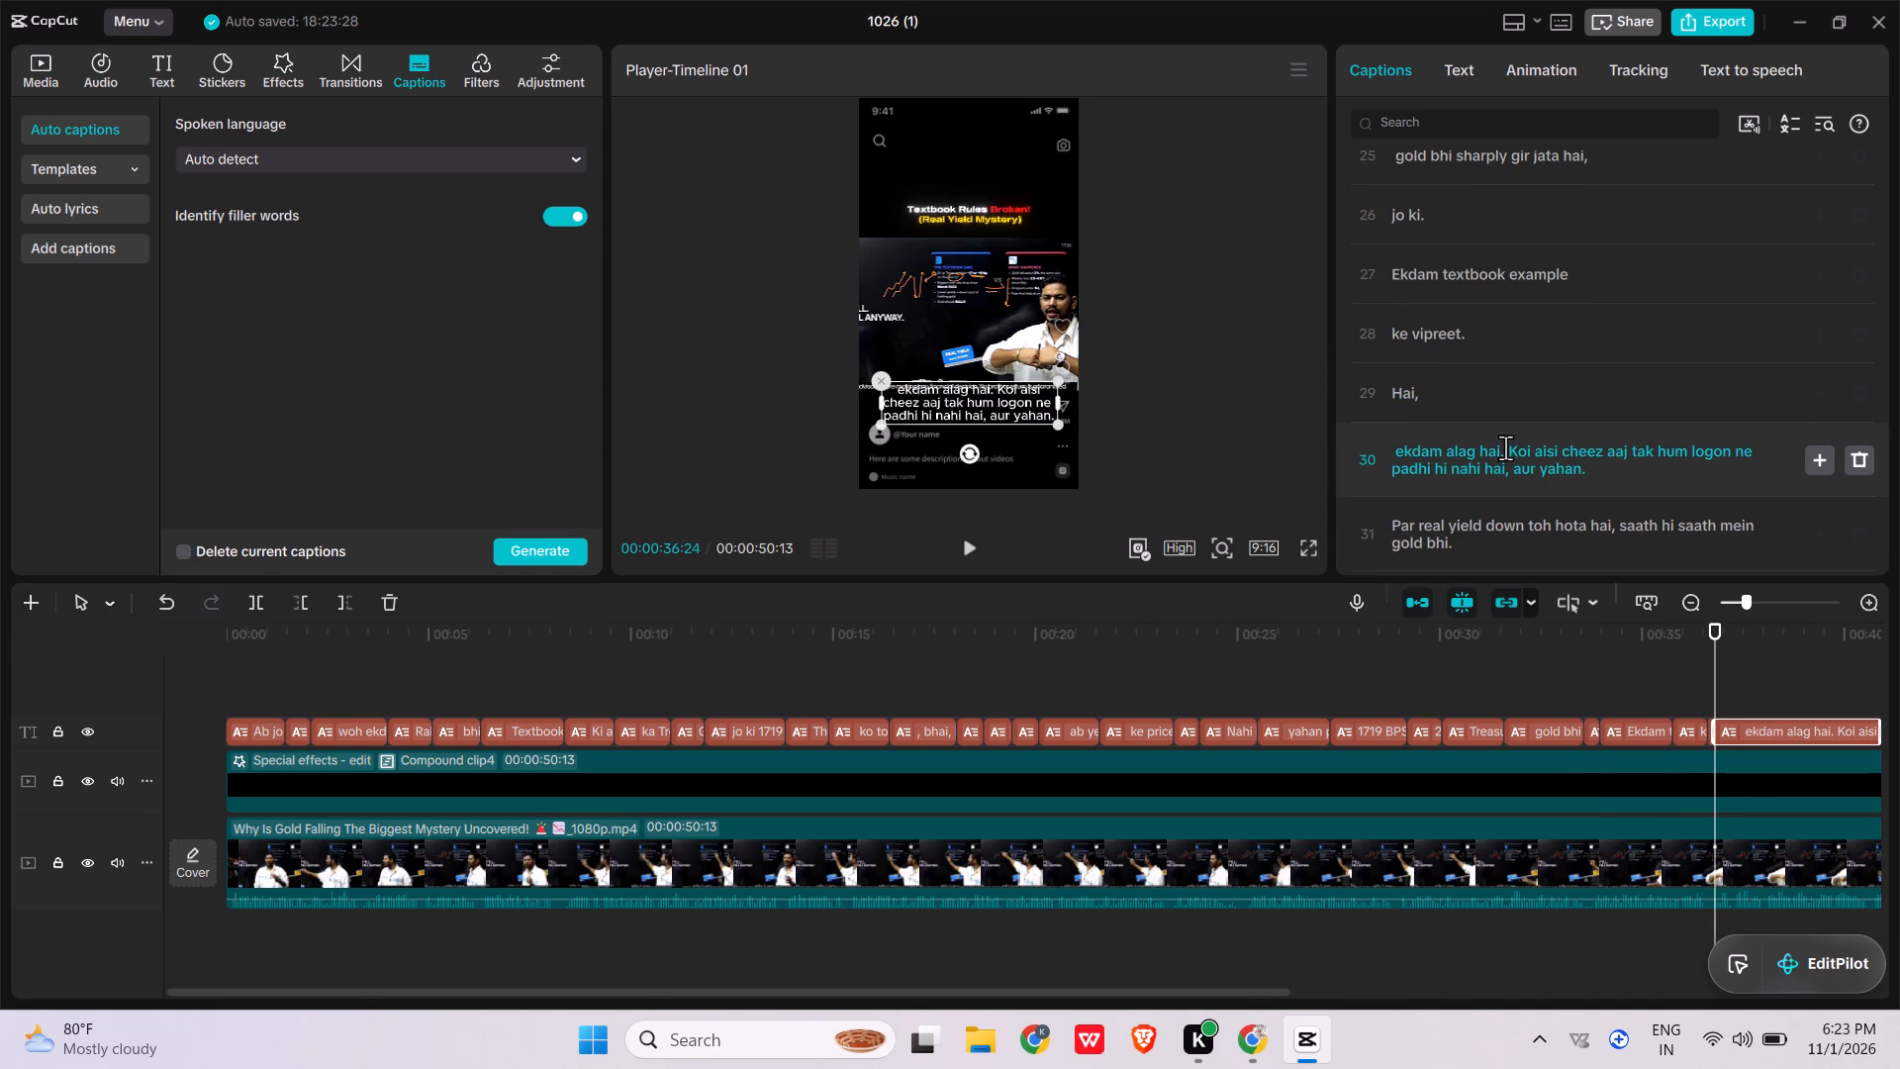
key("Return")
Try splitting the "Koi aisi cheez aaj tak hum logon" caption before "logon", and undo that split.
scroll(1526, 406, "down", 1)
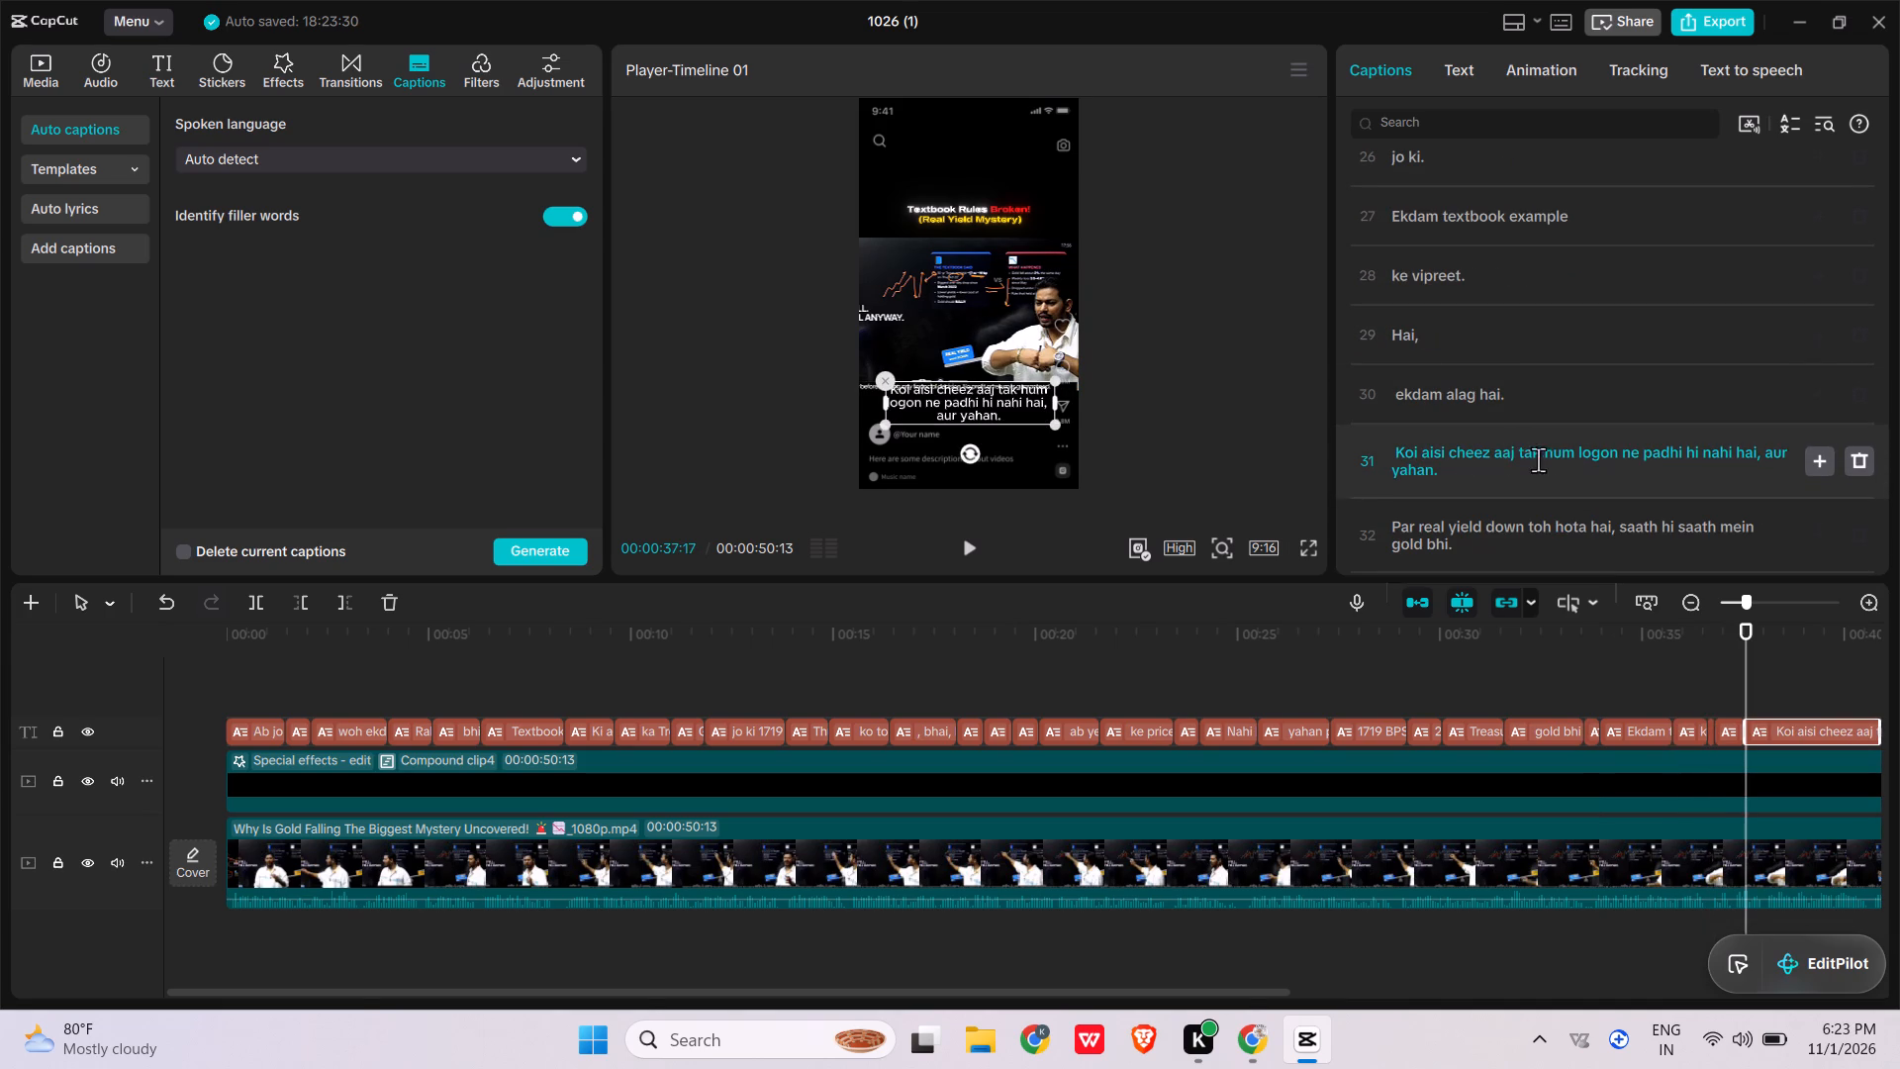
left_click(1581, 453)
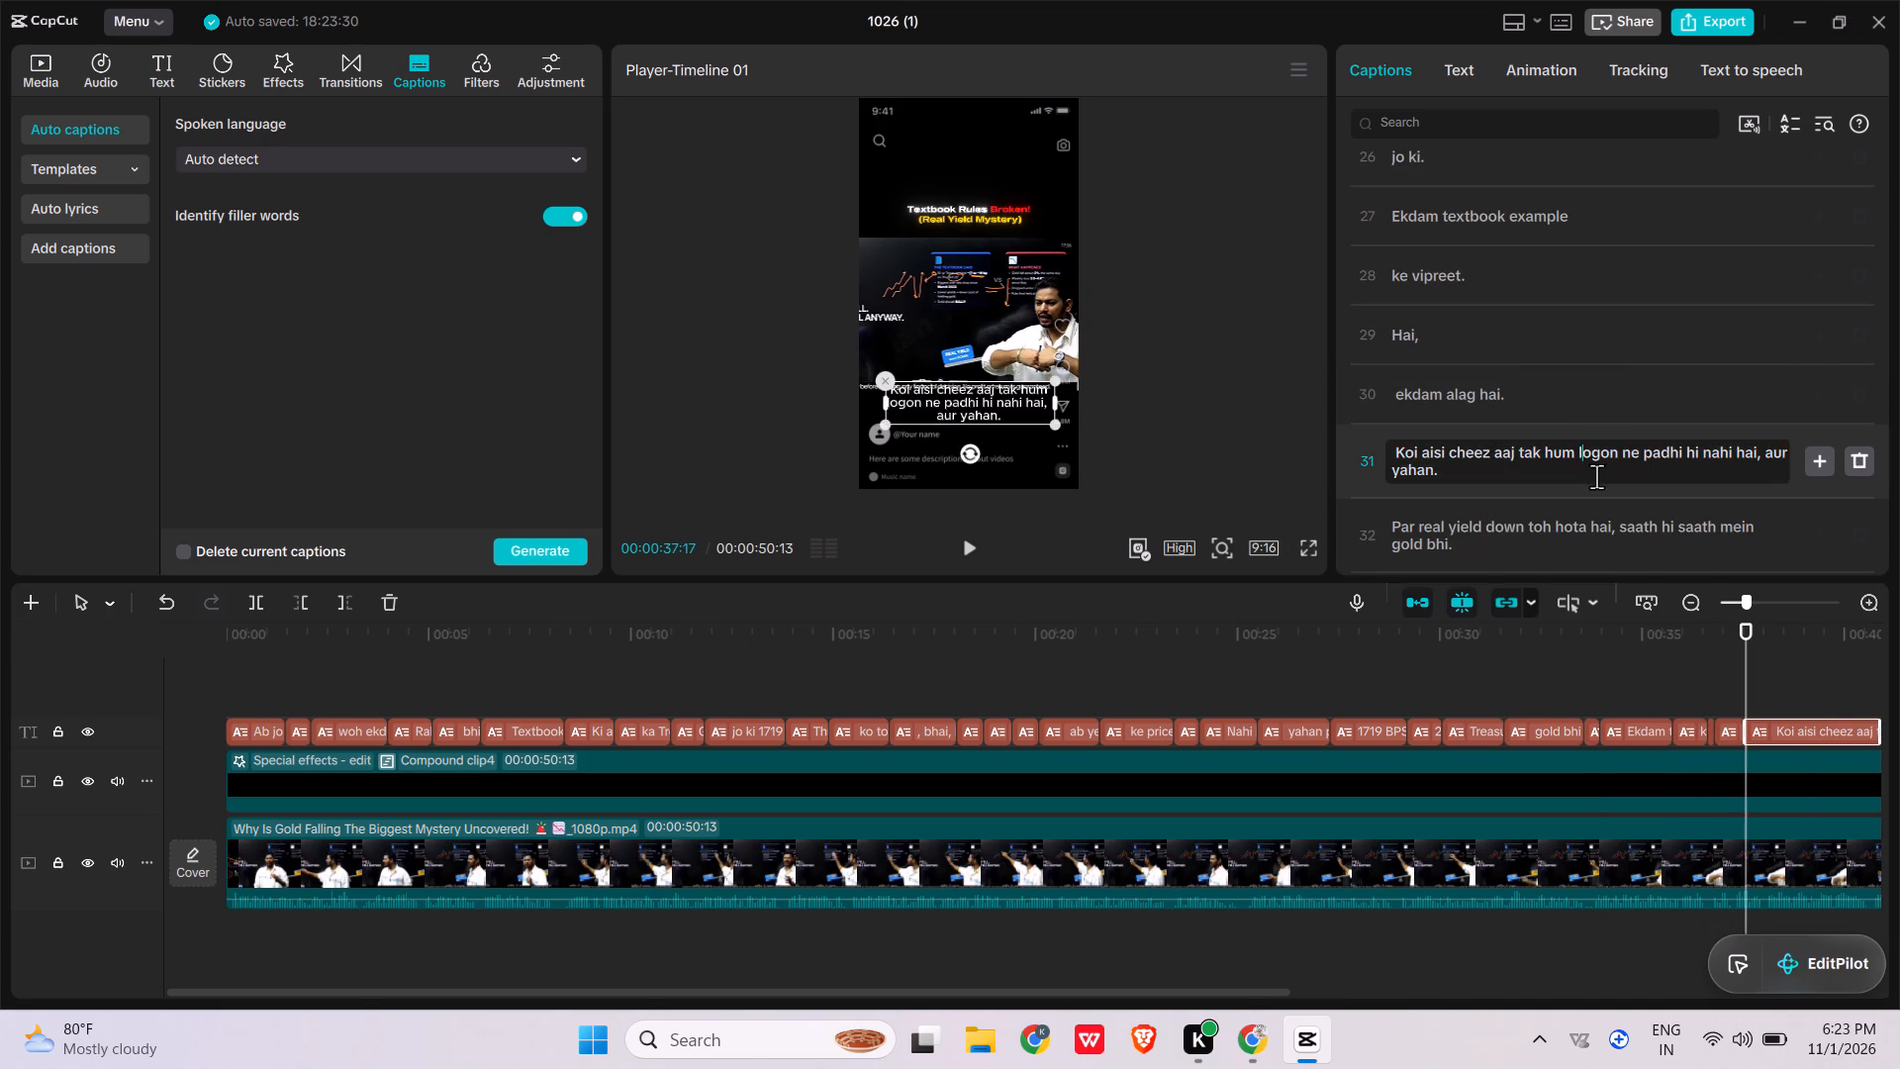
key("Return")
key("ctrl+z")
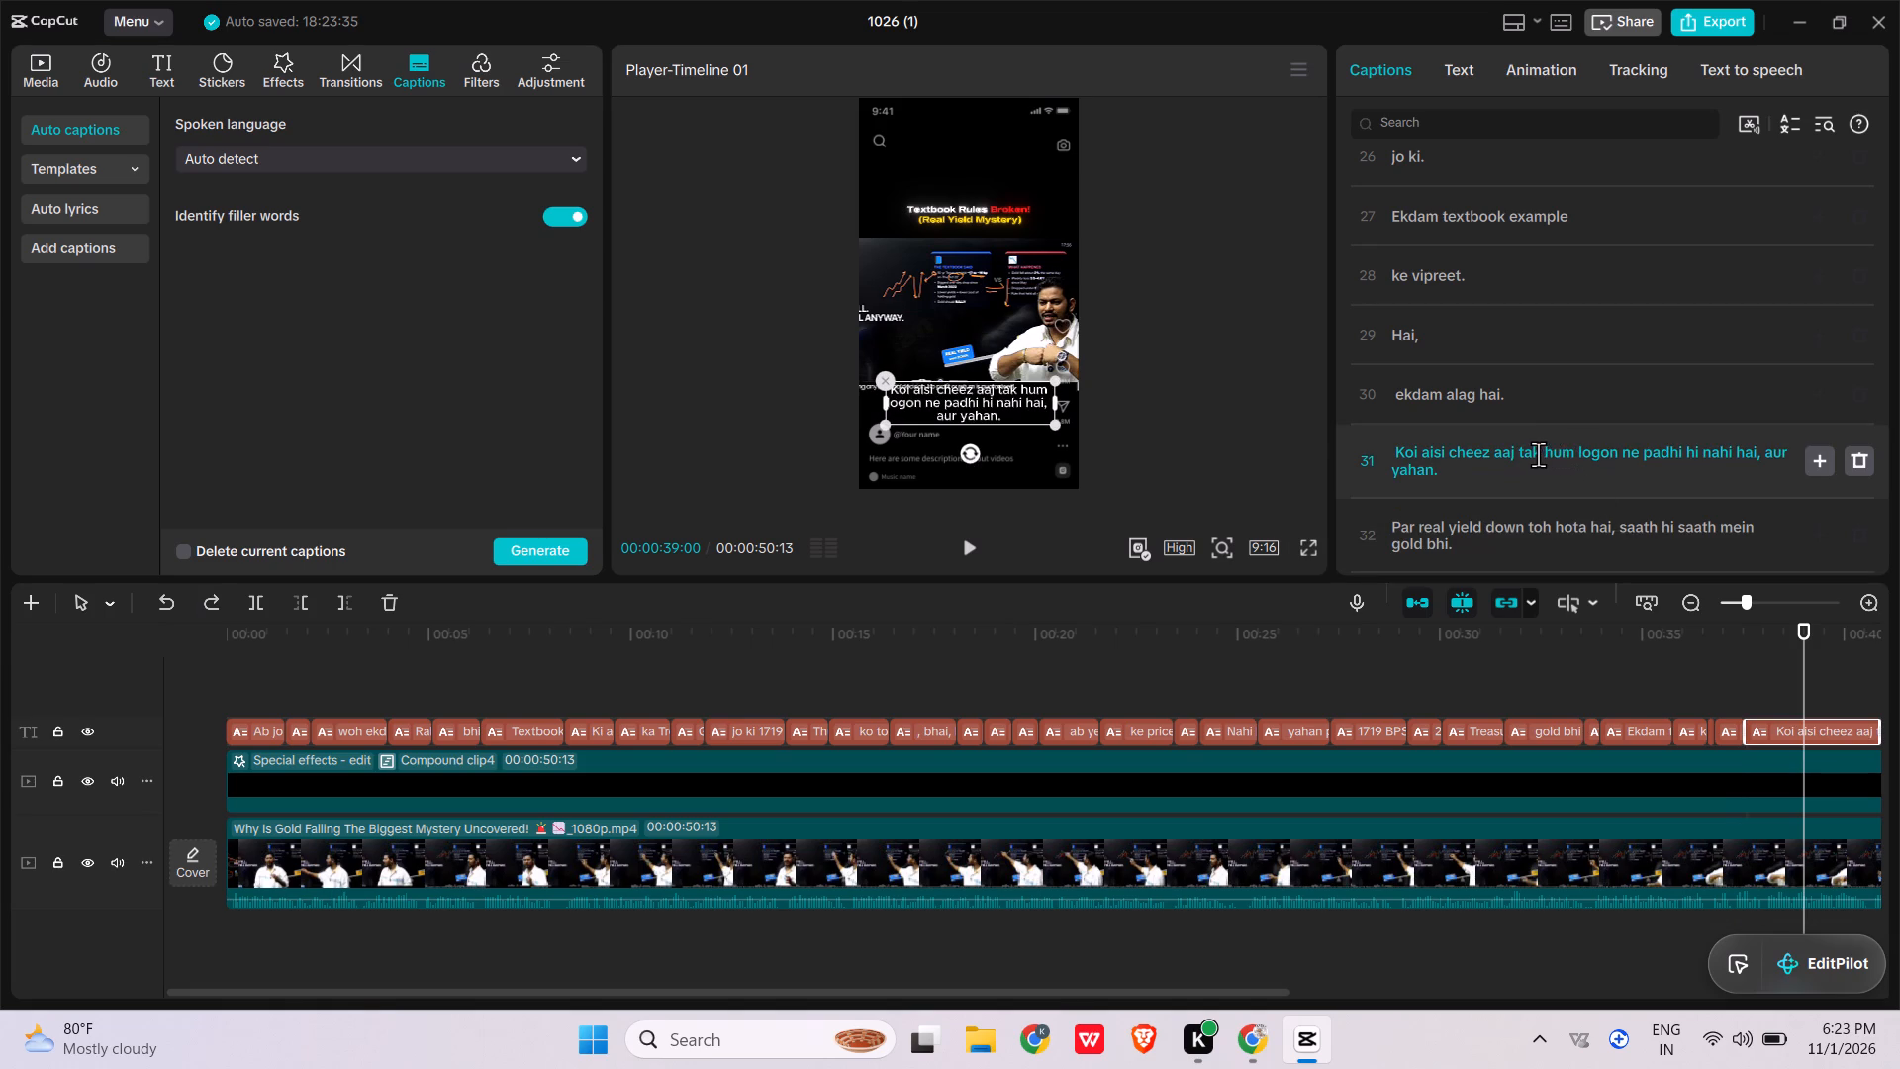
Split the "Koi aisi cheez" caption into "Koi aisi cheez aaj tak hum logon", "ne padhi hi nahi hai," and "aur yahan.".
left_click(1623, 455)
key("Return")
scroll(1638, 486, "down", 1)
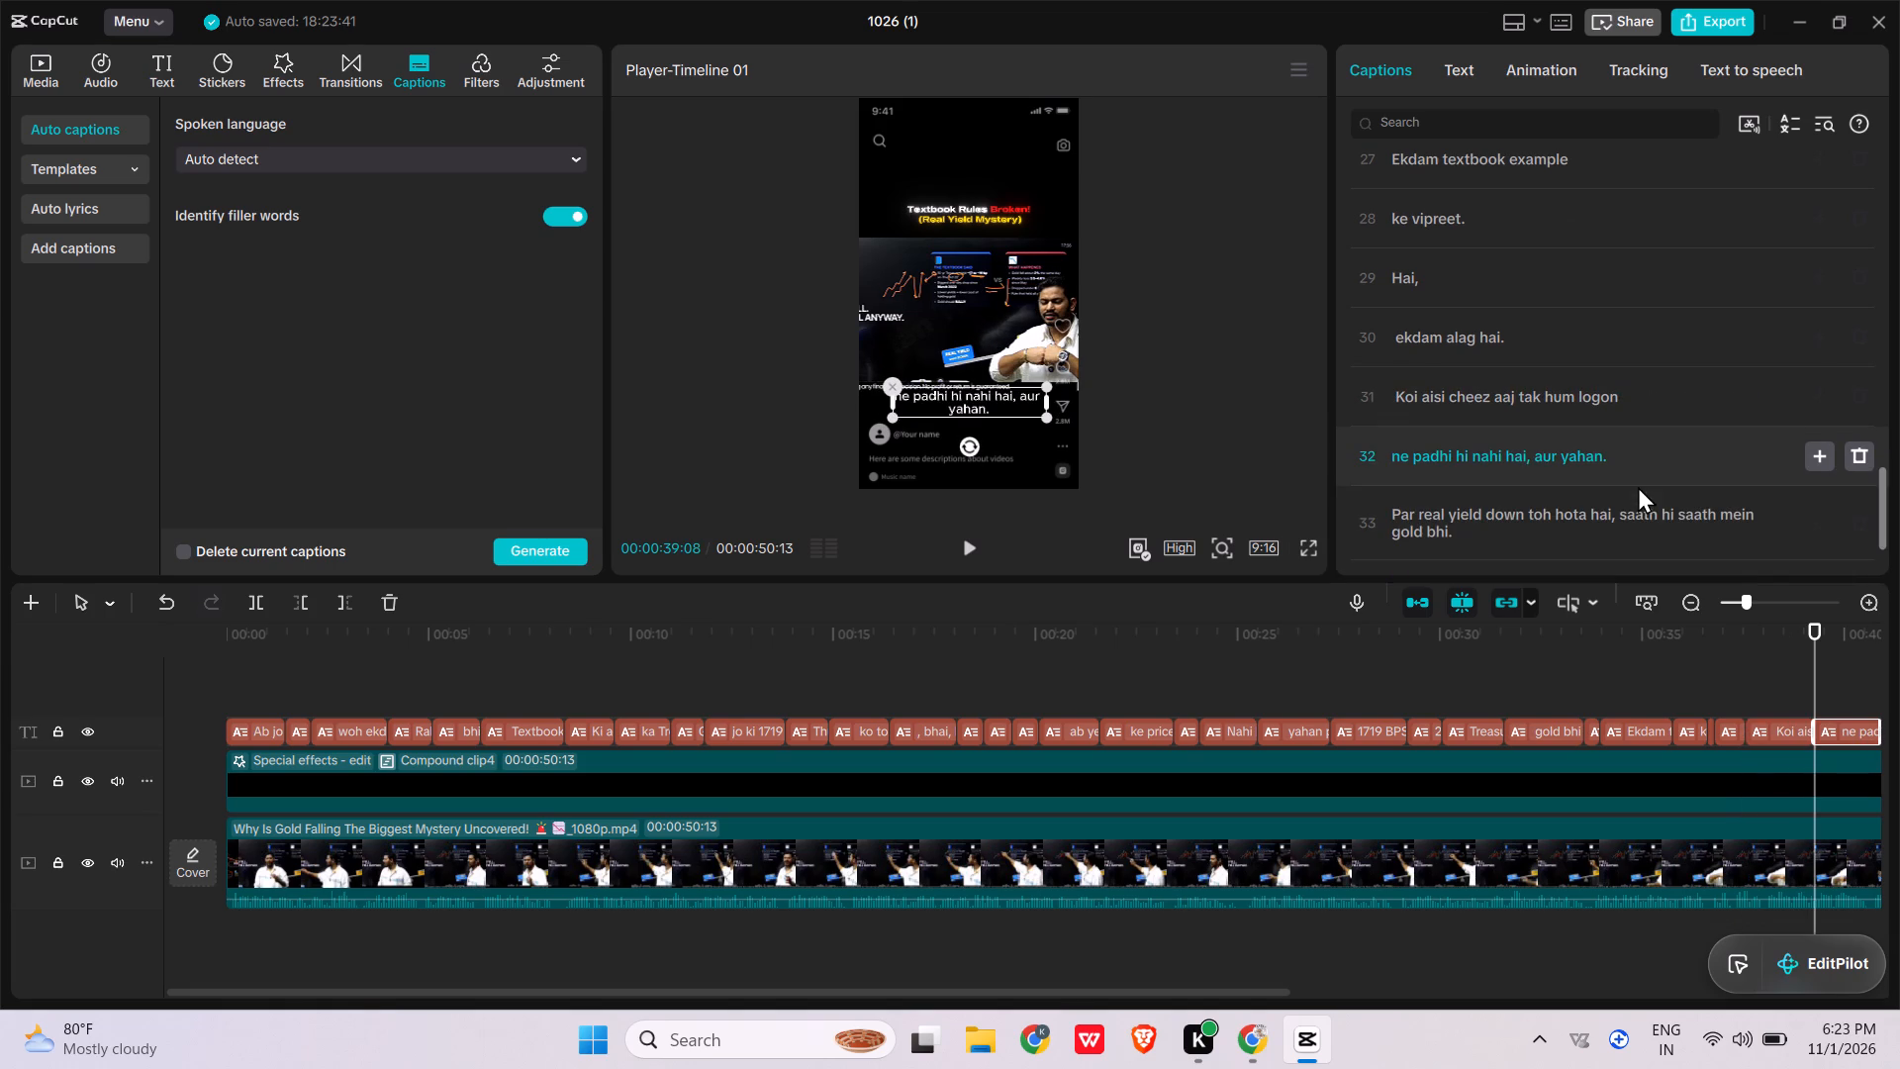
left_click(1538, 460)
key("Return")
Split the "Par real yield" caption into "Par real yield", "down toh hota hai," and "saath hi saath mein gold bhi.".
scroll(1597, 489, "down", 1)
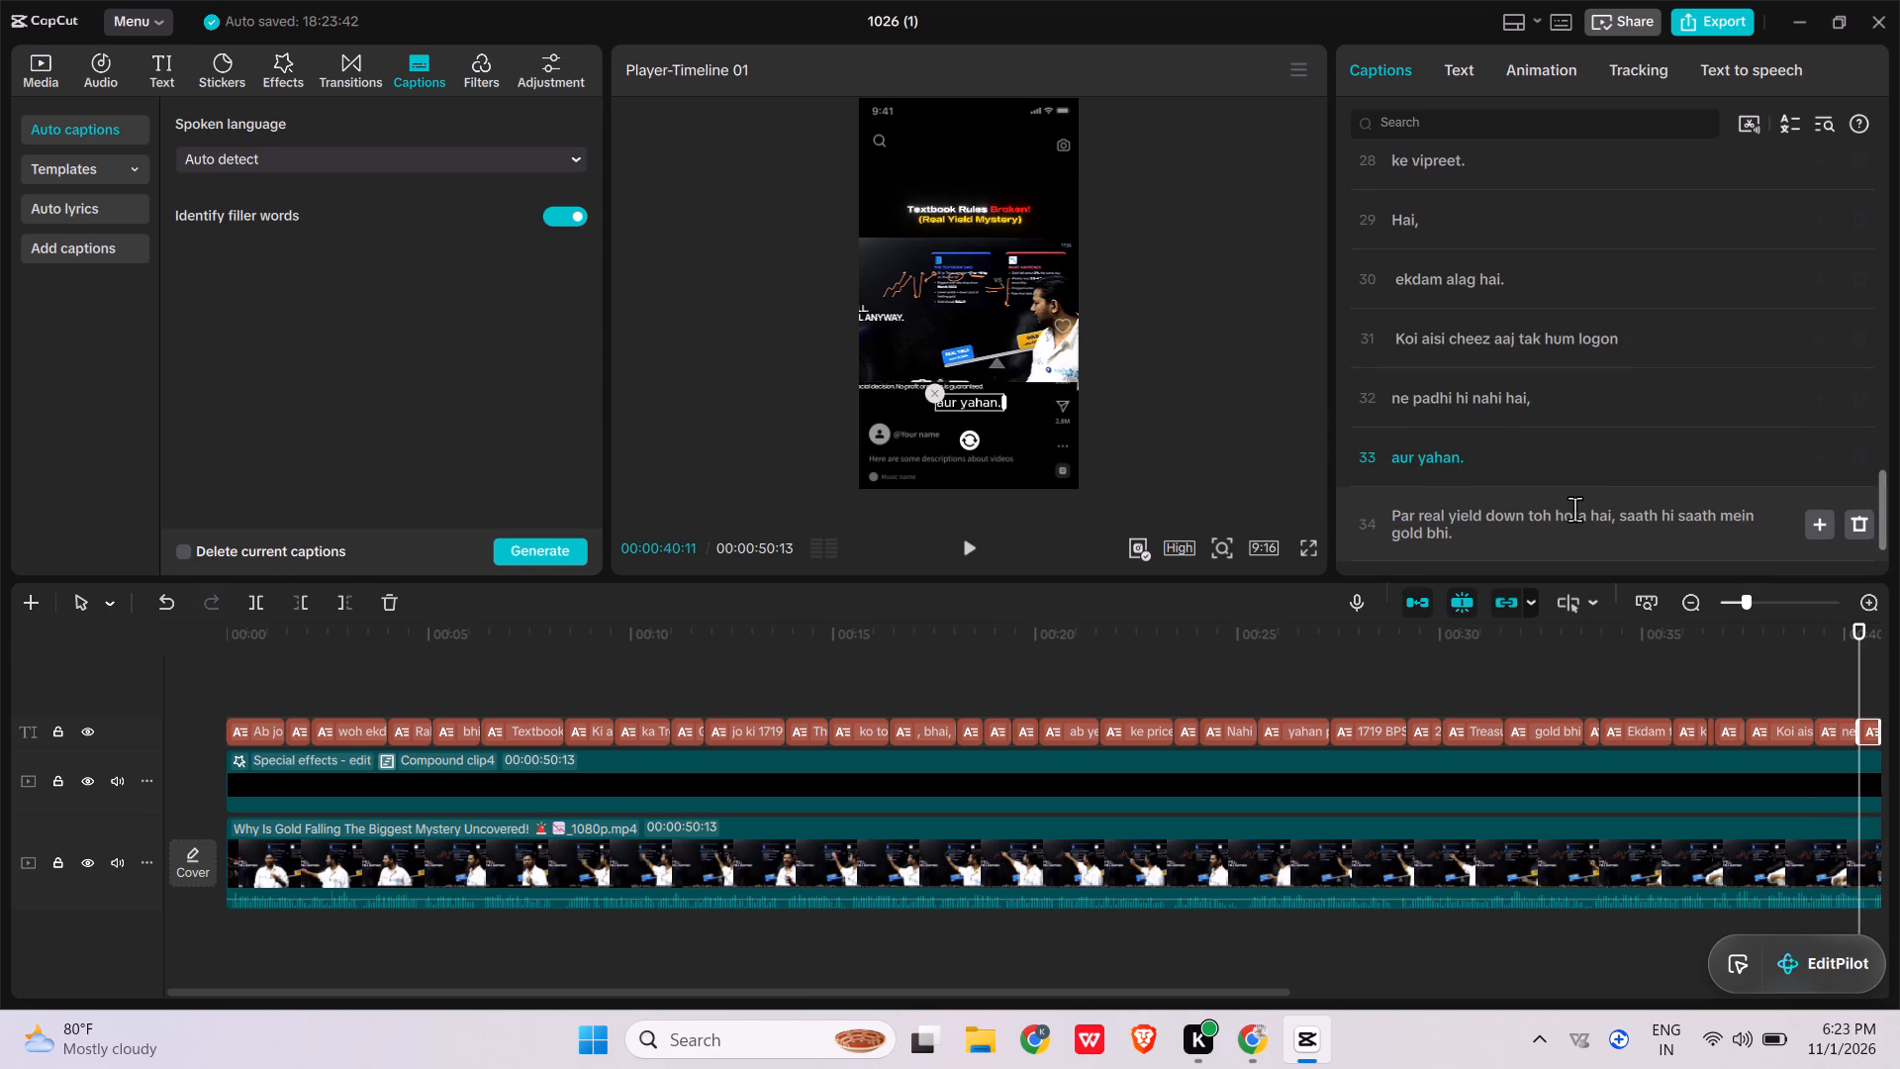
scroll(1596, 519, "down", 1)
left_click(1613, 479)
key("Return")
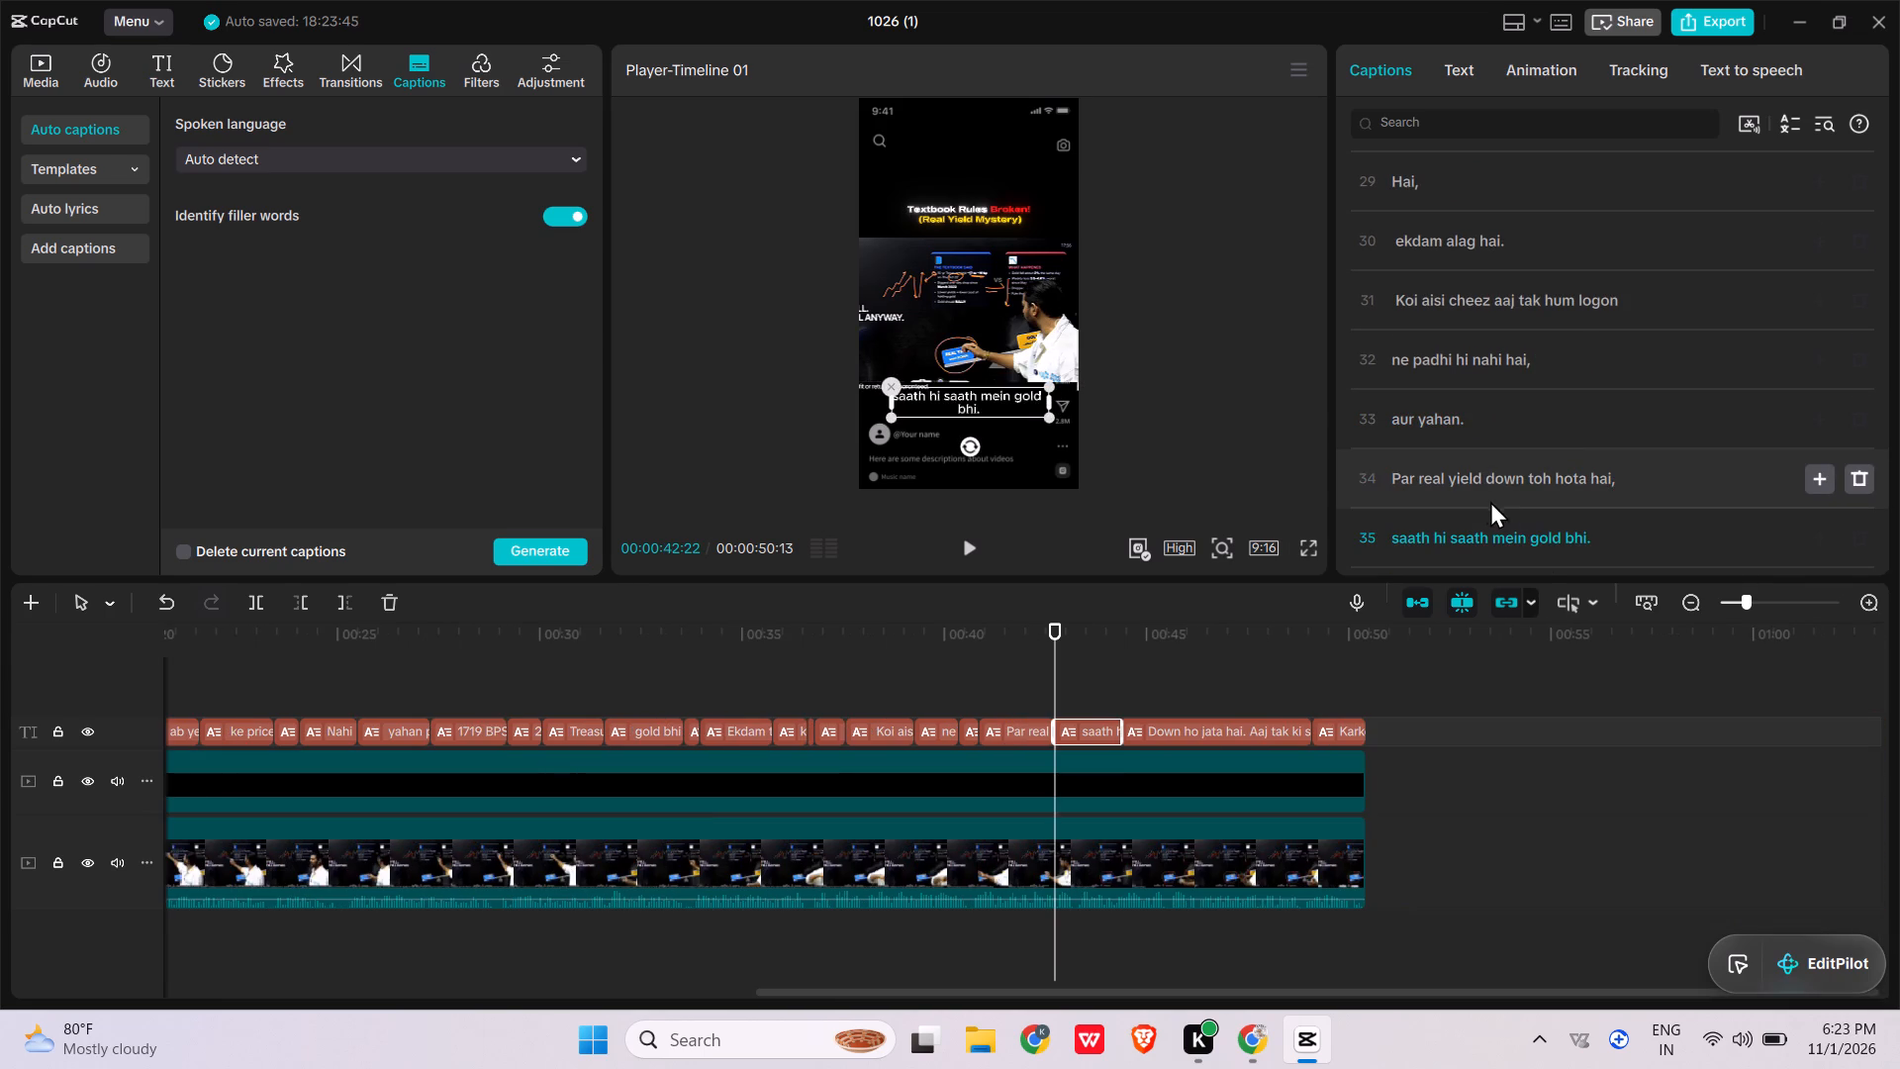
left_click(1487, 481)
key("Return")
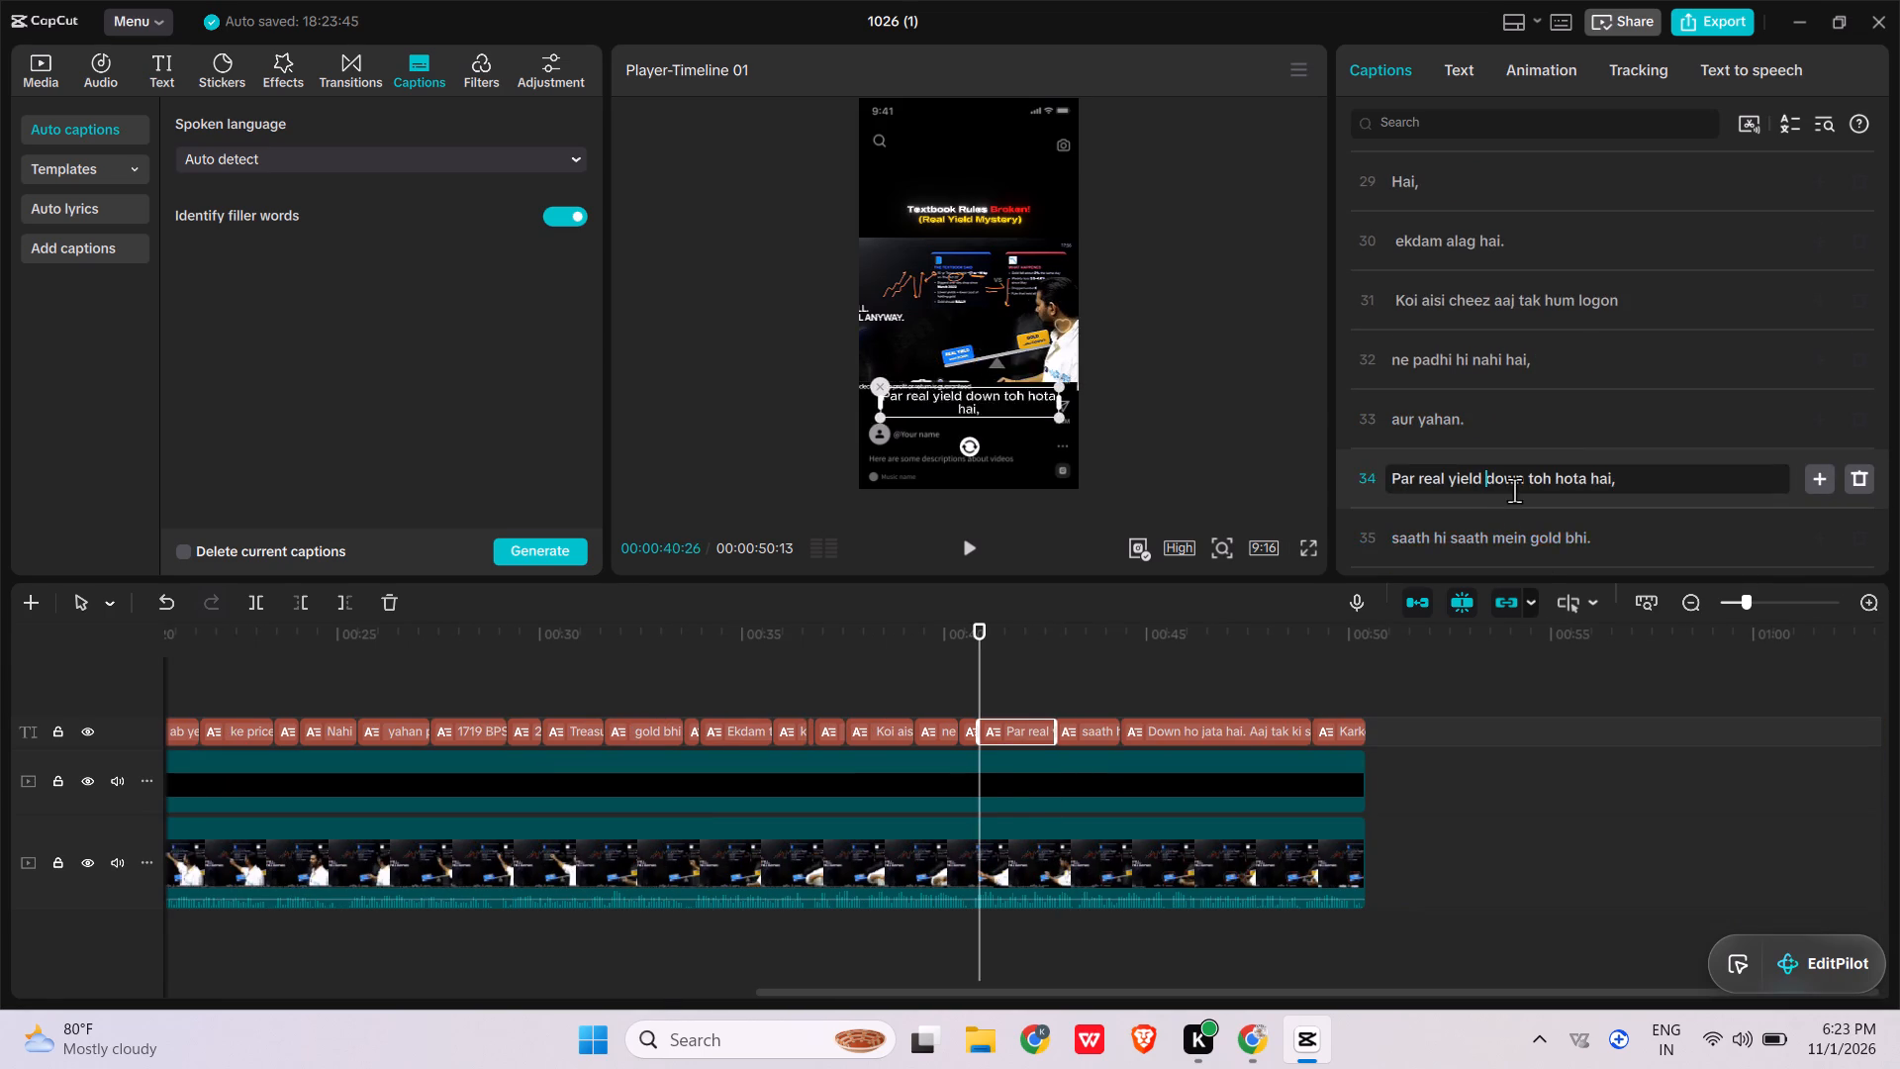
Split the "Down ho jata hai" caption into "Down ho jata hai.", "Aaj tak ki sabse badi mystery," and "jo aap kitaab-copy mein note.".
scroll(1515, 491, "down", 5)
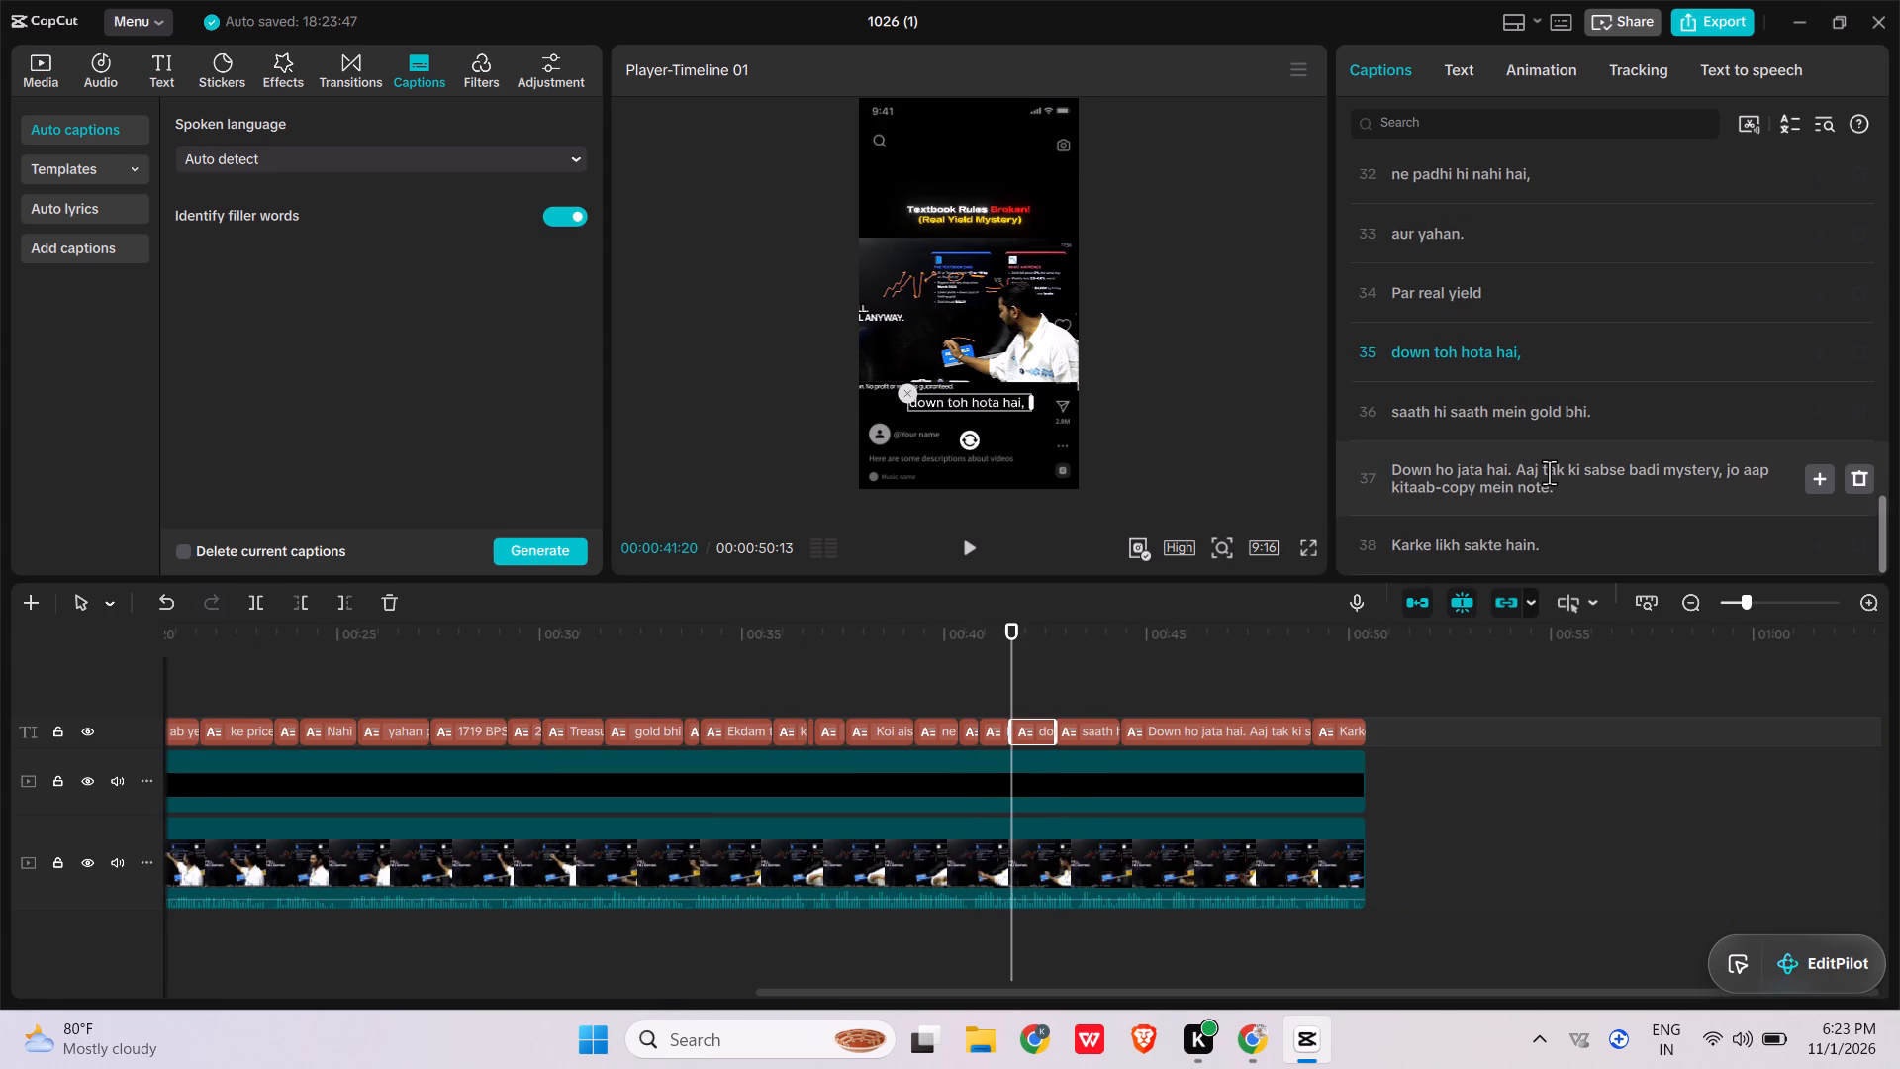
left_click(1512, 475)
key("Return")
scroll(1564, 487, "down", 1)
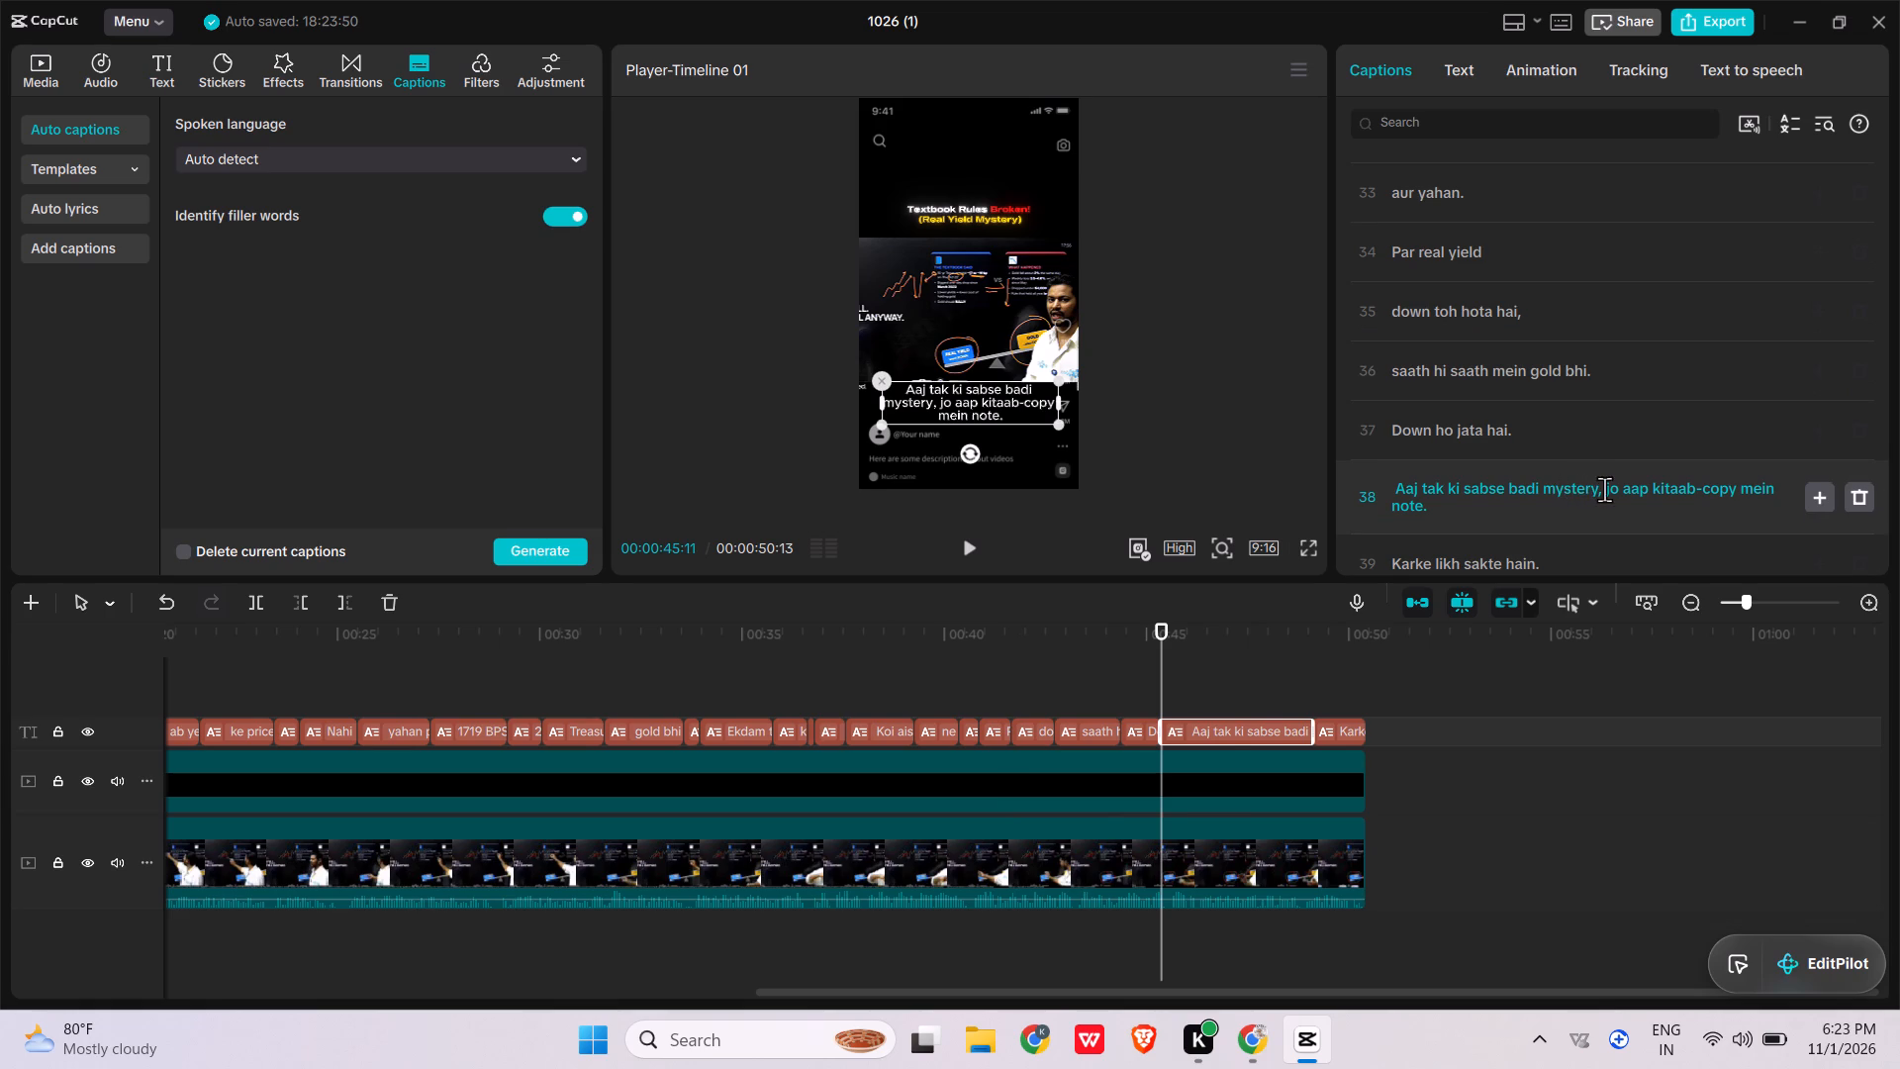
left_click(1605, 490)
key("Return")
Play the short in full screen from the start to check the split captions against the video, and exit full screen.
scroll(1598, 511, "down", 4)
scroll(1597, 510, "up", 13)
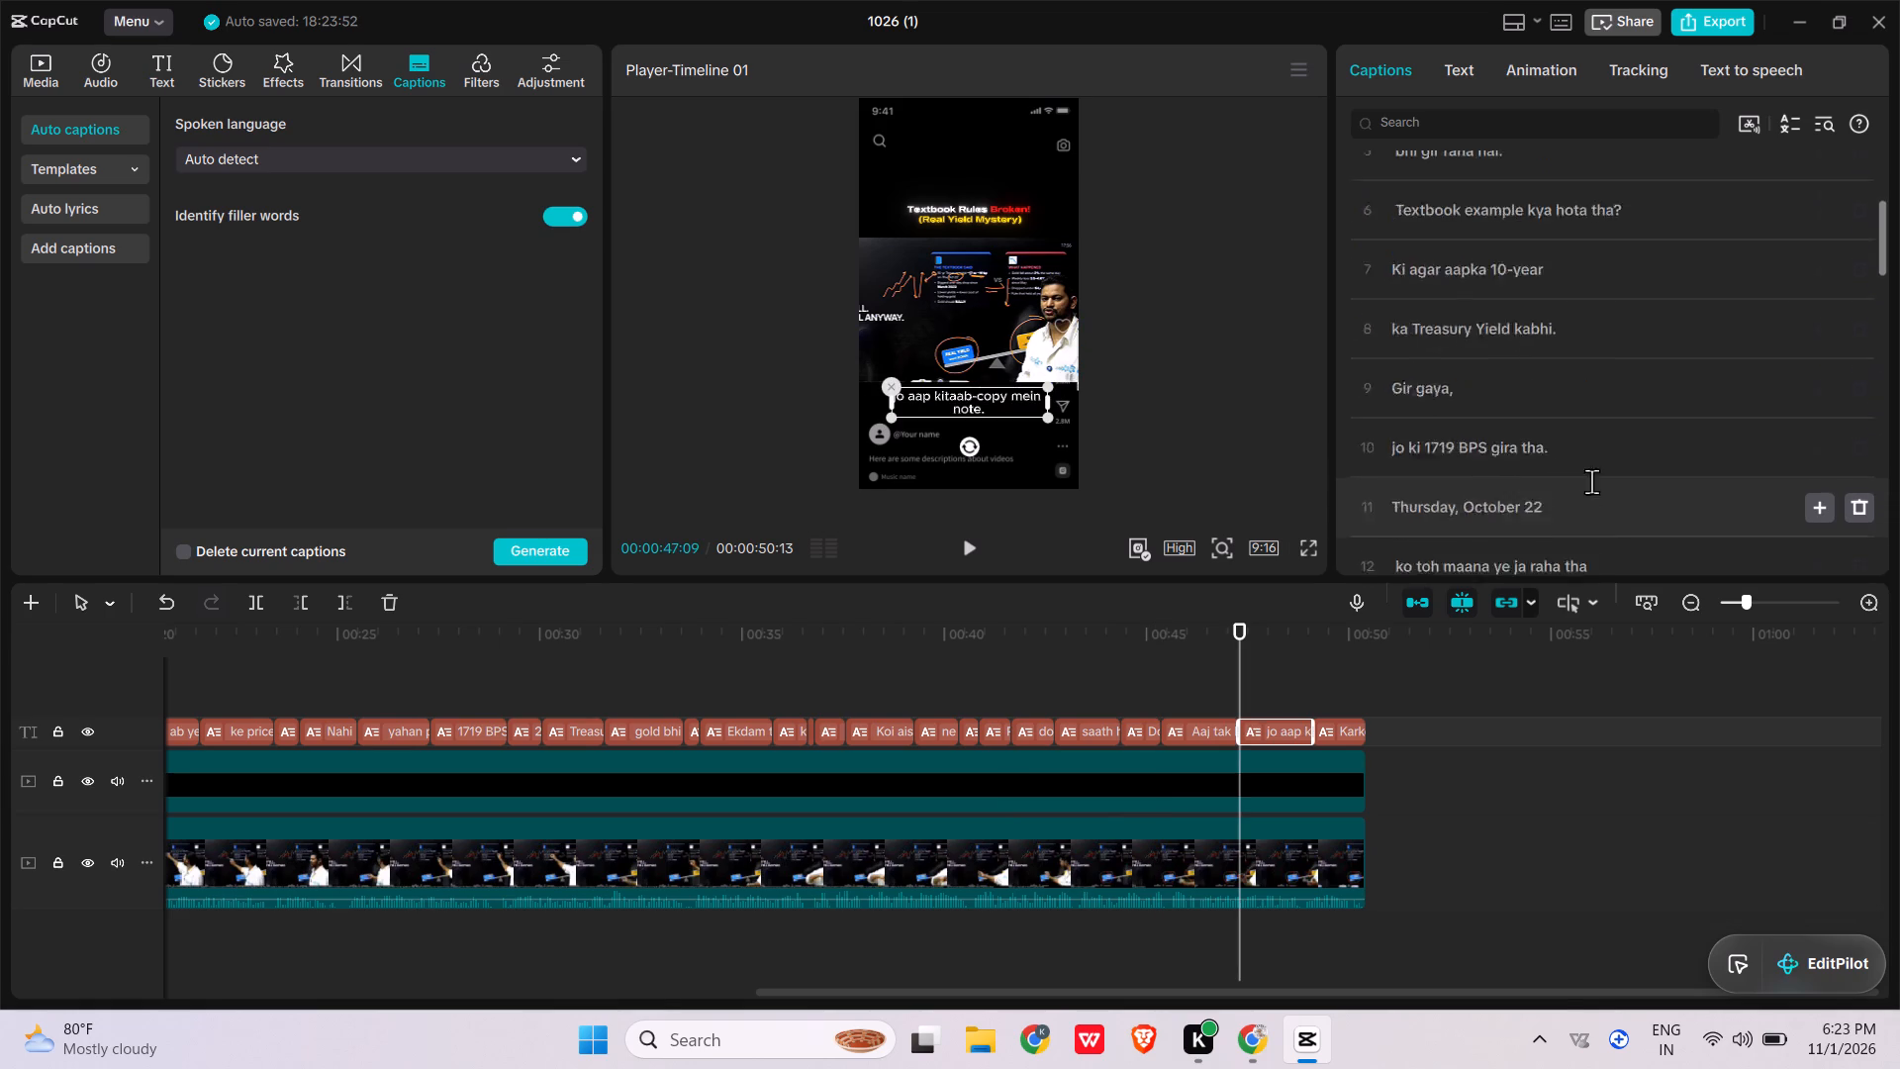
scroll(1591, 481, "up", 5)
left_click(1295, 539)
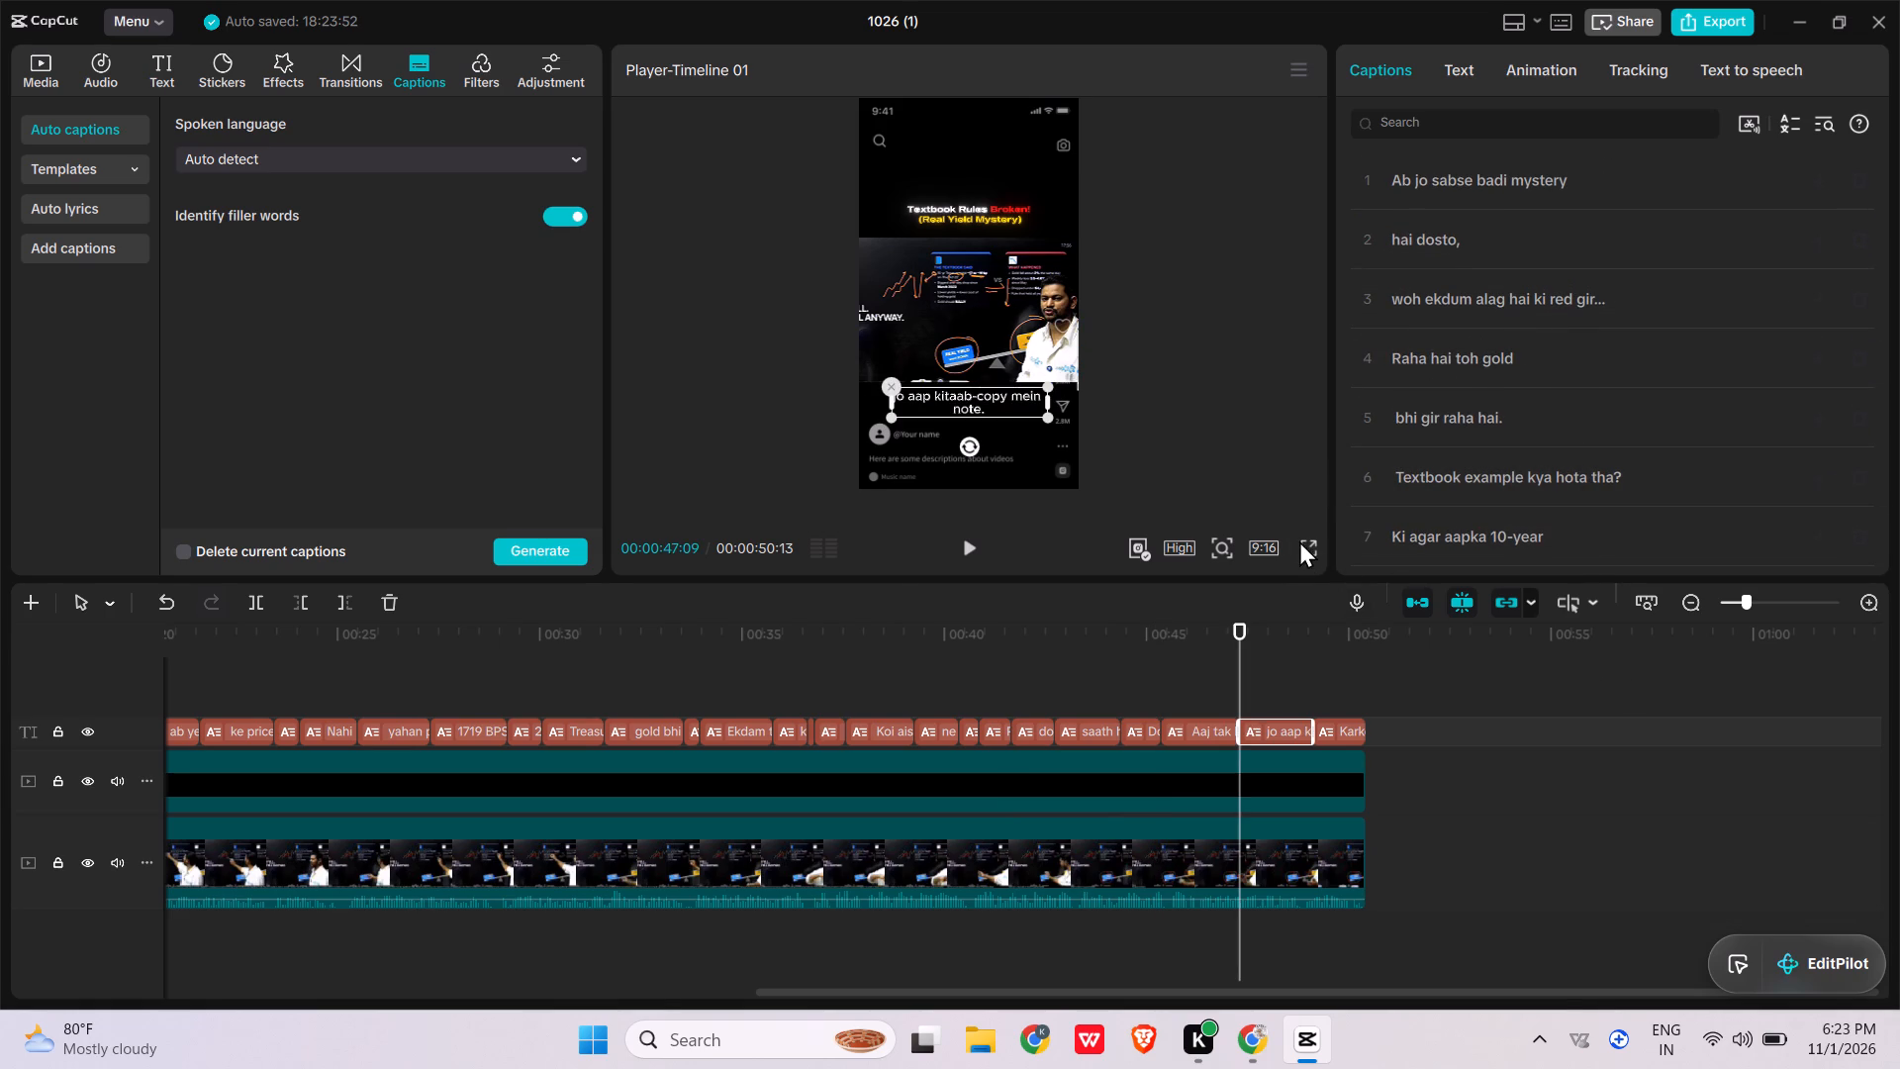
left_click(1310, 543)
left_click_drag(852, 960, 828, 964)
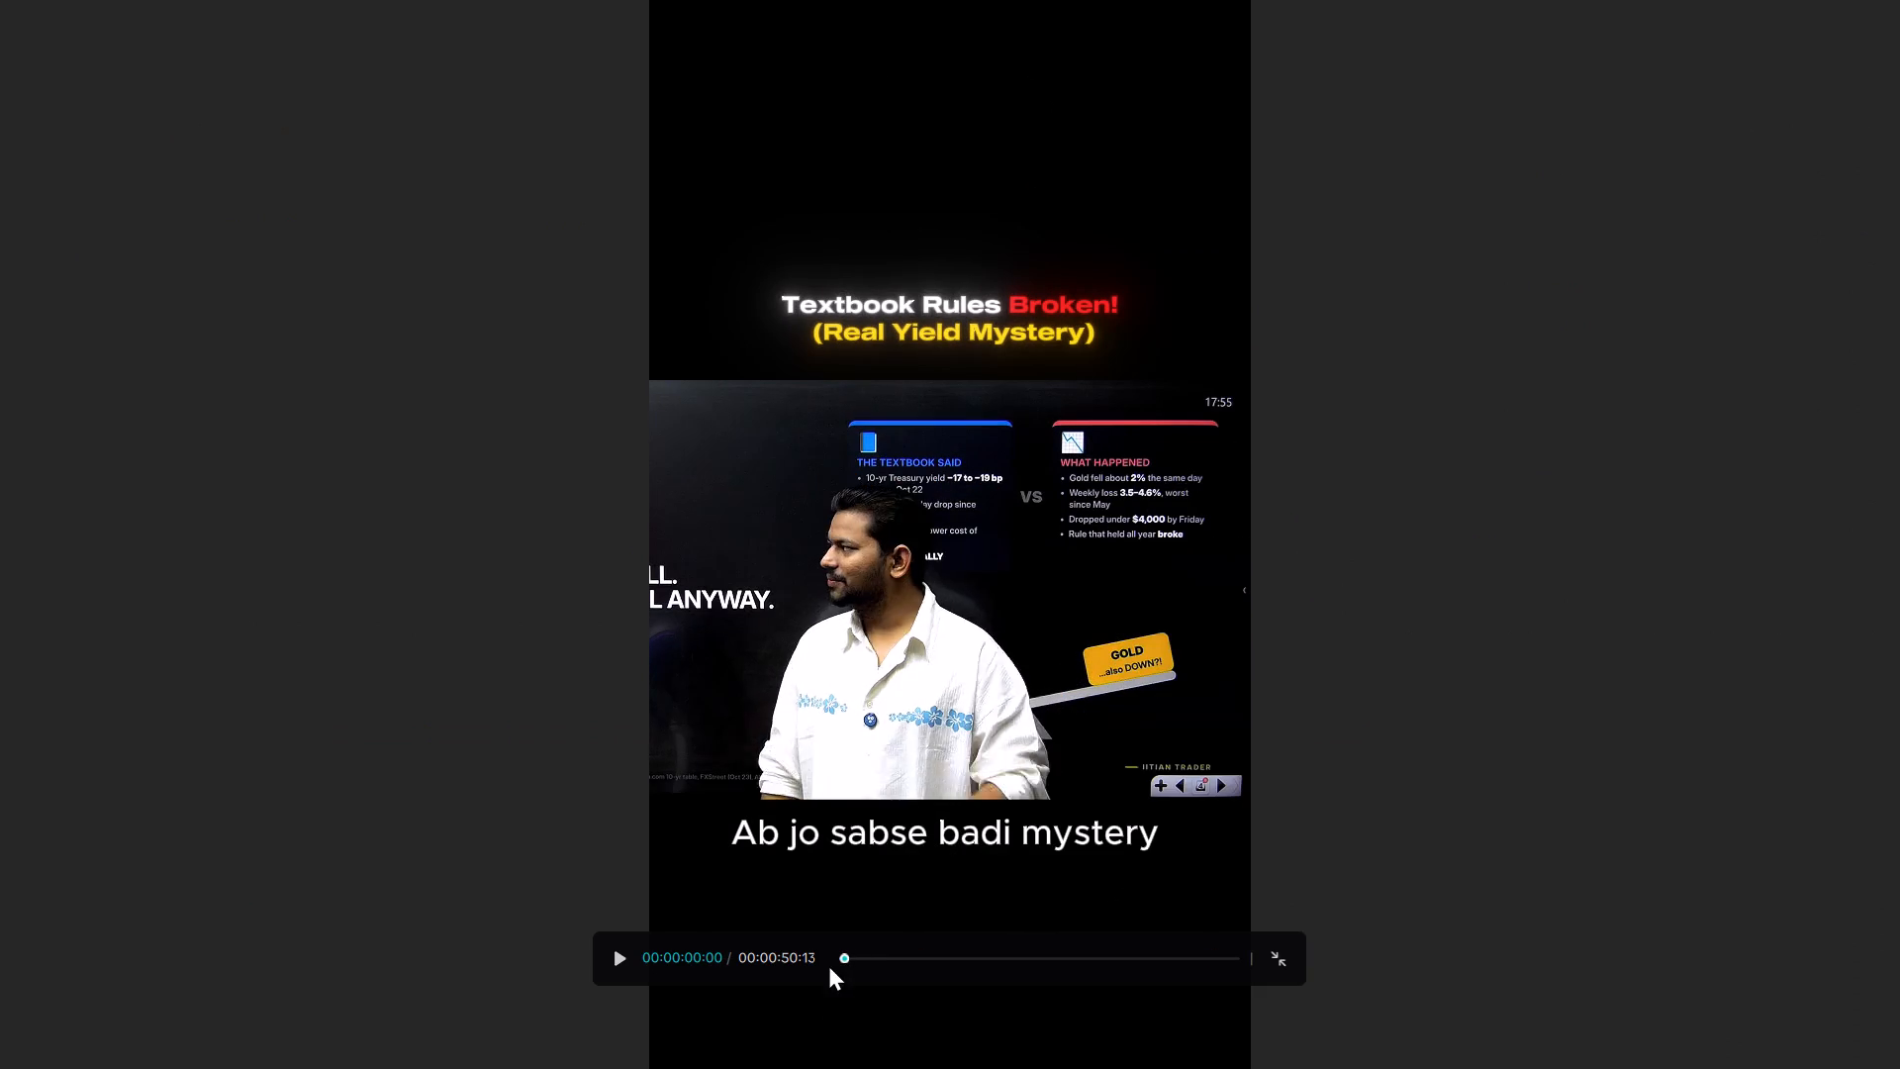
key("space")
key("space")
key("space")
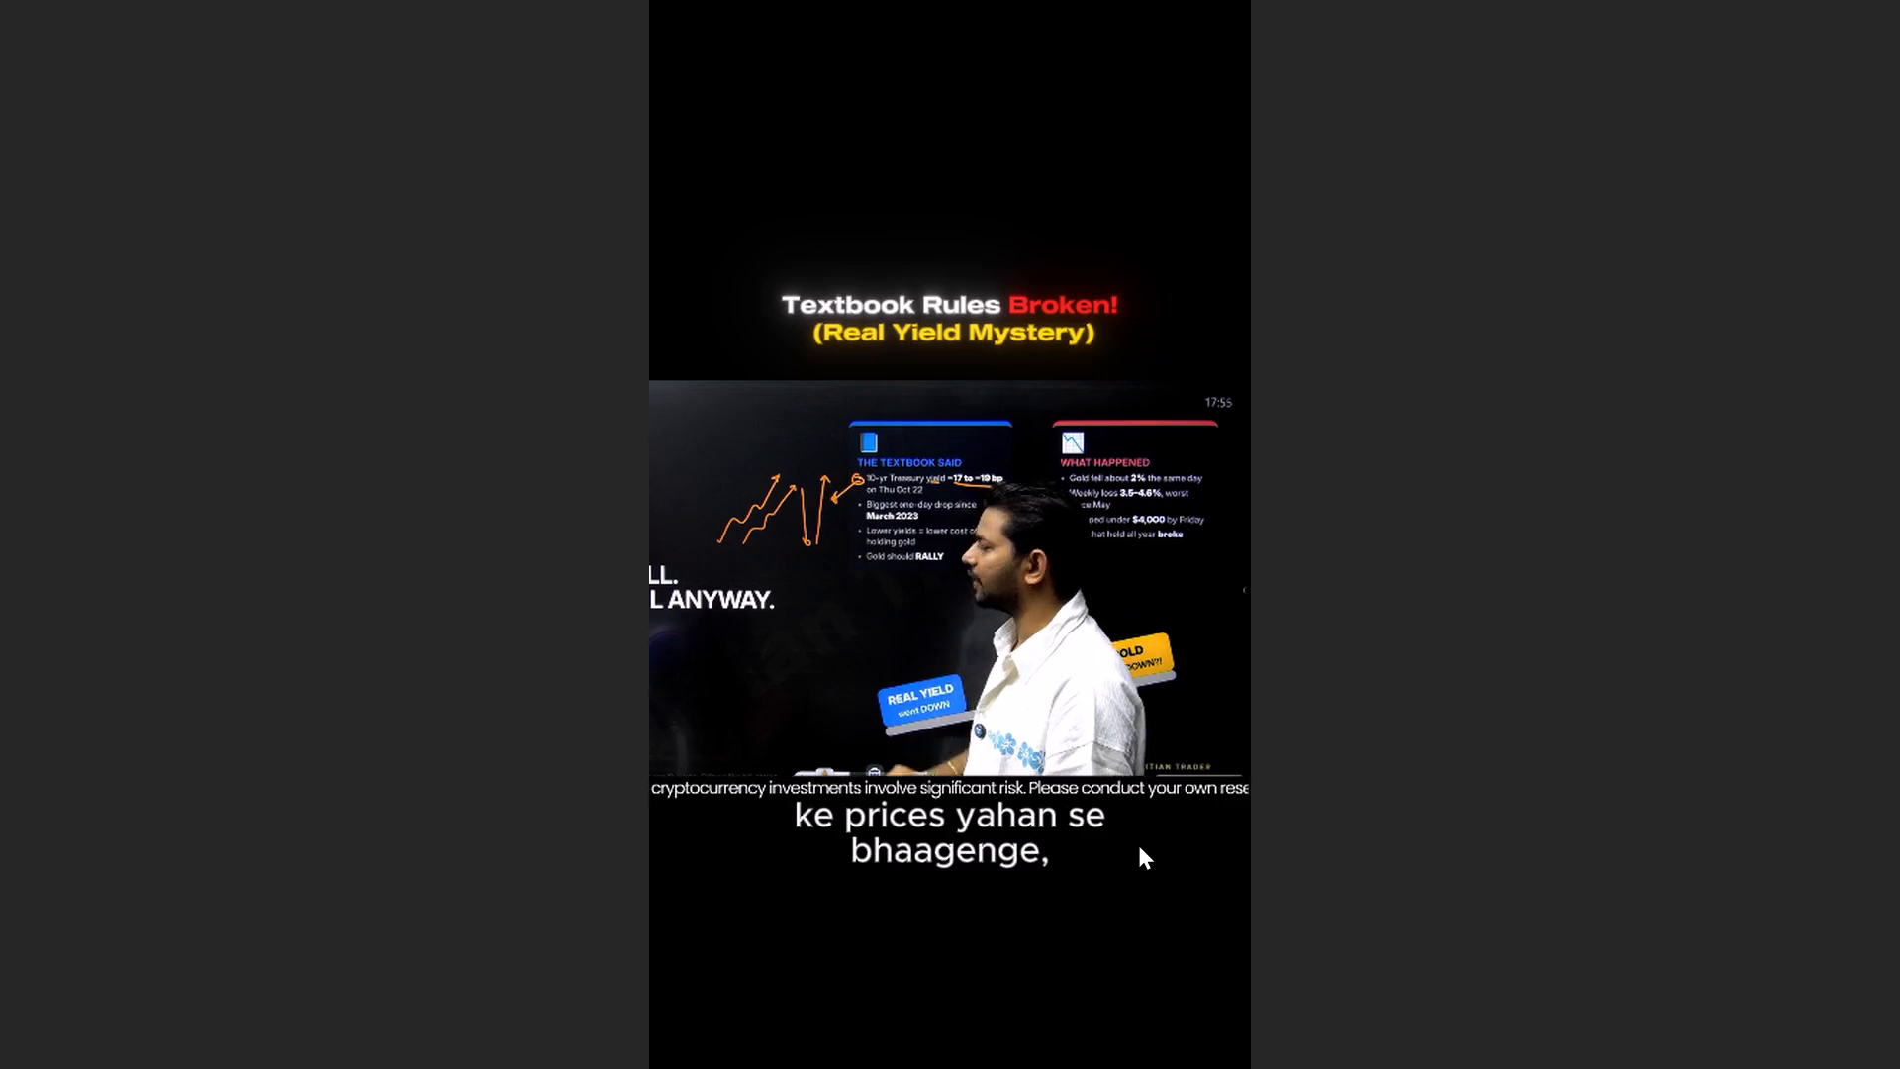
left_click(1311, 897)
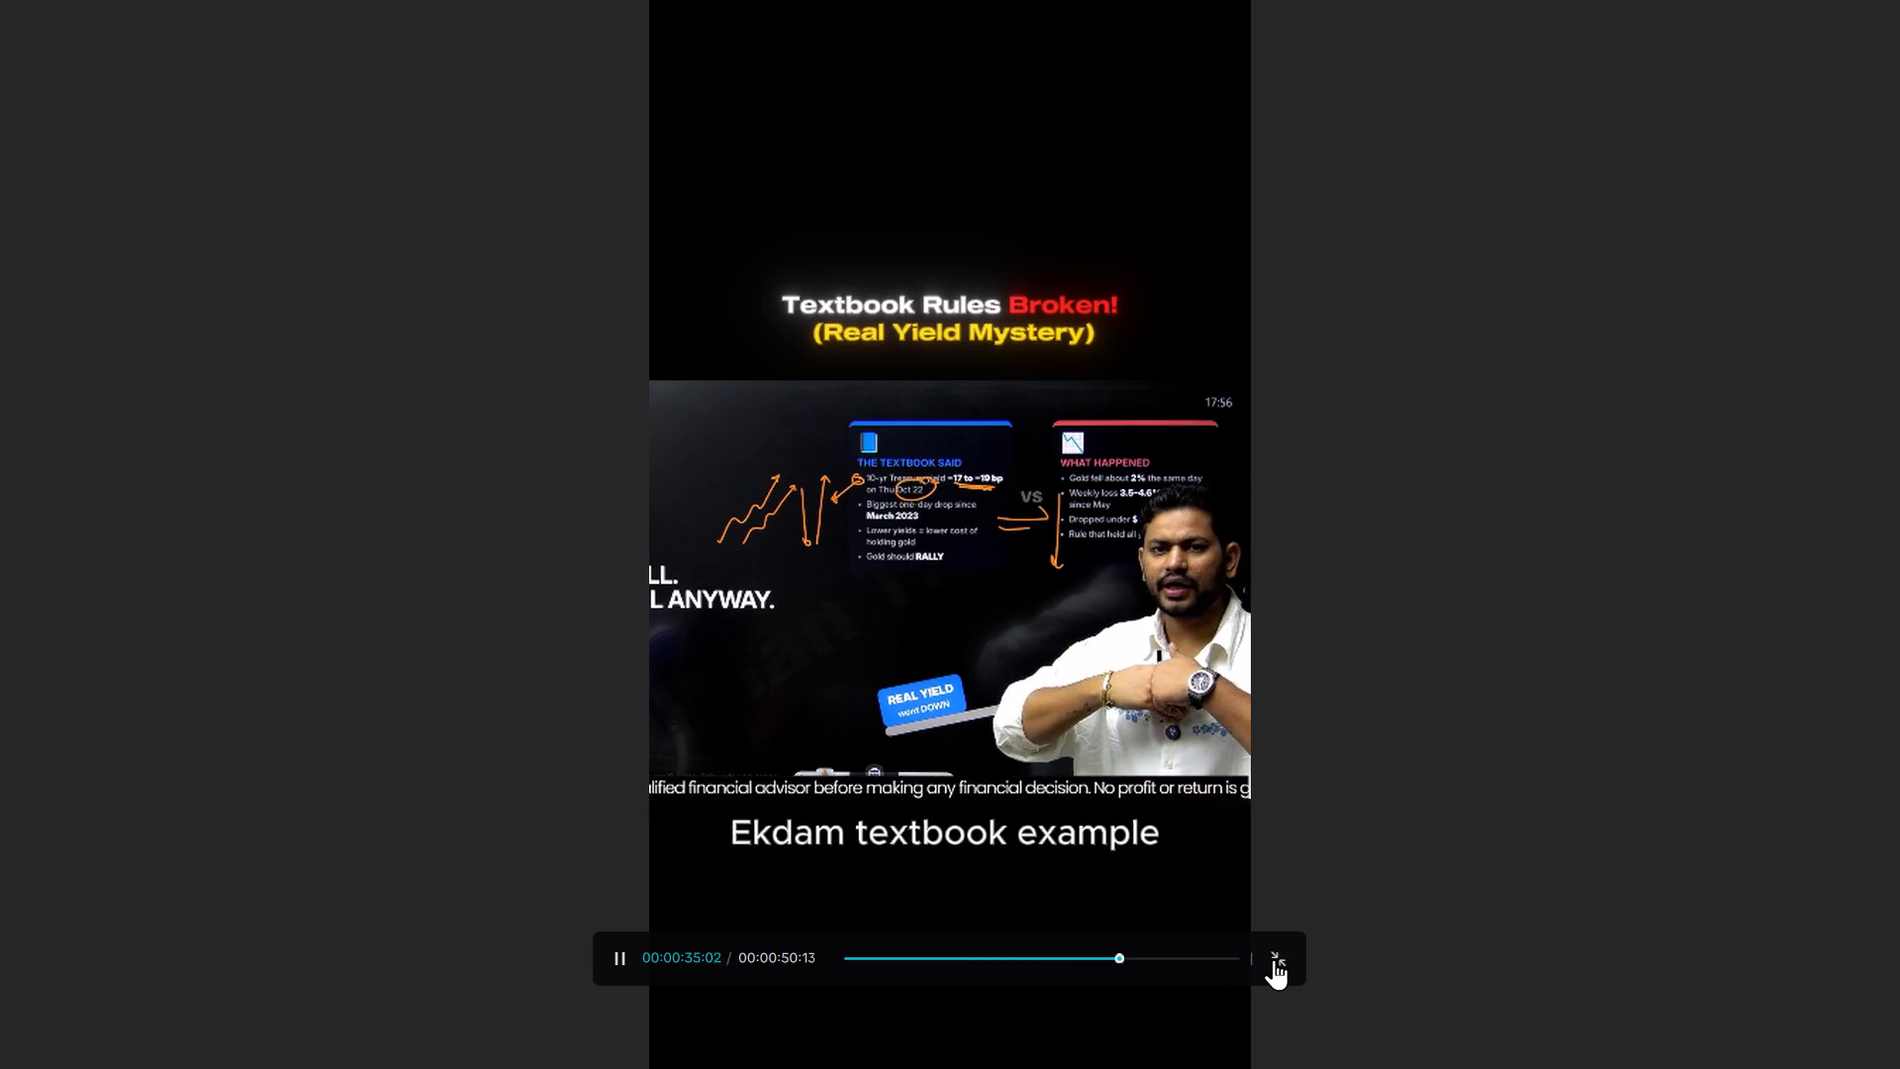
left_click(1275, 959)
Open the text templates for the captions.
left_click(1527, 75)
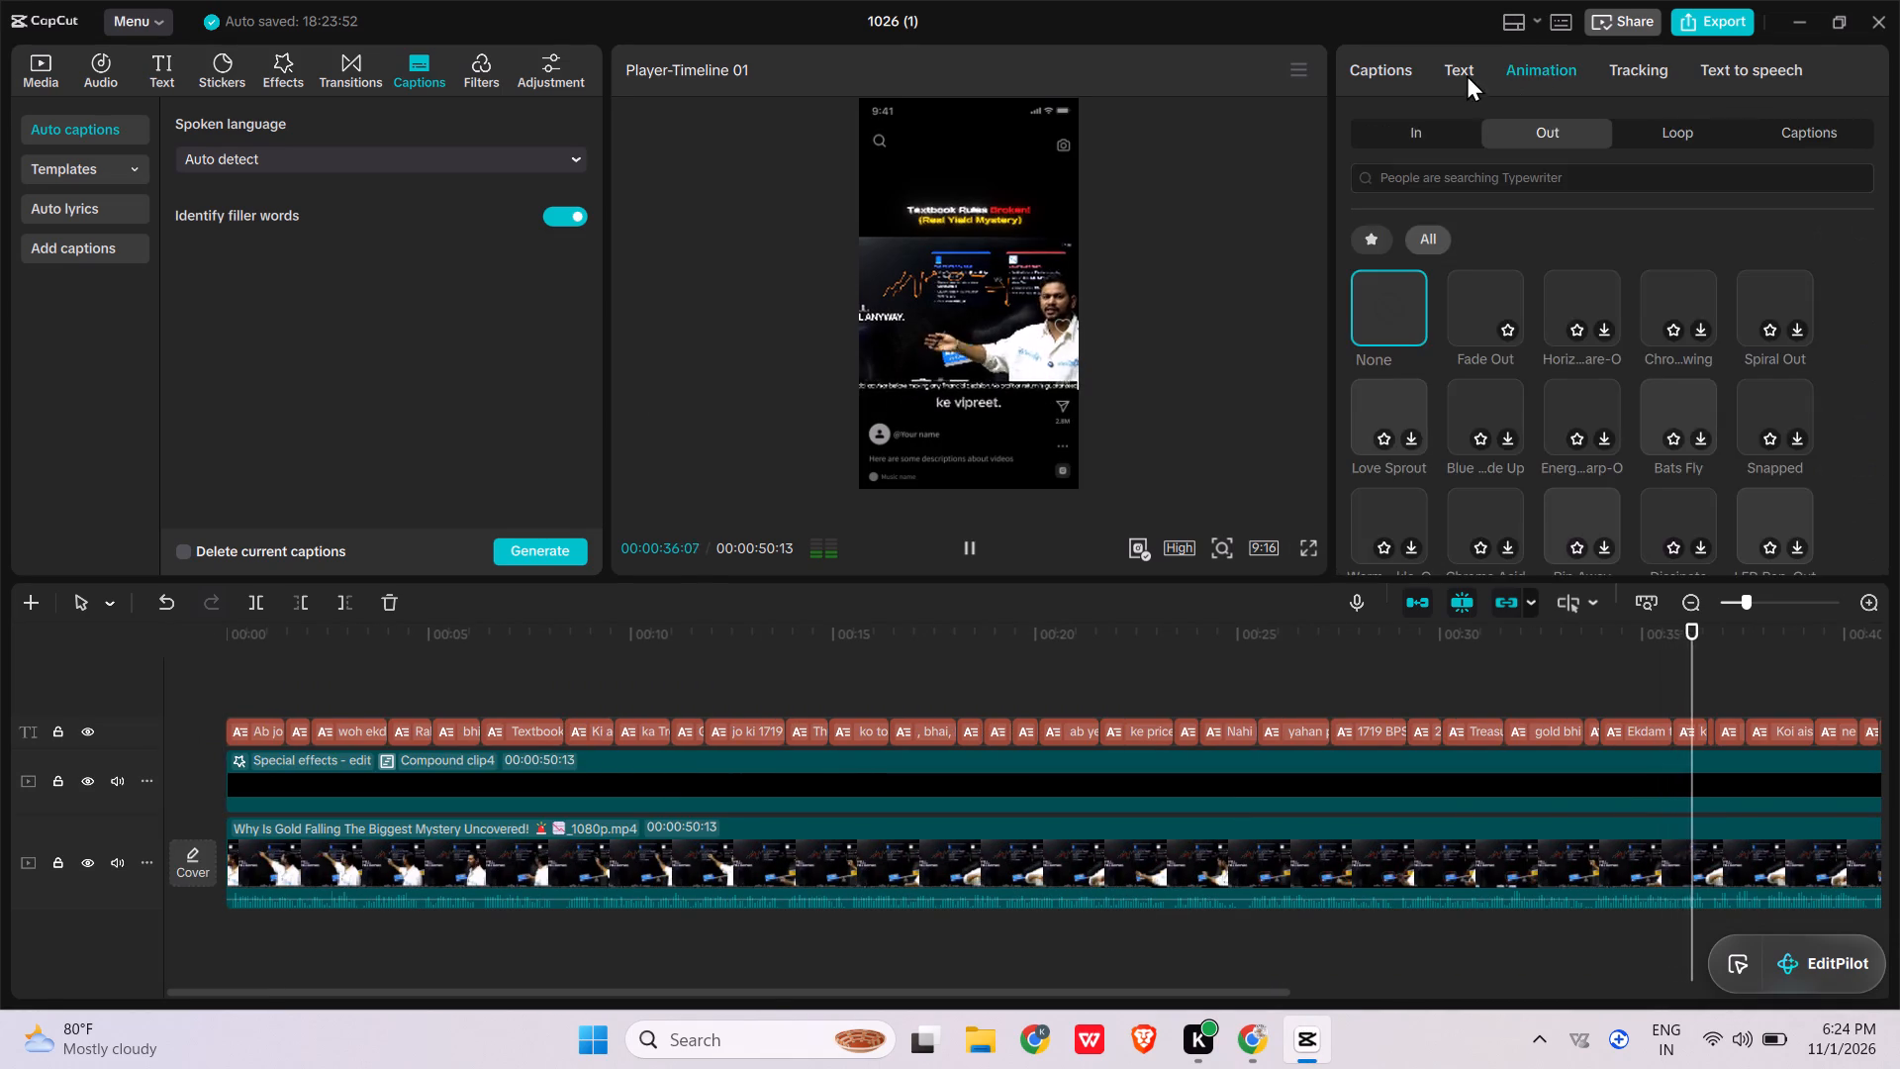
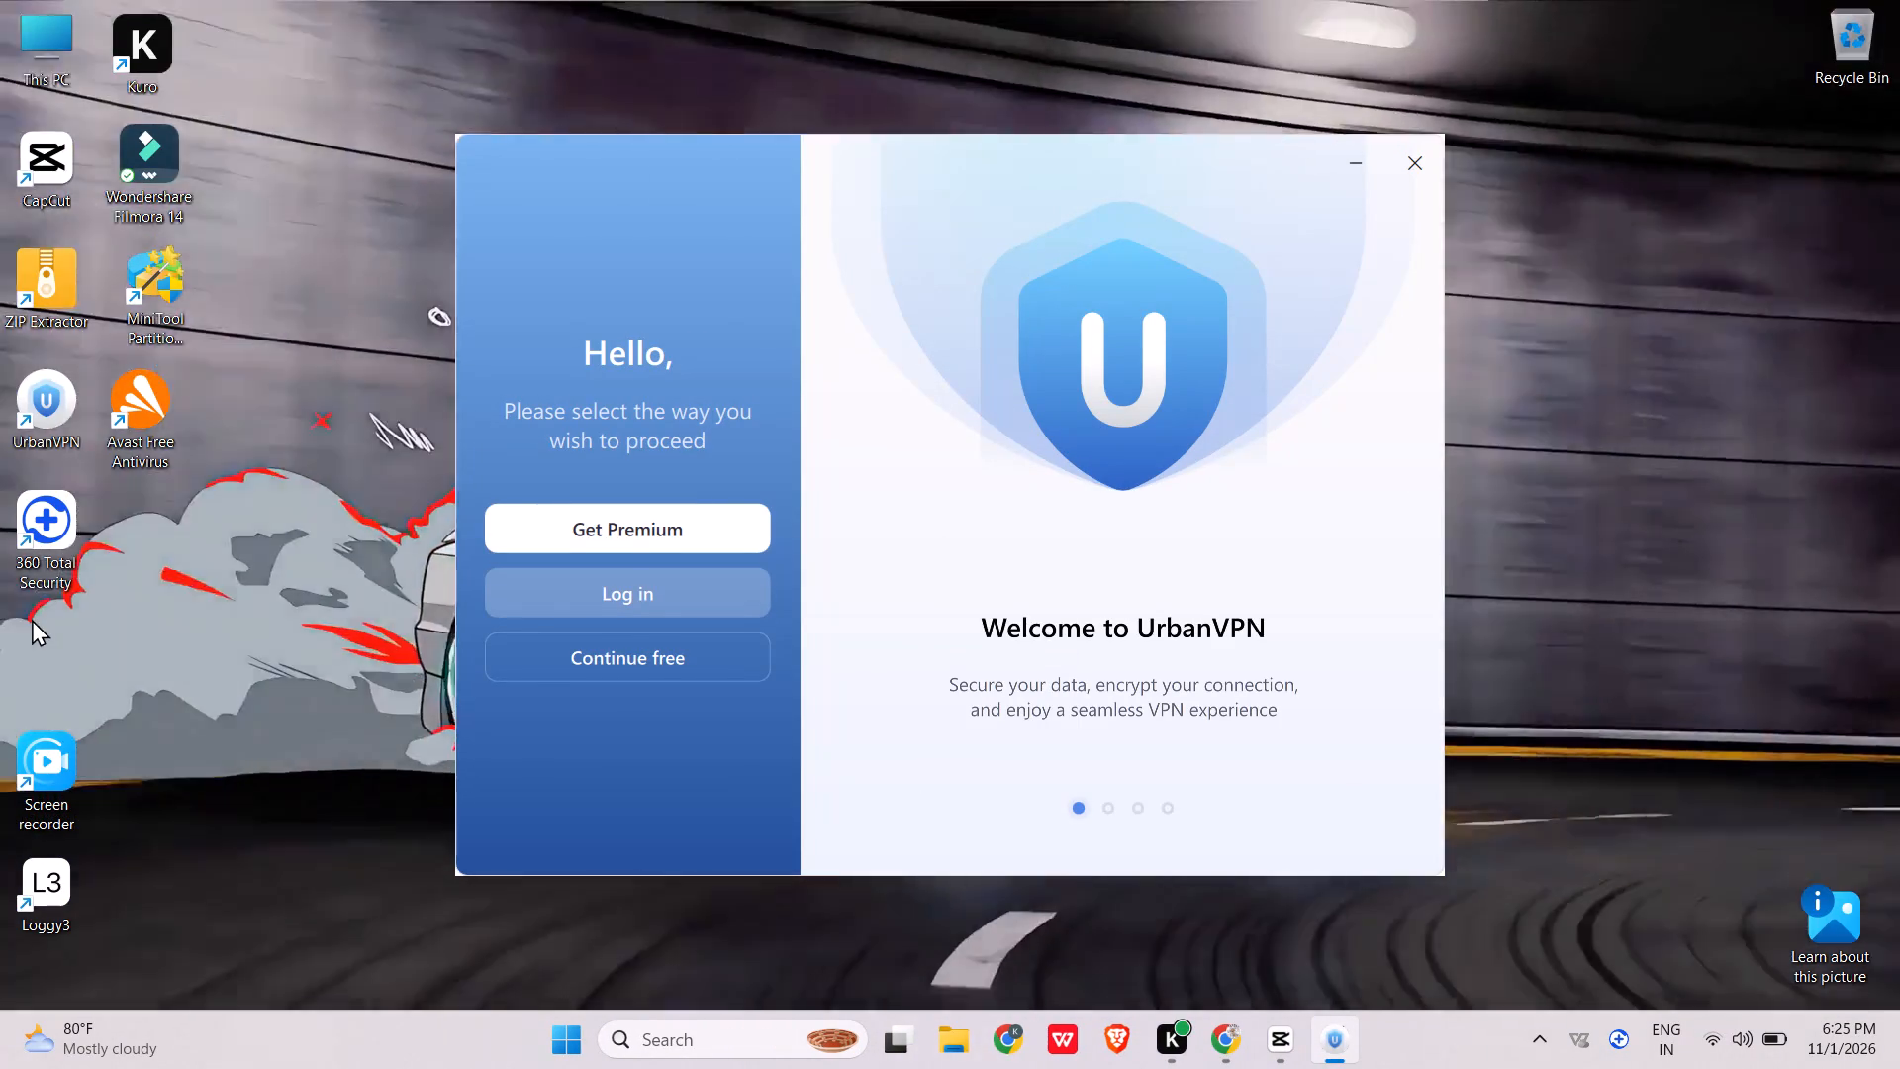
Continue with the free version of UrbanVPN and connect to the Ukraine location.
left_click(529, 661)
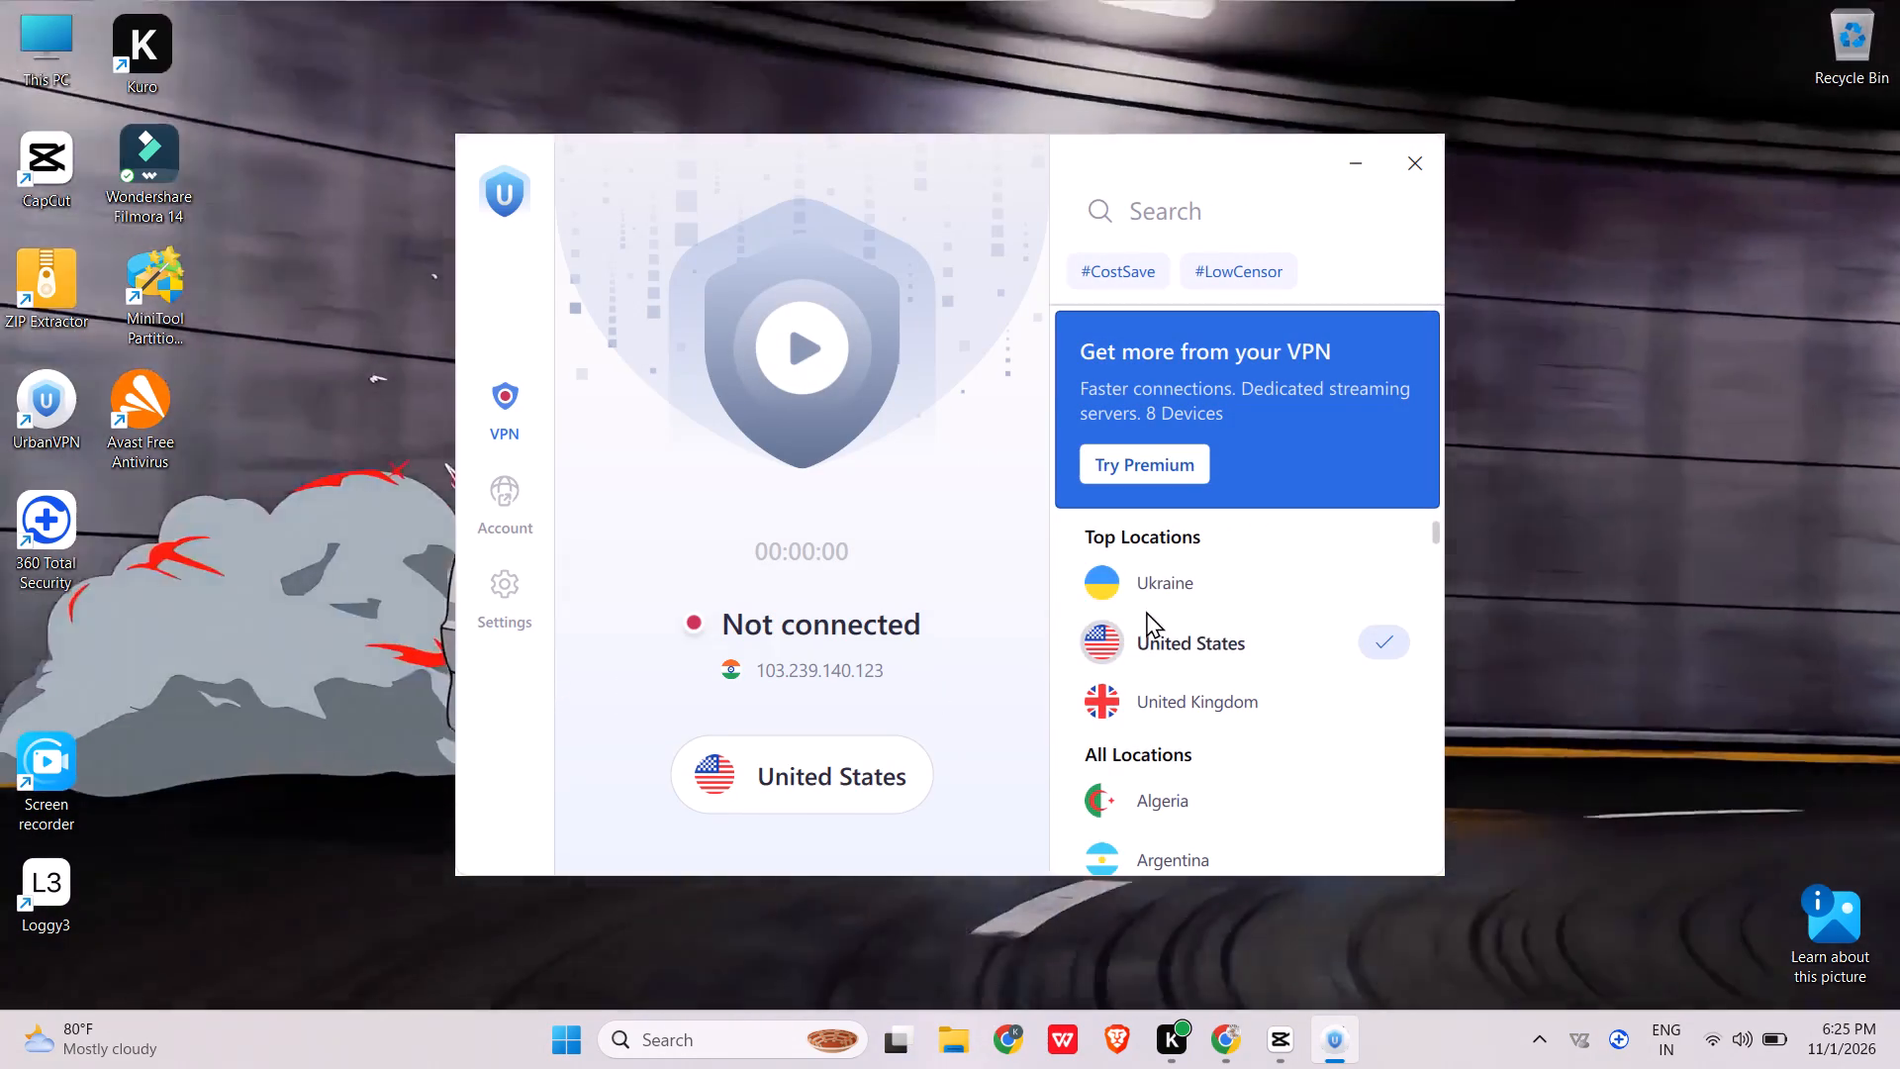
left_click(1154, 595)
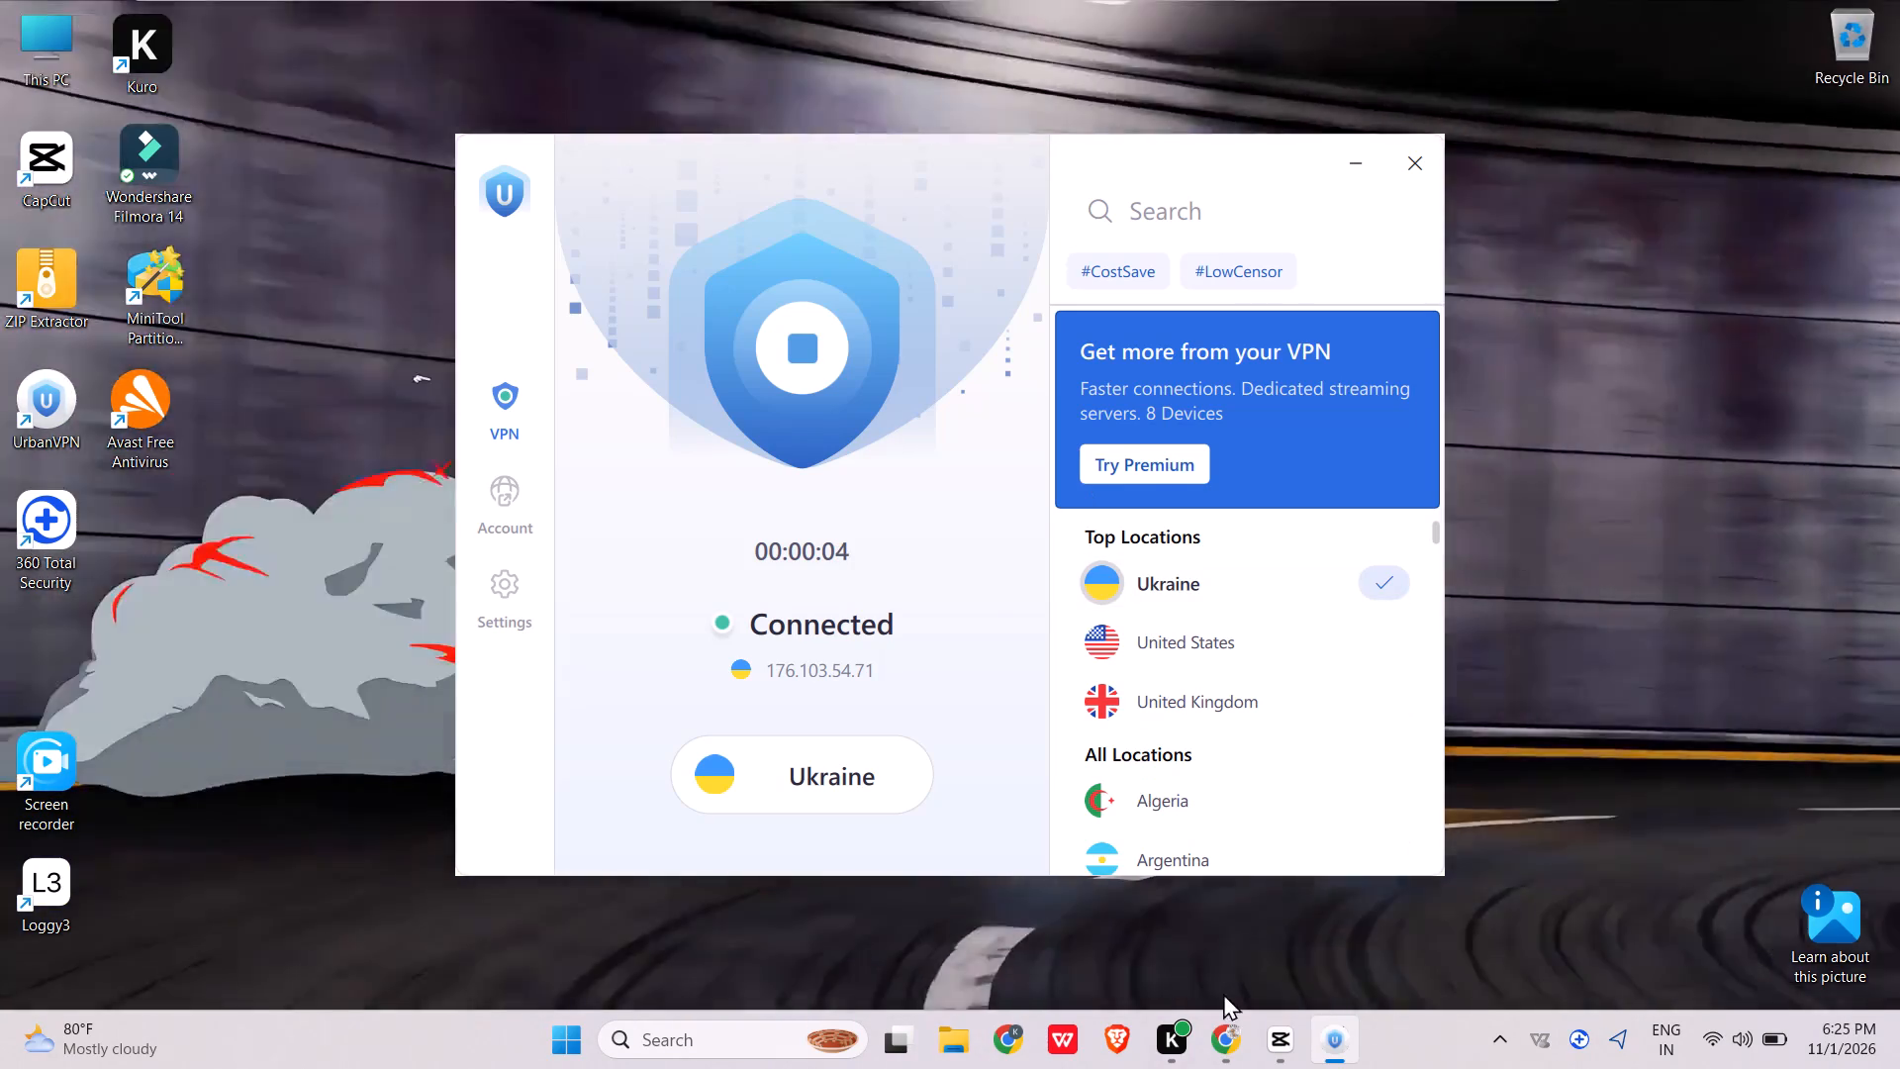
Switch to CapCut, close the open project 1026 (1), and exit the application from its home window.
left_click(1237, 1046)
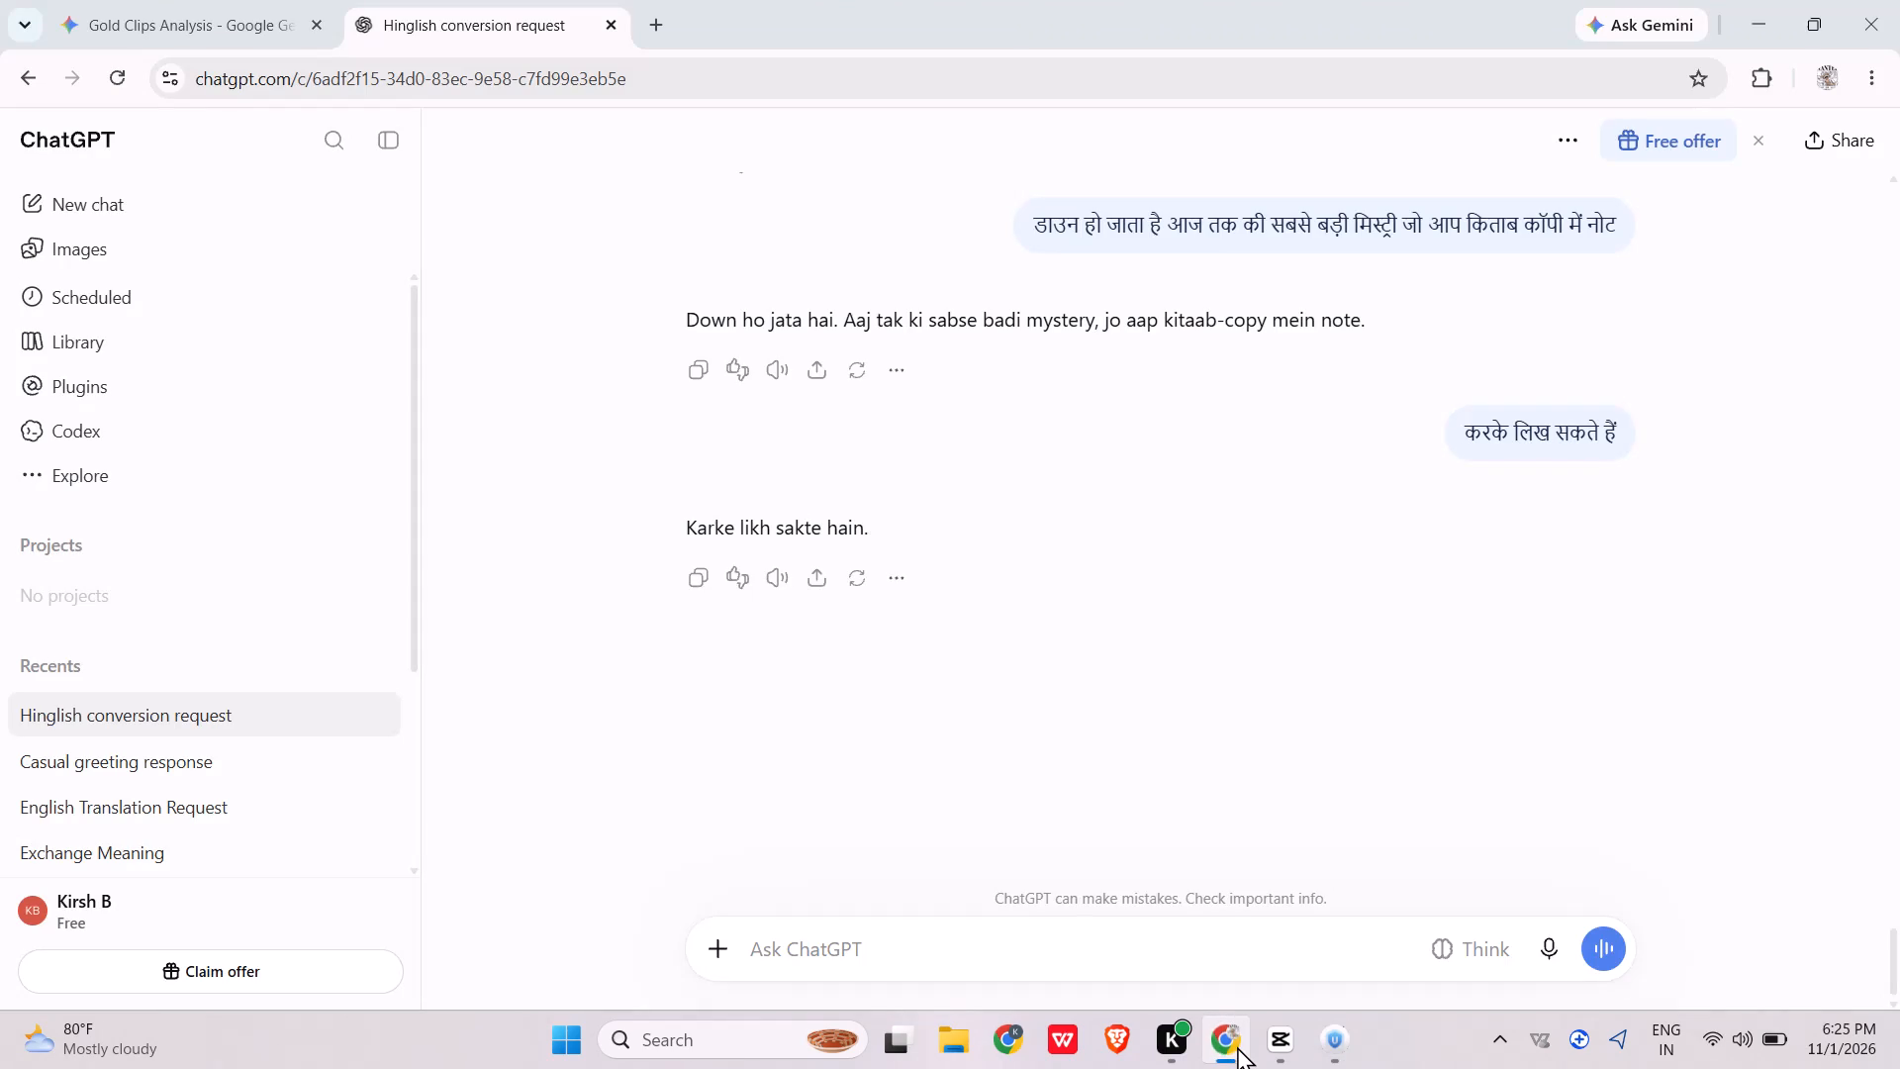
left_click(1237, 1046)
left_click(1260, 1048)
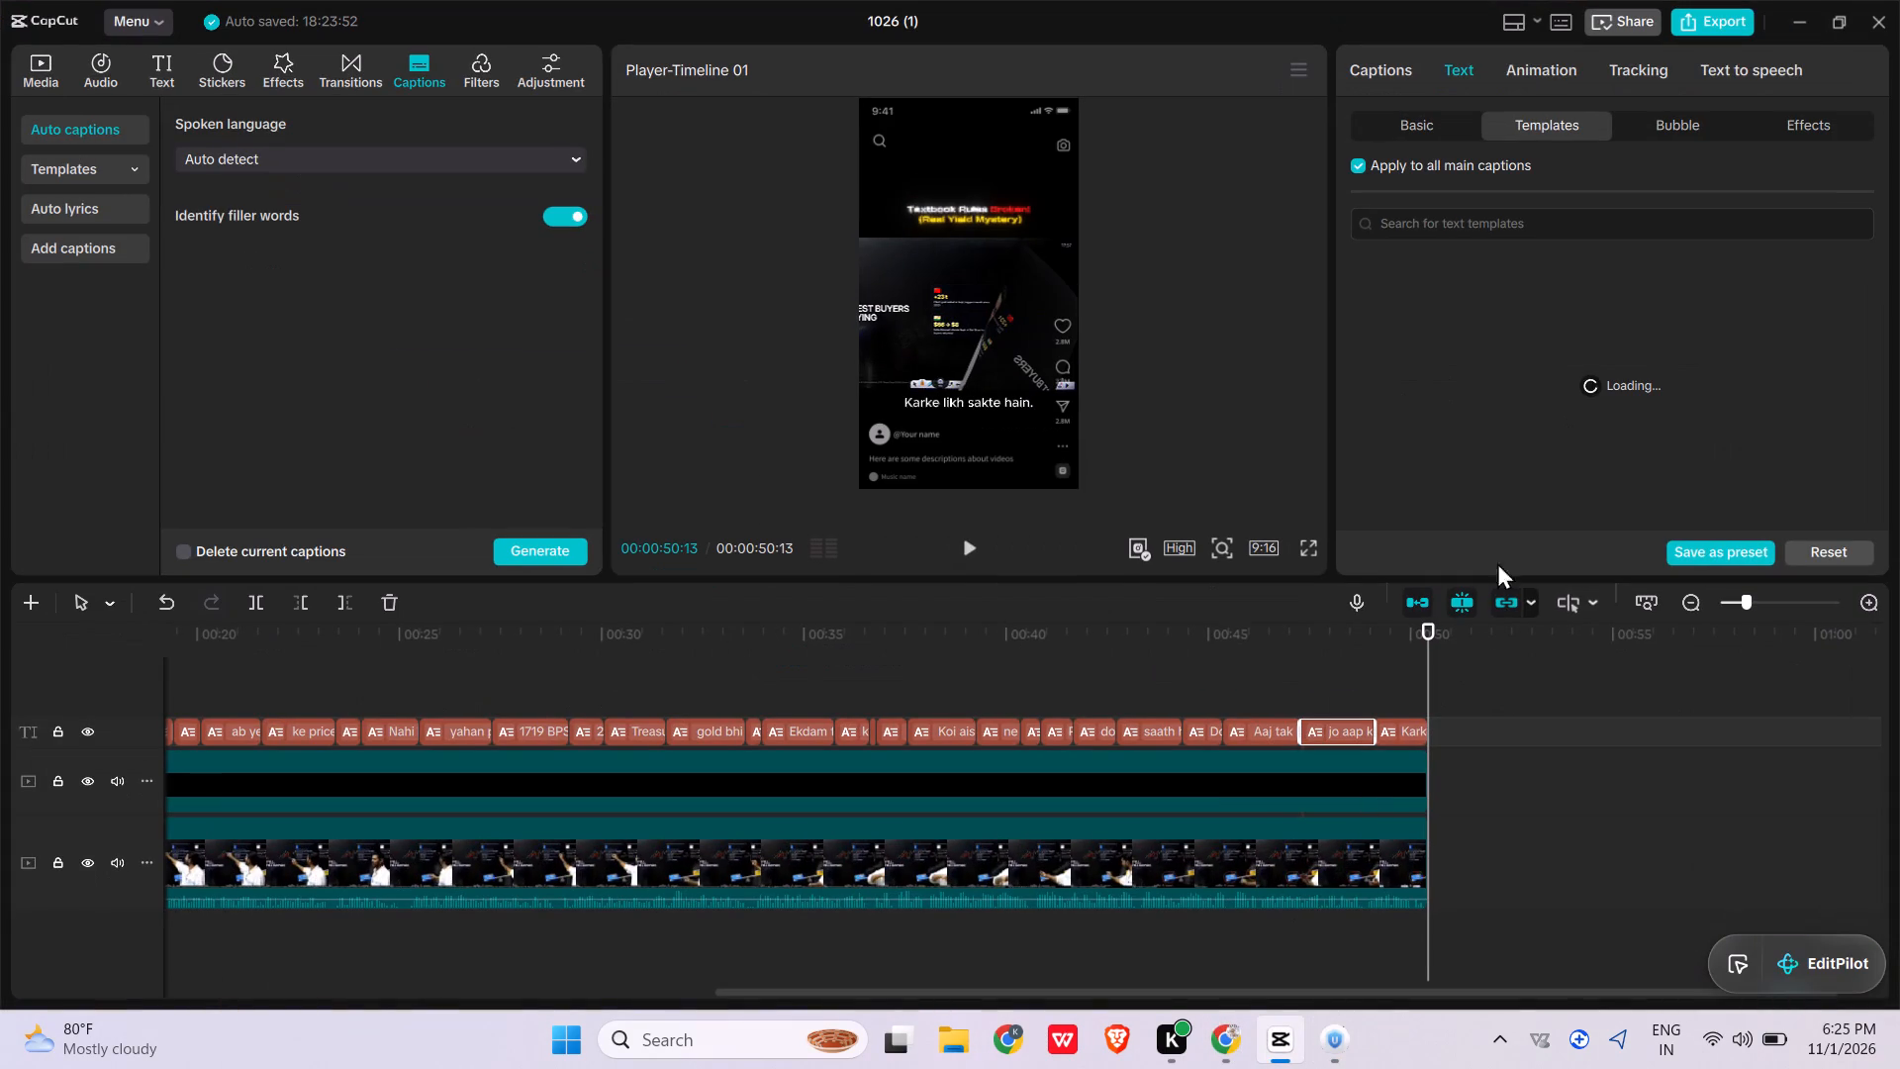
right_click(1521, 506)
left_click(1868, 34)
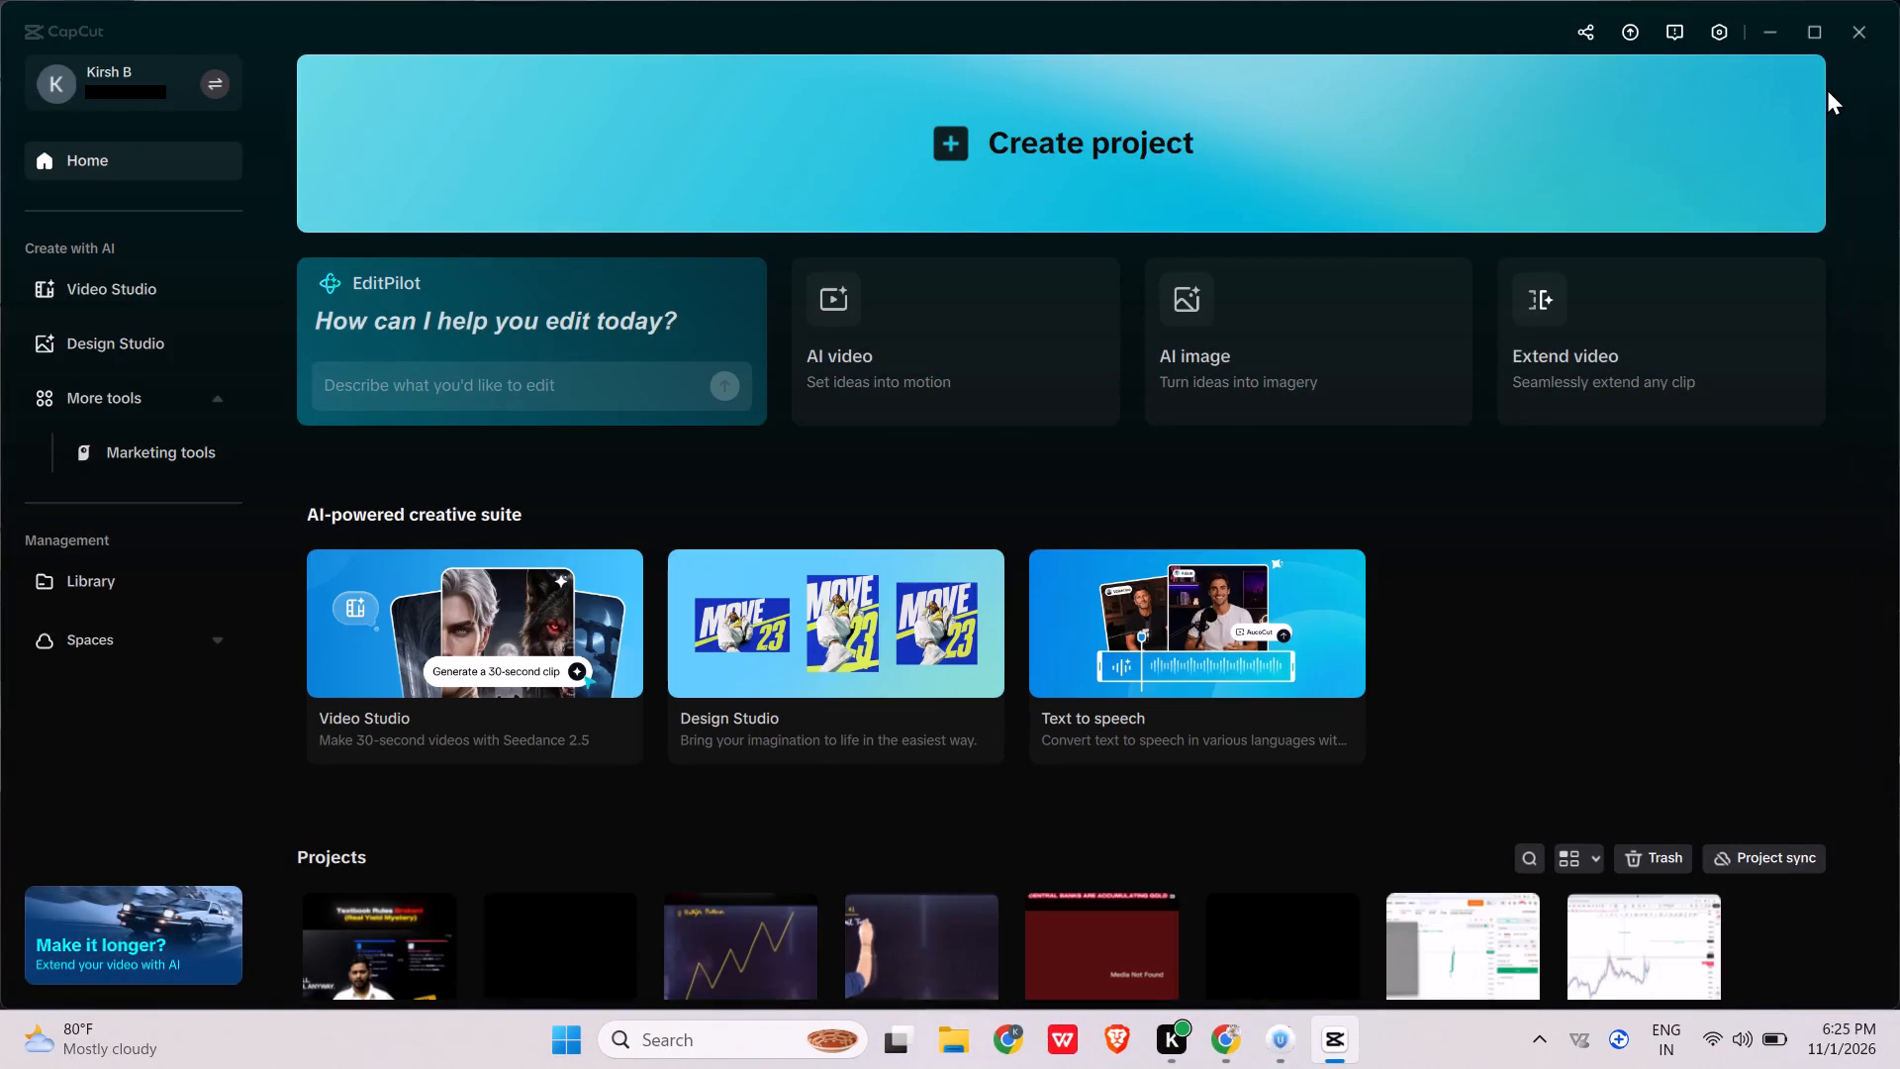
left_click(1845, 32)
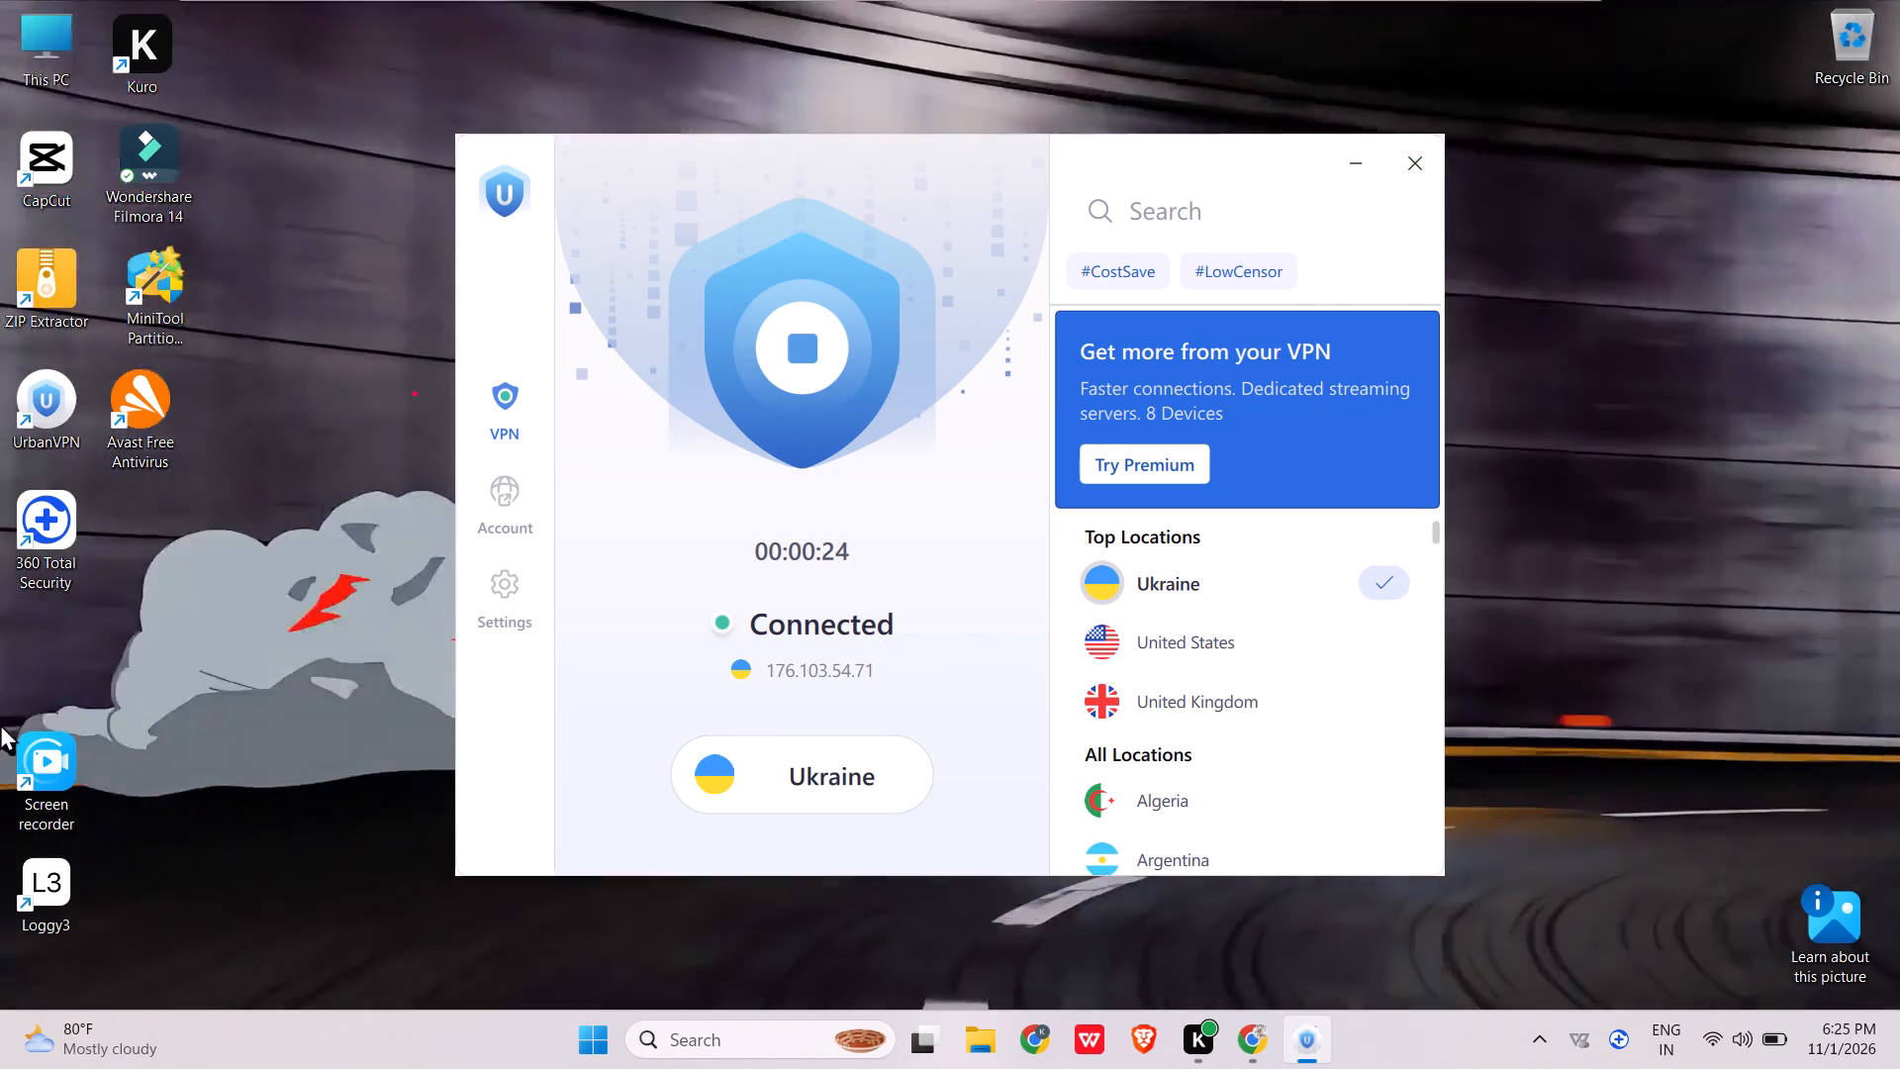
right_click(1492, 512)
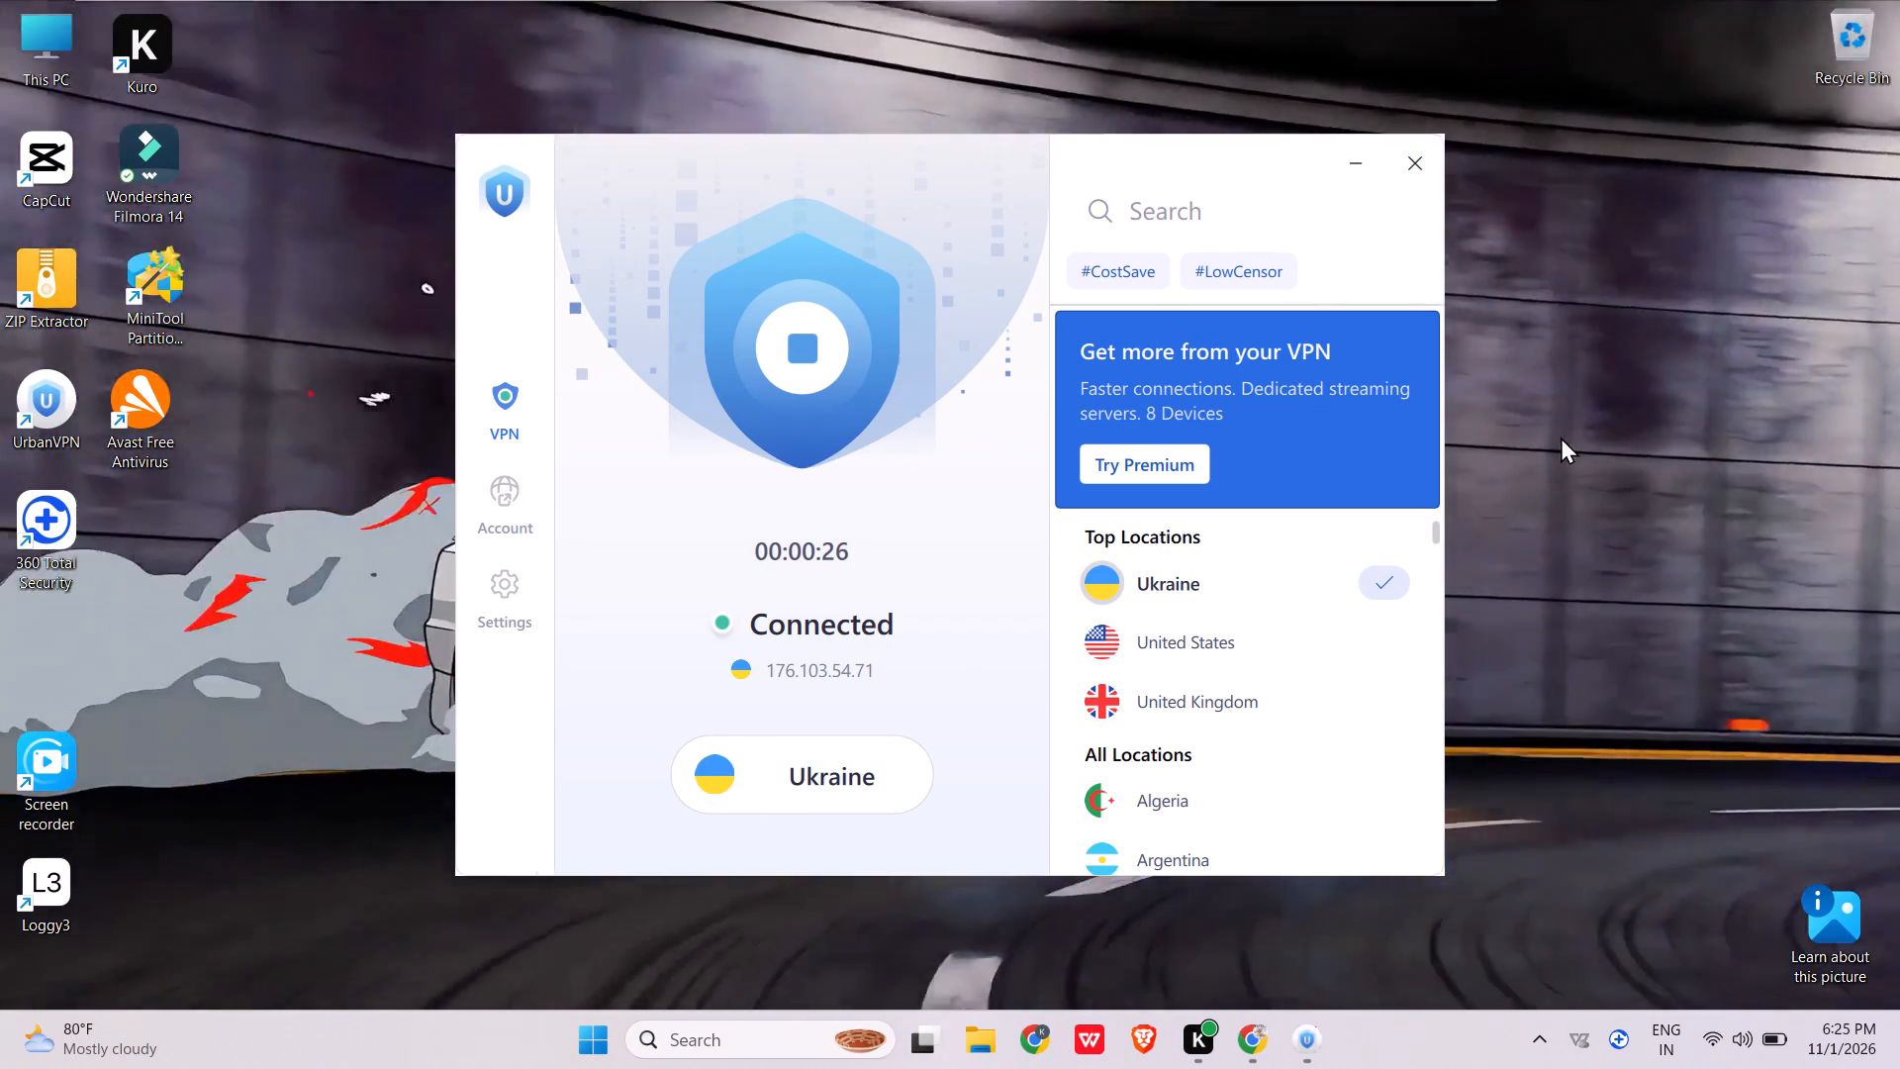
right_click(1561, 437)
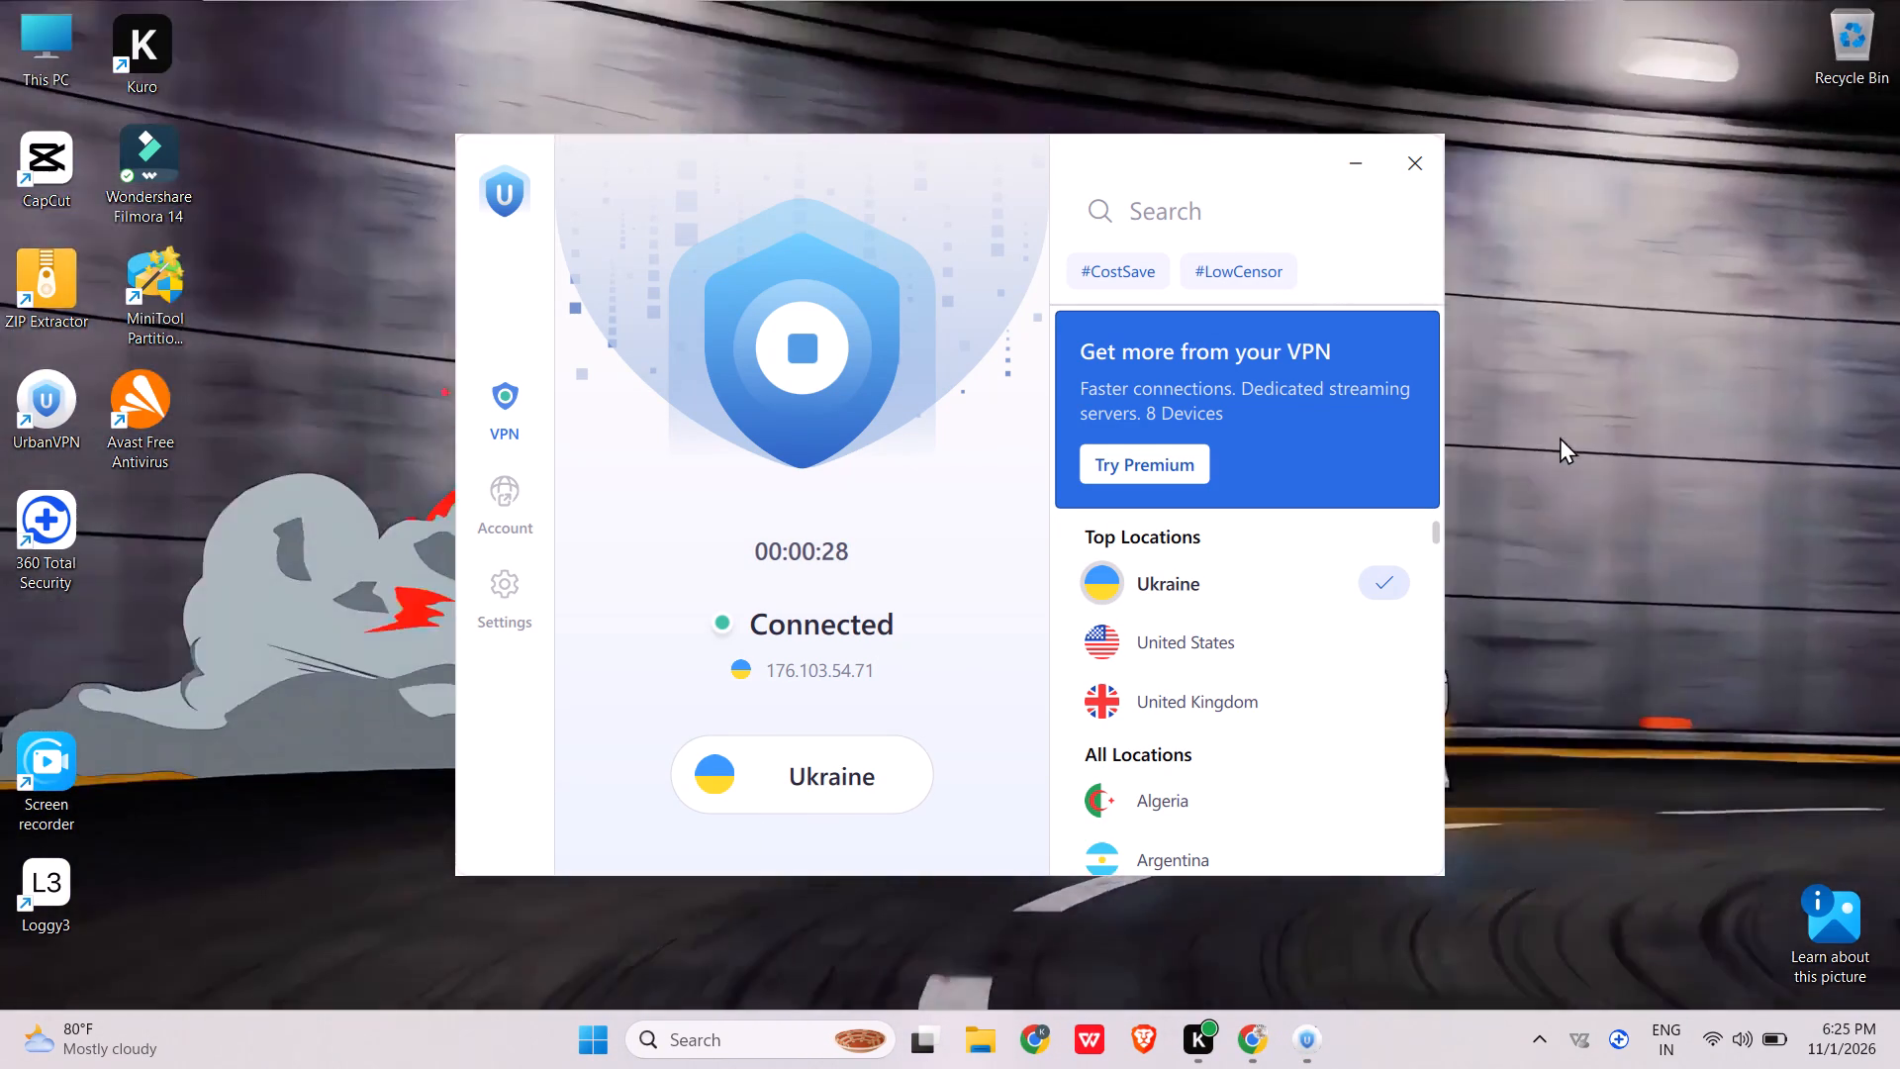
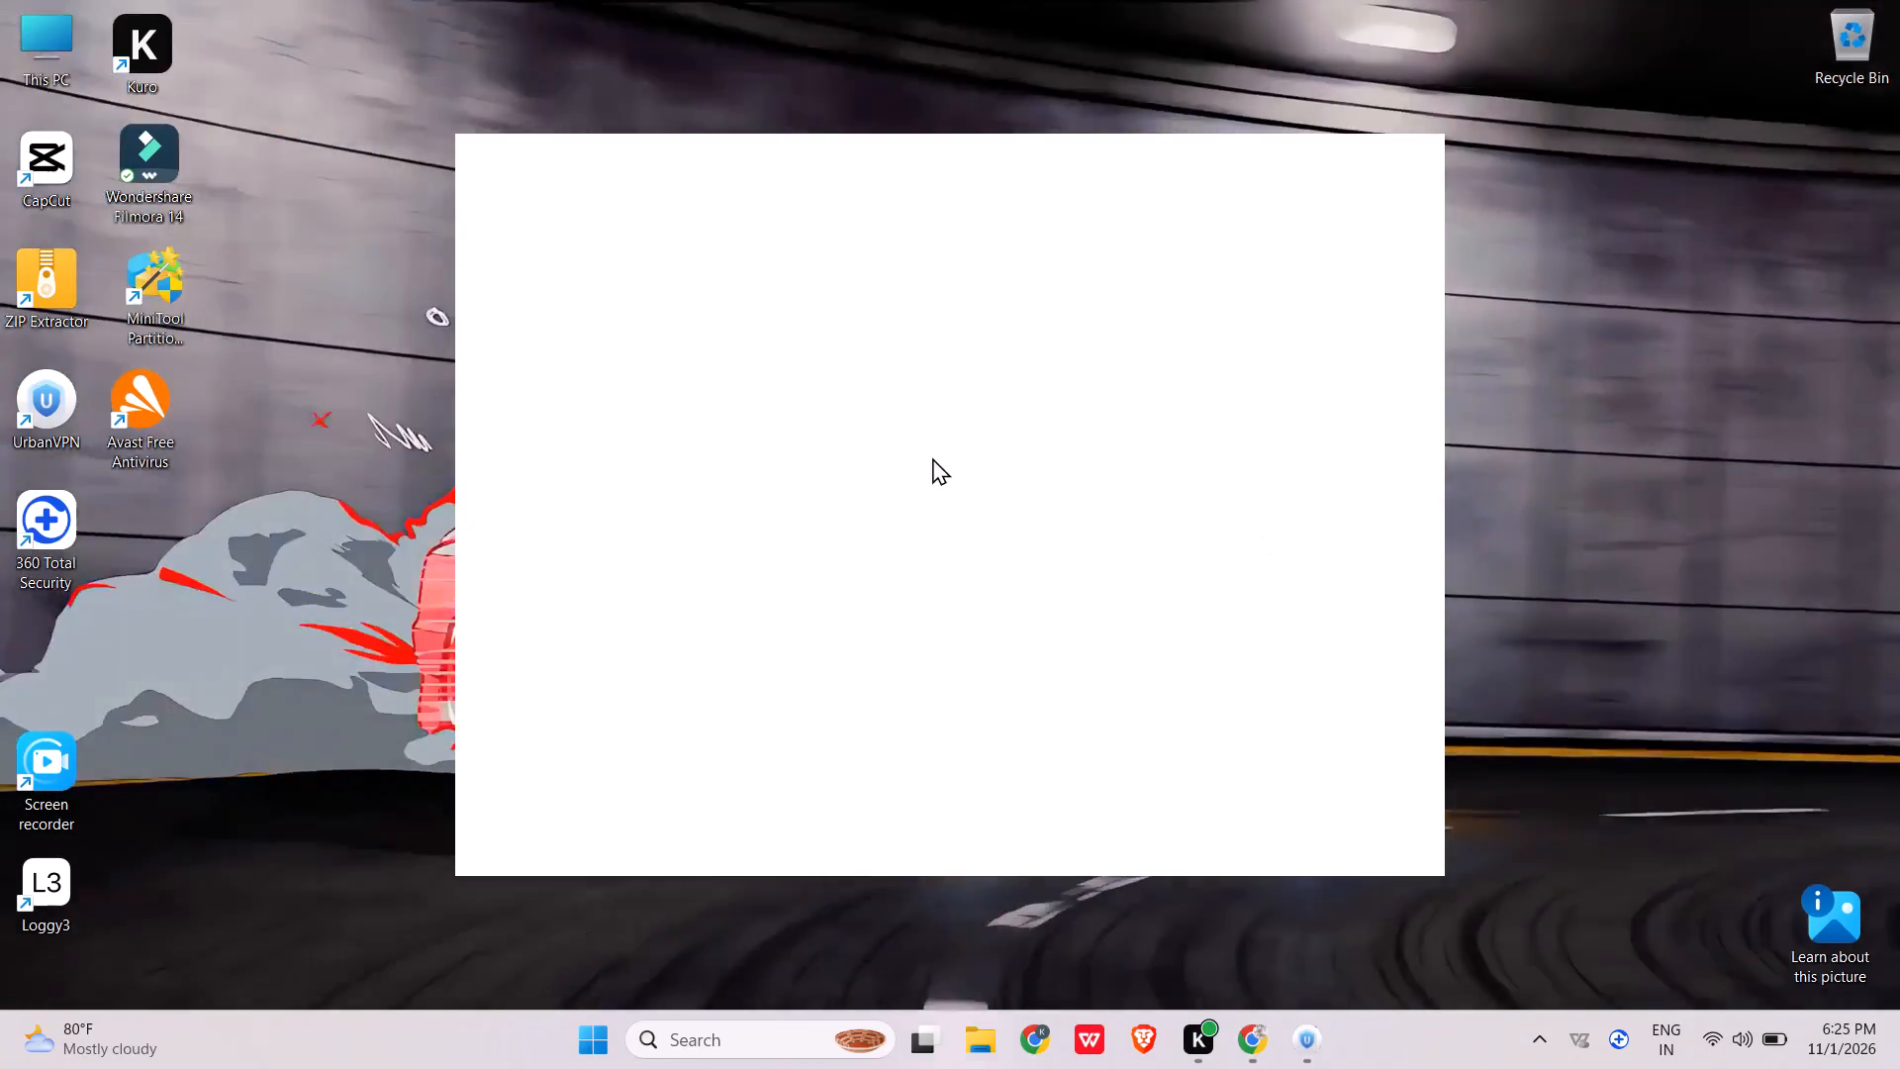
Relaunch CapCut from the desktop and dismiss the CapCut Pro free-trial offer over its home window.
double_click(22, 173)
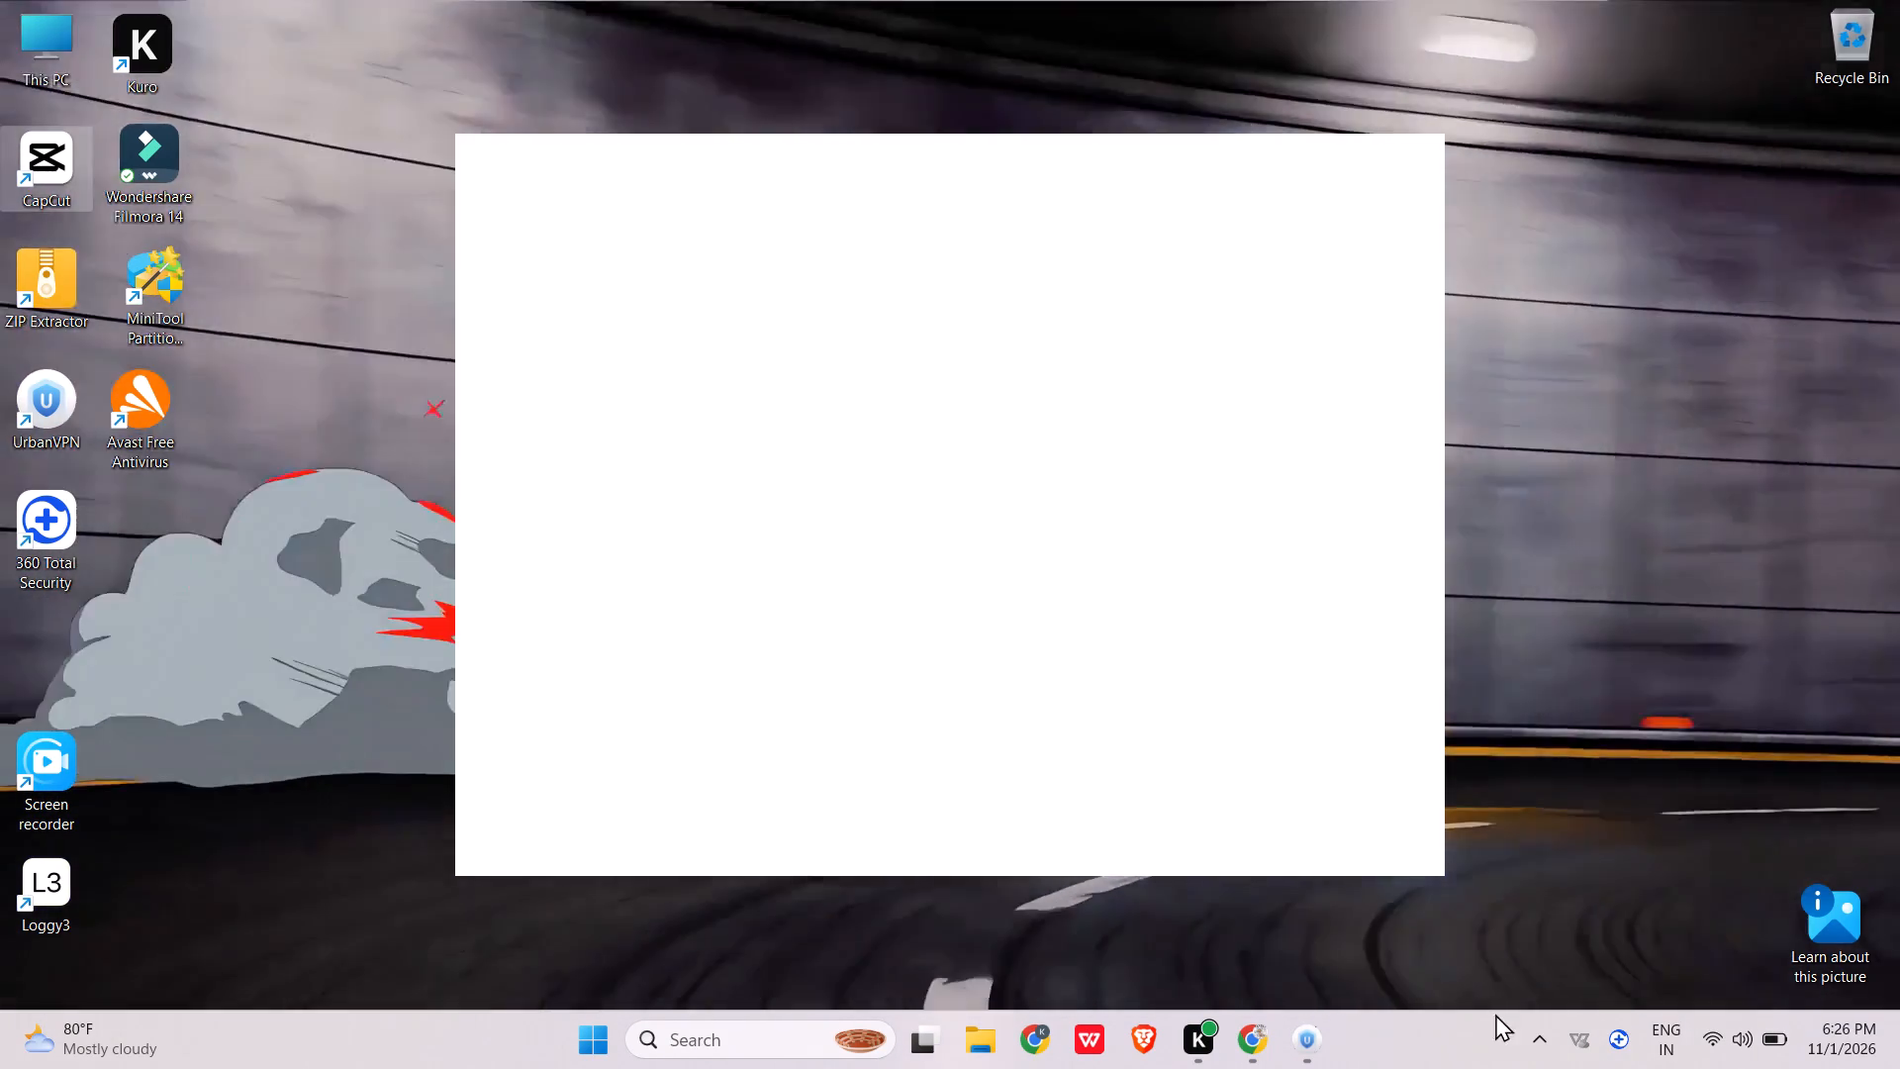
right_click(1534, 897)
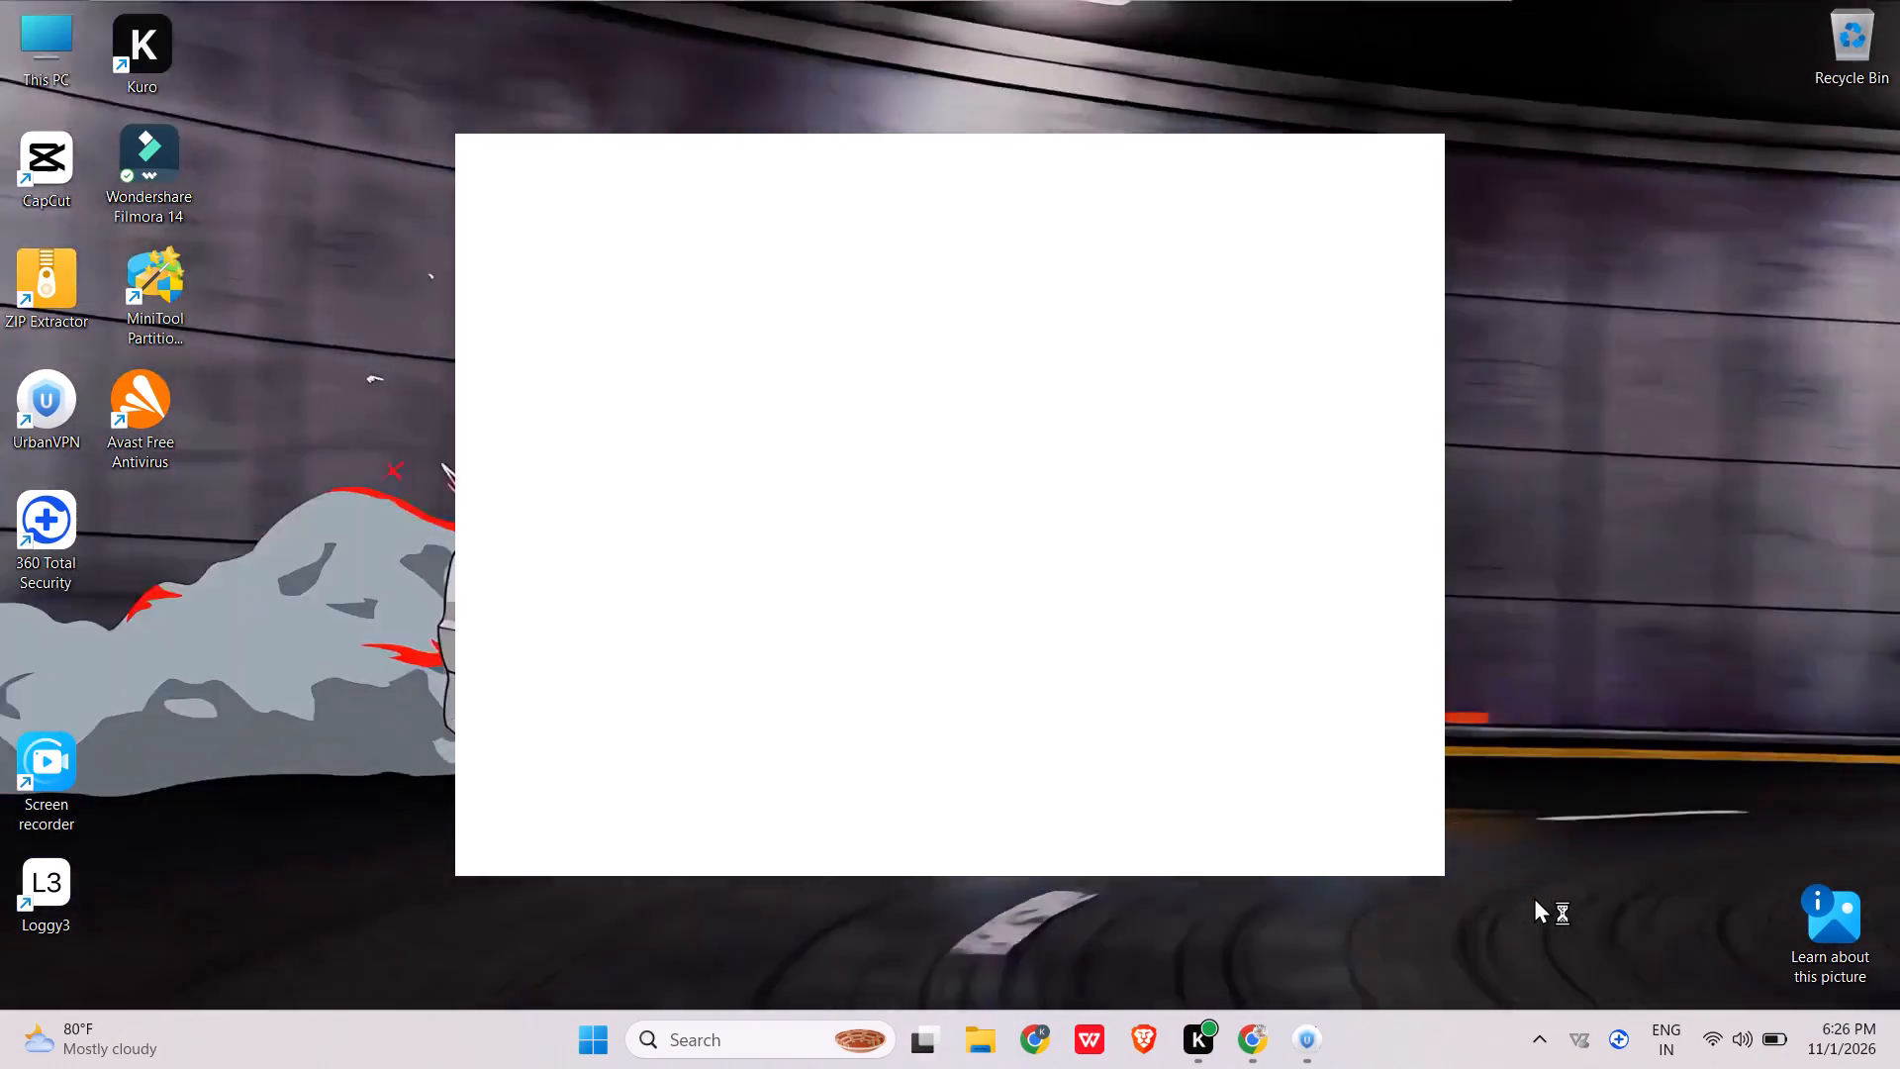
left_click(1687, 549)
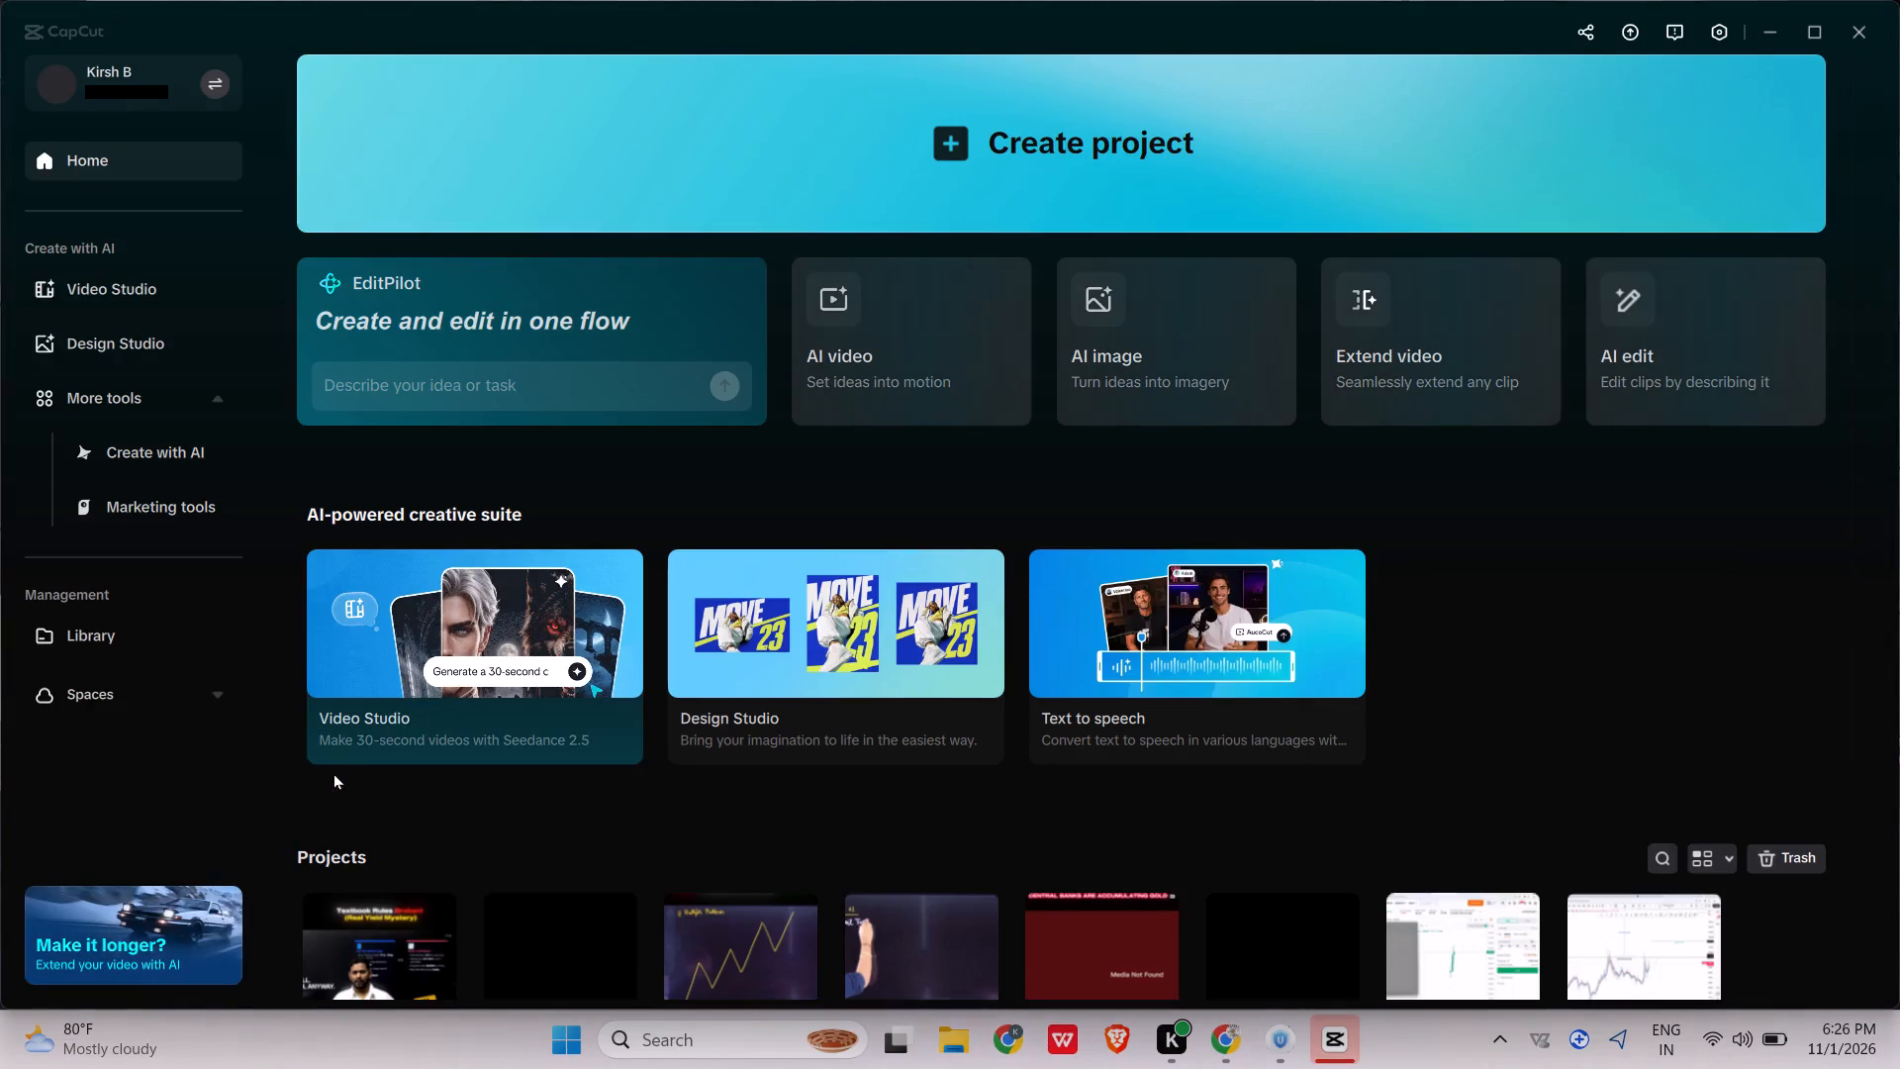
scroll(333, 778, "down", 1)
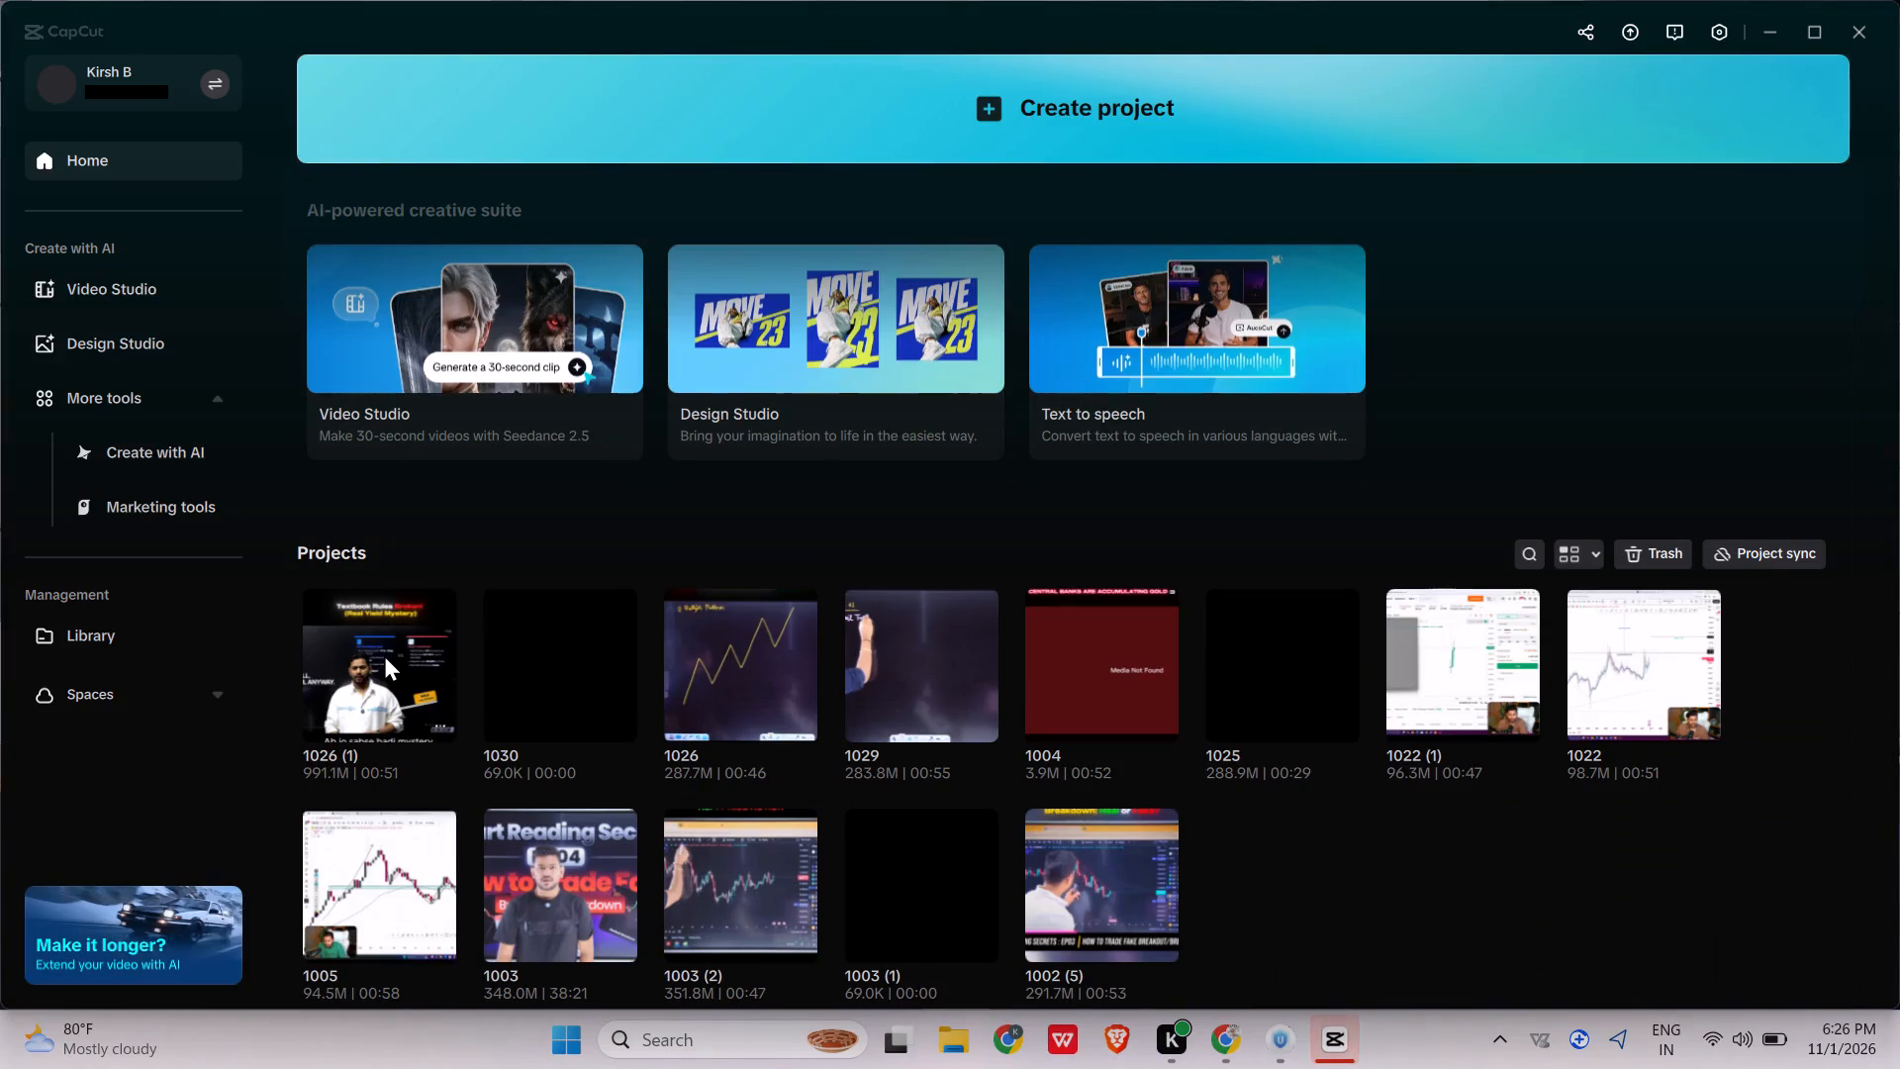
left_click(1139, 222)
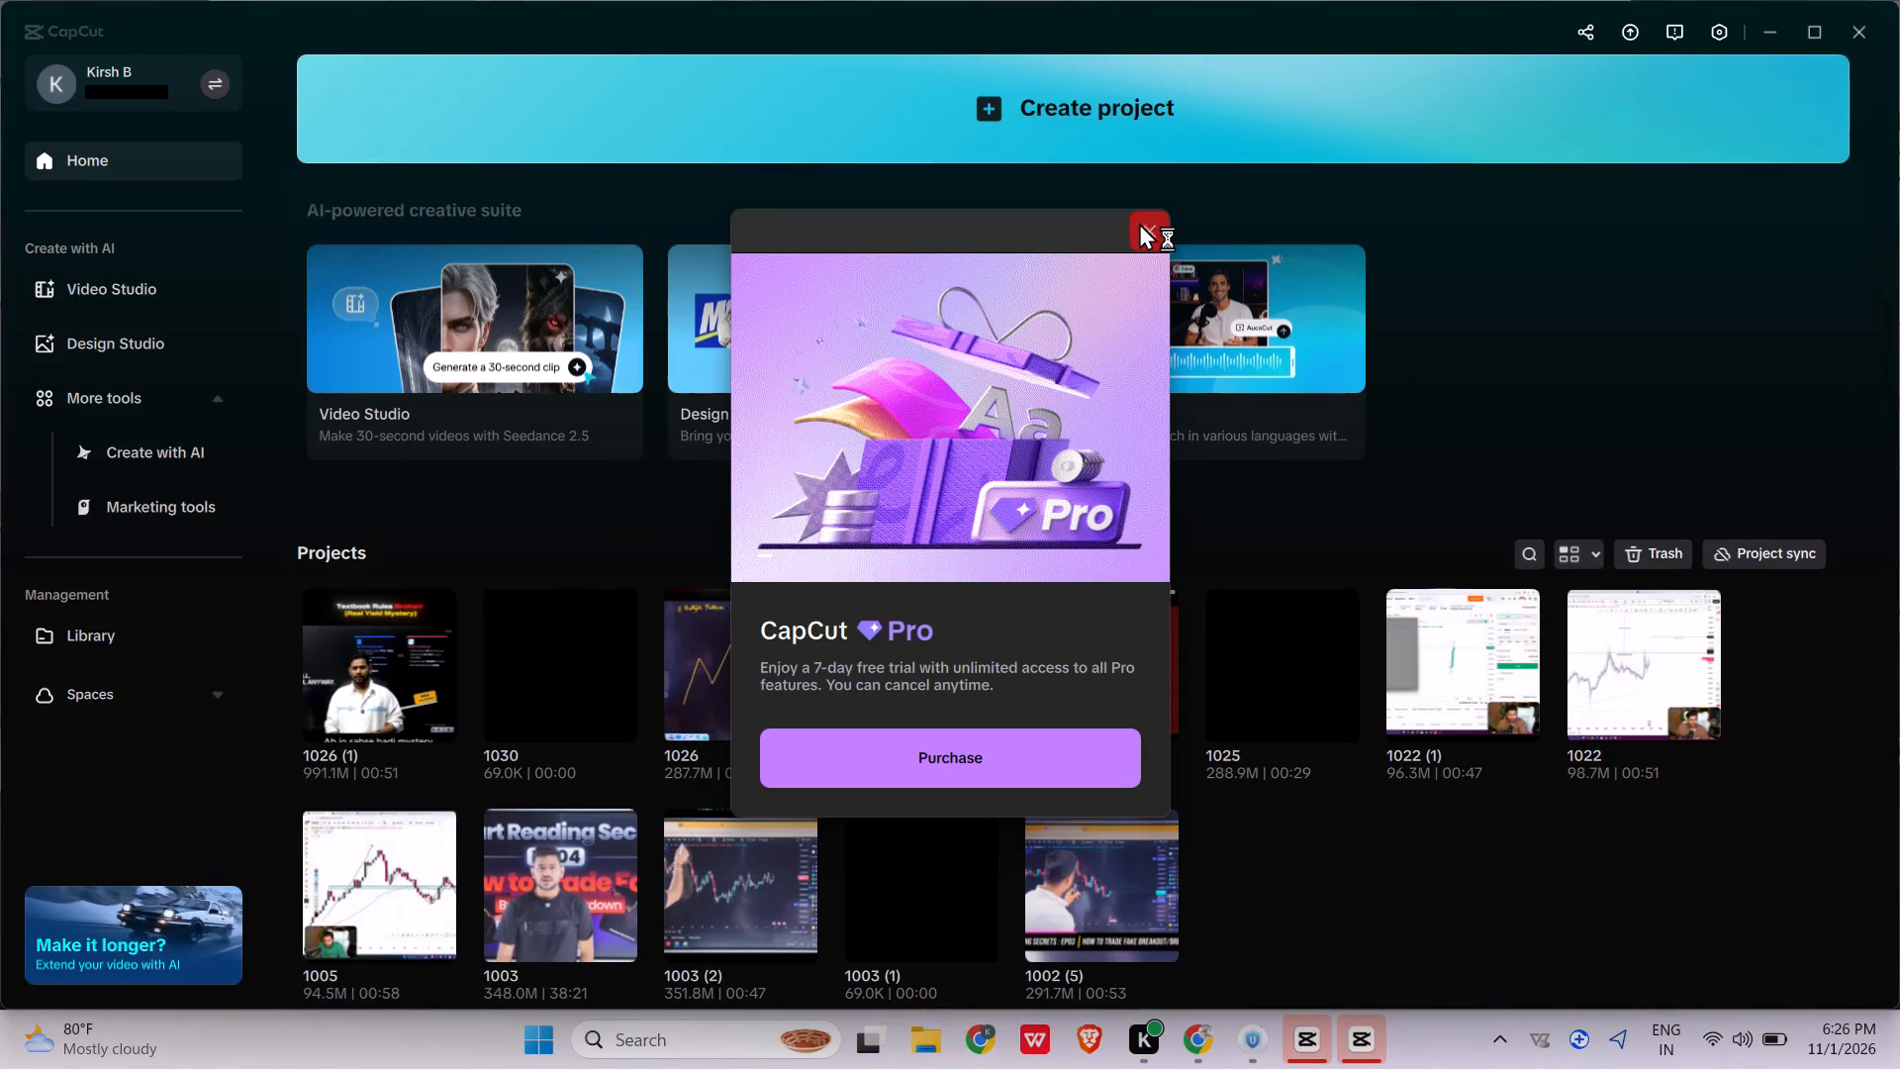
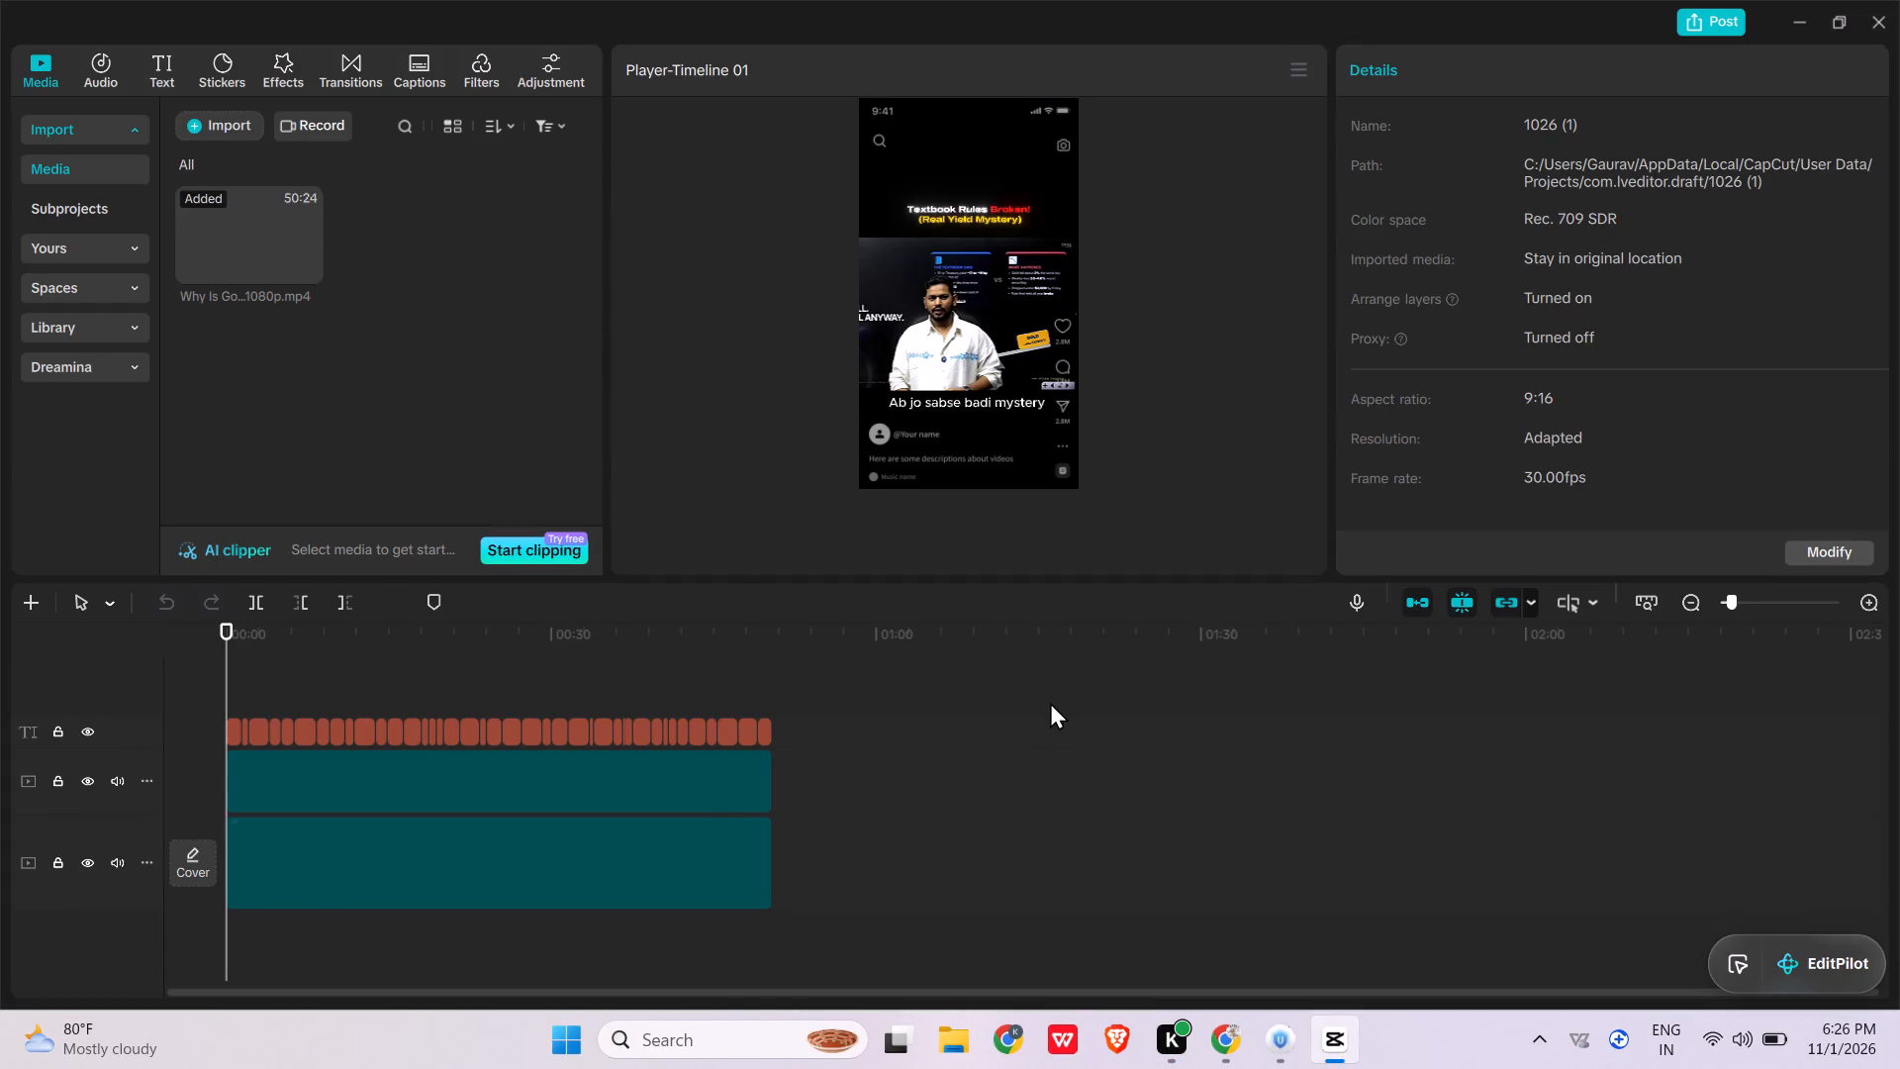
Select all captions on the timeline and try favourite text templates on them: THE QUICK BROWN FOX, the red-highlighted RAPOSA one and the small yellow-text one.
scroll(1031, 727, "up", 2)
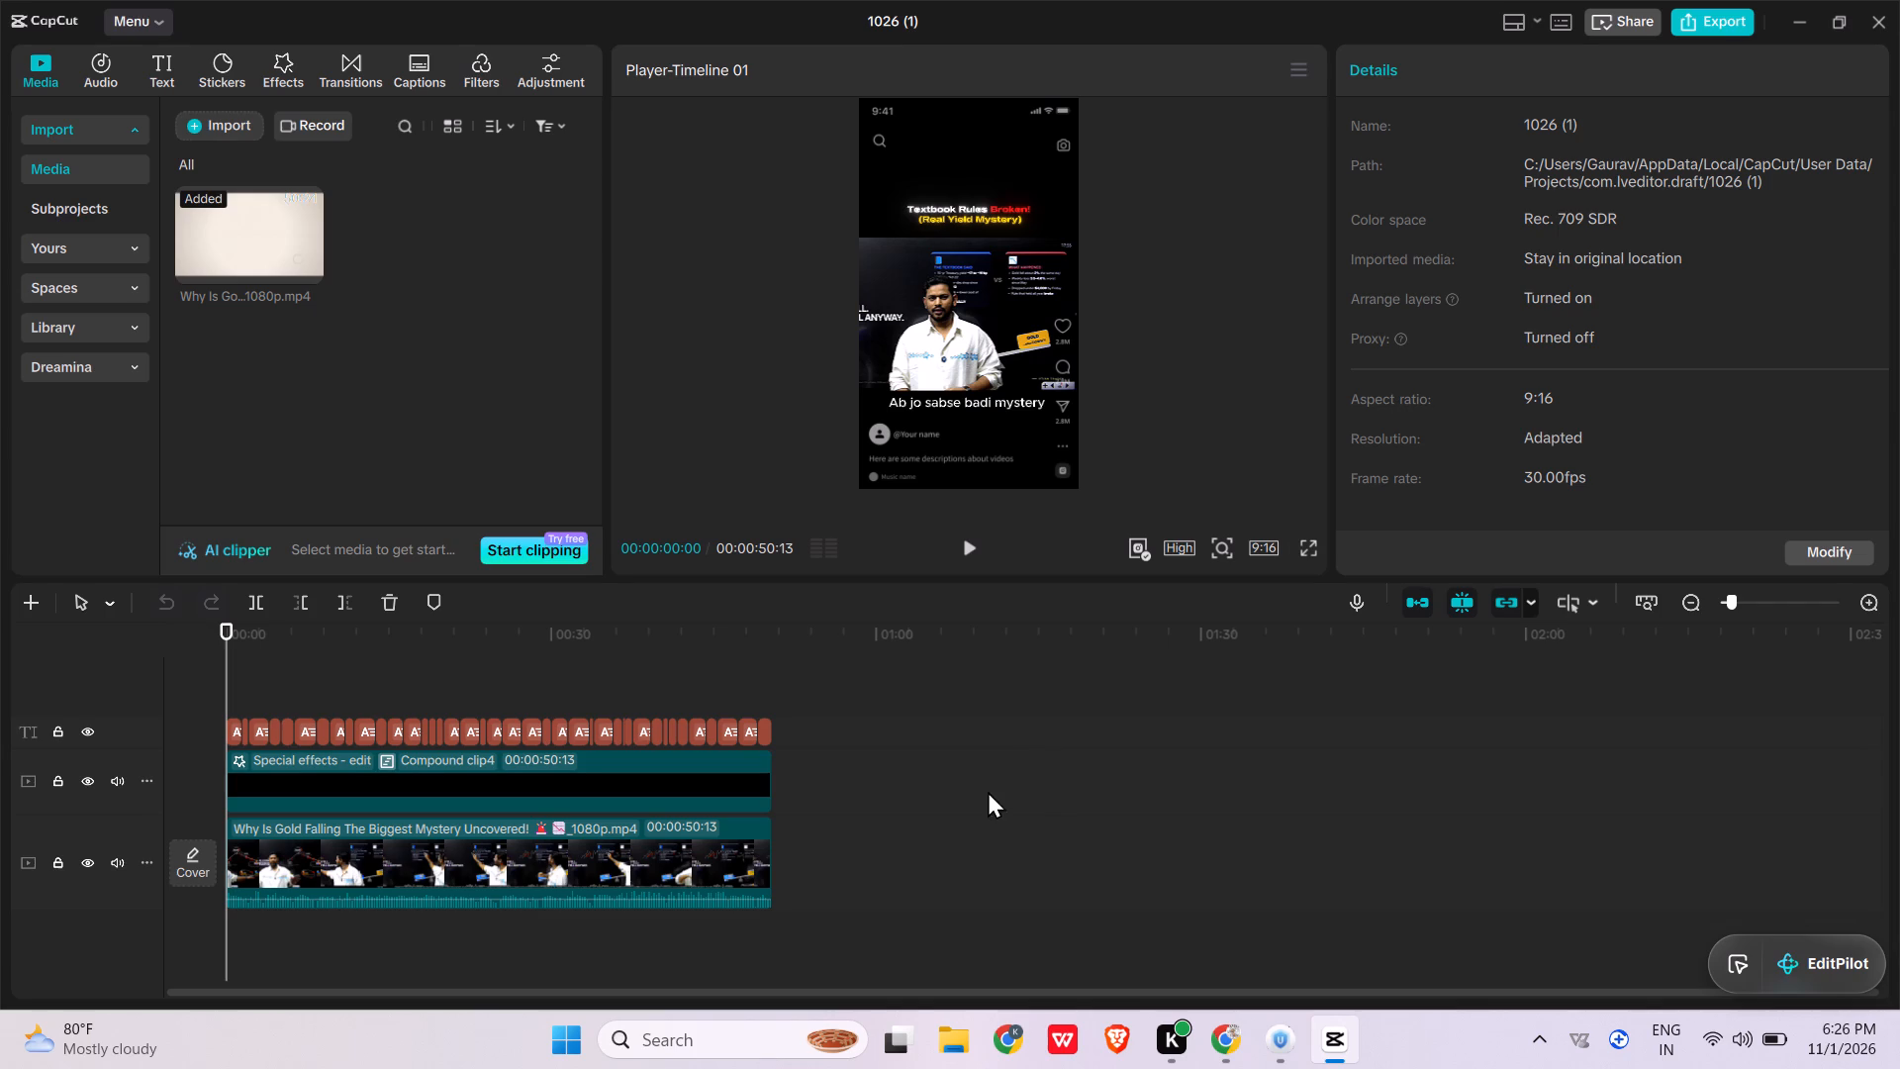
left_click(1865, 599)
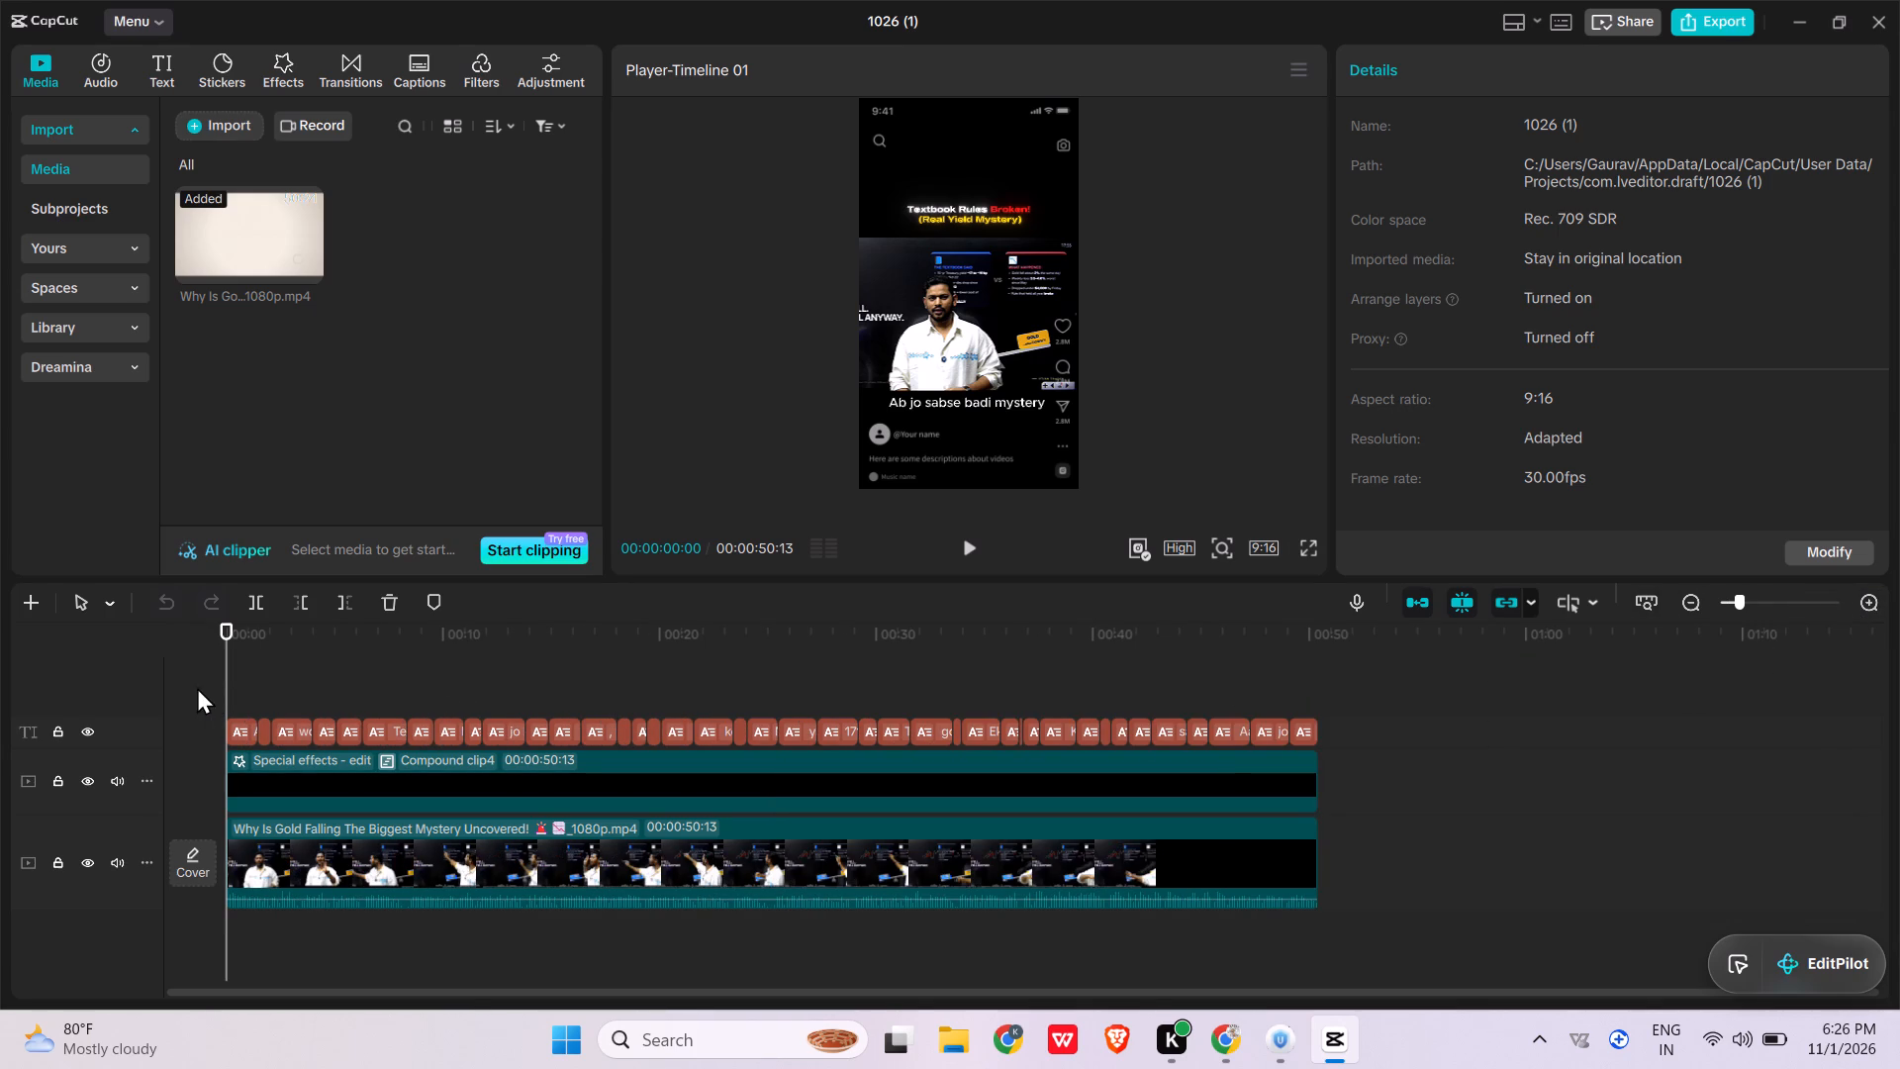
left_click_drag(197, 687, 1534, 759)
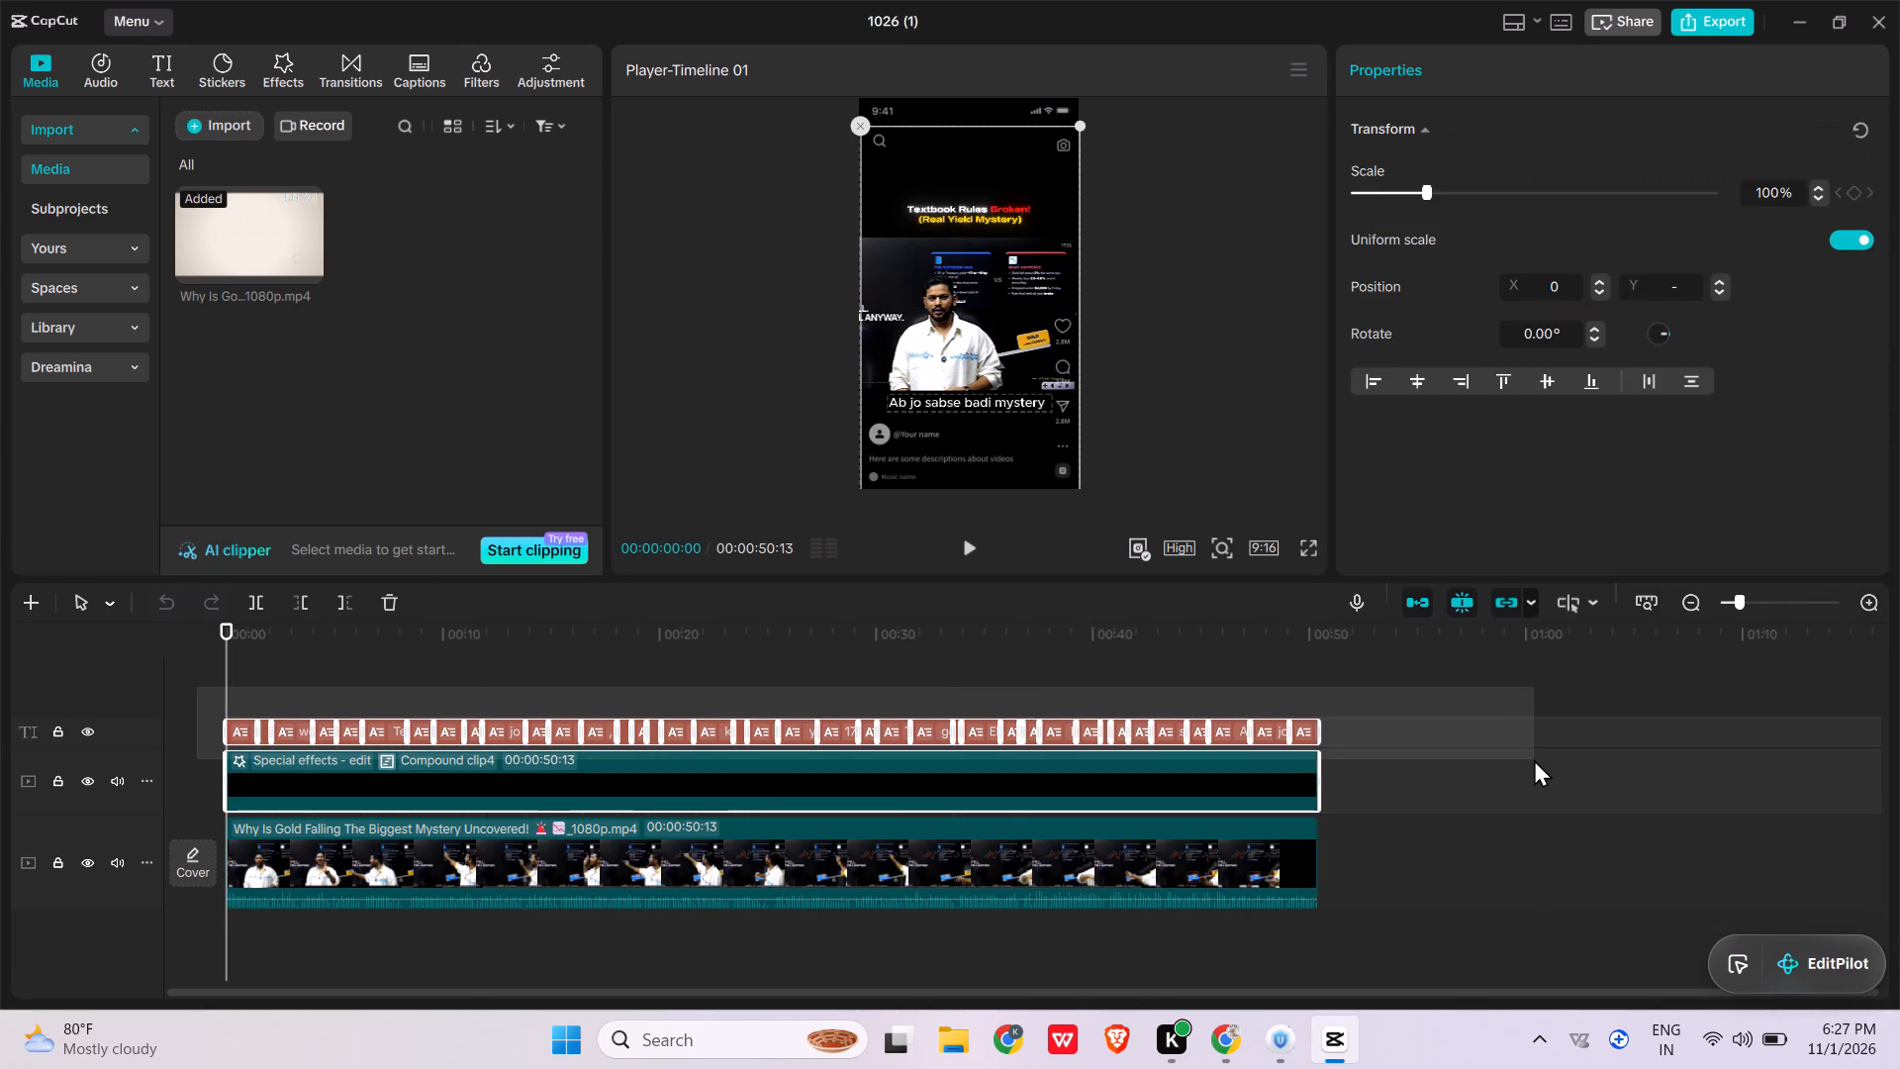
left_click_drag(1534, 759, 1537, 745)
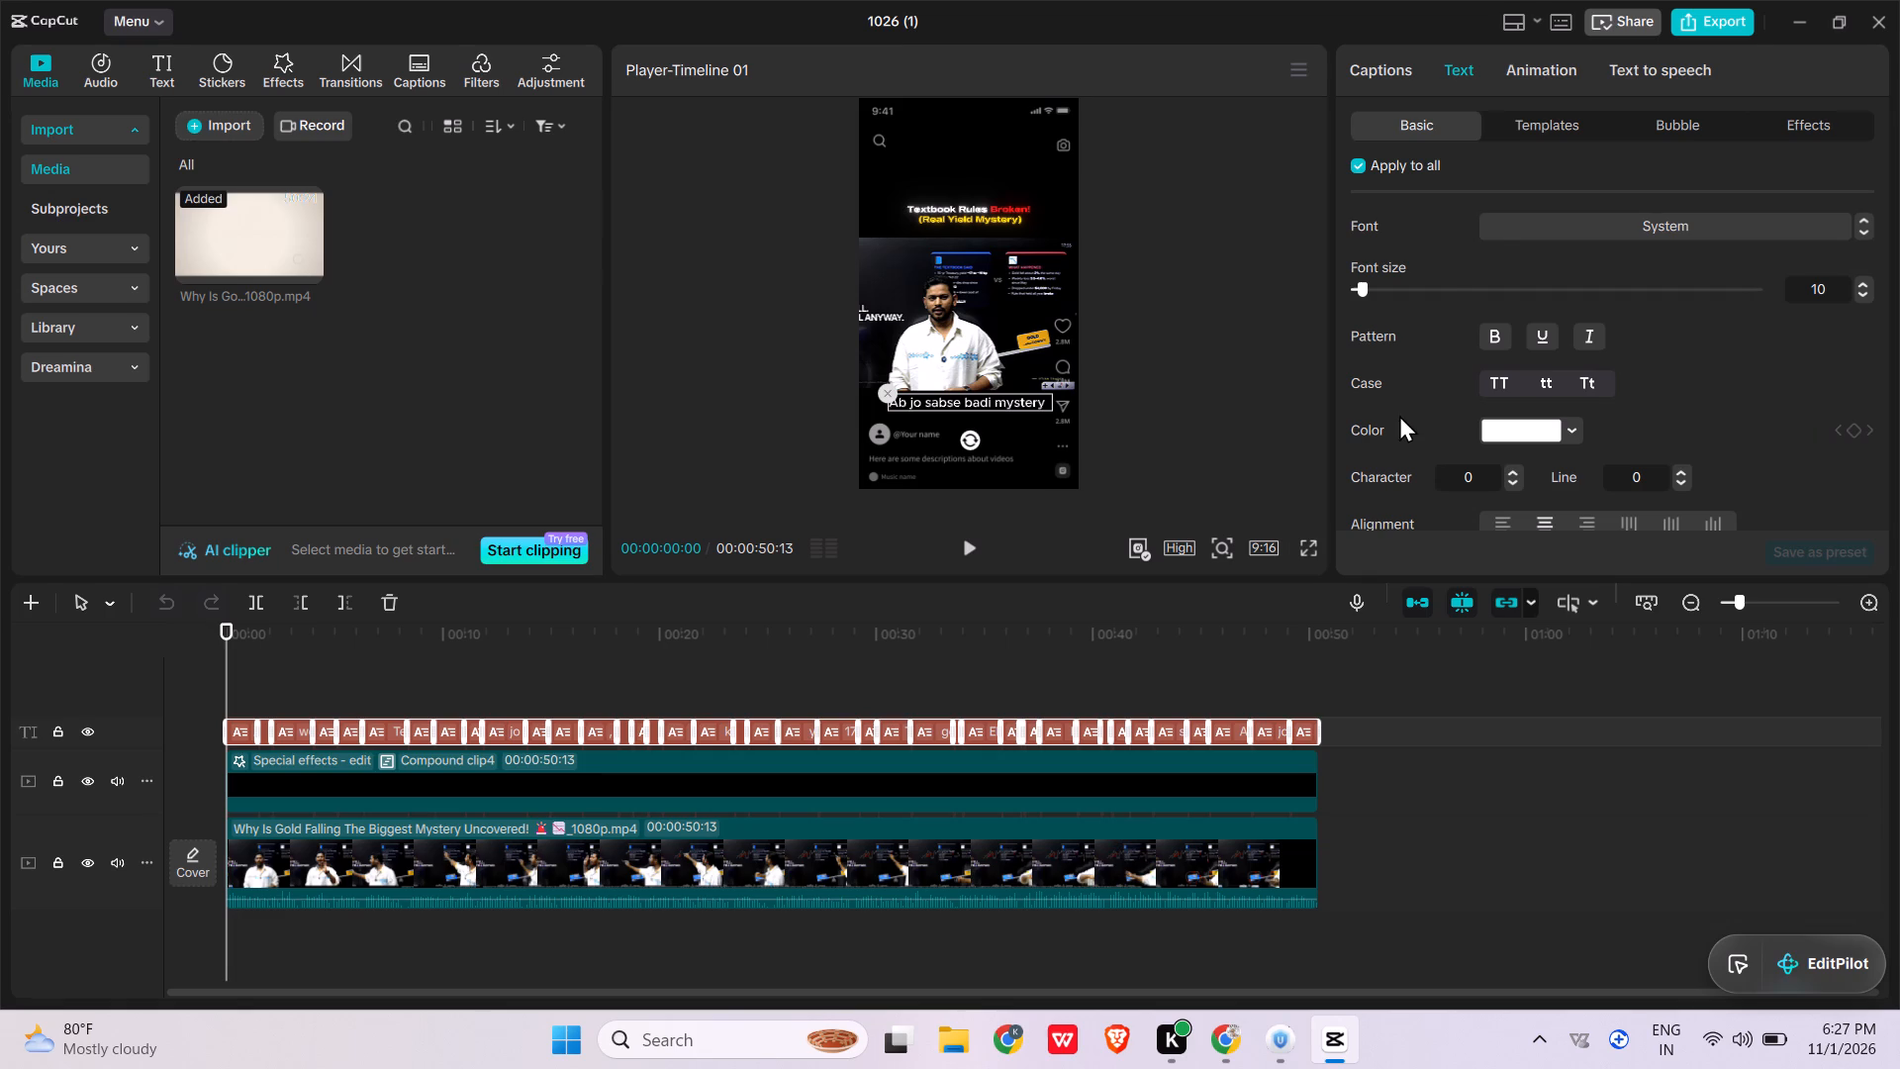
left_click(1533, 67)
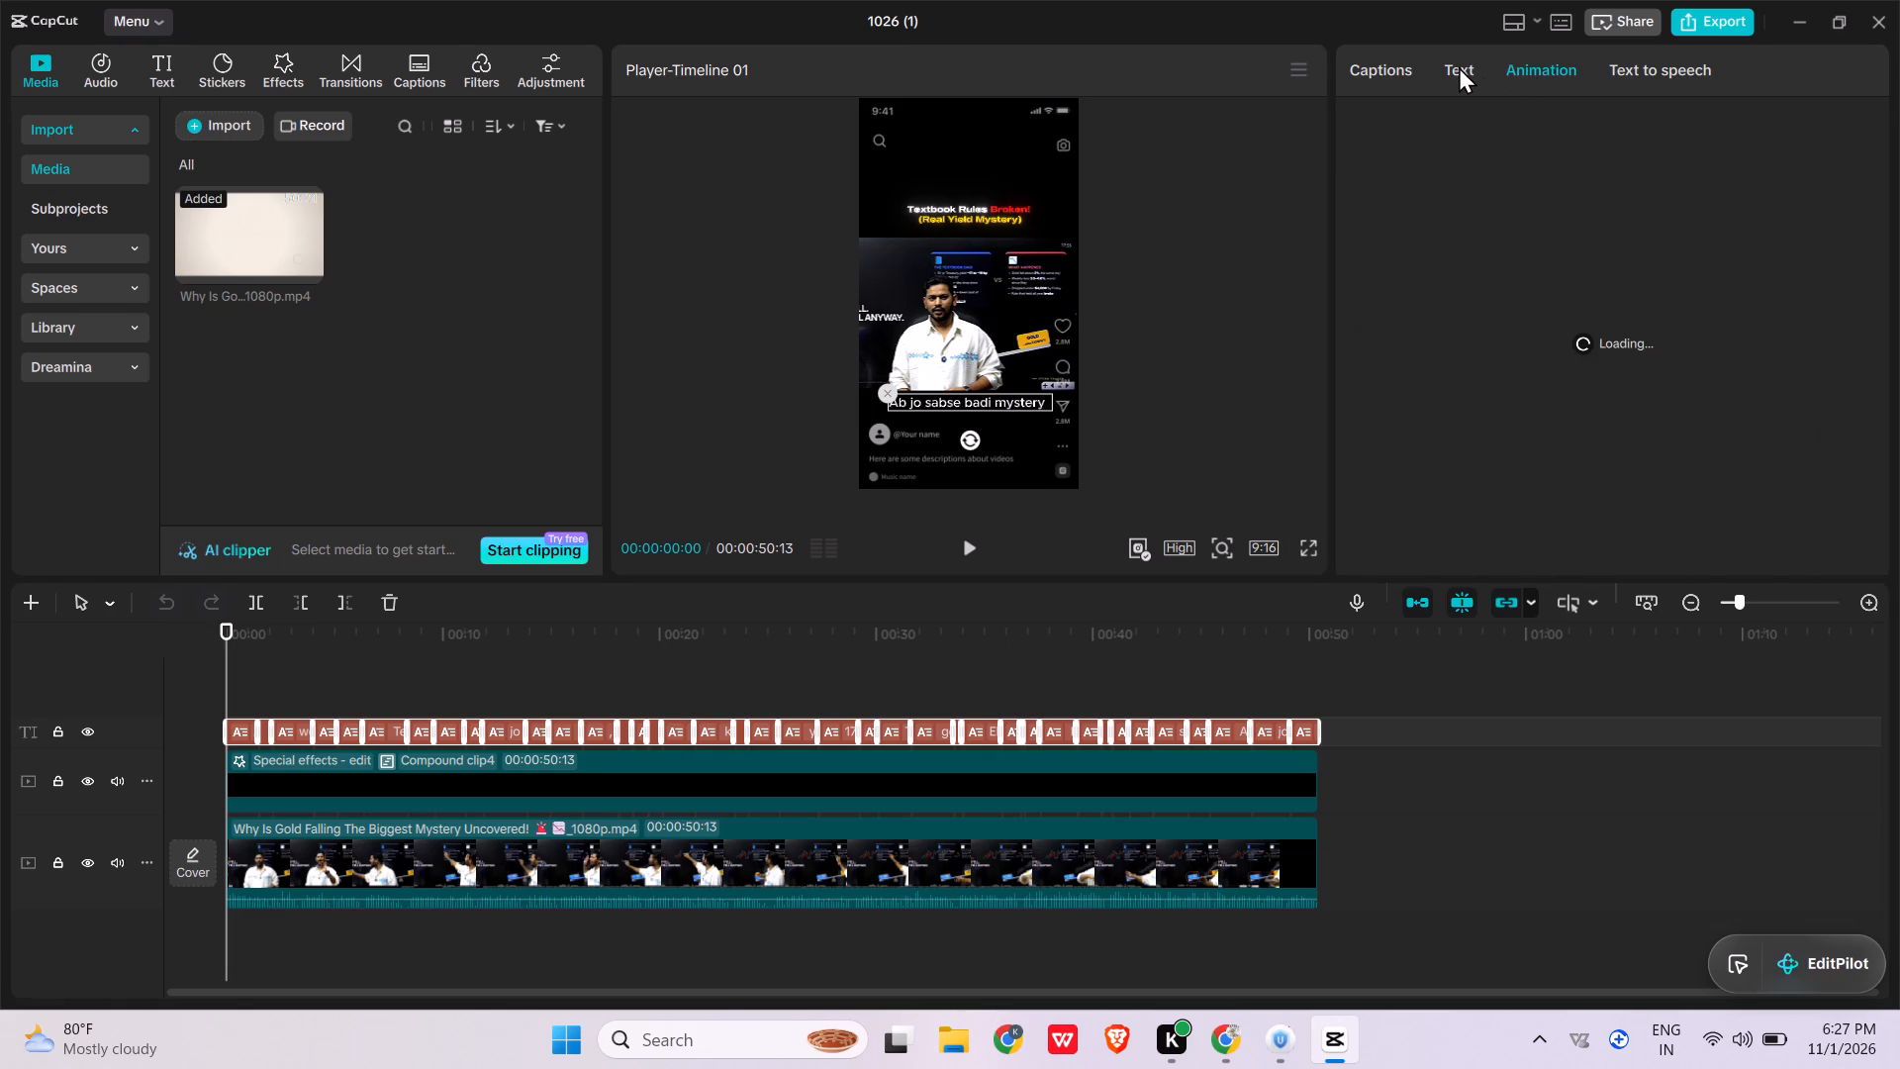
left_click(1458, 65)
left_click(1533, 128)
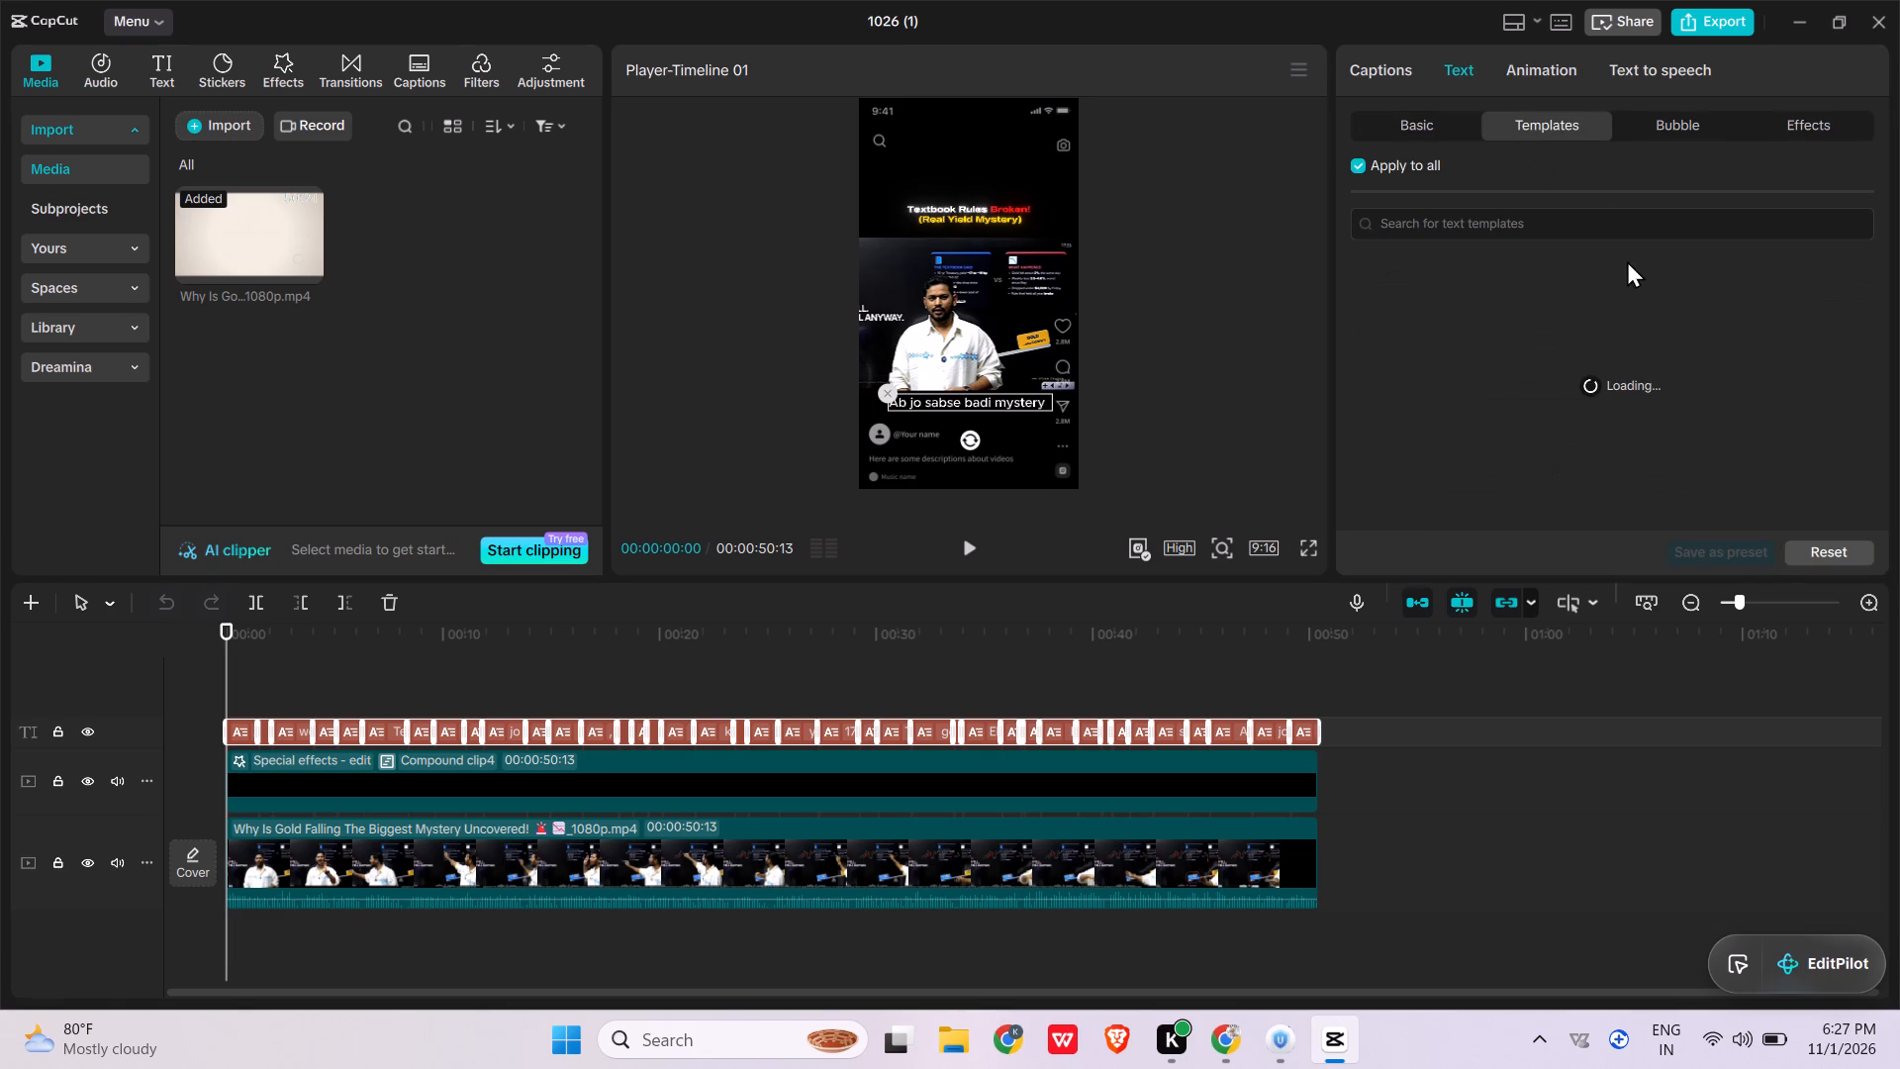
scroll(1483, 385, "up", 2)
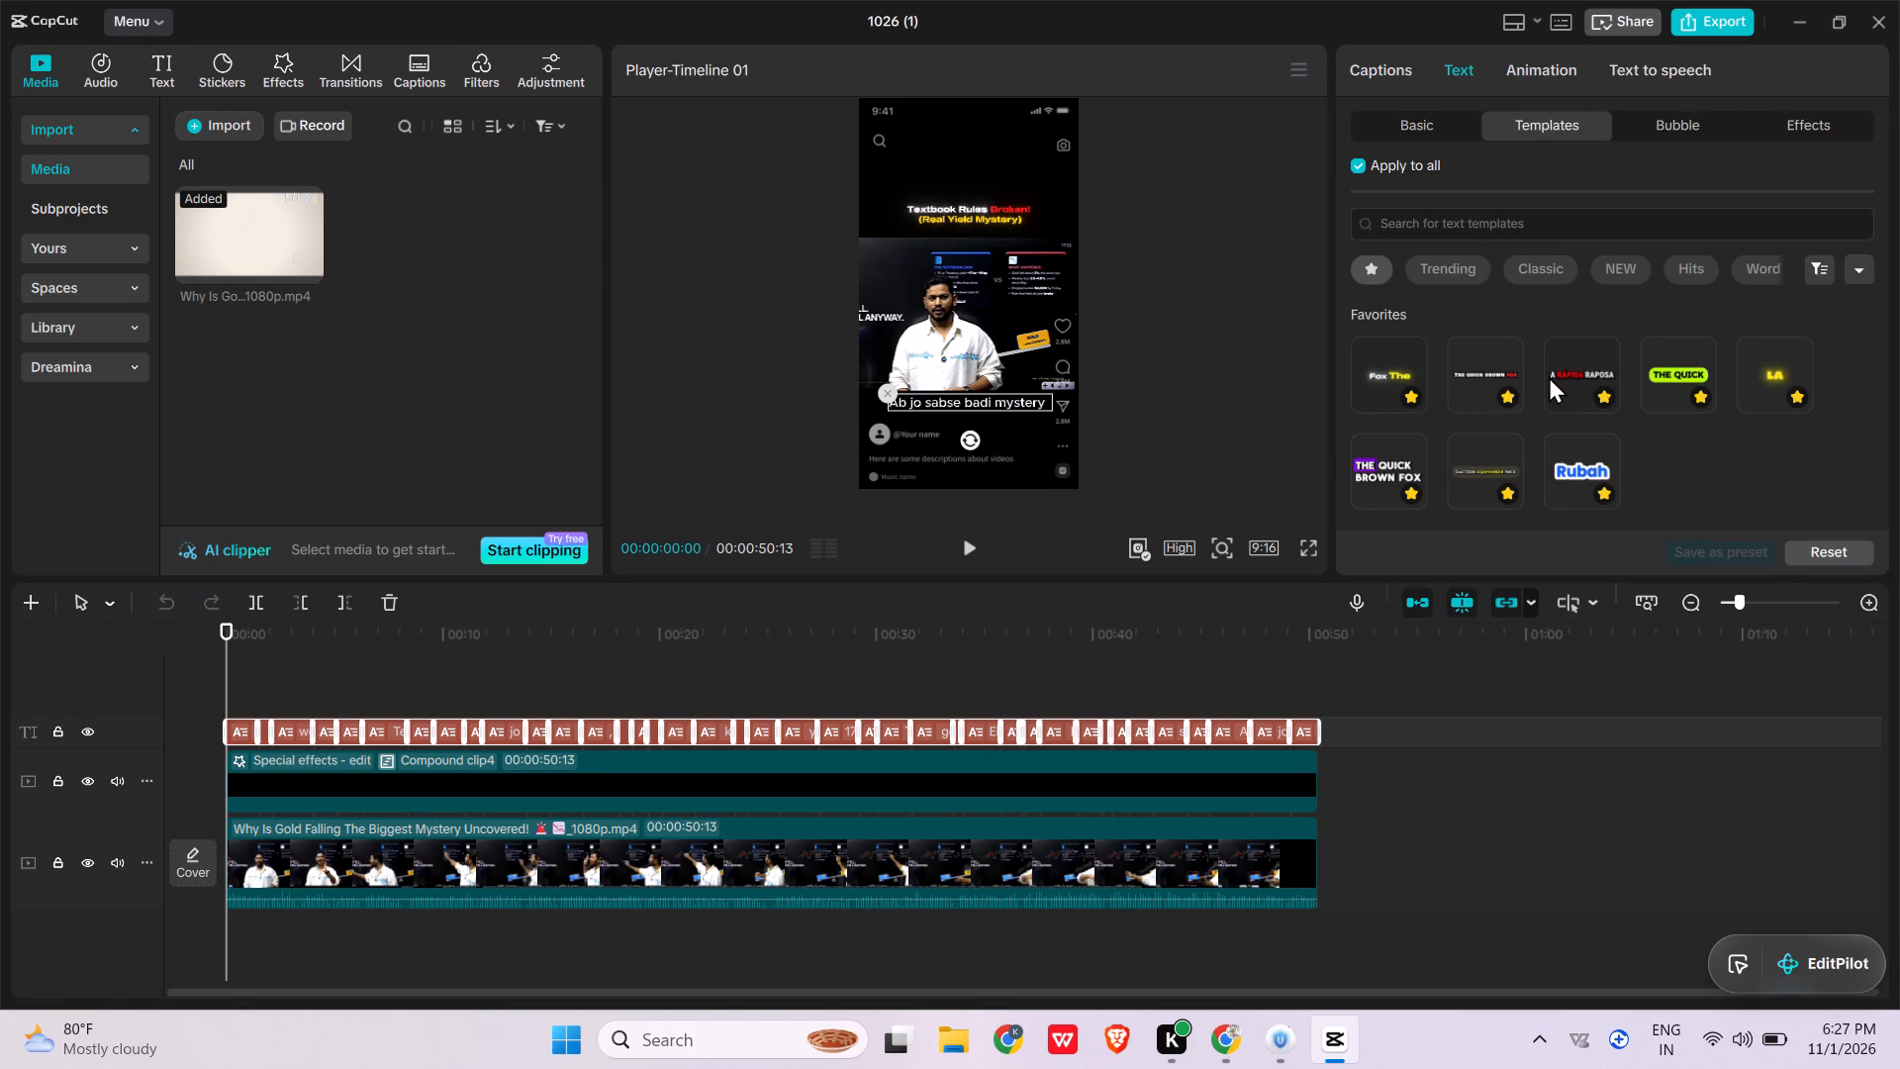
left_click(1528, 375)
left_click(1502, 366)
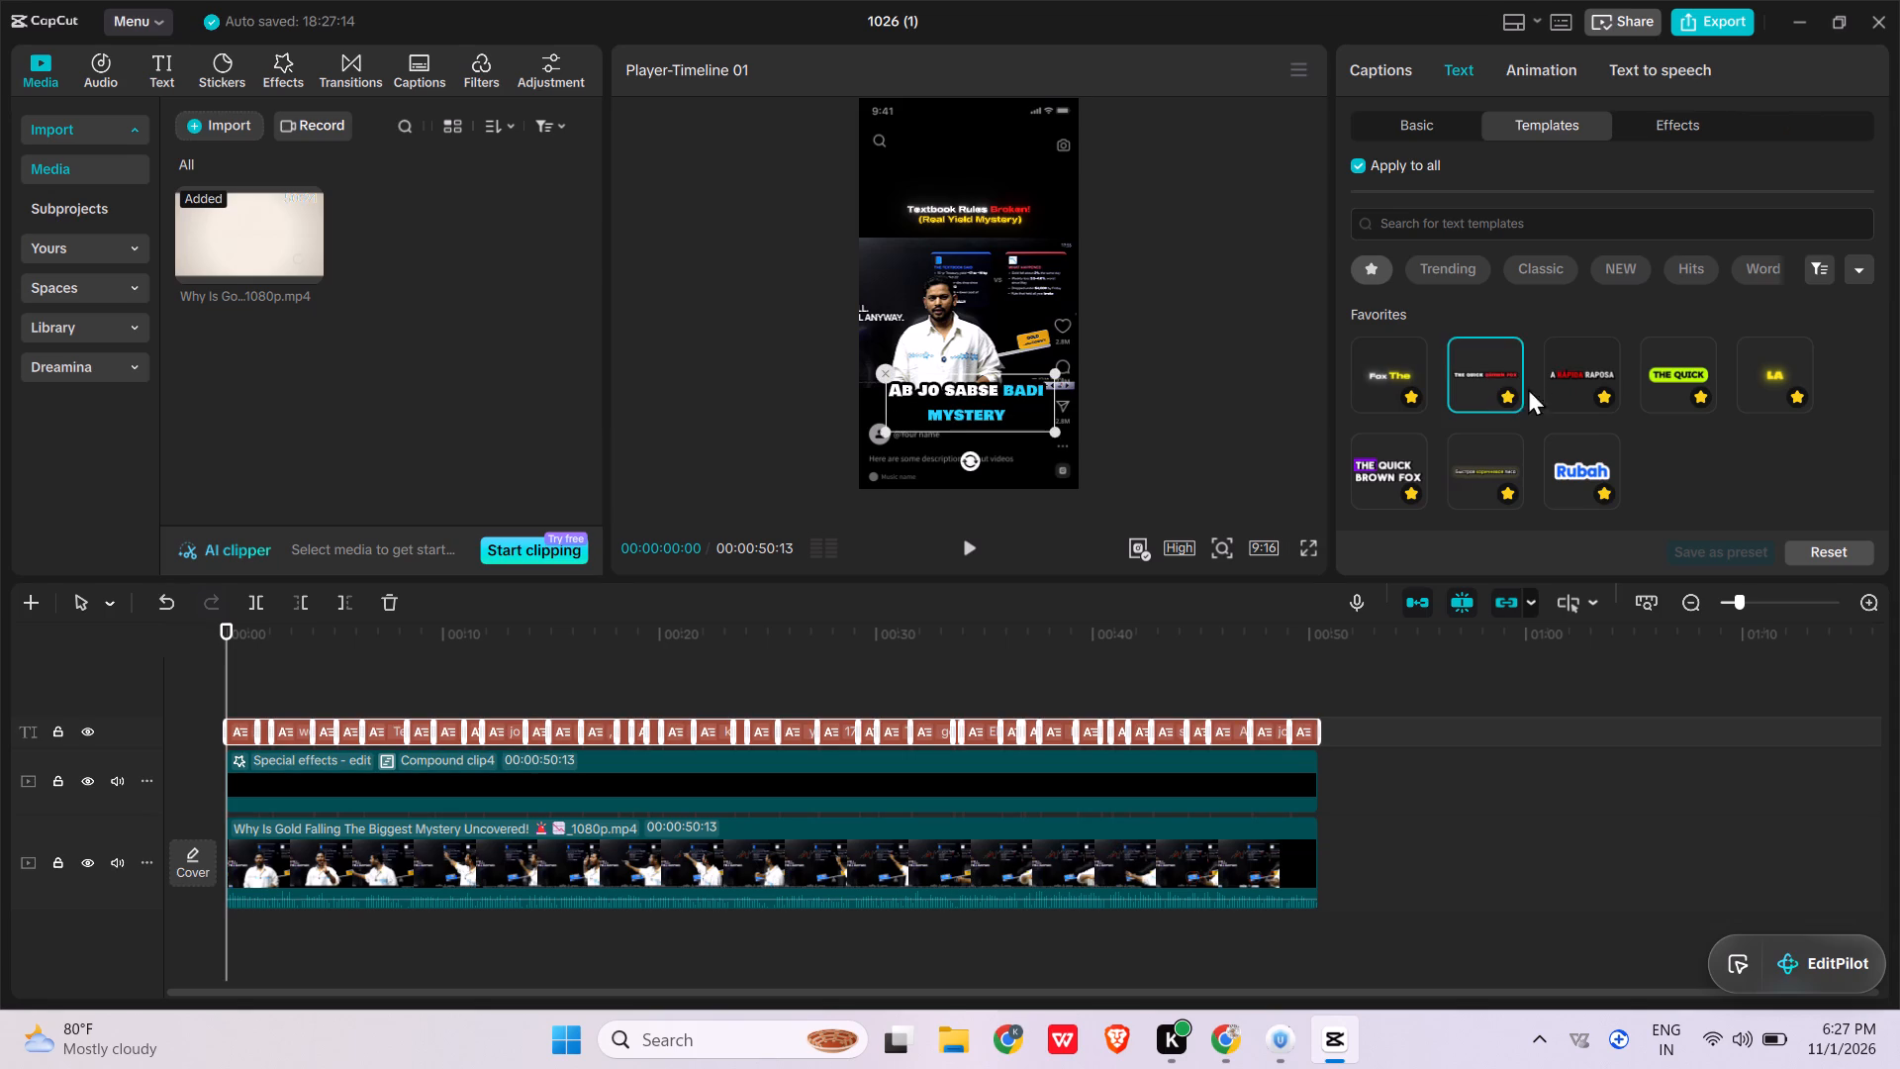
left_click(1592, 382)
left_click(1470, 475)
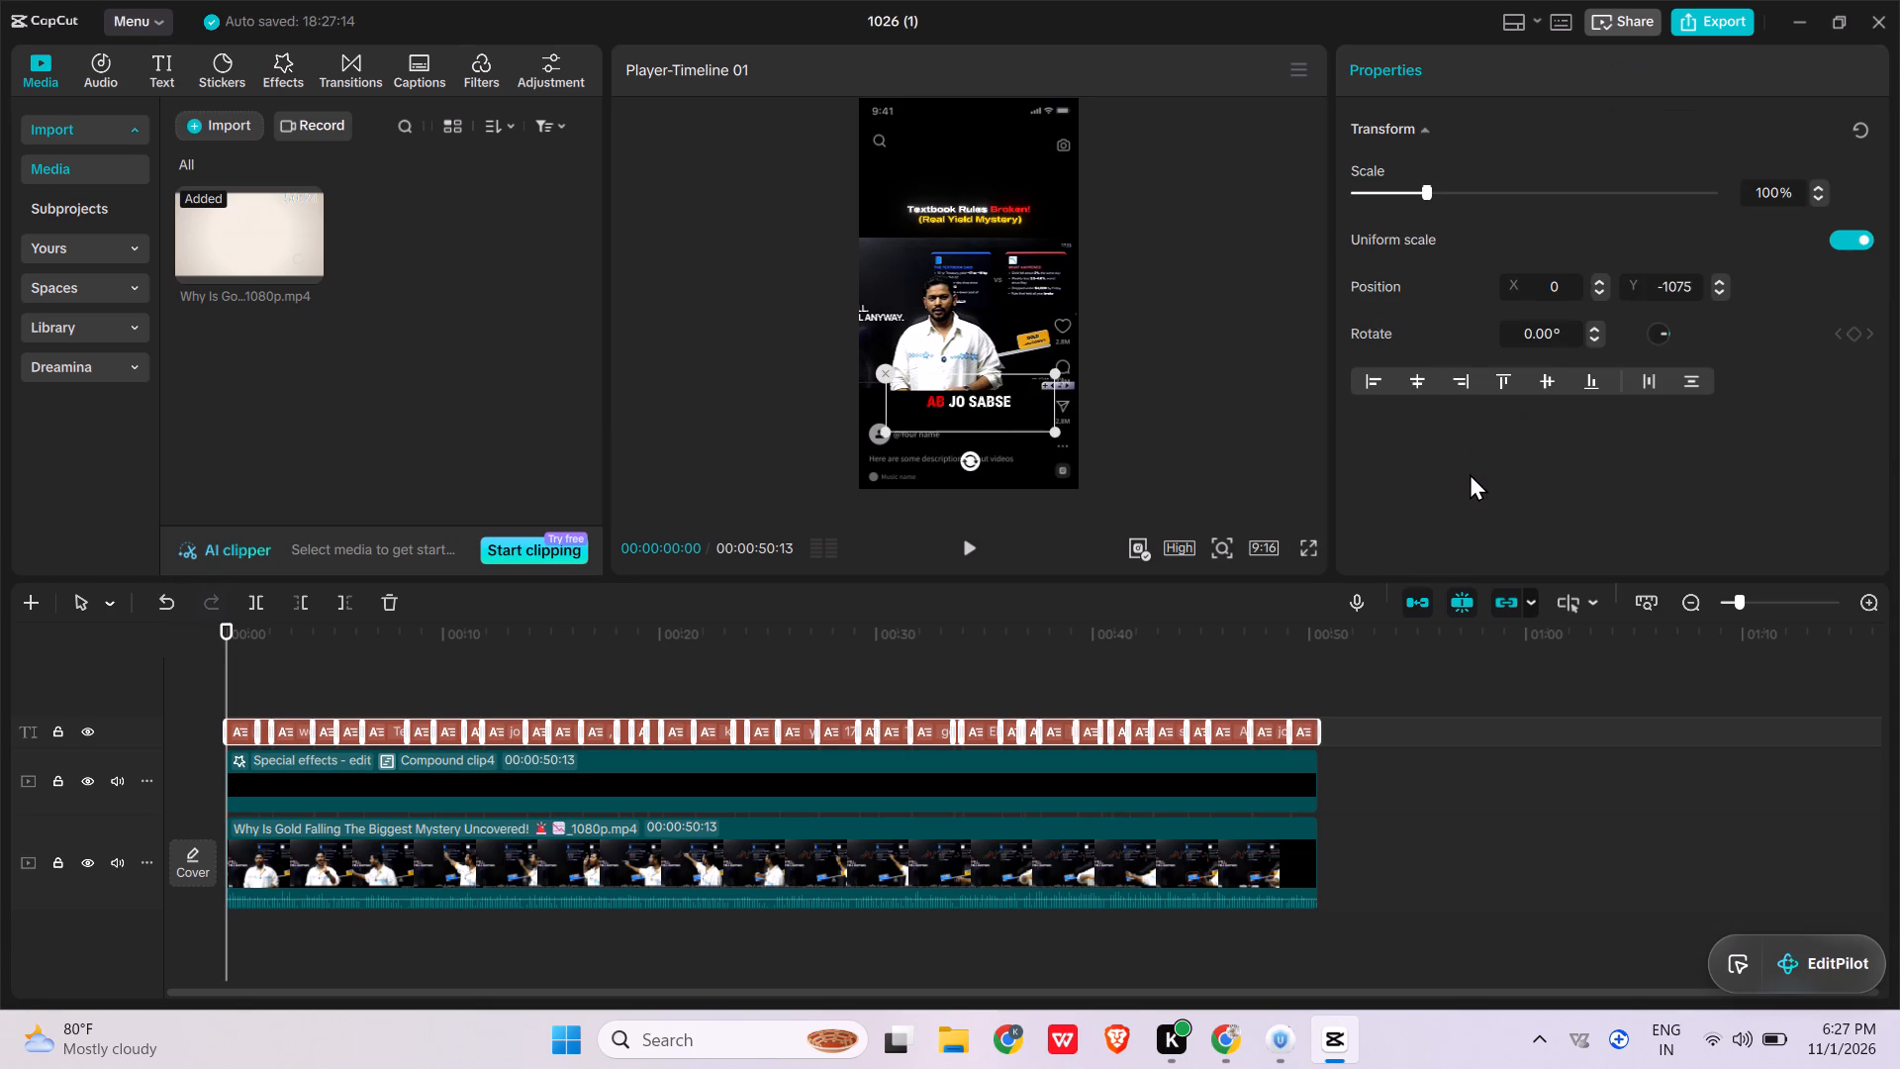
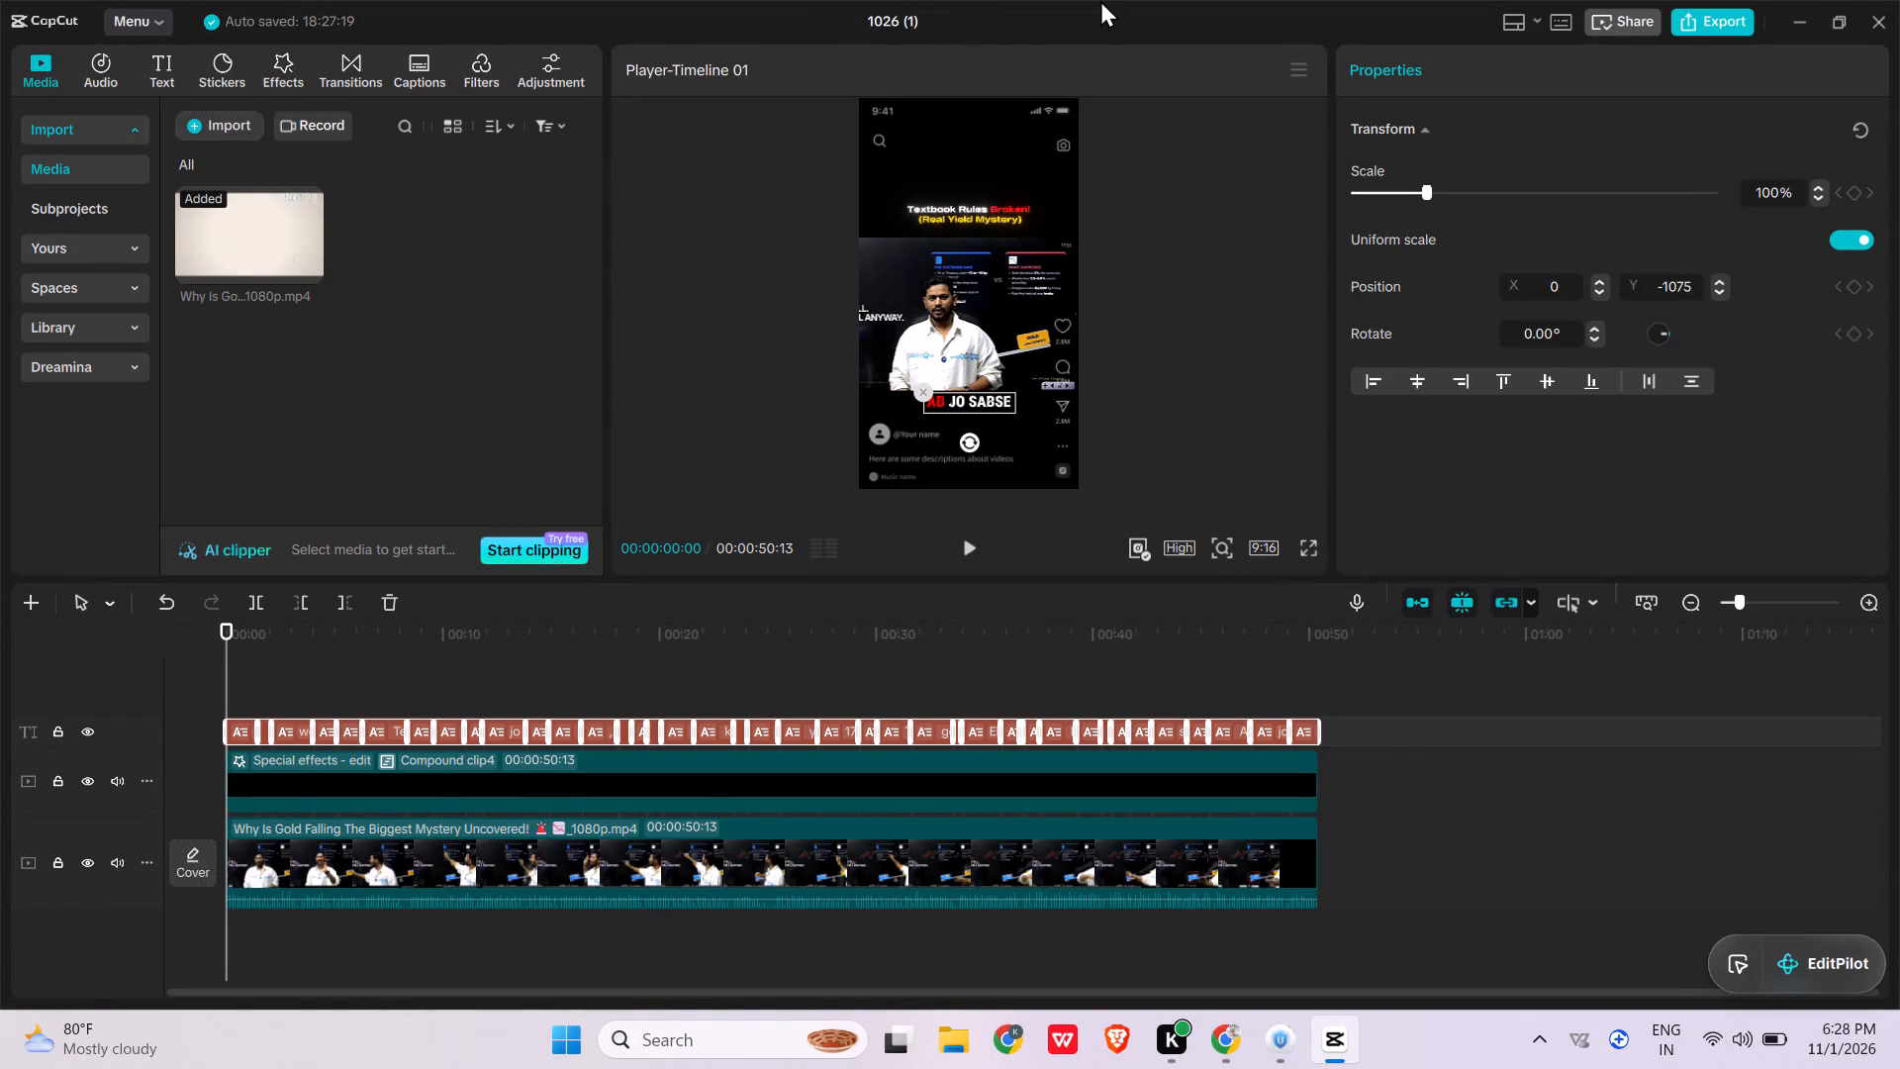
Play the short in full screen to review how the red-highlighted captions look.
key("space")
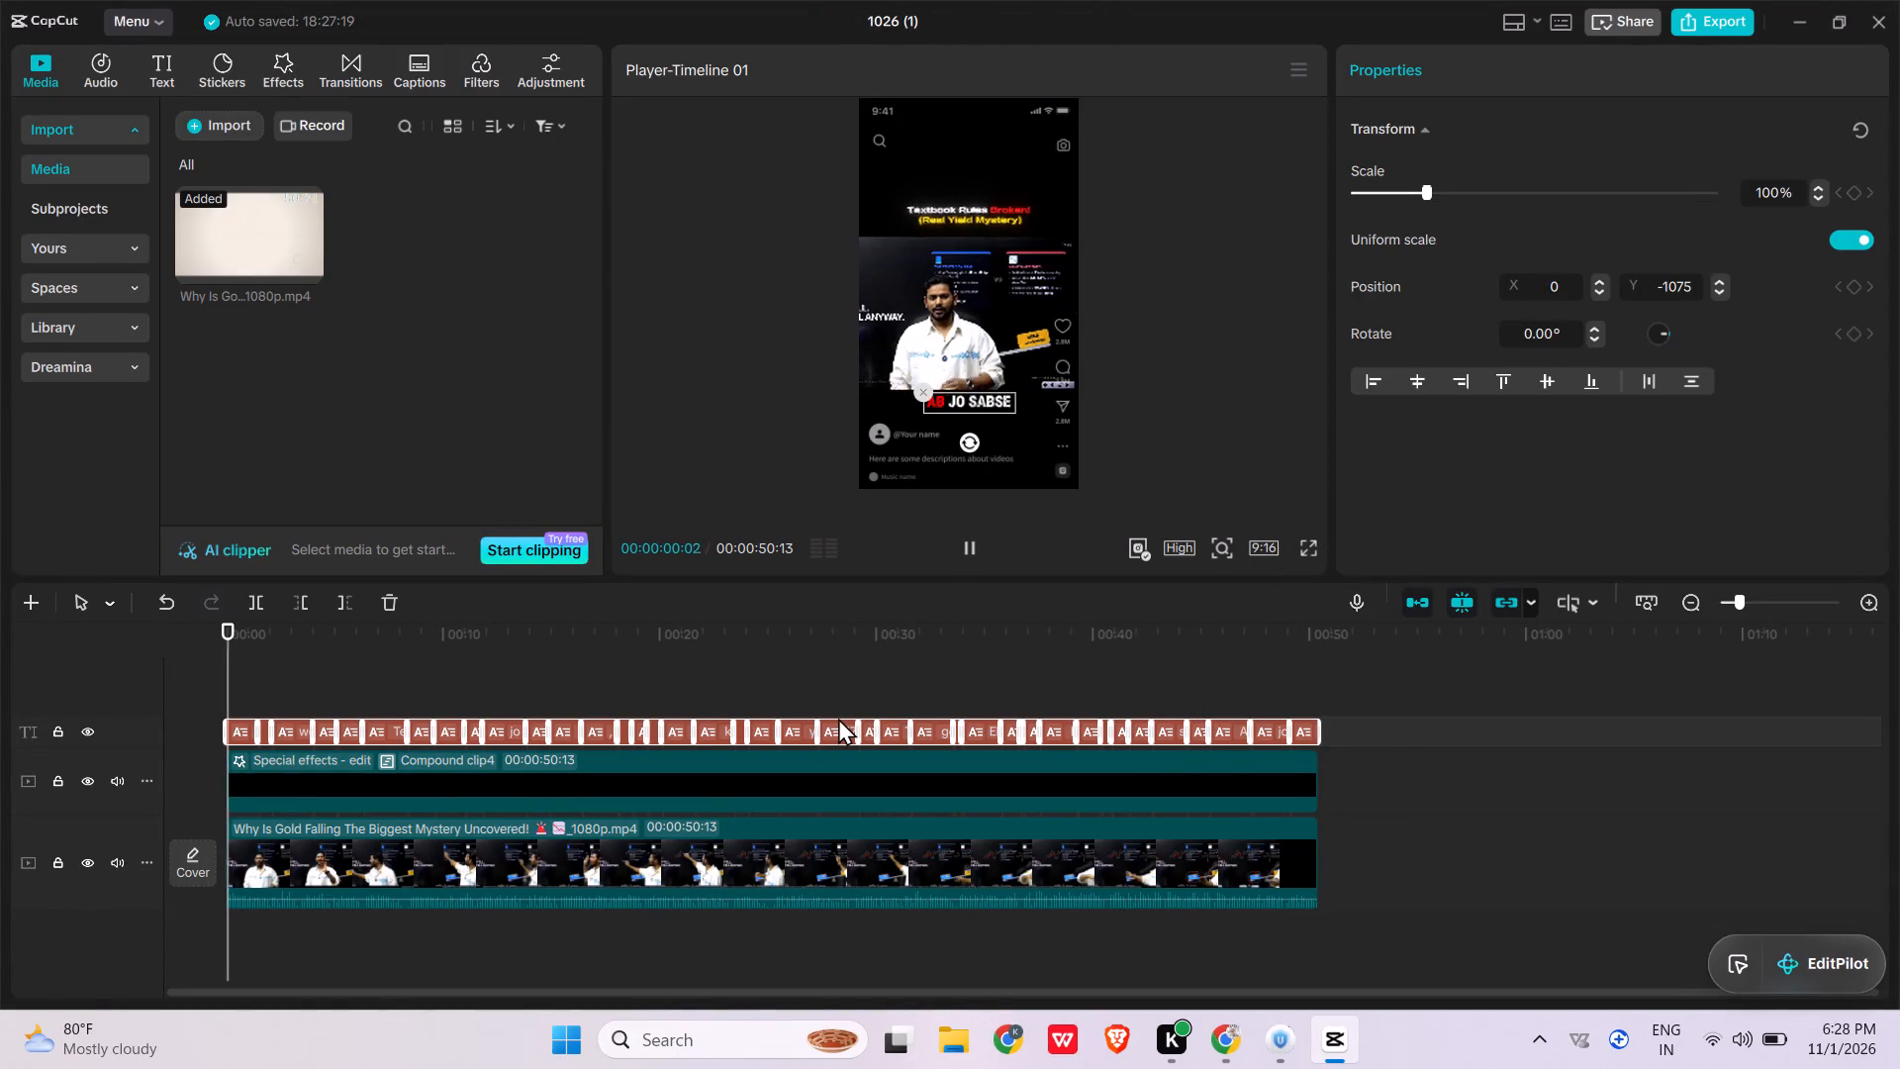
left_click(1305, 541)
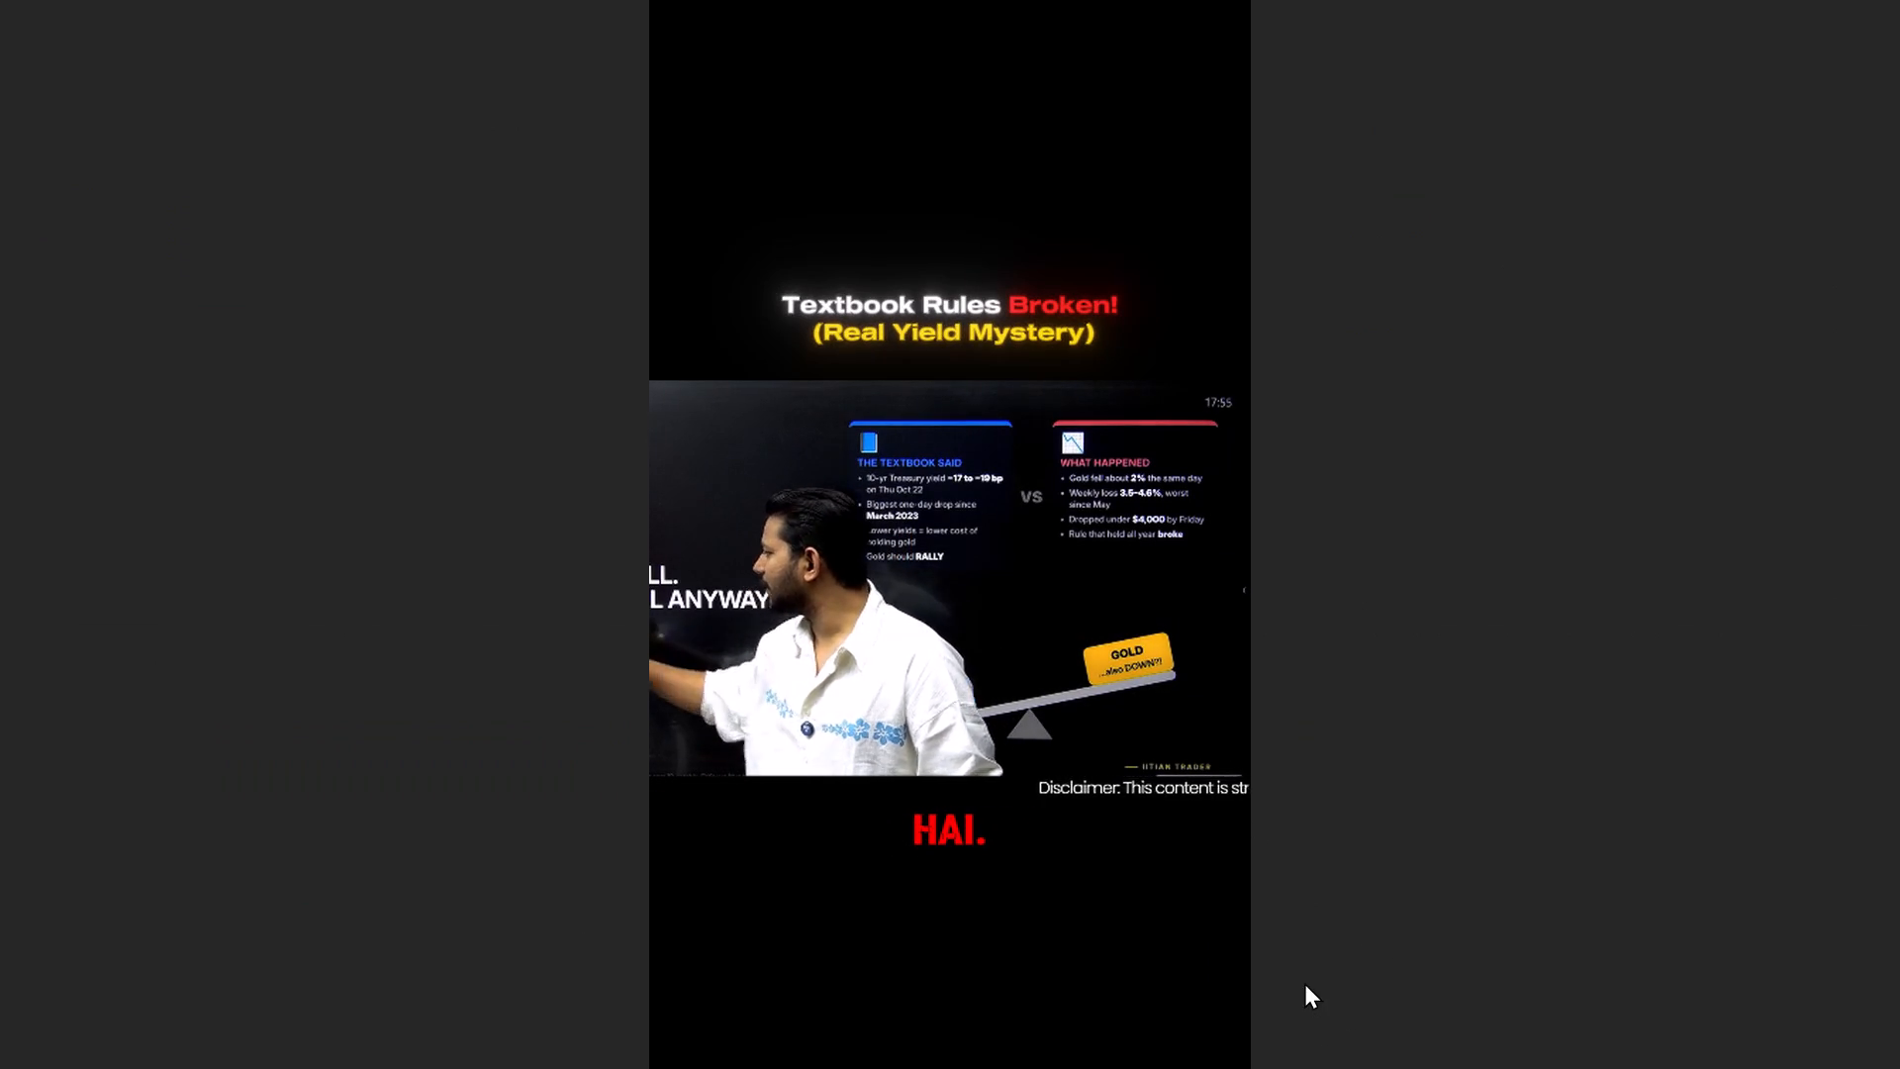
left_click(1304, 982)
left_click(1279, 951)
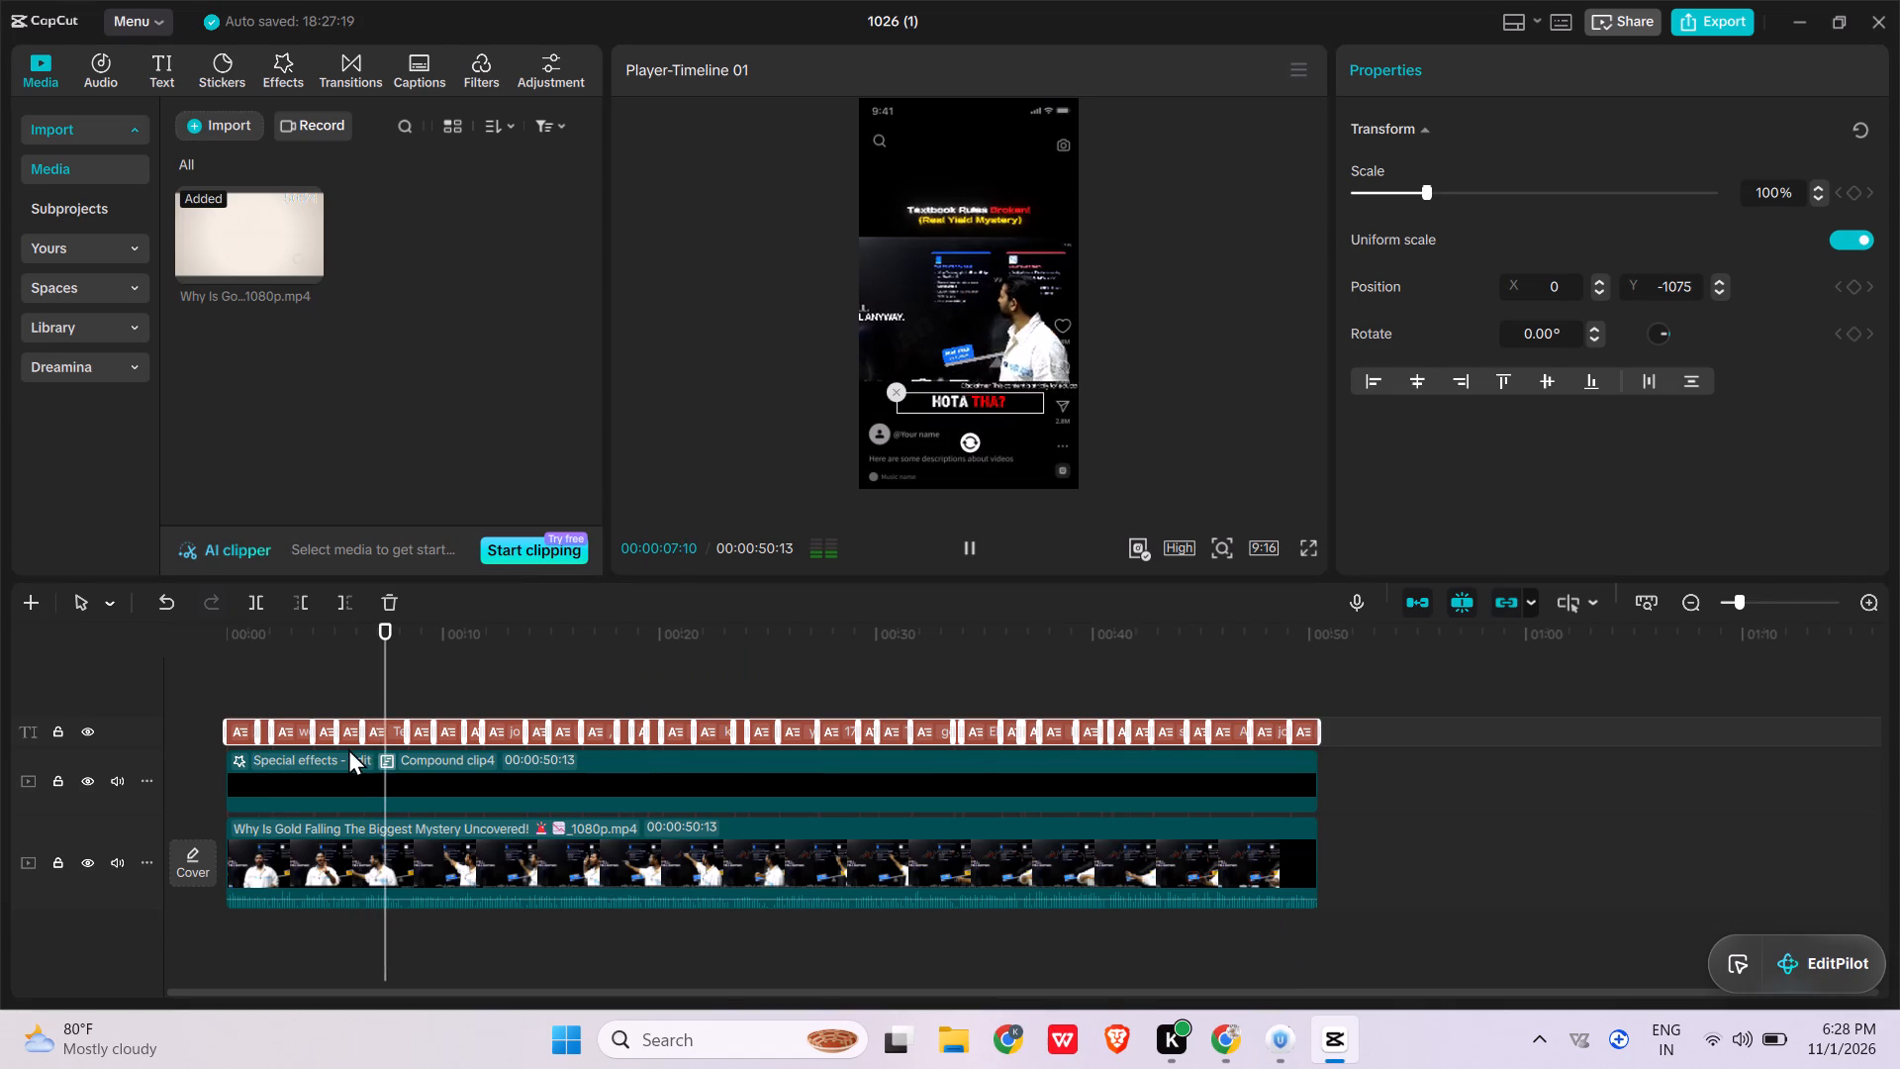
Reselect all captions on the timeline and undo the last text template applied to them.
left_click(399, 724)
left_click(213, 687)
left_click(240, 683)
left_click_drag(190, 700, 193, 700)
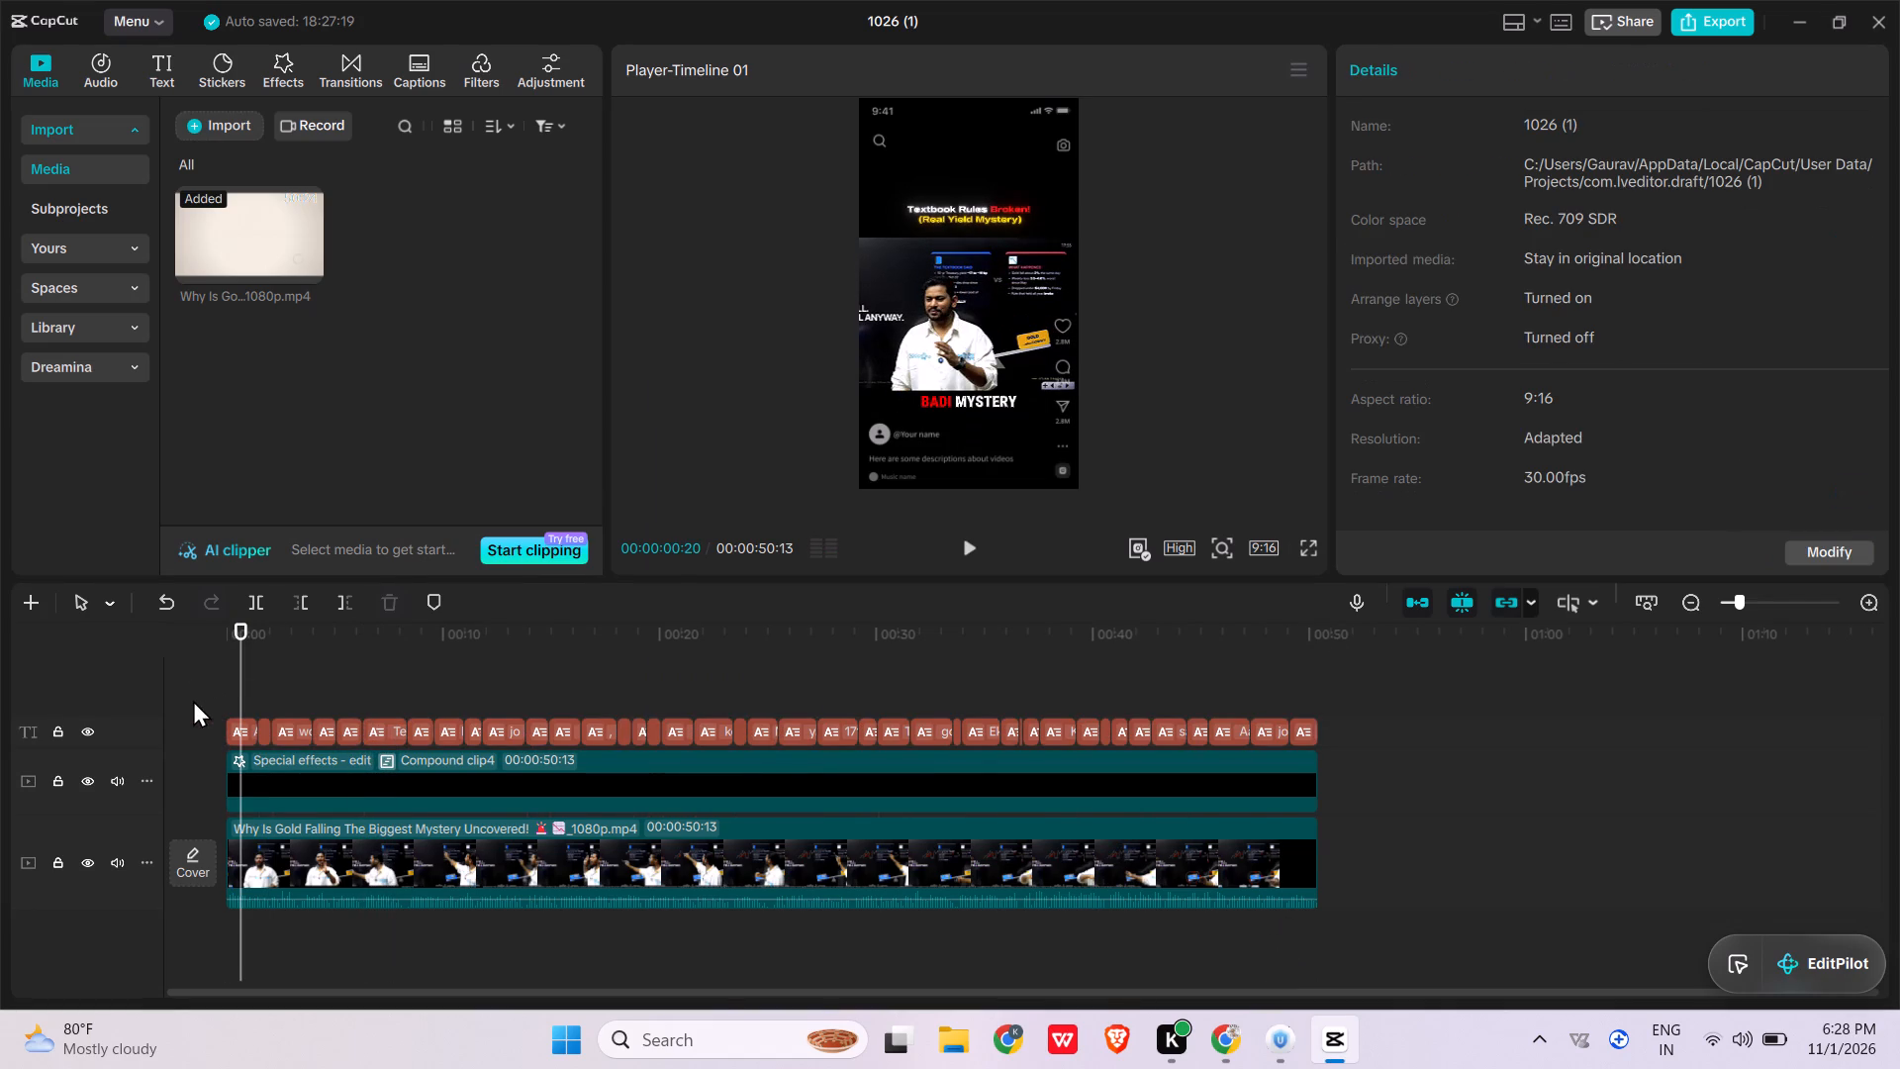
left_click_drag(193, 700, 1349, 725)
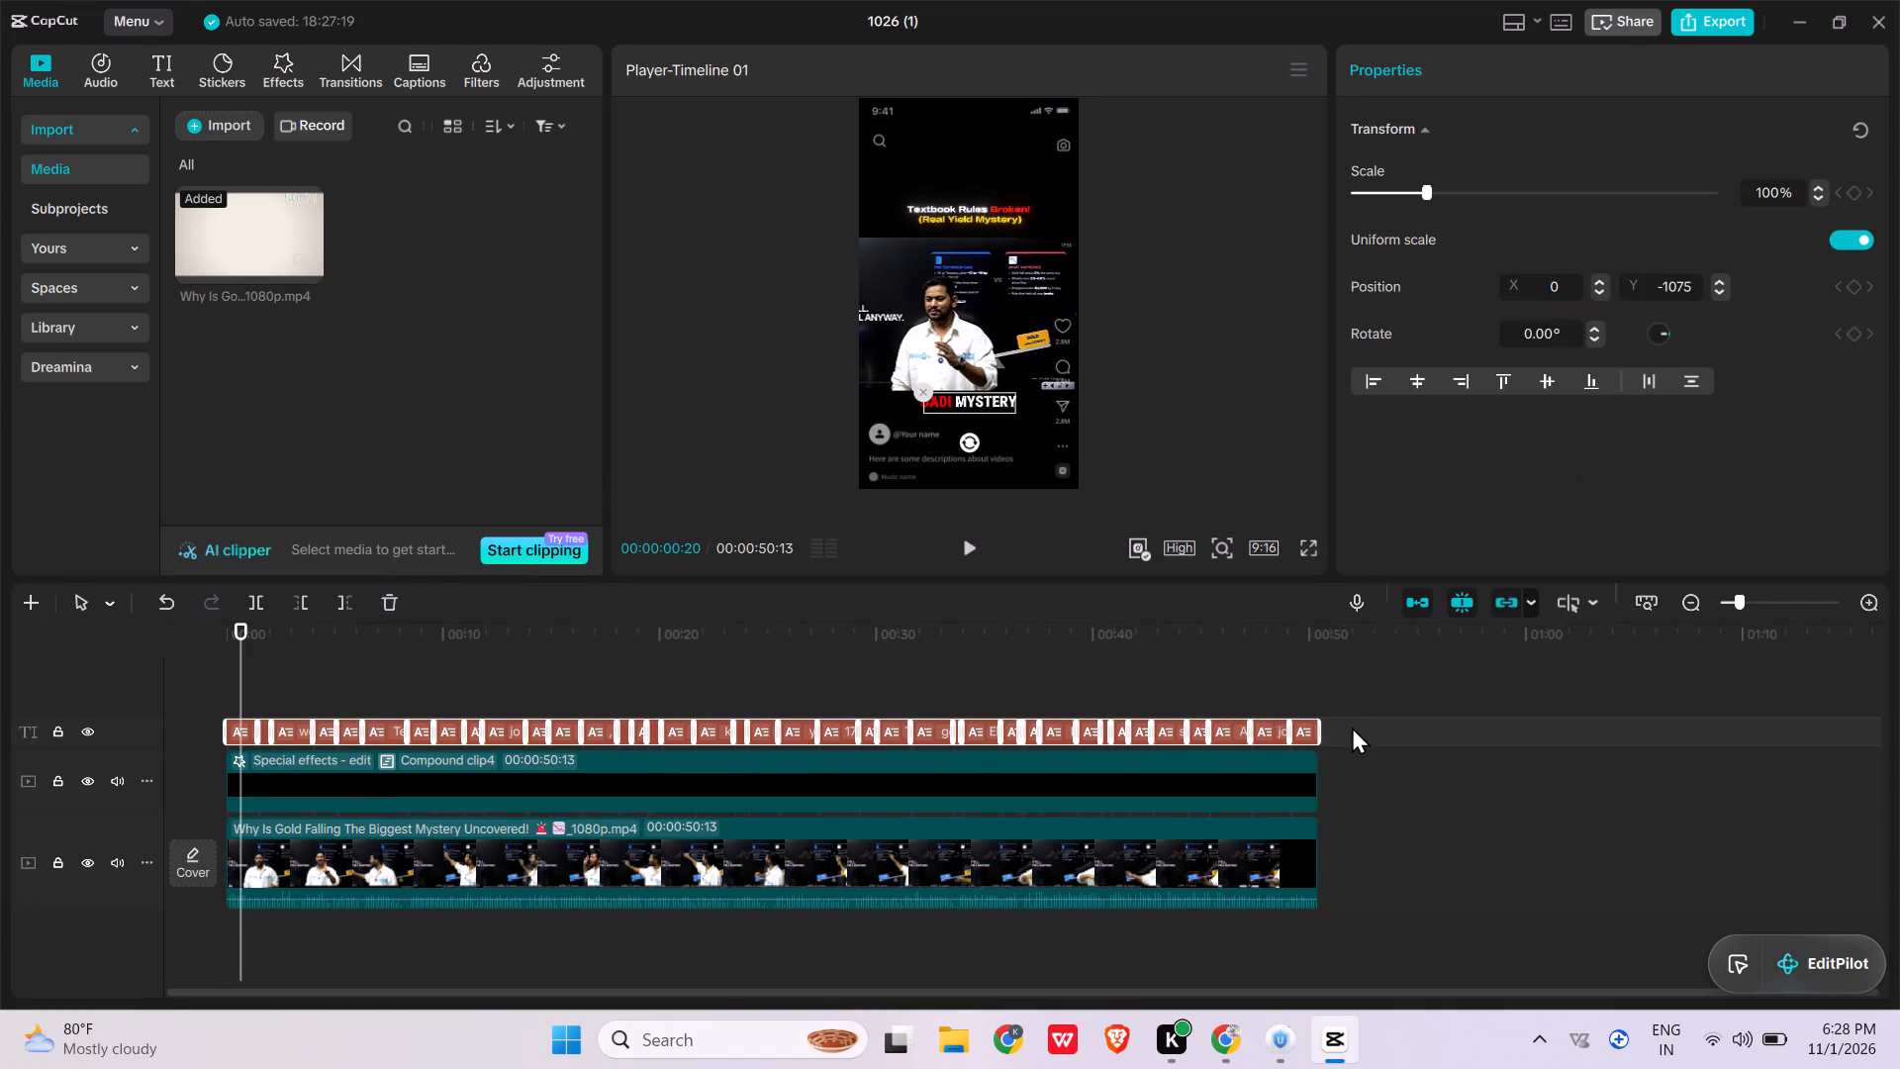
key("ctrl+z")
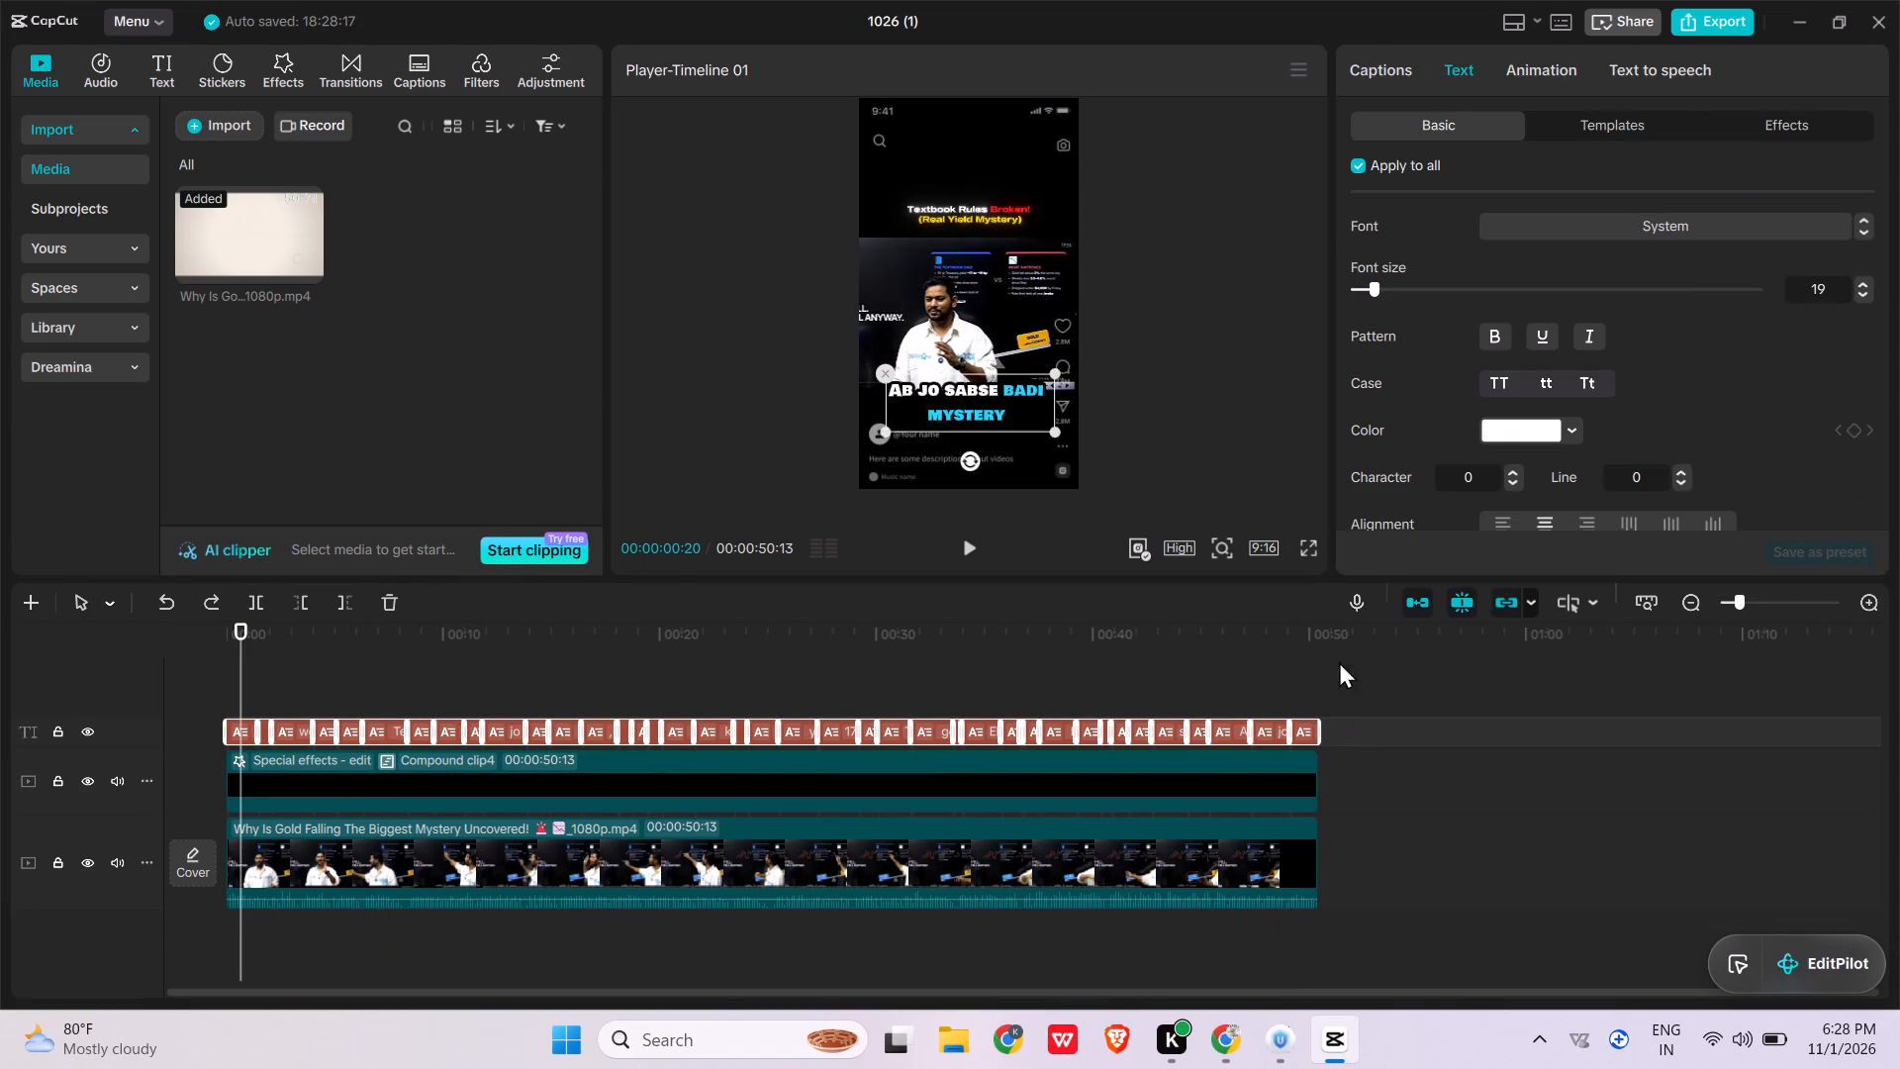
Browse the favourite and Trending text templates for a suitable caption style.
left_click(1569, 132)
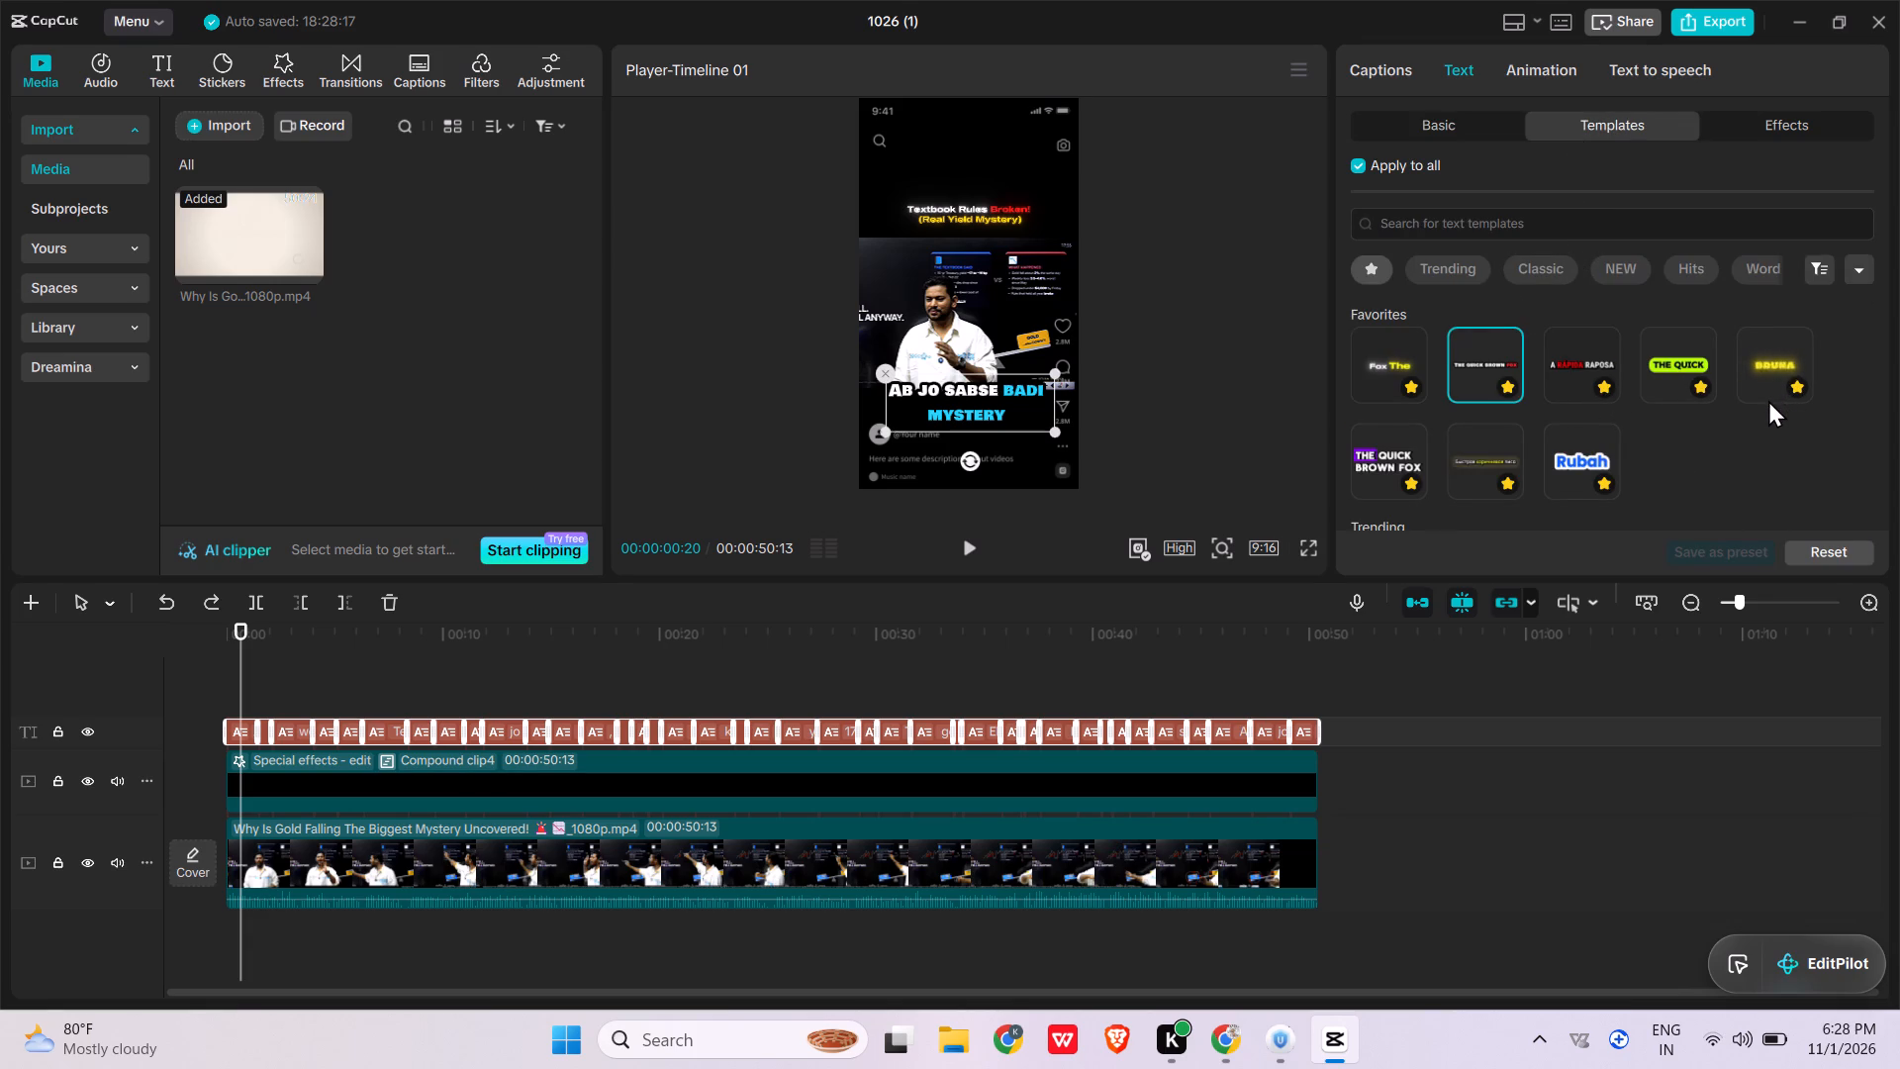
scroll(1591, 448, "down", 2)
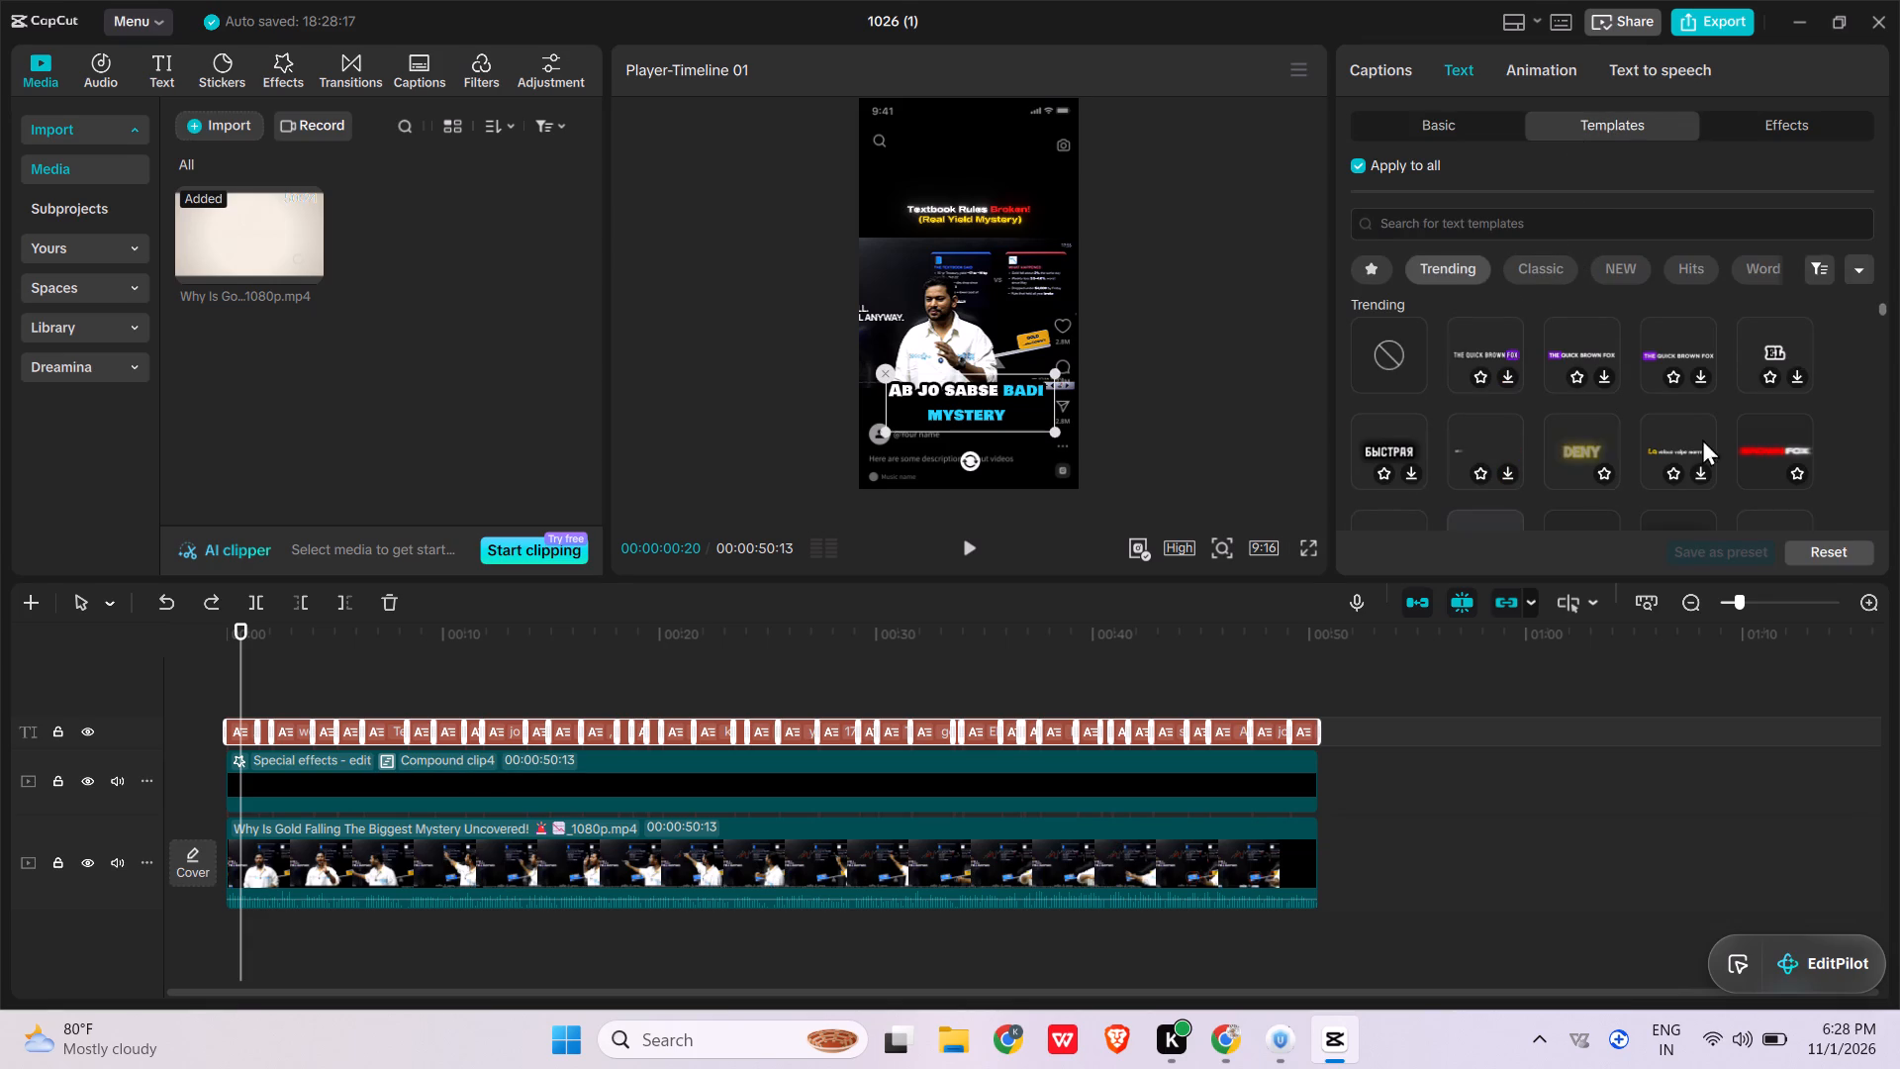
scroll(1755, 439, "down", 1)
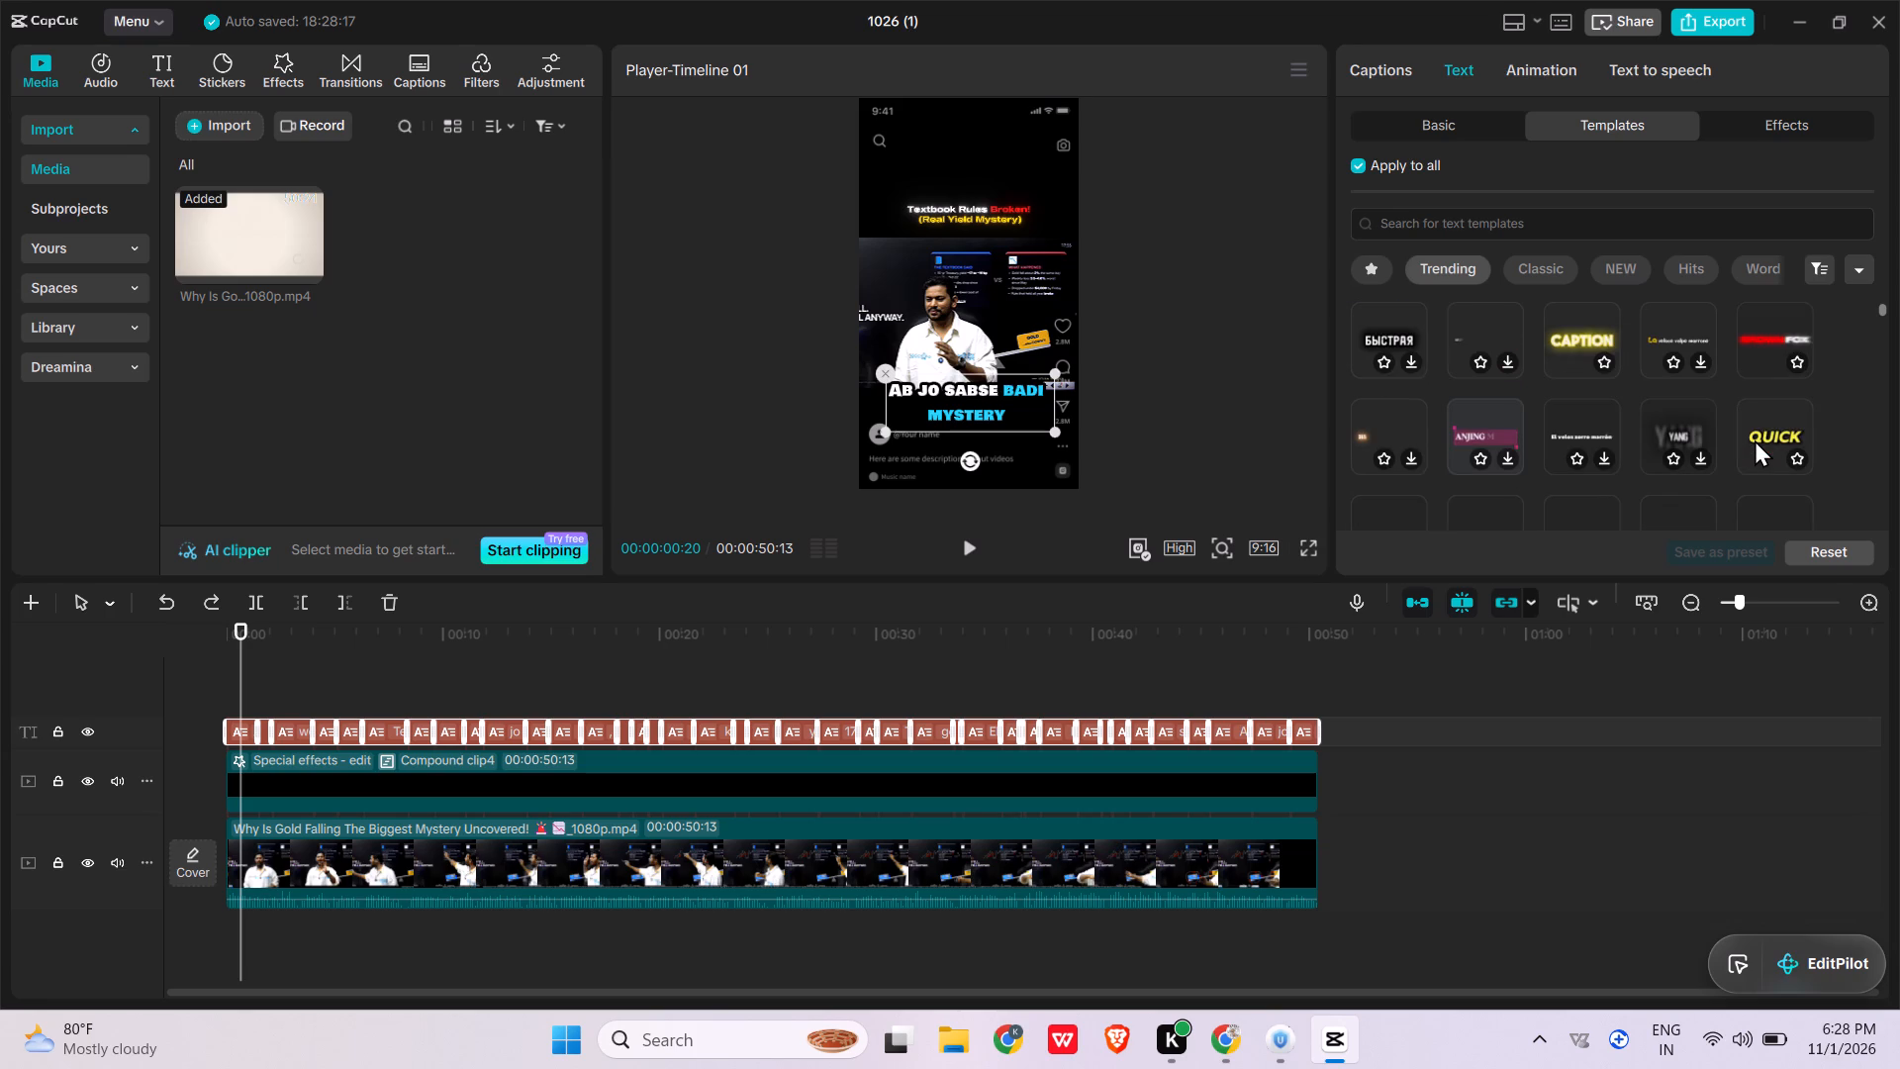
scroll(1755, 439, "down", 1)
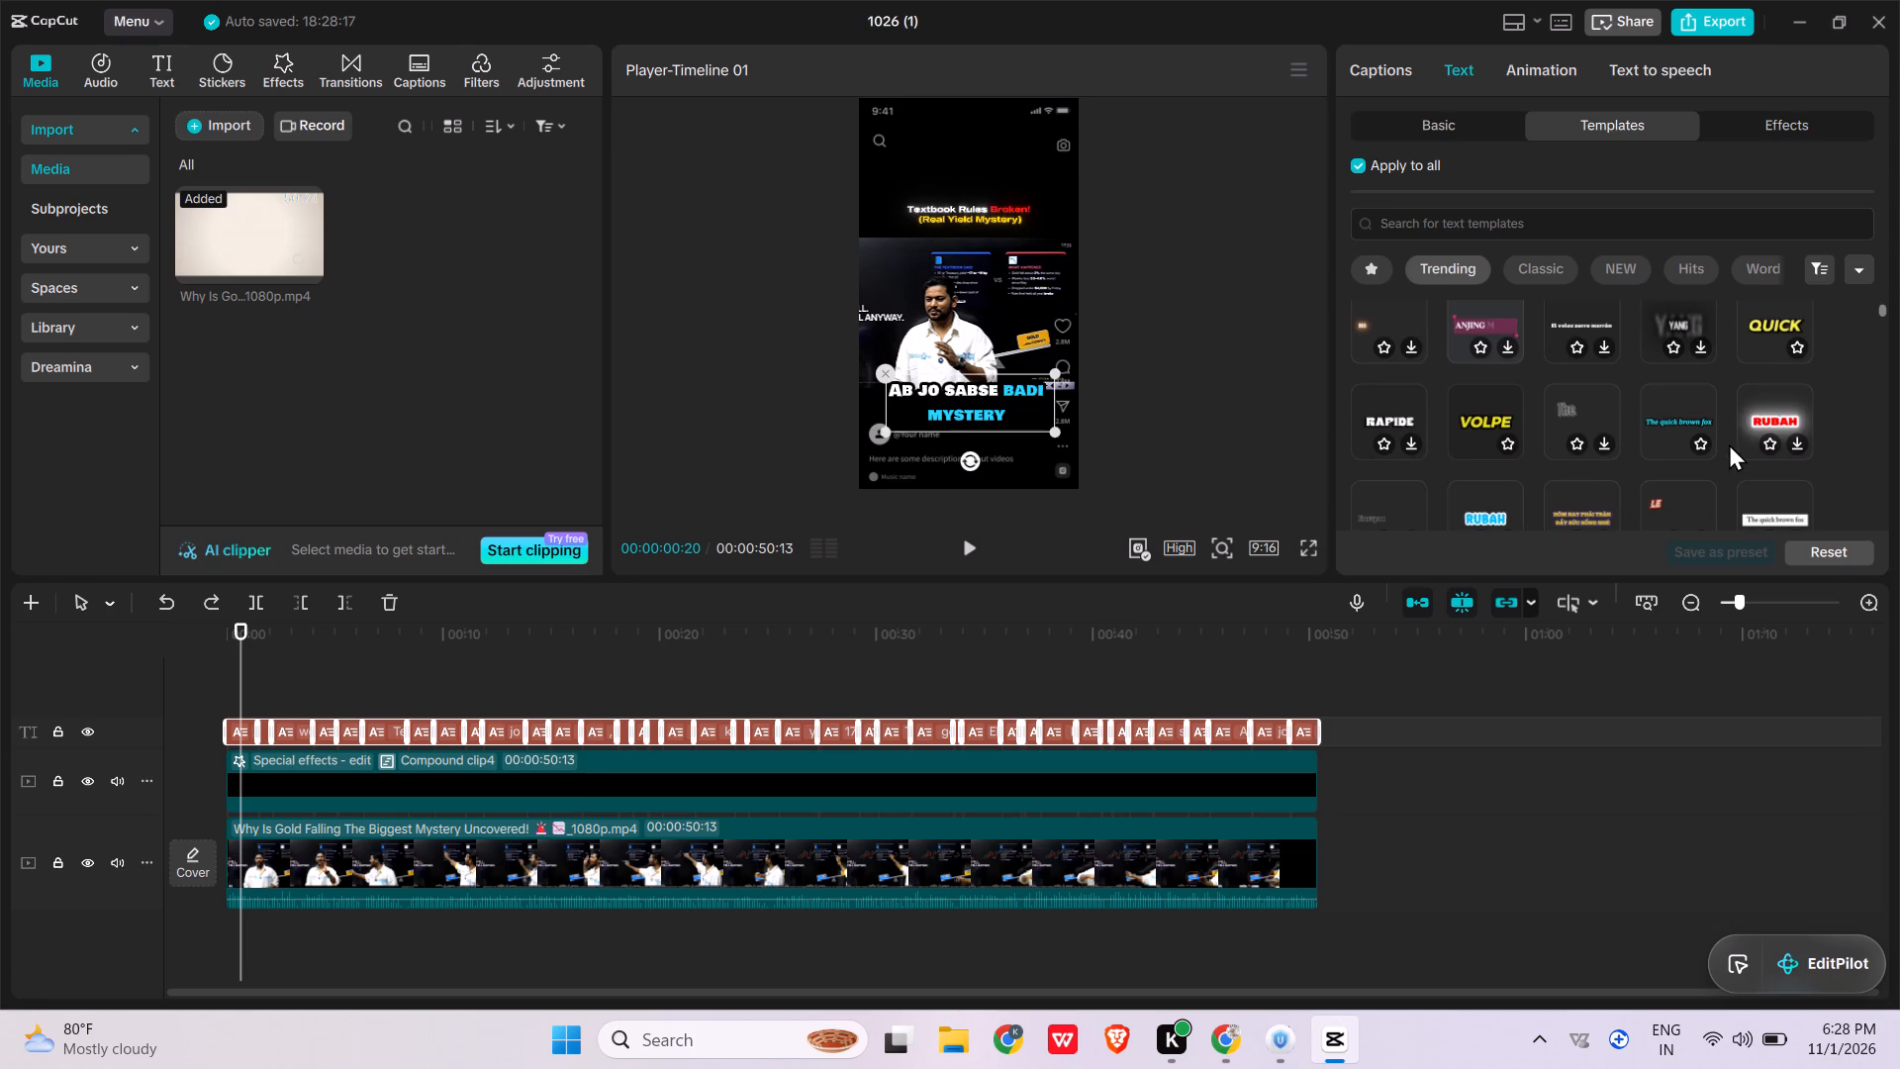
scroll(1741, 434, "down", 2)
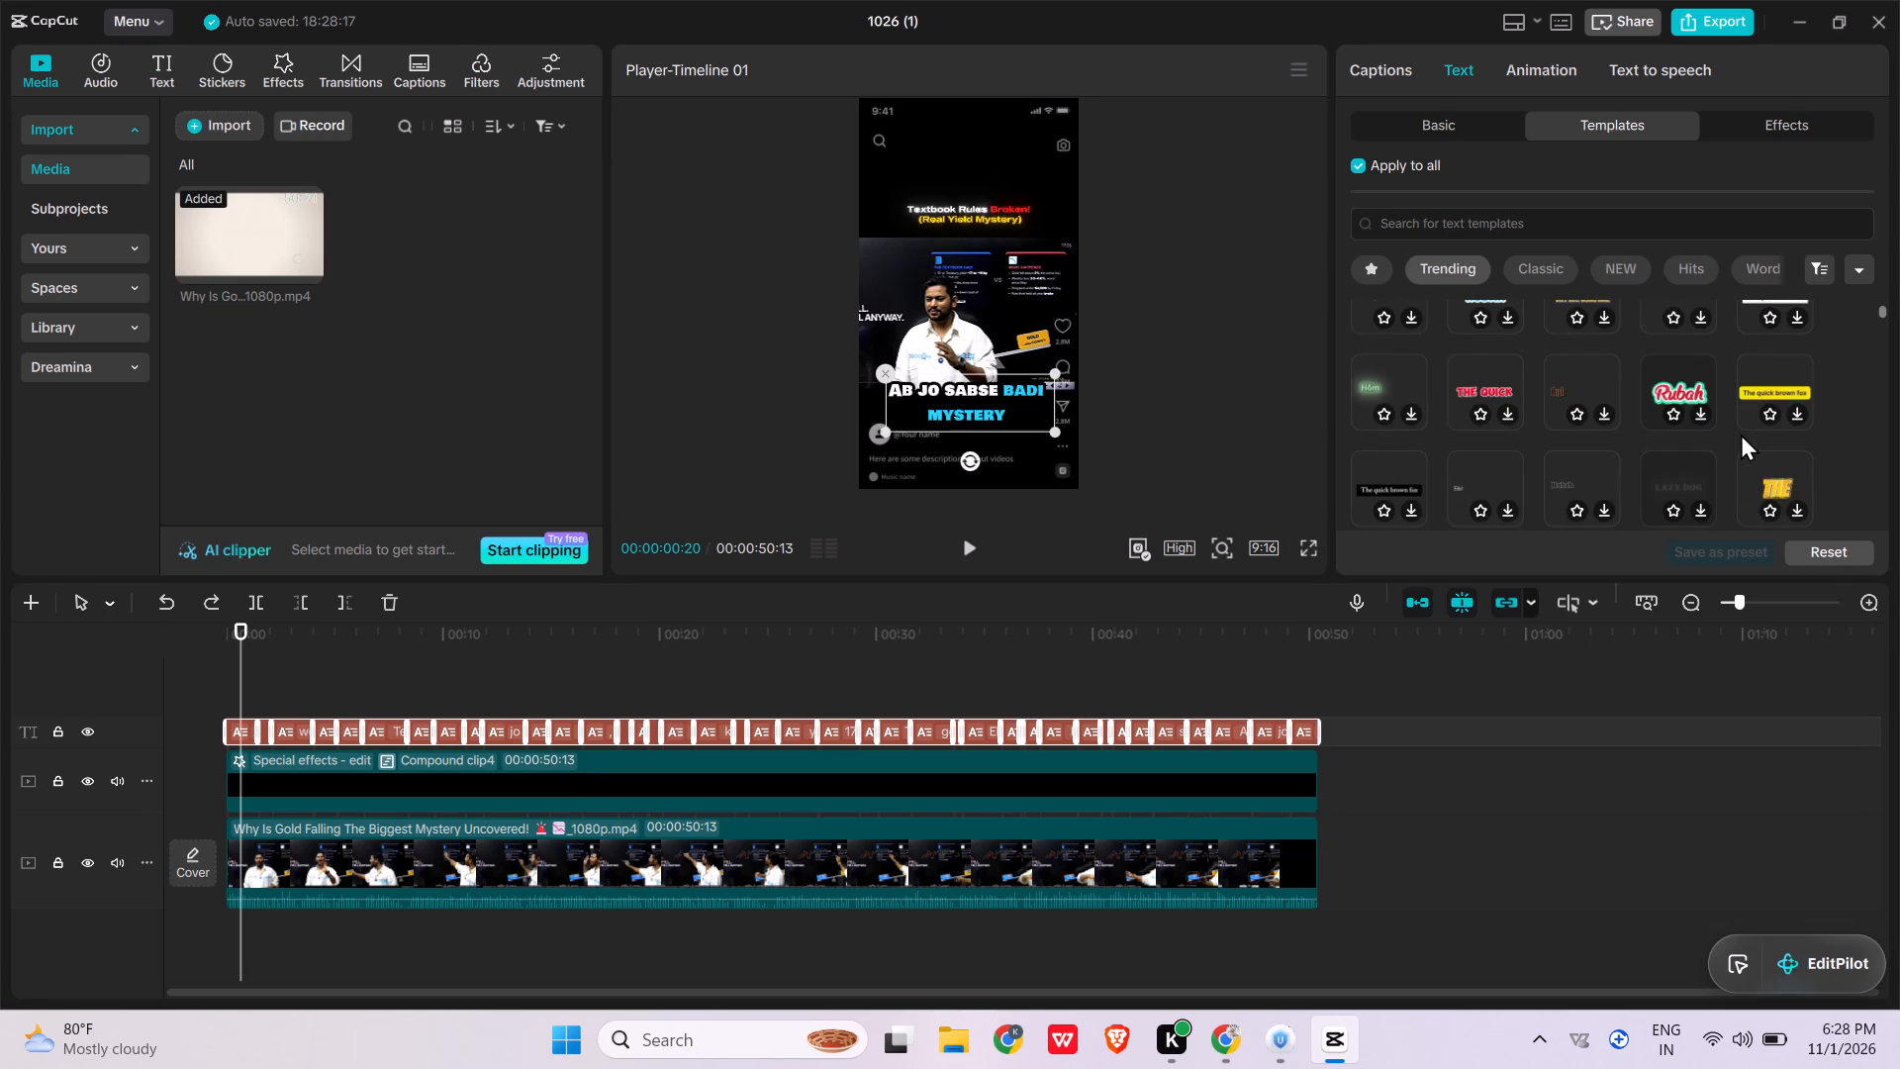
scroll(1741, 434, "down", 2)
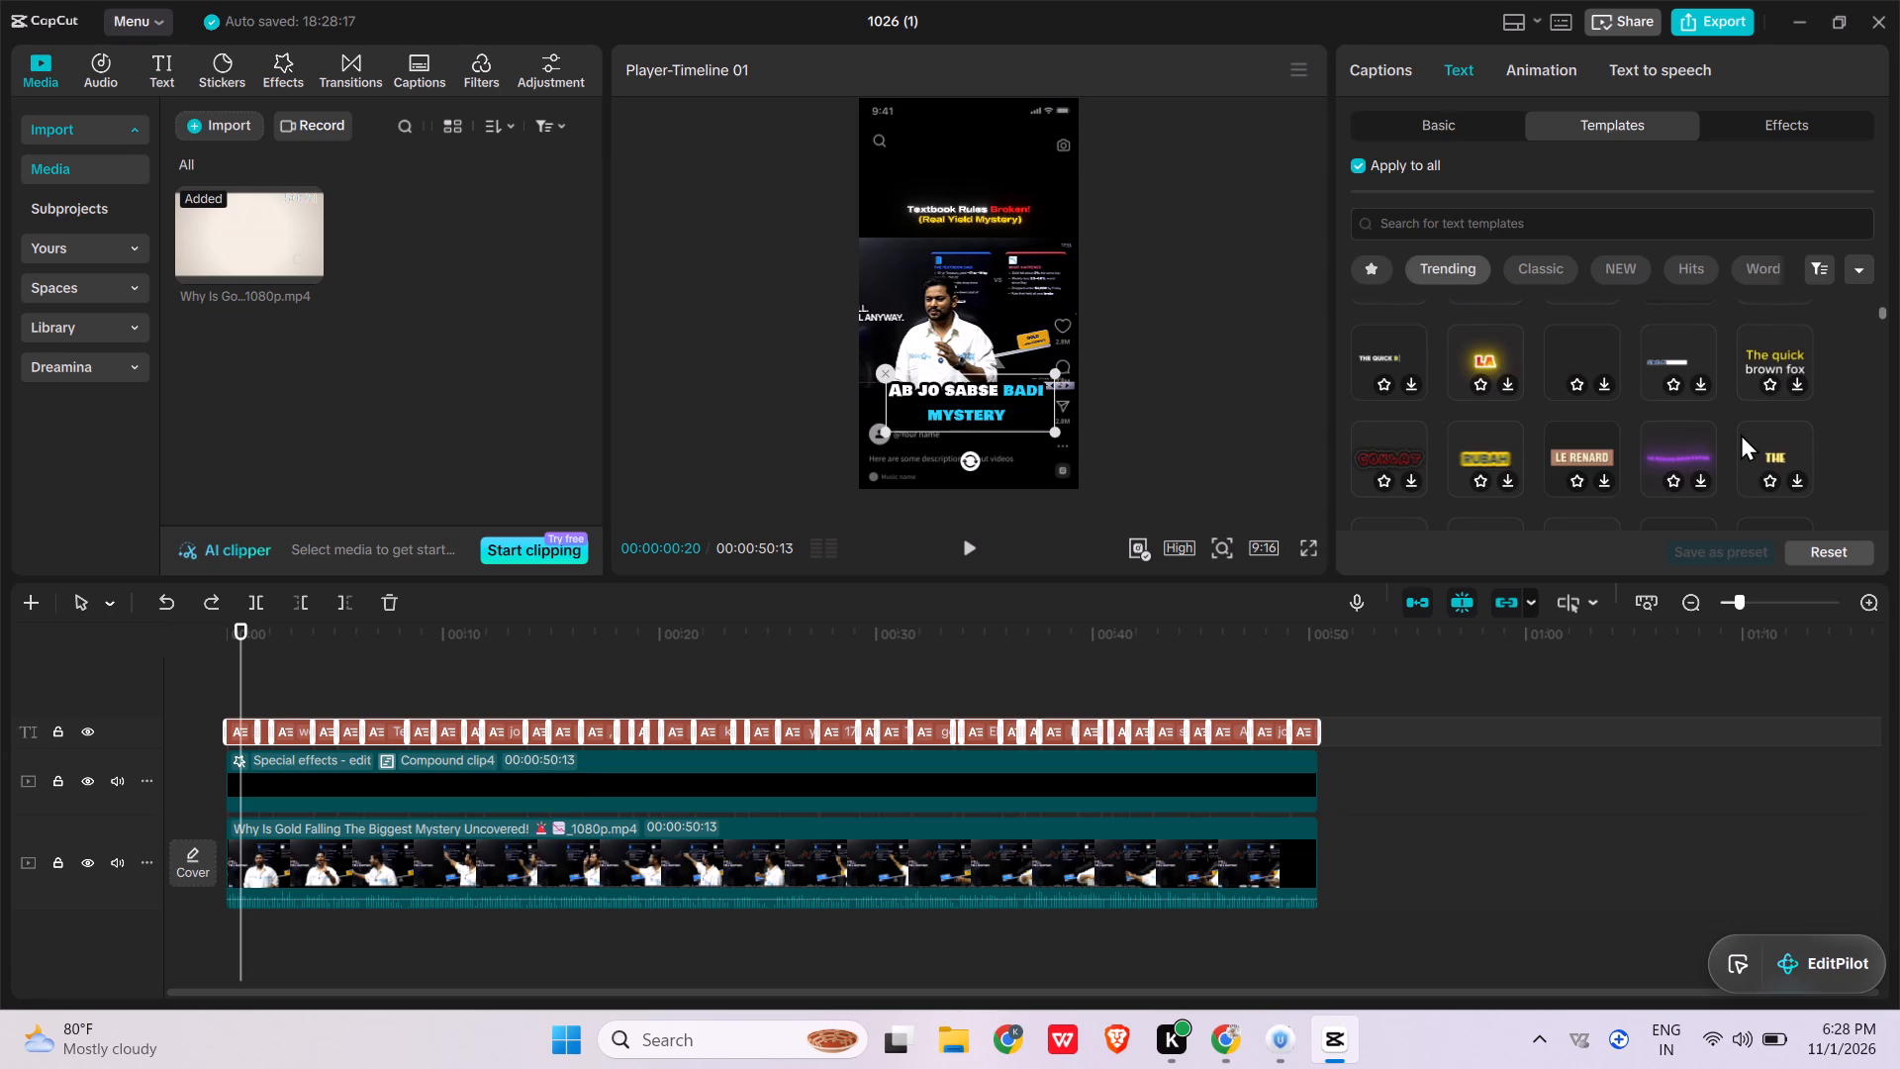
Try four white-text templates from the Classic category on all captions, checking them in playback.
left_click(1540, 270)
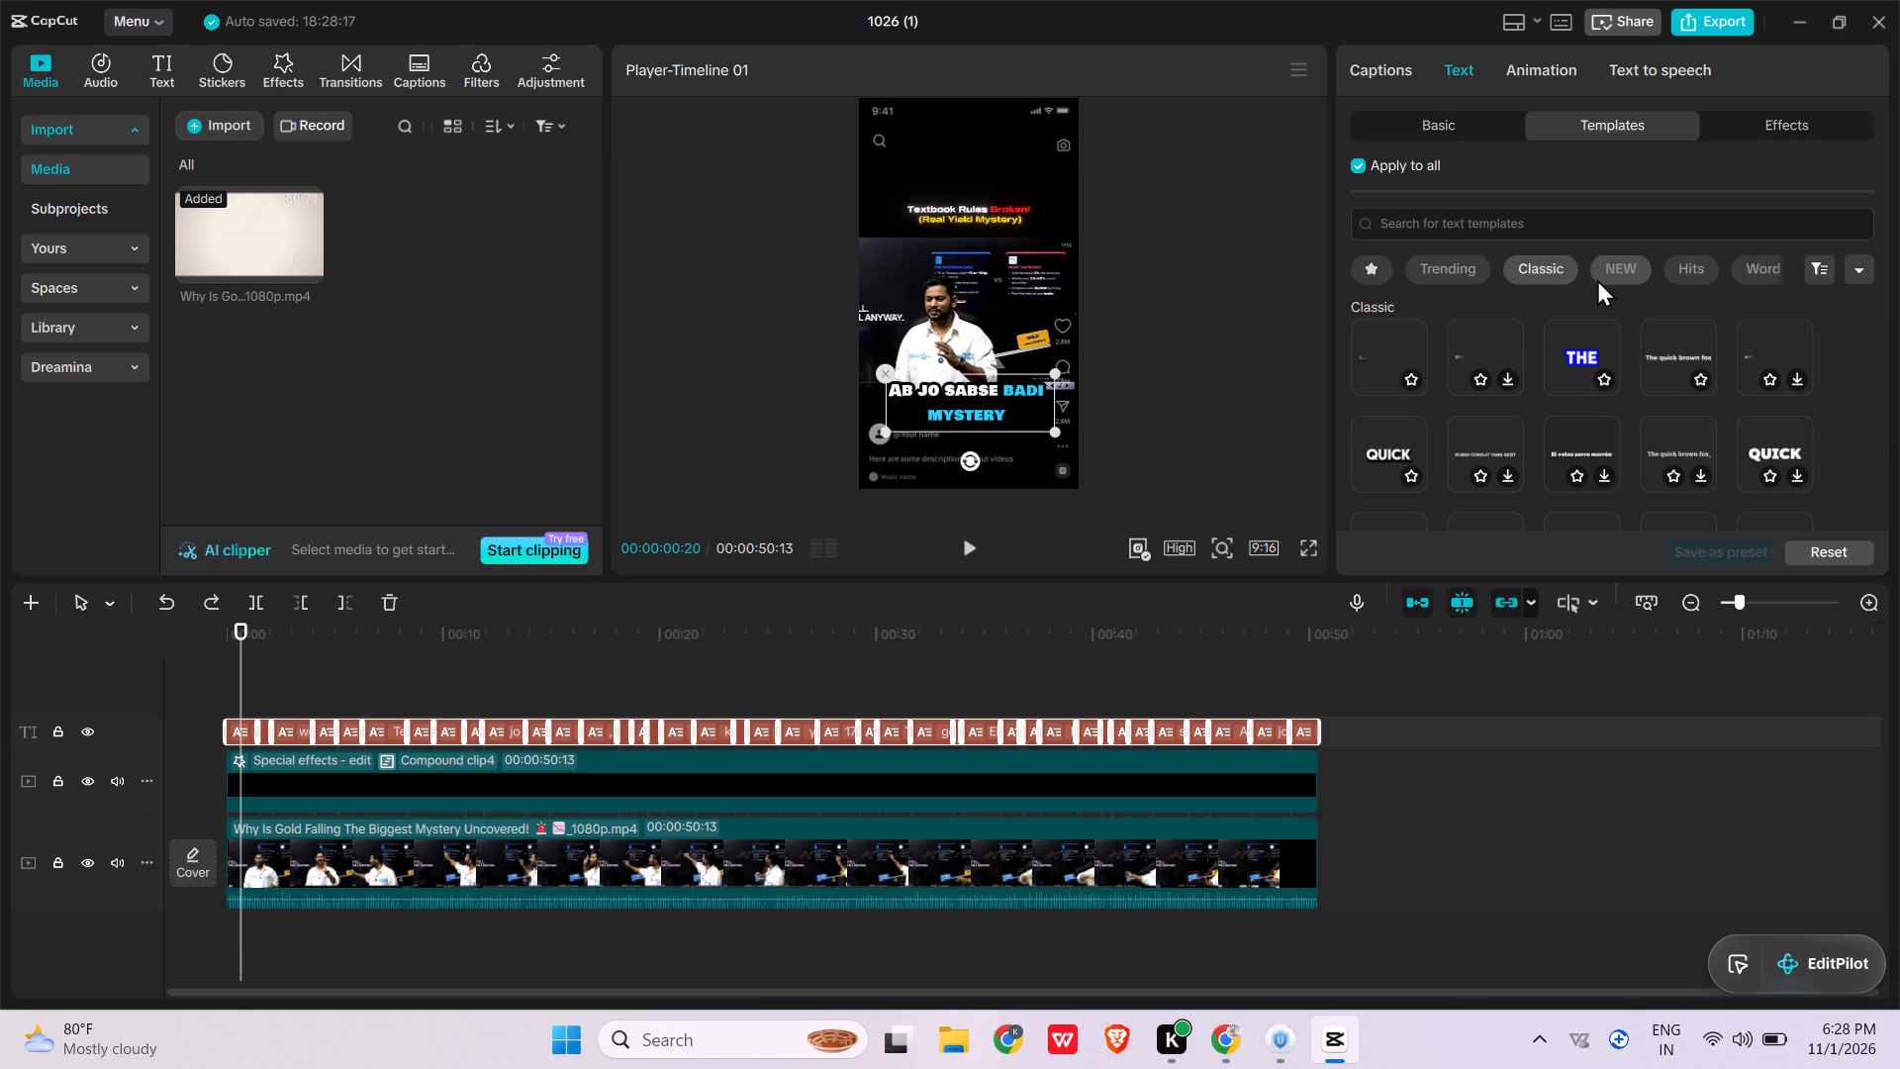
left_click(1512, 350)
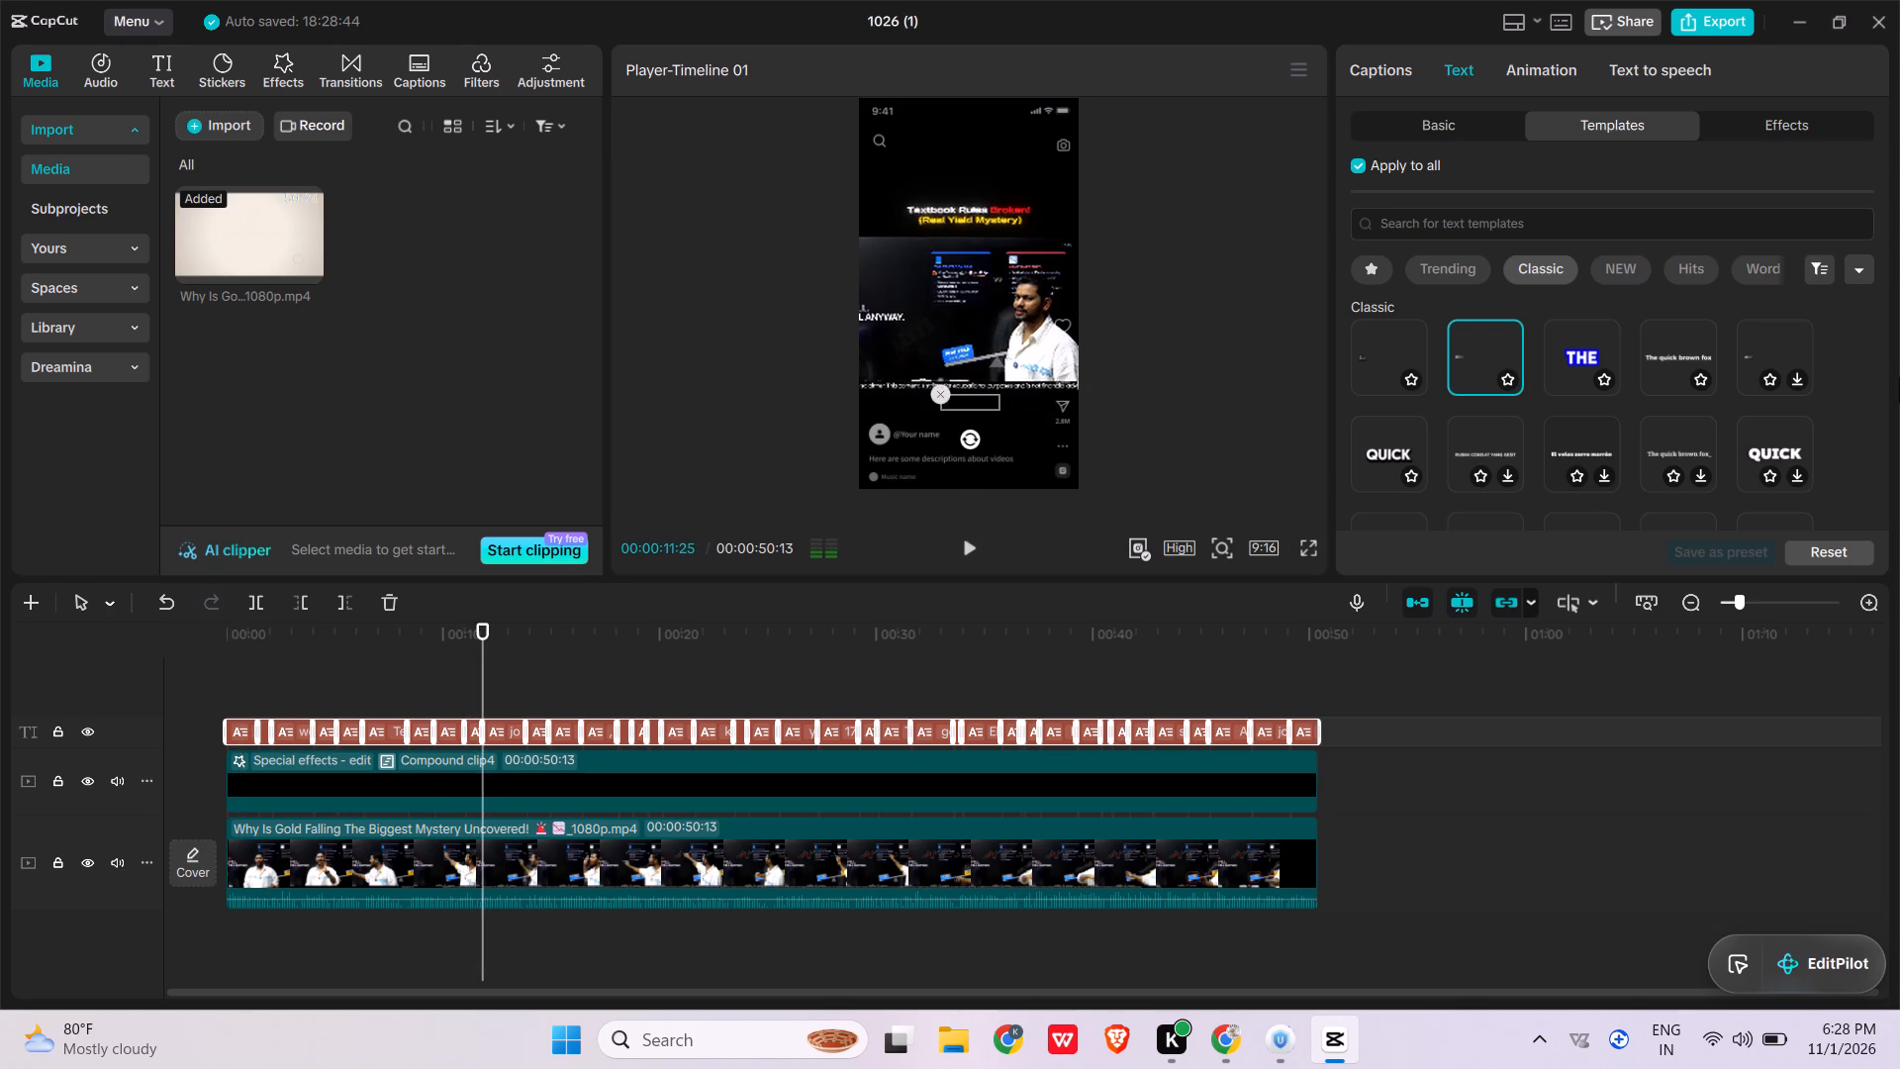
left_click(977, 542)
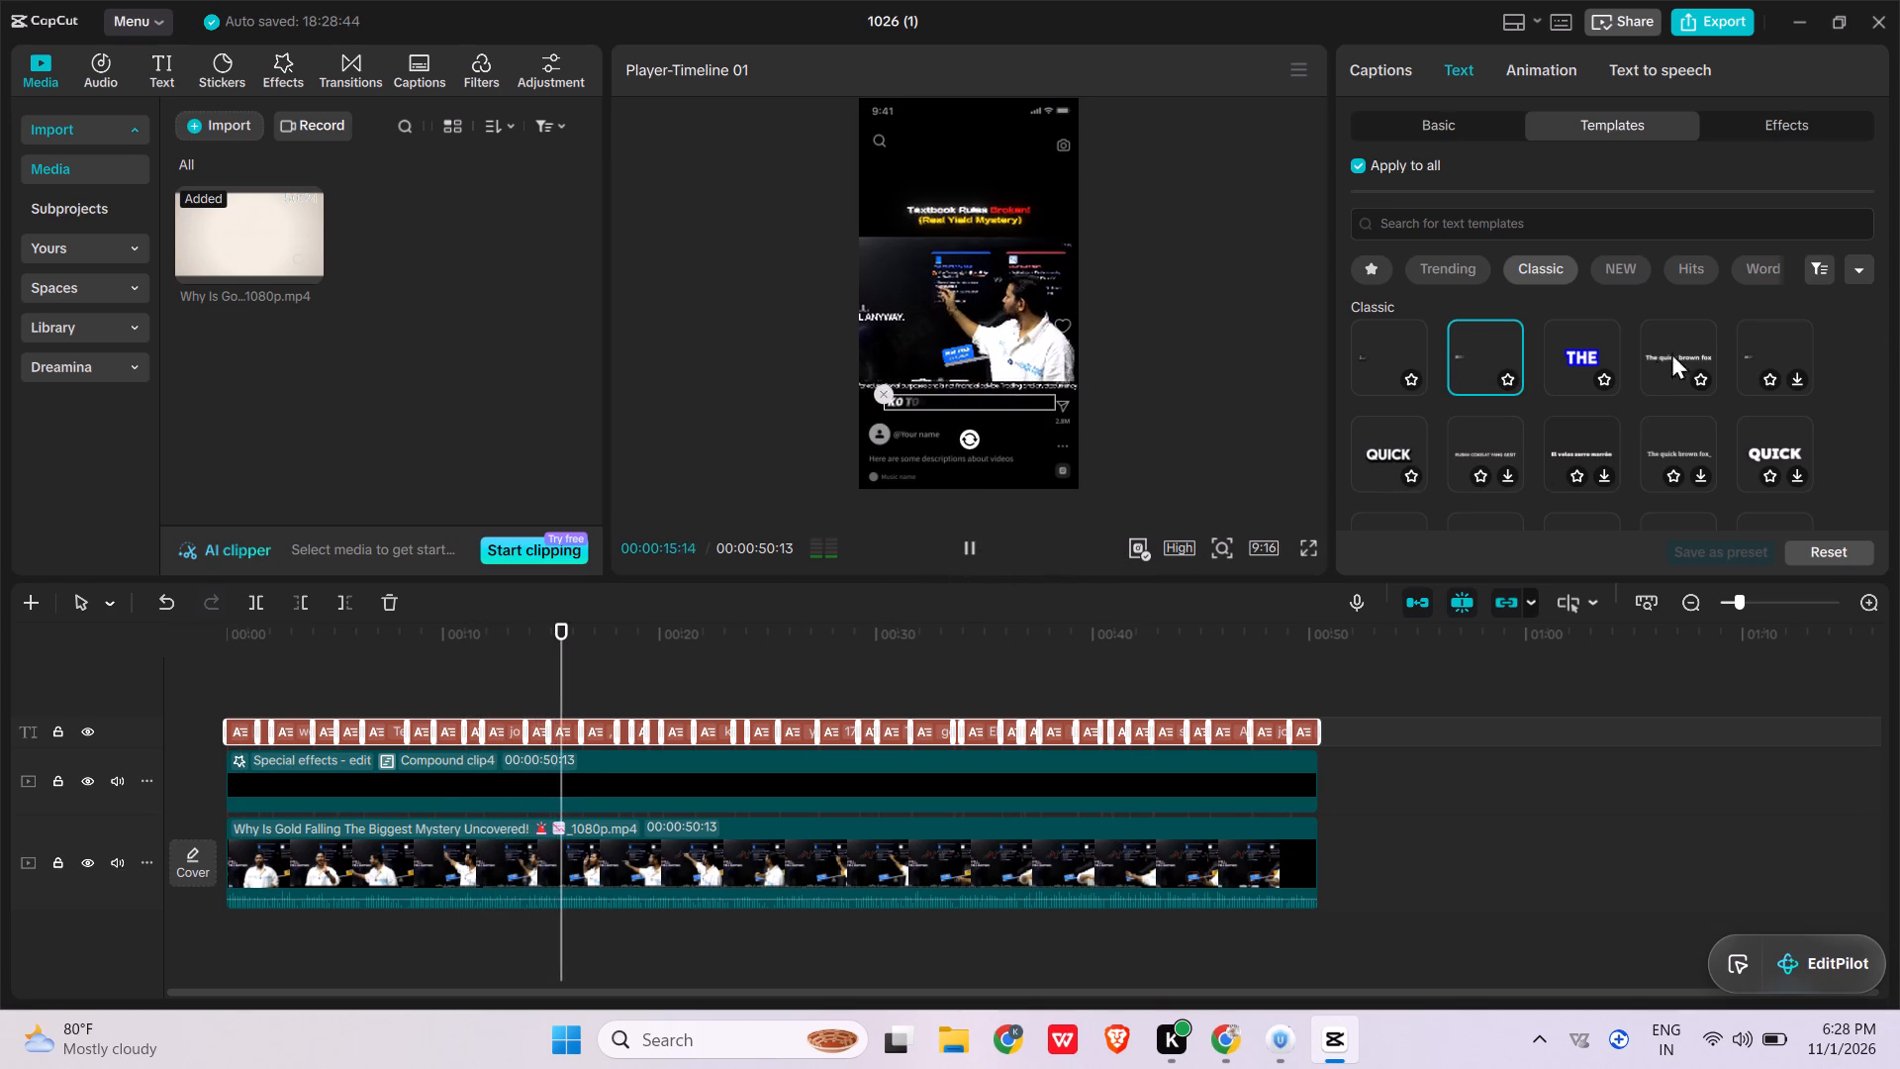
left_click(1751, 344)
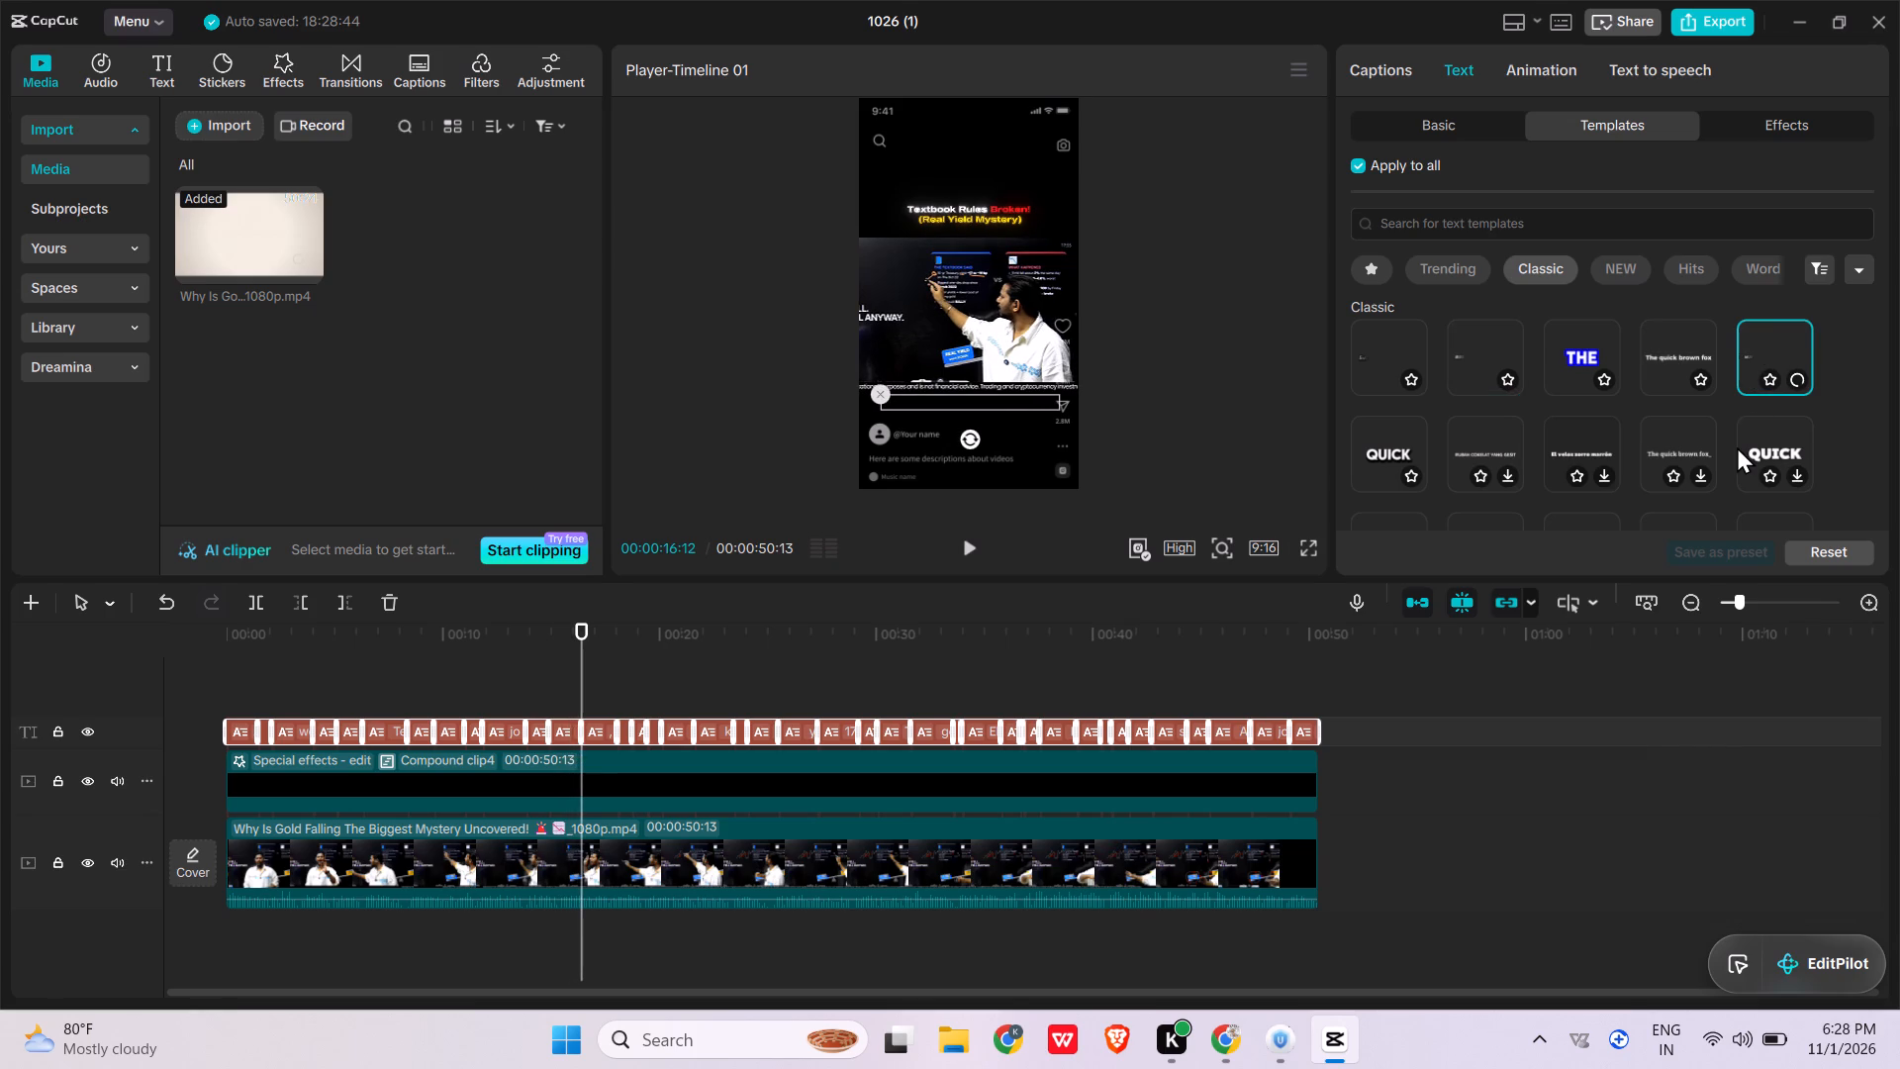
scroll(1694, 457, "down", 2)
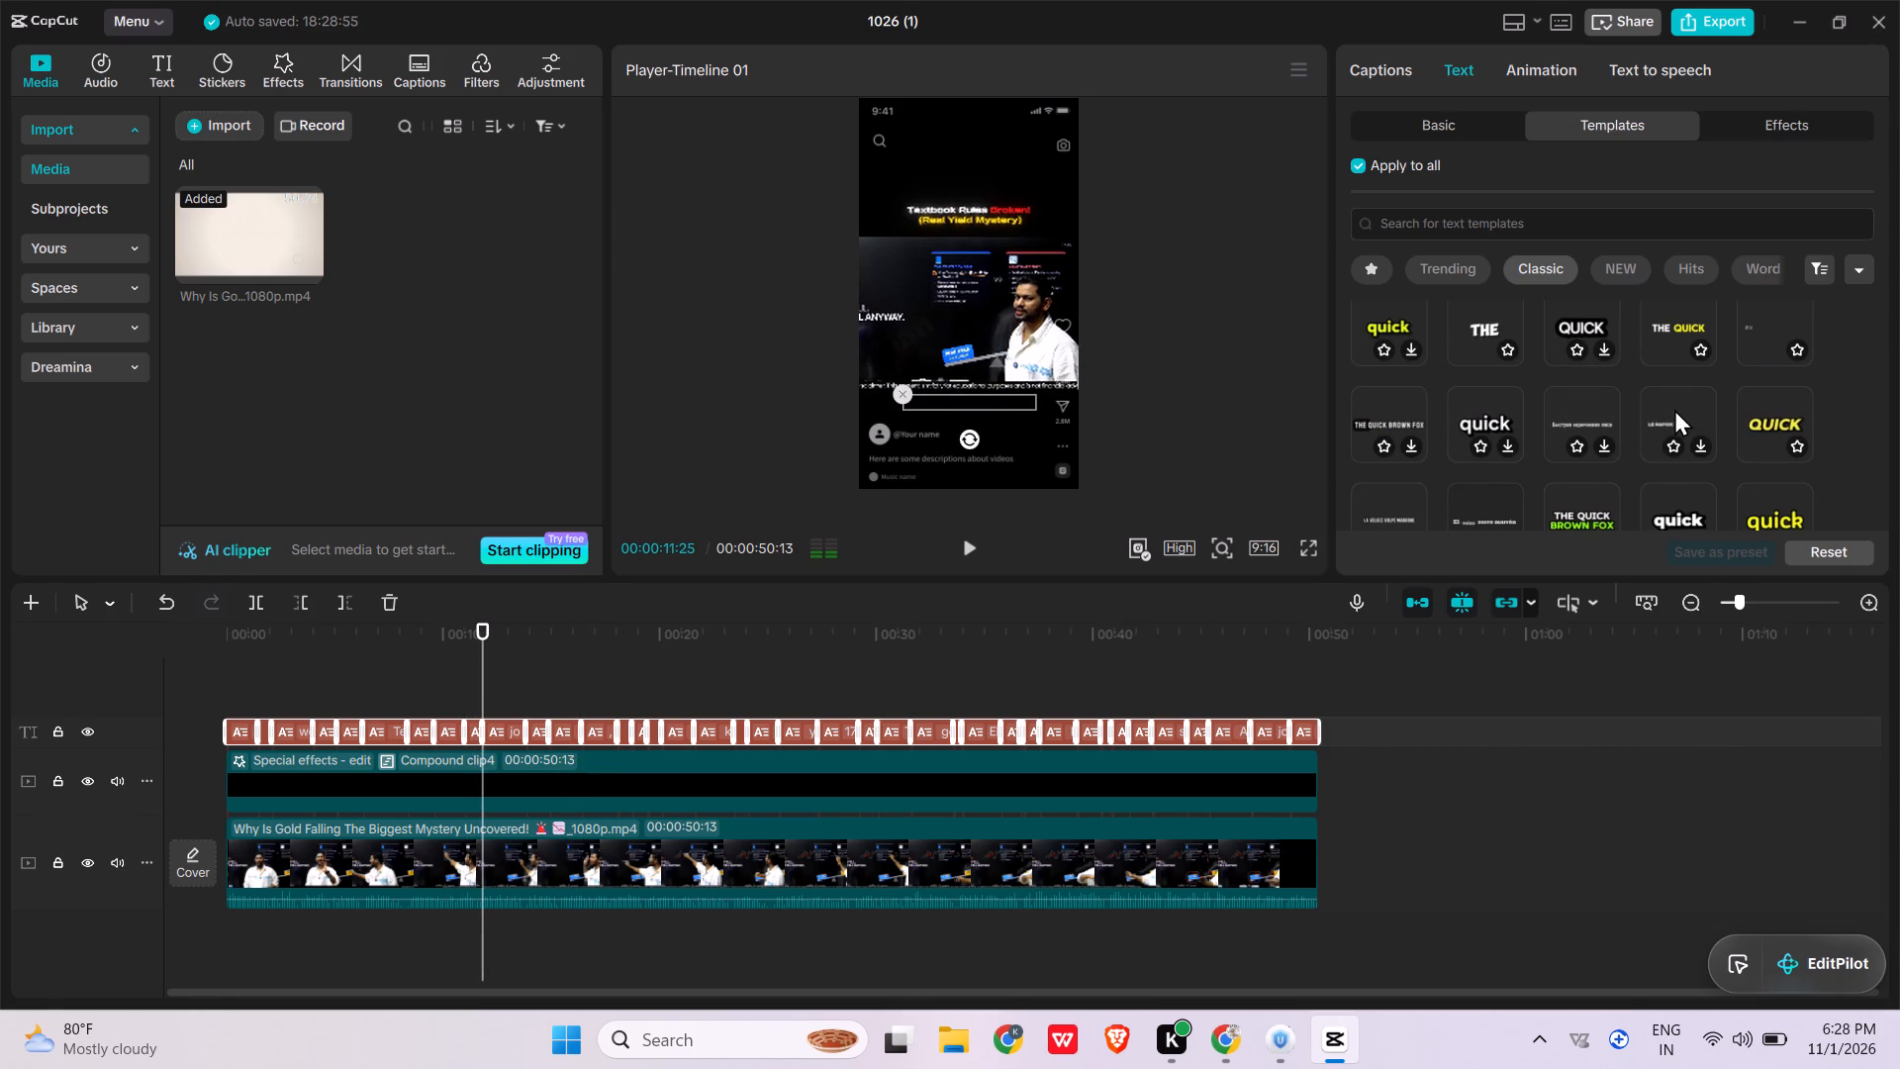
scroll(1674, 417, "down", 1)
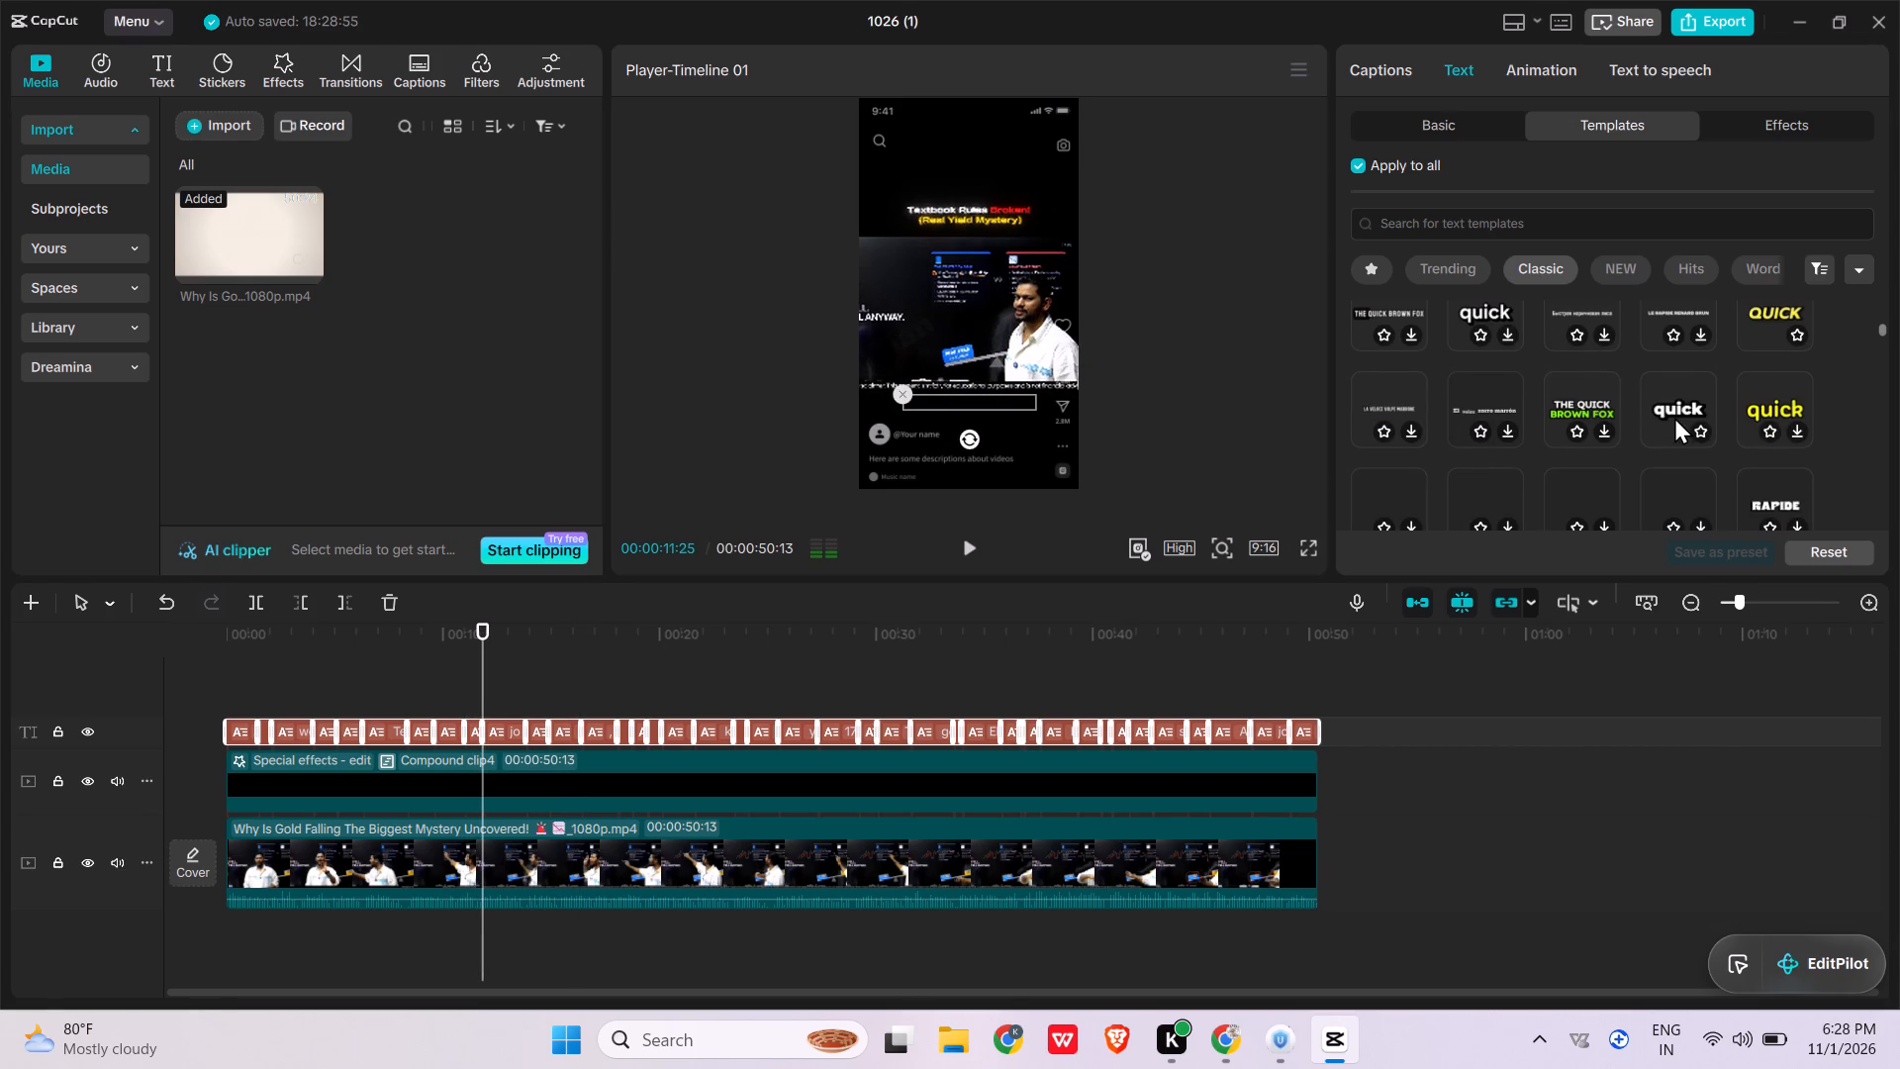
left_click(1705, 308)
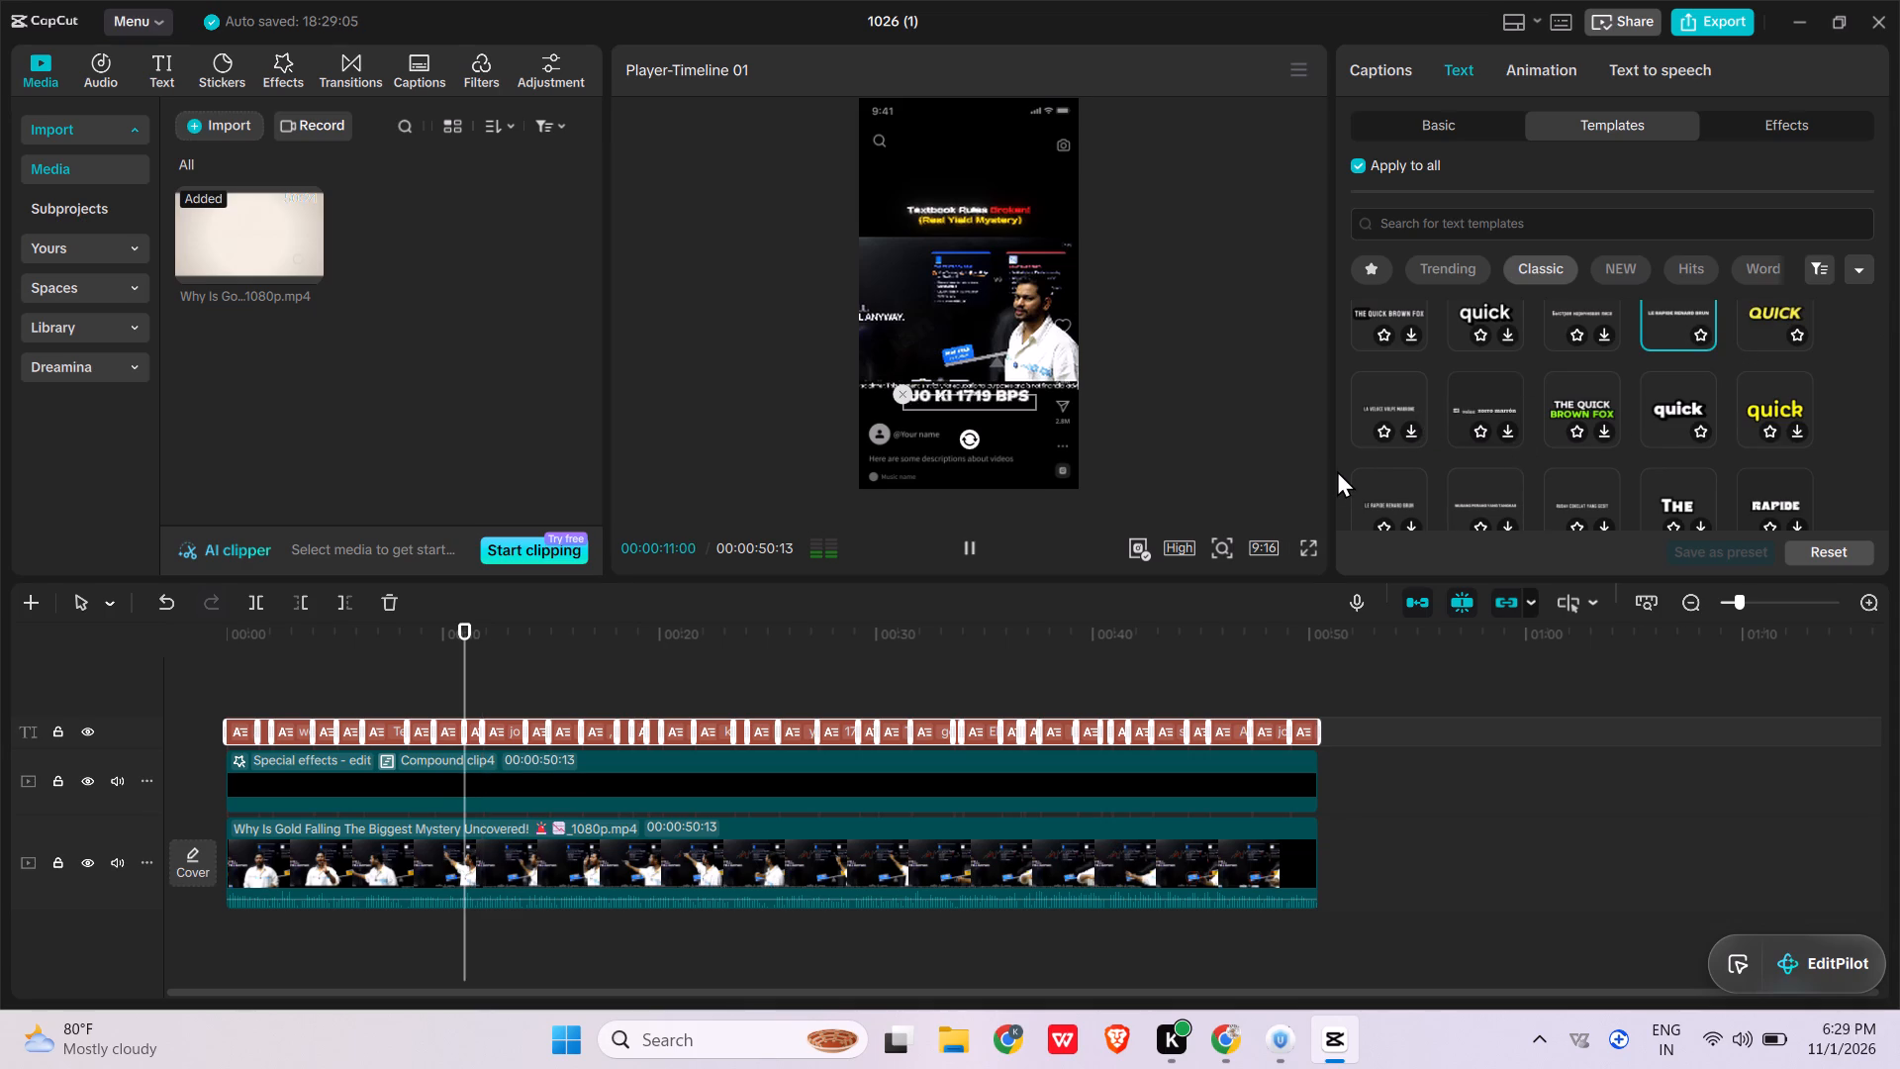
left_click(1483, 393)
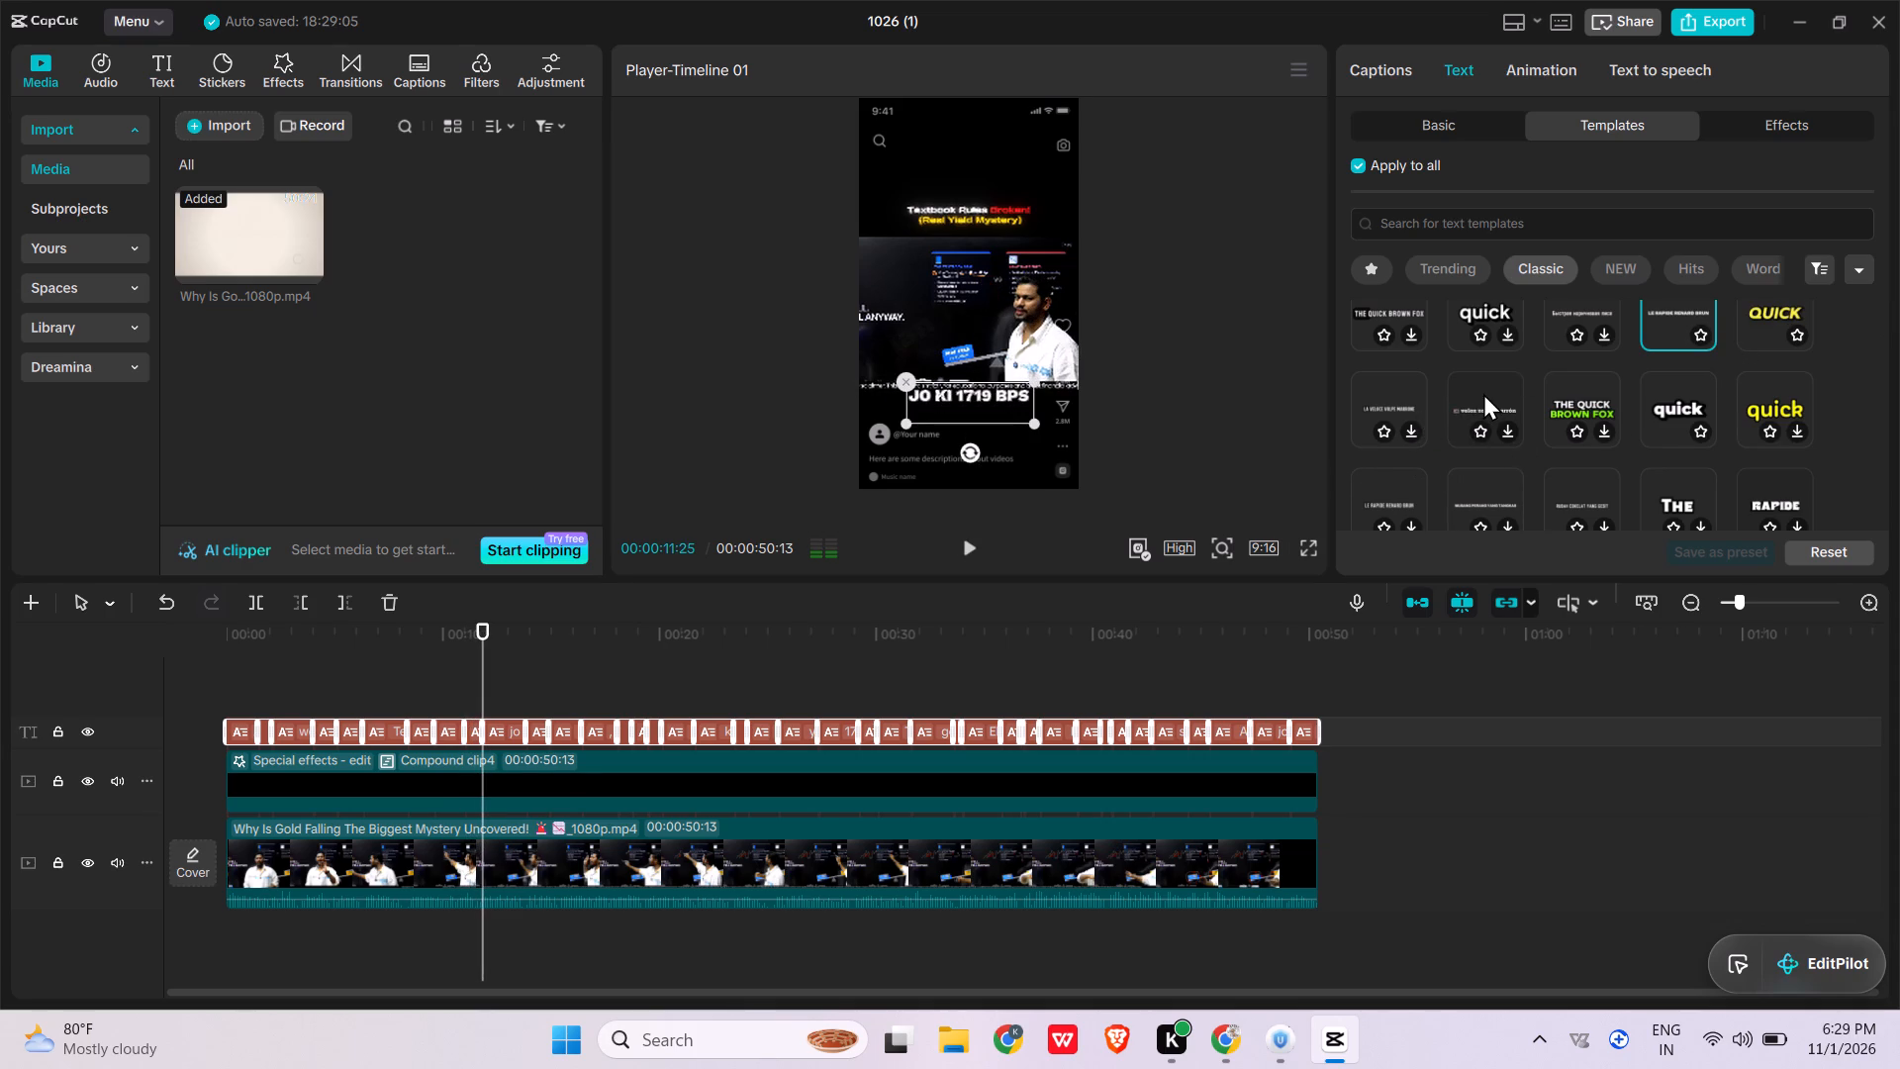
Browse the remaining Classic text templates, plus the Hits and NEW categories, for another caption style.
scroll(1483, 396, "down", 1)
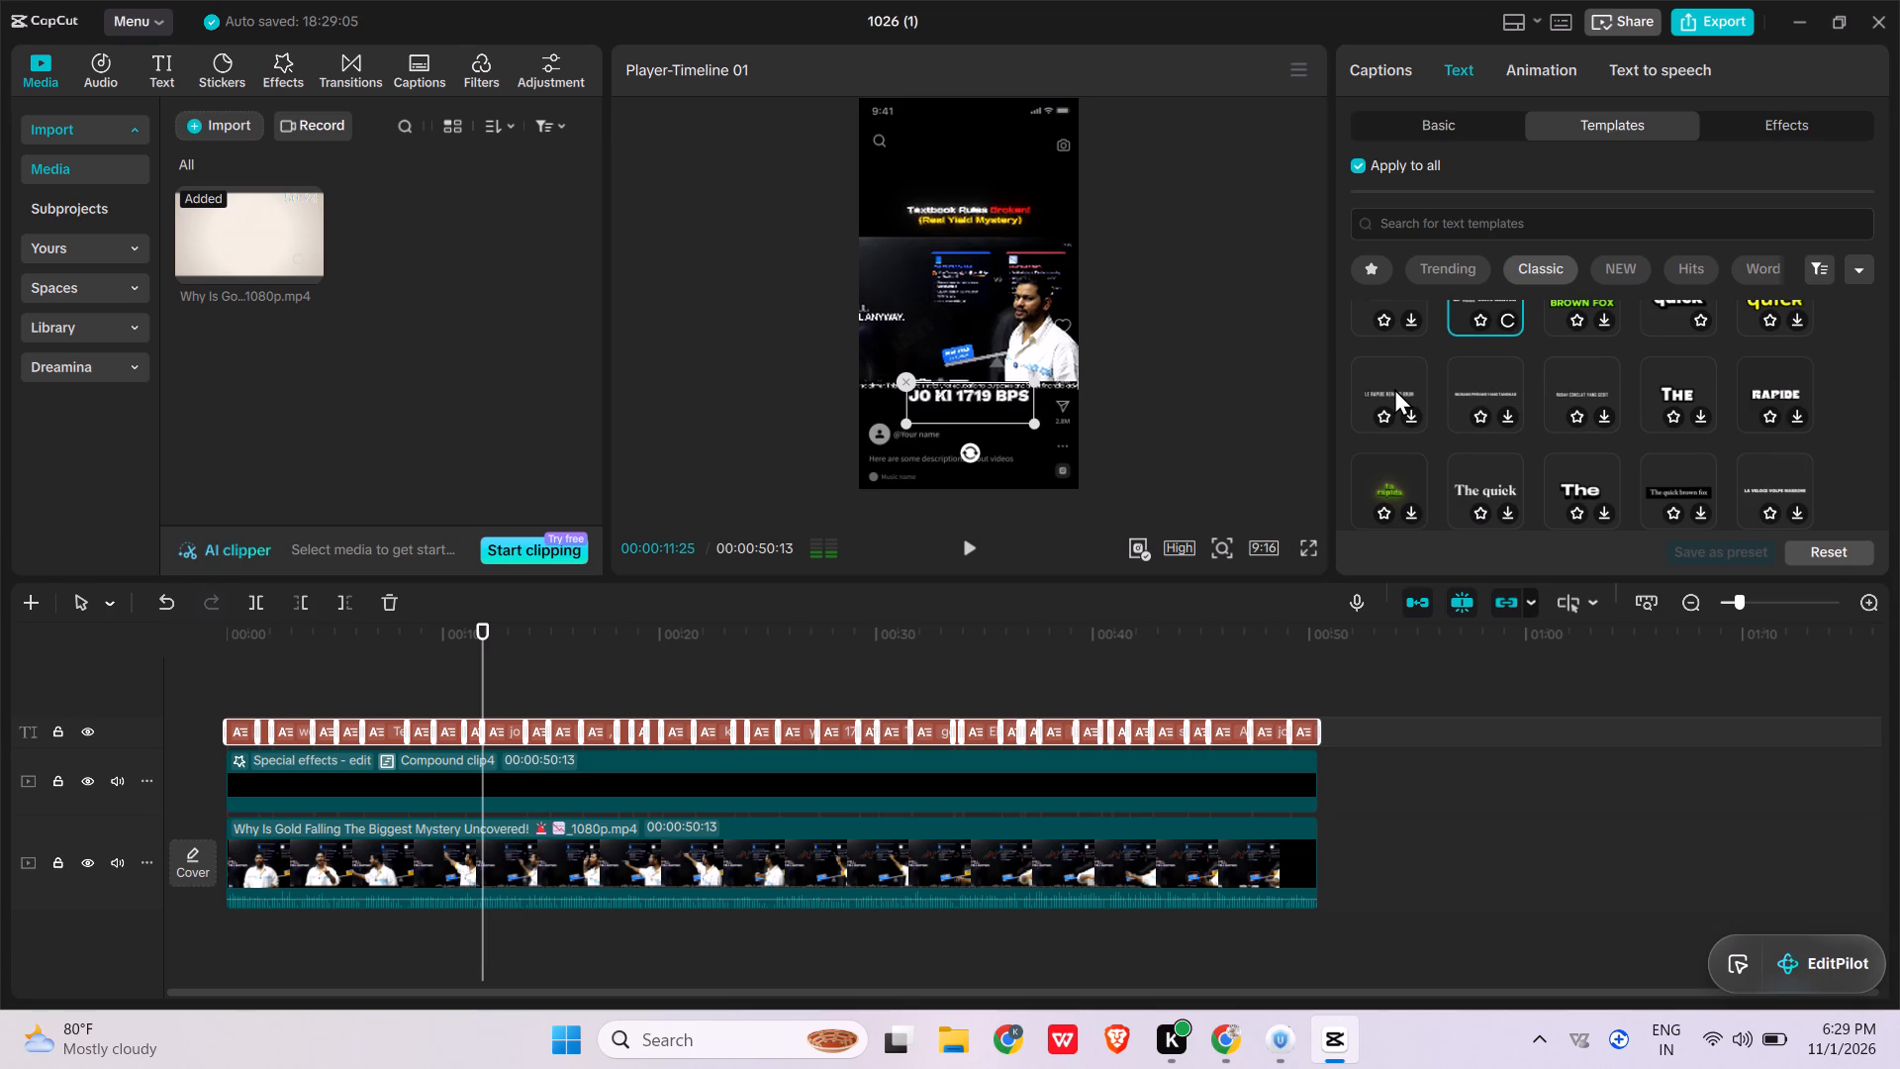
scroll(1761, 490, "down", 1)
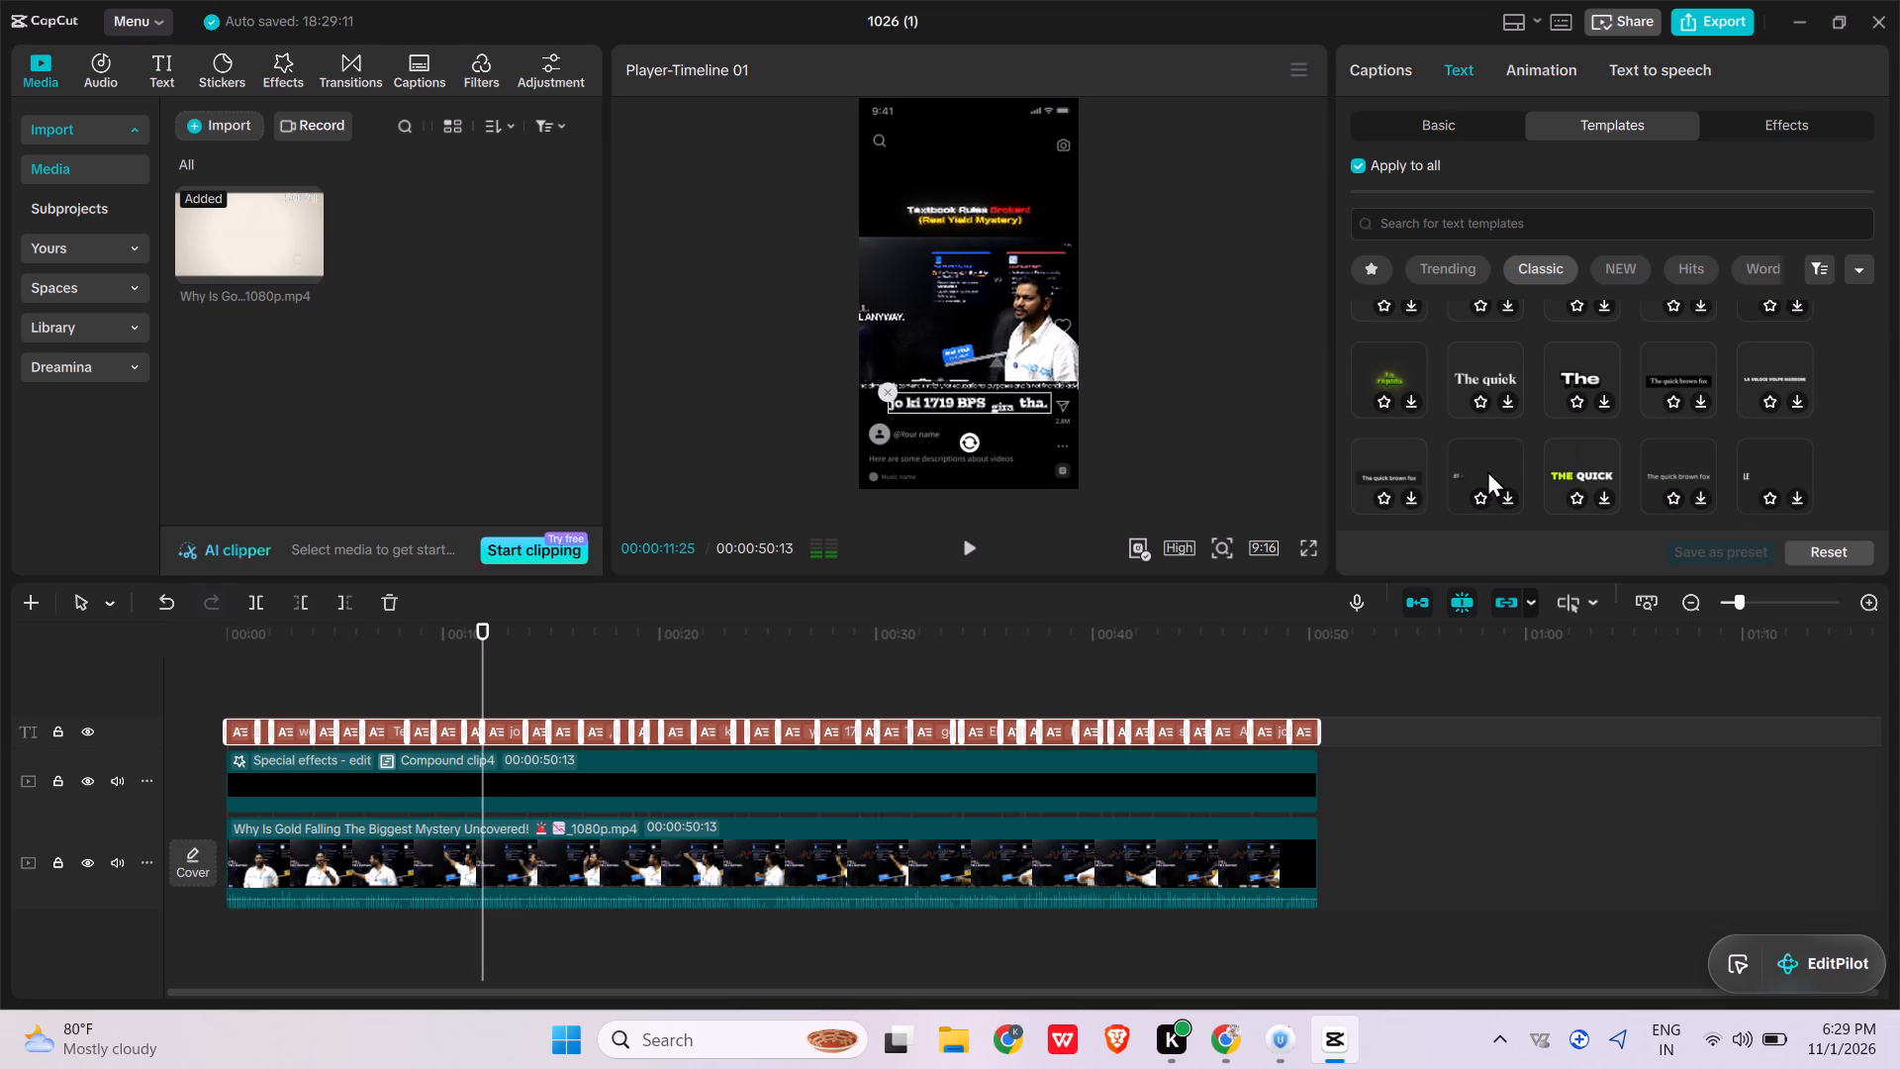
scroll(1487, 468, "down", 1)
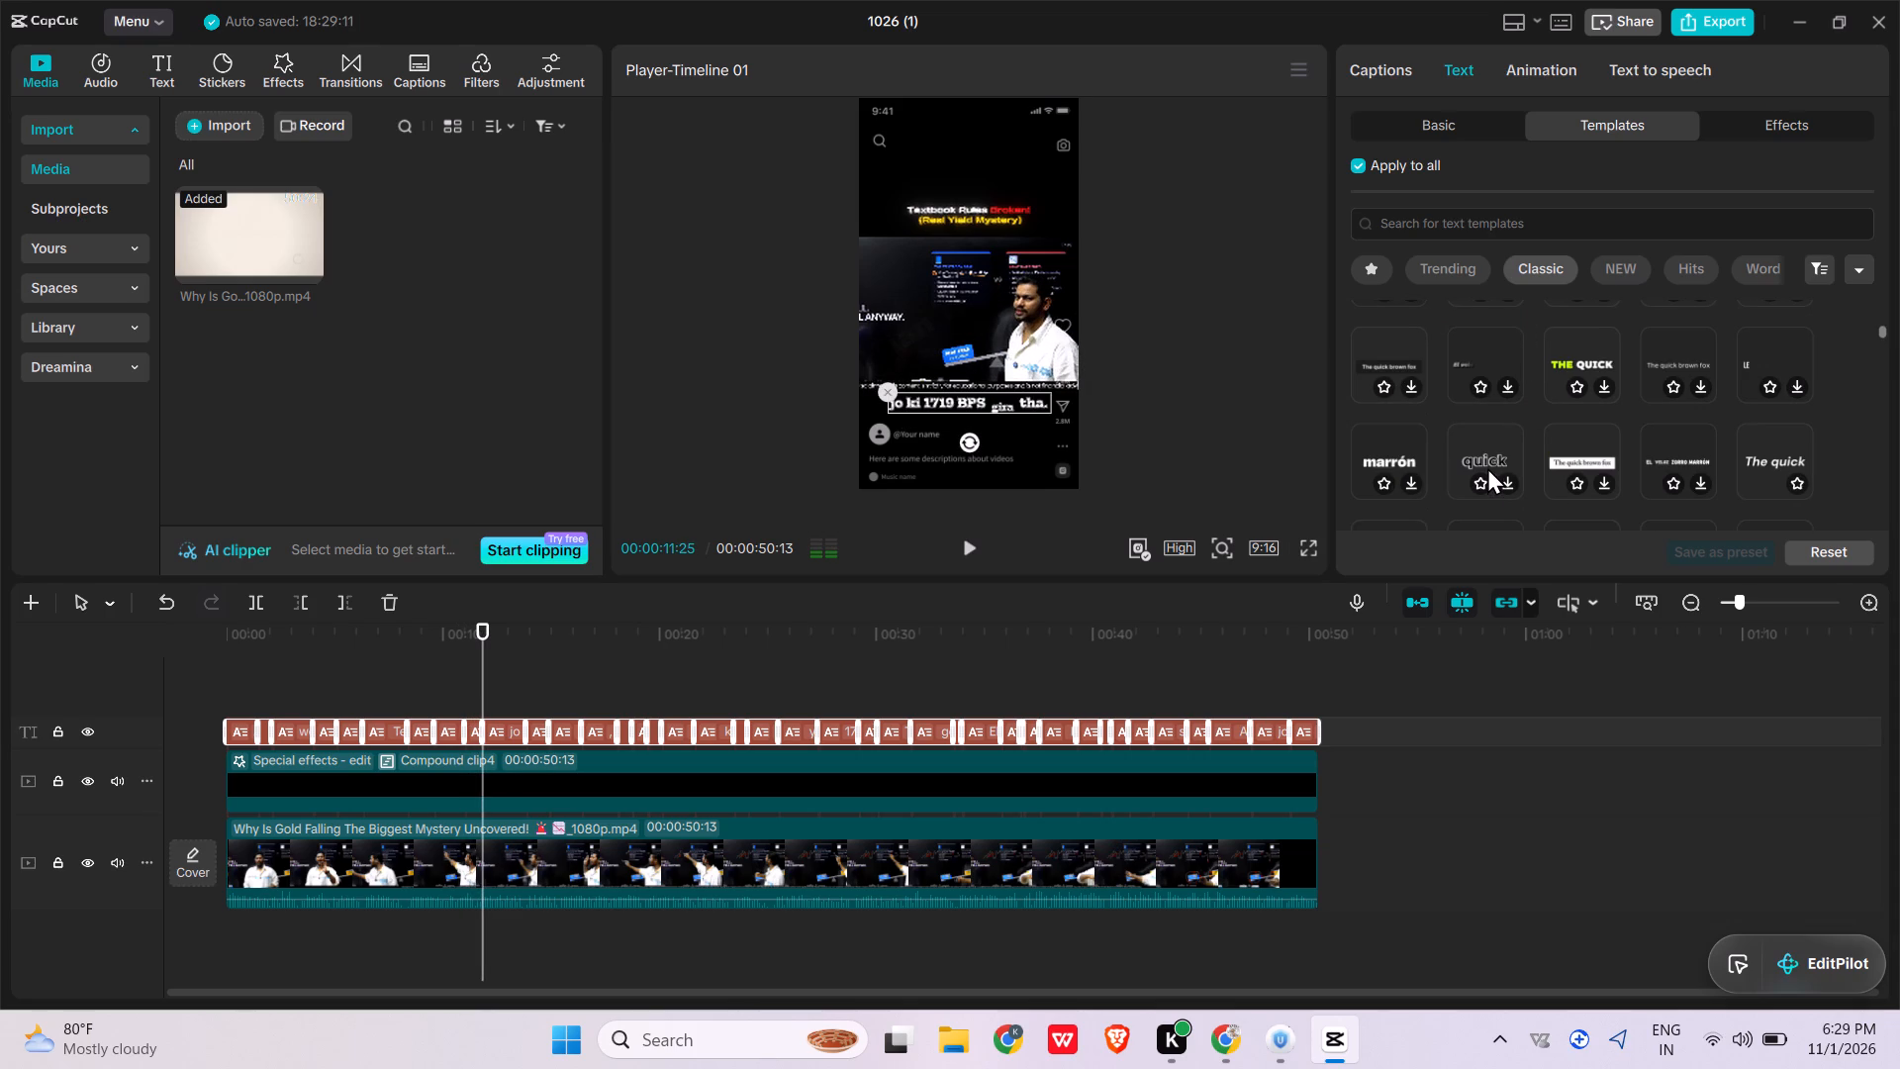
scroll(1701, 456, "down", 1)
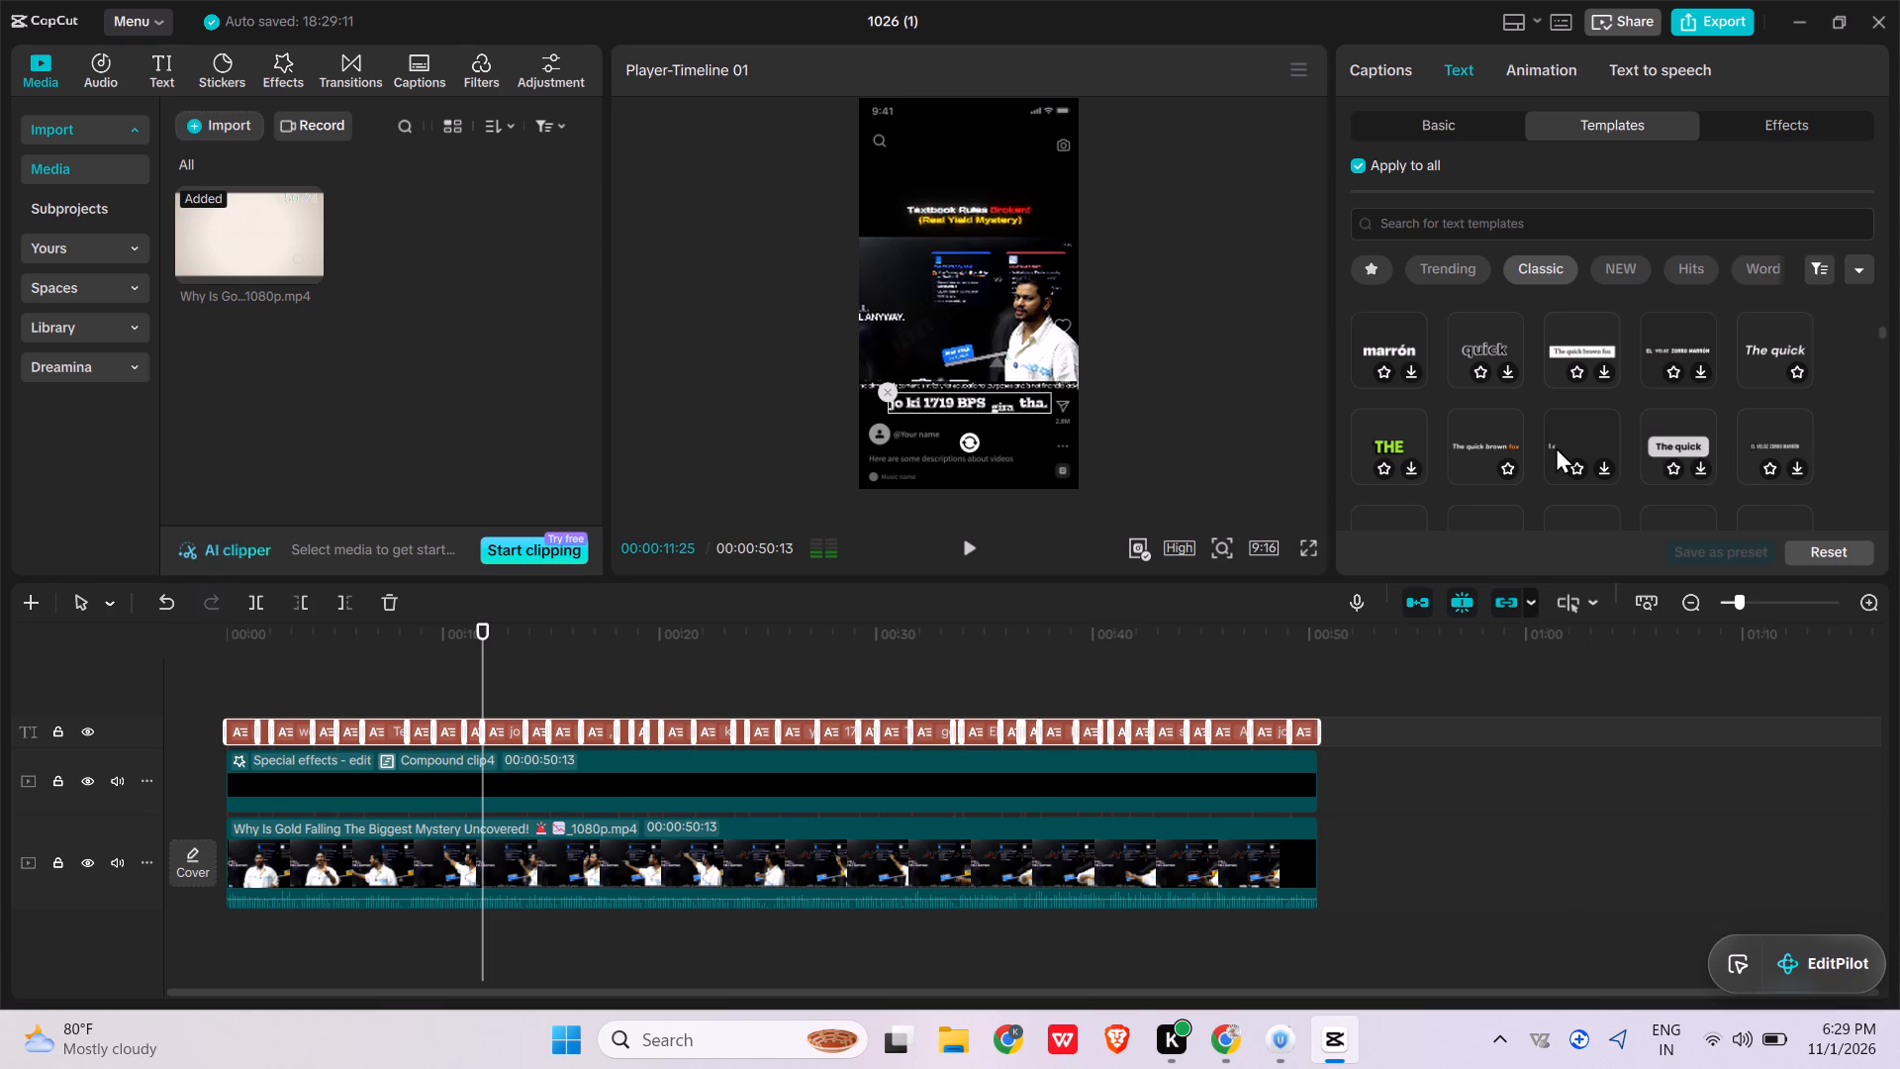
scroll(1481, 439, "down", 1)
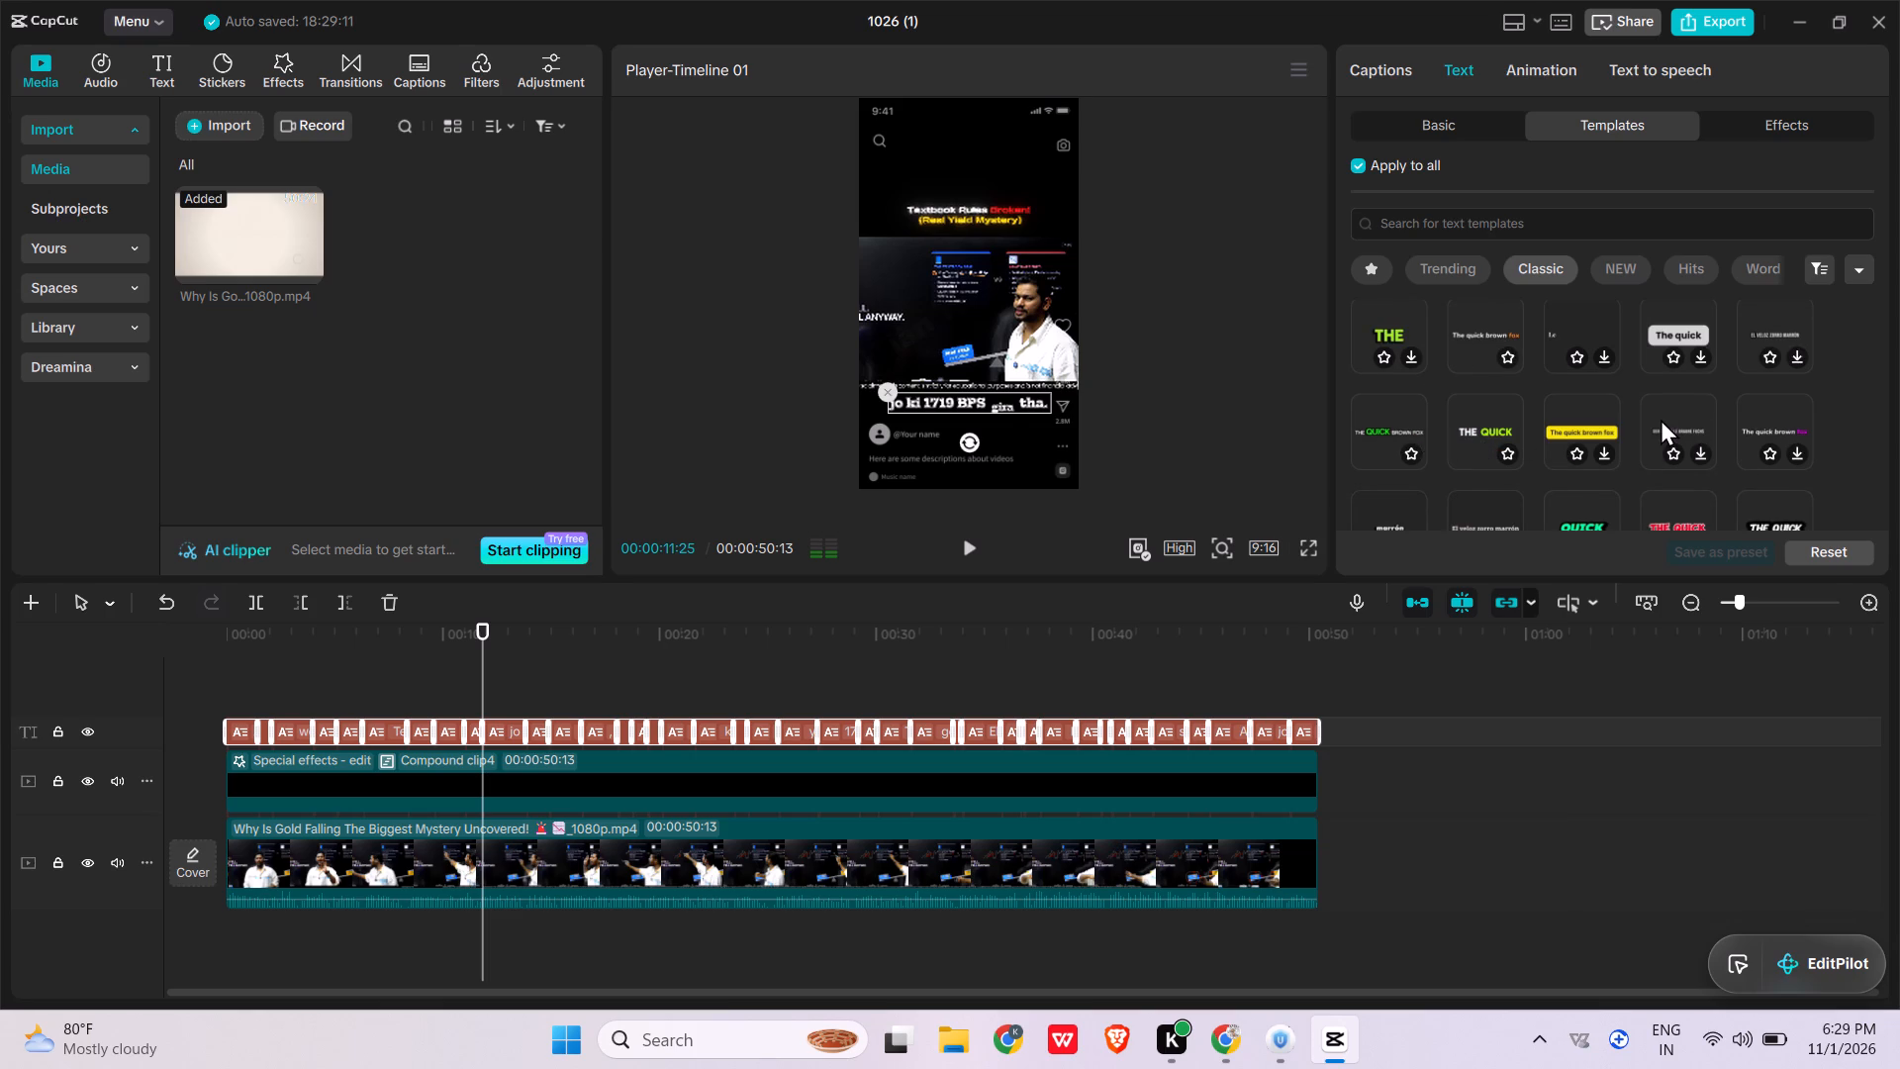
scroll(1655, 428, "down", 1)
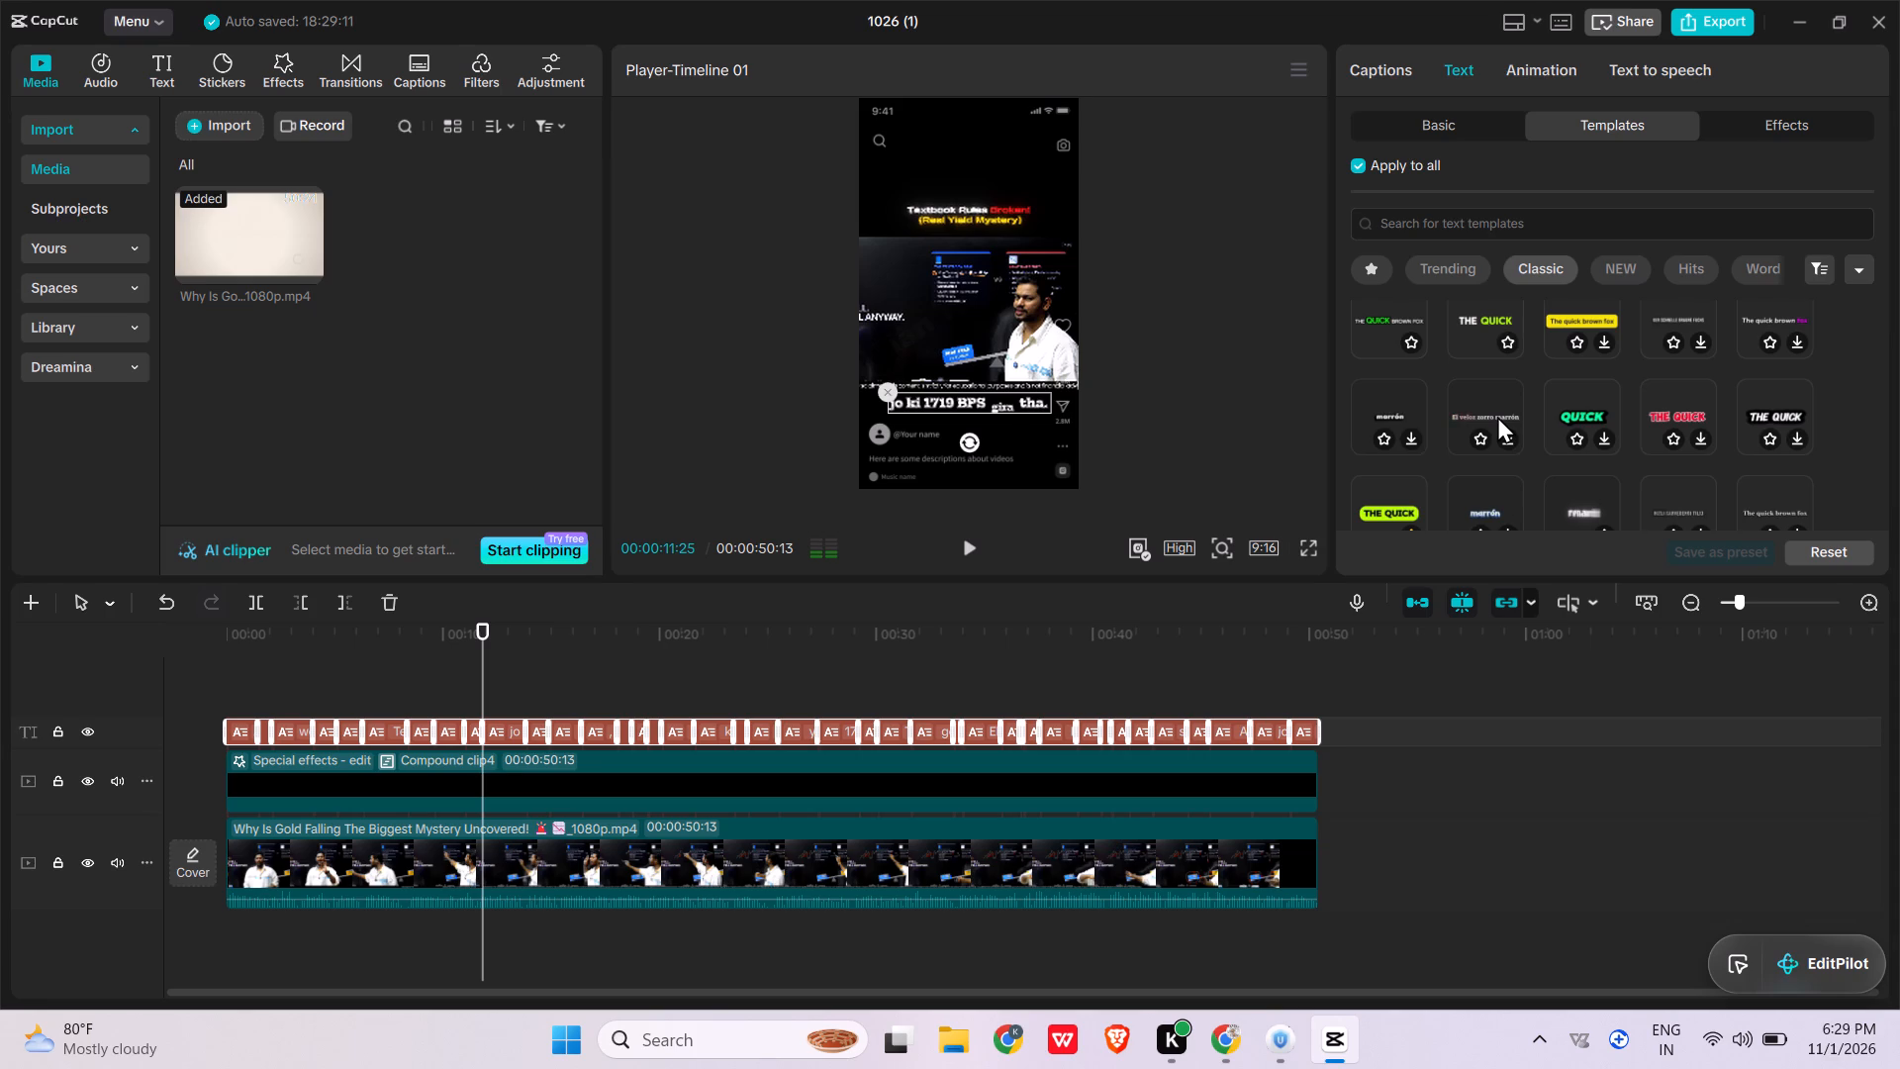
scroll(1497, 416, "down", 1)
left_click(1756, 264)
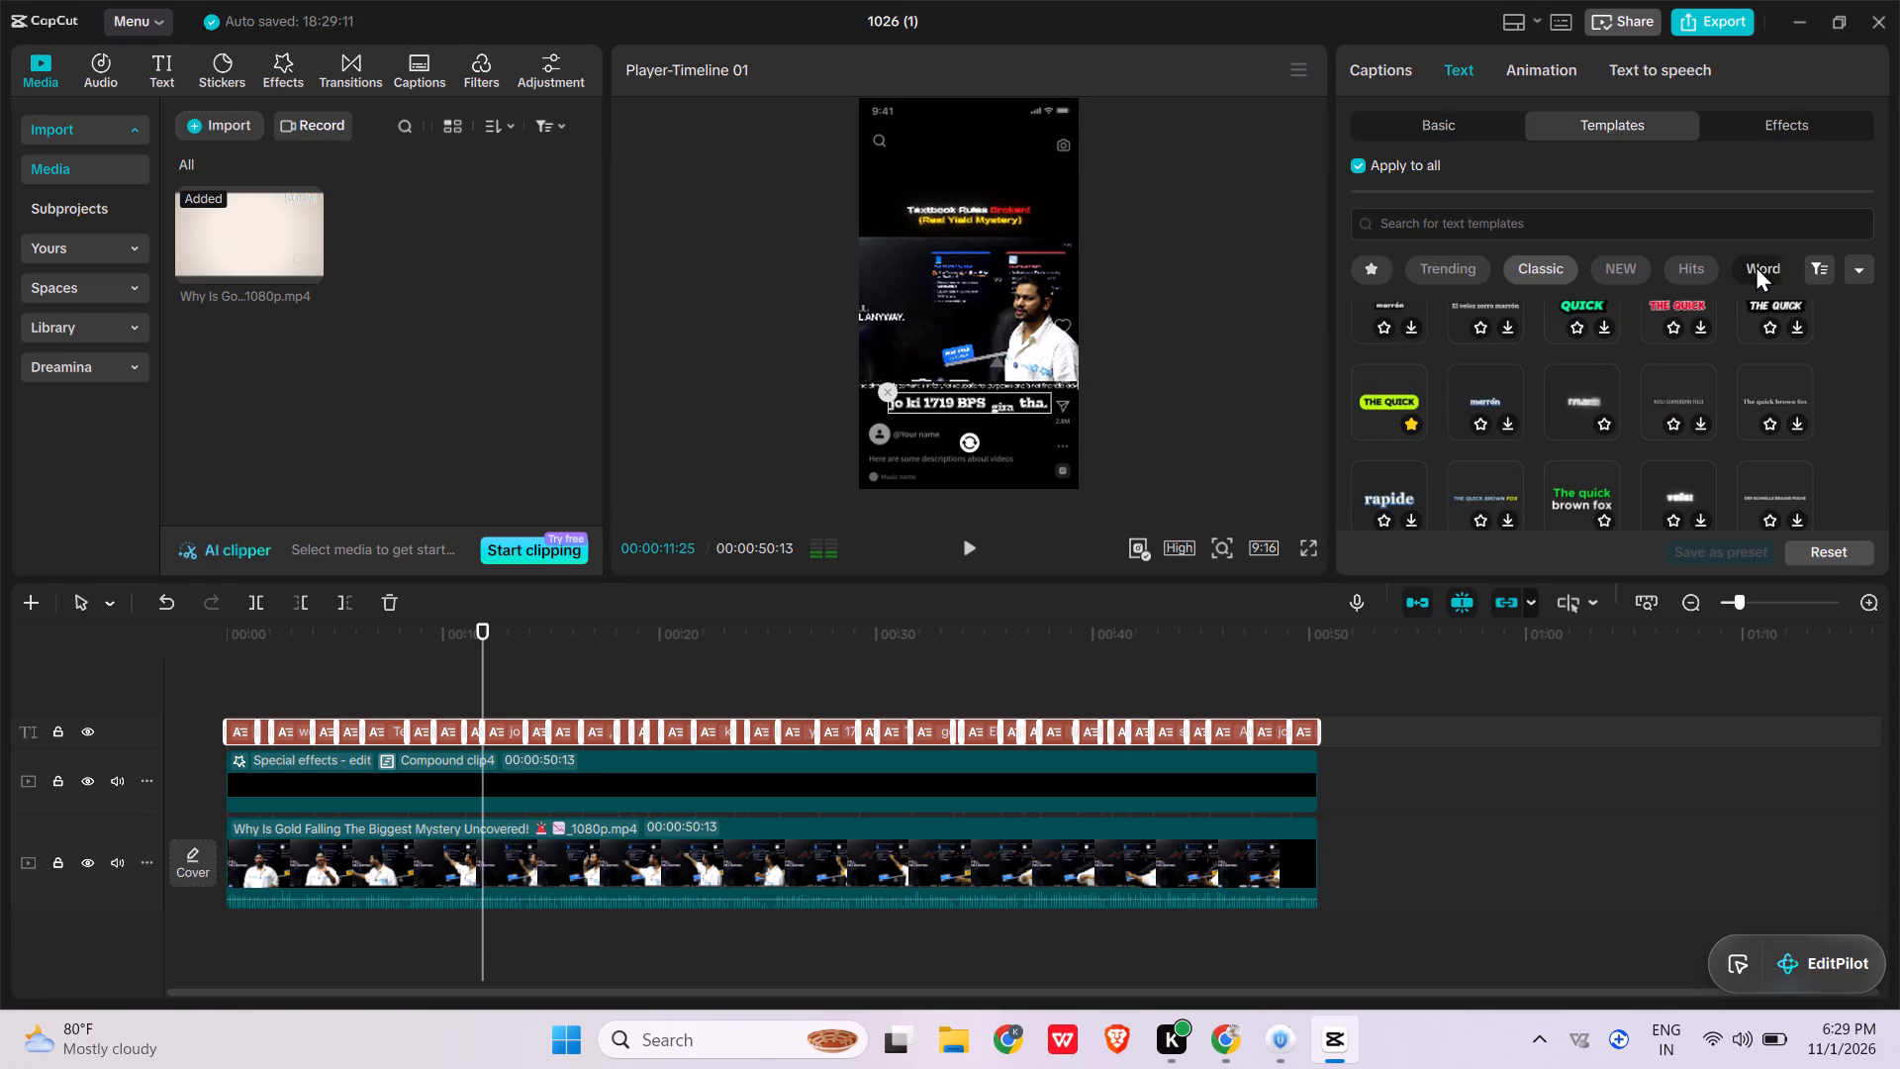
left_click(1685, 274)
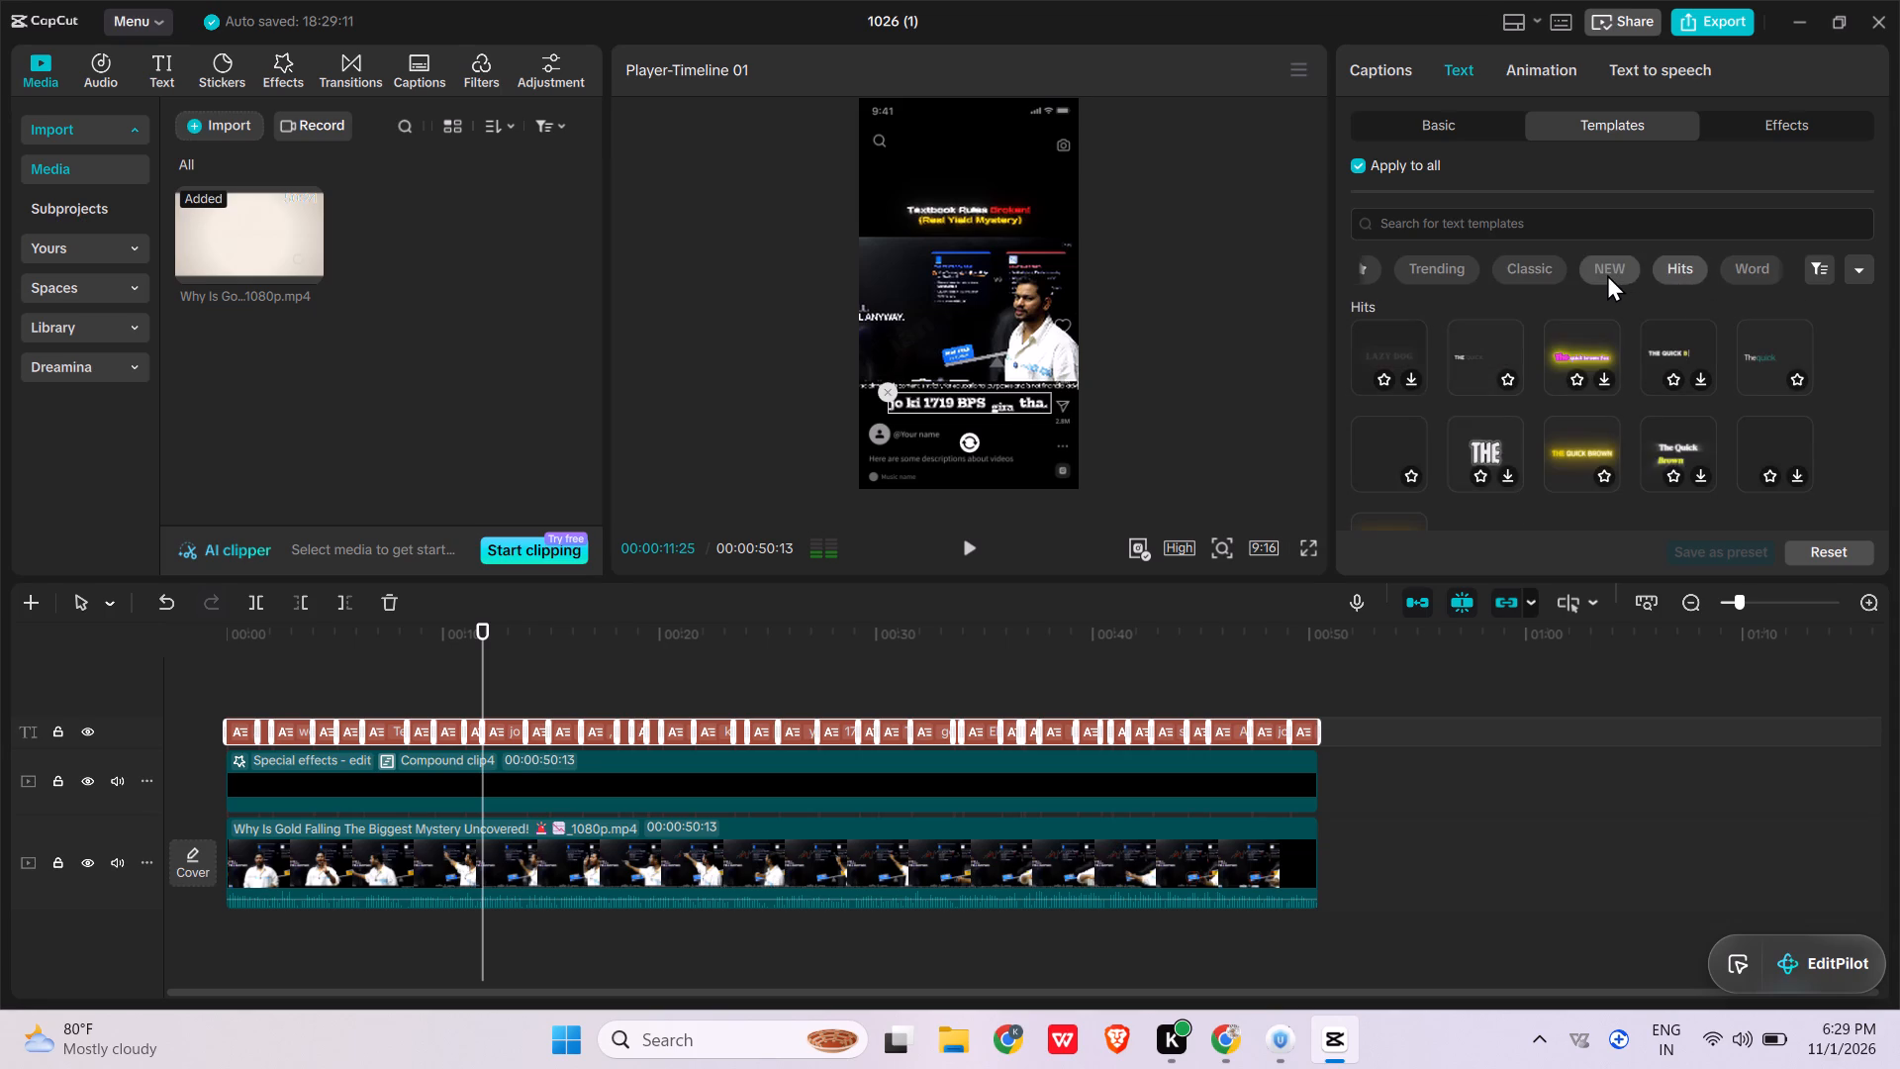
left_click(1607, 274)
left_click_drag(1666, 271, 1478, 275)
left_click_drag(1745, 261, 1742, 262)
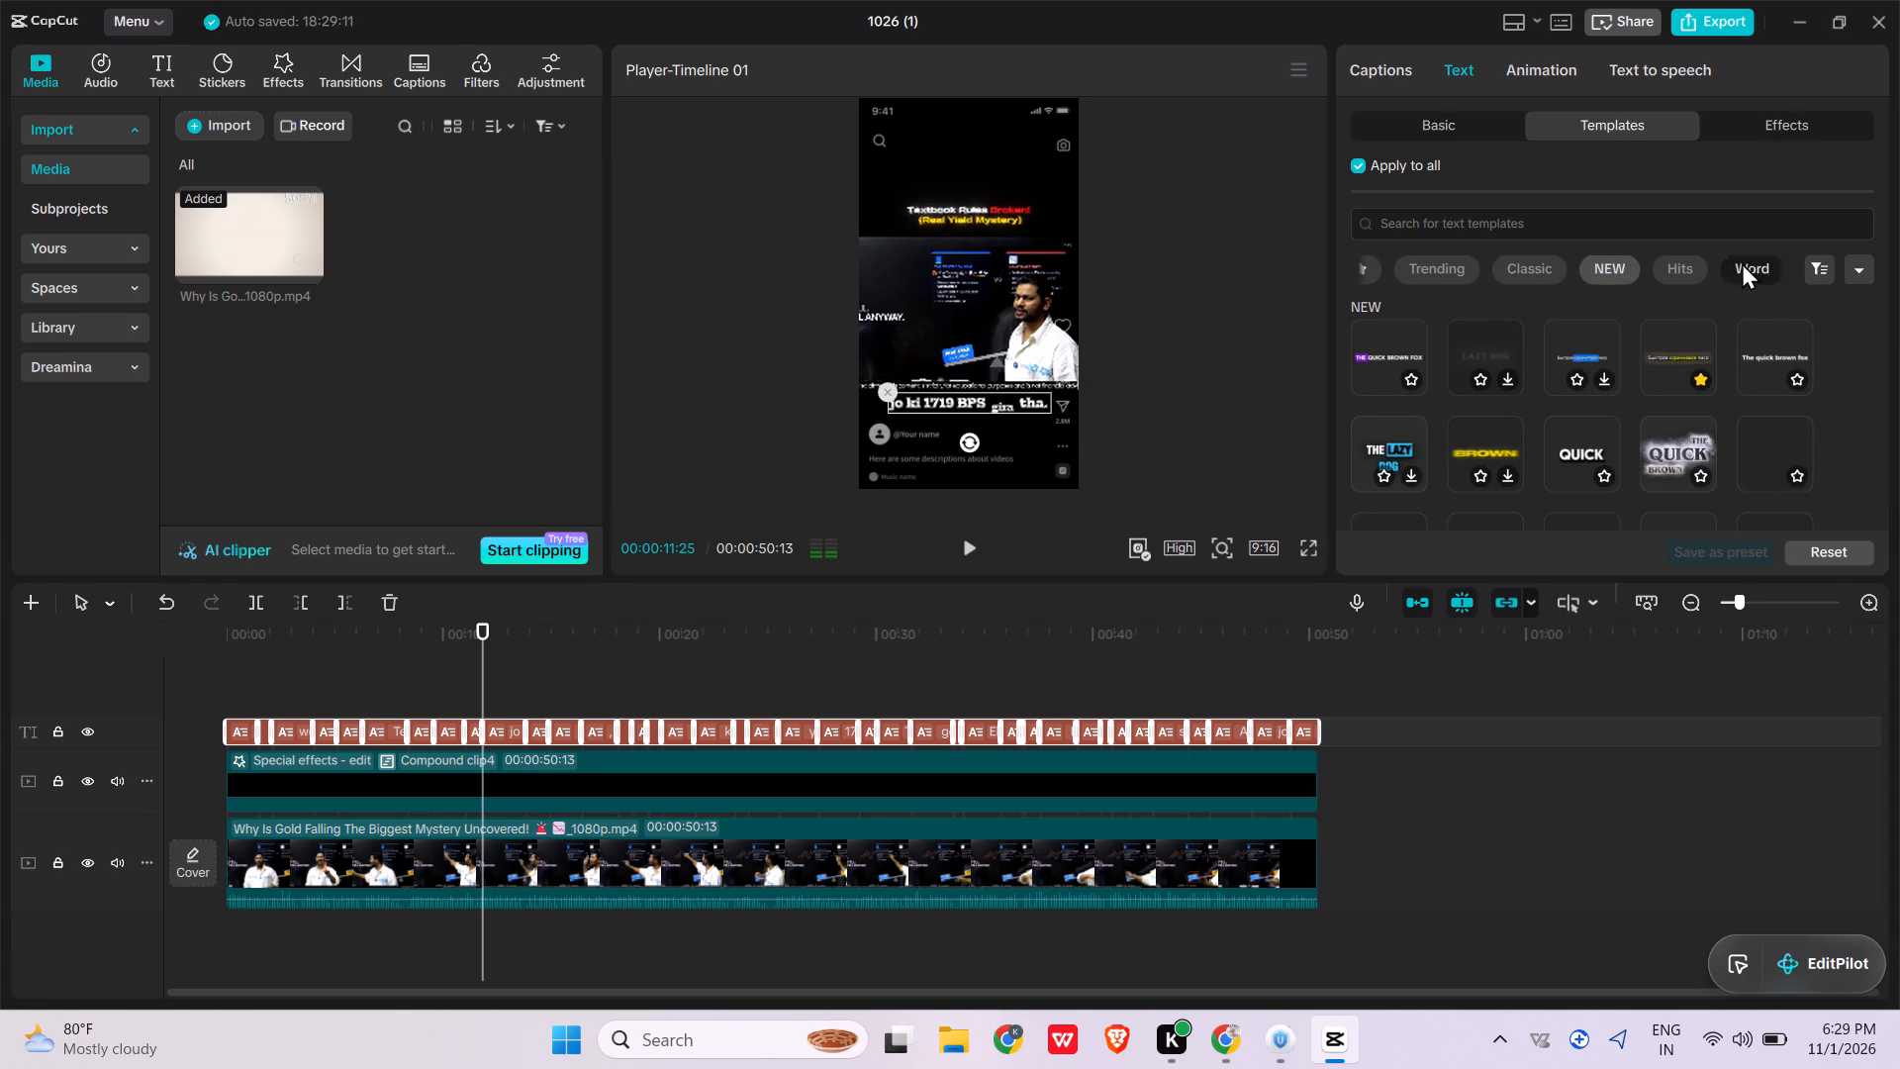
left_click_drag(1742, 262, 1505, 256)
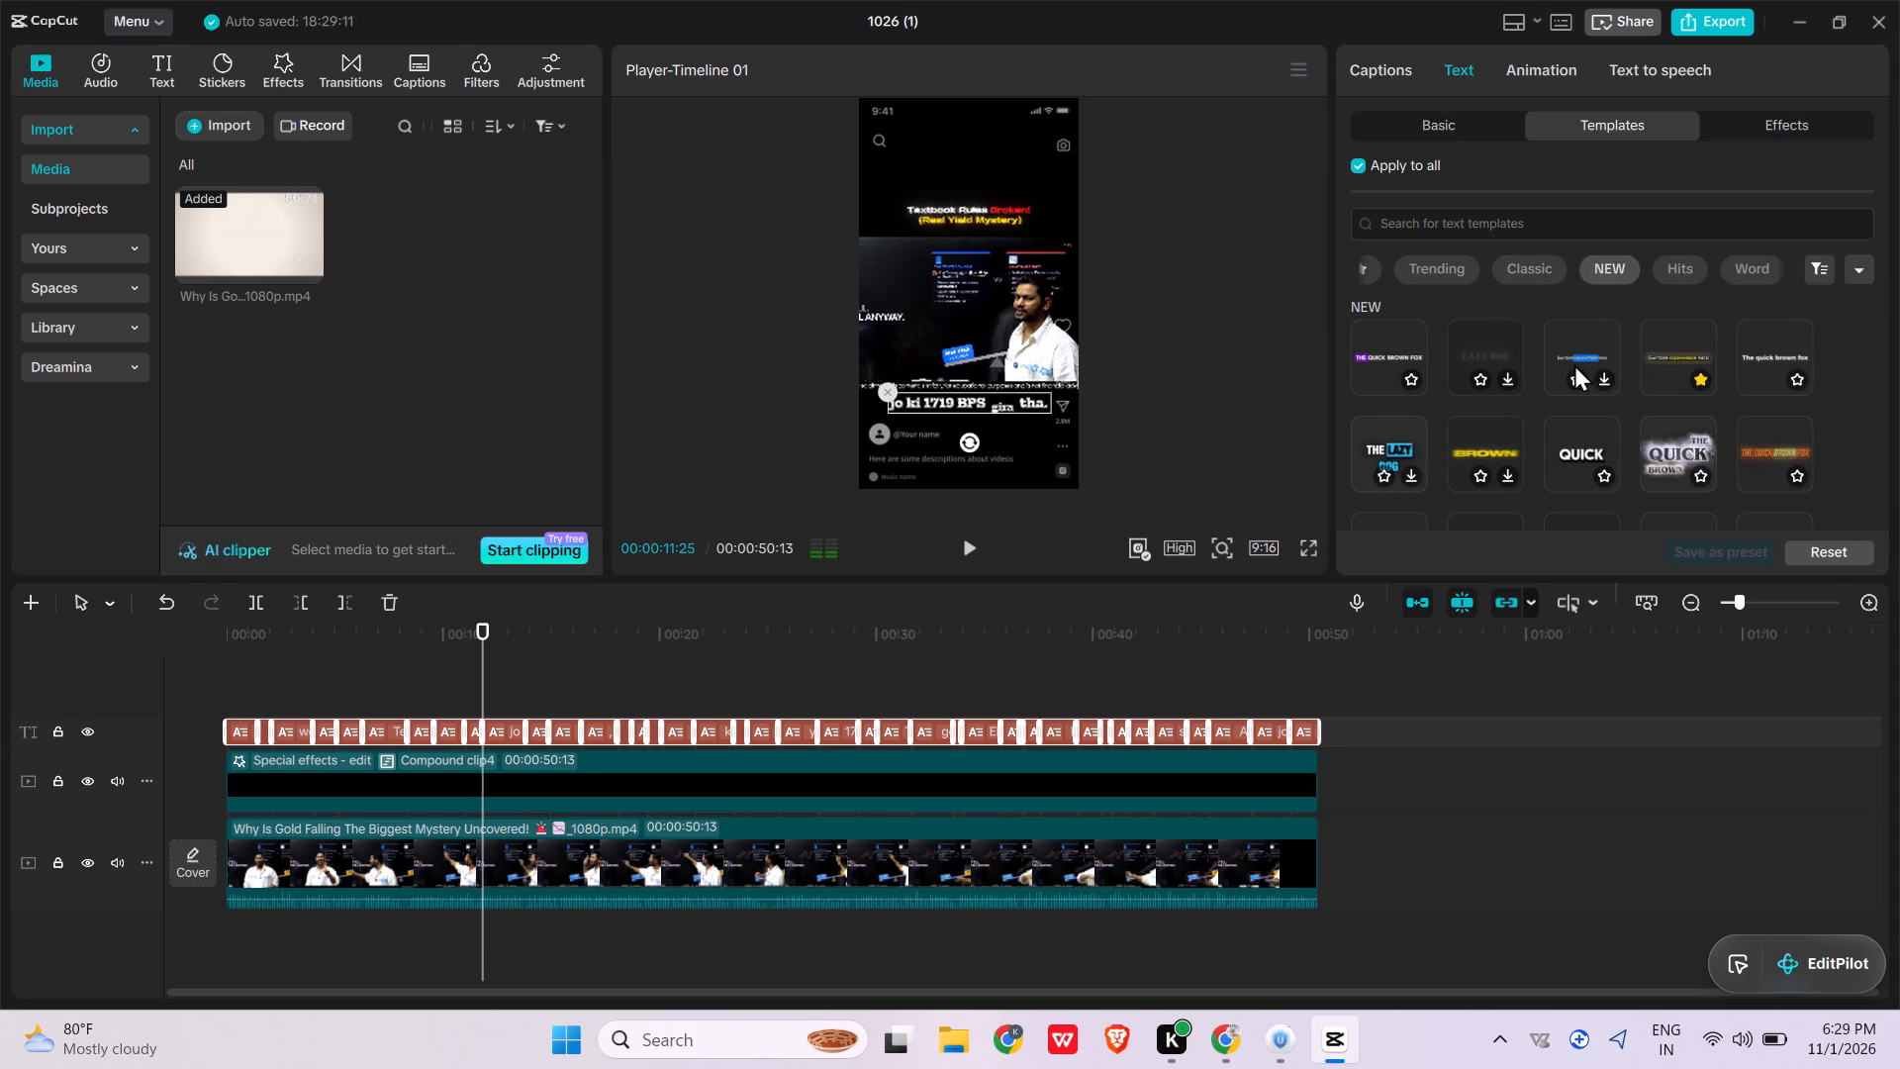
From the NEW category, try the white The quick brown fox template, then apply the glowing QUICK template to all captions.
left_click(1757, 373)
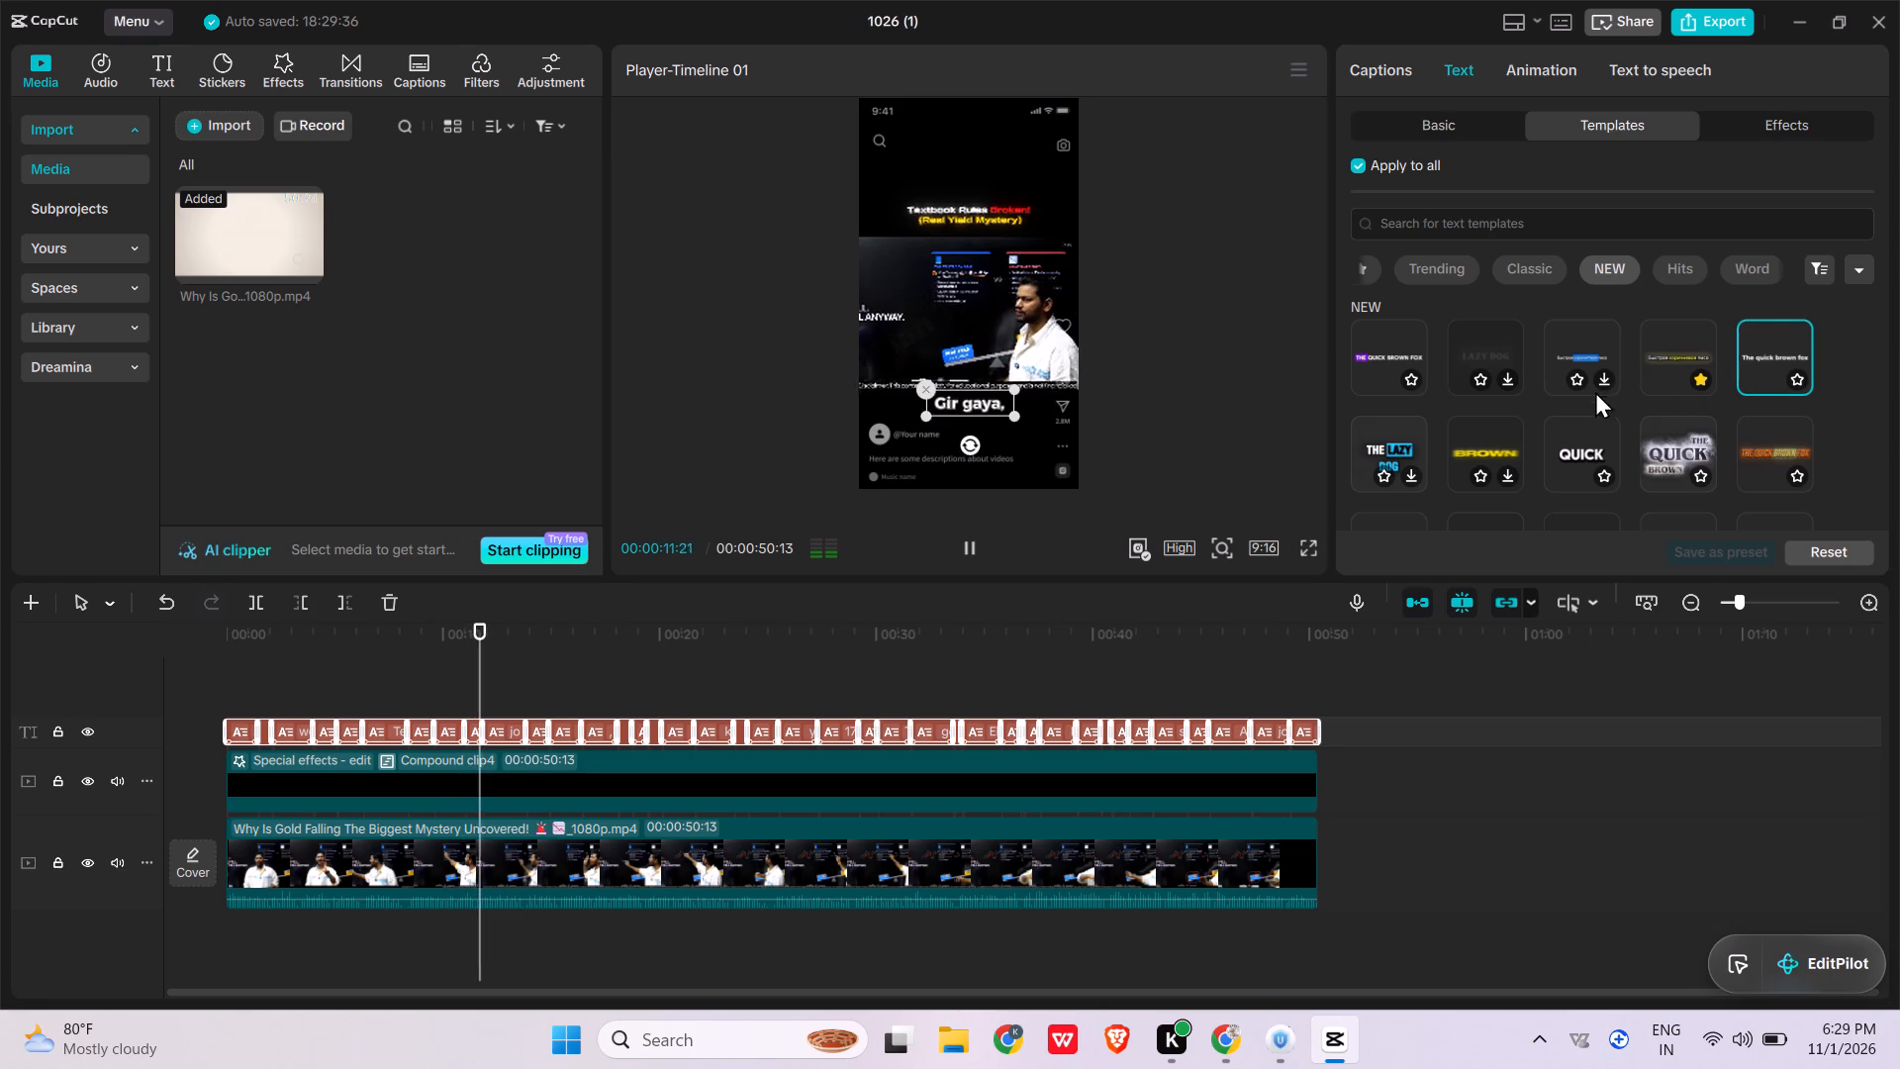
left_click(1672, 447)
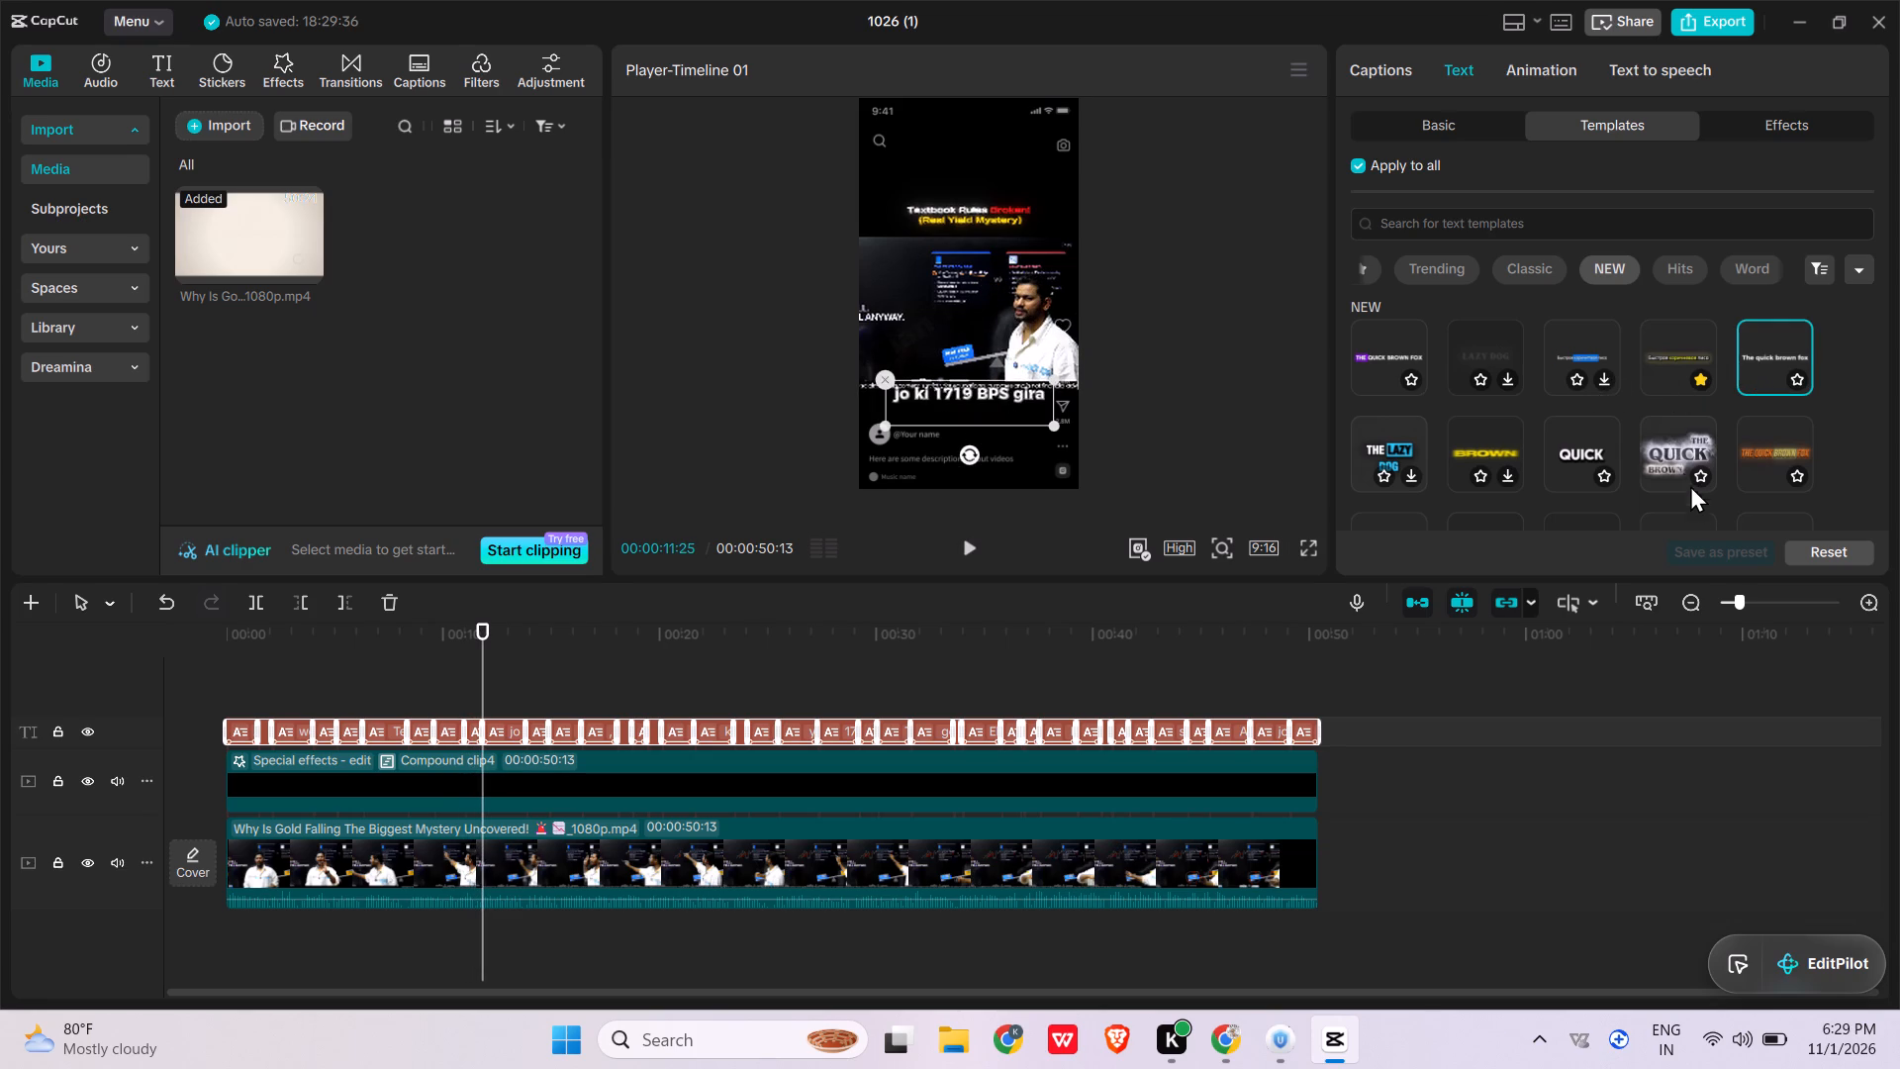
left_click(1667, 463)
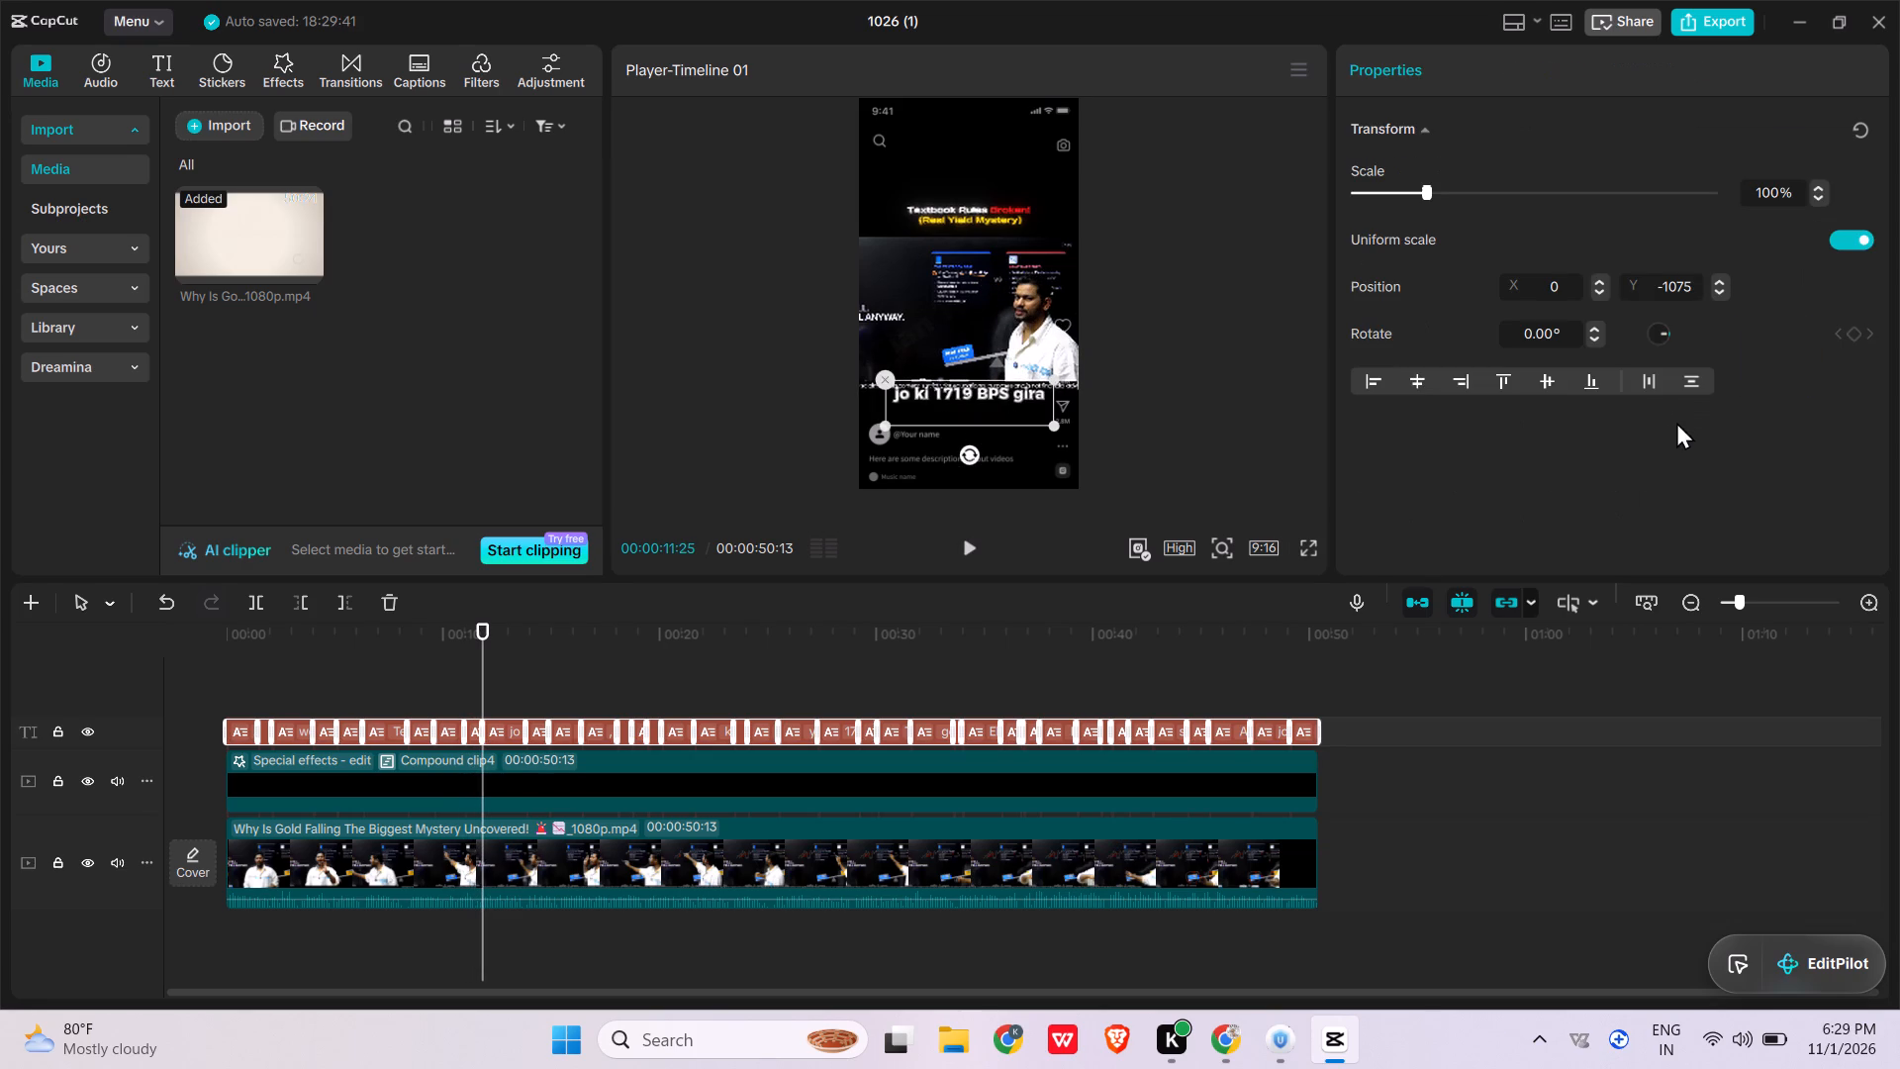
Play the video full screen to check how the captions look with the glowing QUICK template.
left_click(1297, 541)
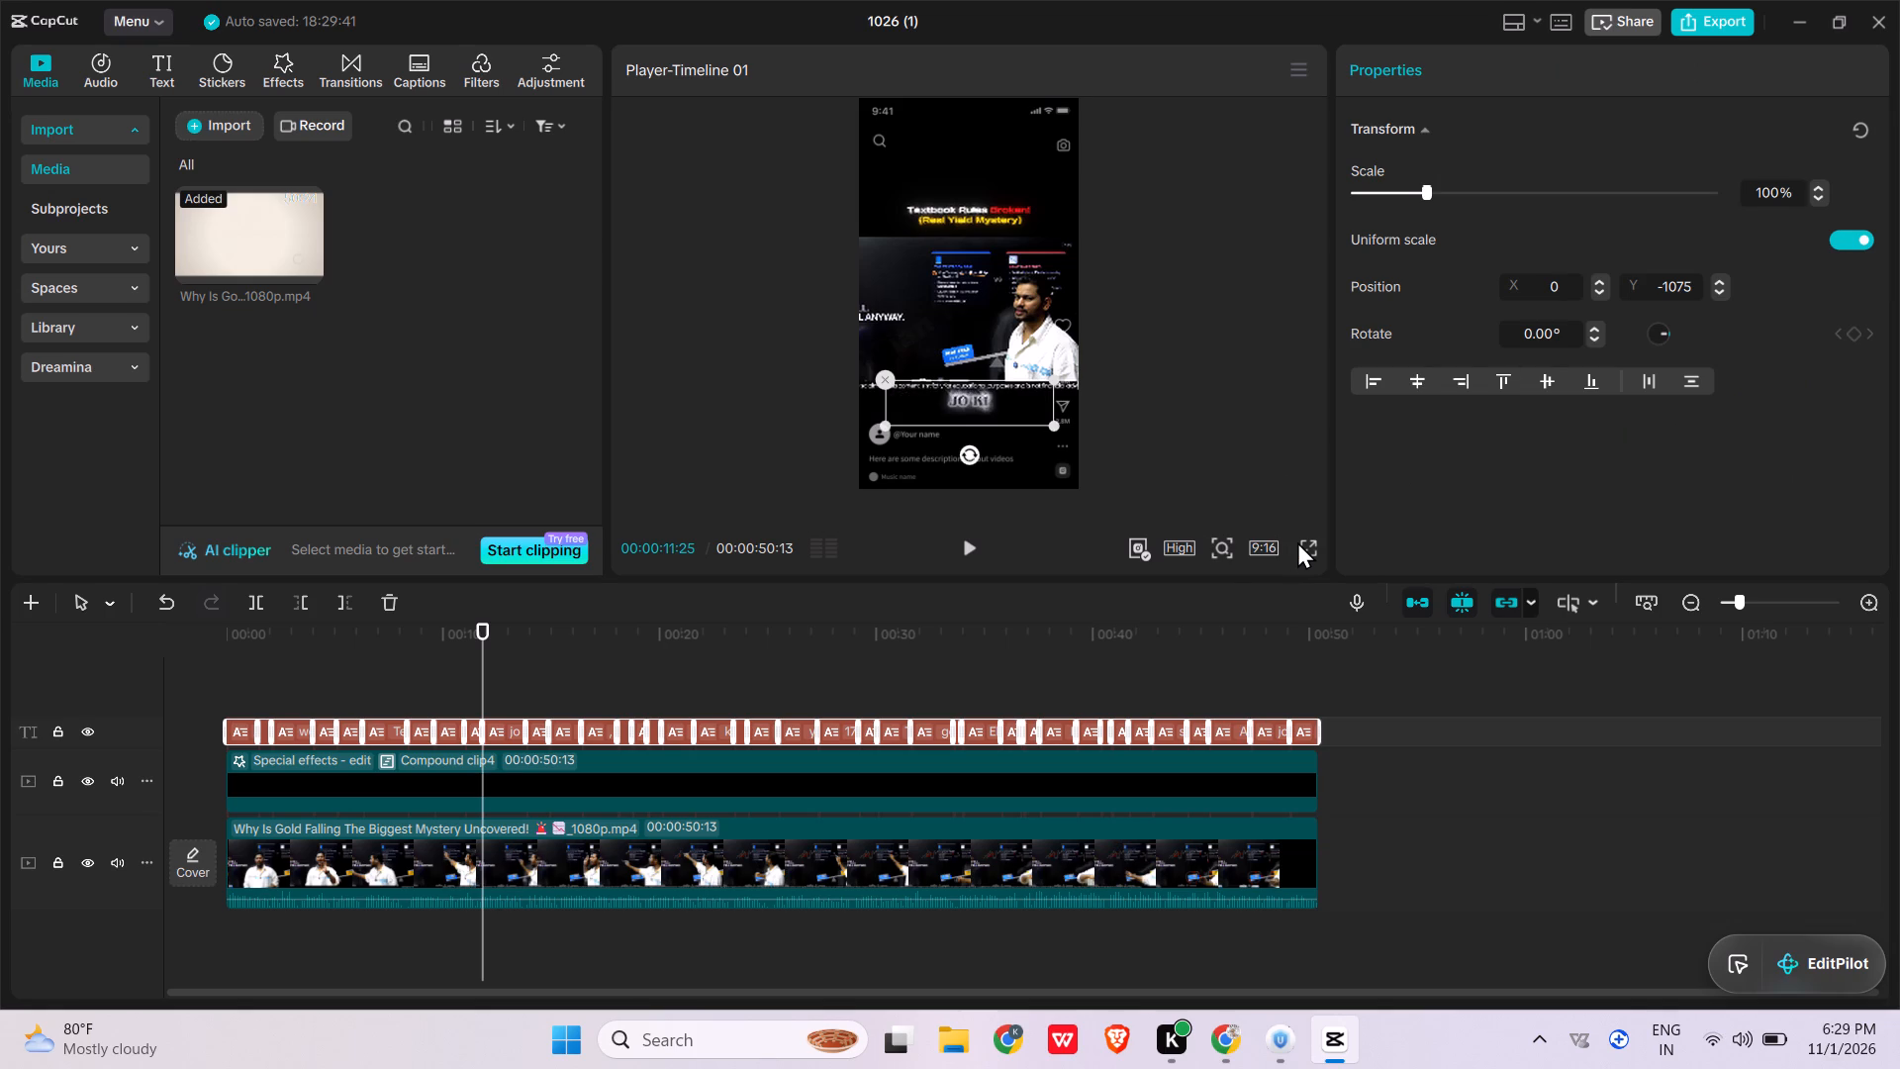
left_click(1313, 552)
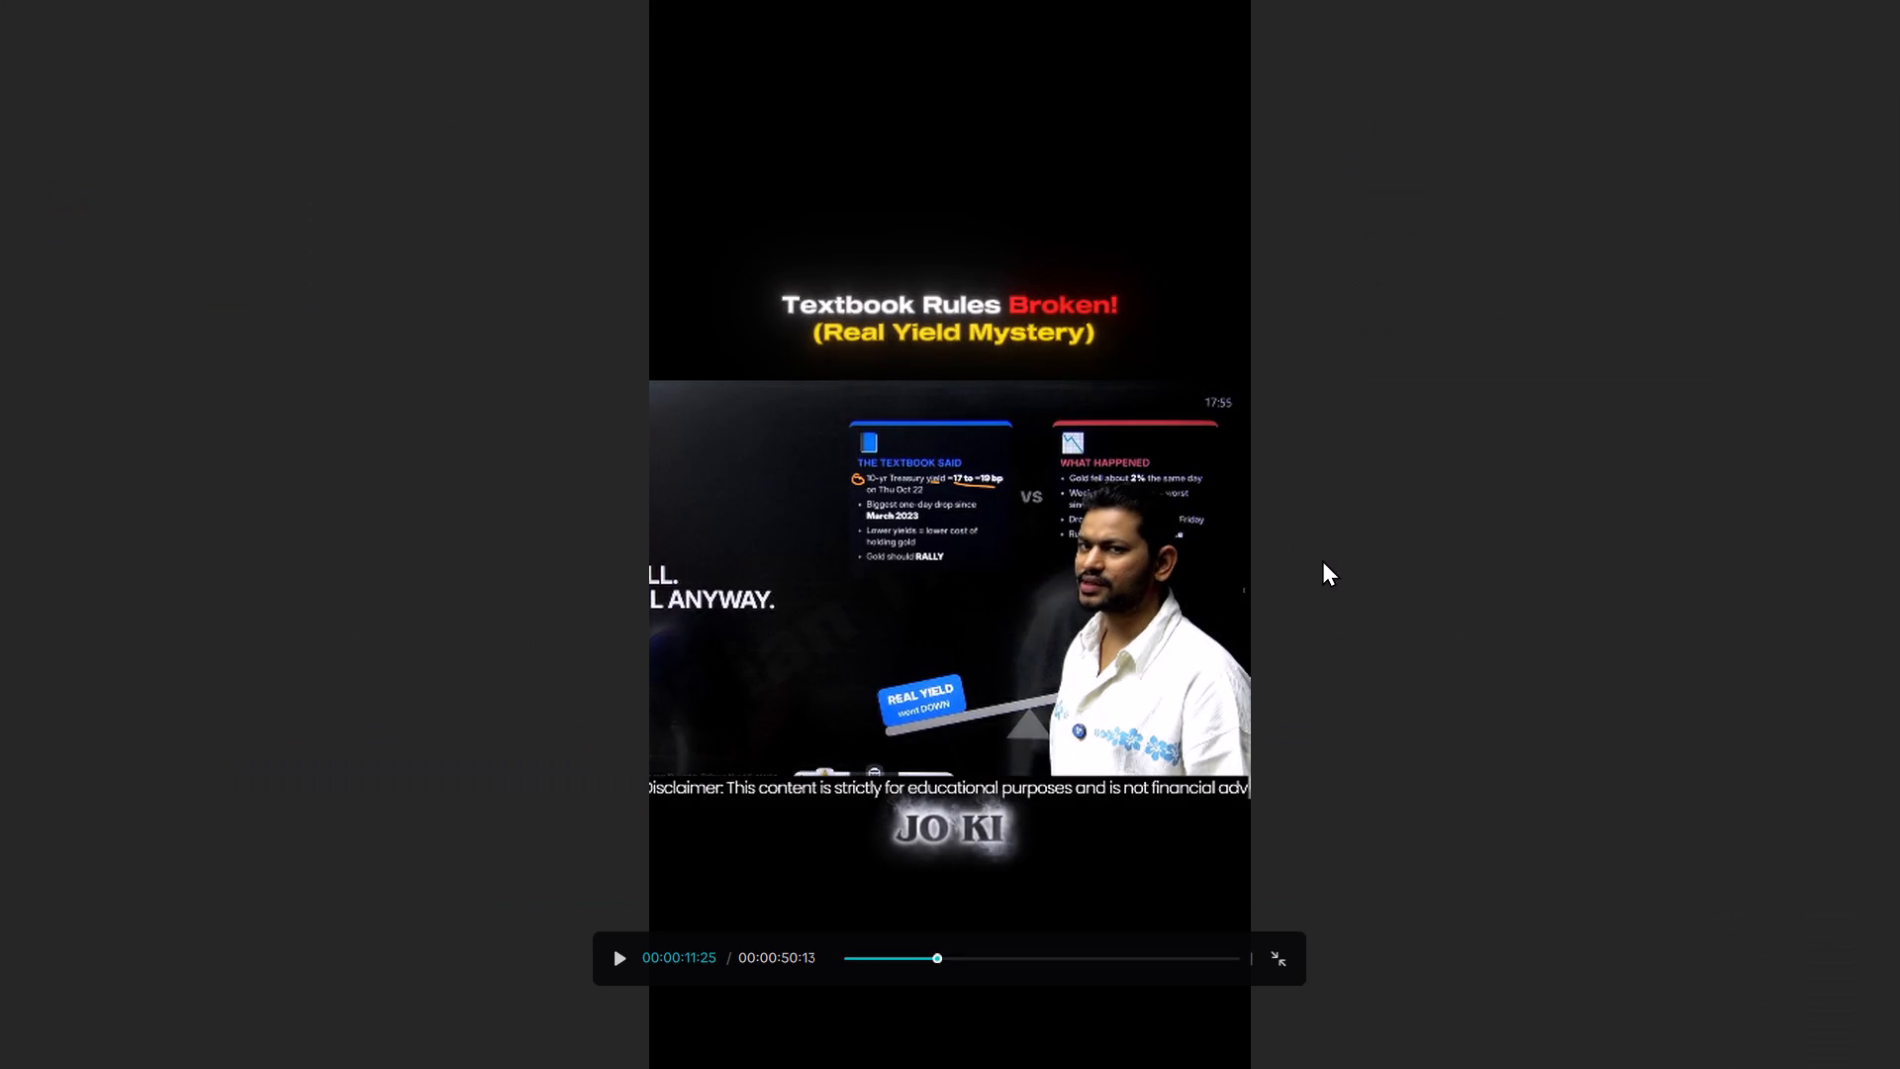
key("space")
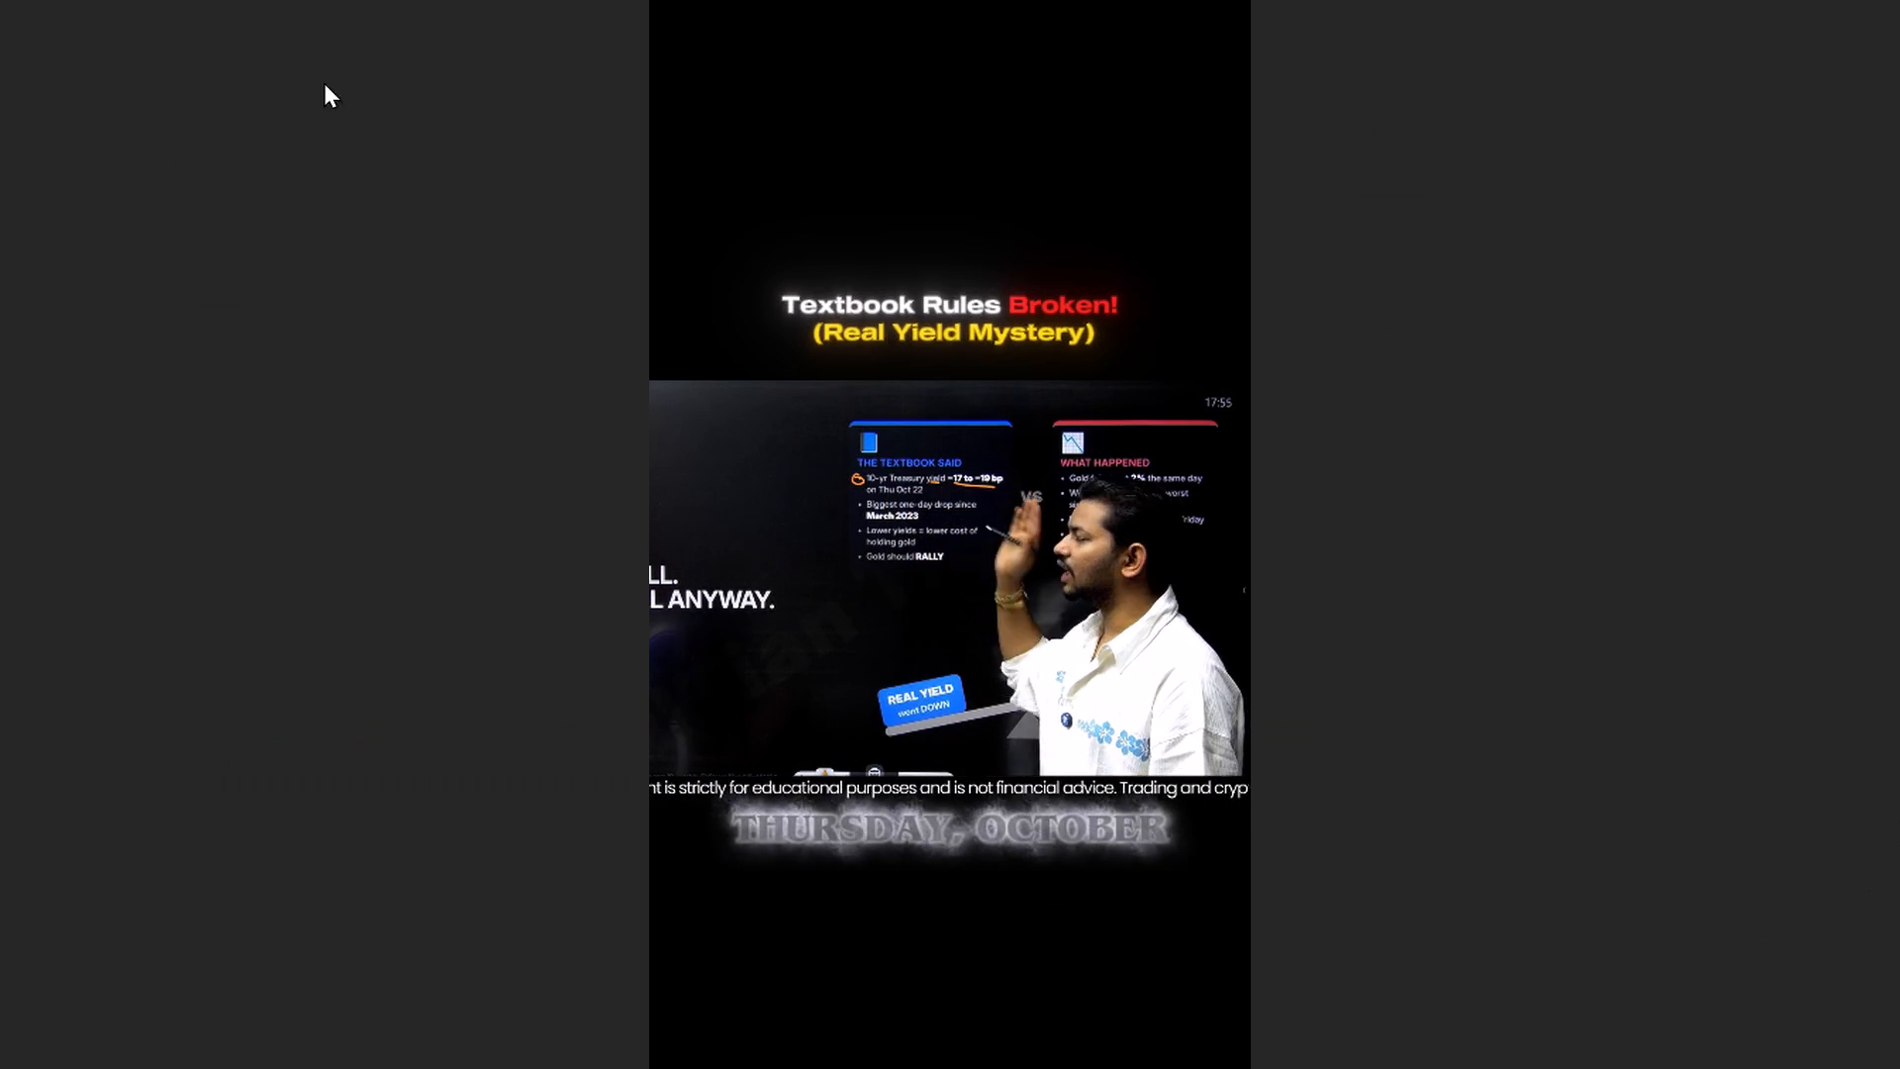
left_click(1287, 961)
left_click(1293, 954)
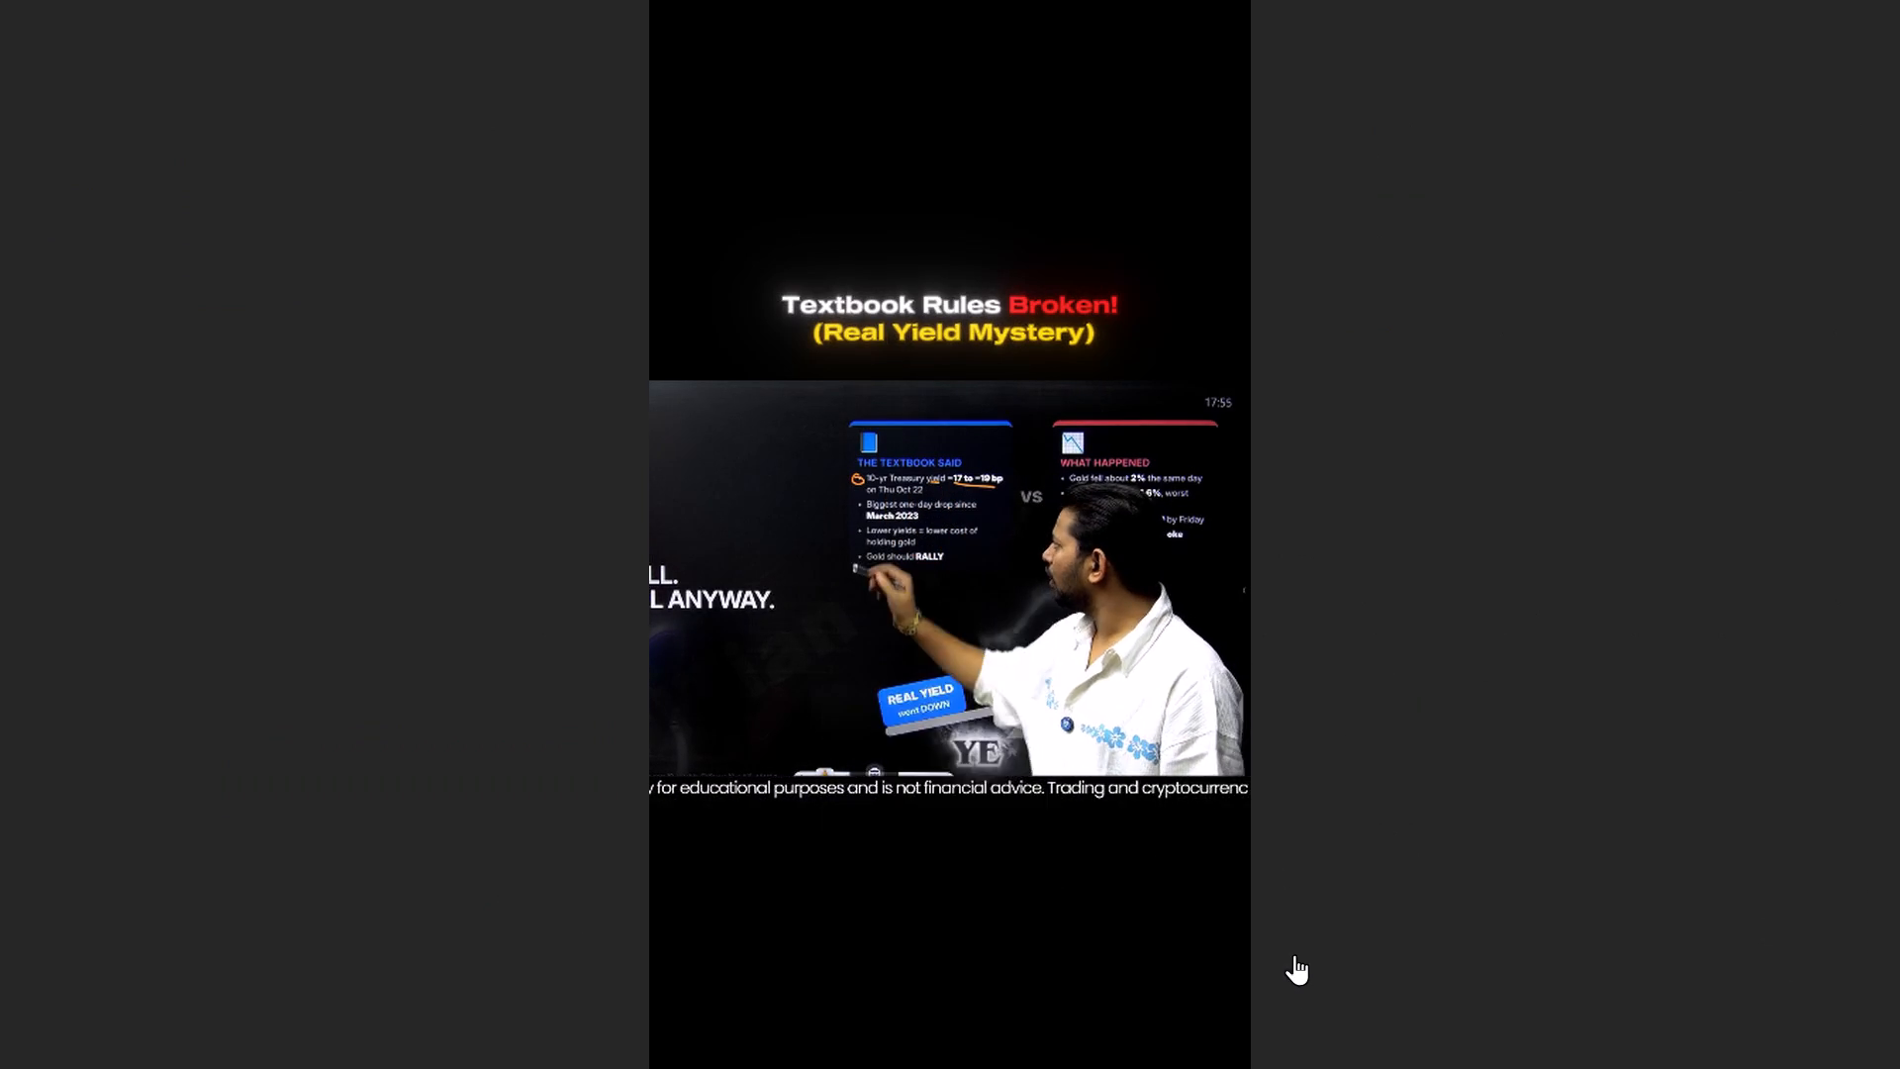
left_click(1860, 826)
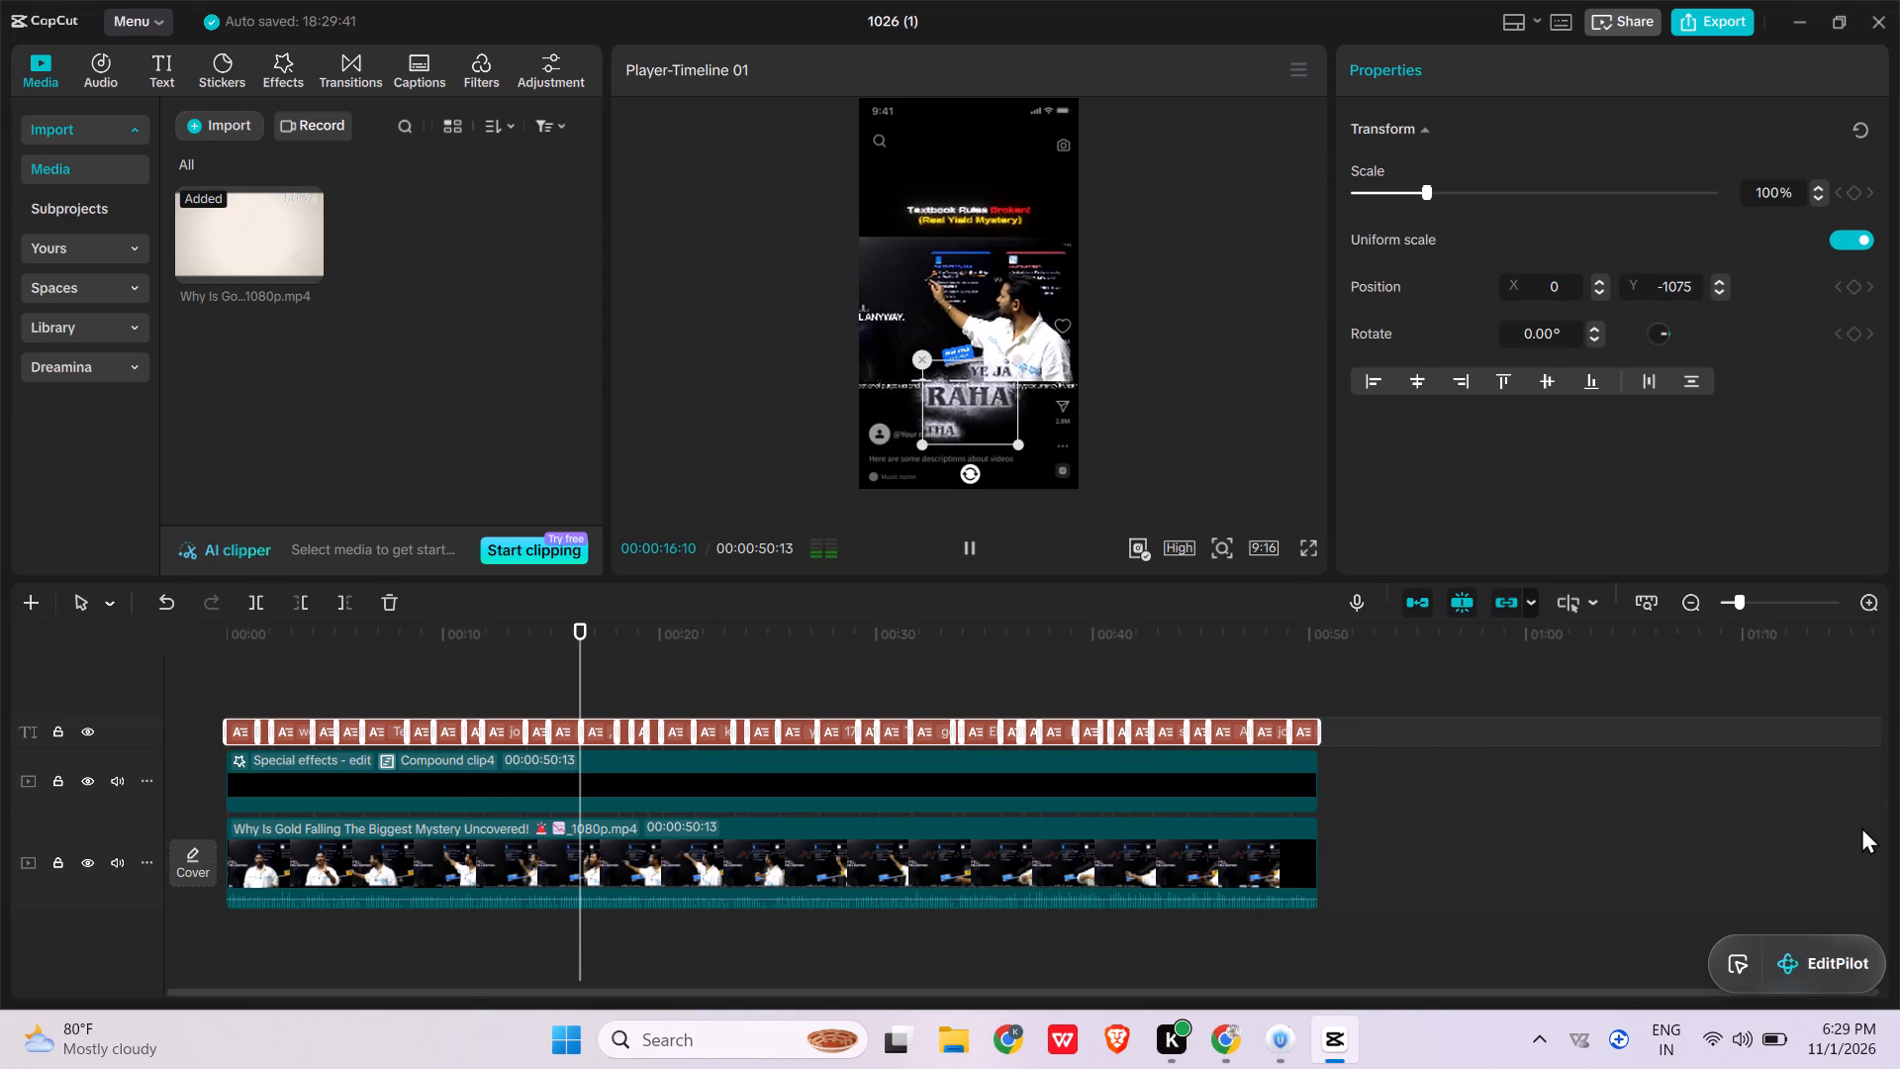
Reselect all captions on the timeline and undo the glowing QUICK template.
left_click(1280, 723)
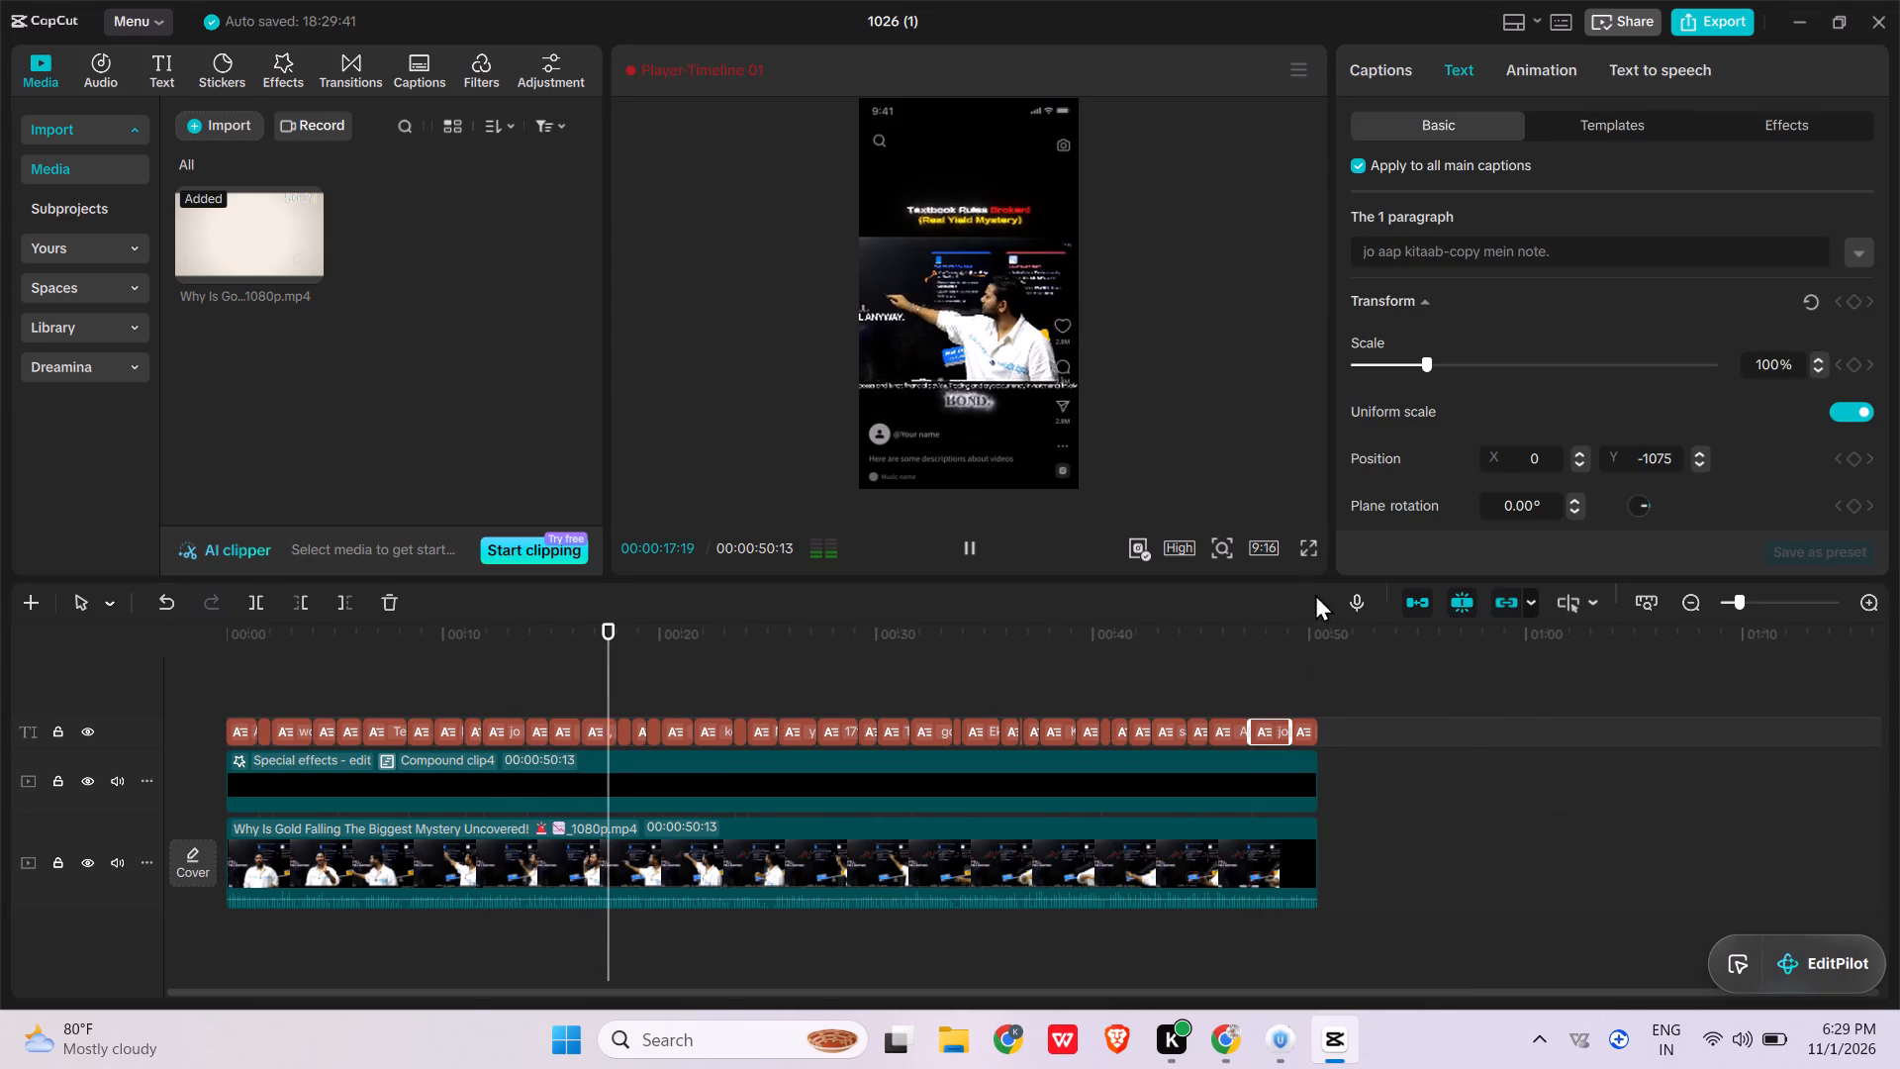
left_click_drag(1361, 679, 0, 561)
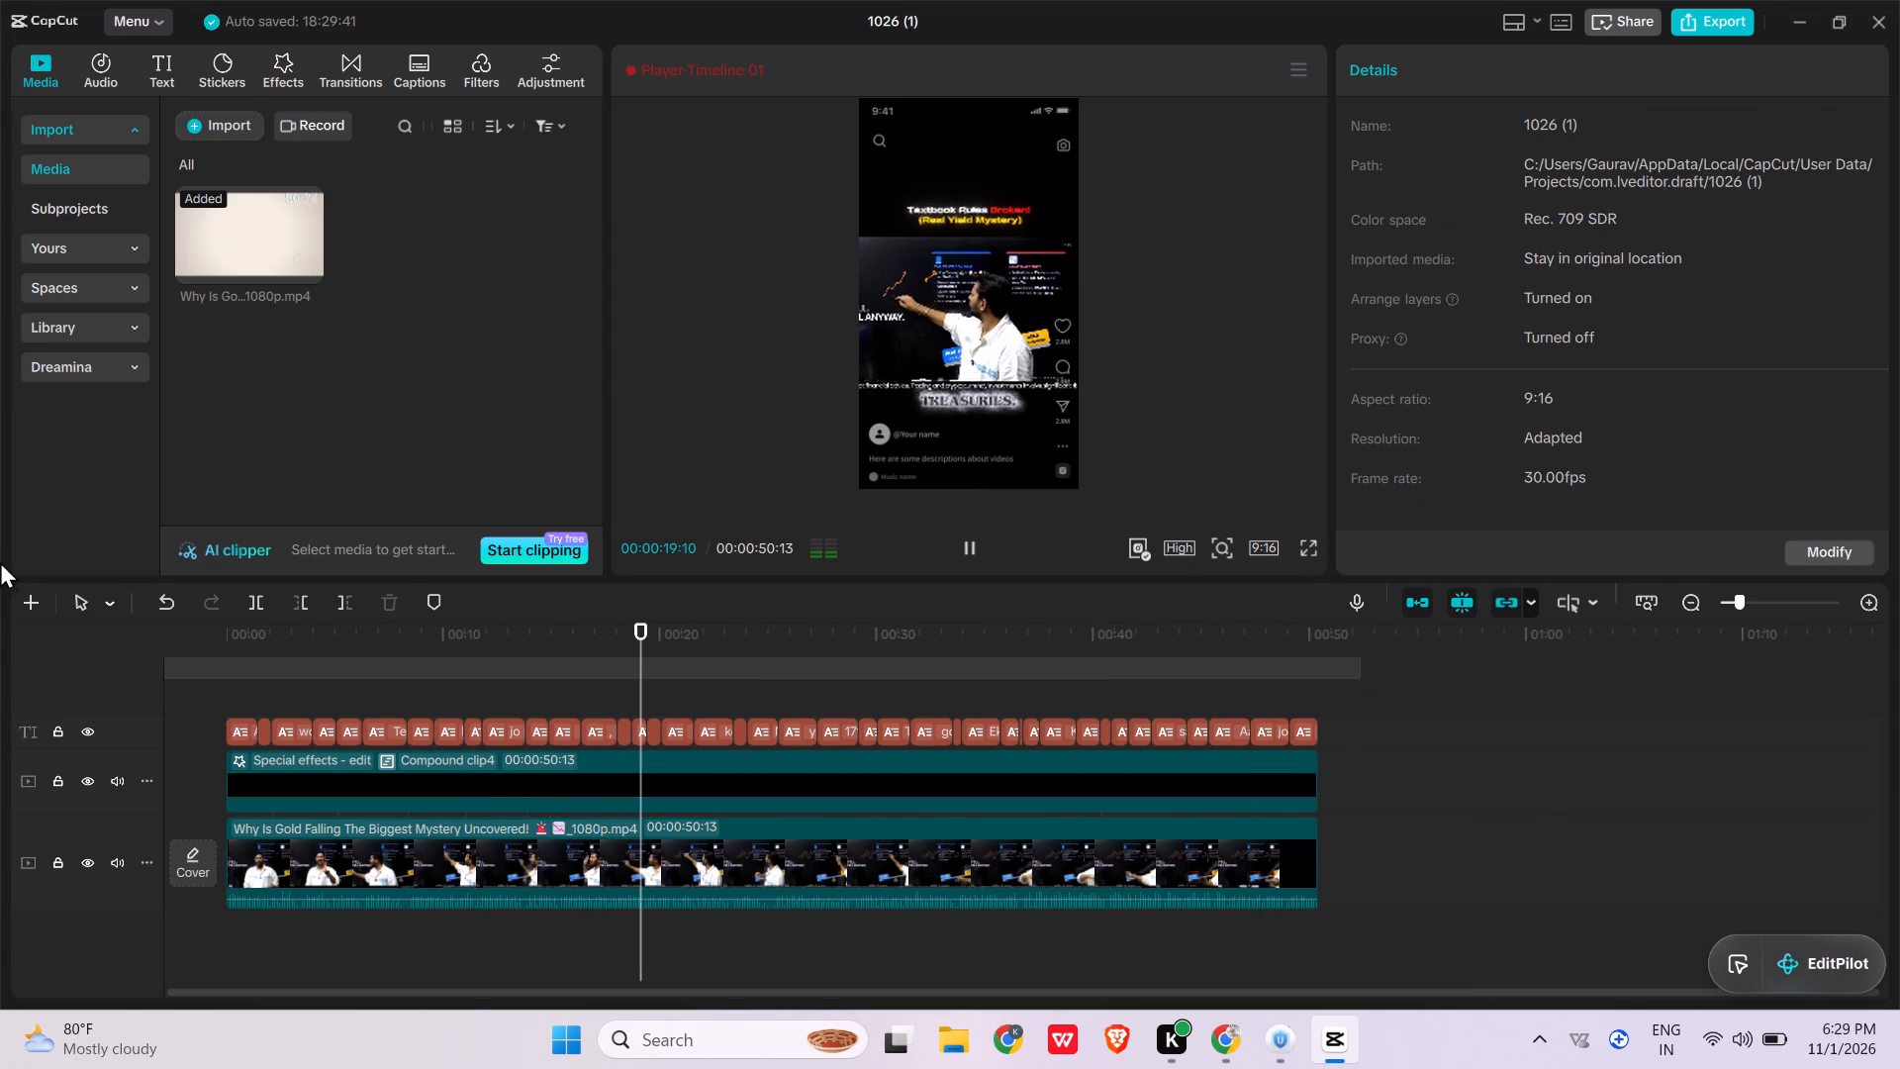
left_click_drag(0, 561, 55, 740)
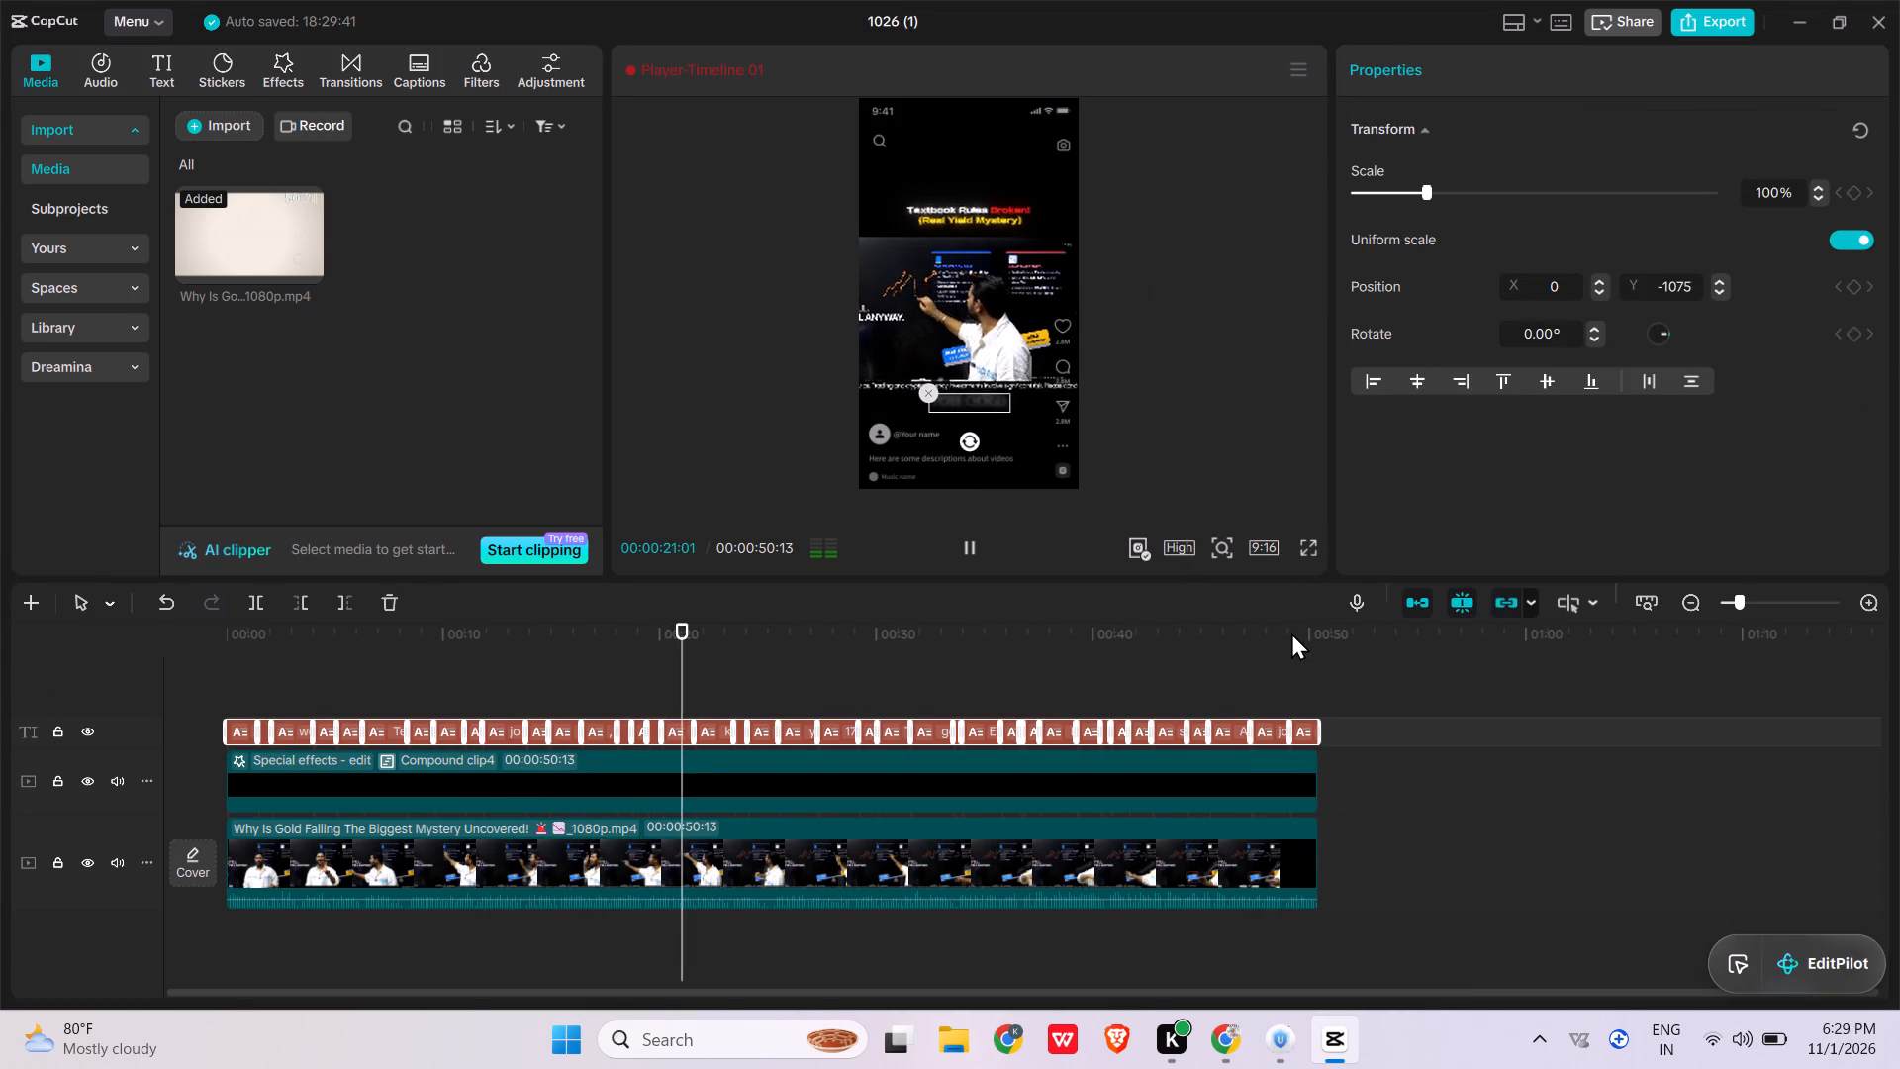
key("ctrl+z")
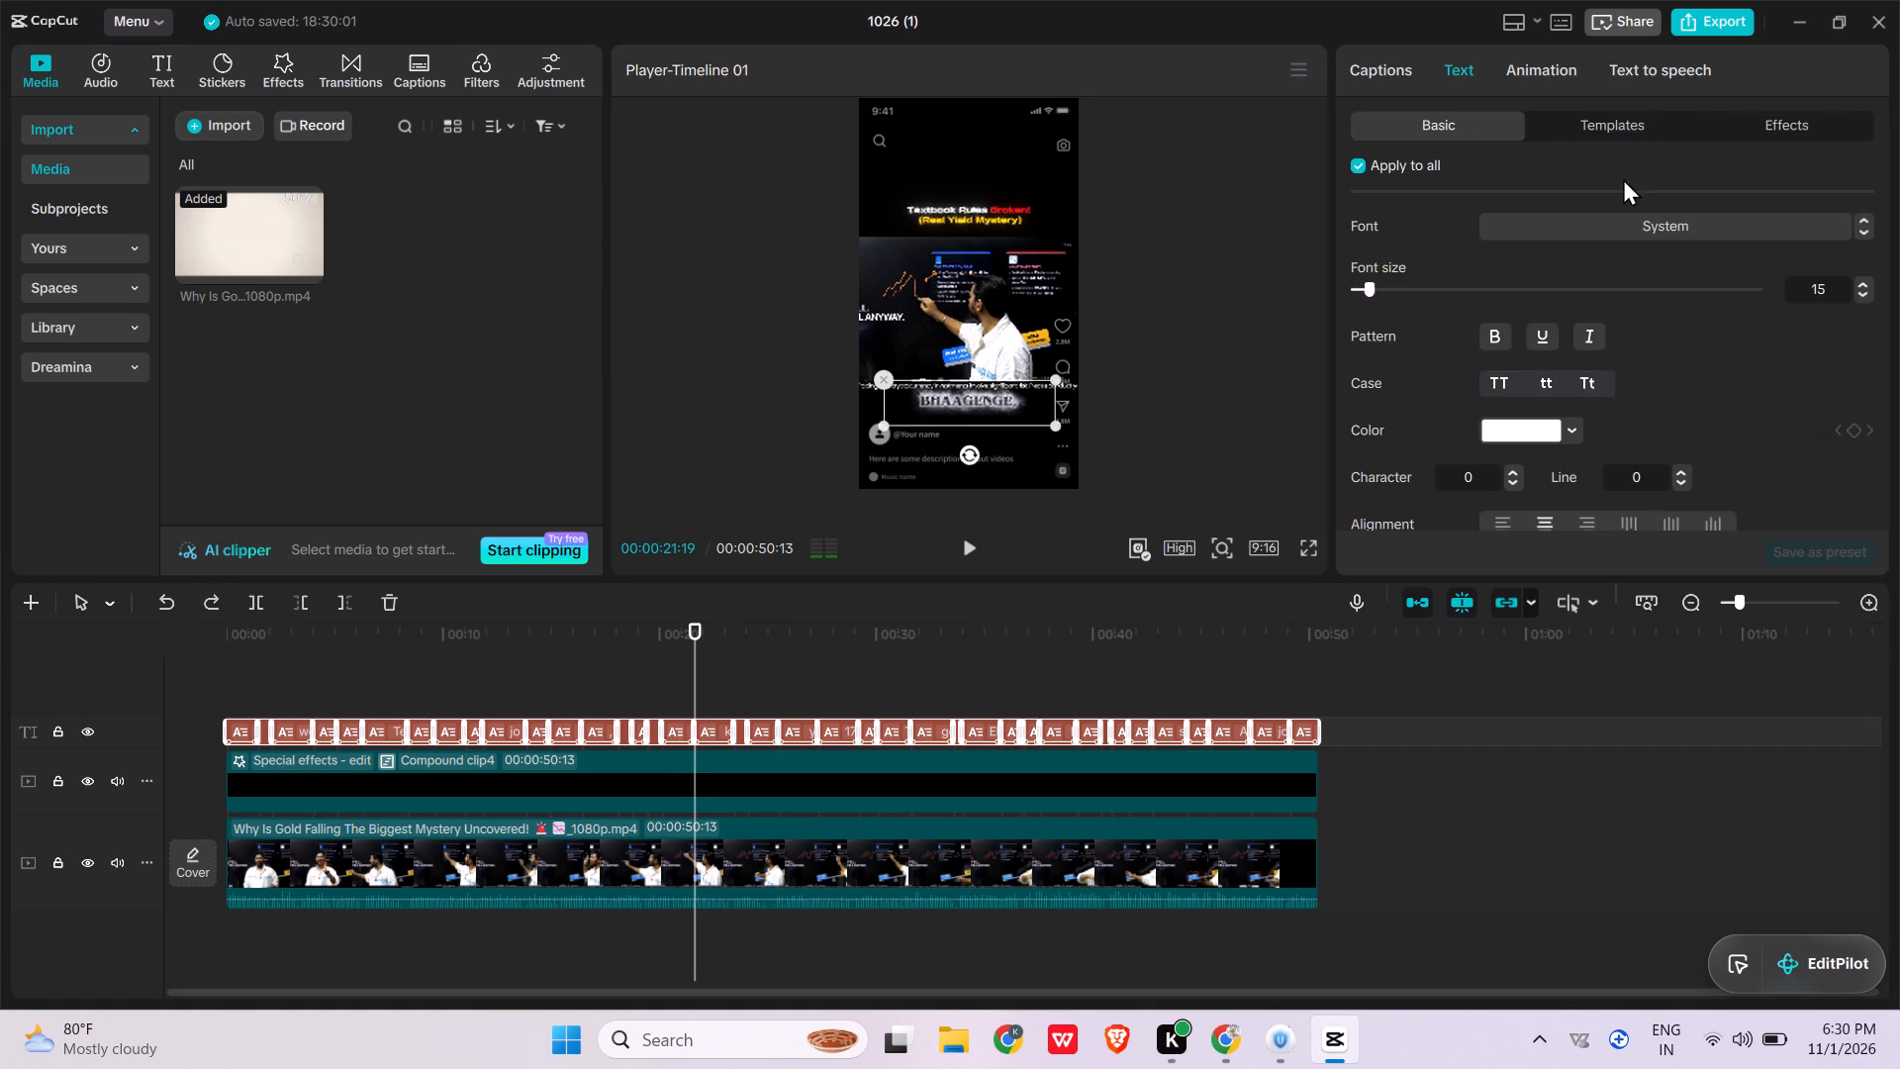
Browse the favourite, Trending and Classic text templates for another caption style.
left_click(1582, 117)
scroll(1429, 361, "up", 2)
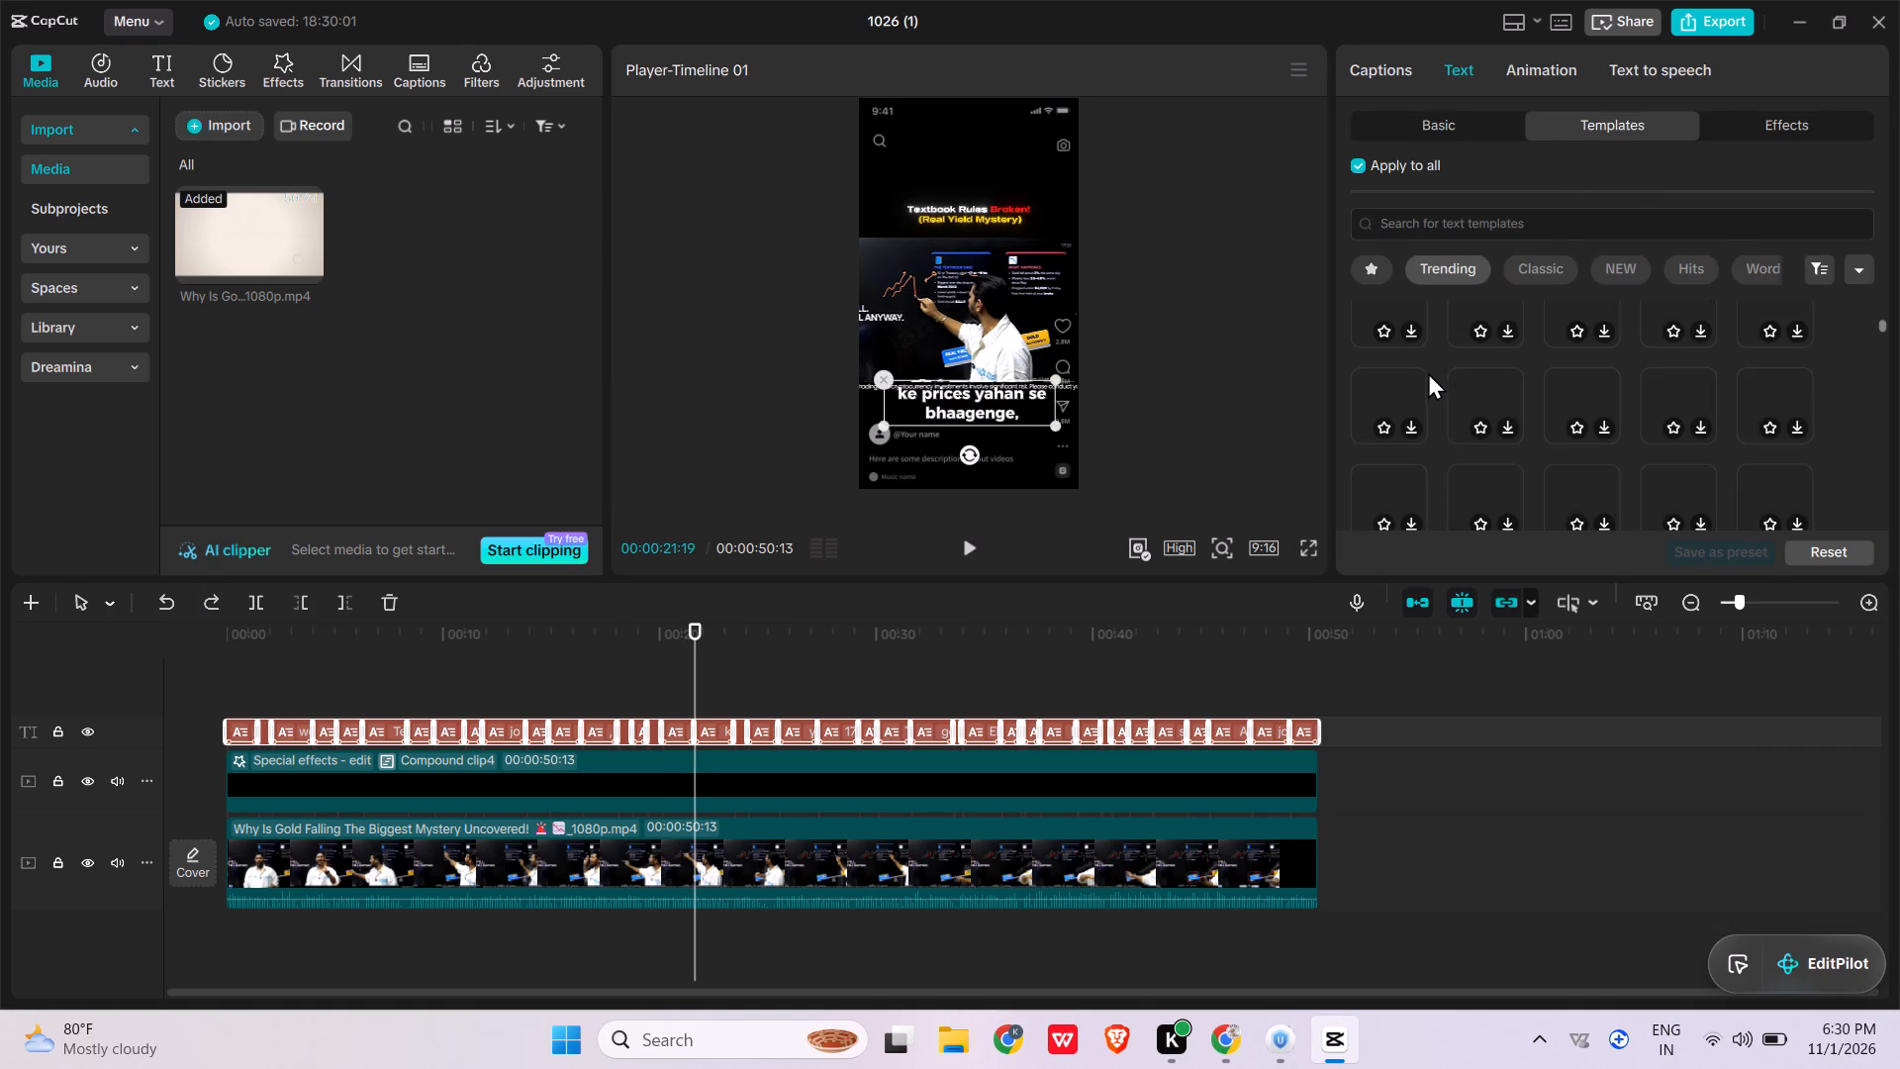
scroll(1495, 435, "up", 2)
left_click_drag(1415, 266, 1440, 269)
left_click(1440, 269)
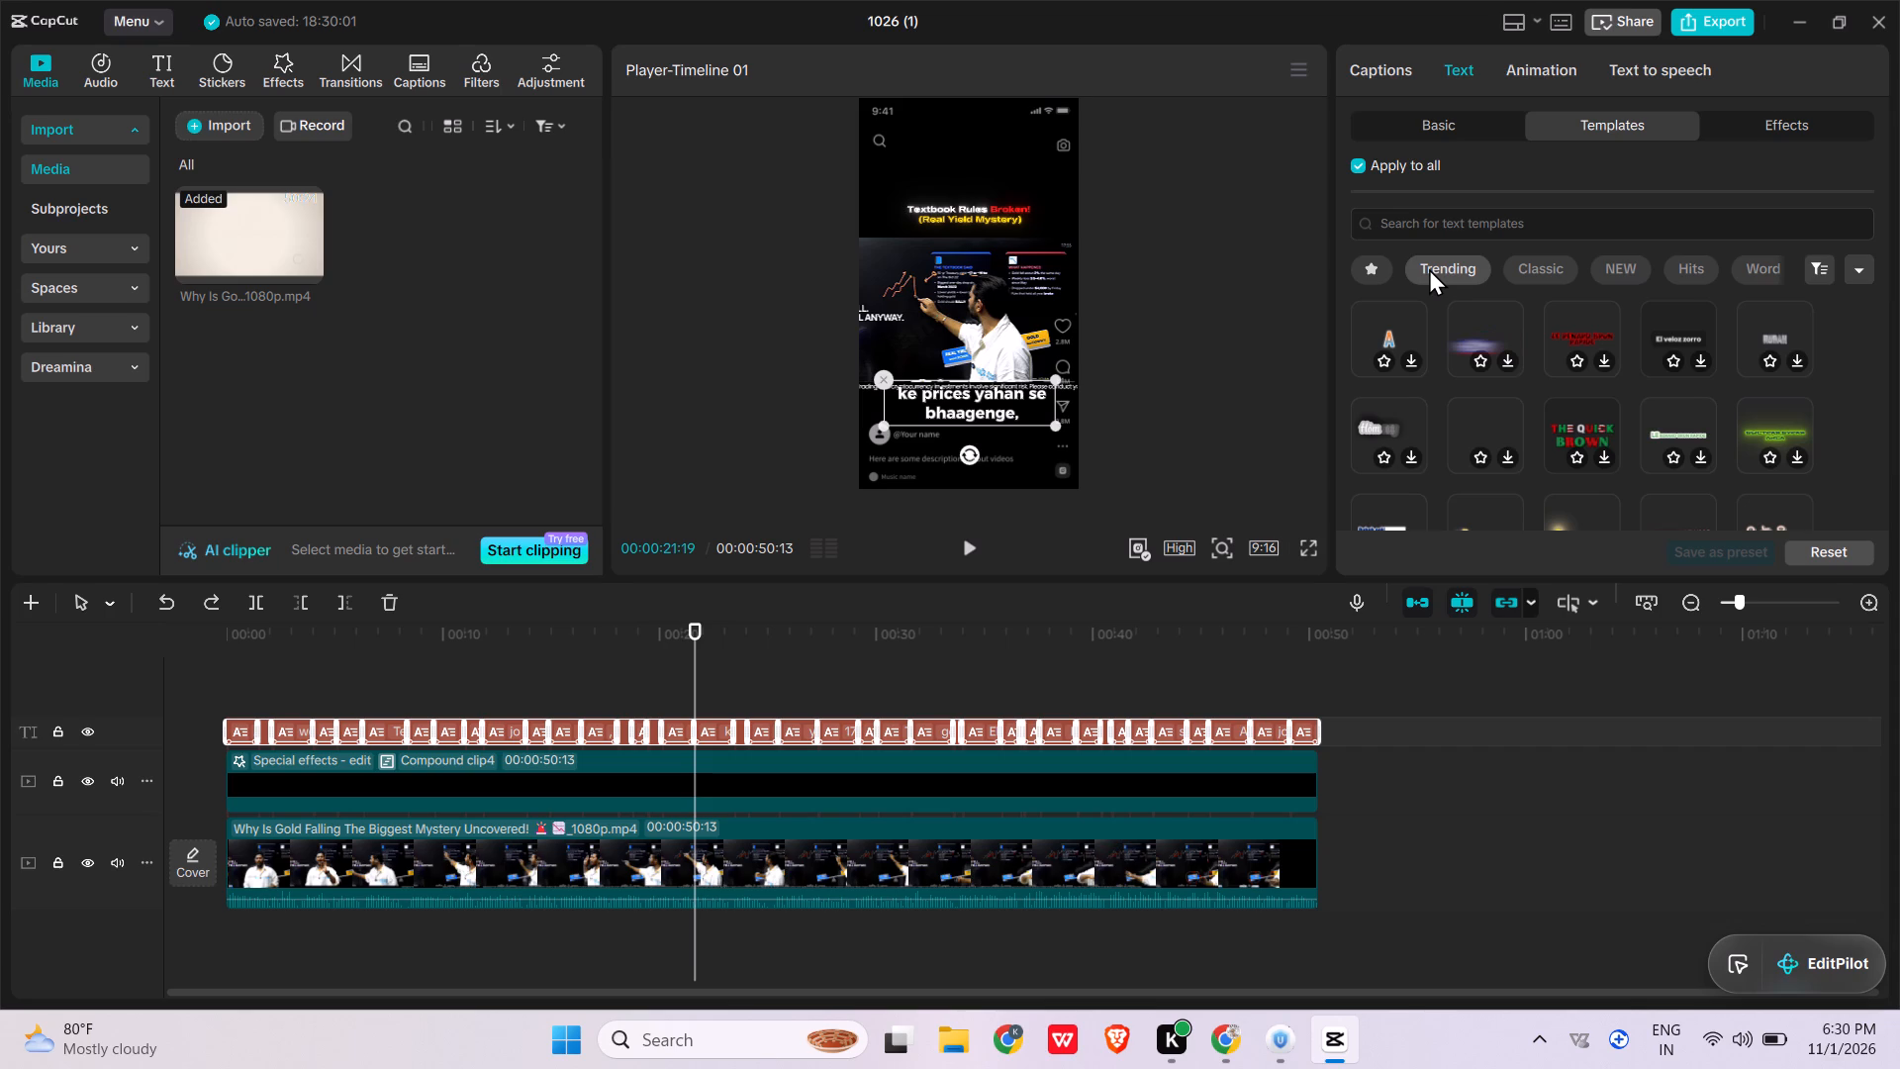
left_click(1439, 276)
scroll(1472, 332, "up", 20)
scroll(1472, 332, "up", 18)
scroll(1472, 332, "up", 7)
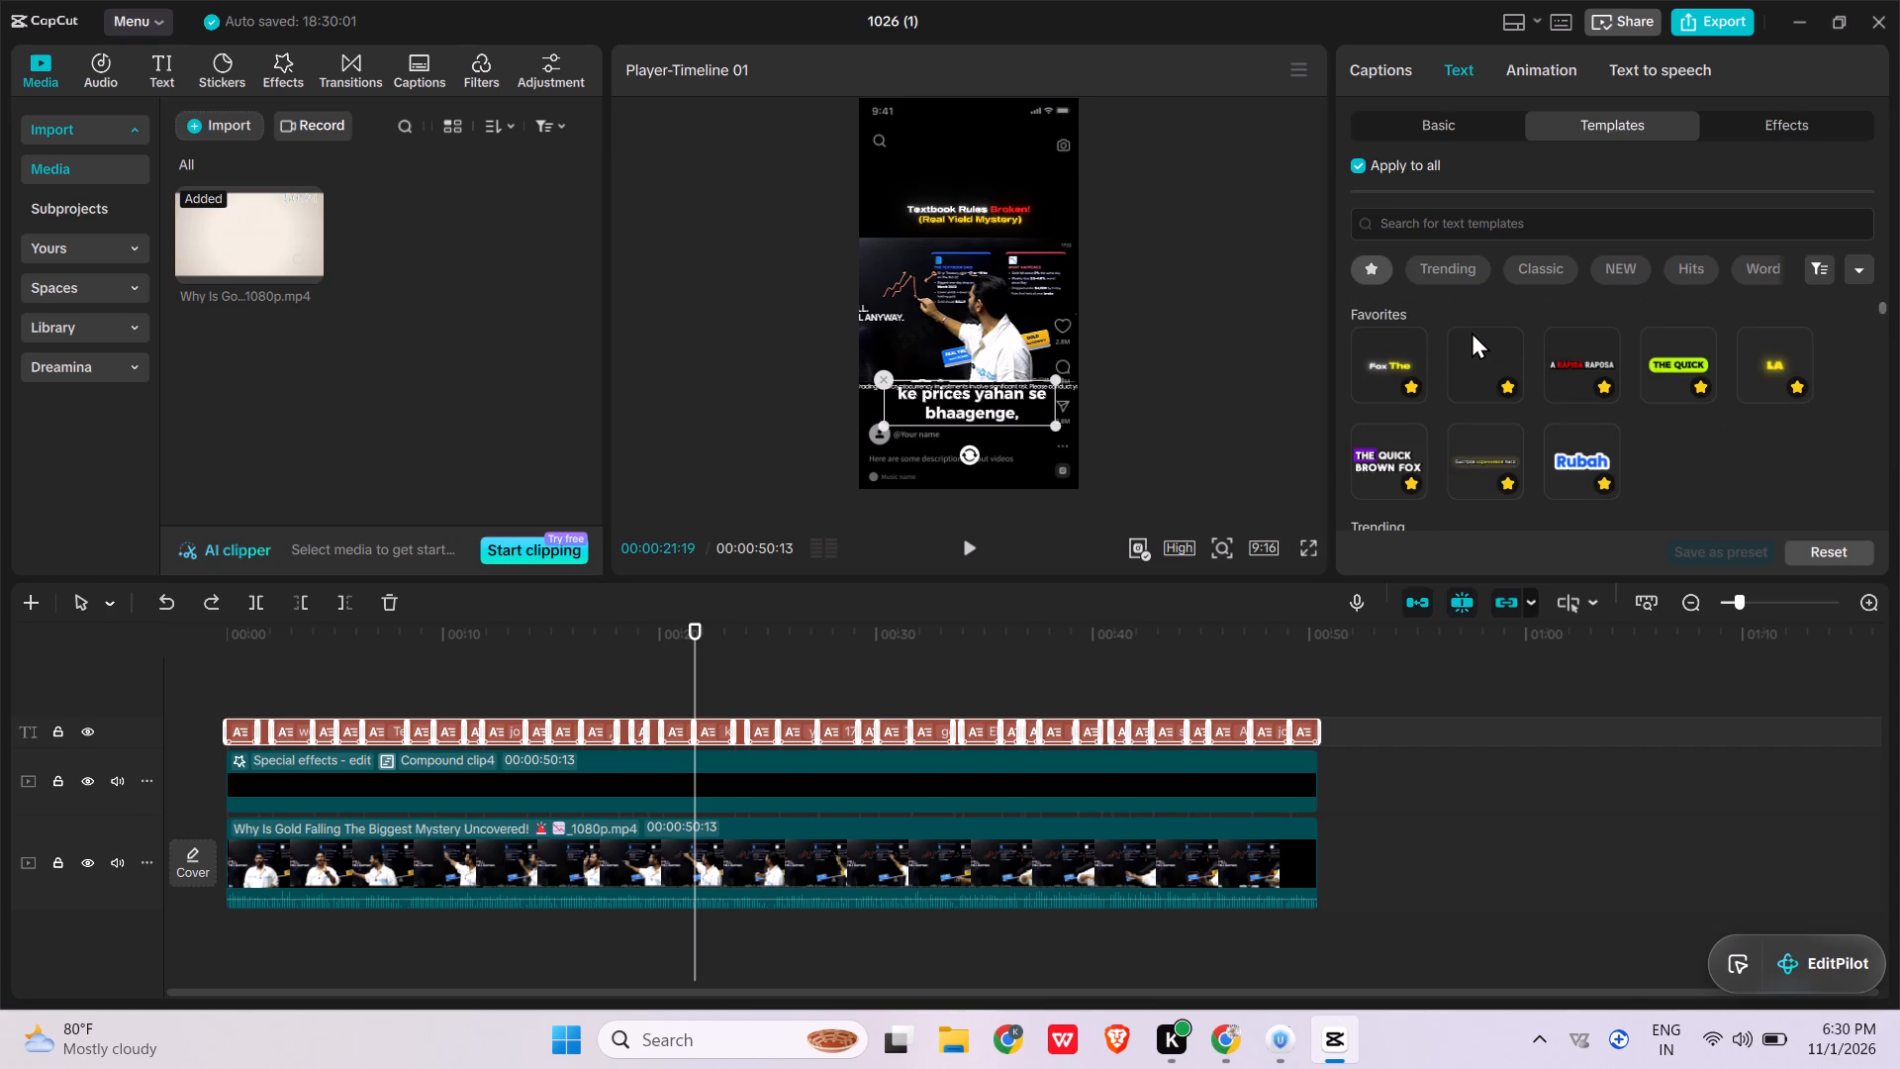
left_click(1467, 264)
double_click(1462, 269)
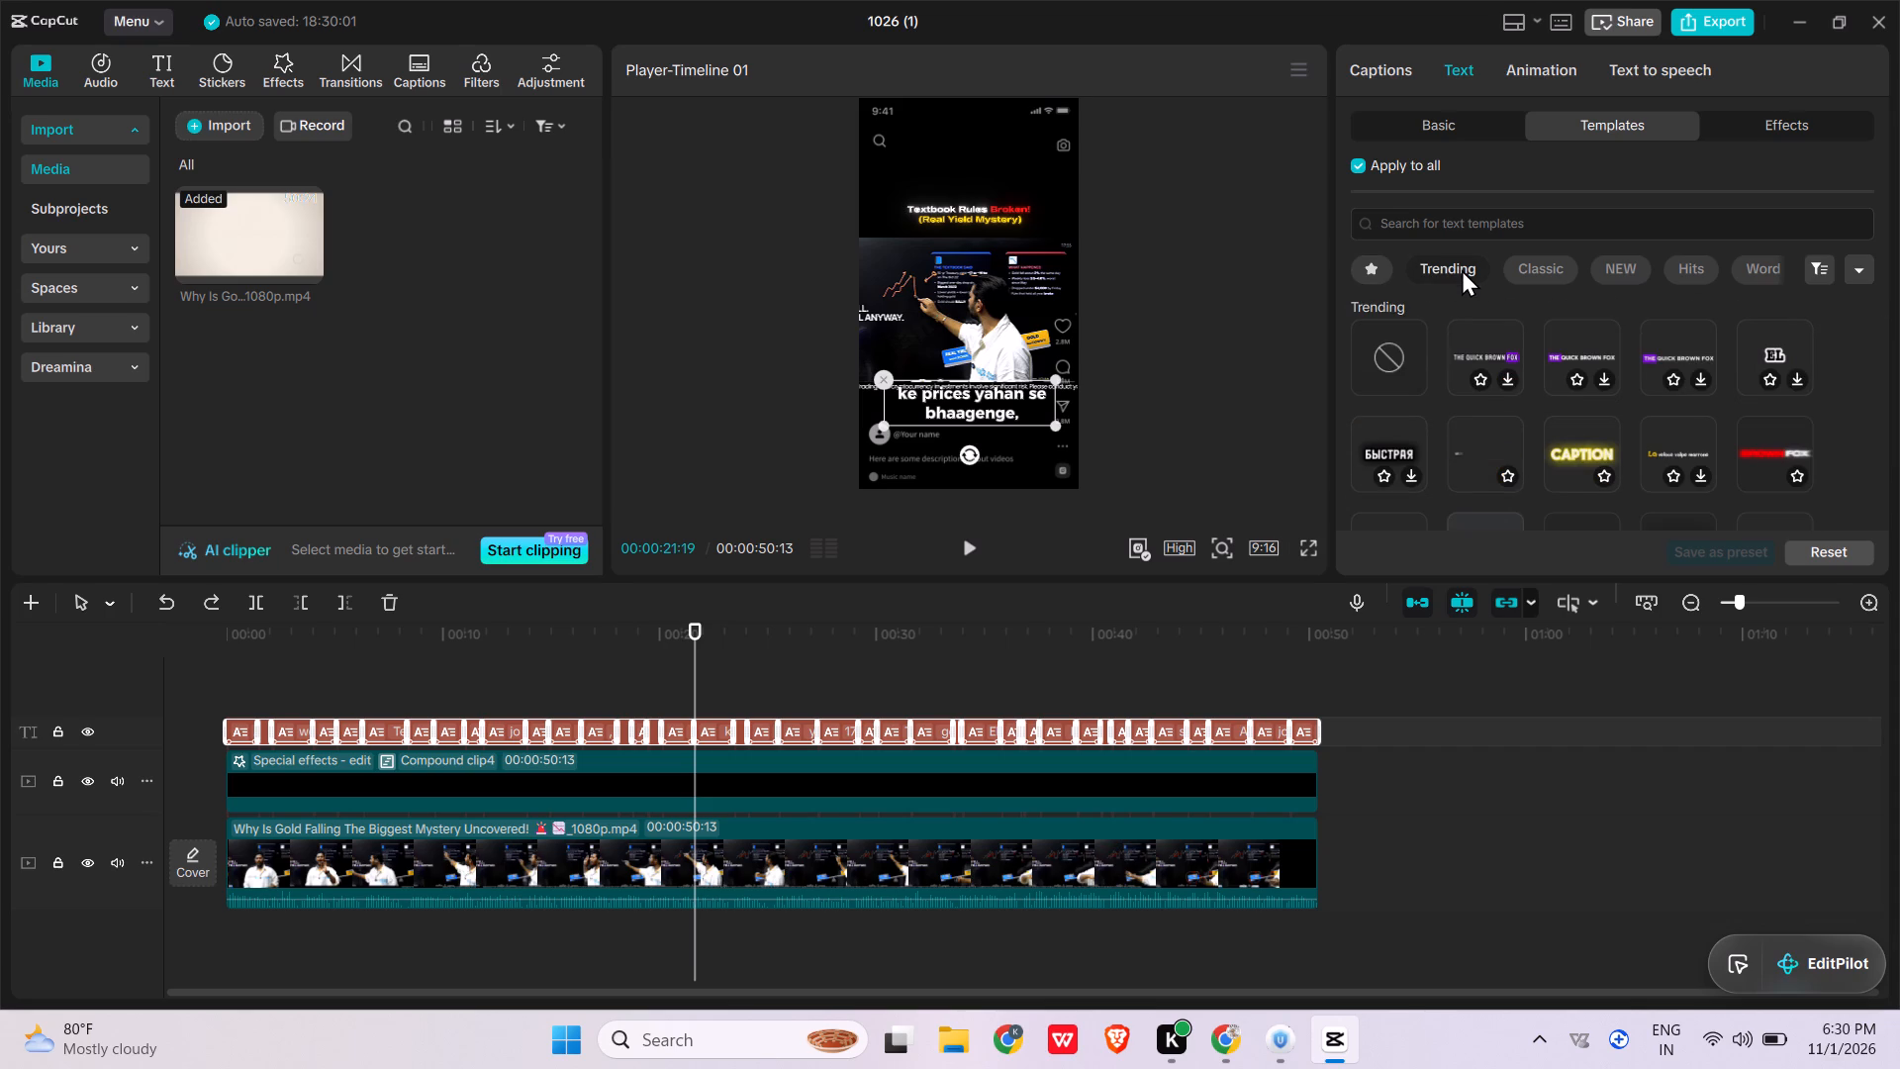
scroll(1462, 269, "down", 1)
left_click(1544, 275)
scroll(1523, 277, "down", 1)
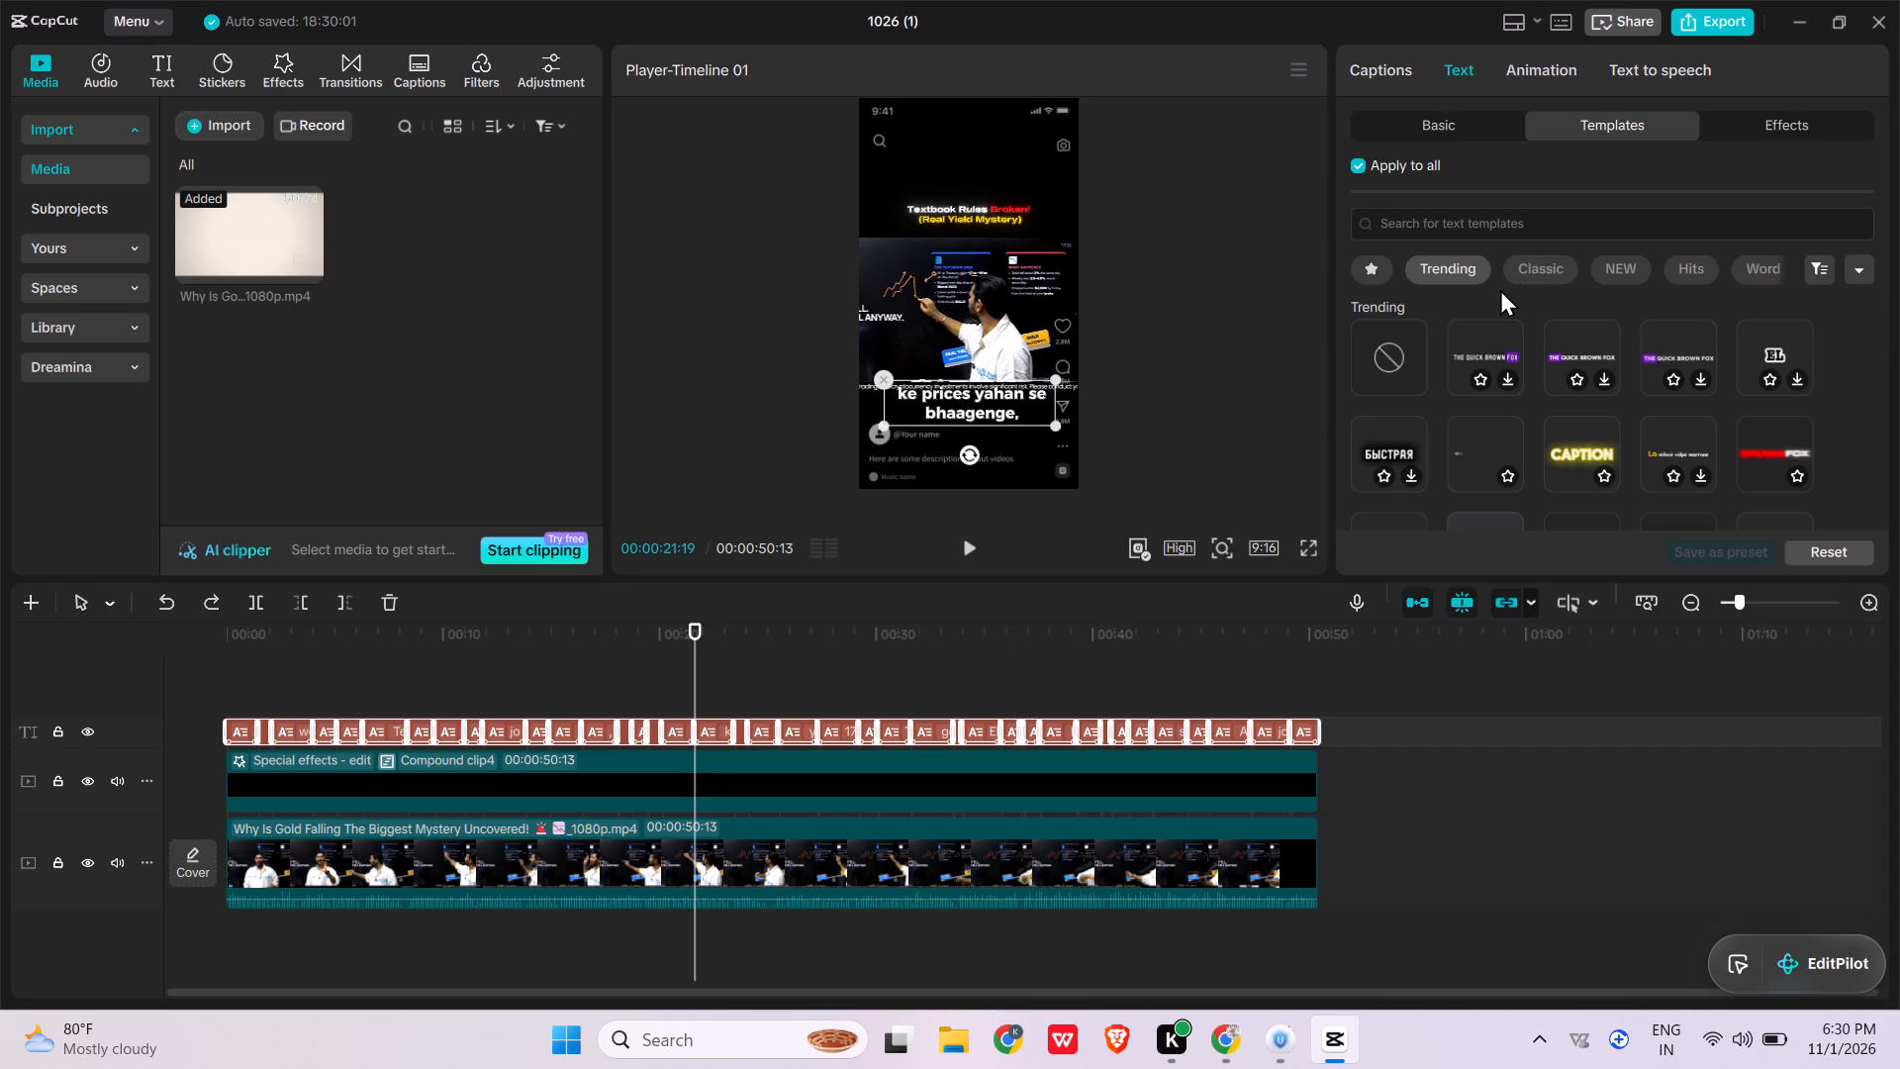
left_click(1523, 268)
left_click(1445, 274)
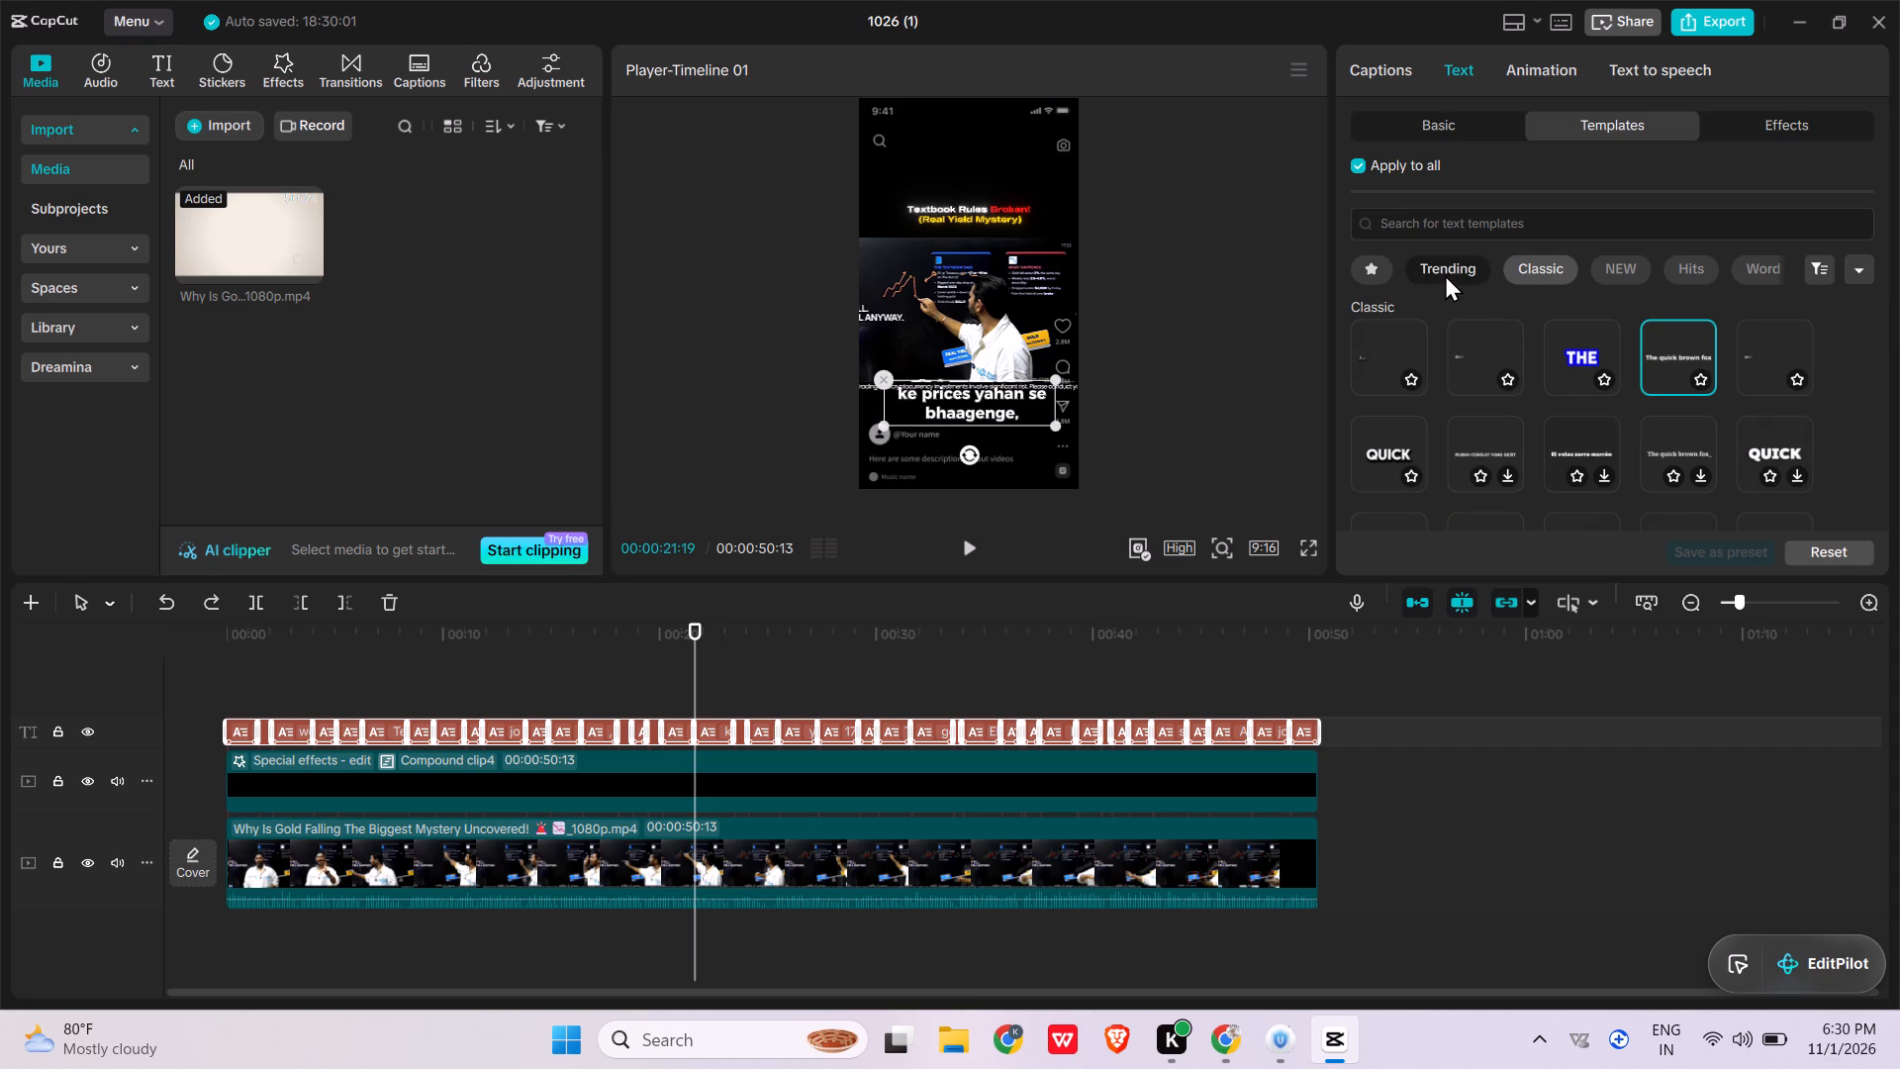
scroll(1513, 331, "down", 1)
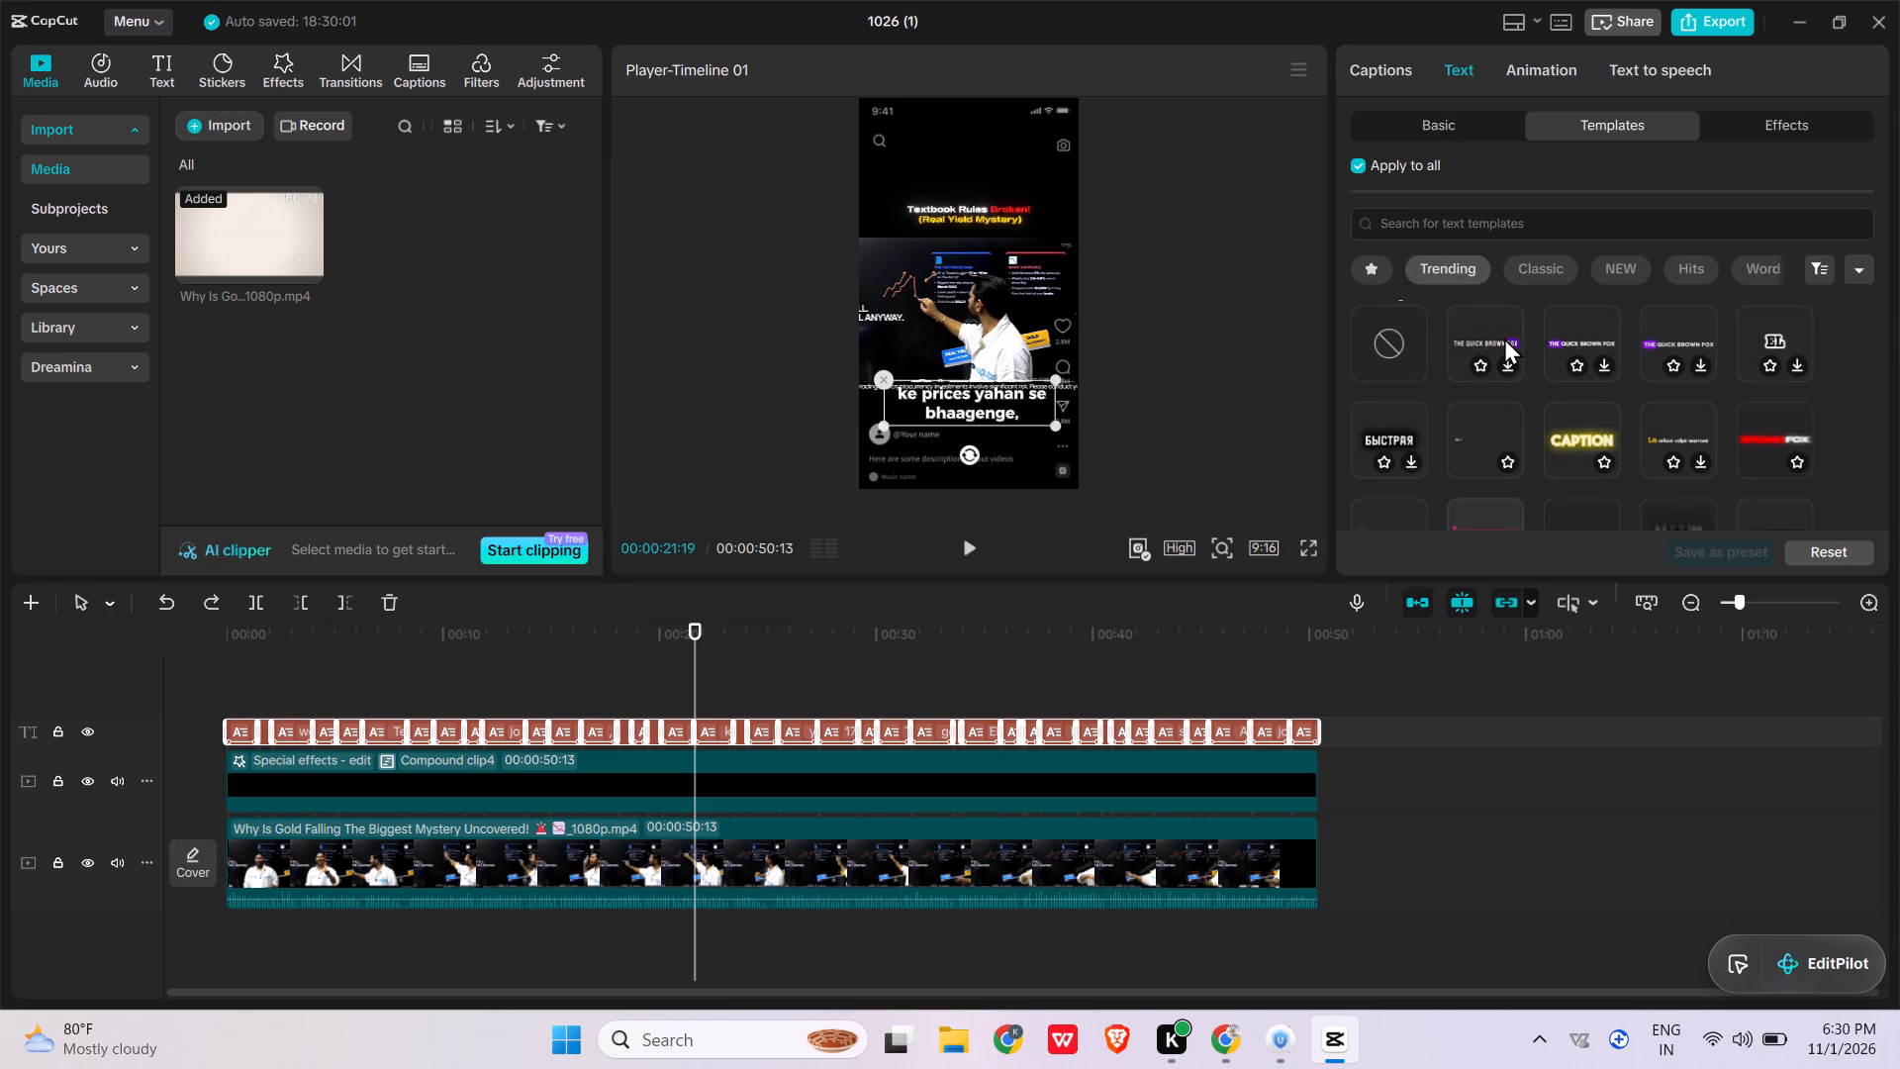
scroll(1598, 343, "down", 1)
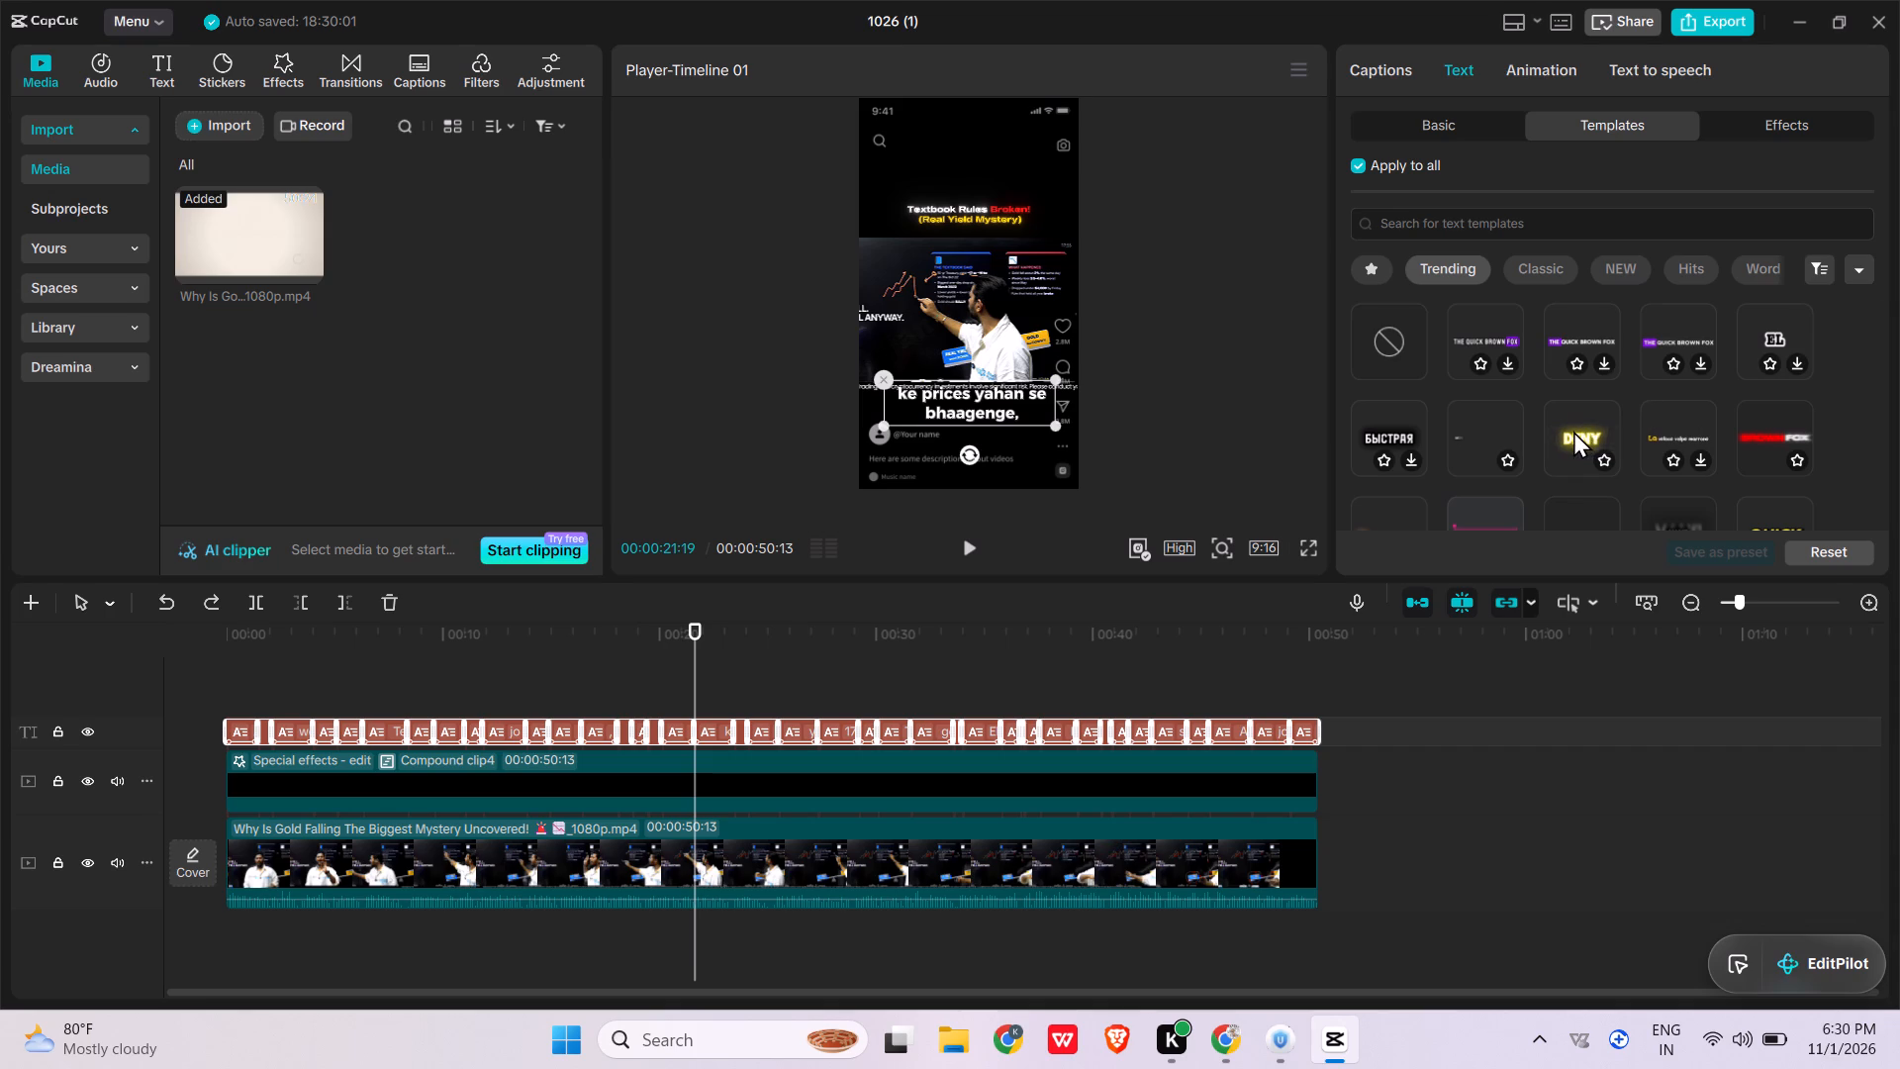
scroll(1573, 431, "down", 2)
scroll(1662, 410, "down", 1)
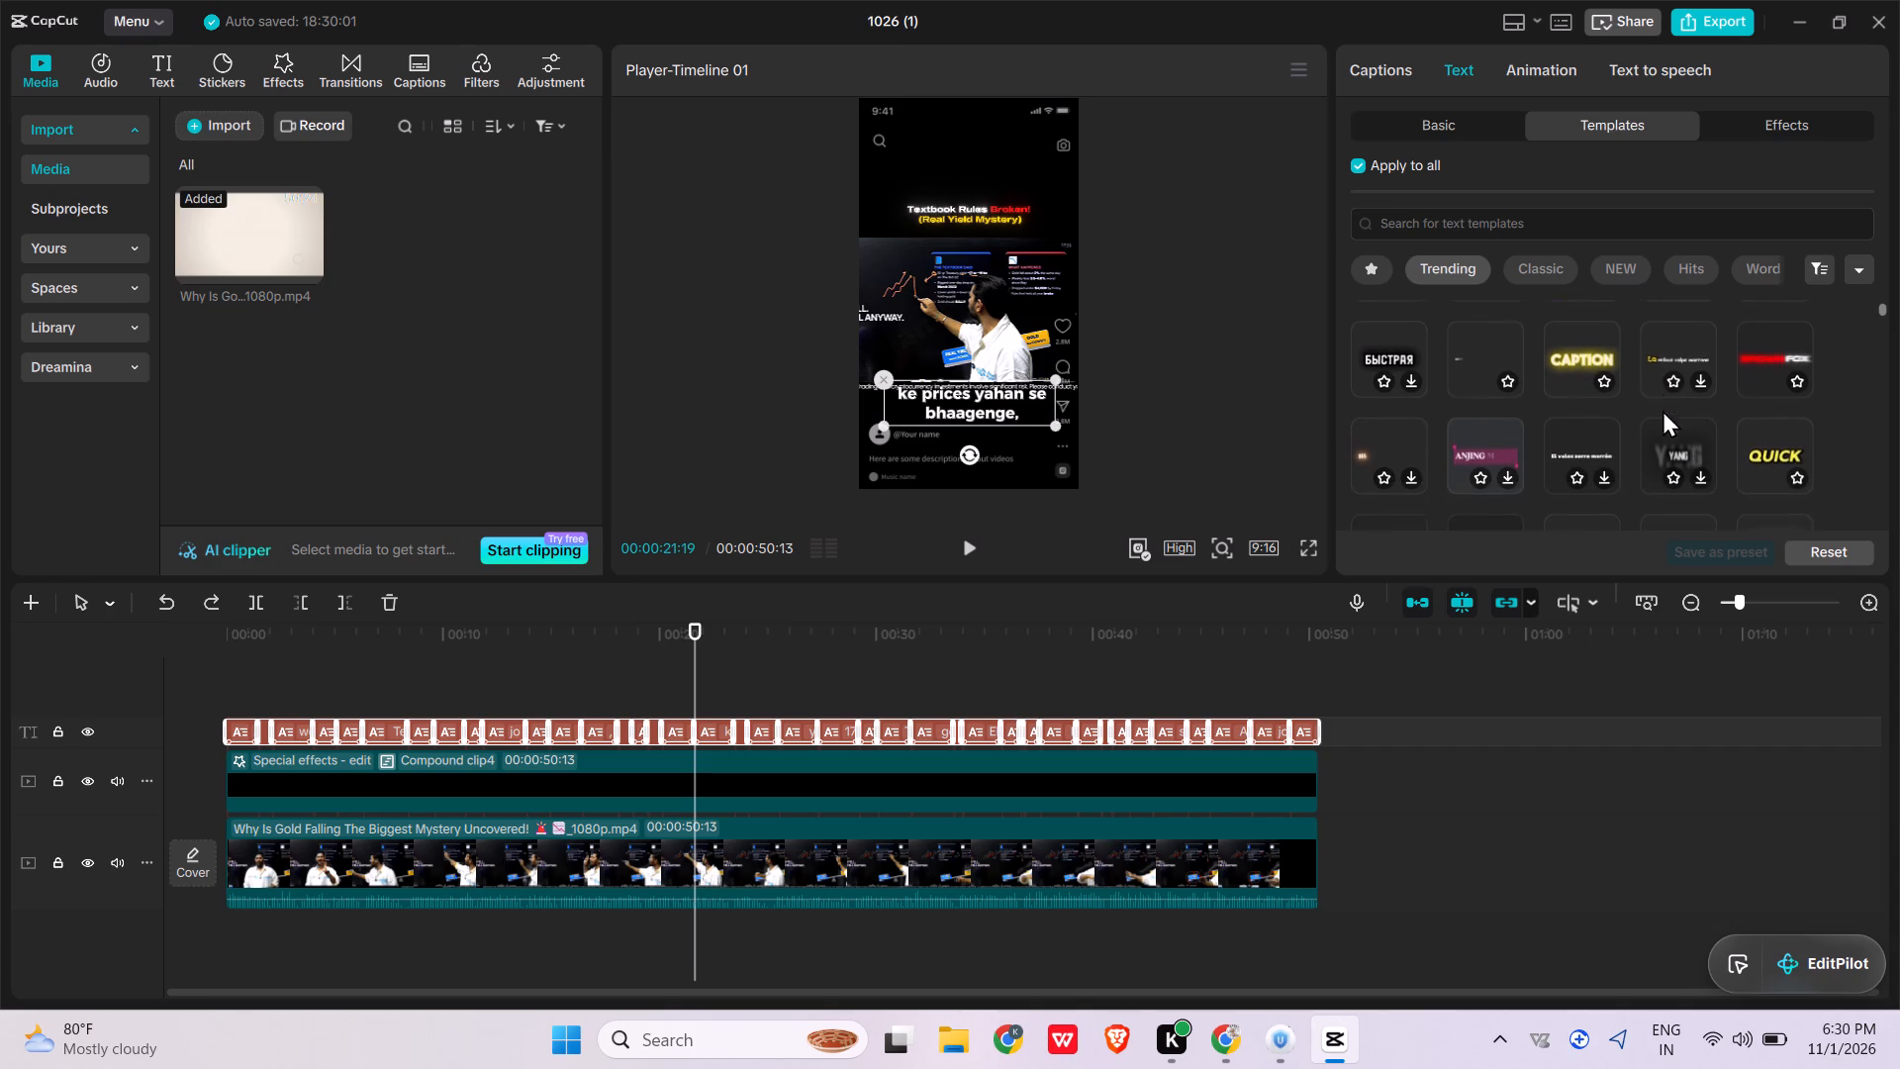
scroll(1662, 410, "down", 1)
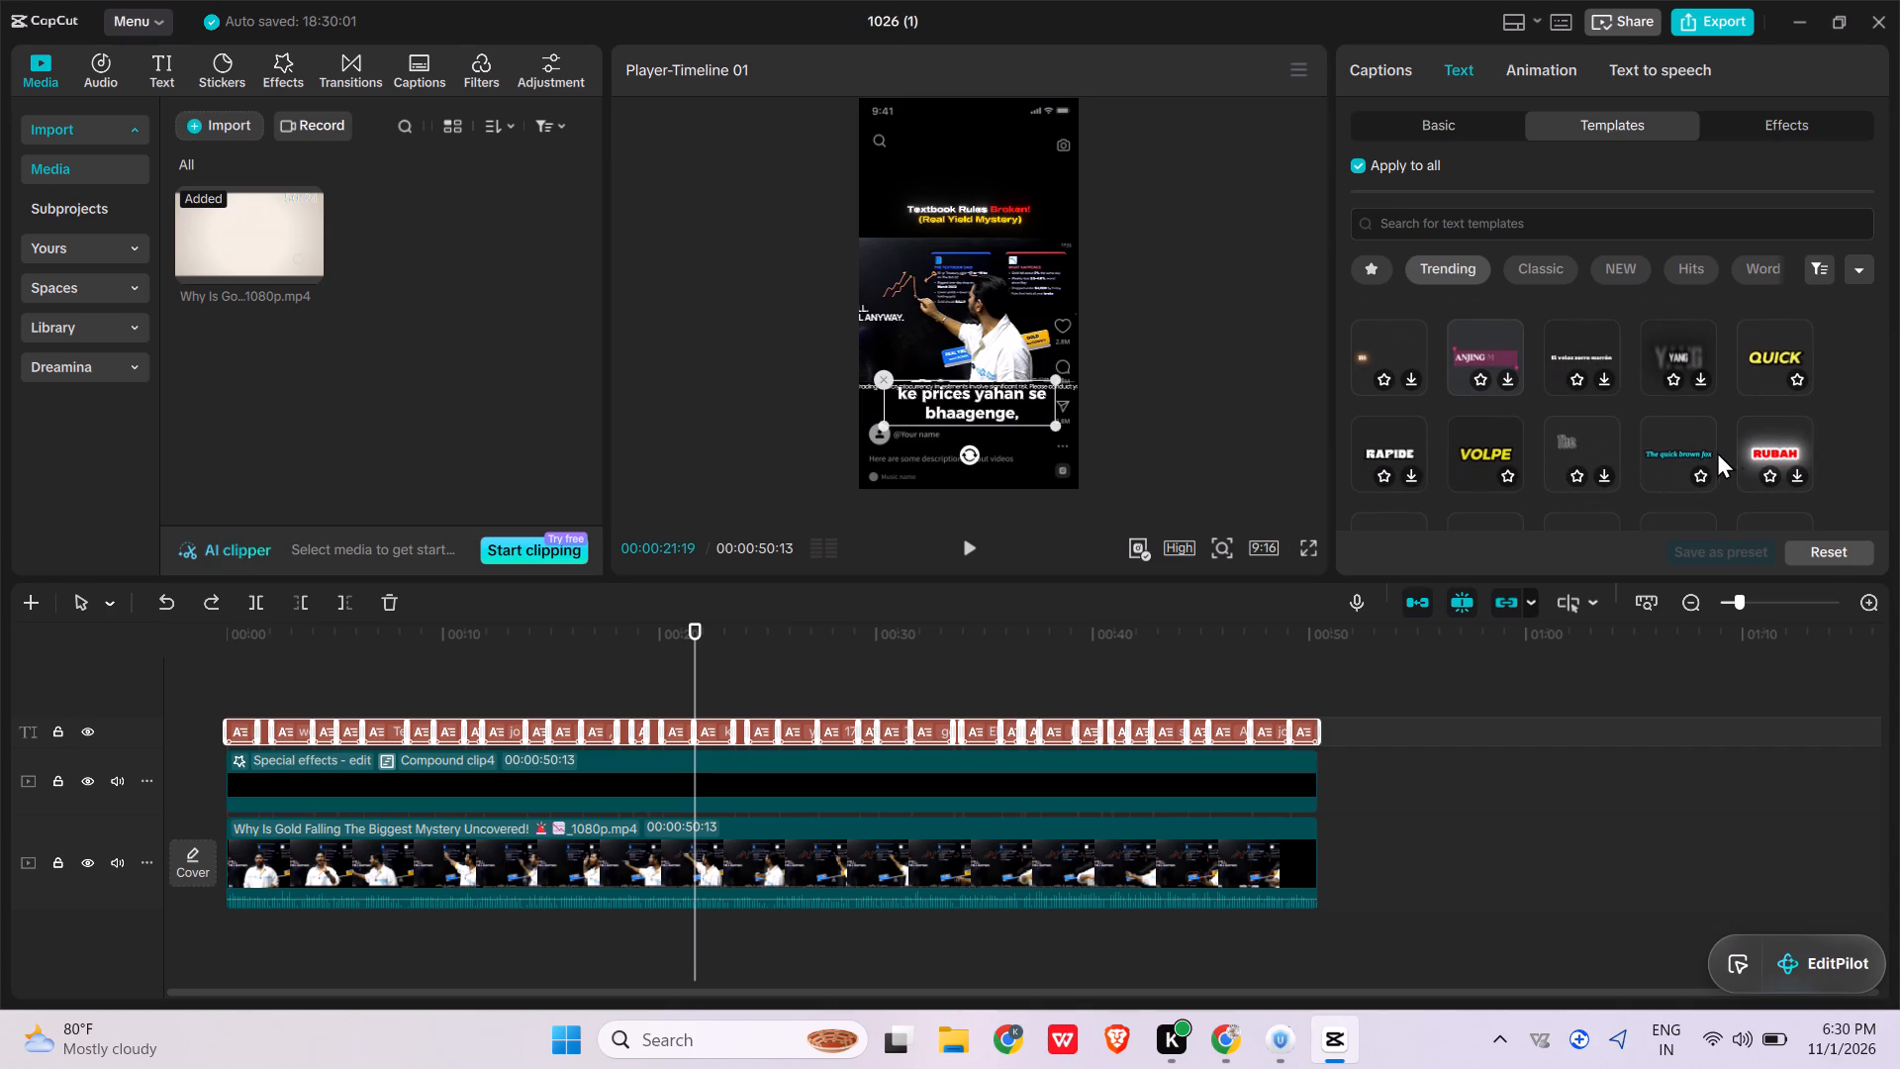
scroll(1727, 449, "down", 2)
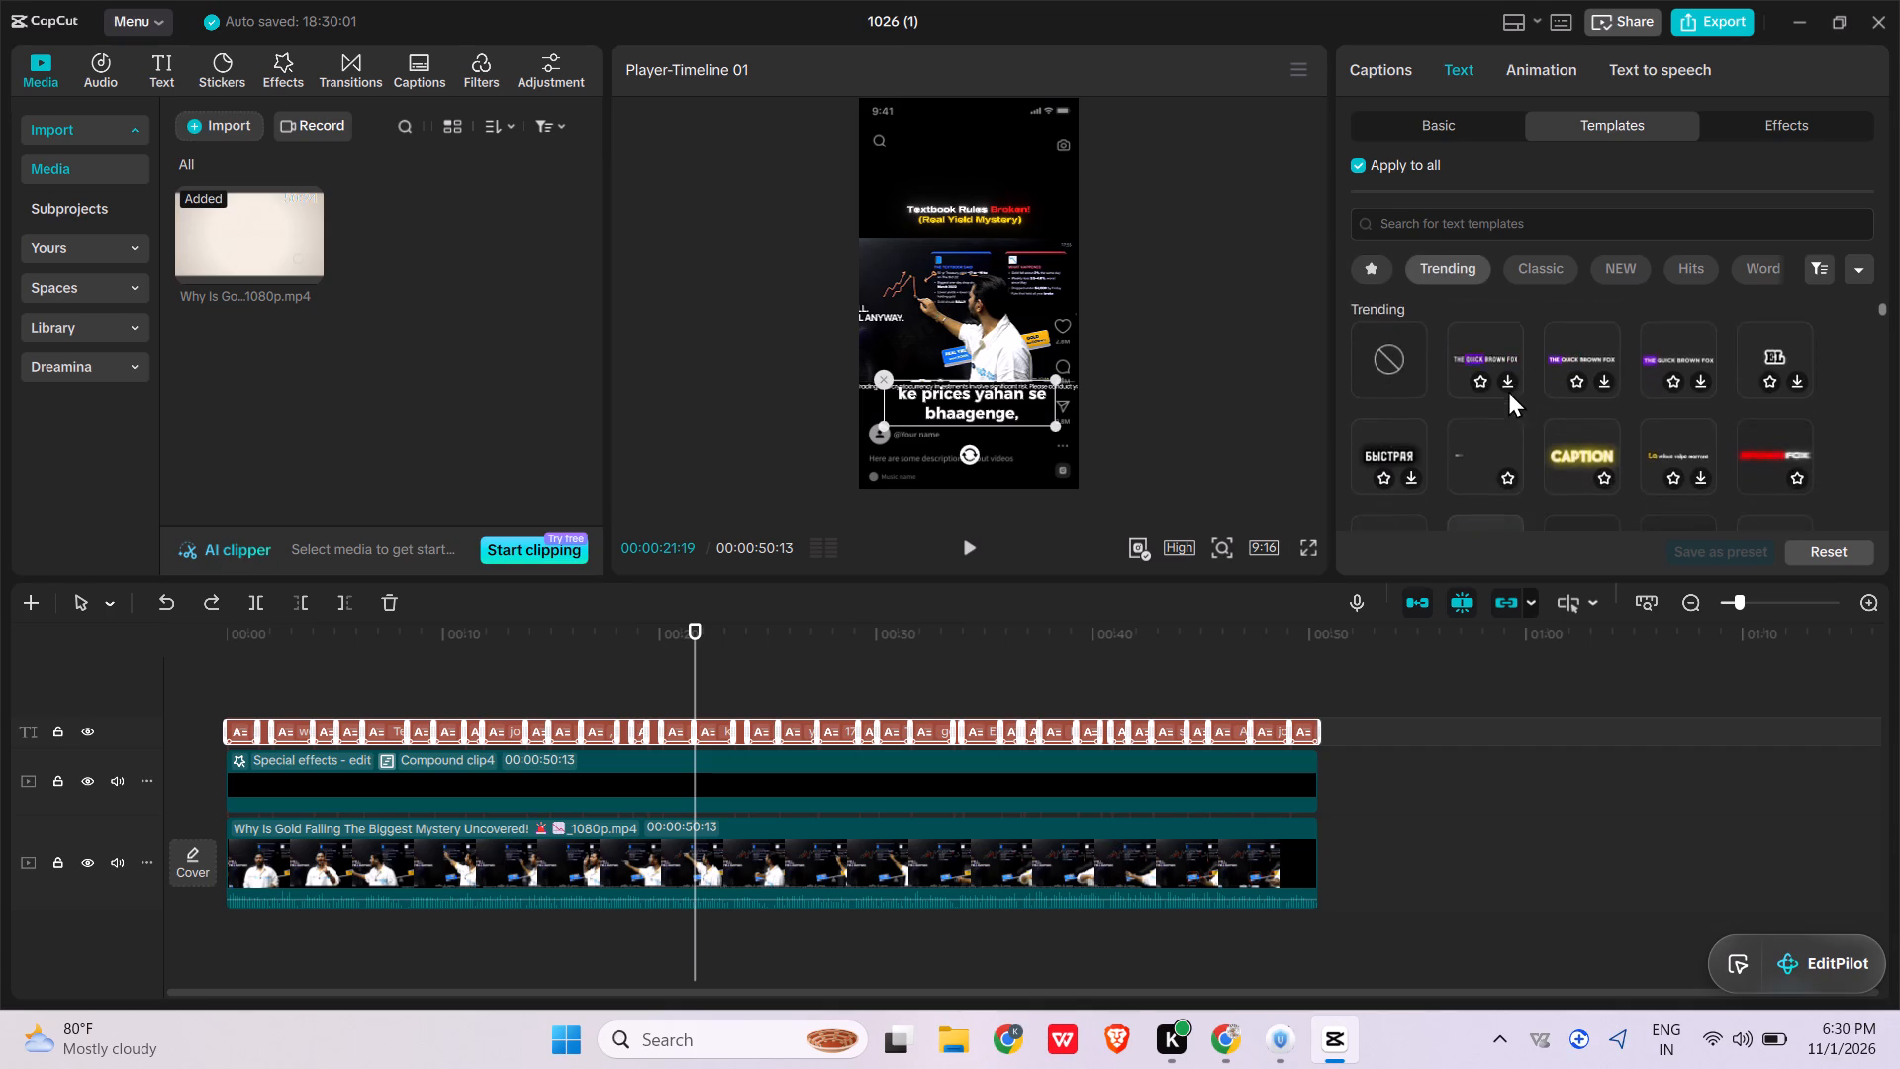
scroll(1508, 390, "down", 1)
scroll(1477, 429, "up", 1)
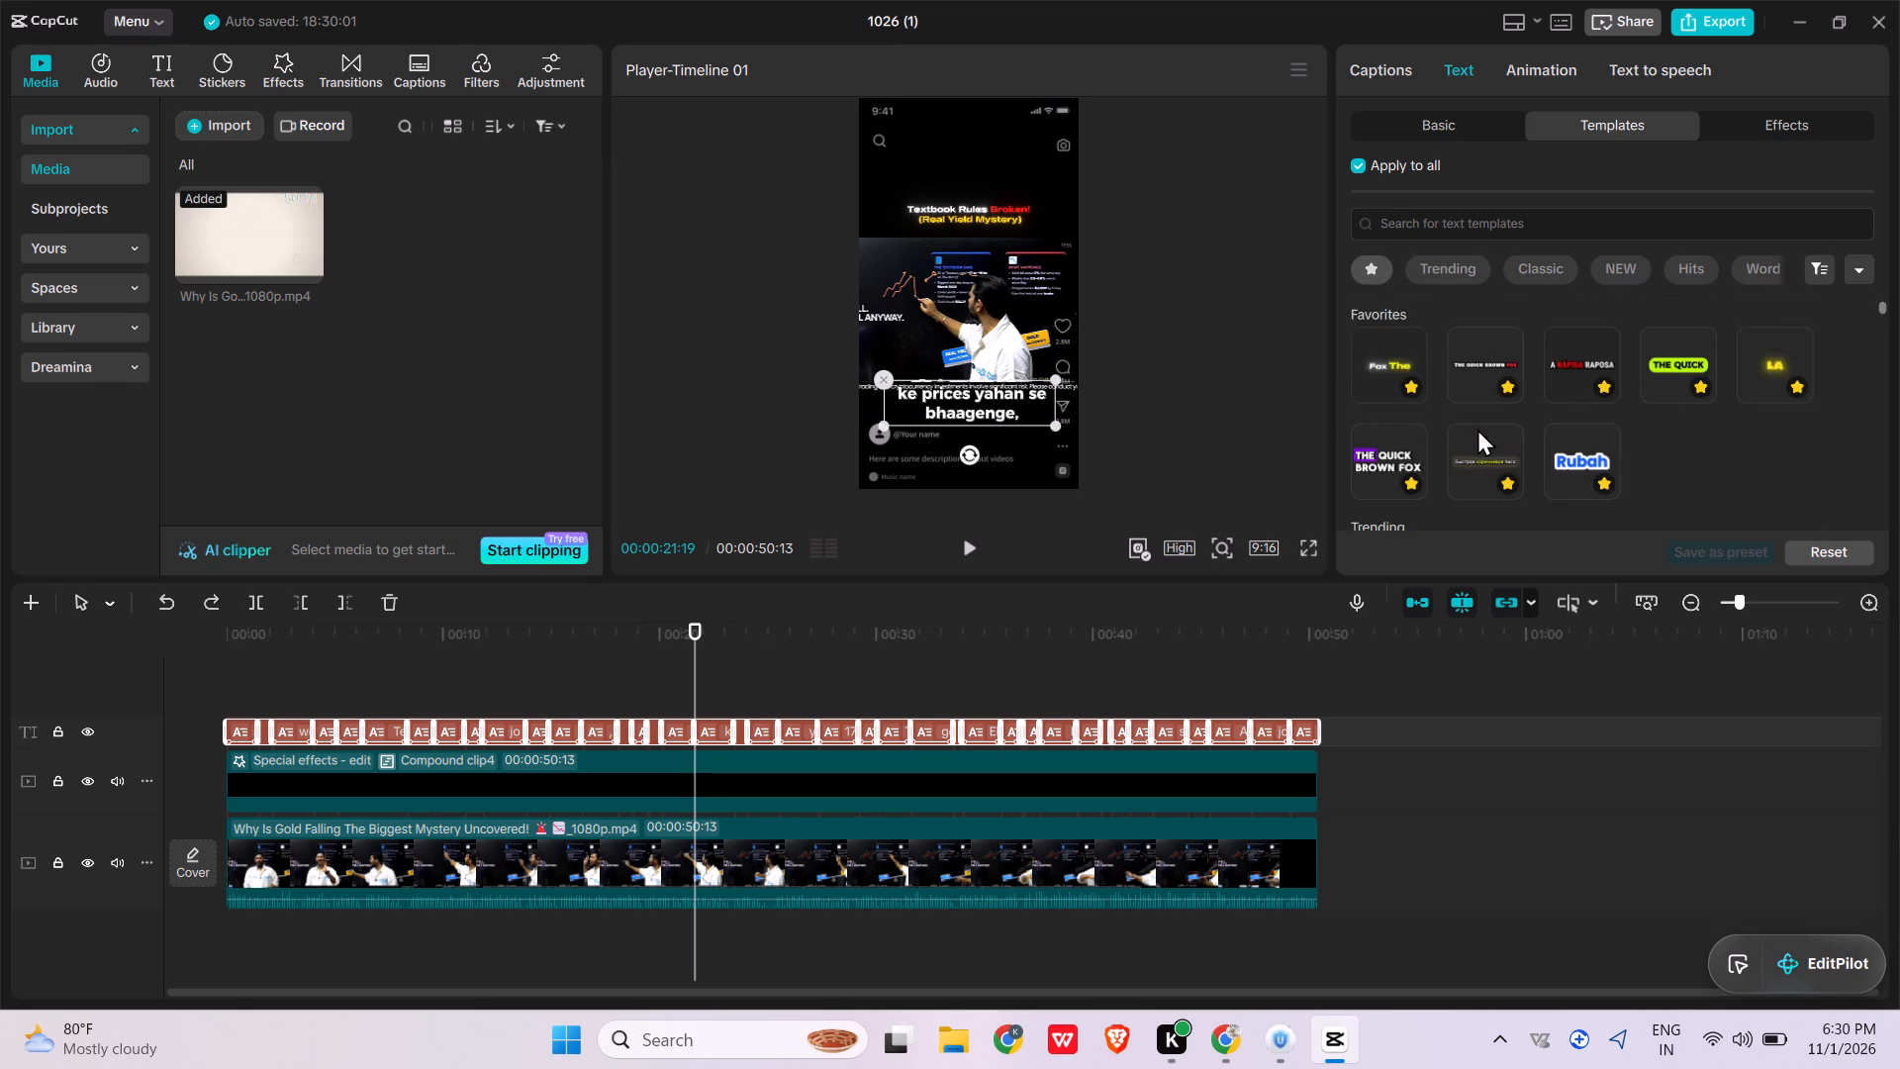
scroll(1477, 429, "up", 1)
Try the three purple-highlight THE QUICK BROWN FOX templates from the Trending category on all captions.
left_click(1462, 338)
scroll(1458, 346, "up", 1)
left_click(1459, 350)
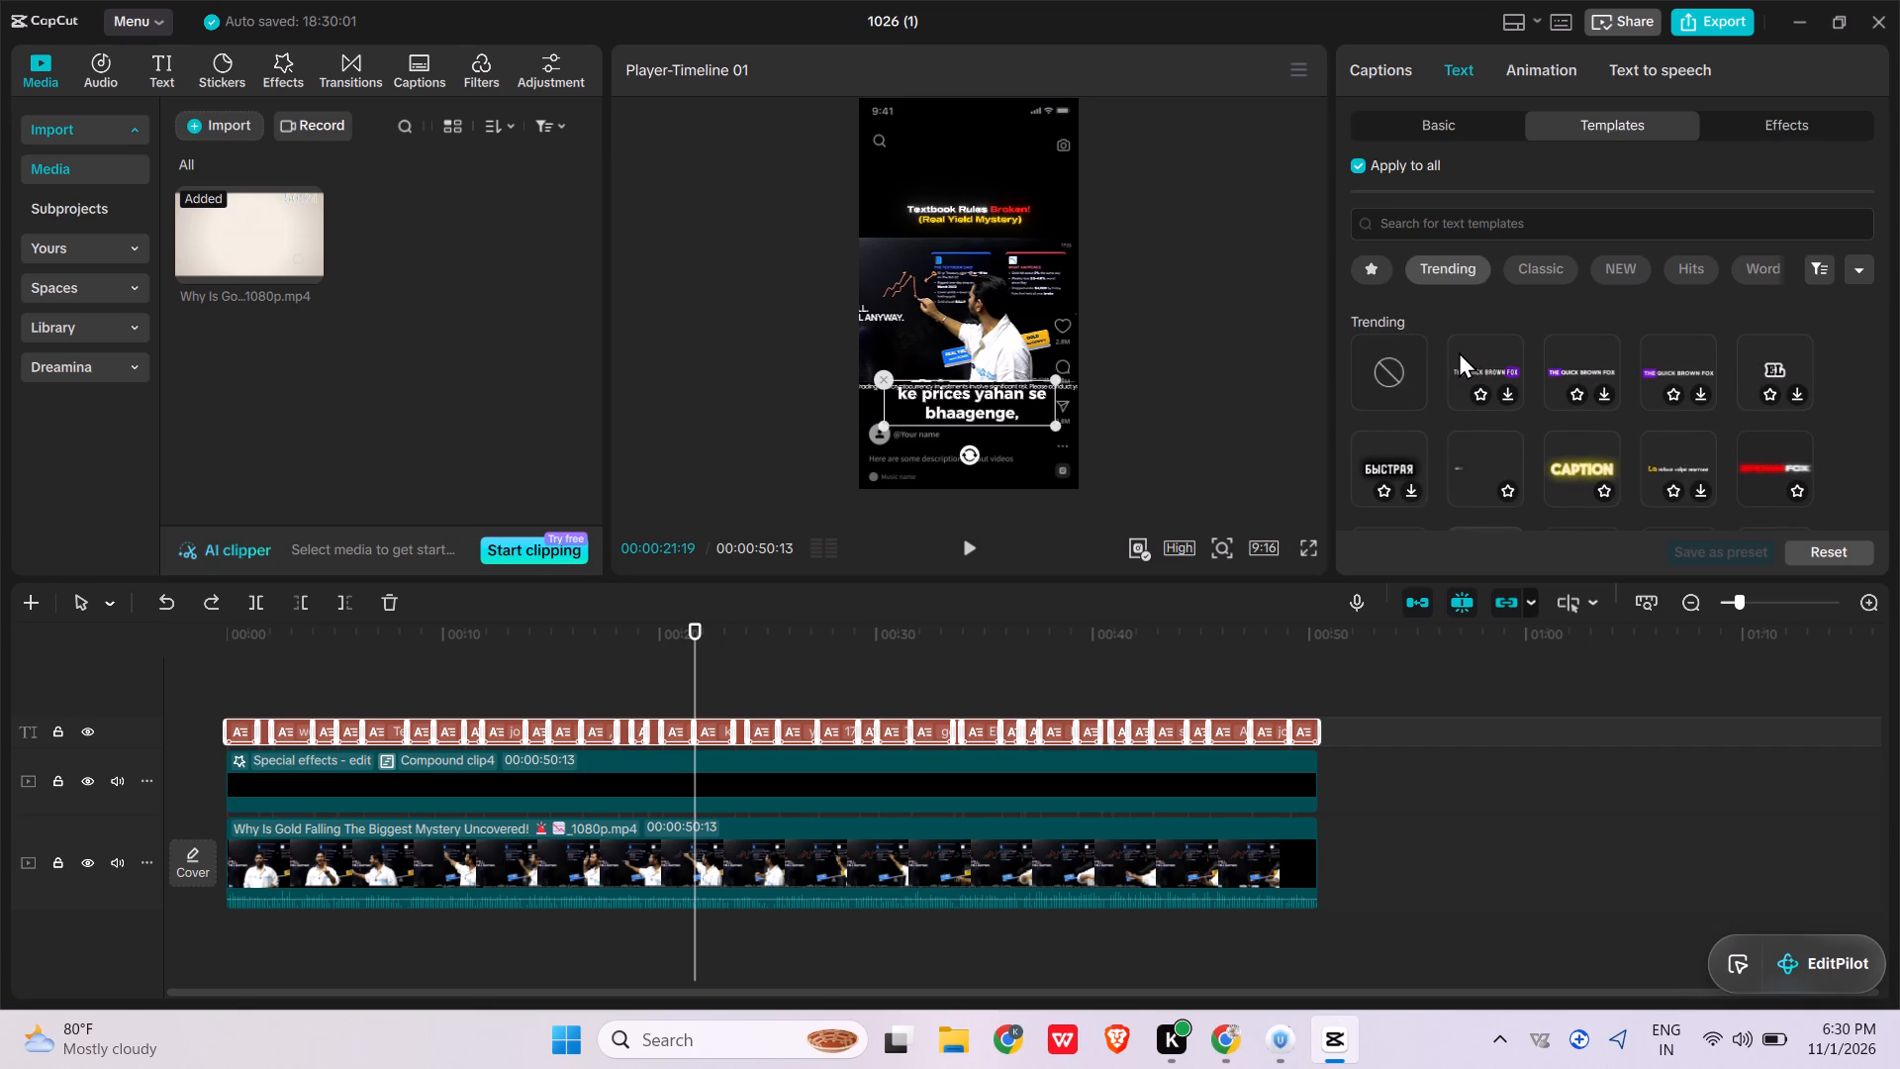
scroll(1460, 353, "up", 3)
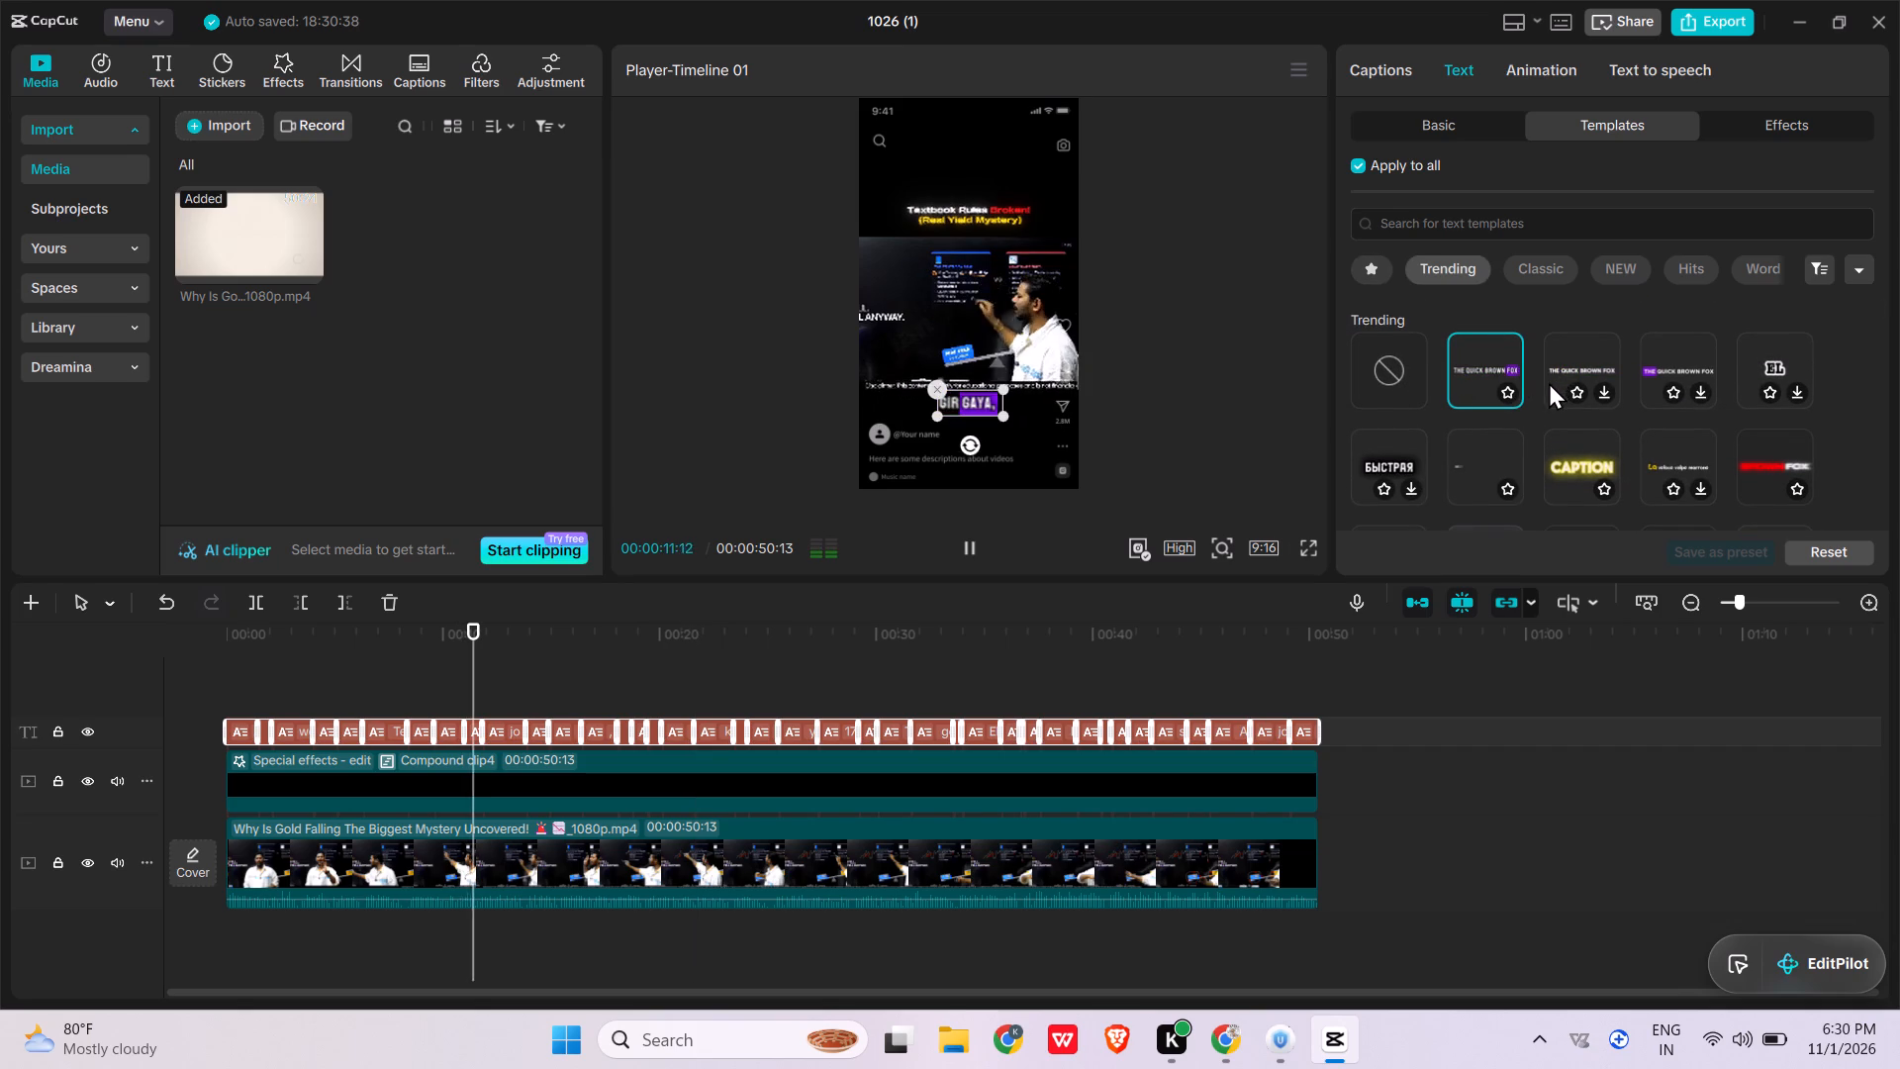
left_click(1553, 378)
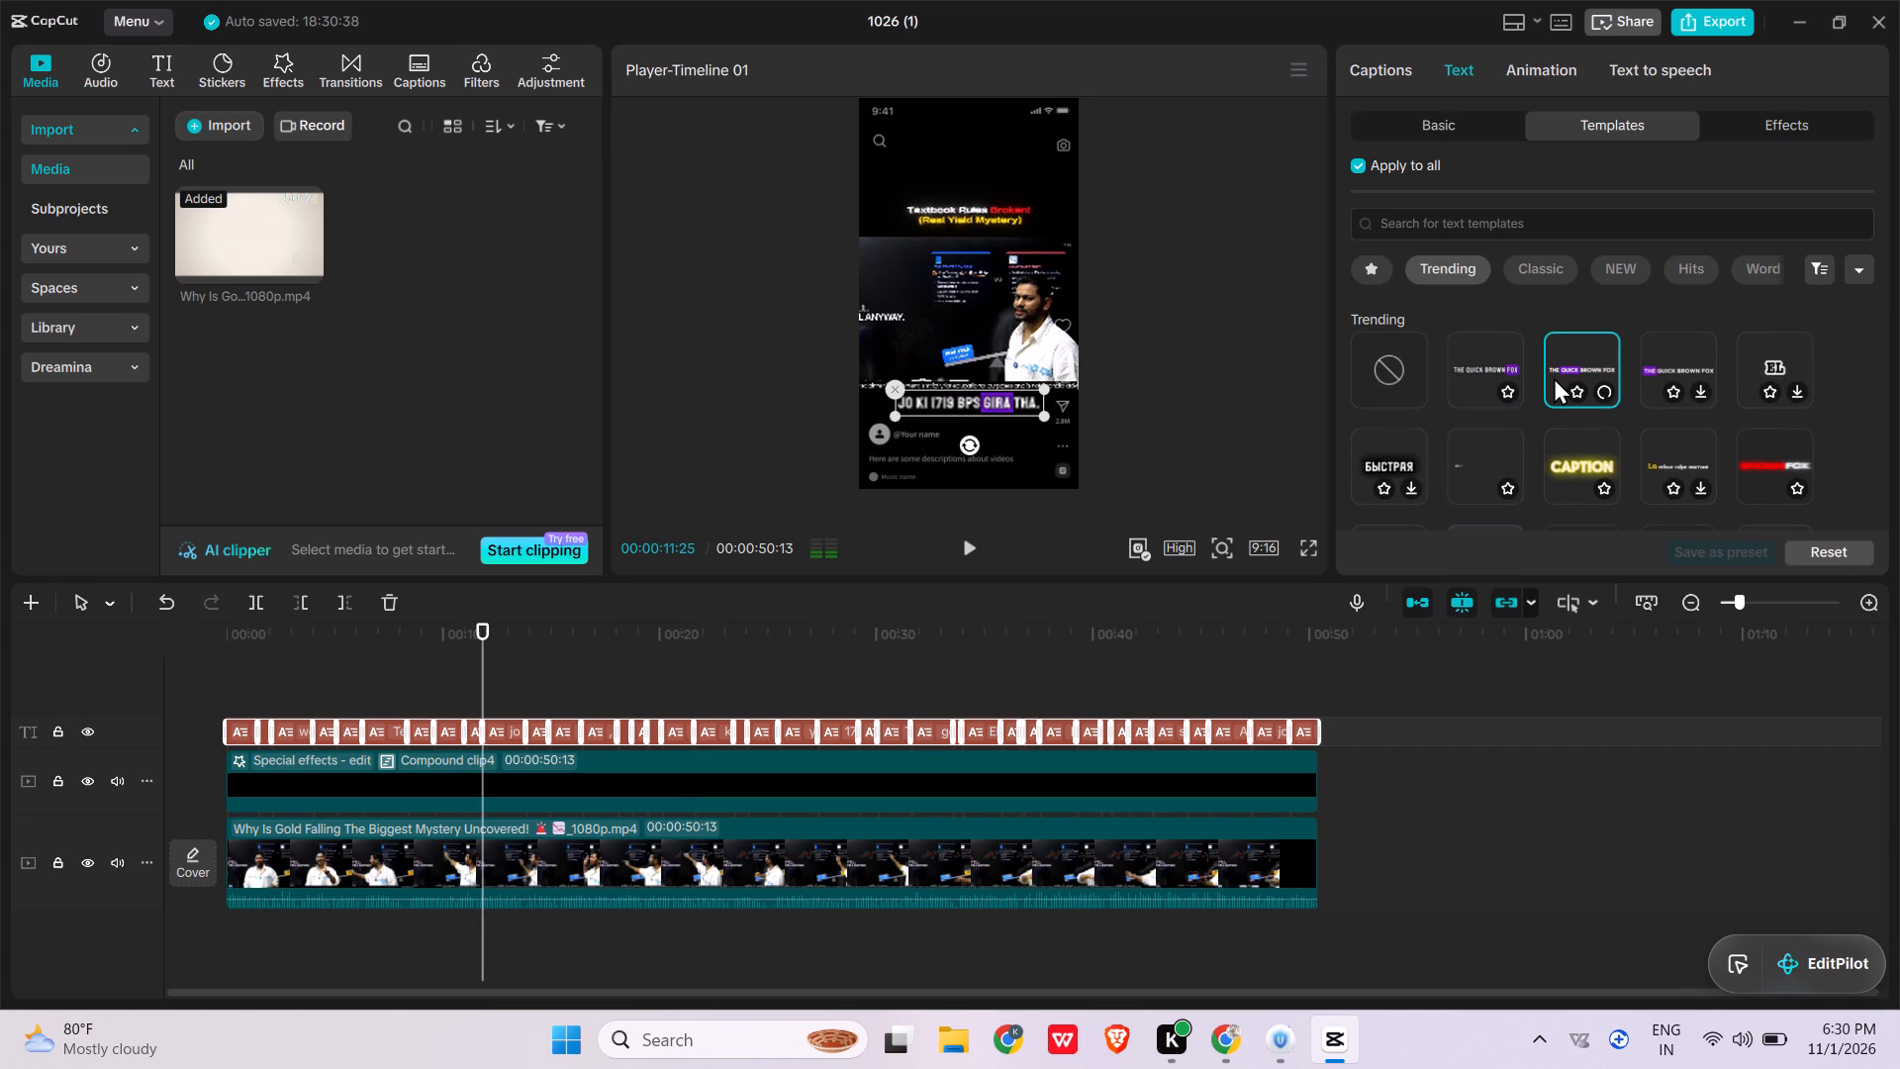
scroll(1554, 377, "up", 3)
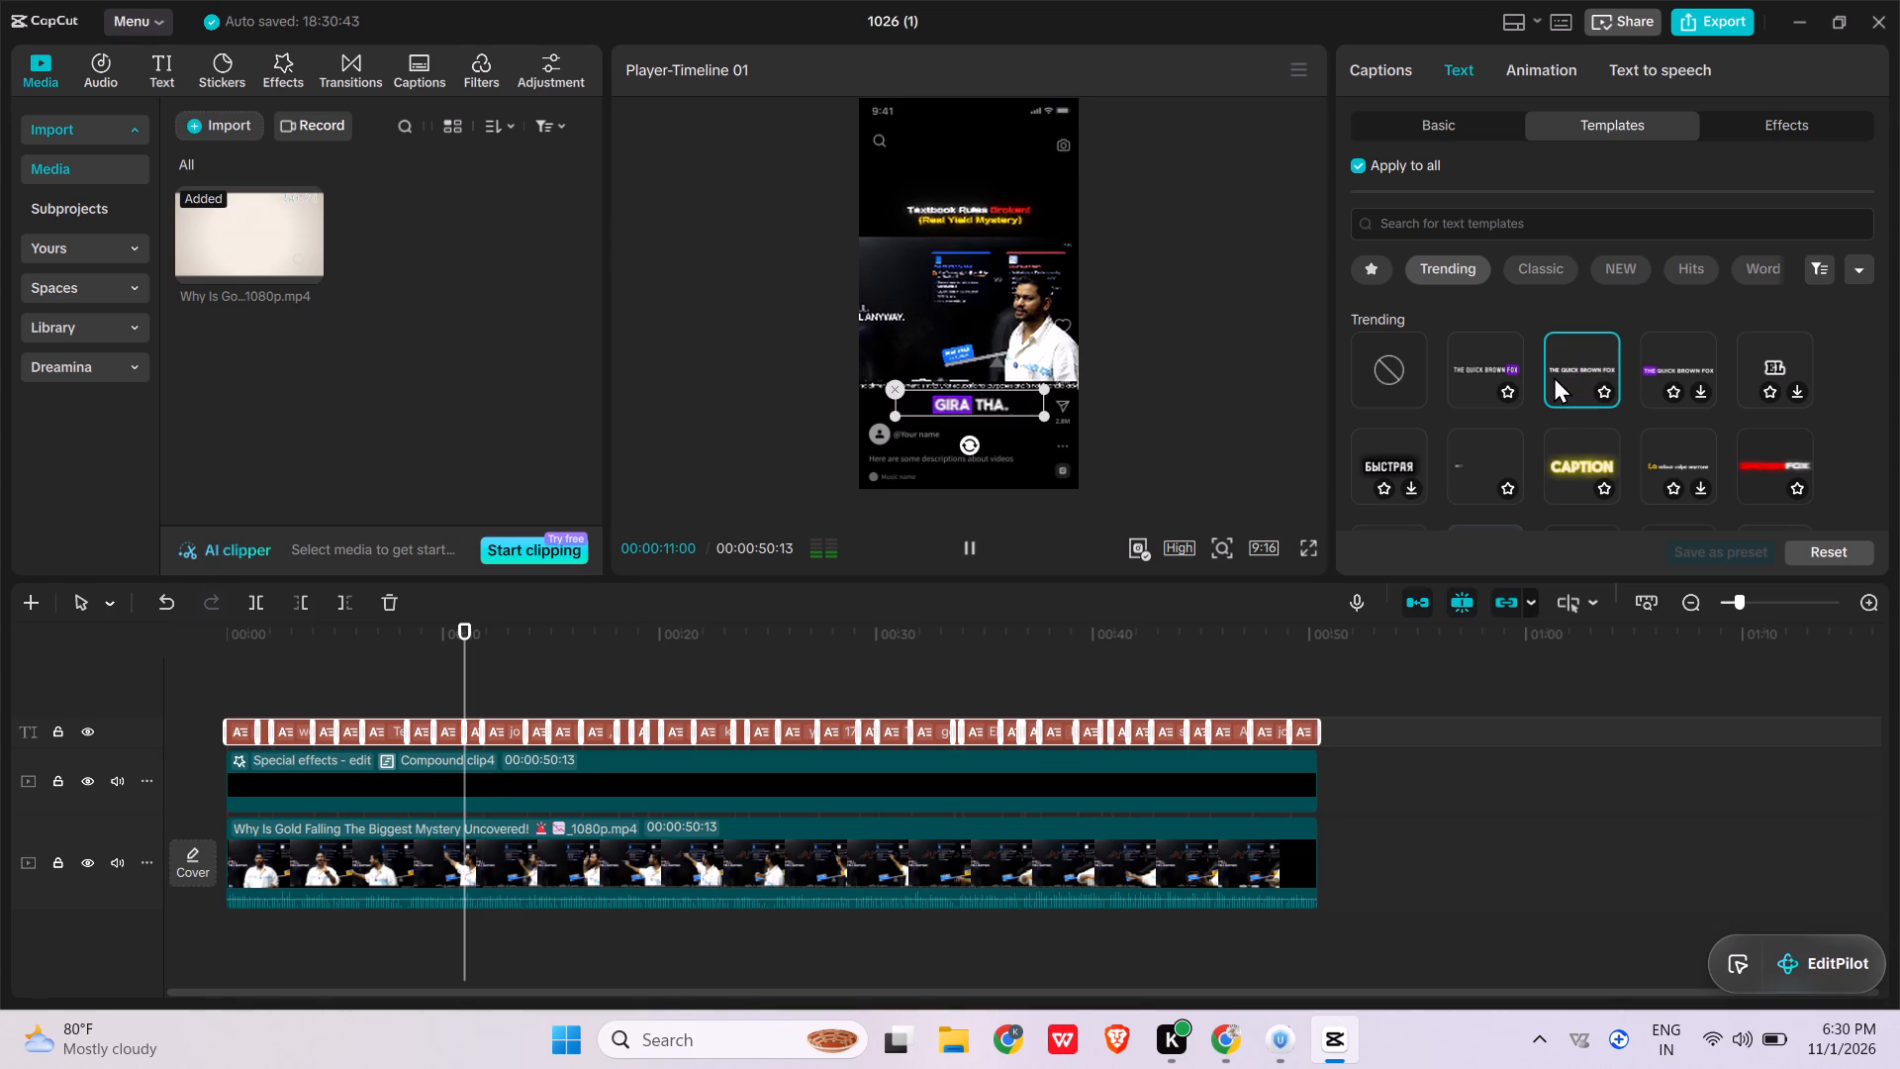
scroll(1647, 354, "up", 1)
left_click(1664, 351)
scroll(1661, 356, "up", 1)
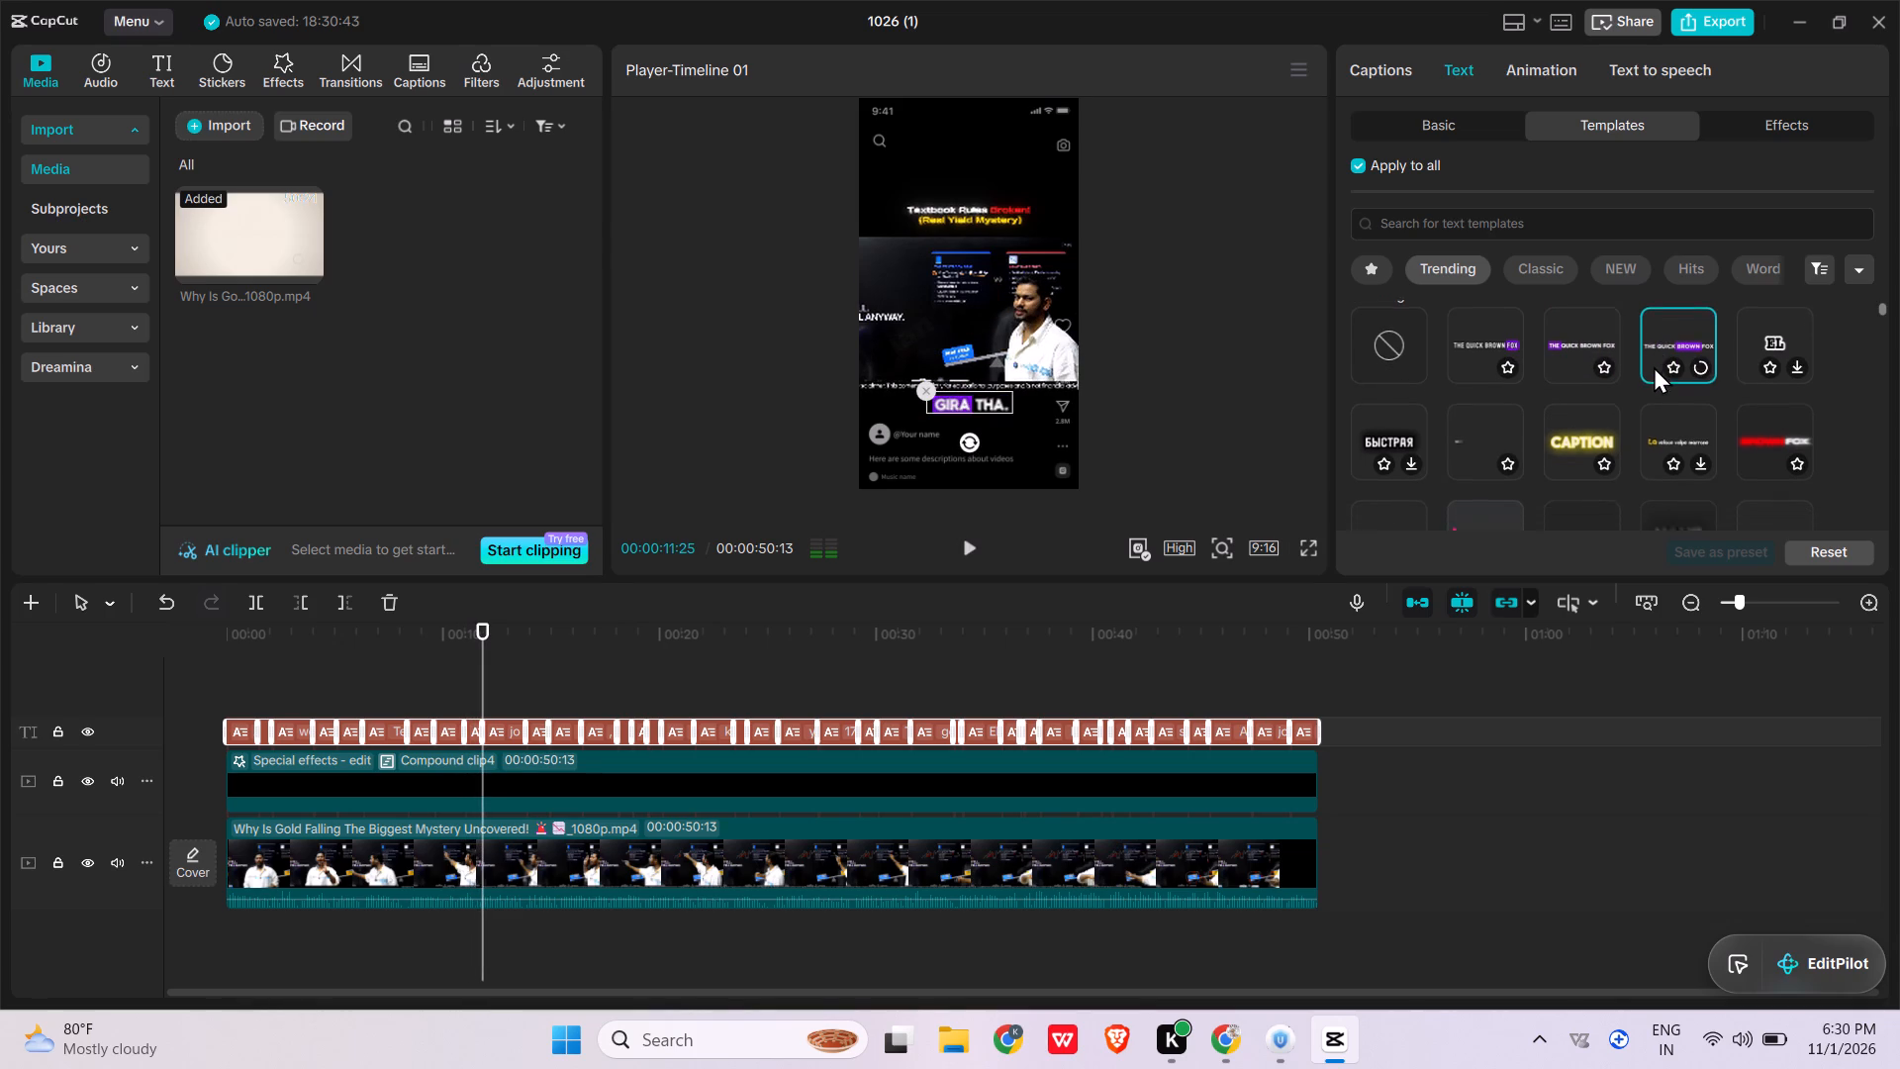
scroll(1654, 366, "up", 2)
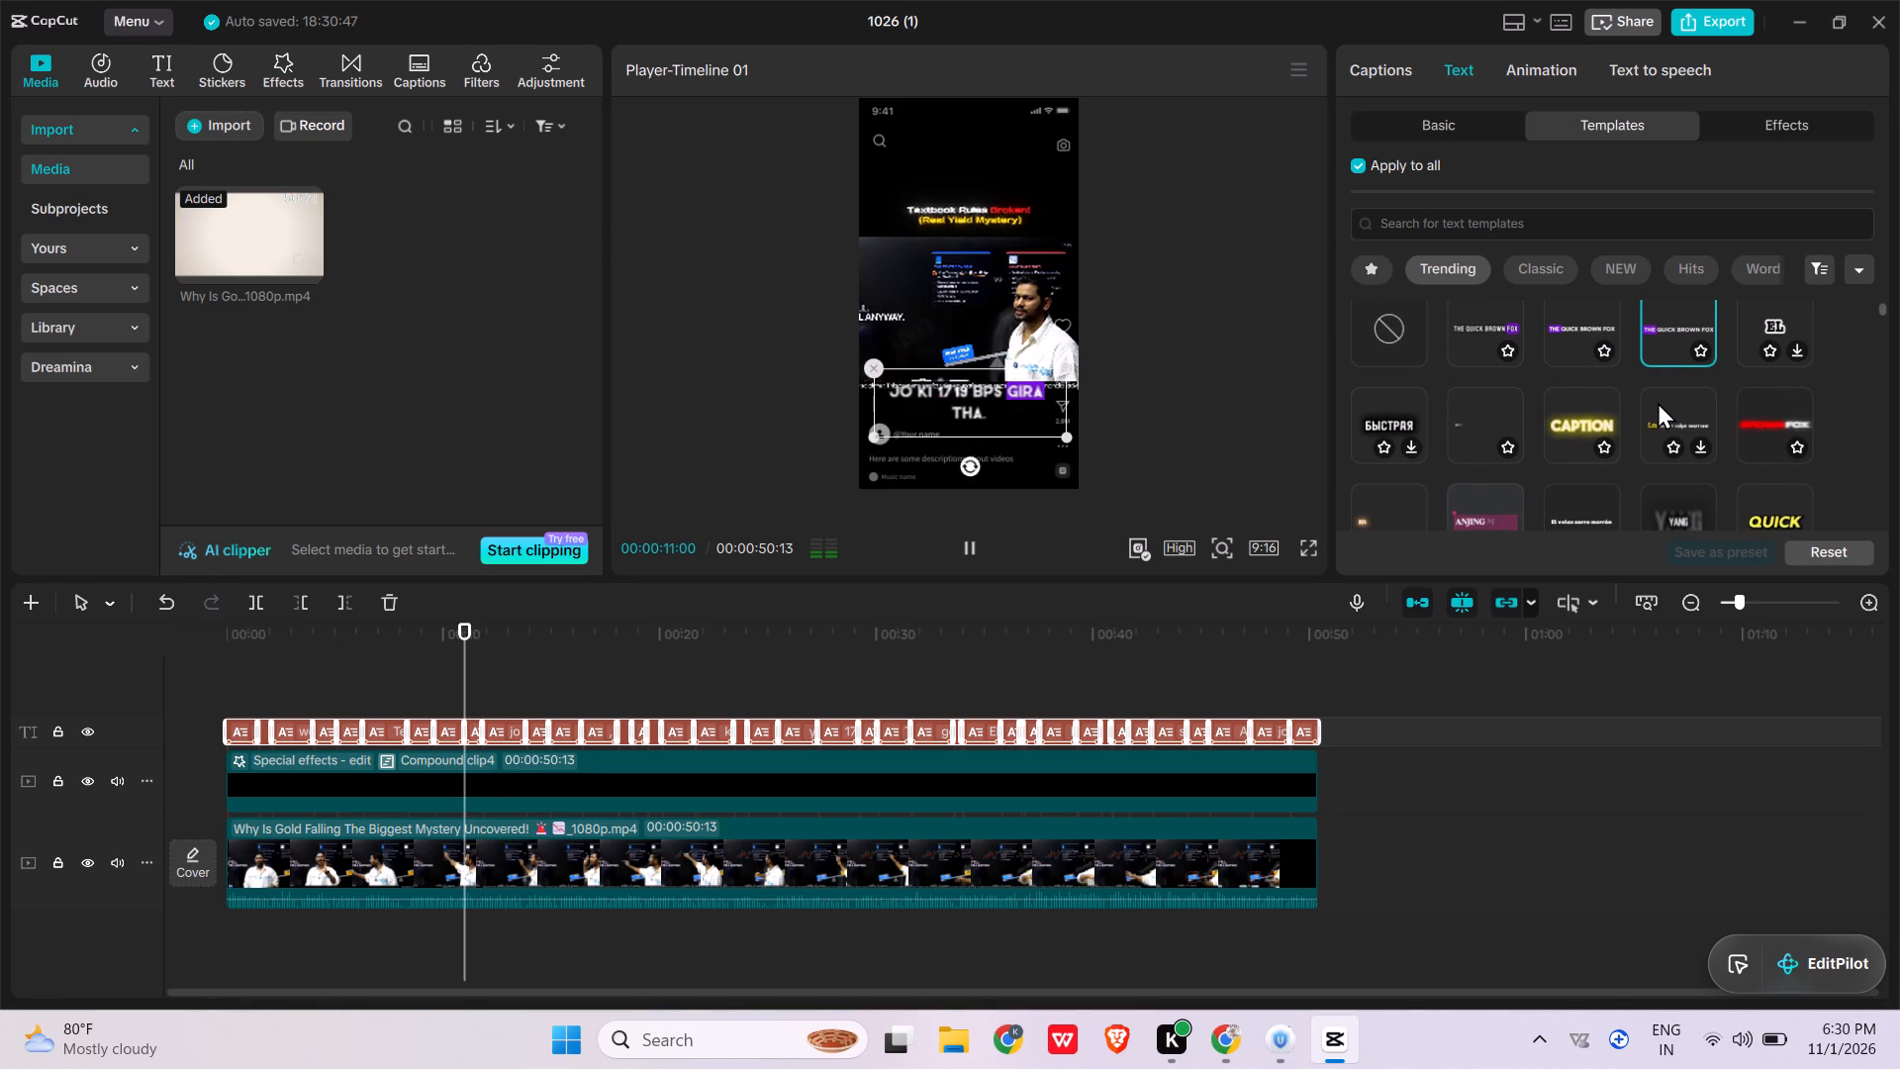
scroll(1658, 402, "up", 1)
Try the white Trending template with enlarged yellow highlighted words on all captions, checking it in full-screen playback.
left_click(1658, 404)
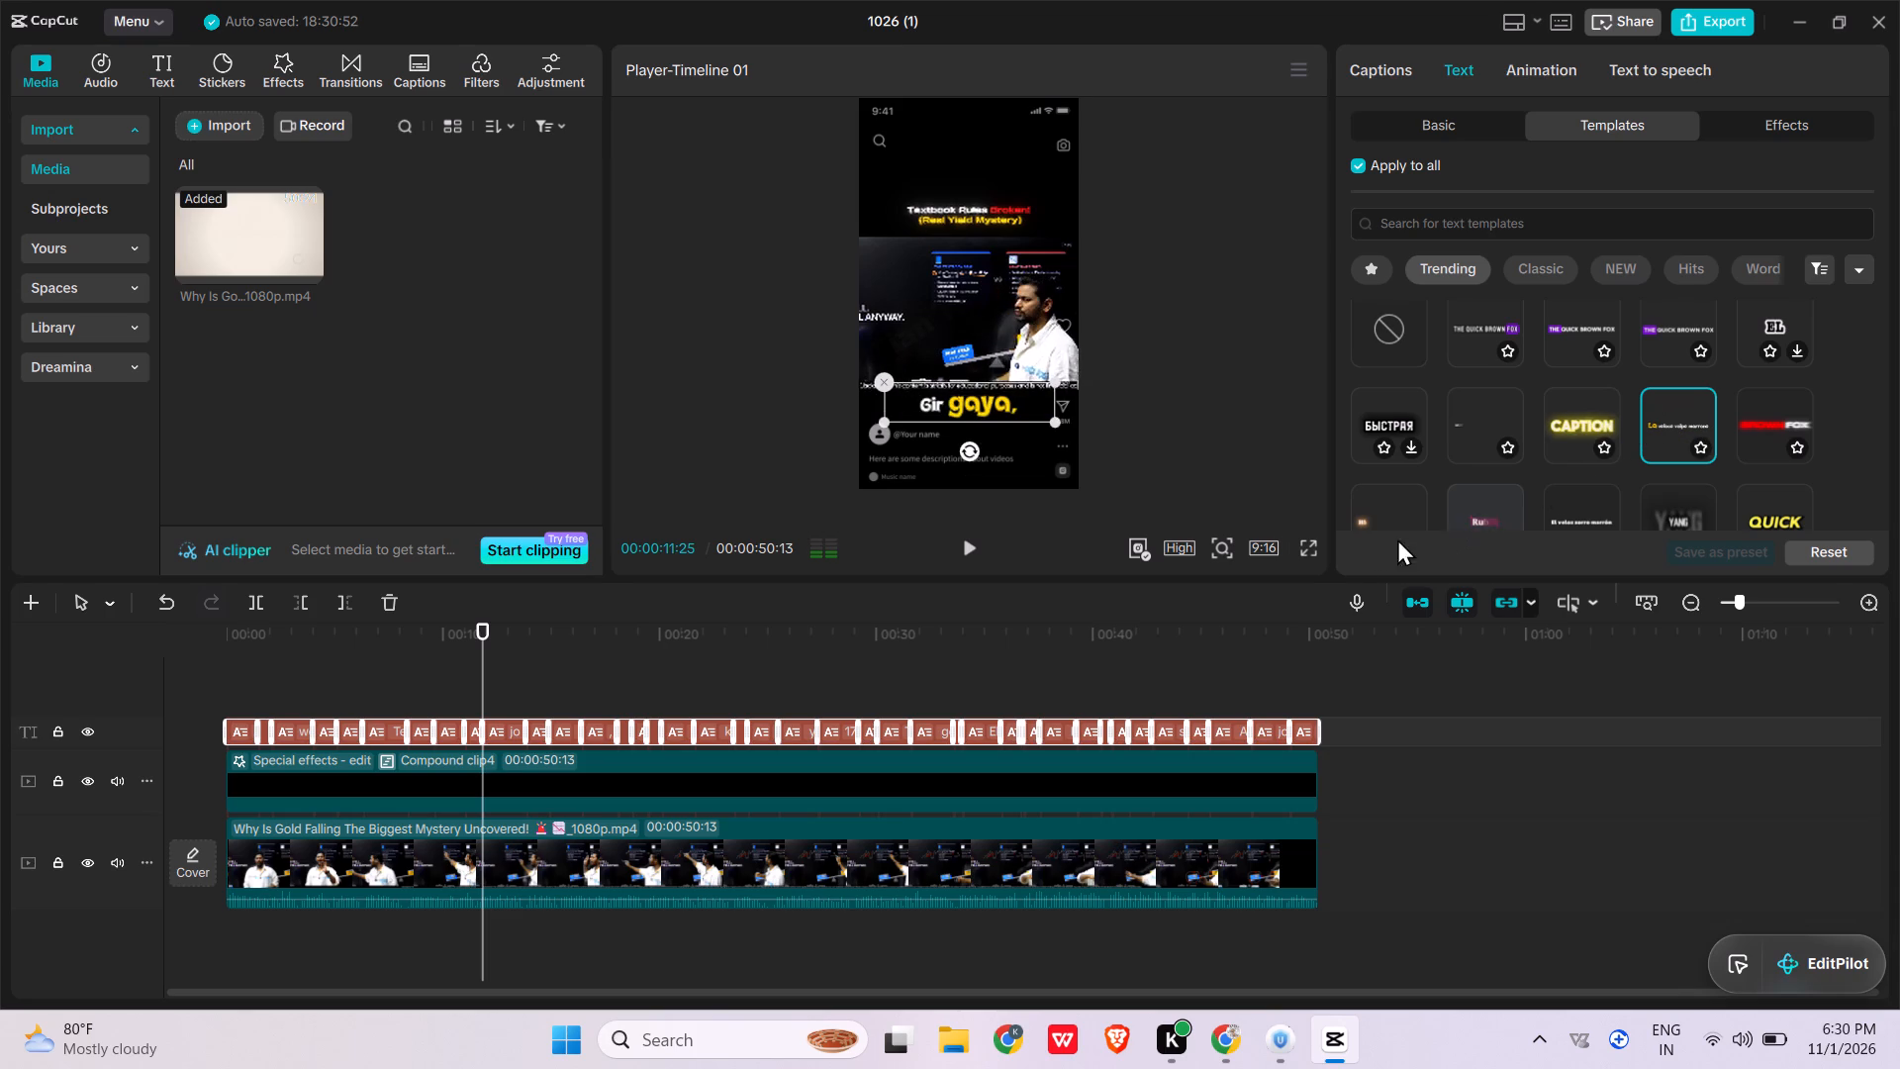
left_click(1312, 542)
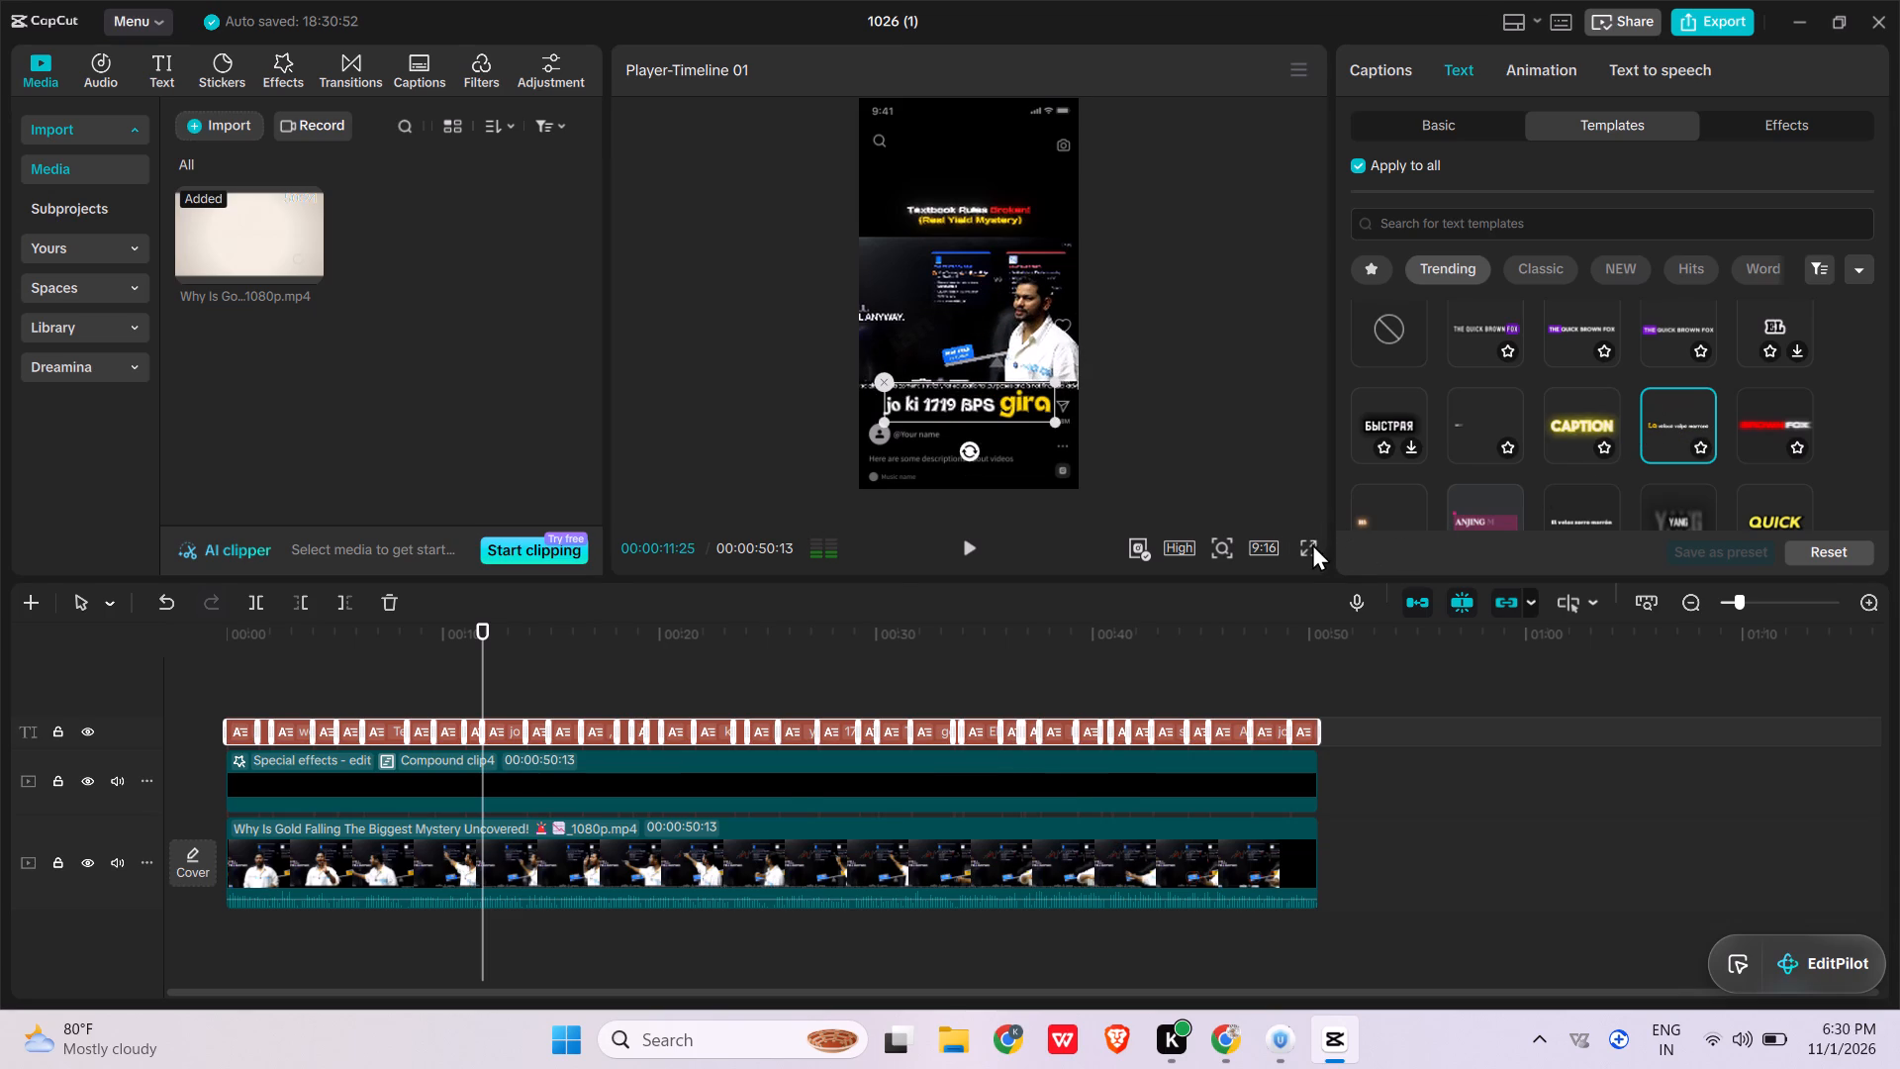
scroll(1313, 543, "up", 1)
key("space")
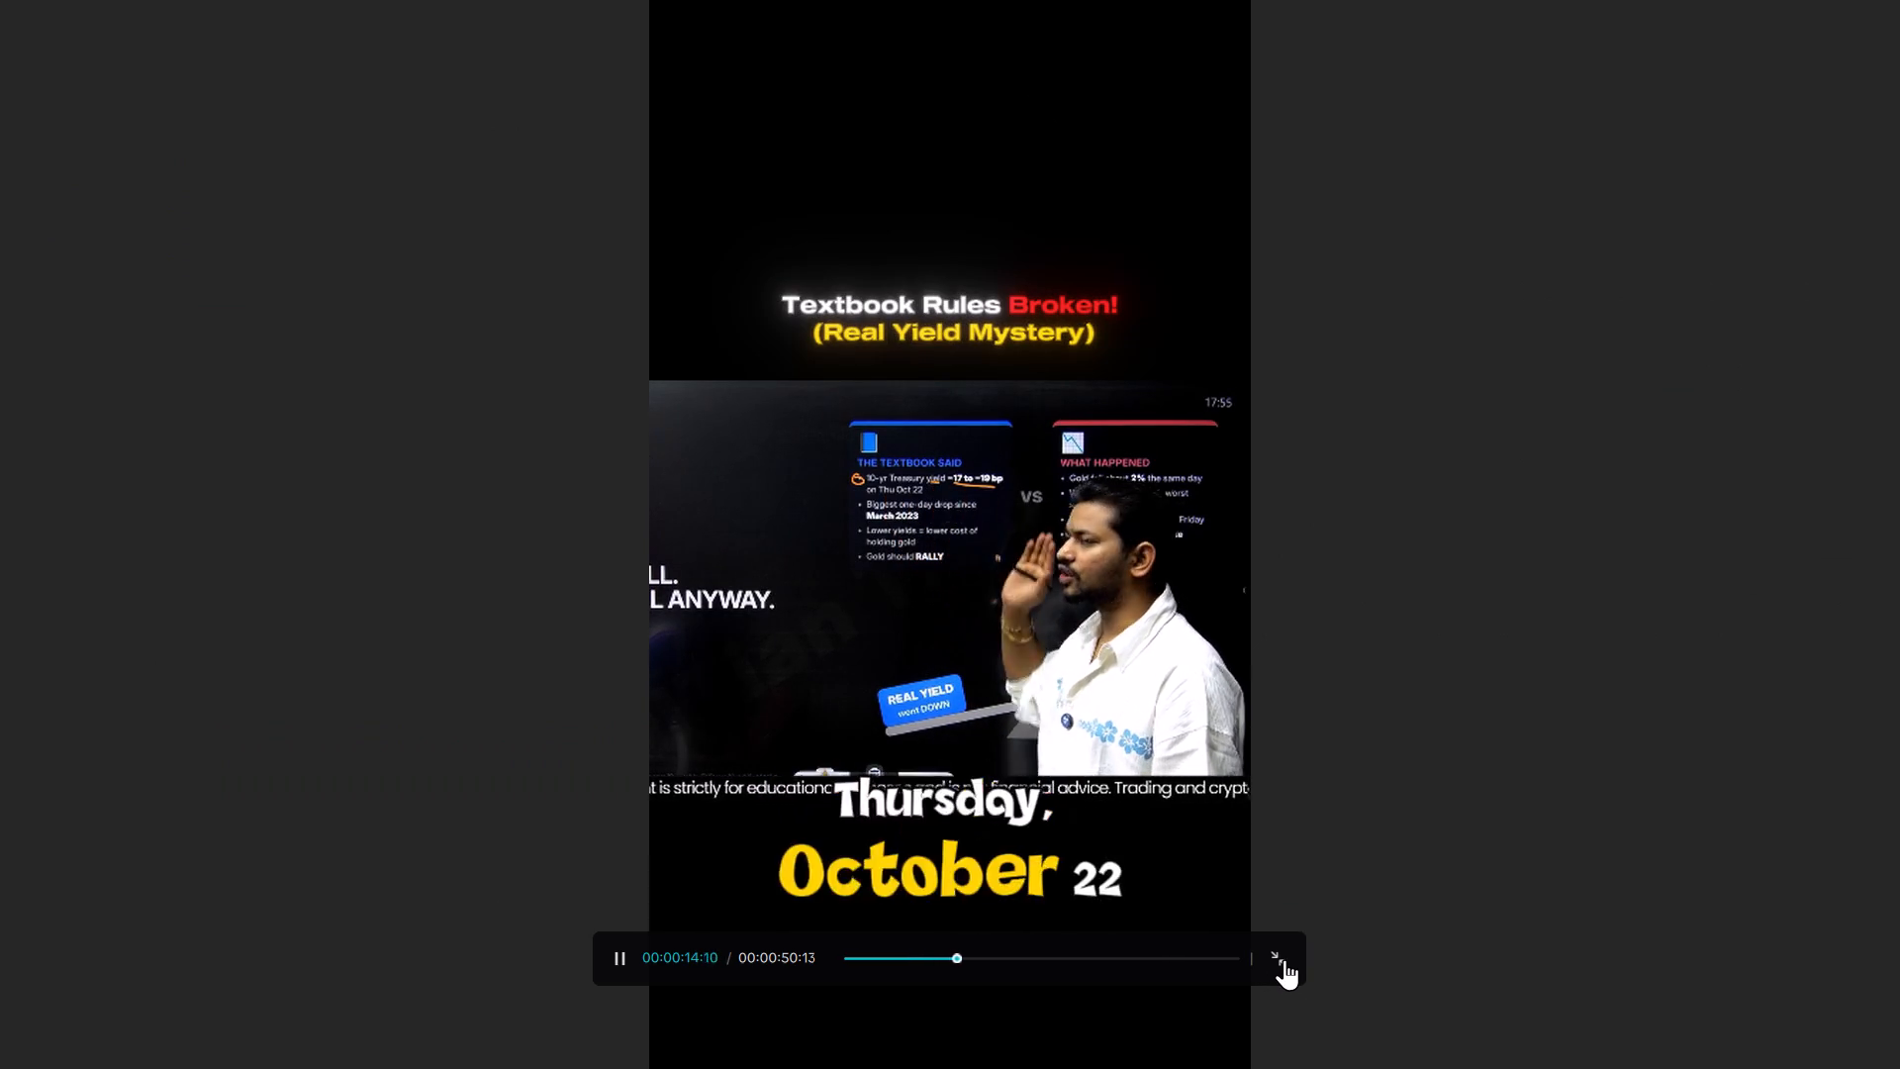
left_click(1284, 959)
Apply the small white El veloz zorro marrón template from the Trending category to all captions.
scroll(1536, 485, "down", 1)
left_click(1574, 403)
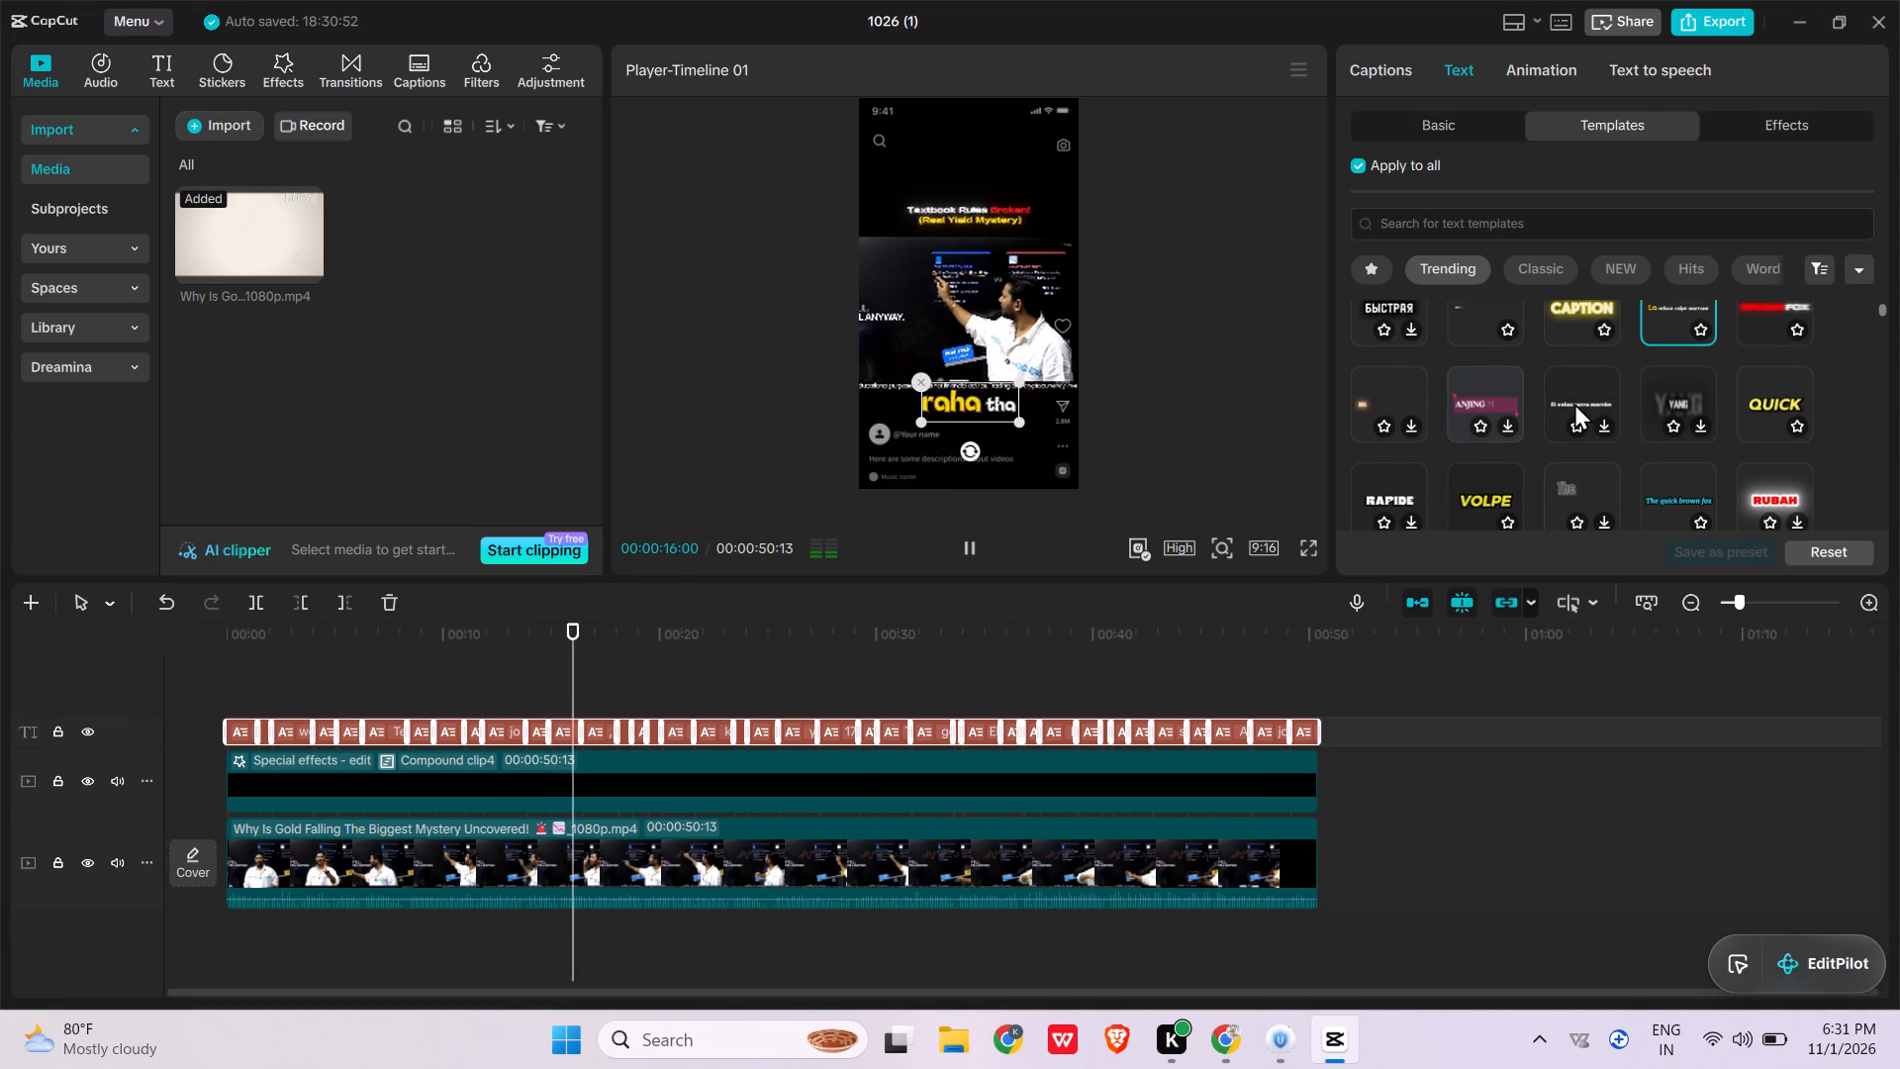
scroll(1574, 403, "down", 3)
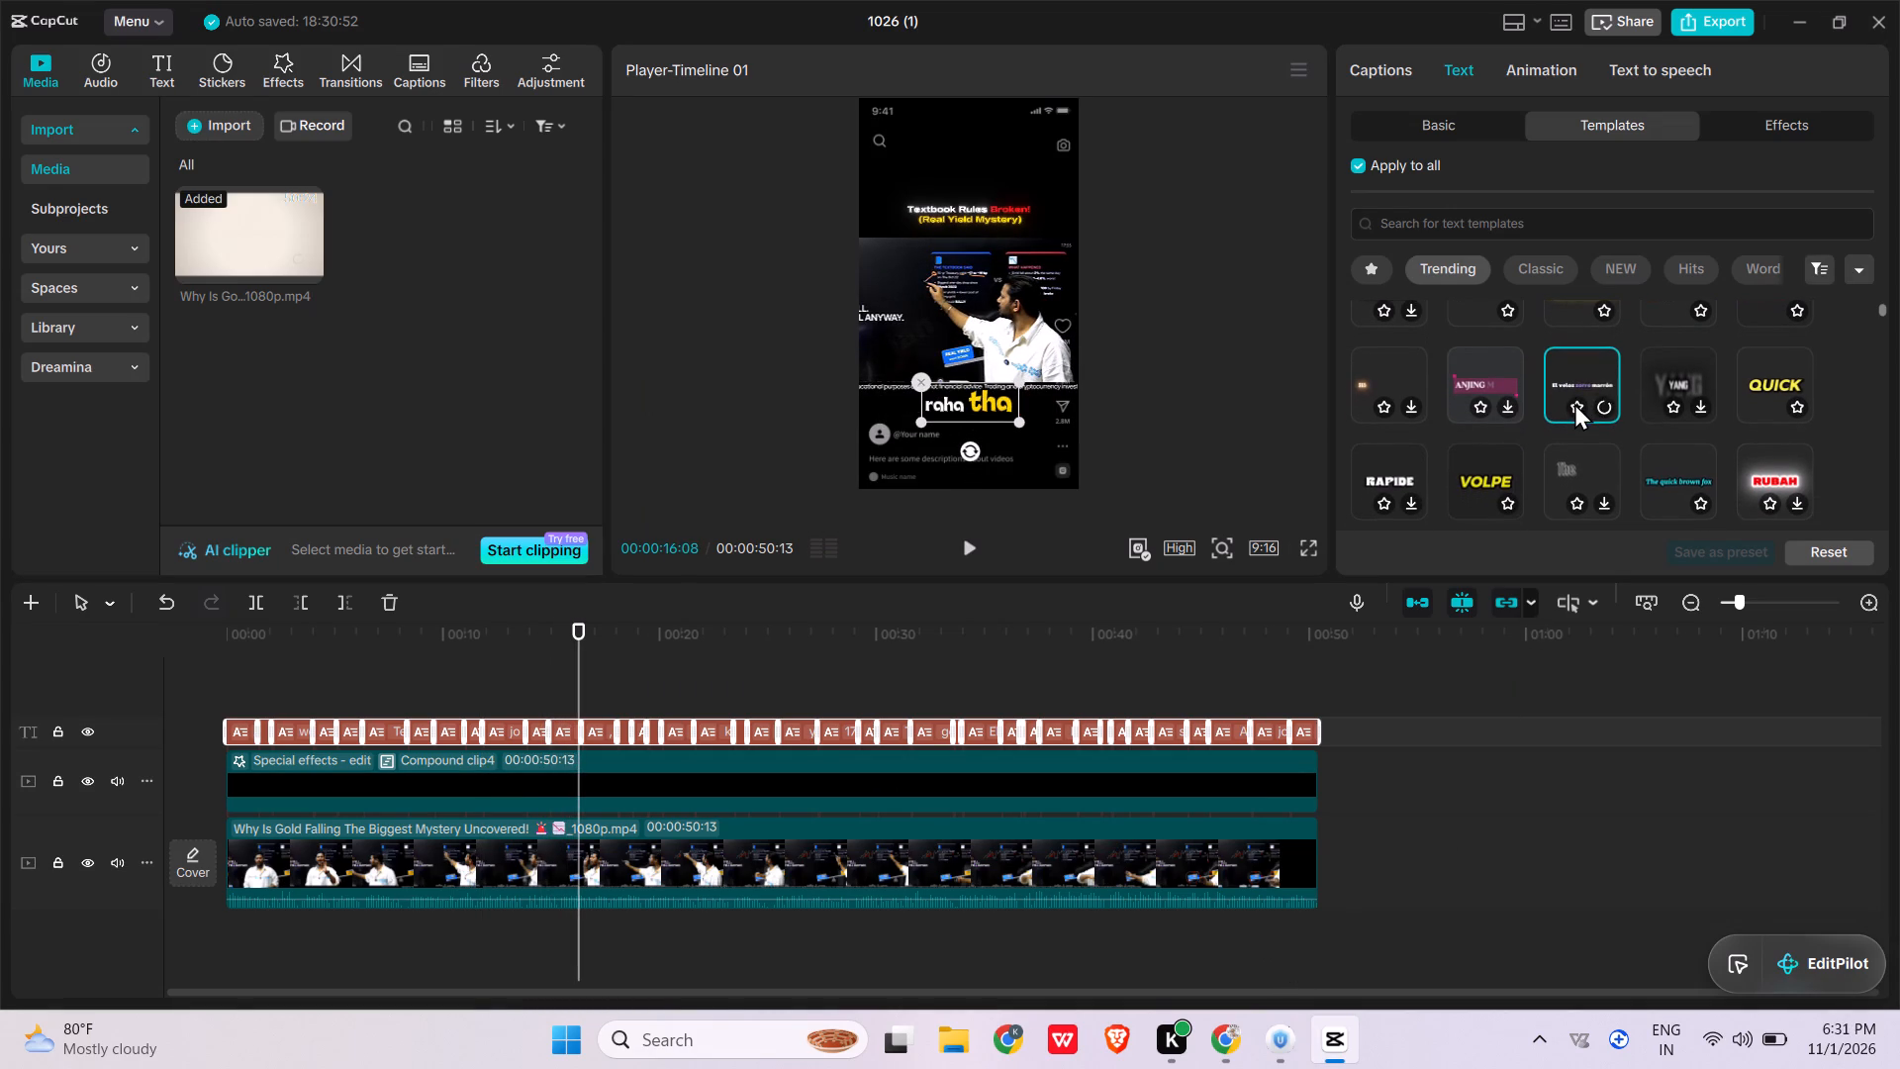
scroll(1574, 403, "down", 2)
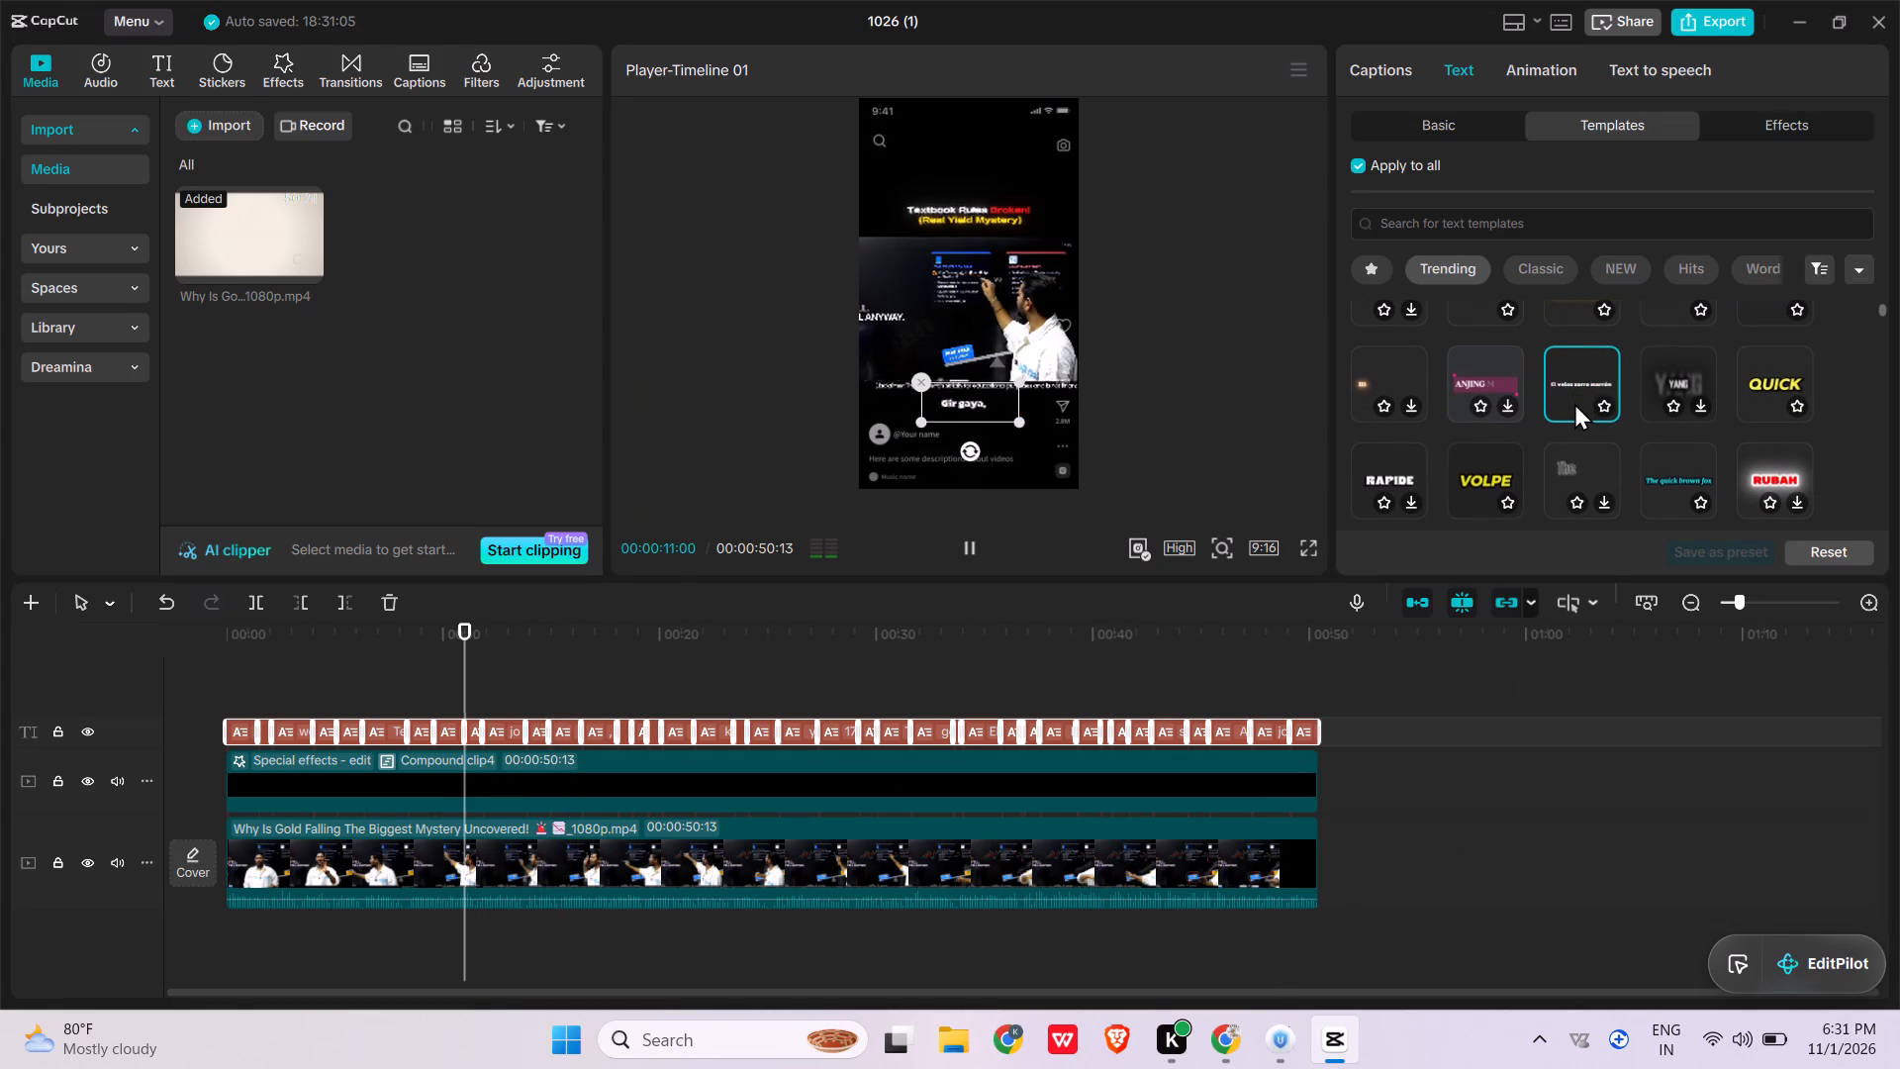
scroll(1290, 545, "down", 1)
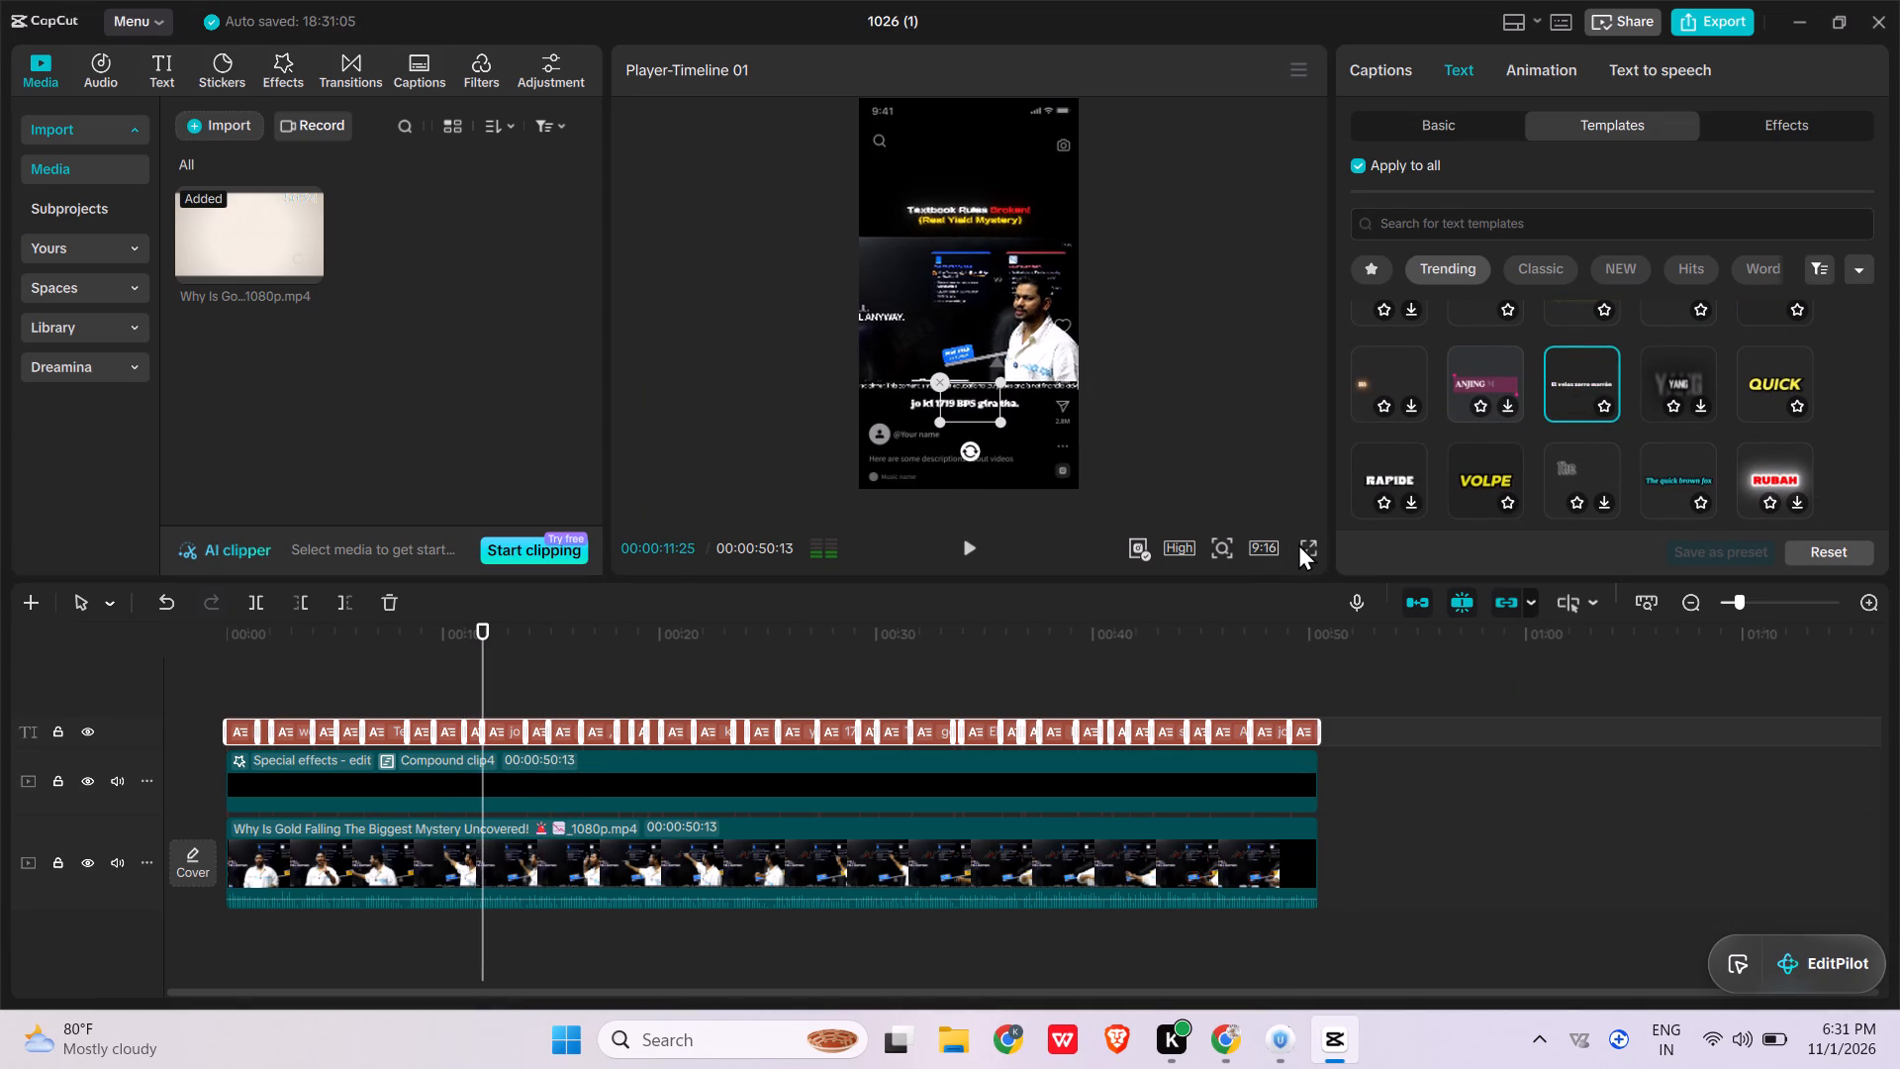
Check the small white caption template in full-screen playback.
left_click(1305, 541)
key("space")
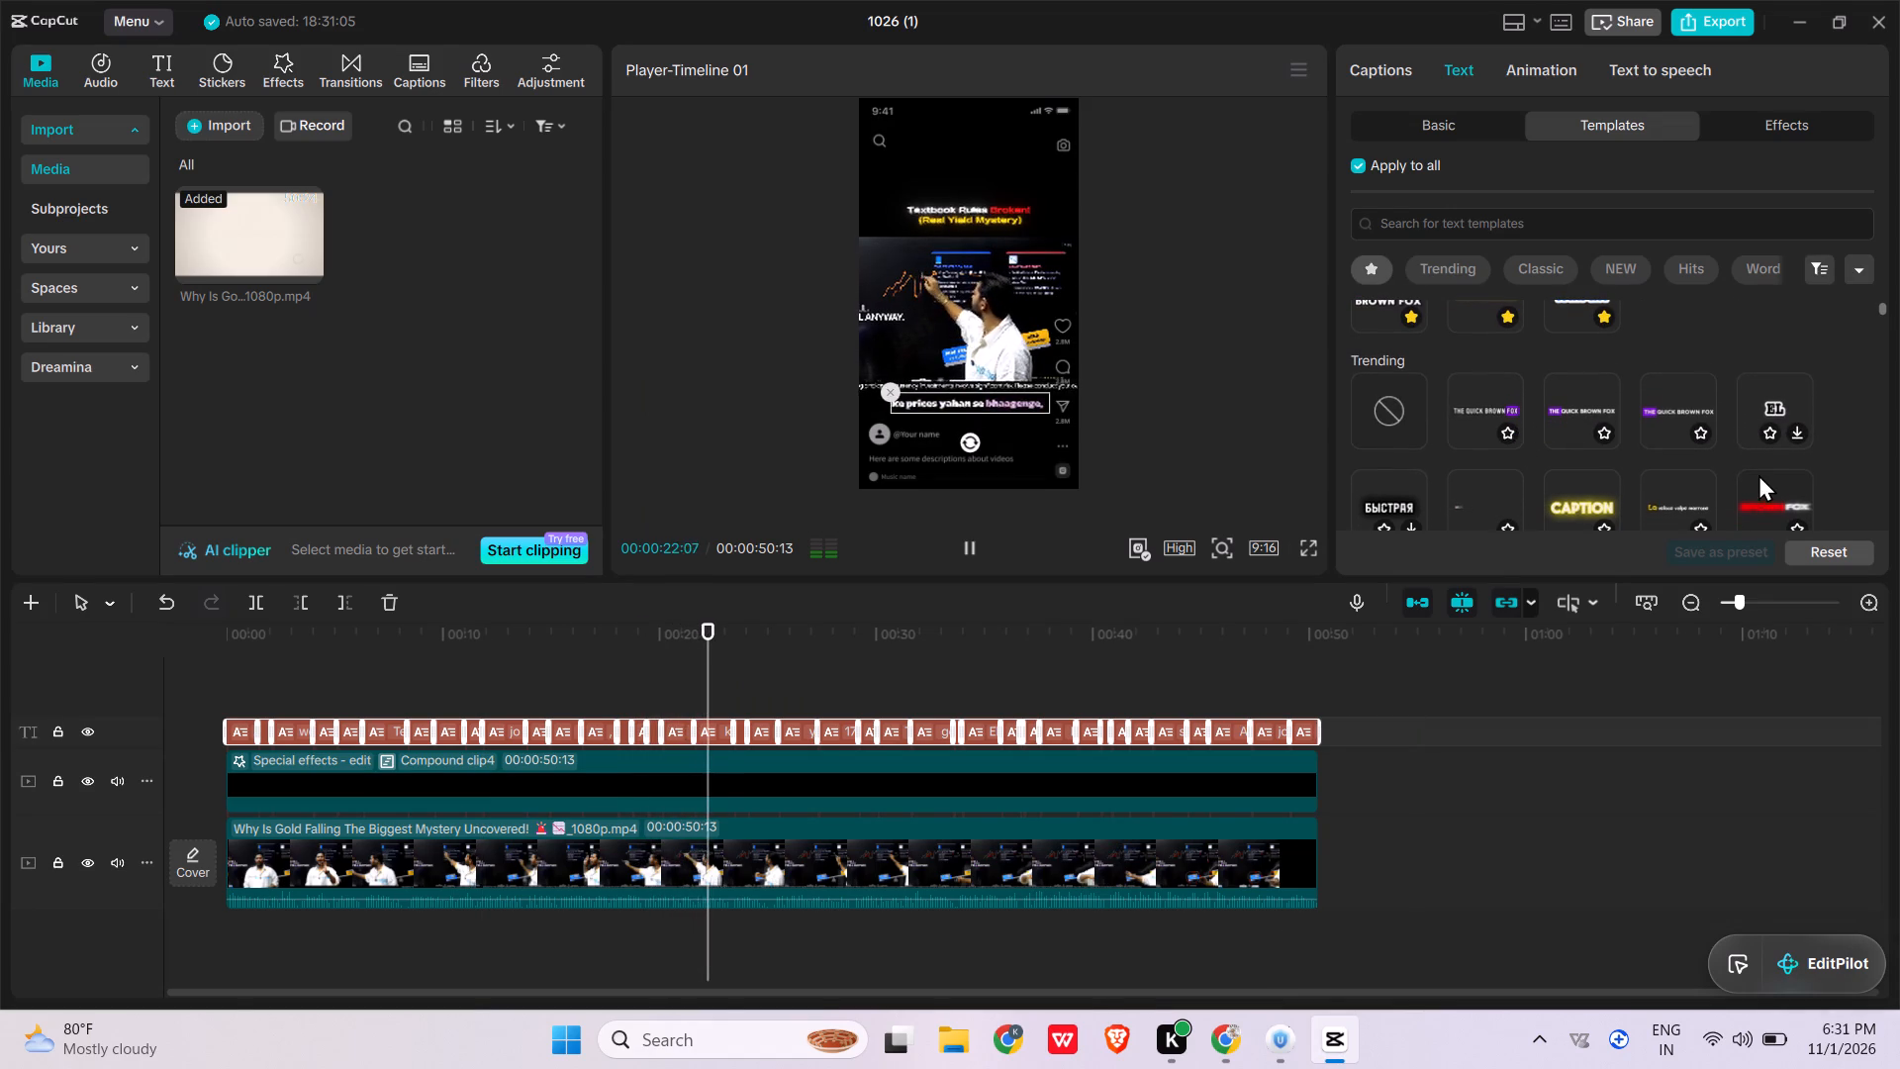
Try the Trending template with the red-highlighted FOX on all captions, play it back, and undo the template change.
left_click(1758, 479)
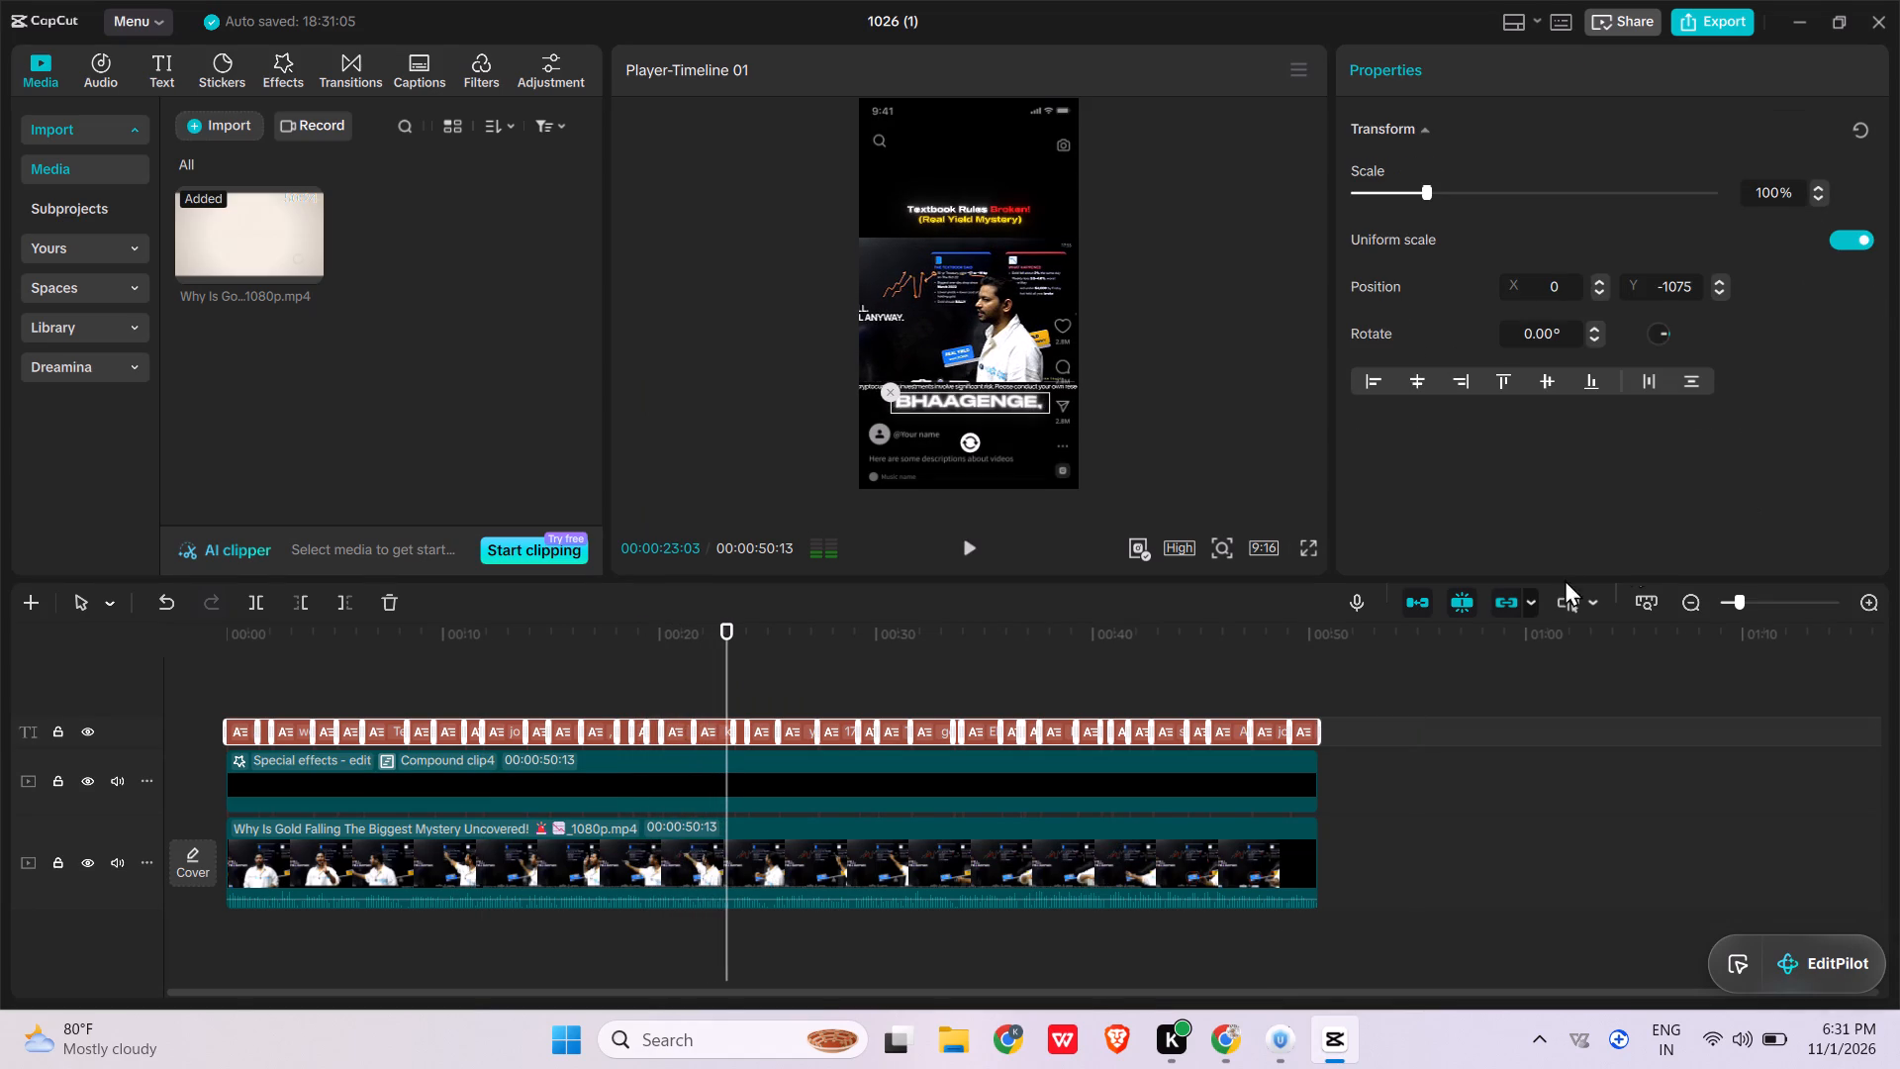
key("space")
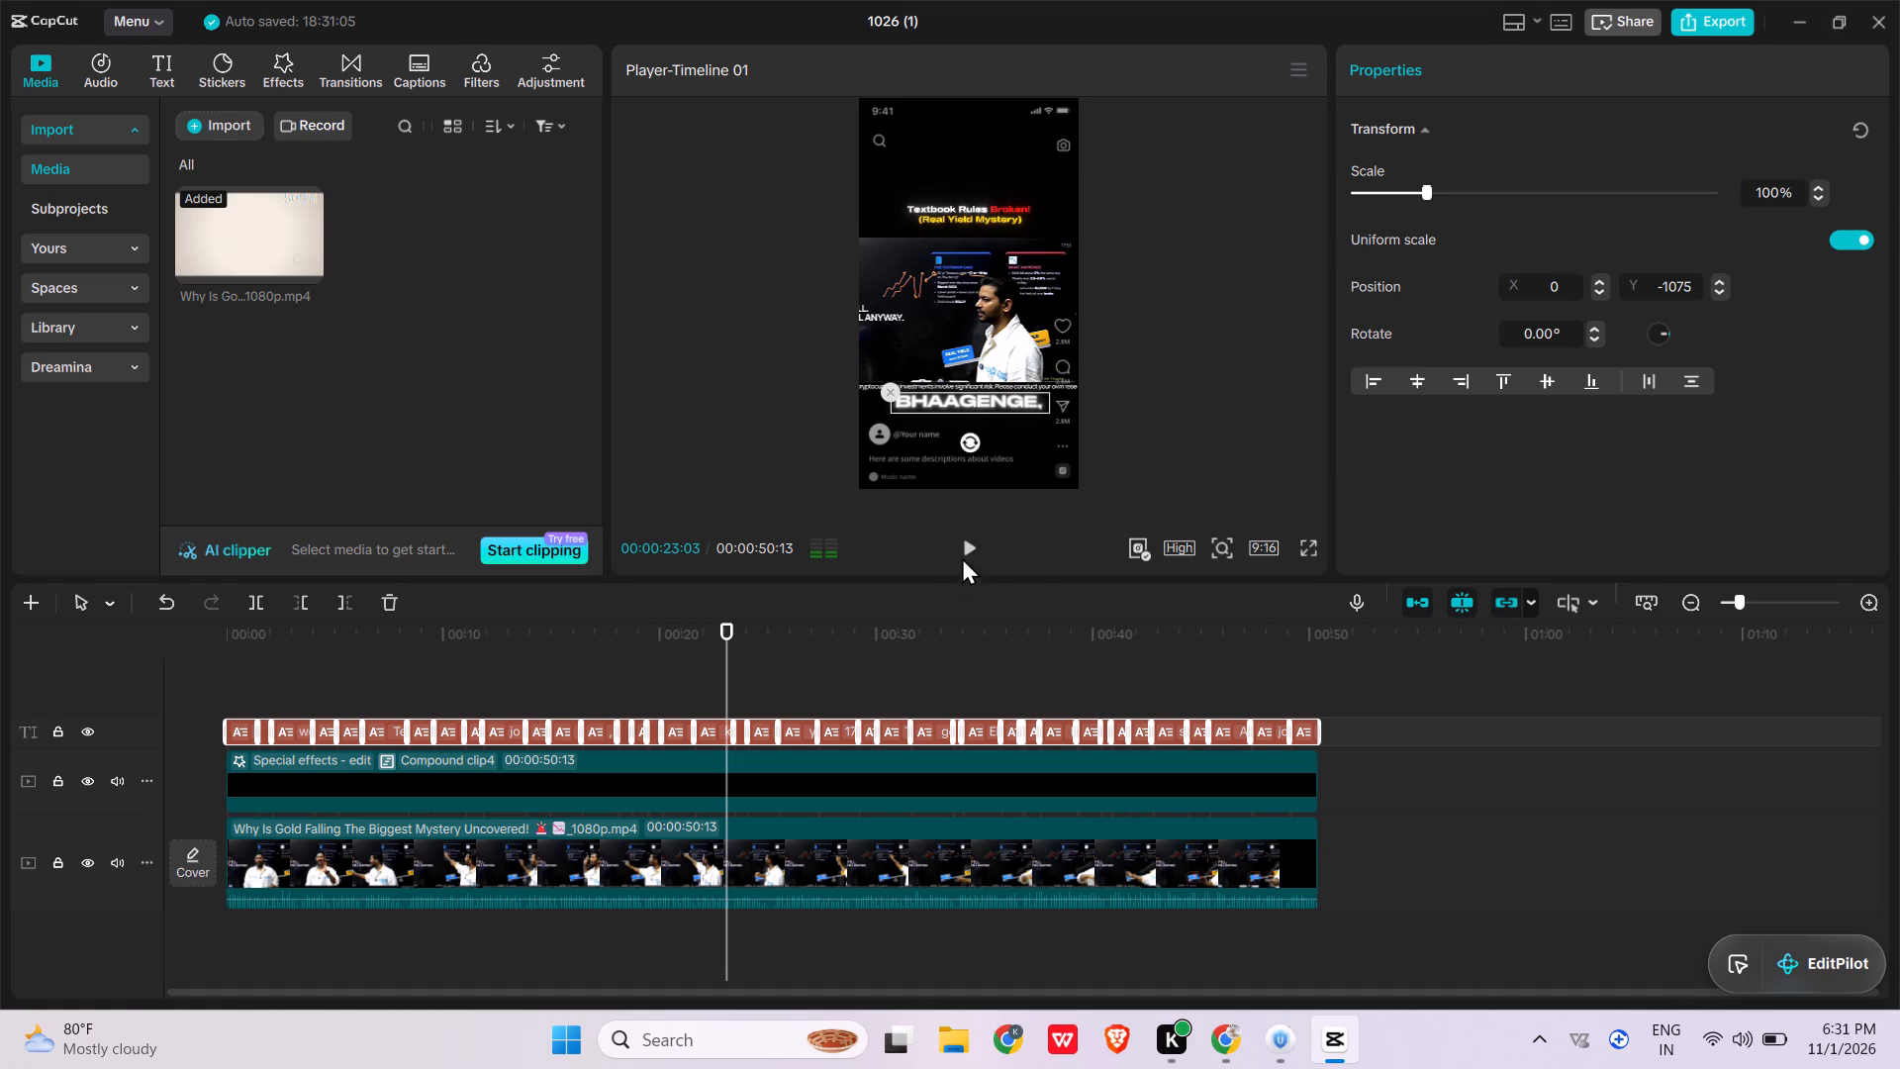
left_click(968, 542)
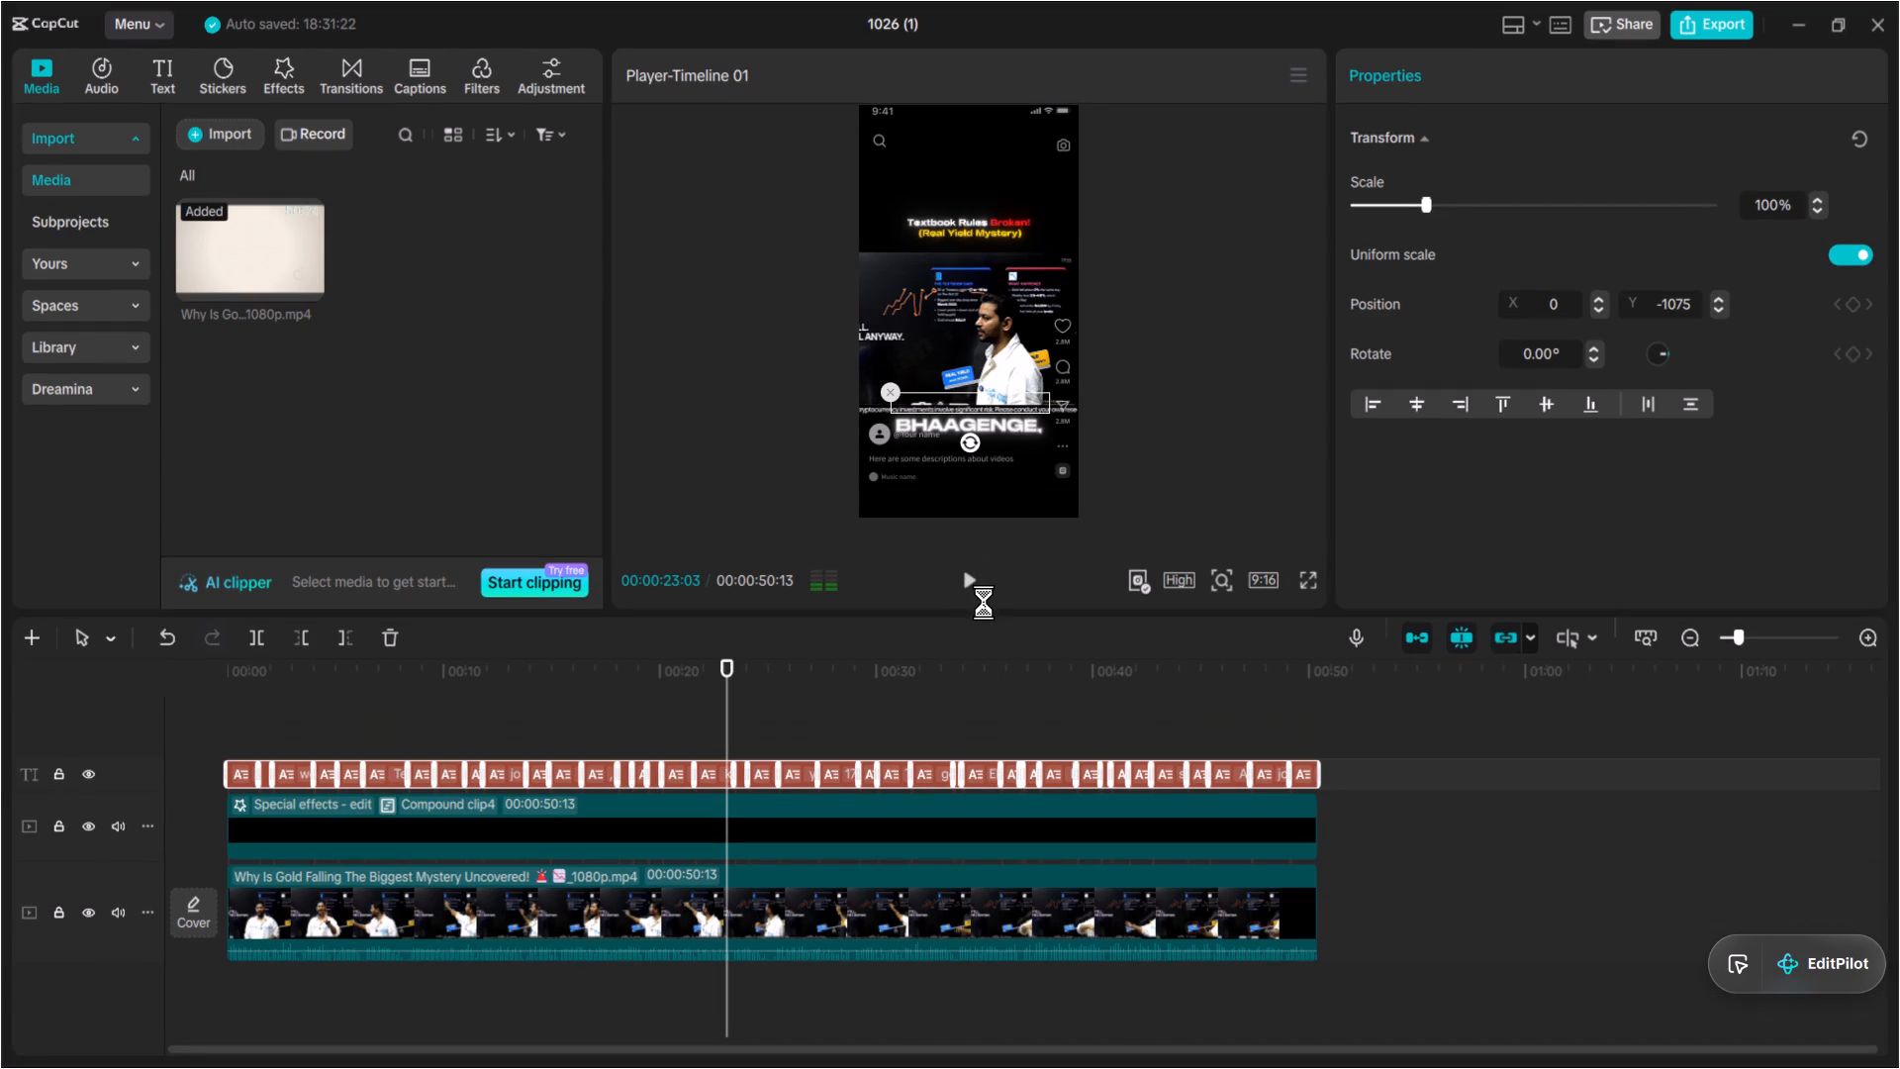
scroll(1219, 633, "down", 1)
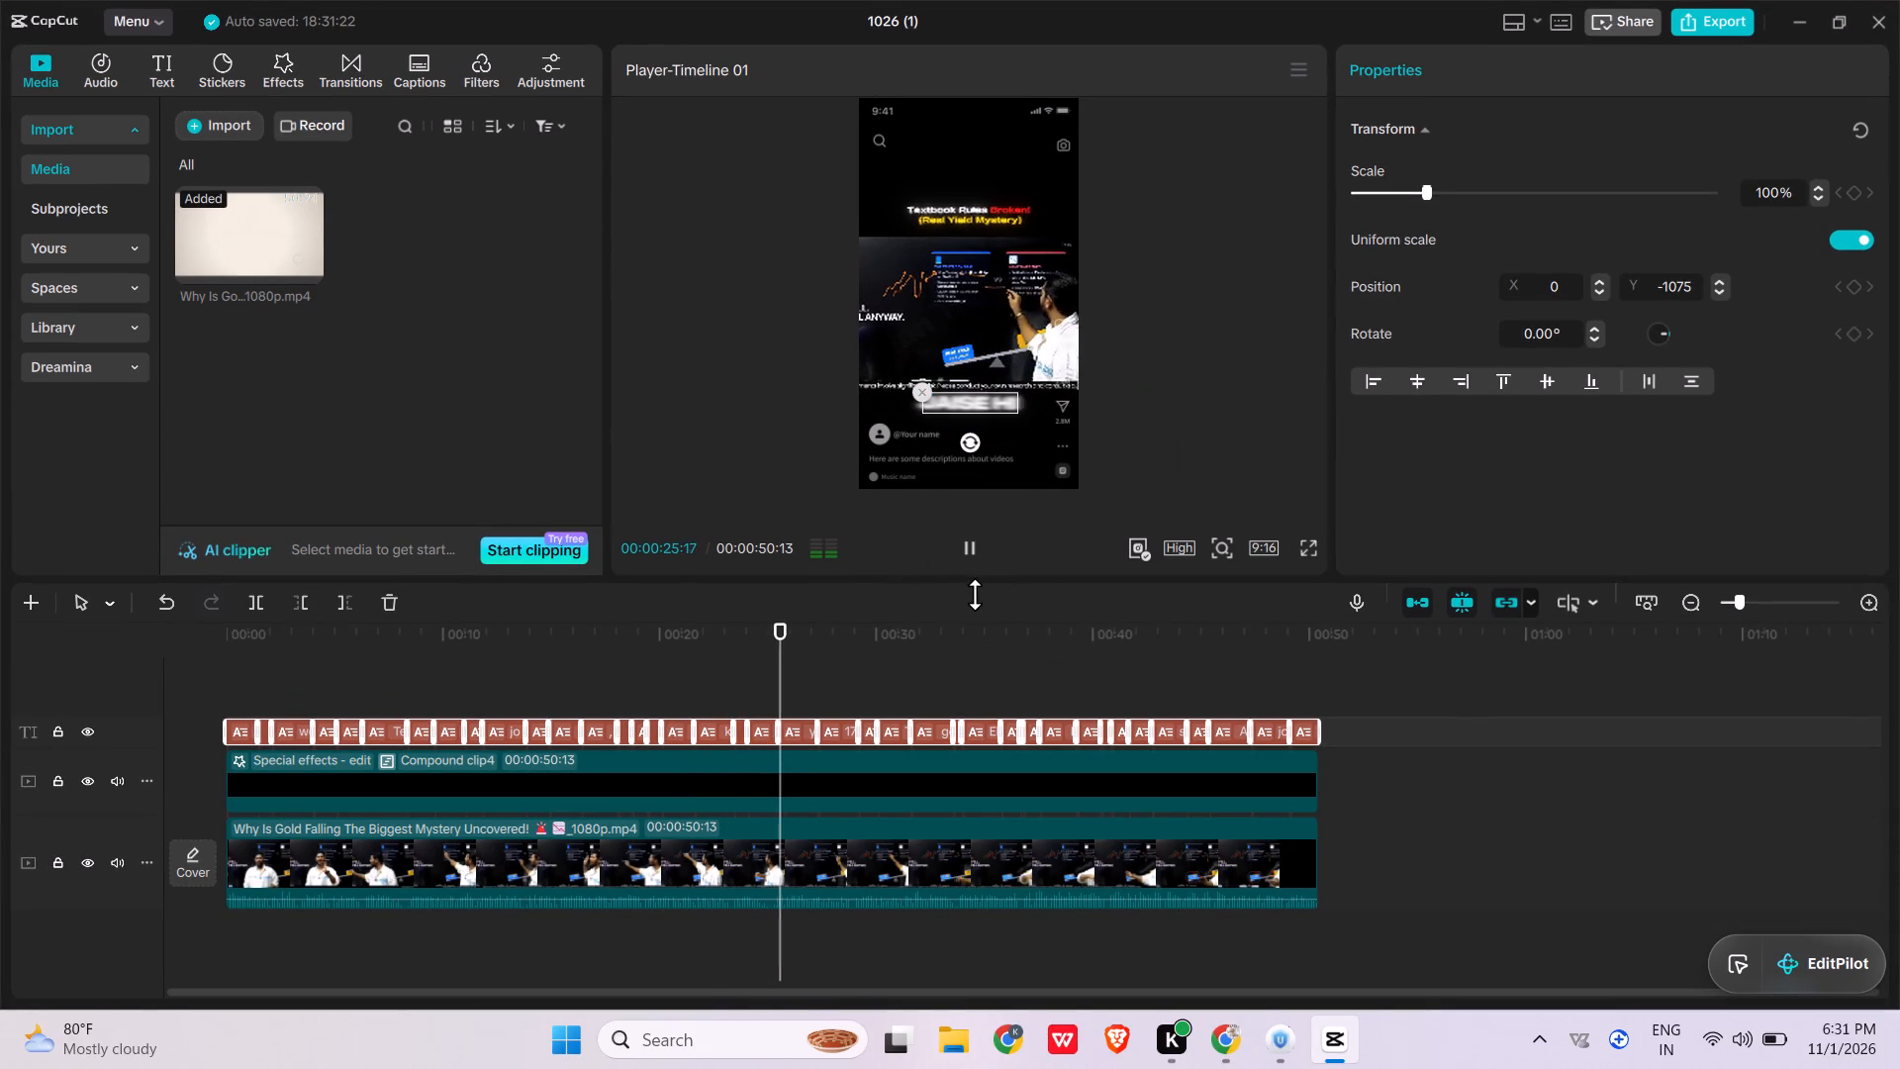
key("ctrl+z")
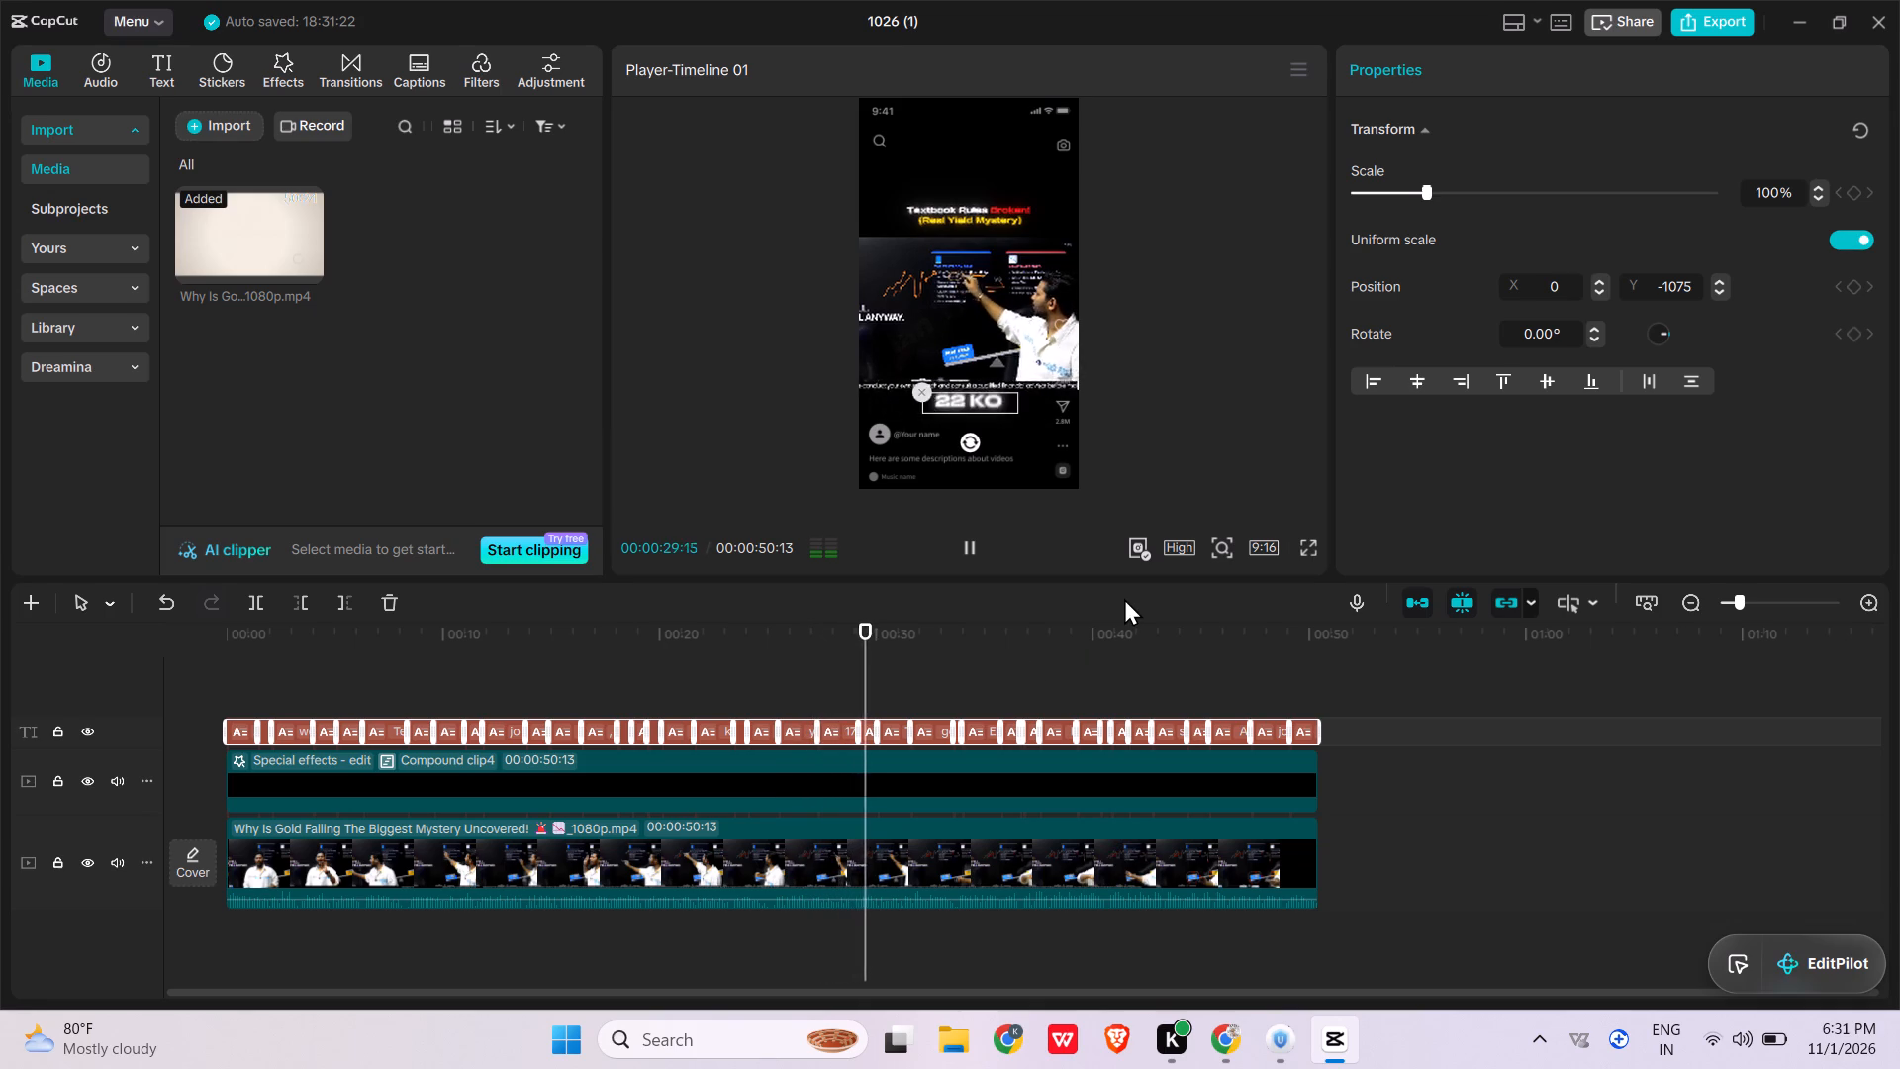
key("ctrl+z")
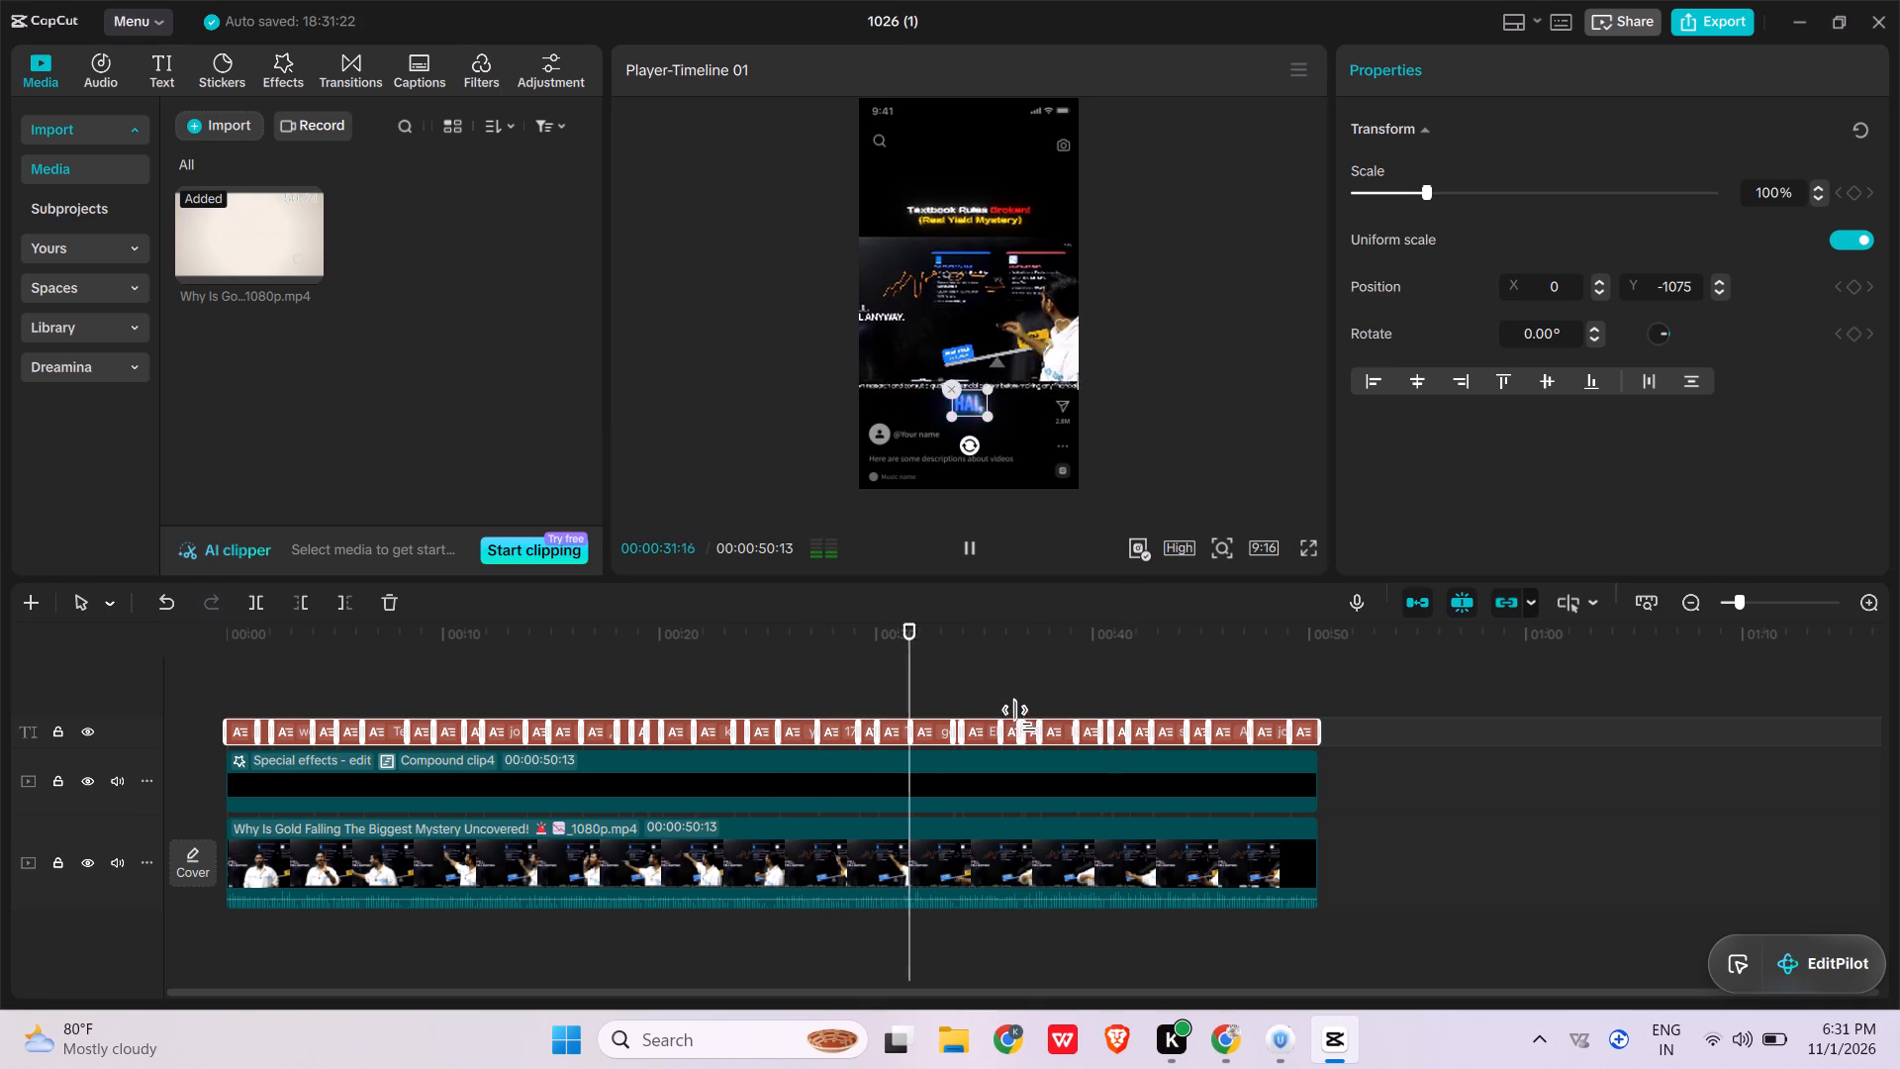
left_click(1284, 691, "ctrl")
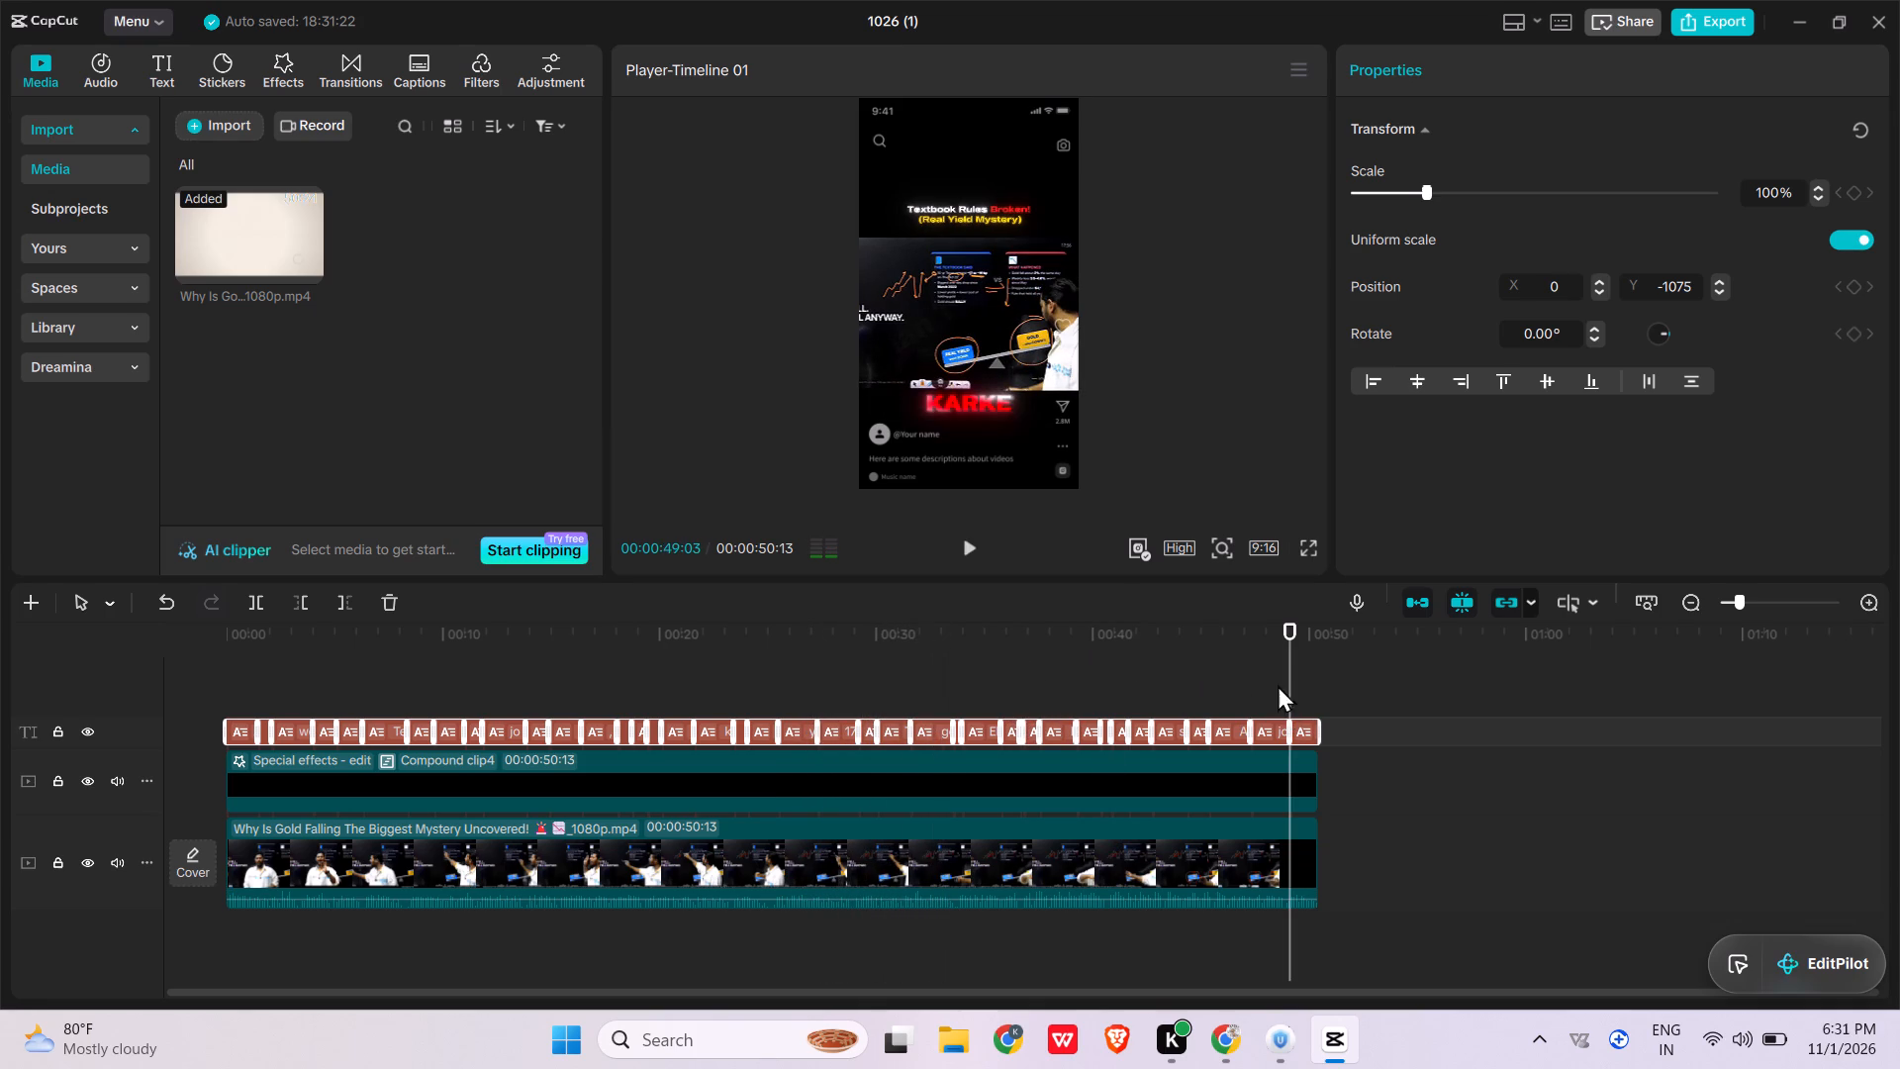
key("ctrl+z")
Move all captions up onto the lower edge of the video frame and check them in full-screen playback.
left_click(932, 640)
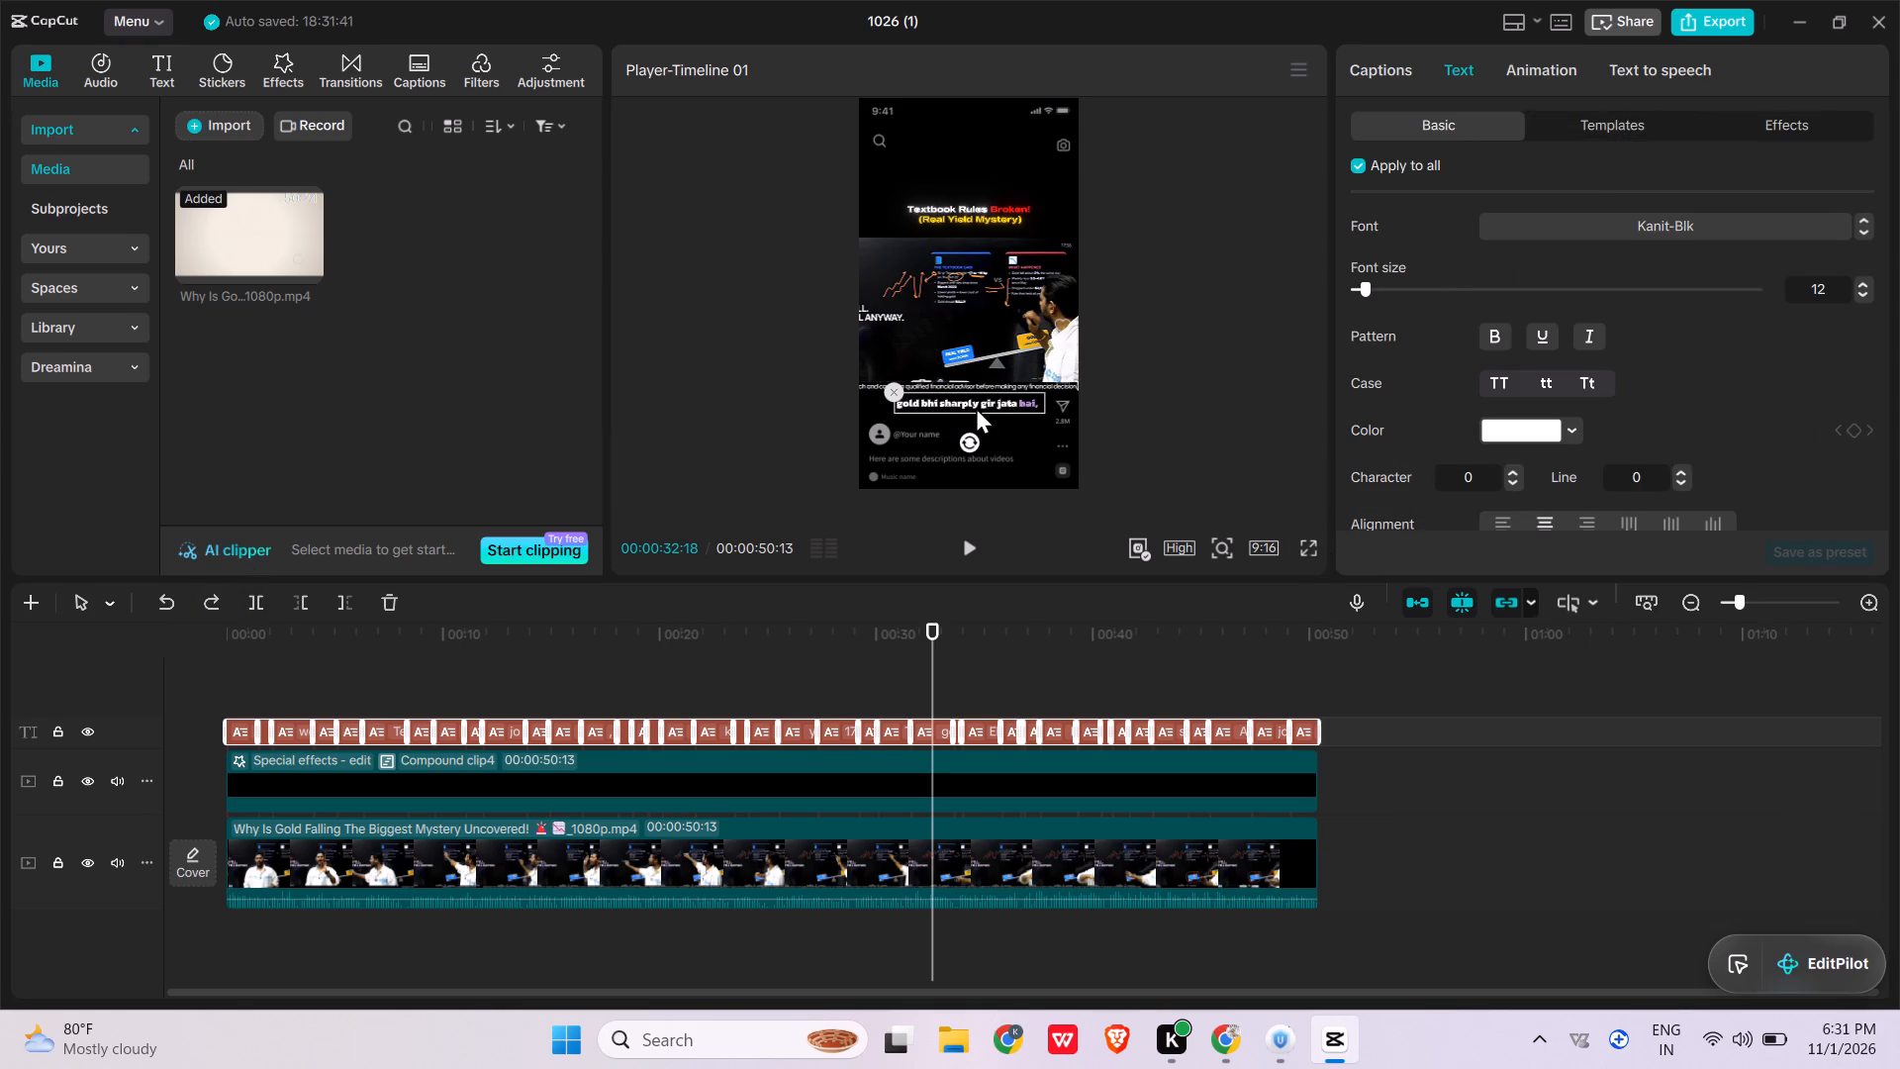
left_click_drag(981, 402, 988, 378)
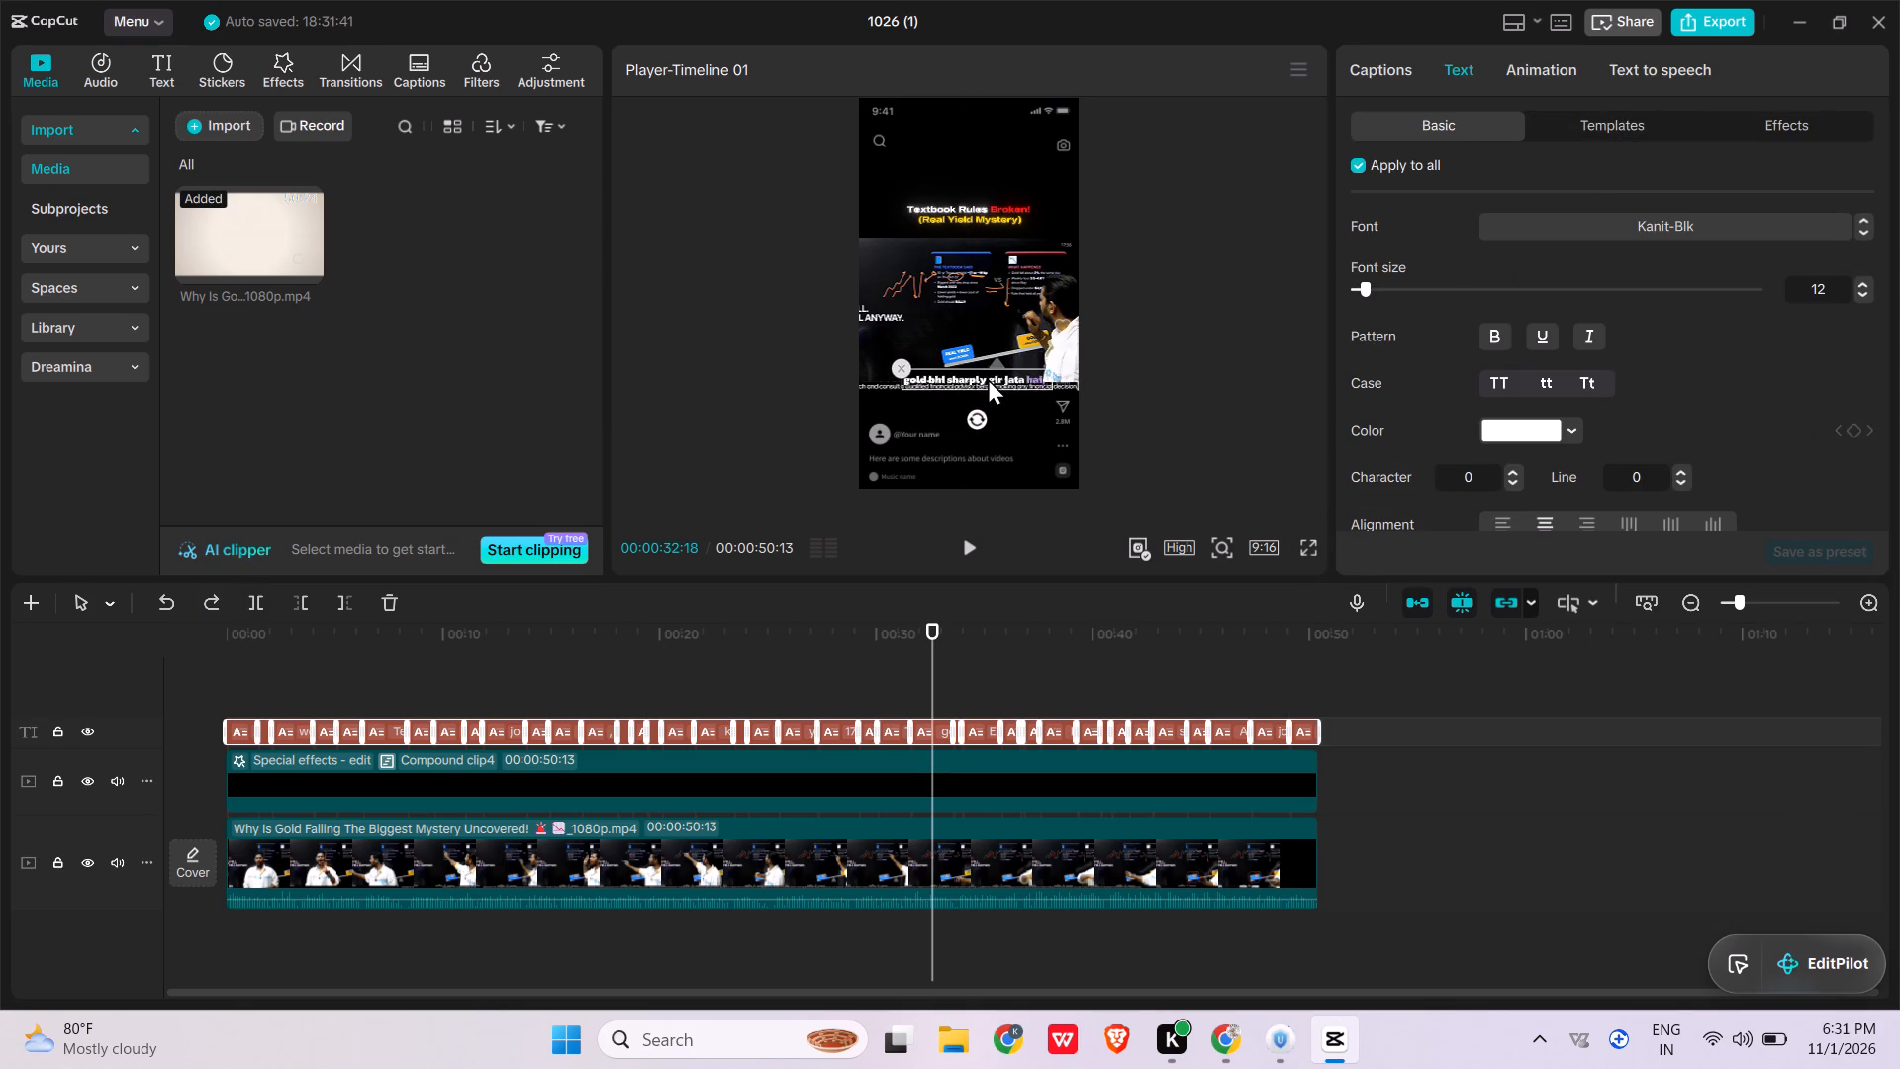
left_click_drag(988, 378, 984, 364)
key("space")
left_click(1236, 412)
key("space")
left_click(1305, 543)
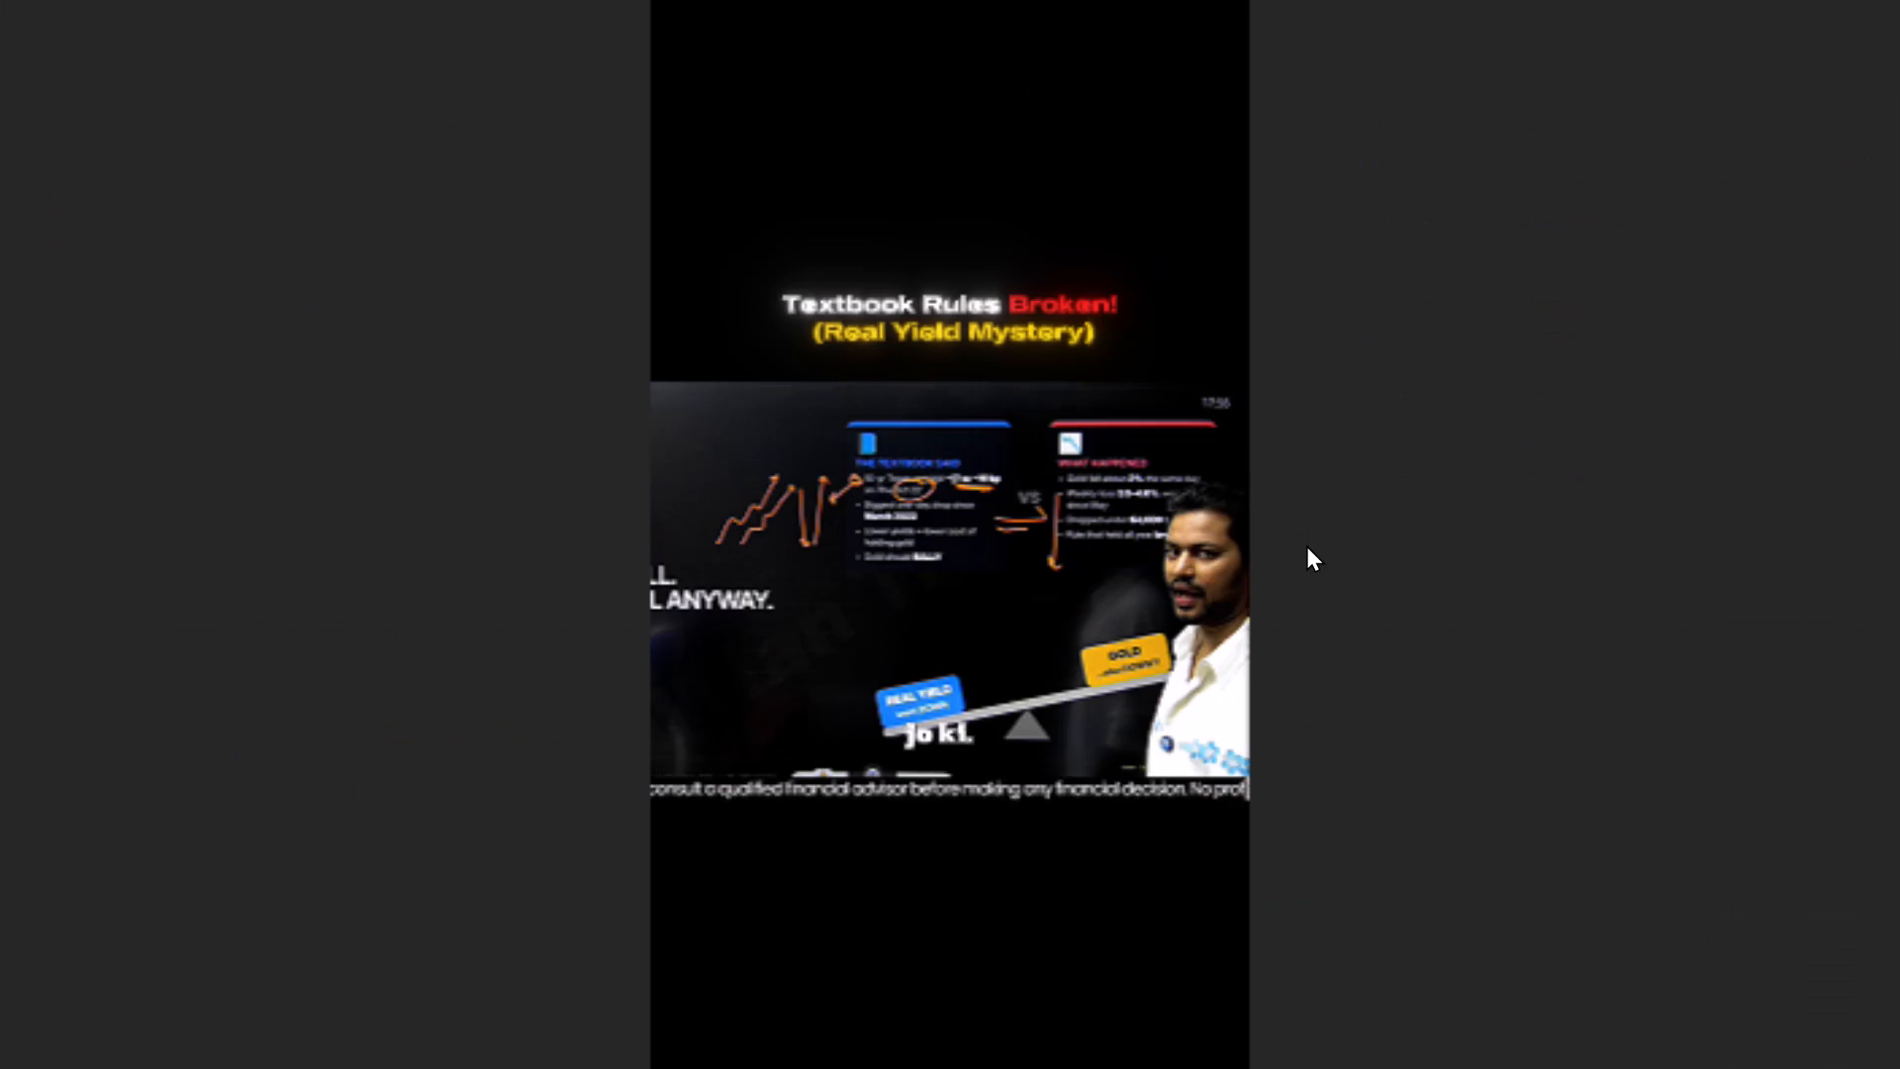
key("space")
key("space")
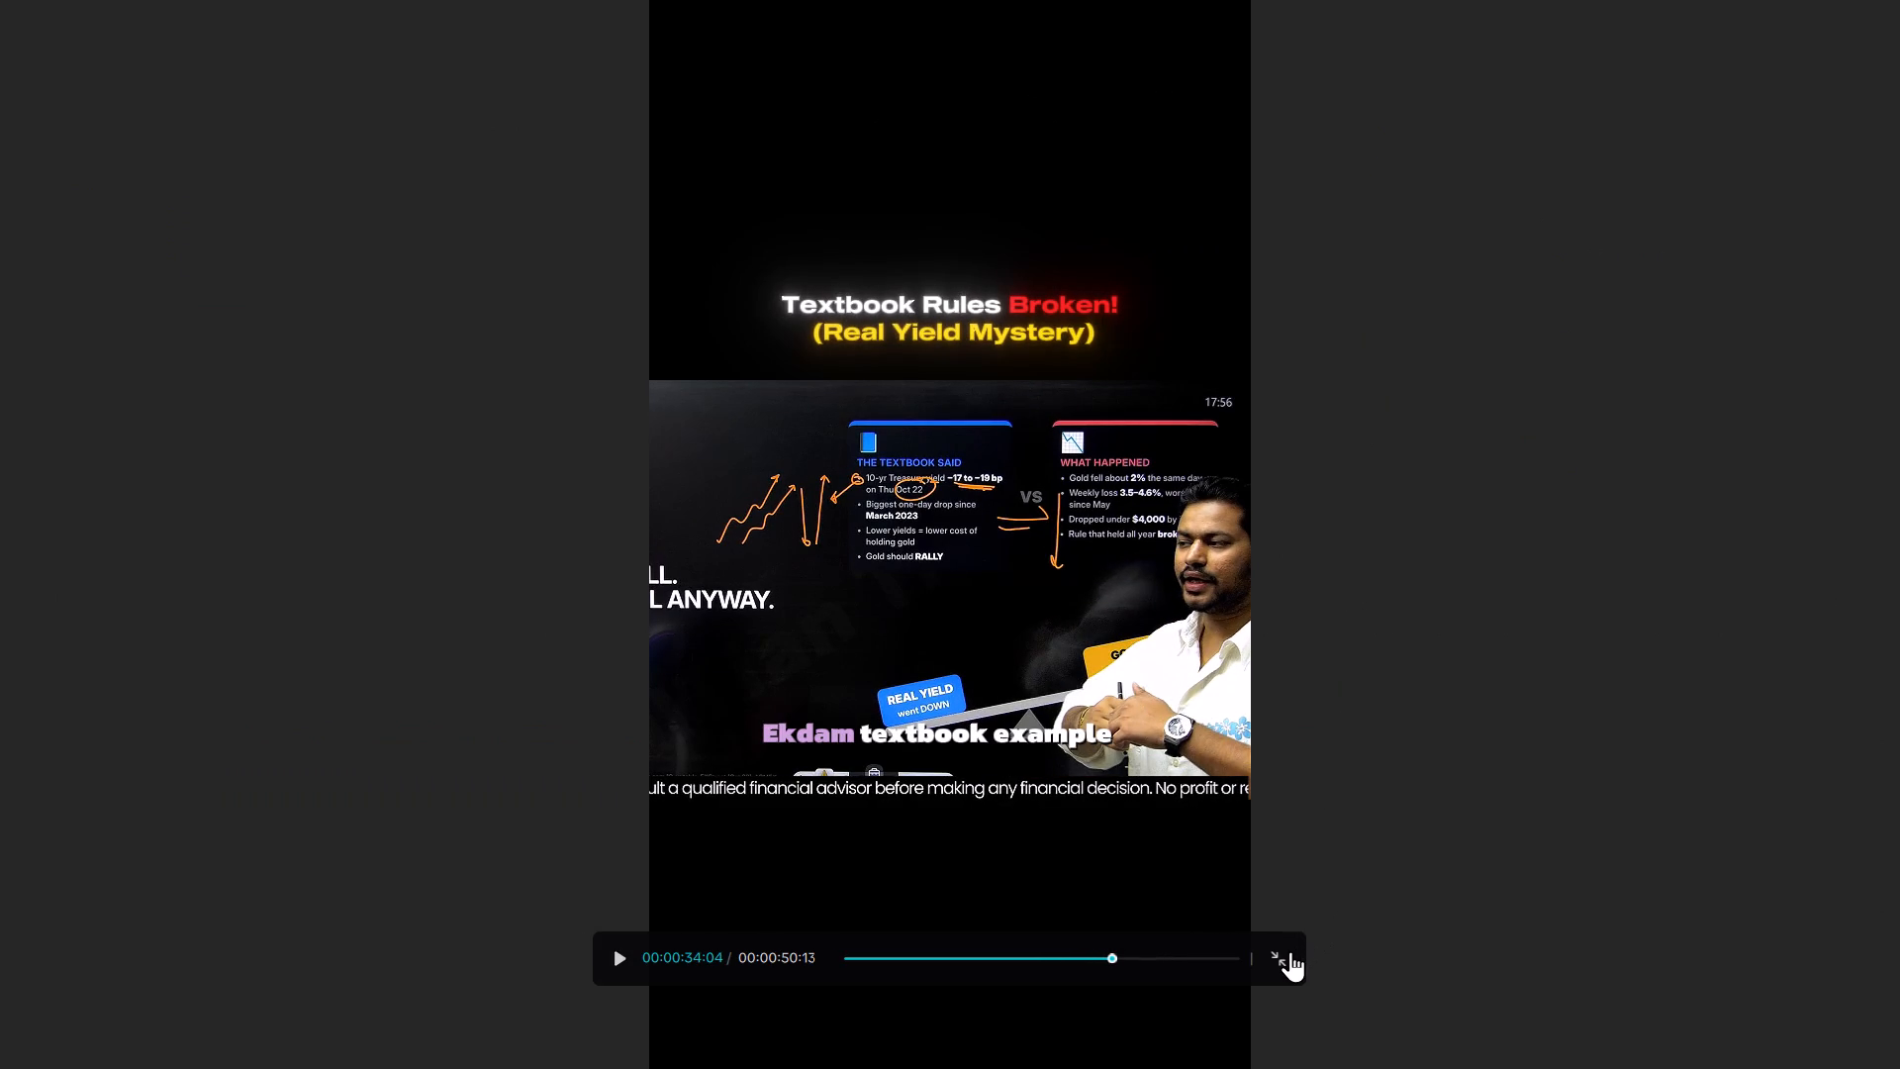
left_click(1290, 951)
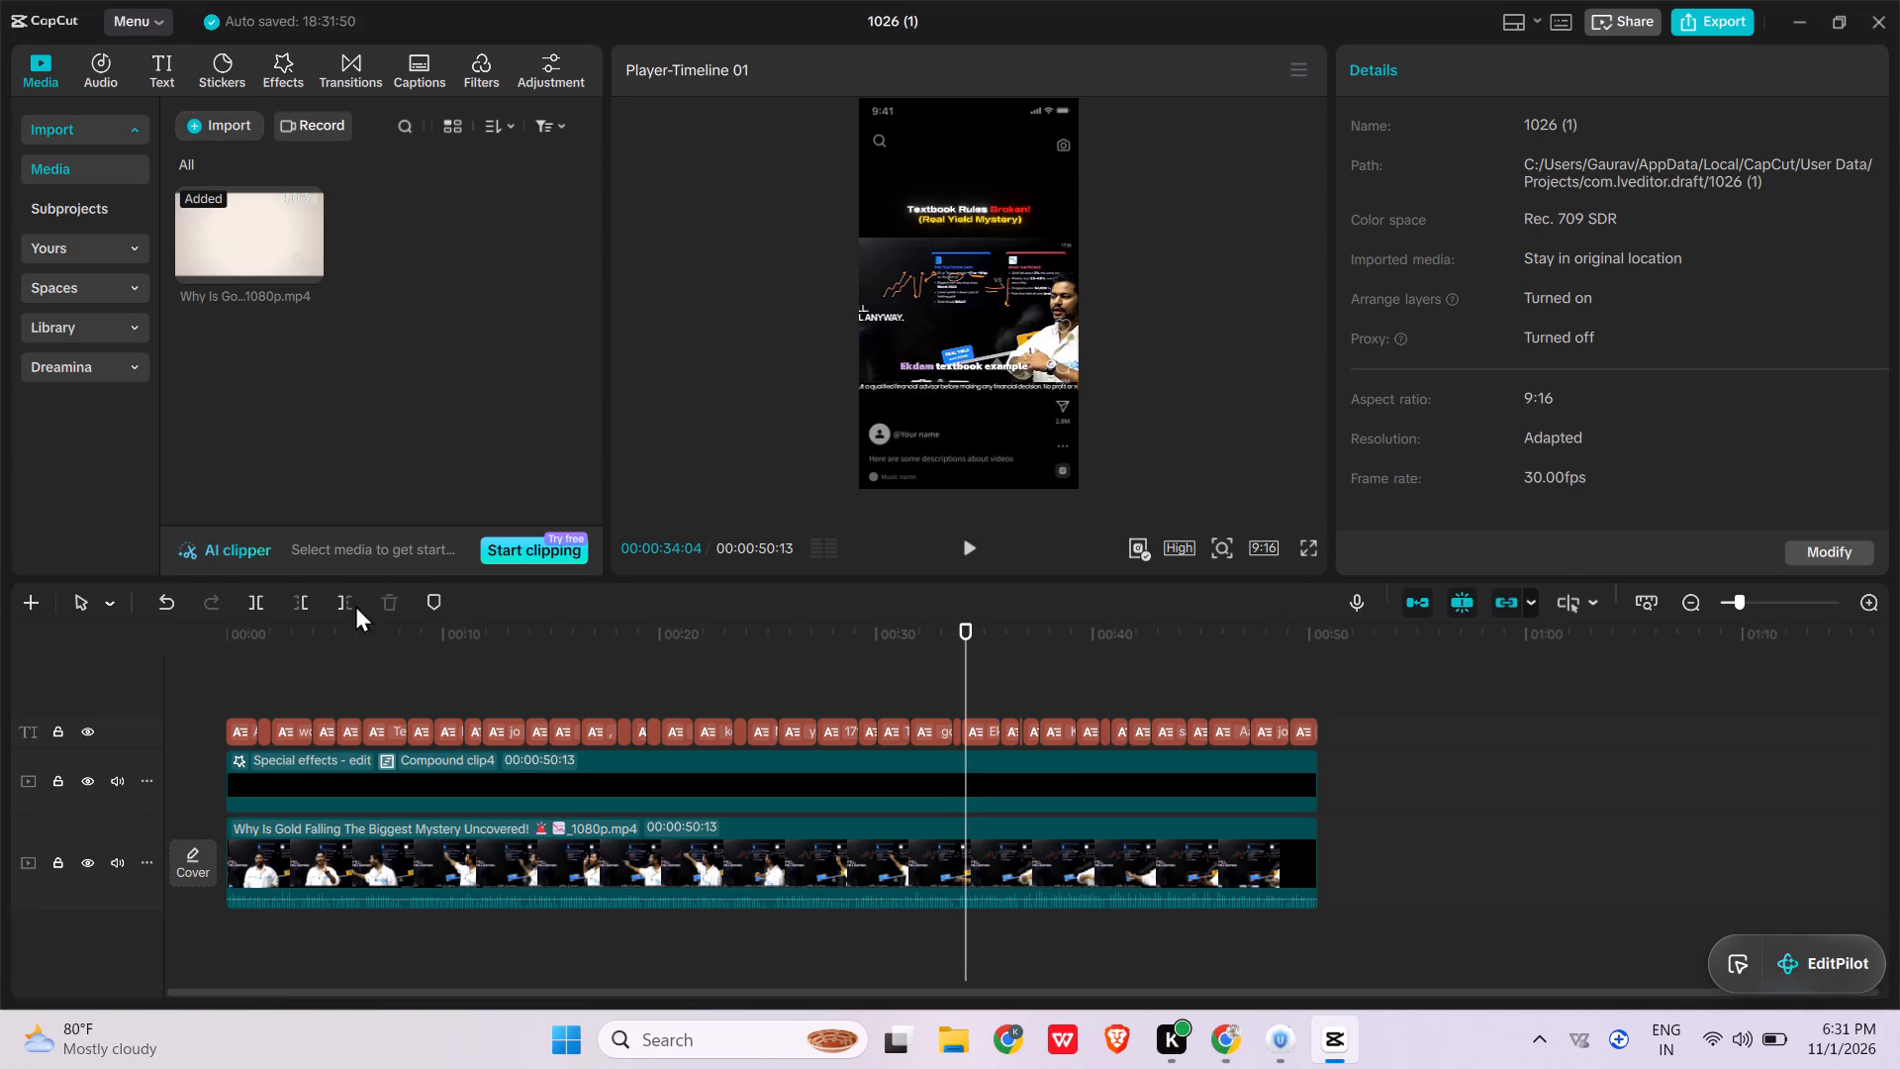
Set all captions to title case with the red text colour EC1D1D.
left_click_drag(206, 687, 1367, 753)
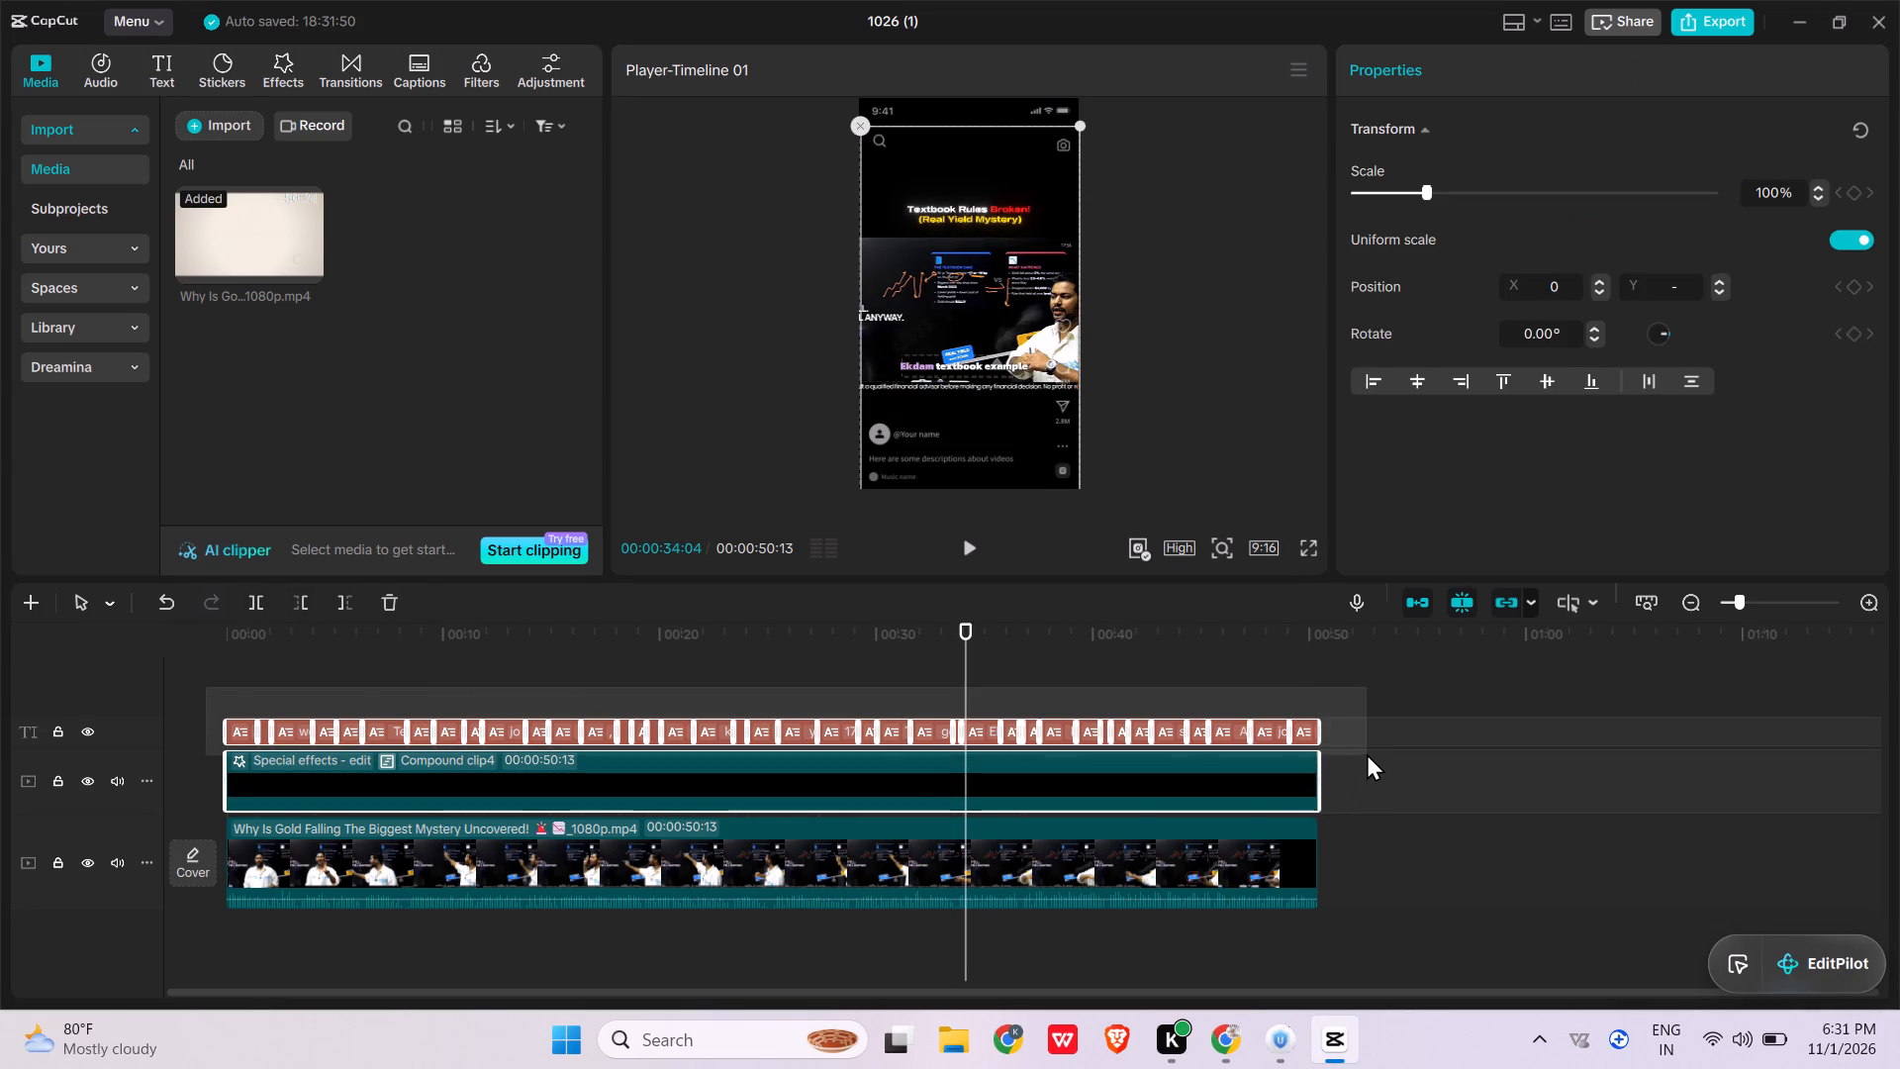
left_click_drag(1367, 753, 1290, 742)
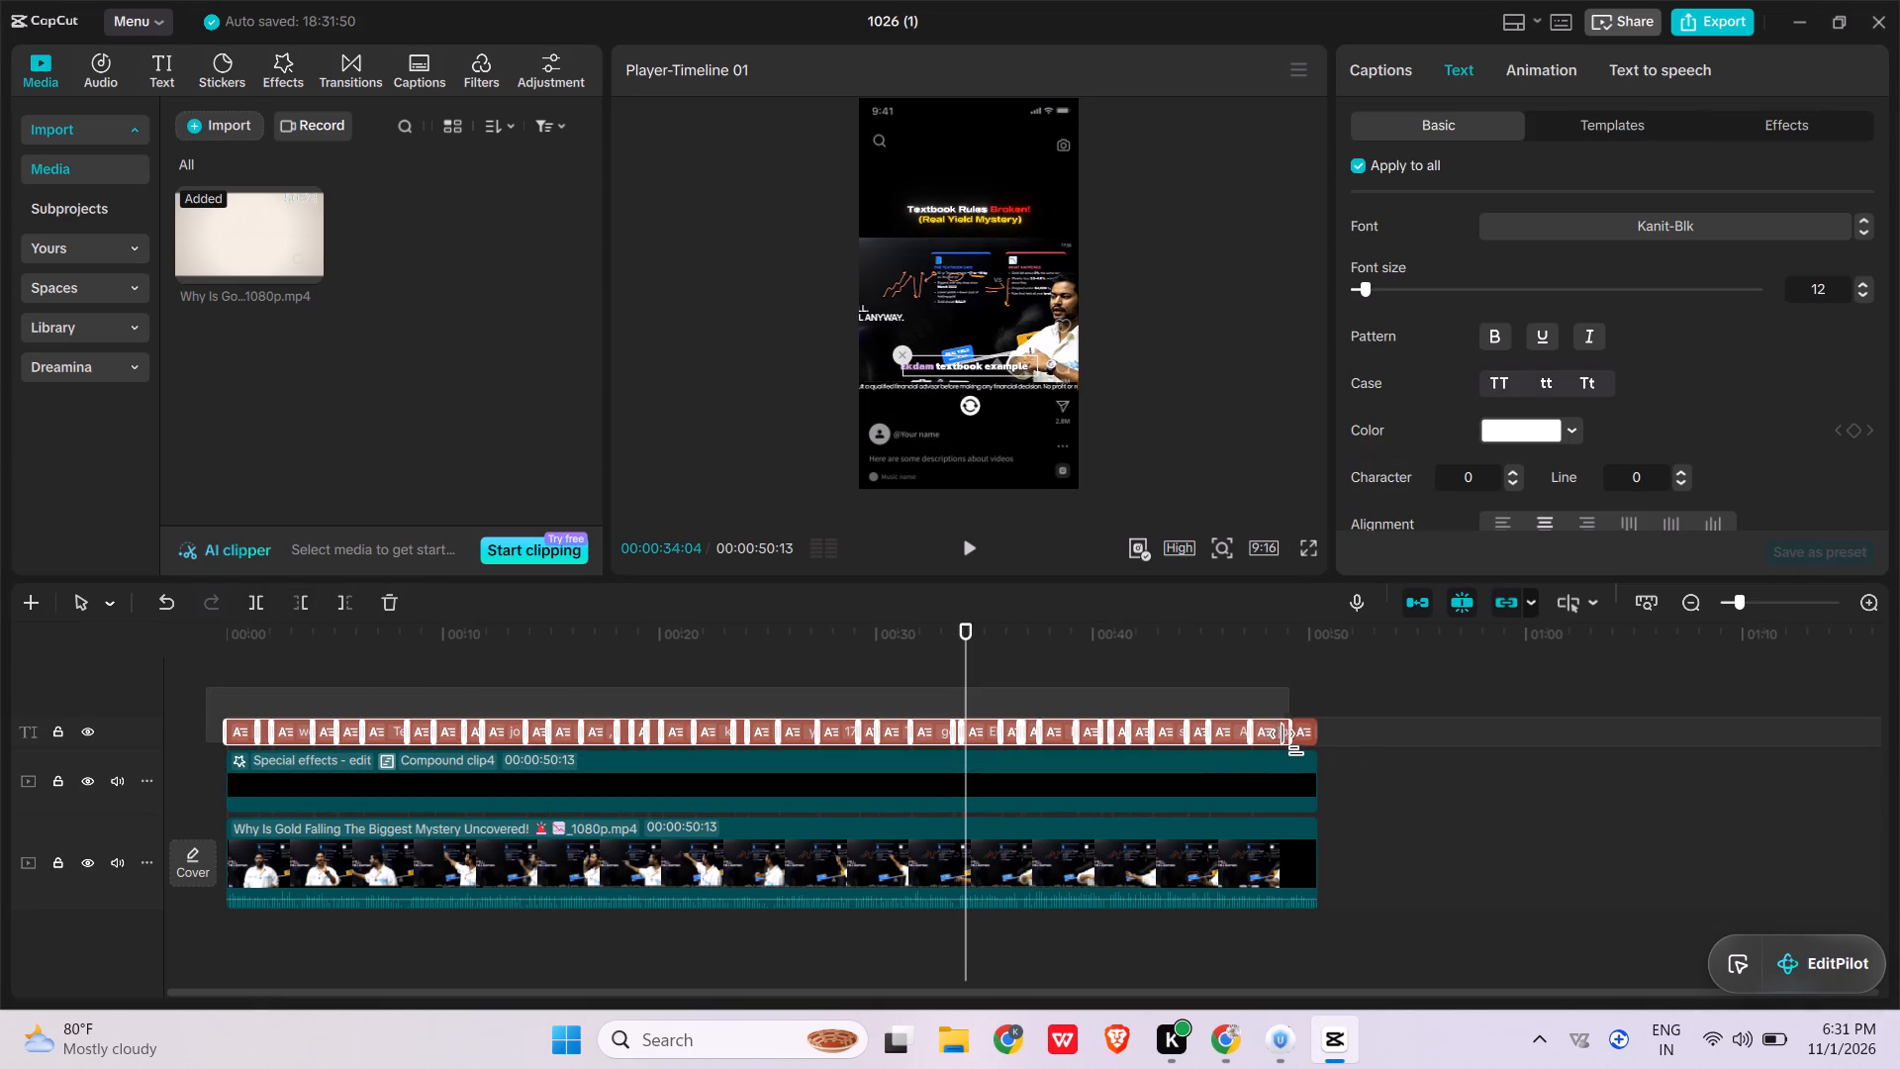
left_click_drag(1290, 742, 1305, 740)
left_click(1595, 383)
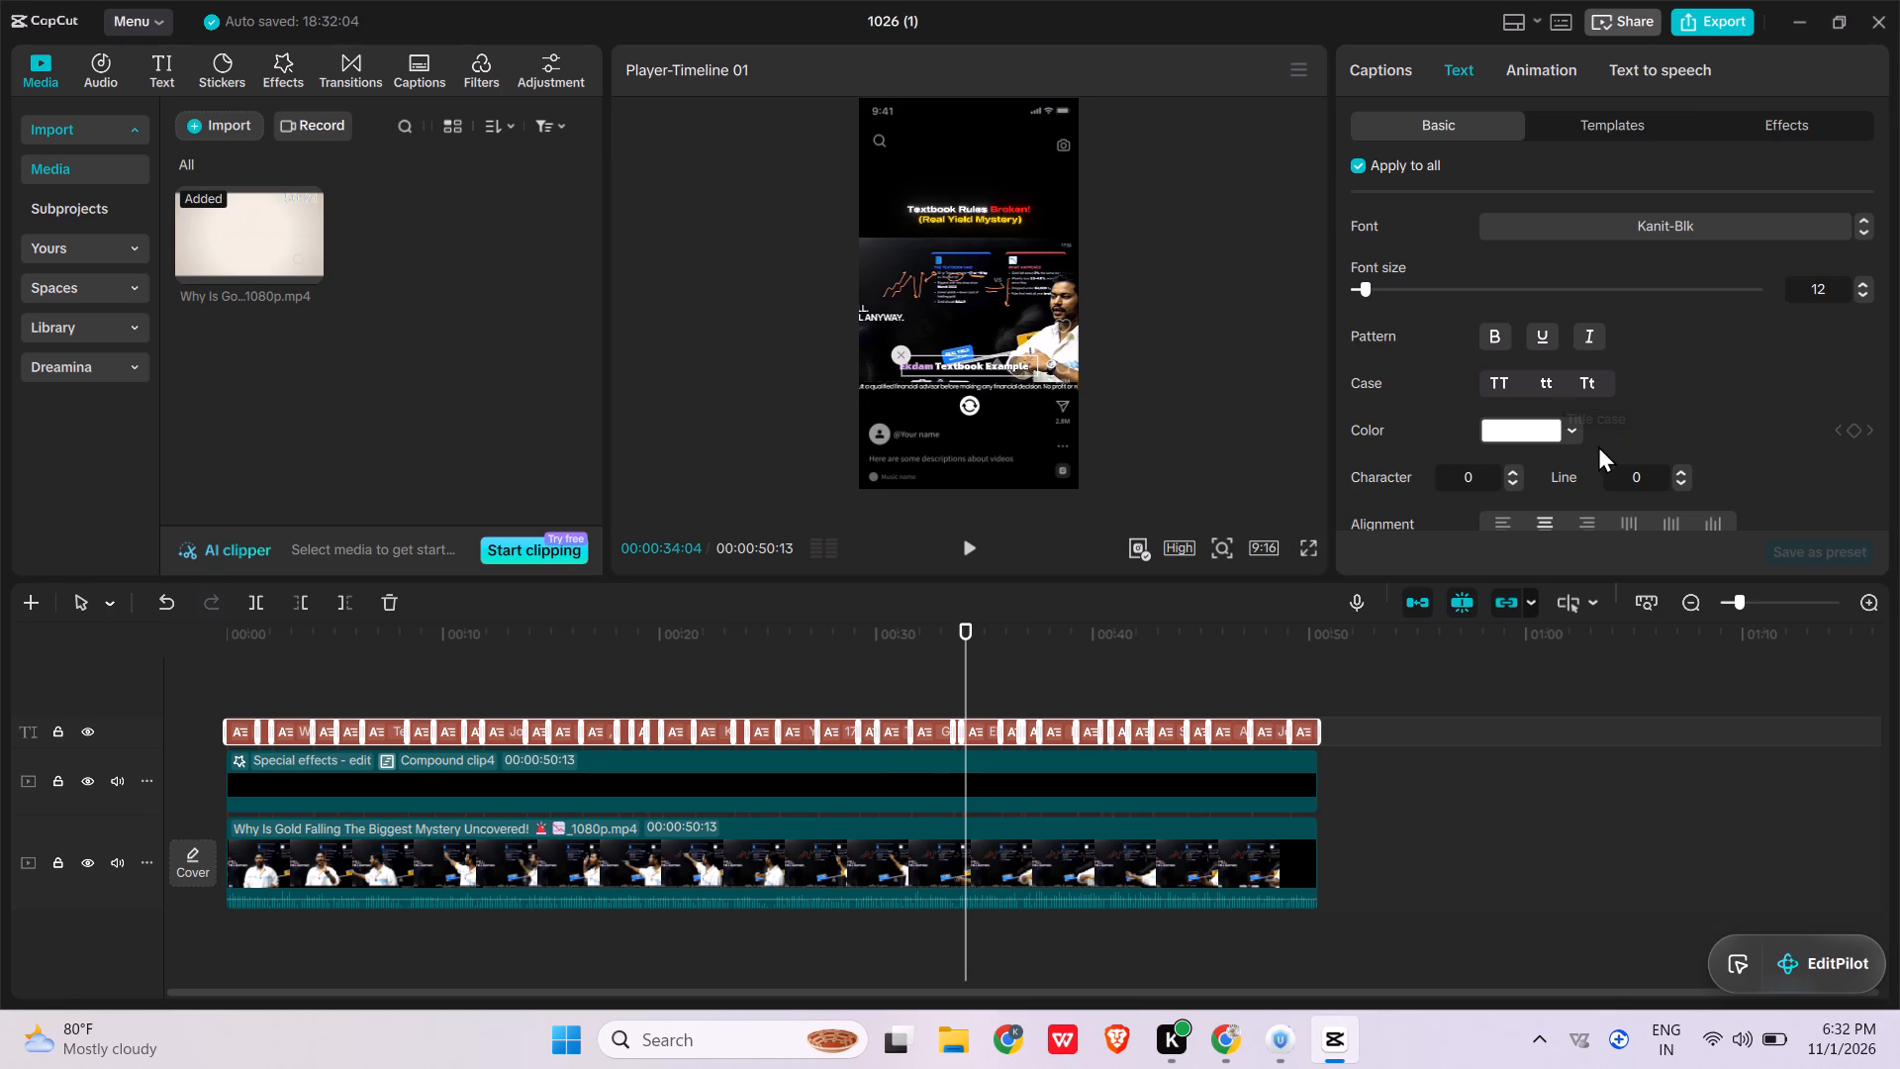
left_click(1574, 432)
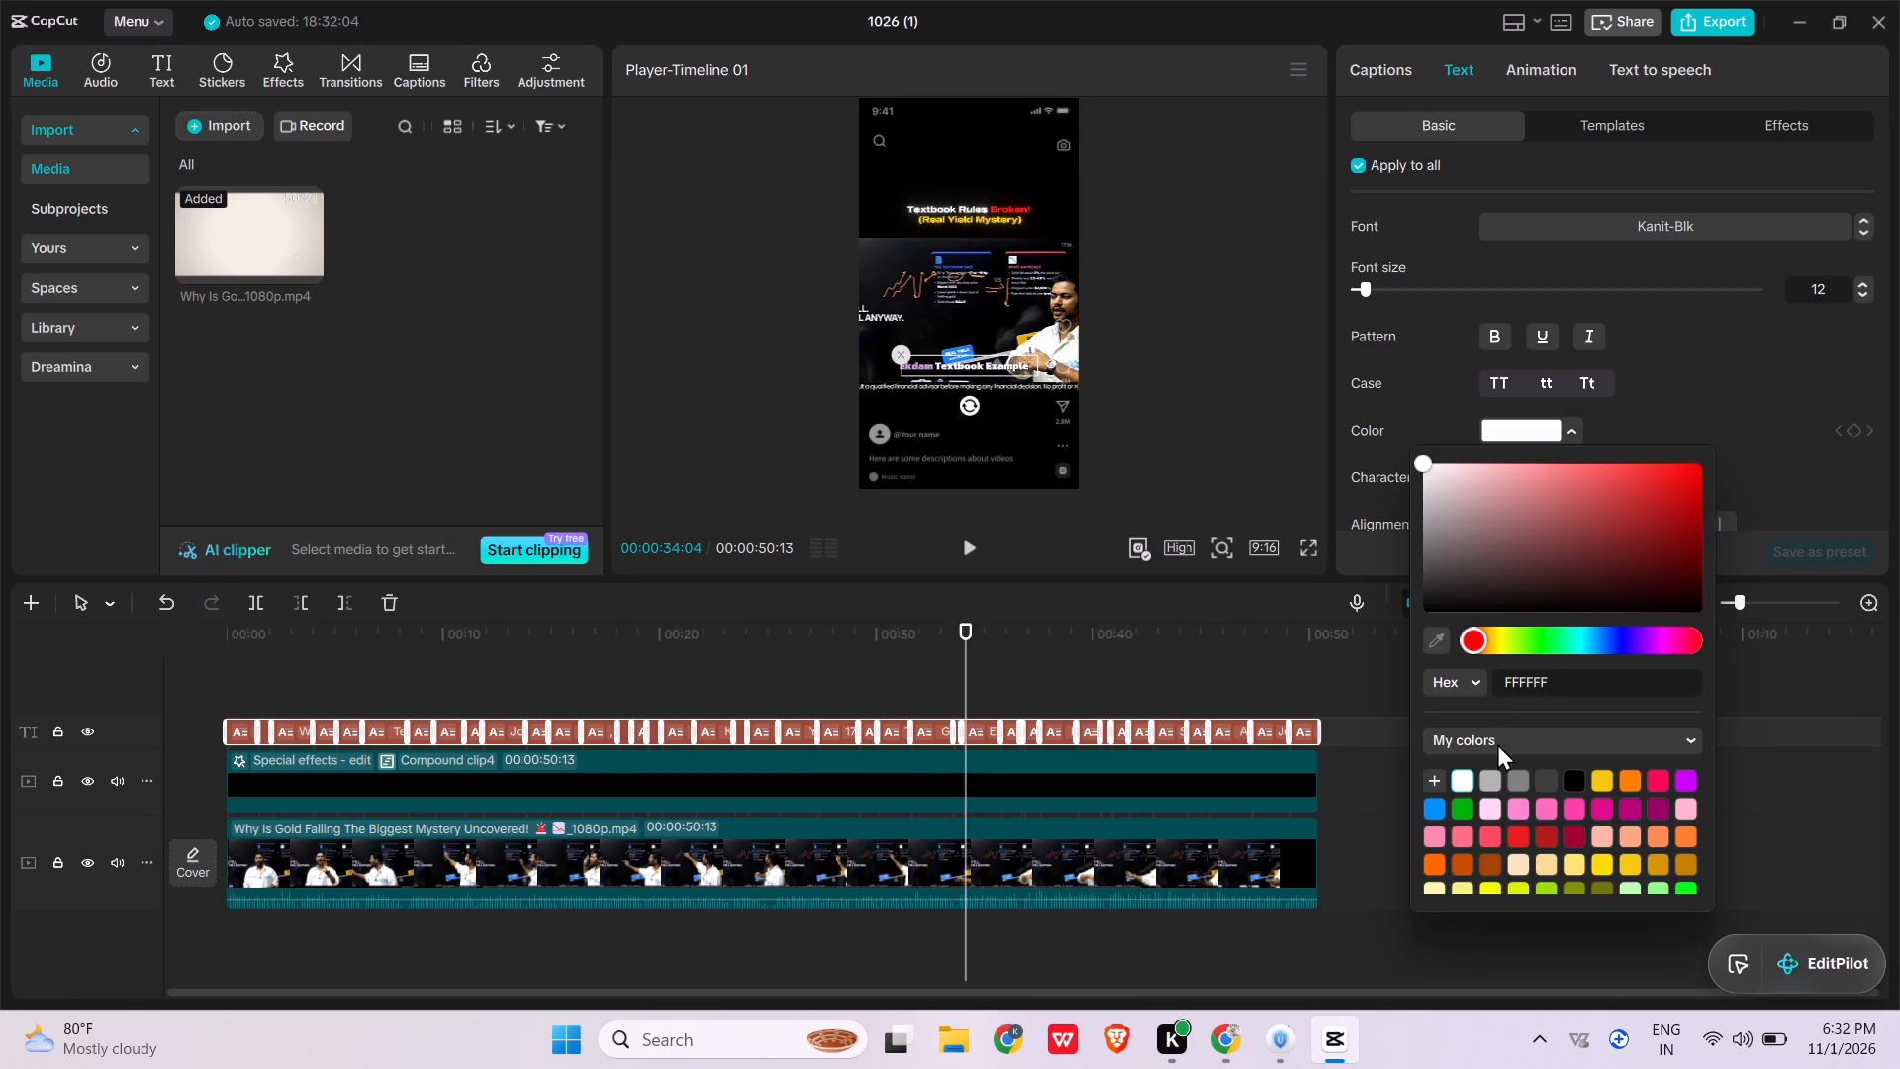
left_click(1514, 832)
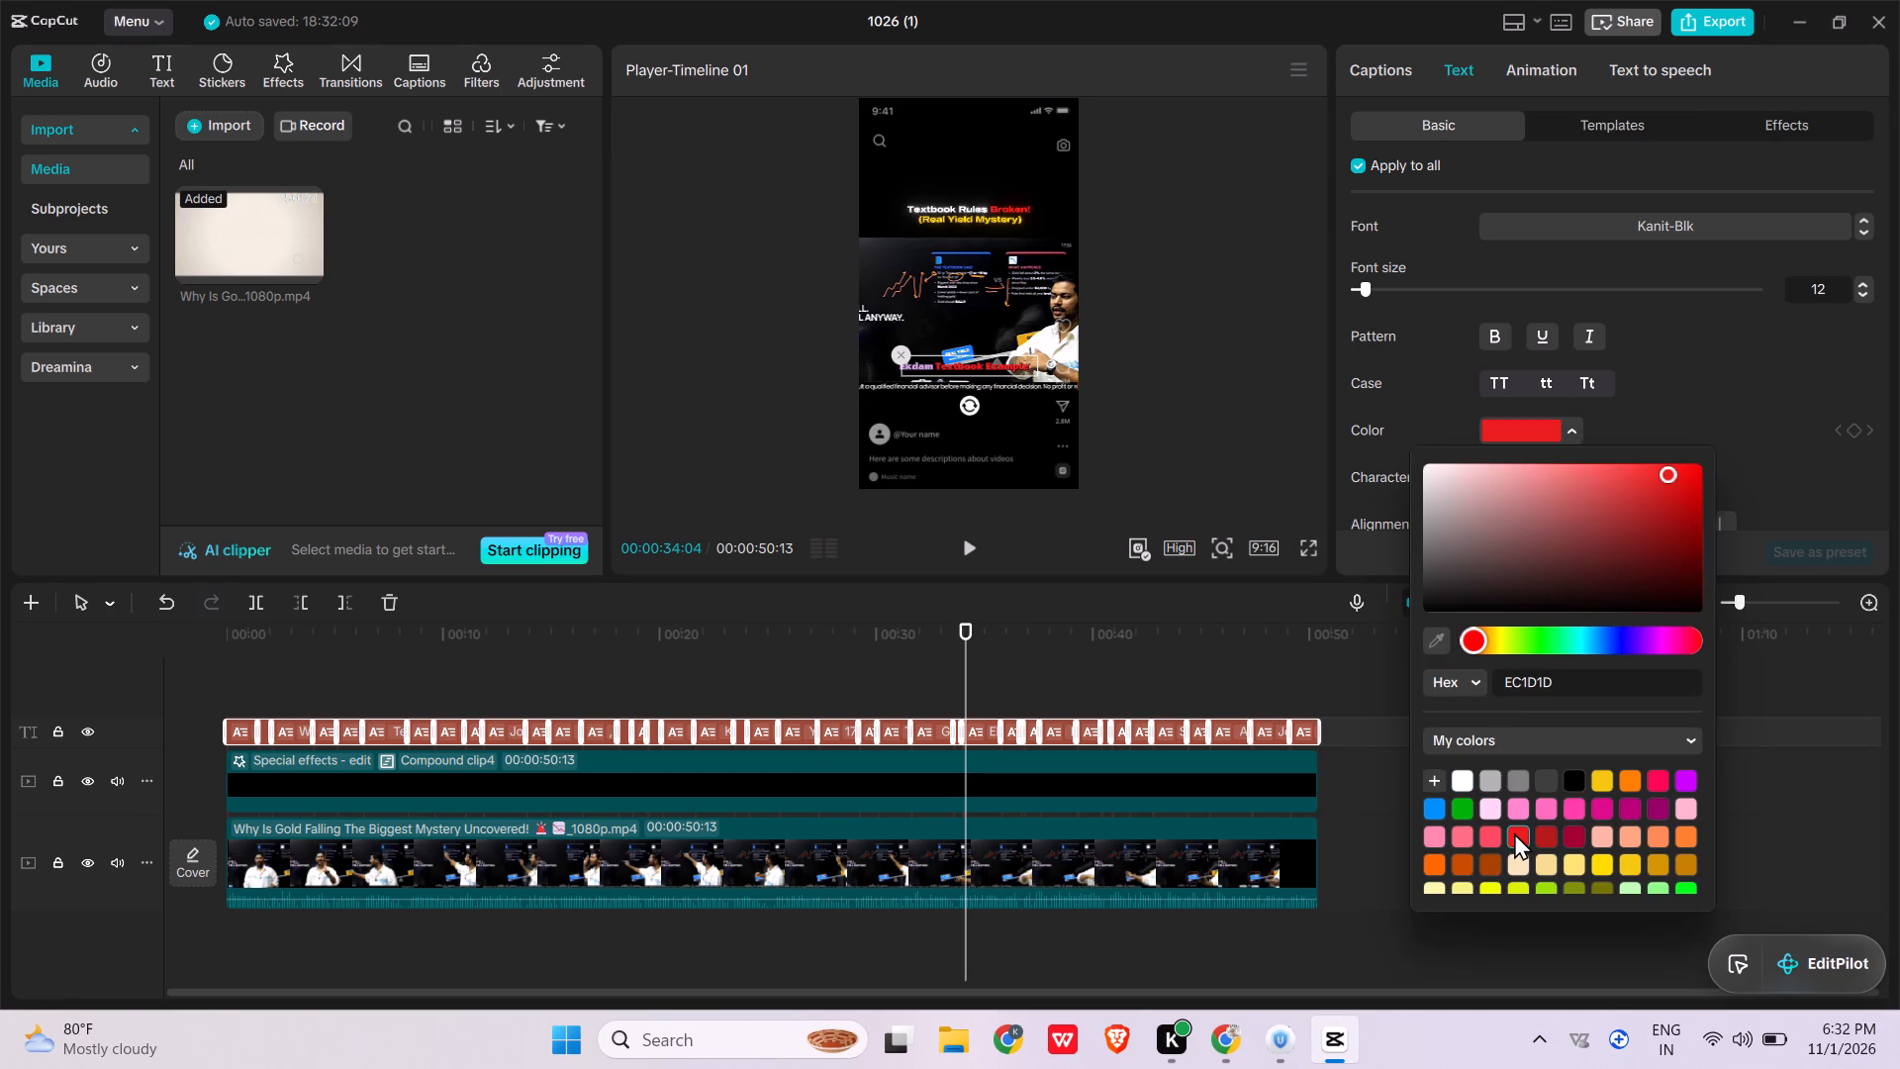
scroll(1316, 730, "up", 1)
Combine all captions into one compound clip and check it in full-screen playback.
right_click(1316, 730)
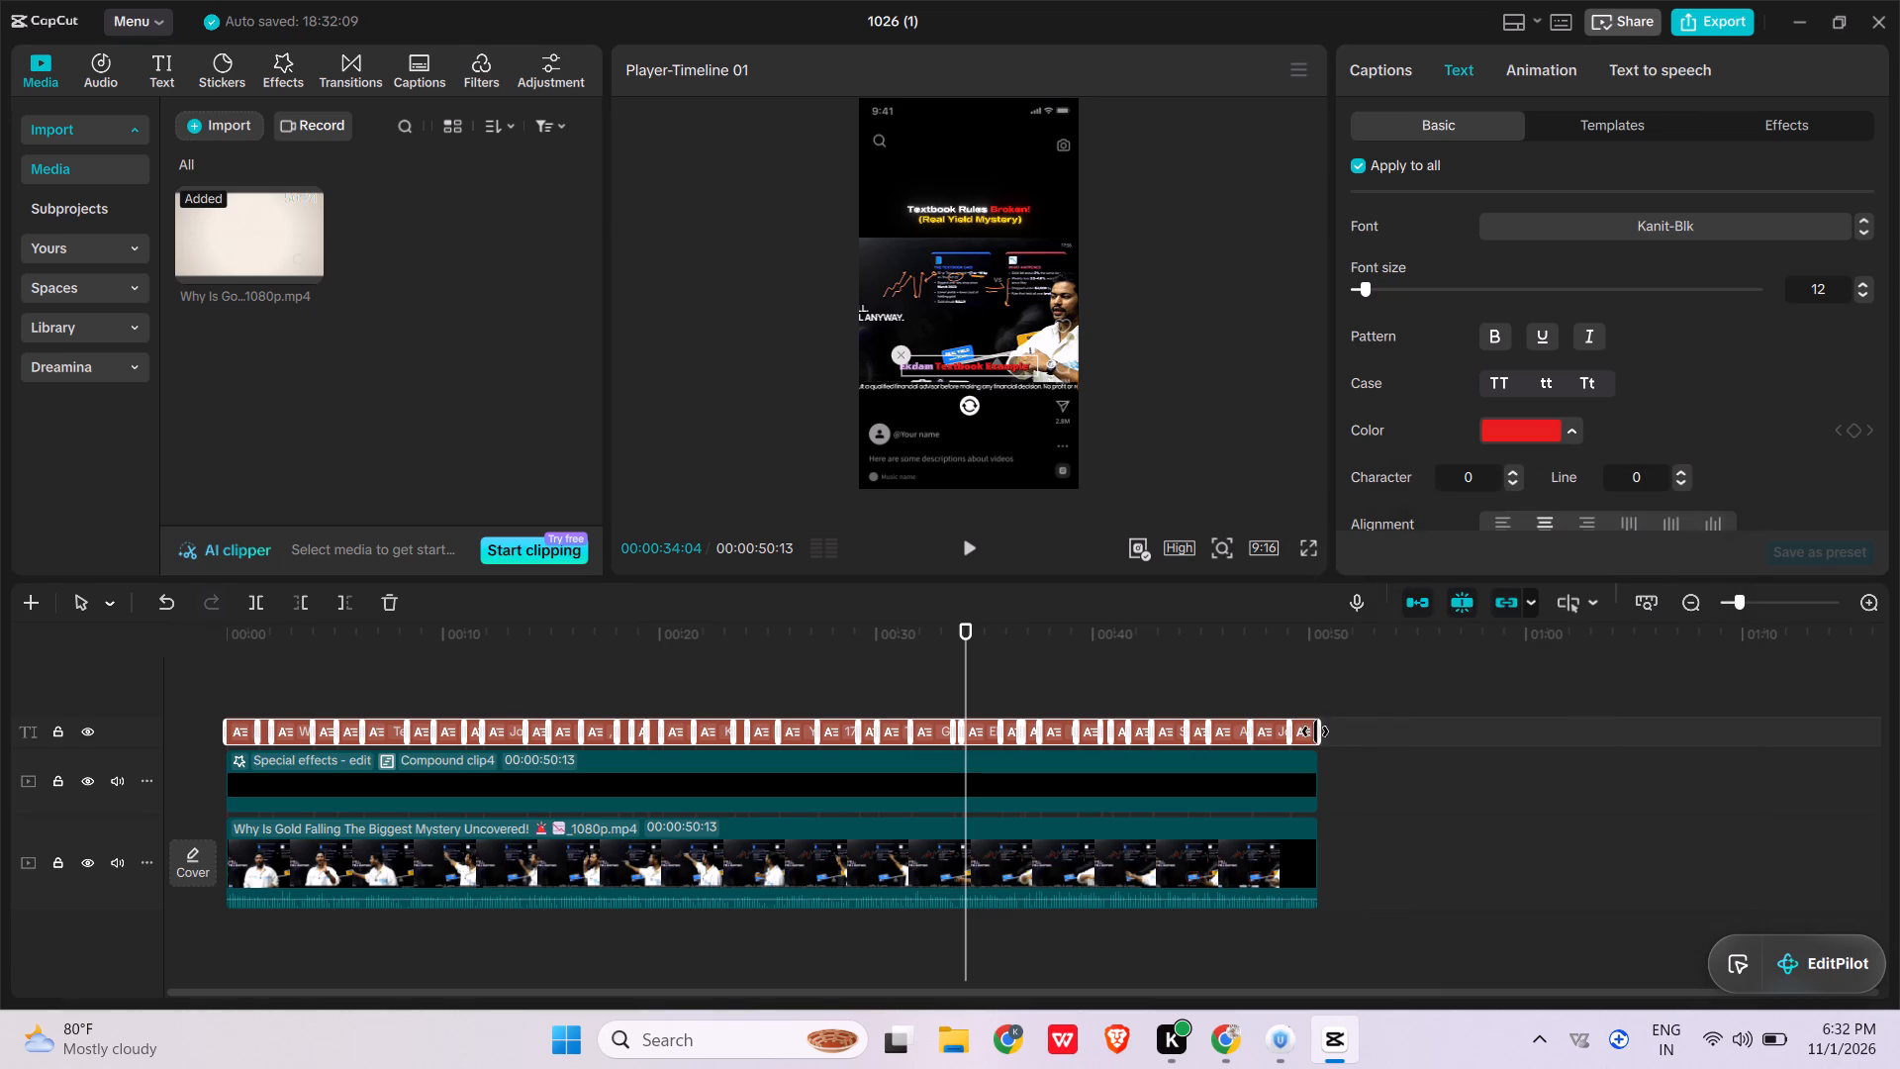
left_click(1366, 727)
left_click(1307, 559)
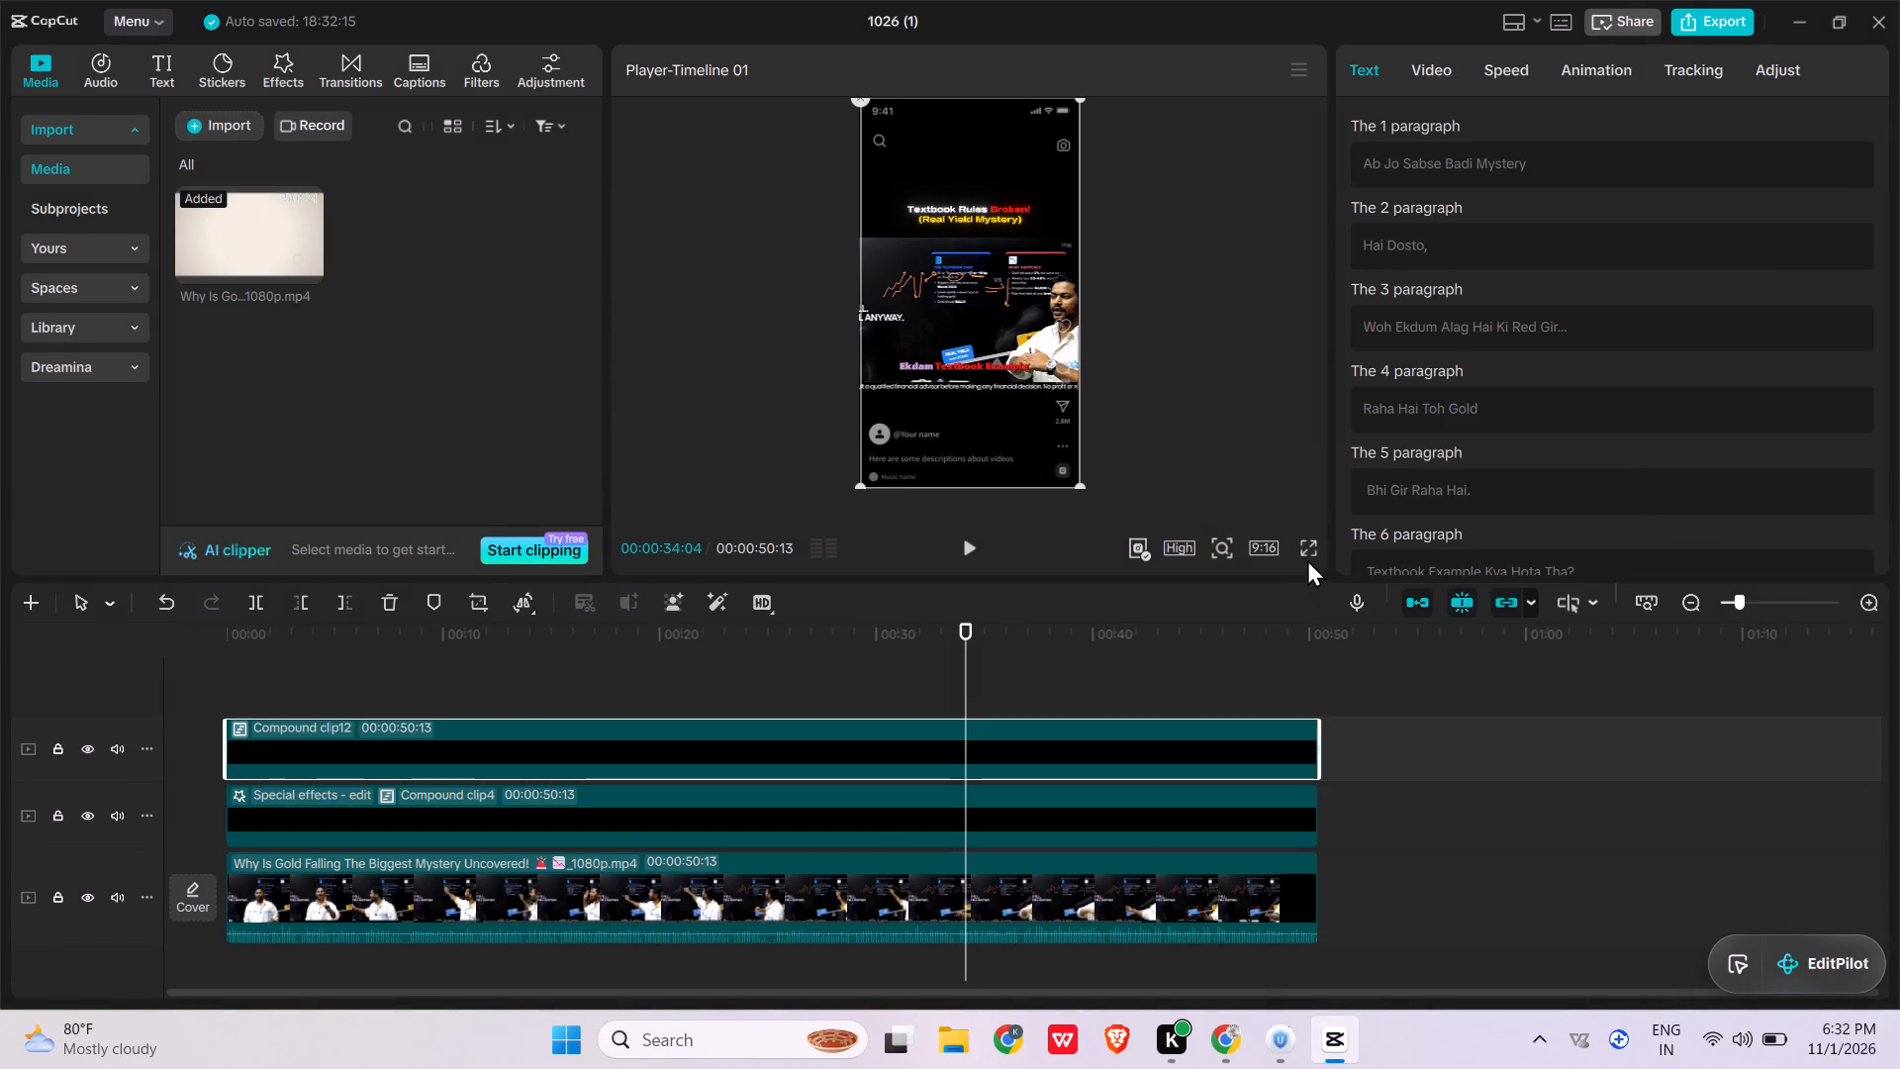
left_click(1311, 543)
key("space")
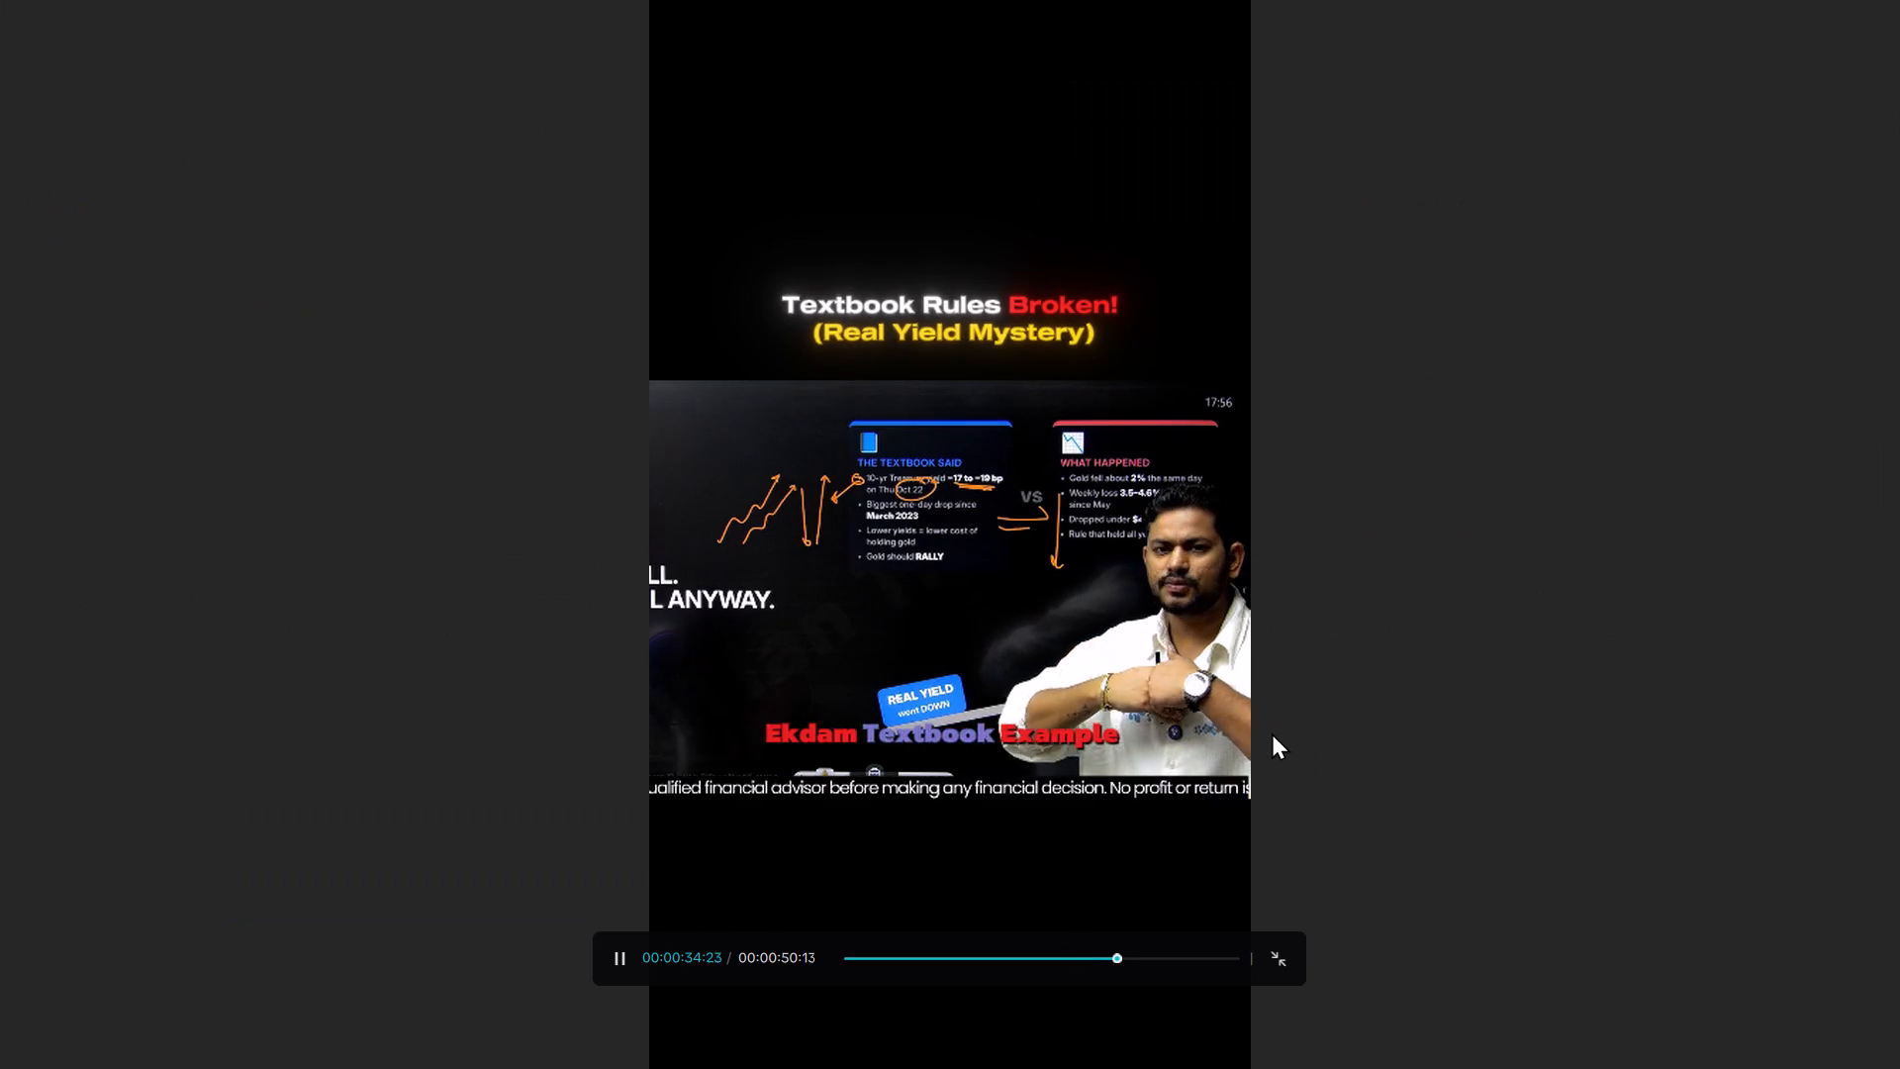
left_click(1278, 946)
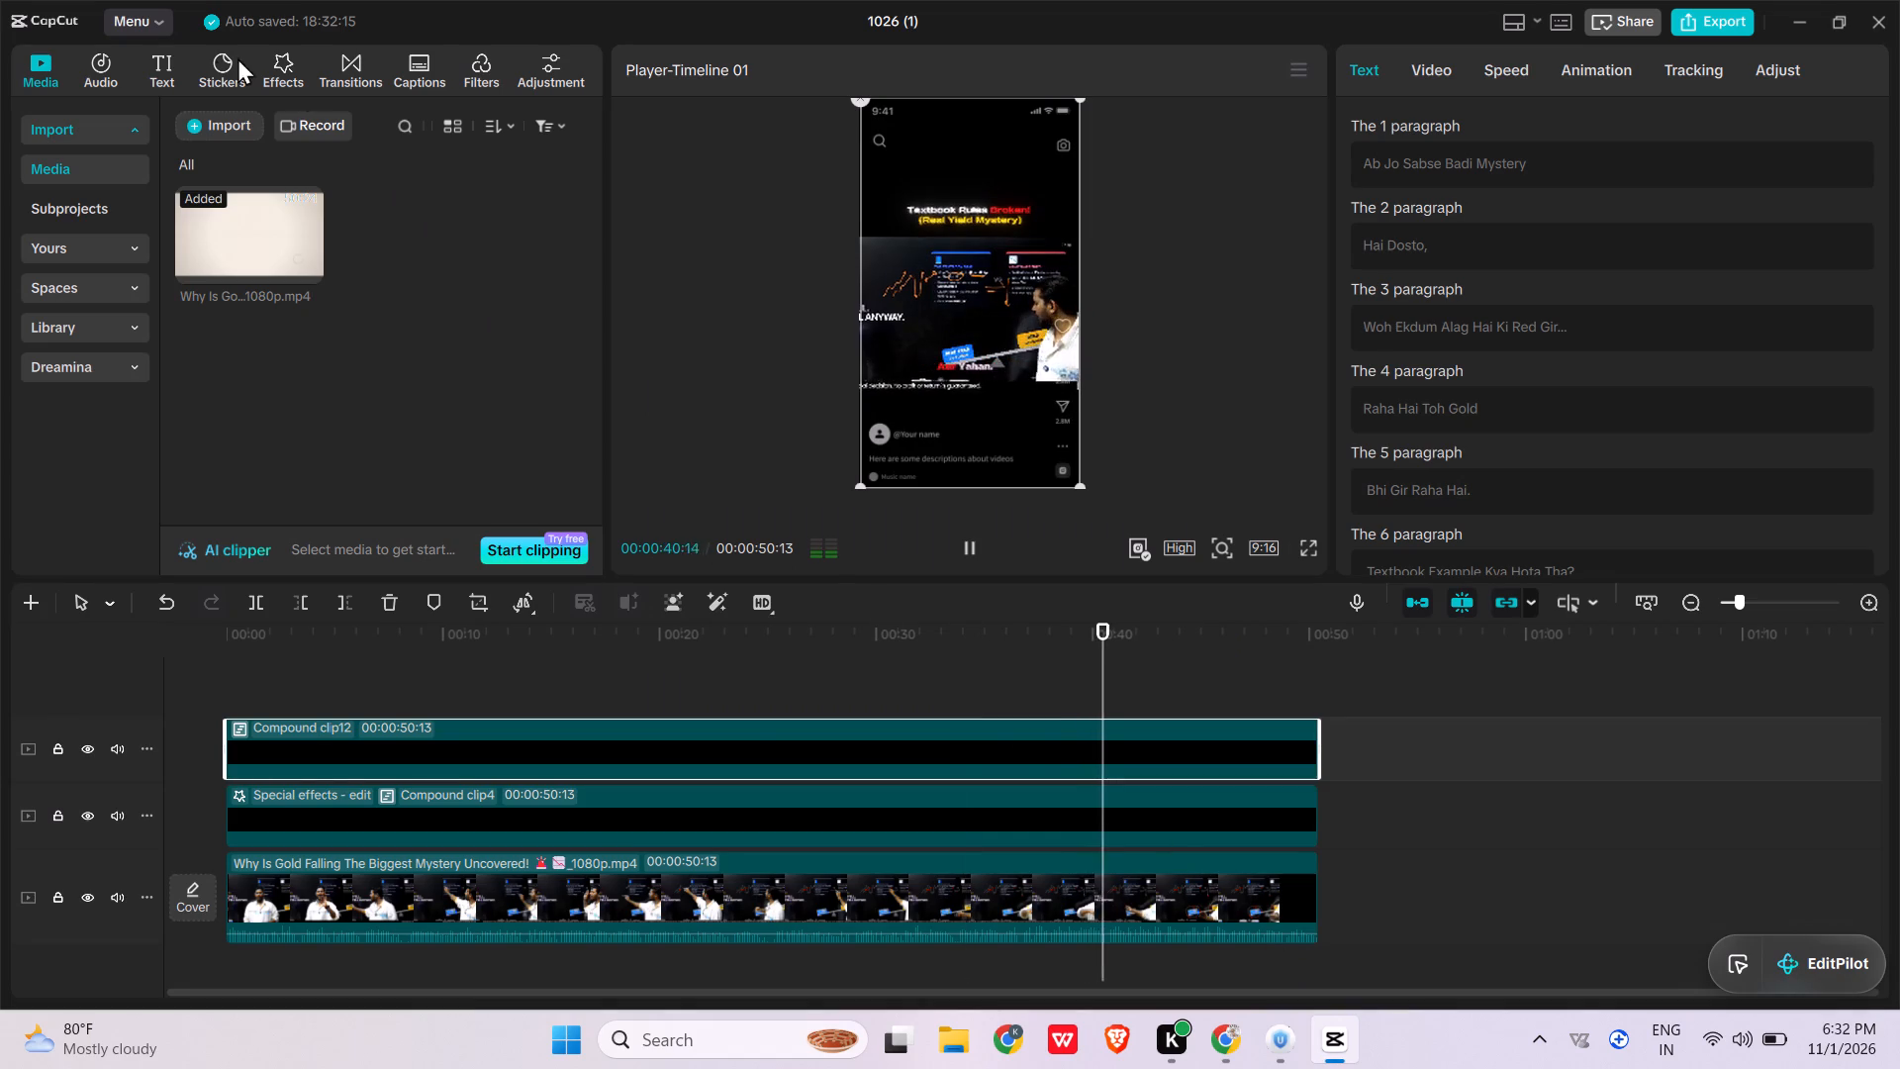
Add the favourite Glow 2 video effect to the captions' compound clip with glow 19 and size 16.
left_click(129, 70)
left_click(214, 71)
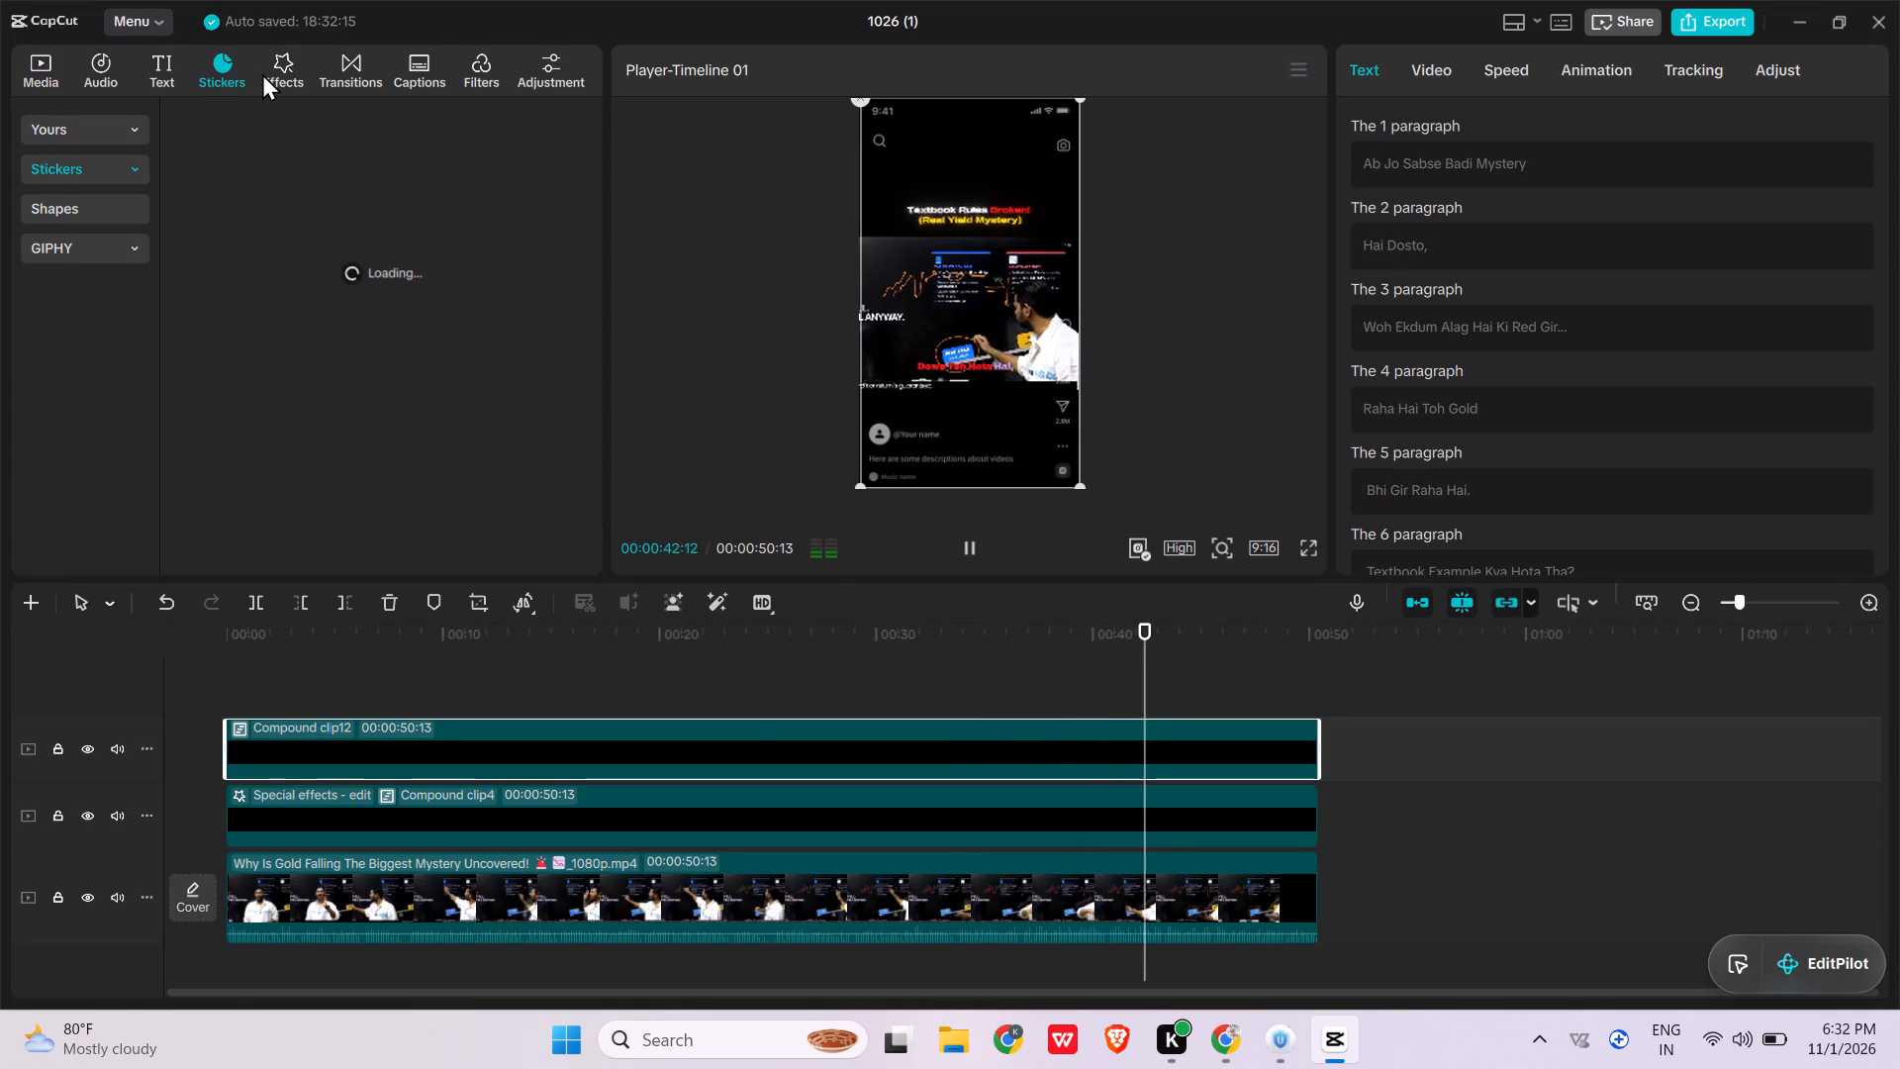
left_click(268, 70)
left_click(100, 131)
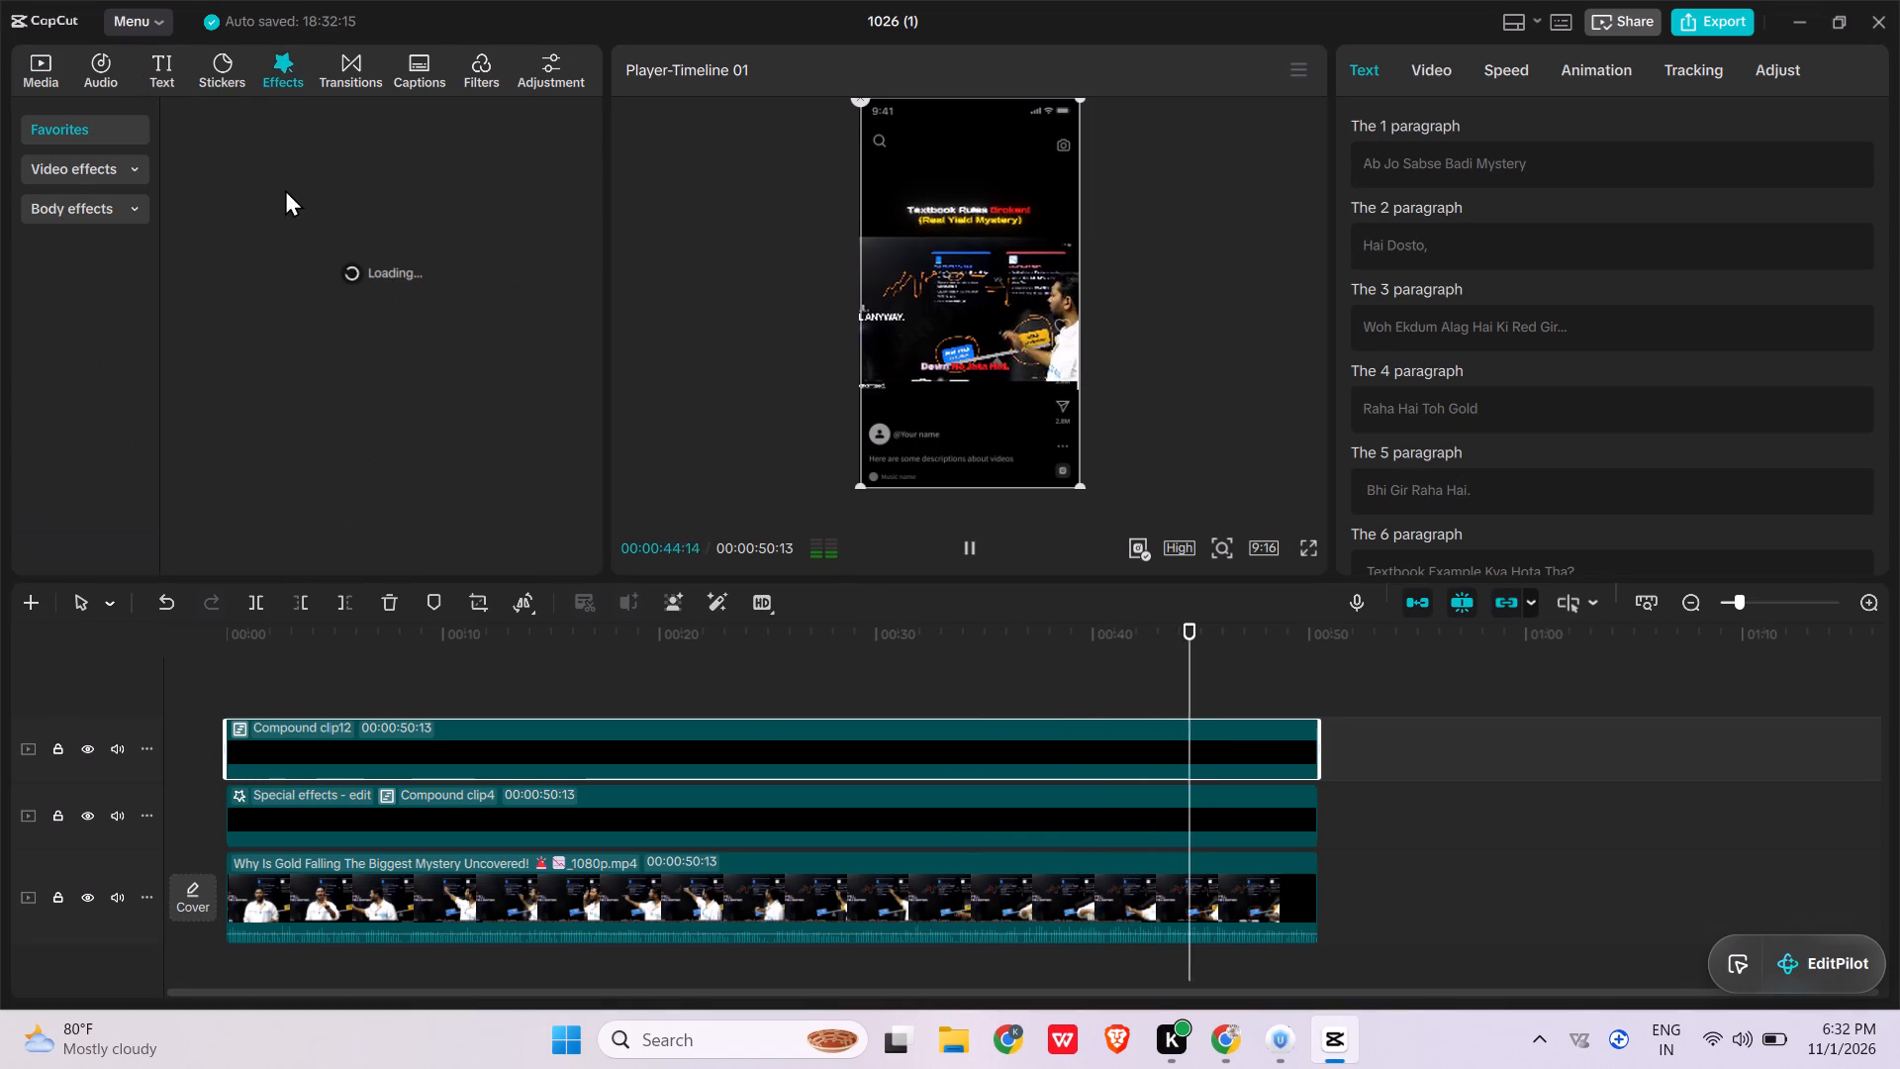
left_click_drag(261, 349, 439, 672)
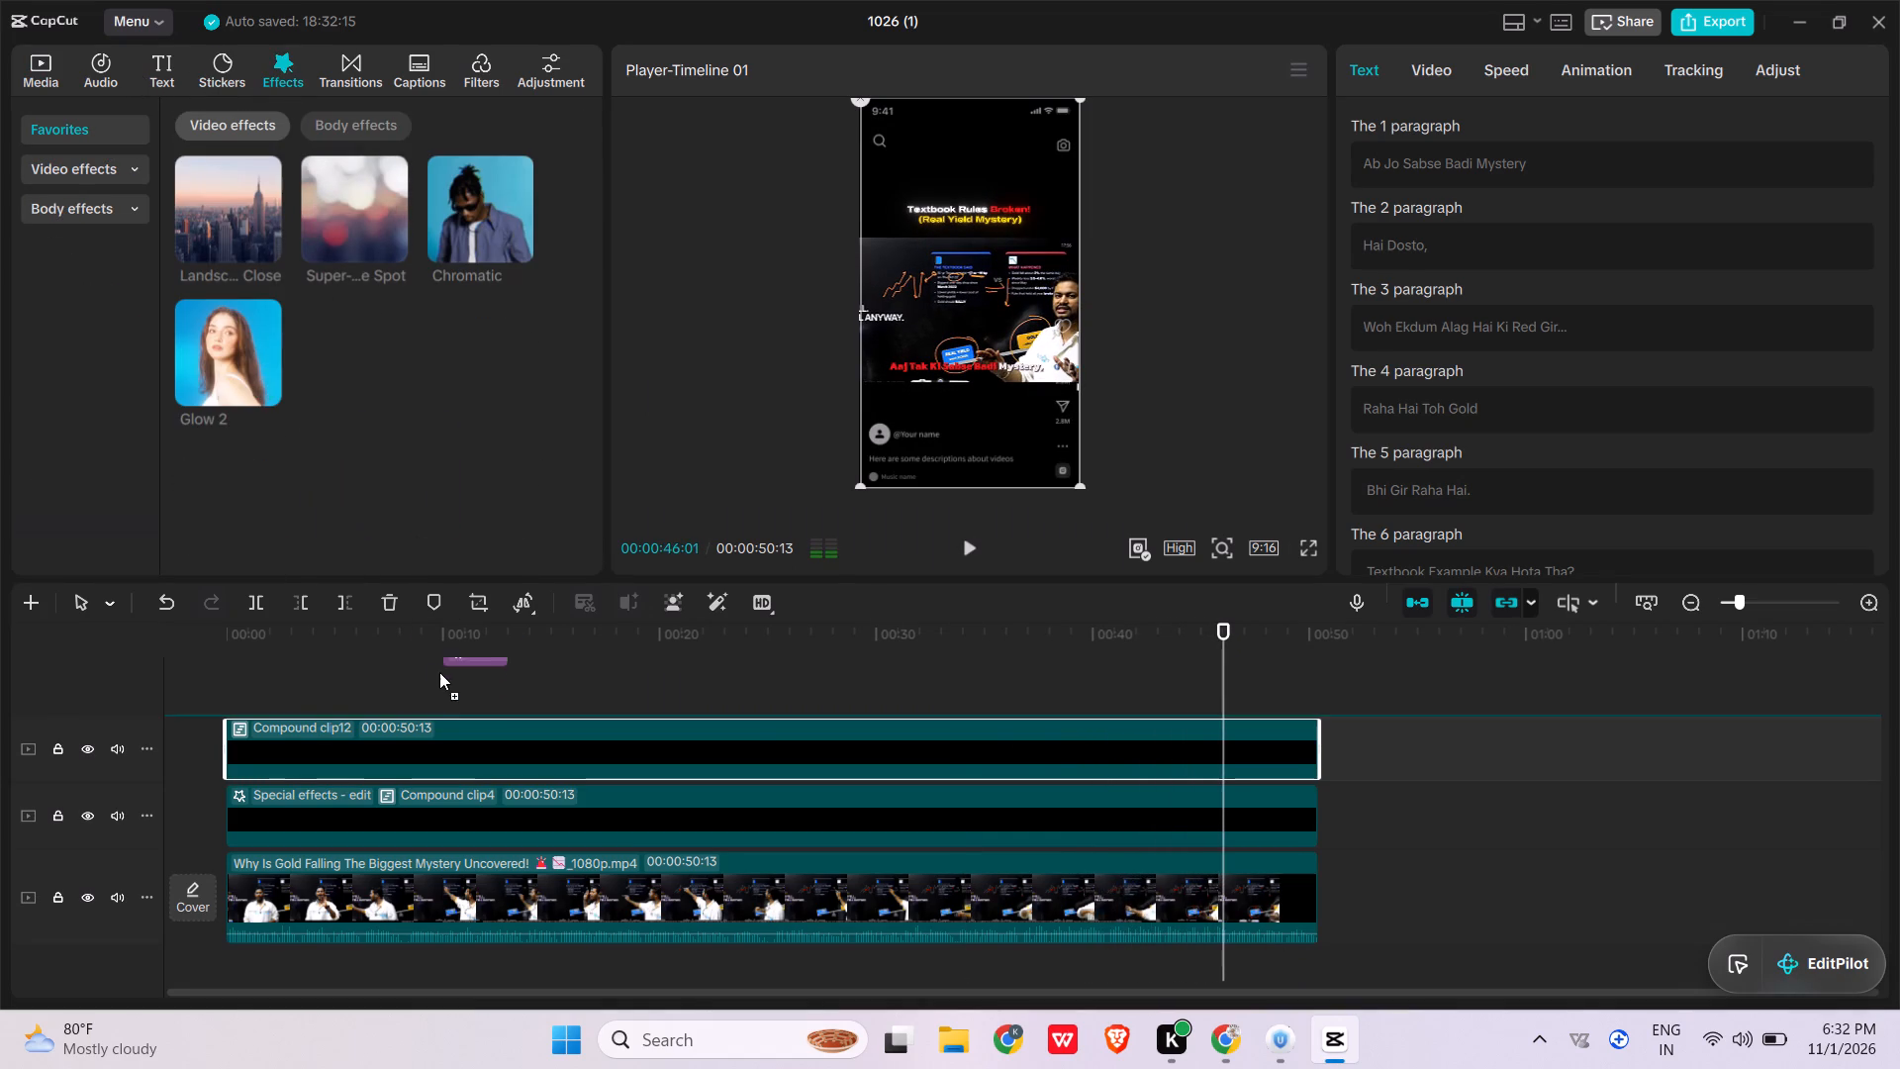
left_click_drag(439, 672, 438, 724)
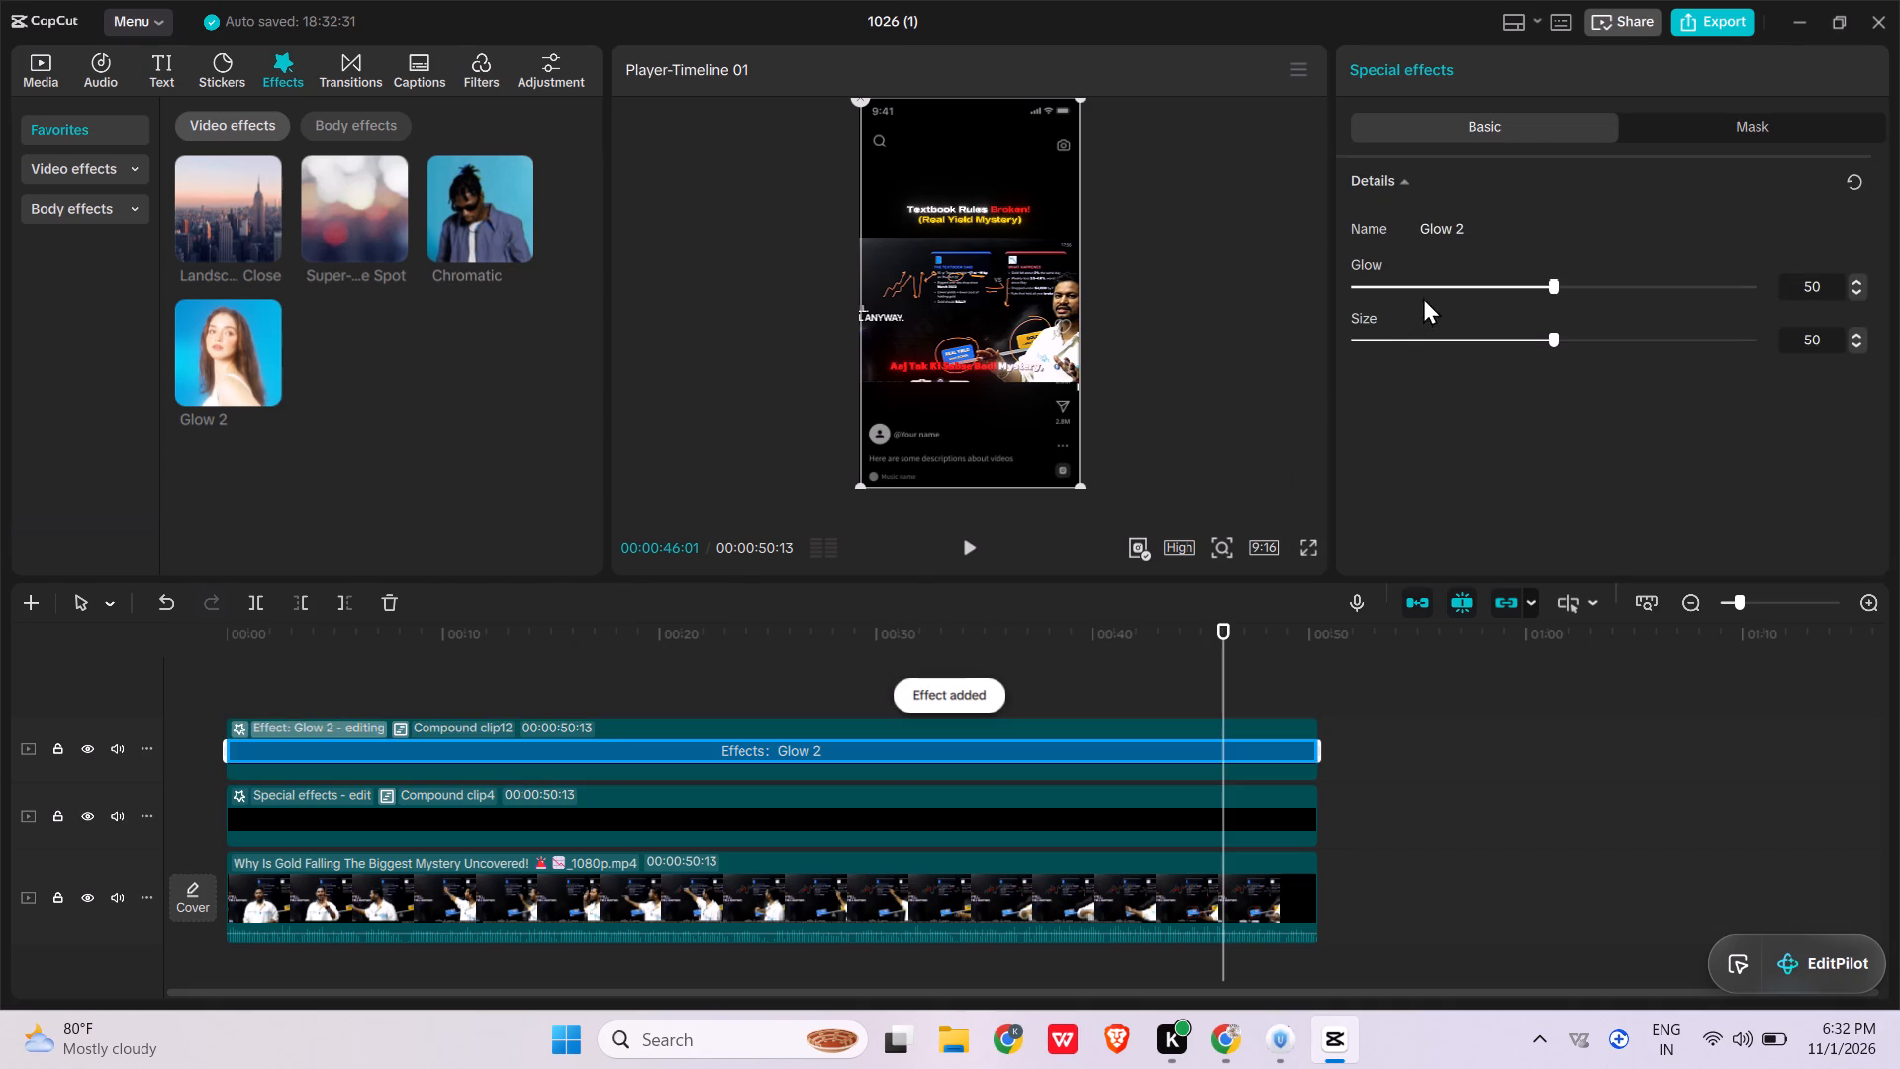
left_click(1468, 342)
left_click(1432, 285)
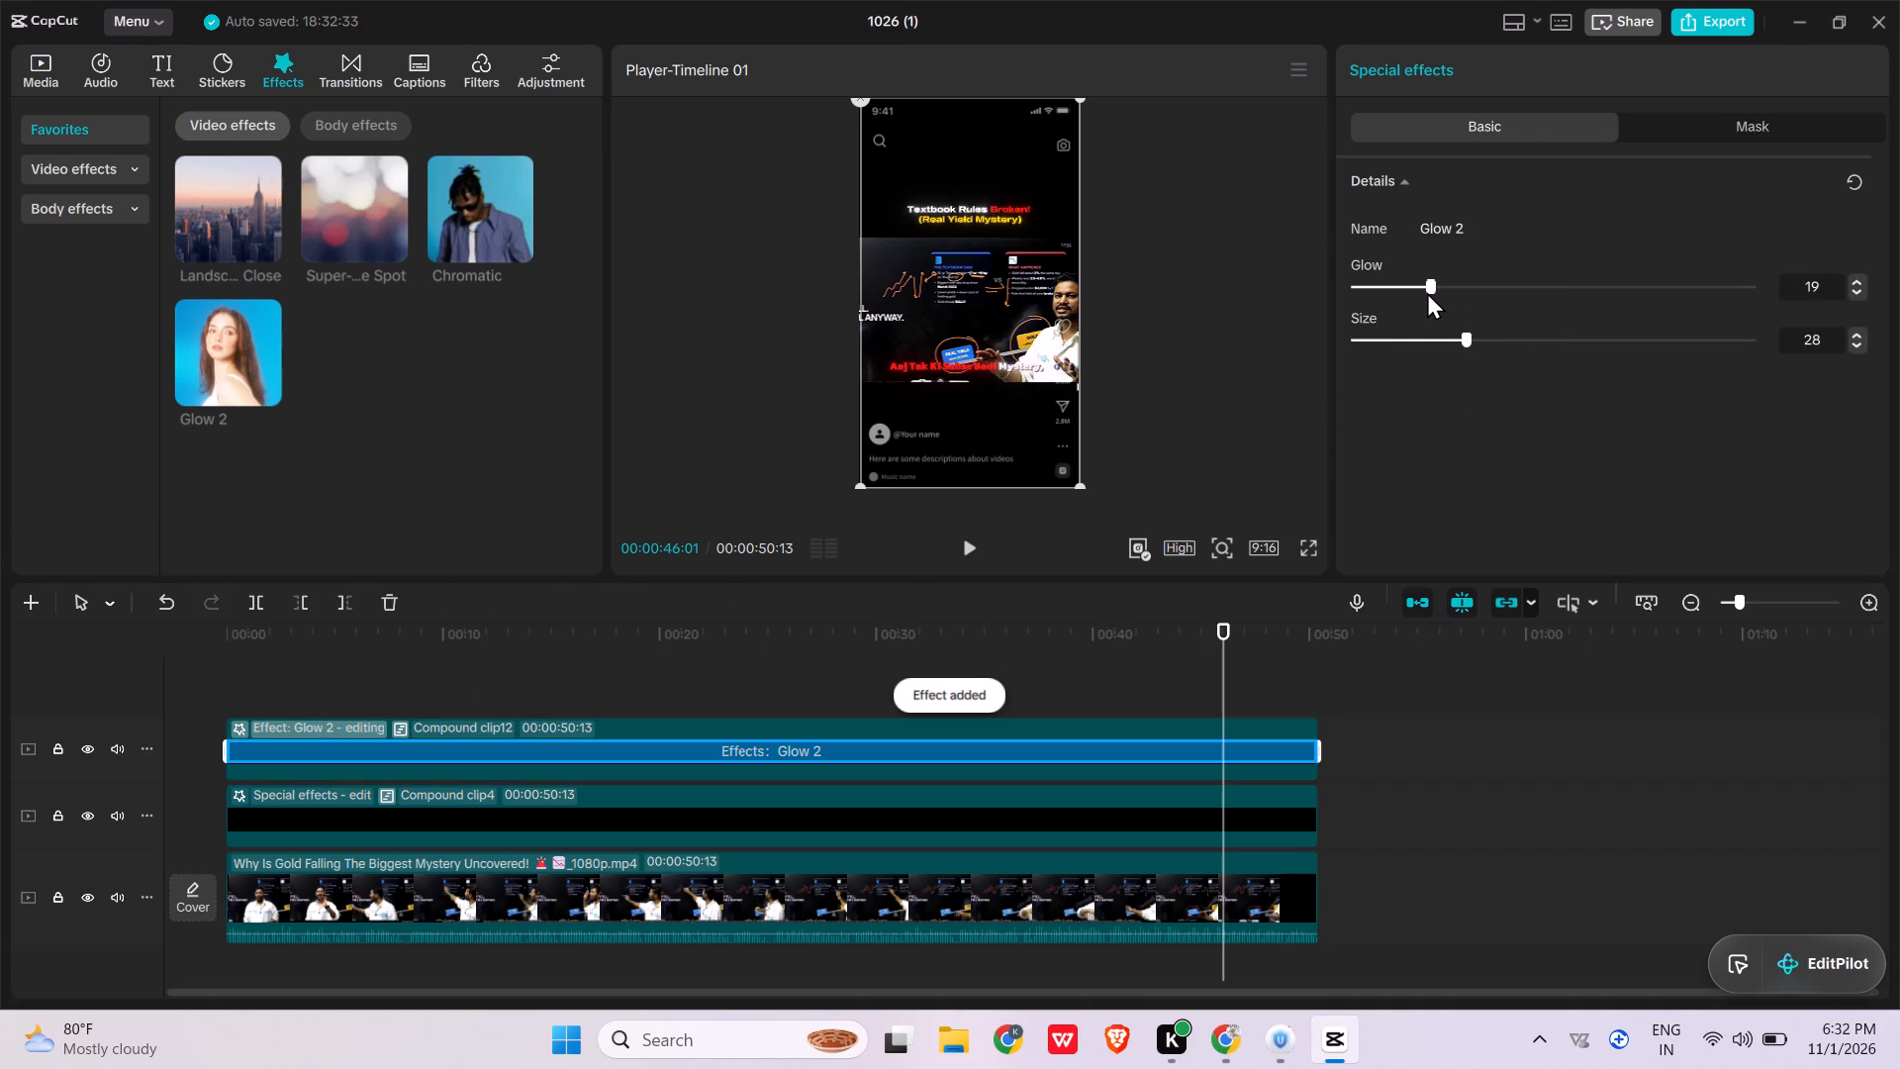
left_click(1417, 342)
Check the glowing captions near the end and start of the short in full-screen playback.
left_click(1311, 543)
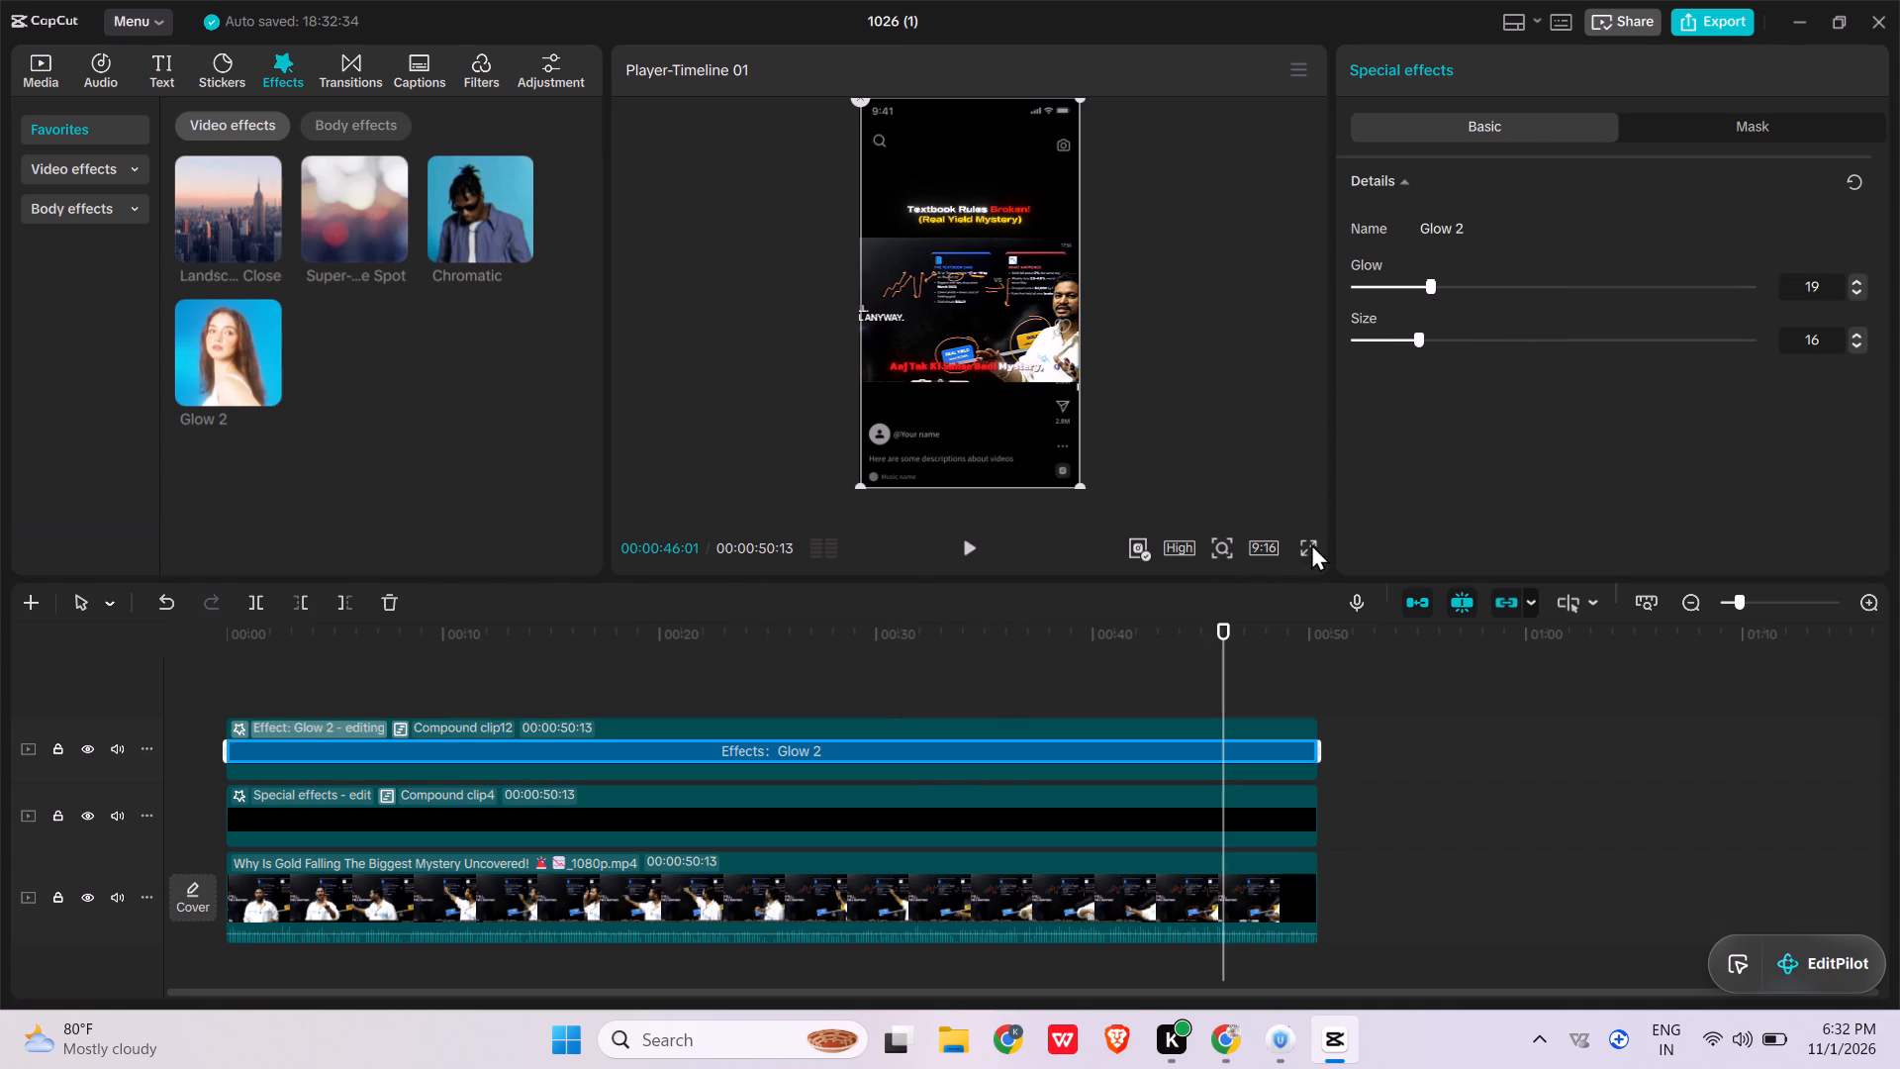
key("space")
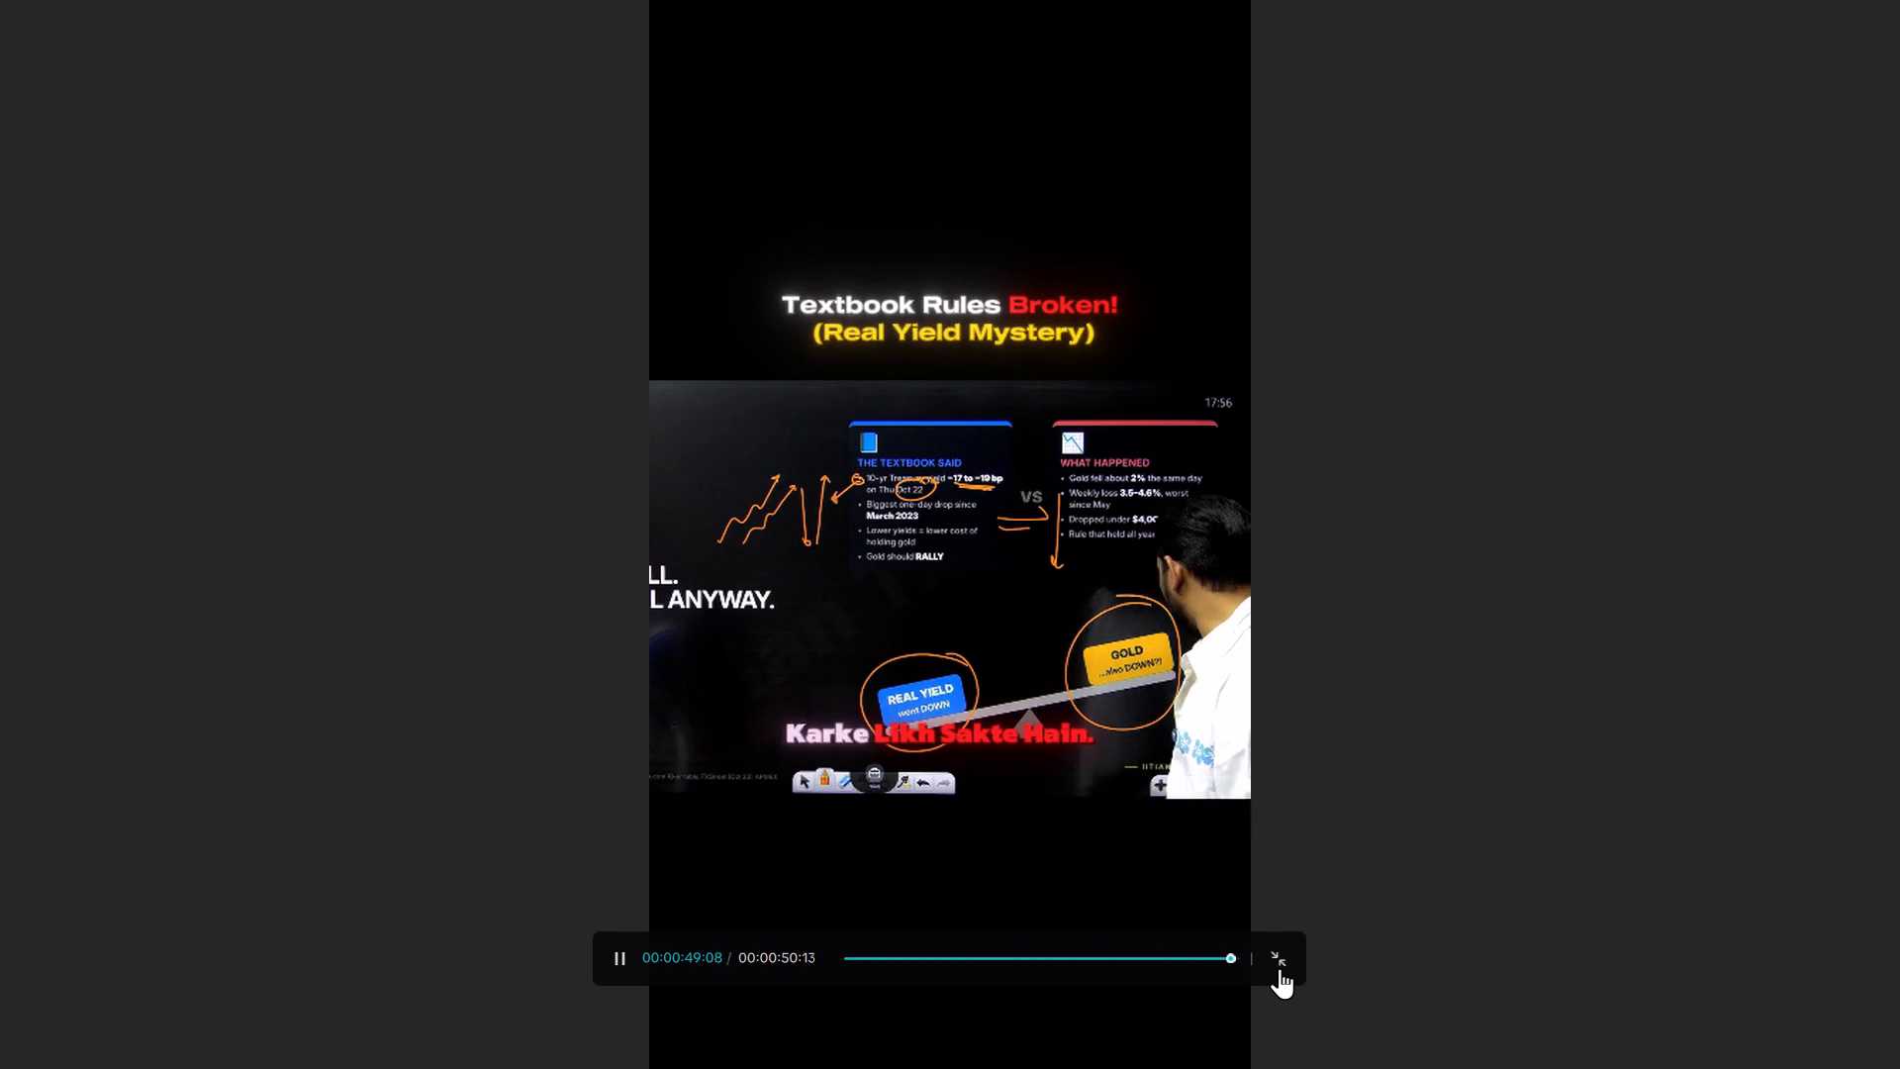
left_click(1281, 968)
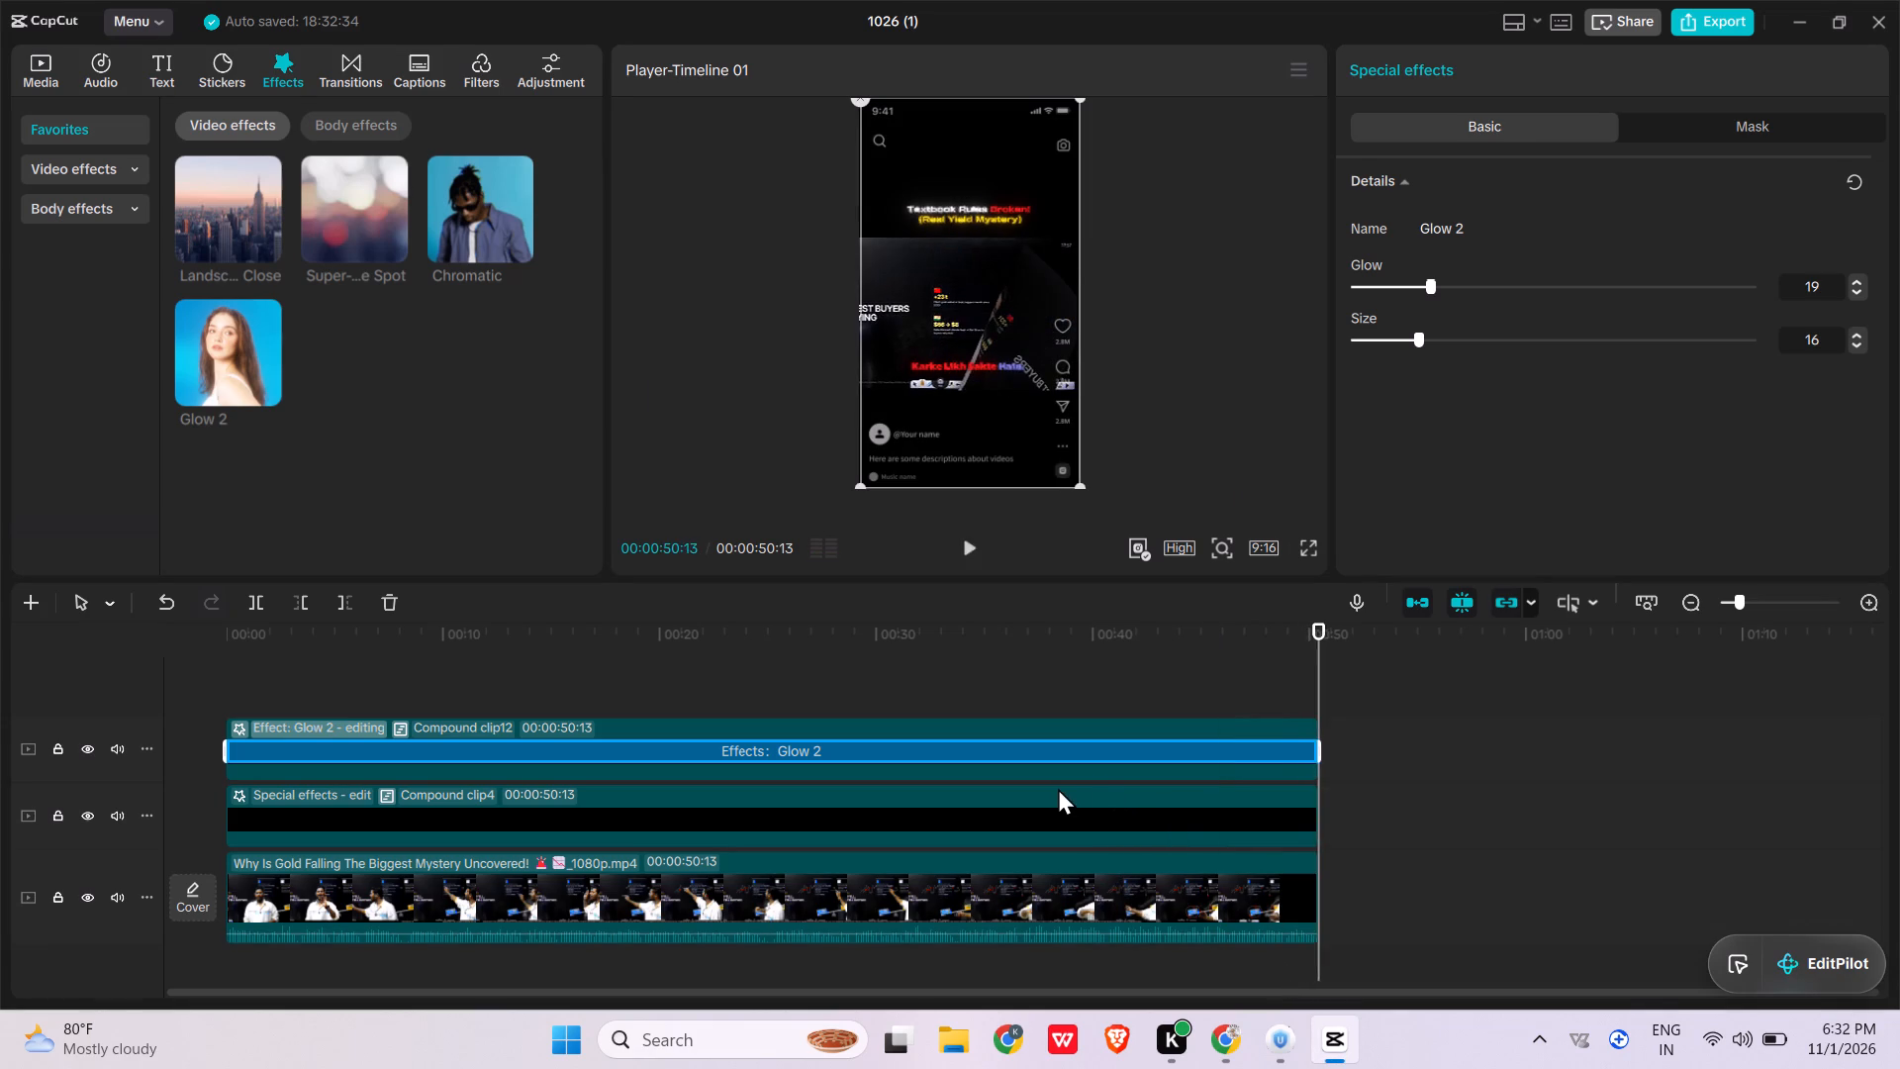
key("space")
key("space")
key("space")
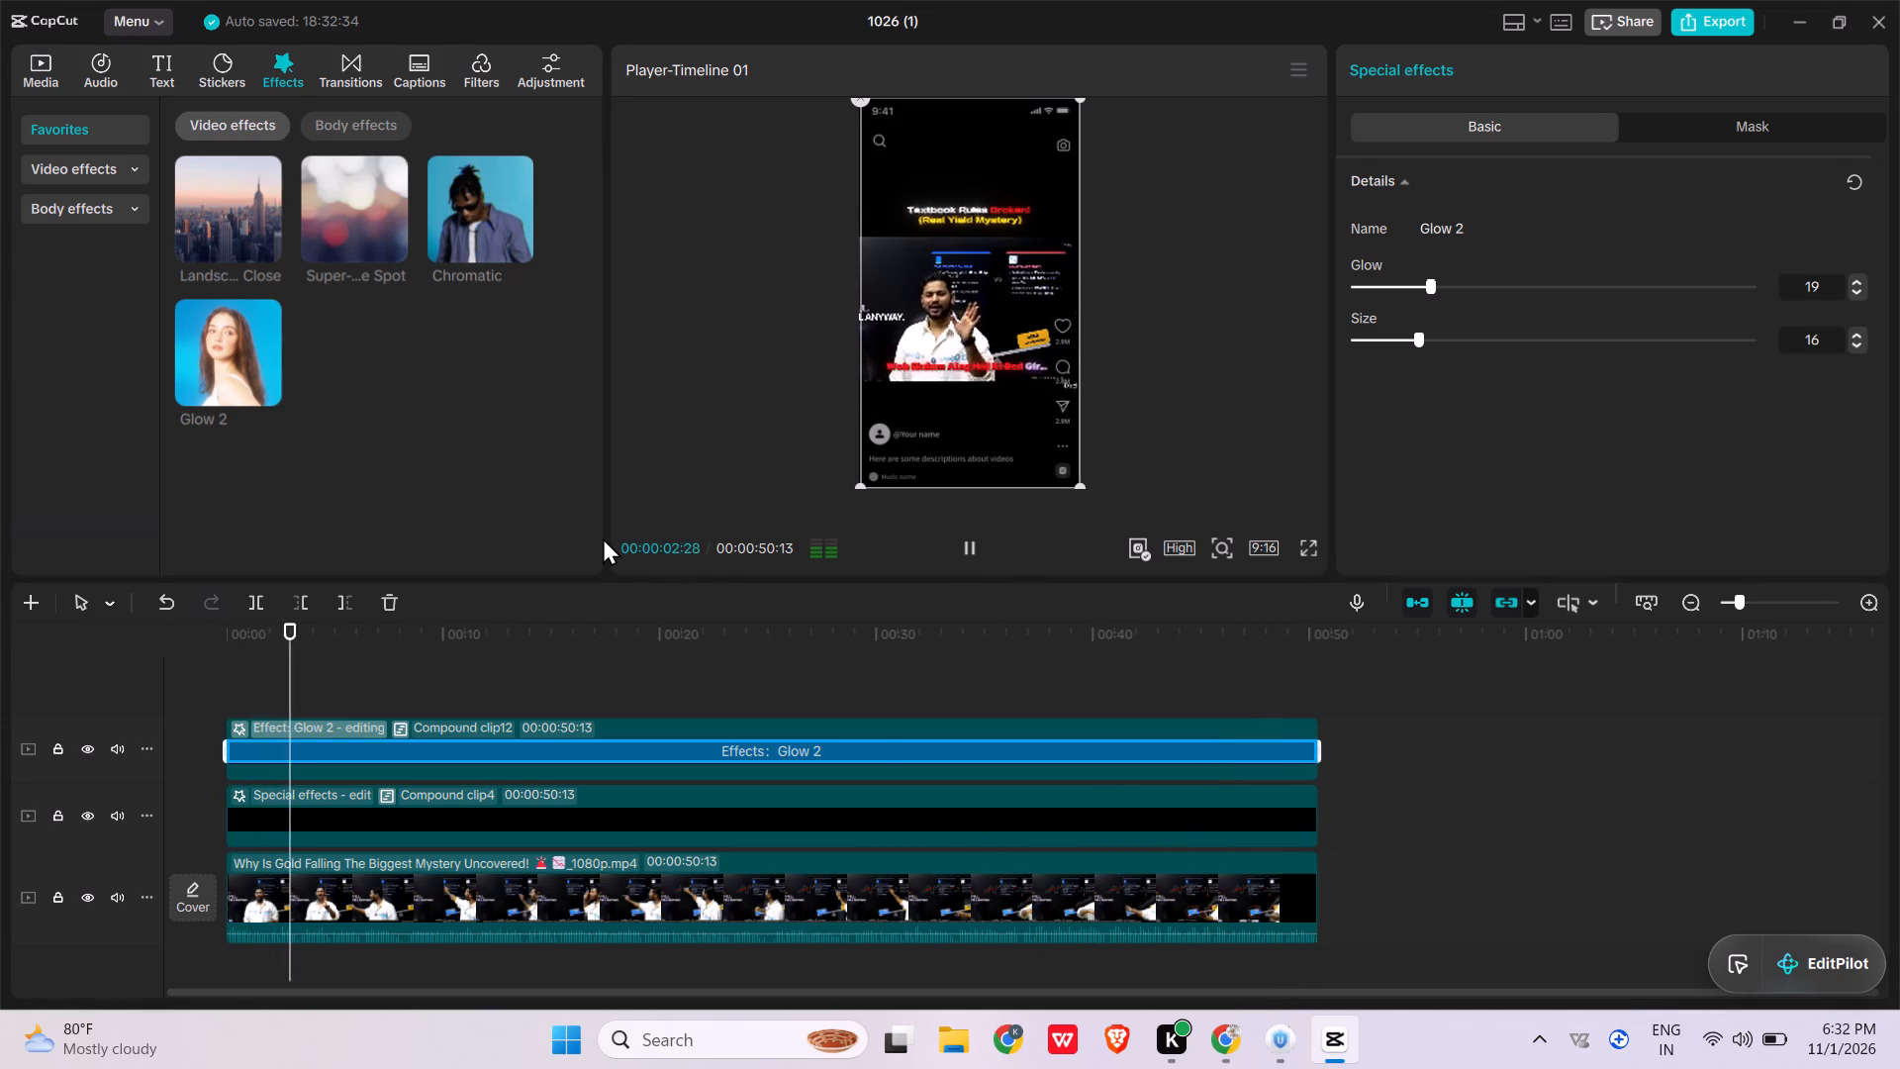
left_click(1303, 549)
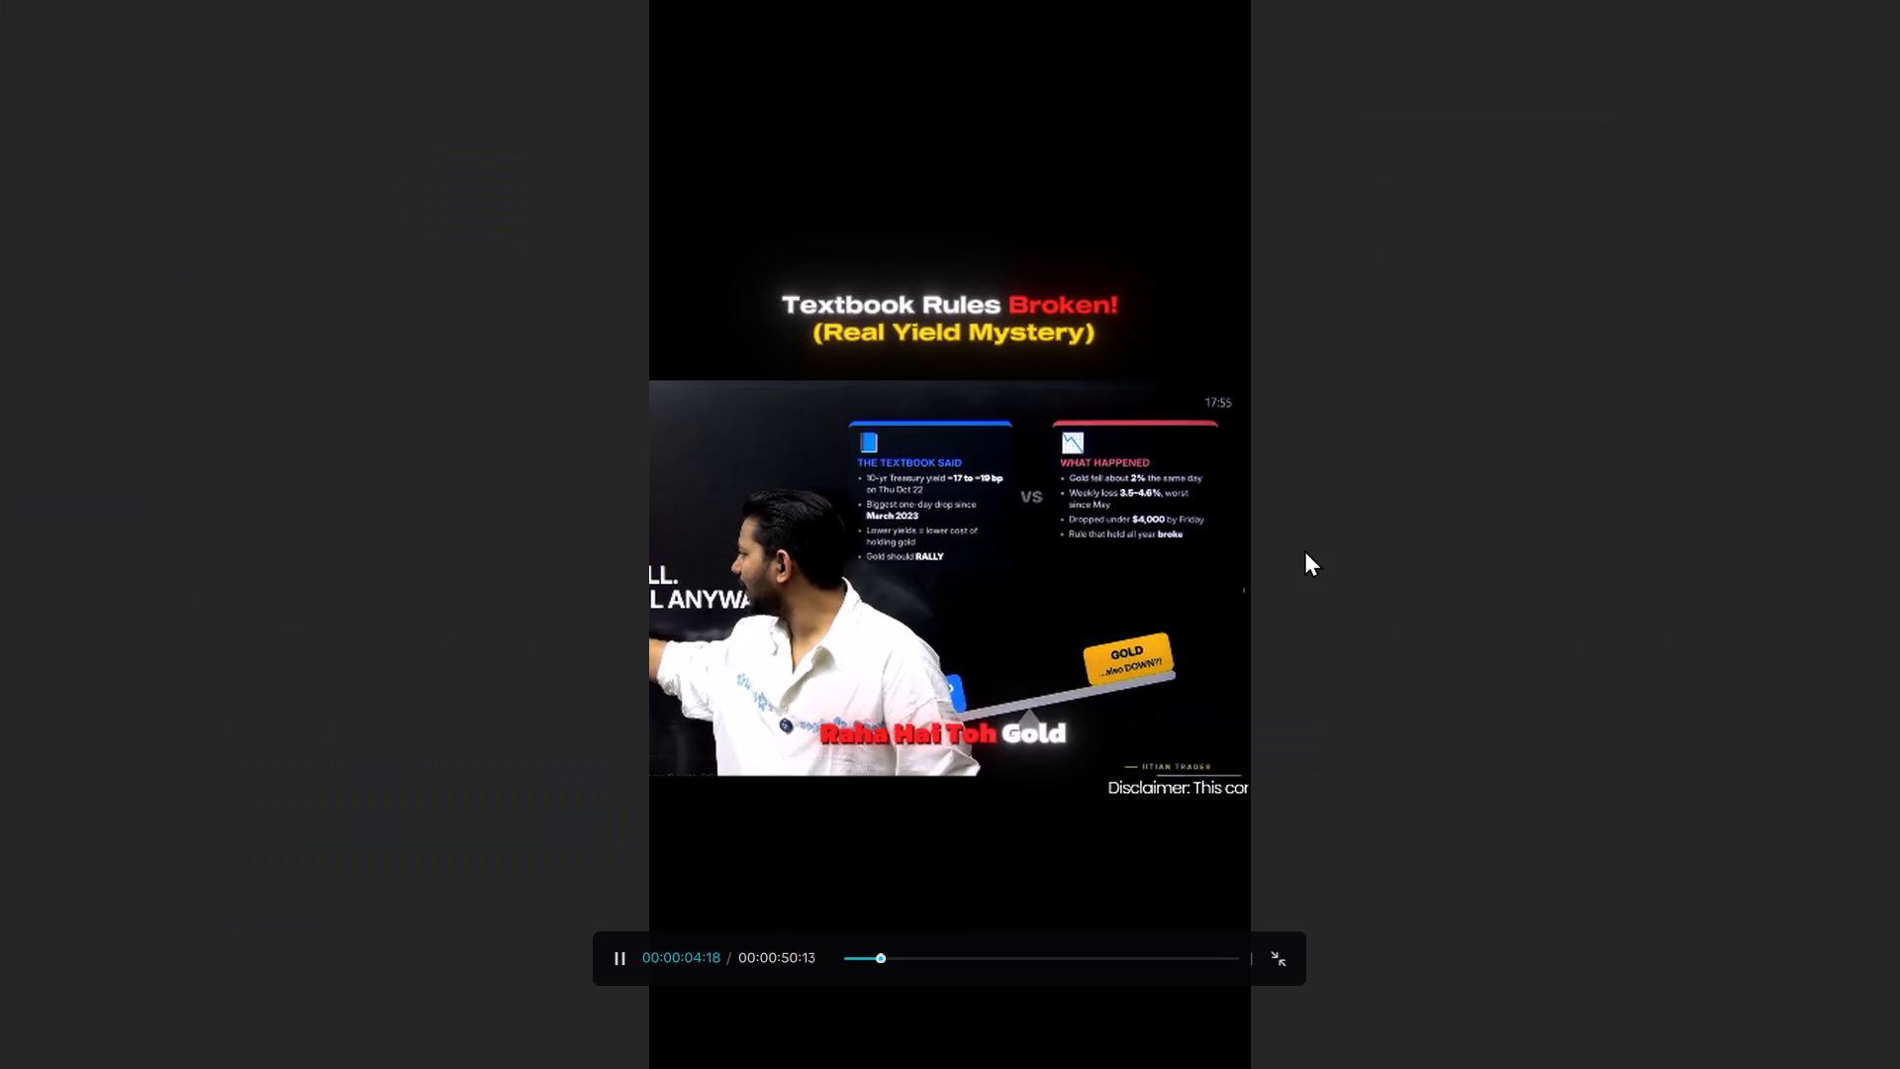
left_click(1268, 943)
Reopen the captions' compound clip, select all captions and change their text colour to white.
double_click(1108, 760)
left_click(1097, 733)
left_click(1096, 724)
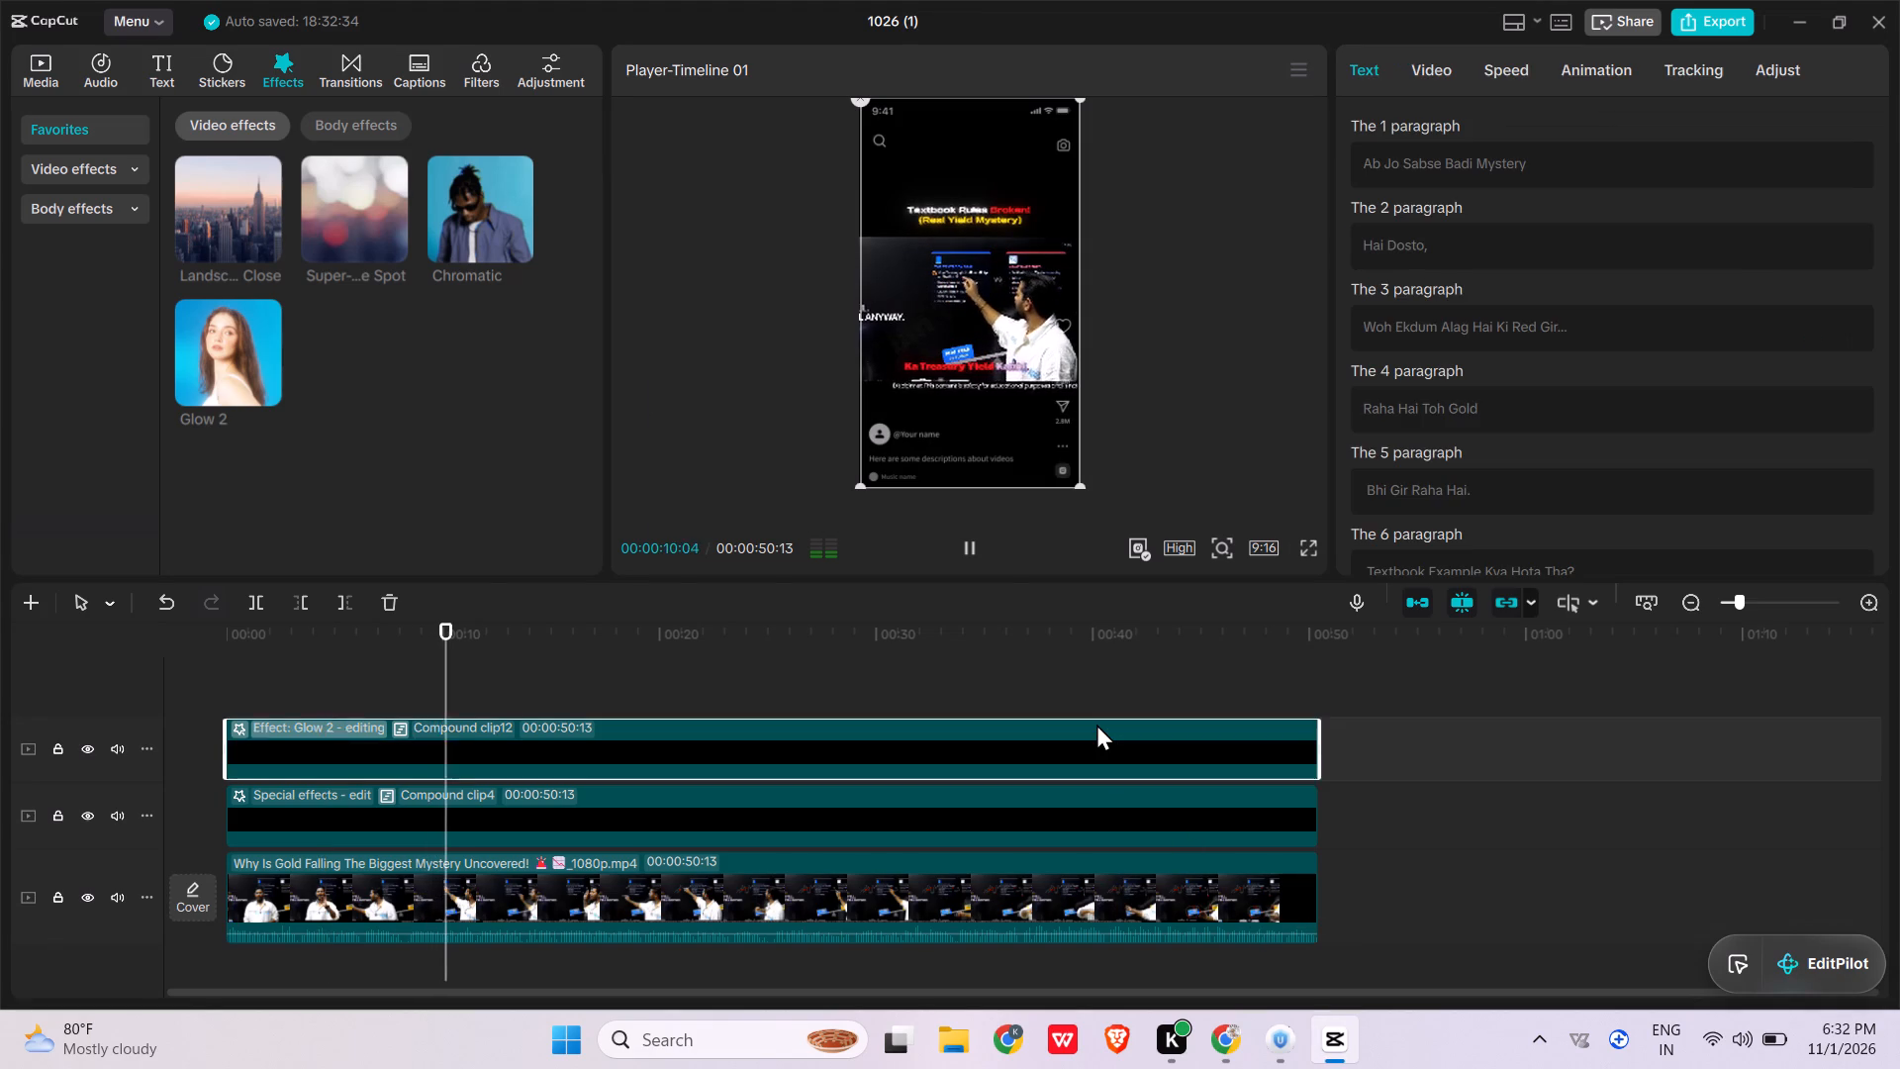
double_click(1096, 724)
left_click_drag(781, 731, 778, 729)
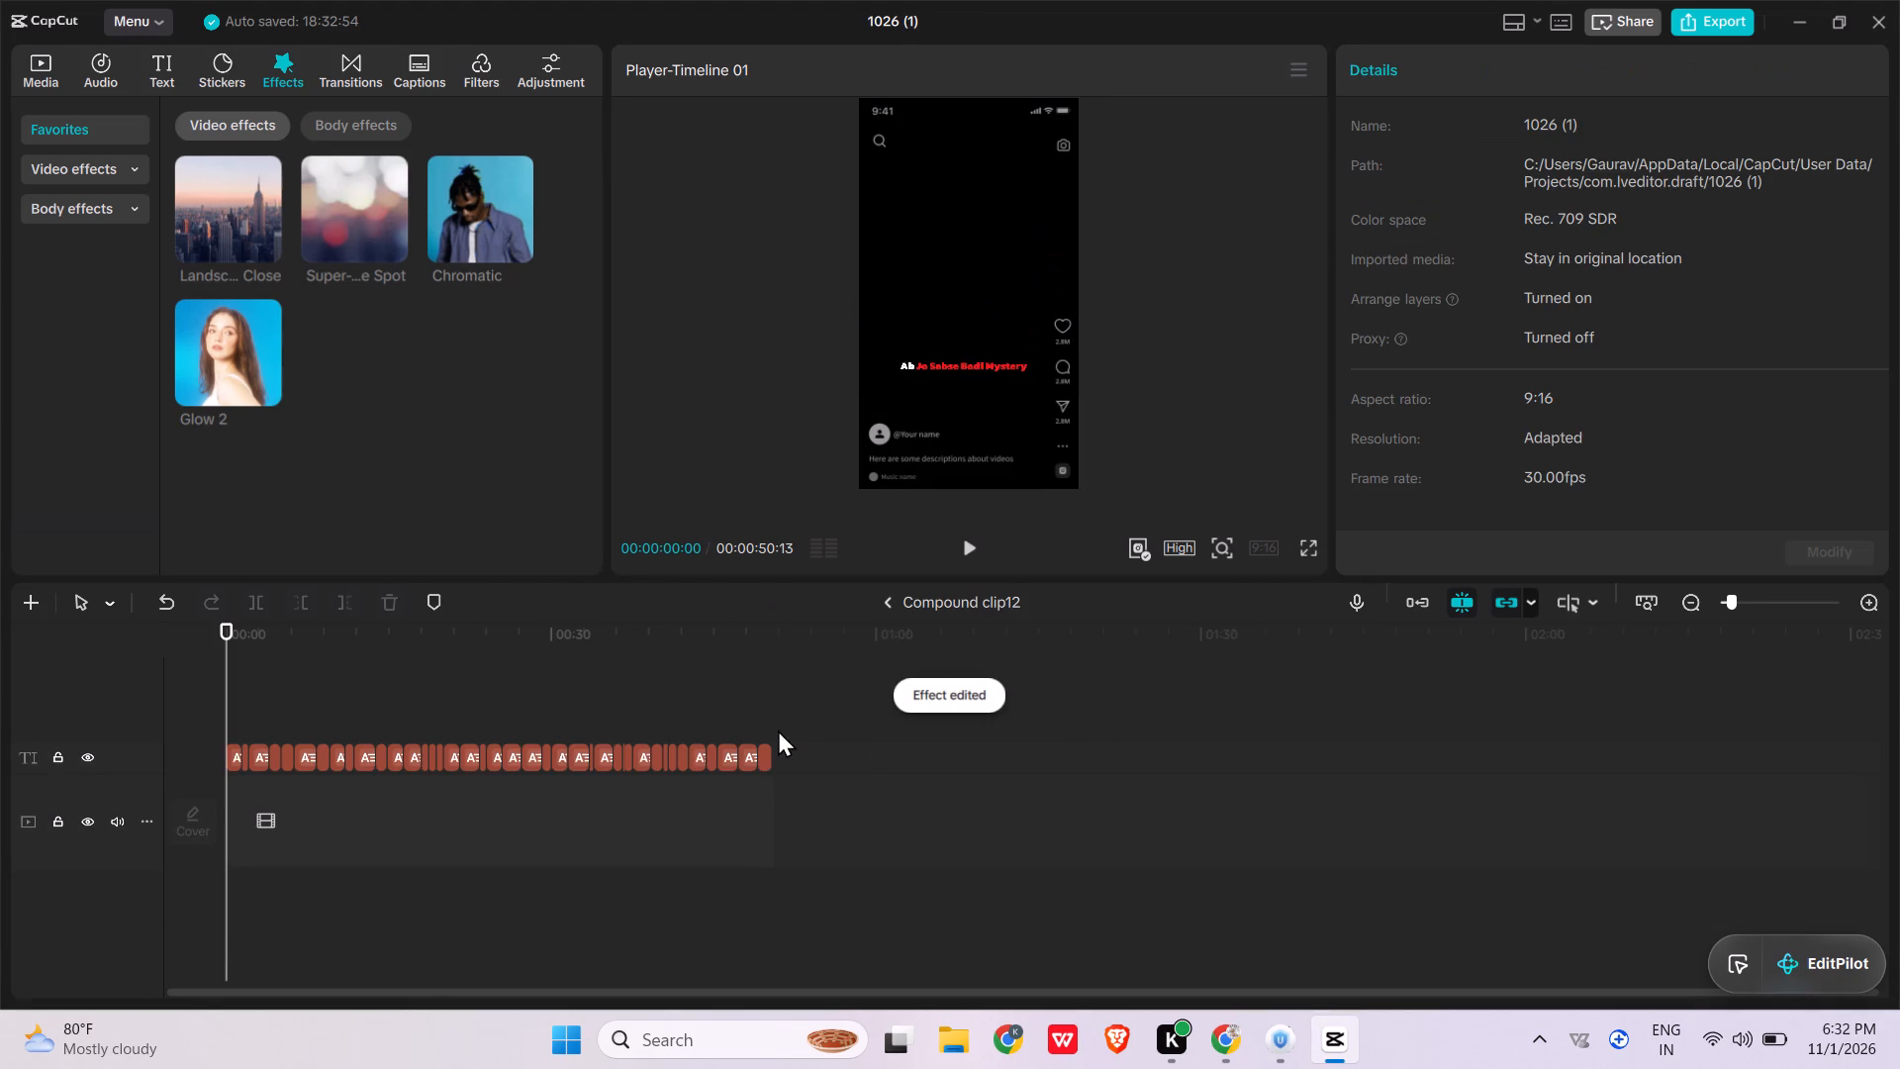
left_click_drag(778, 729, 229, 793)
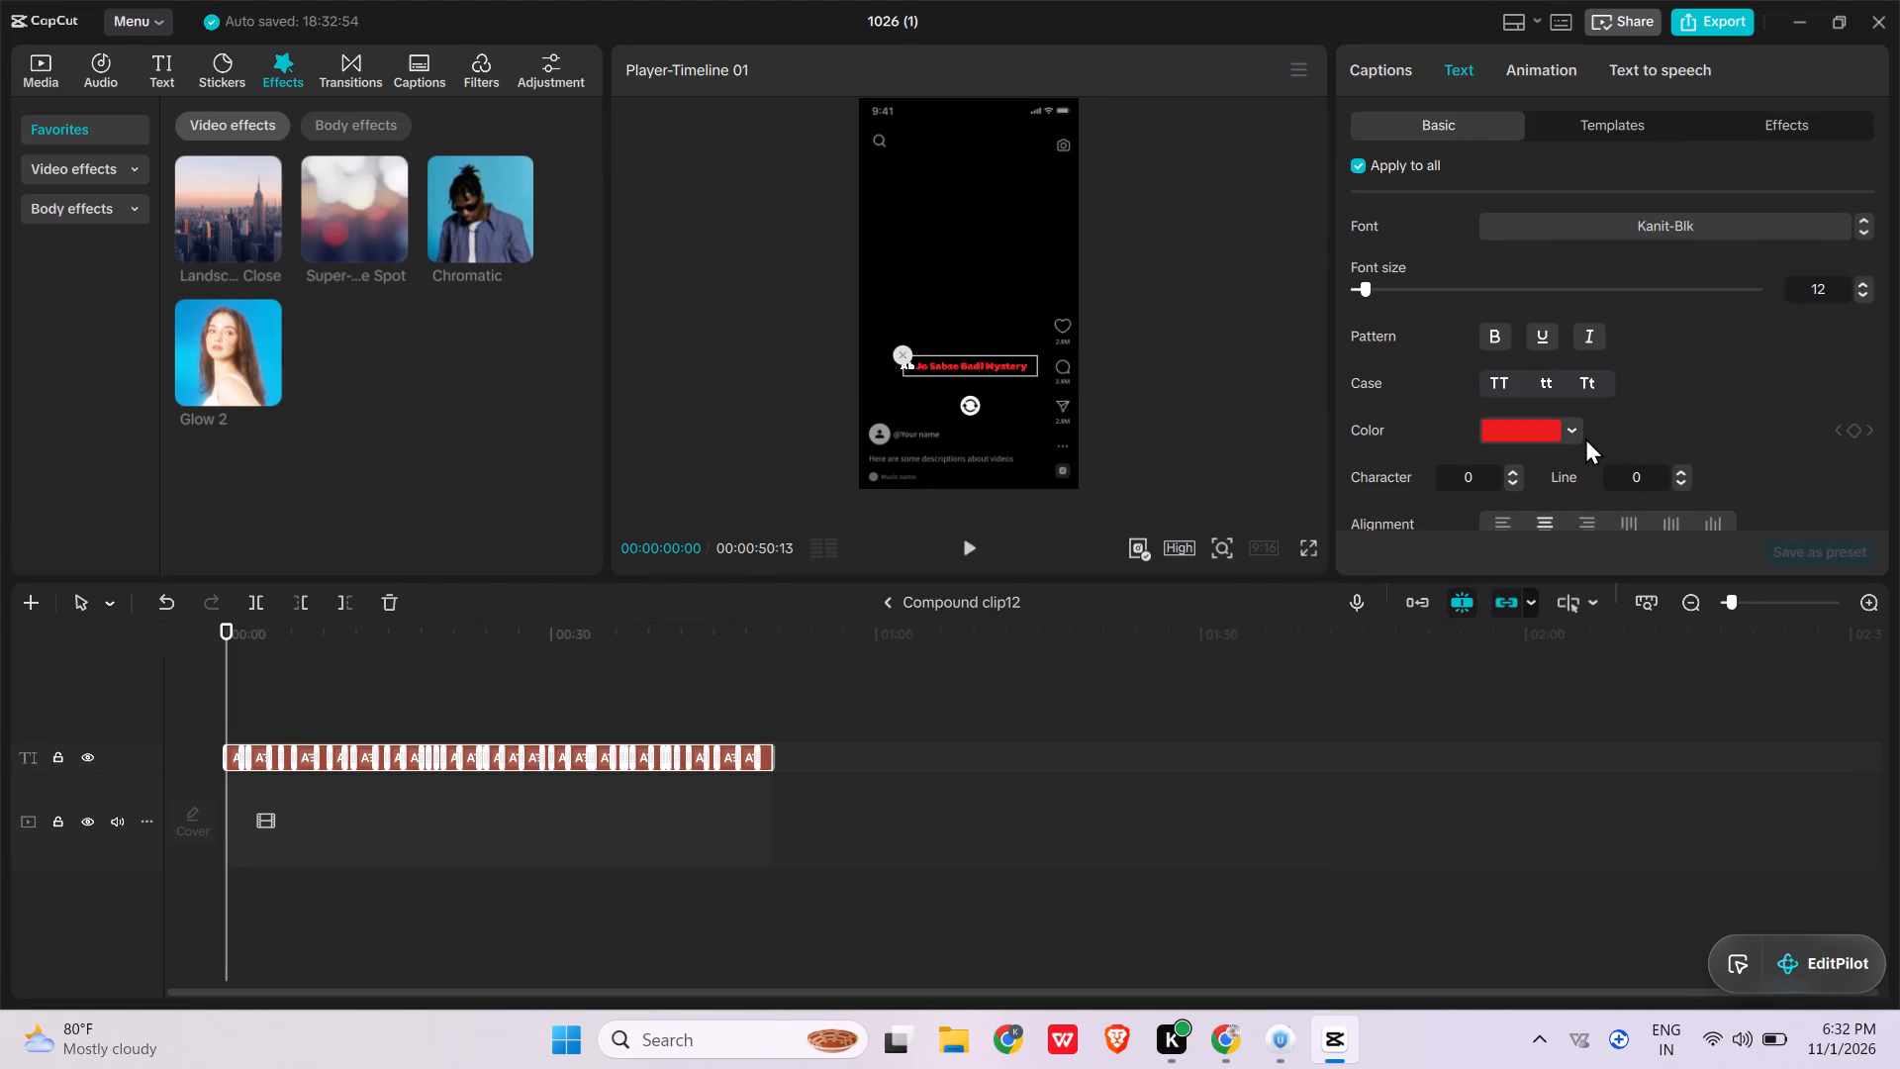
left_click(1580, 437)
key("space")
key("space")
key("space")
left_click_drag(1604, 478, 1439, 464)
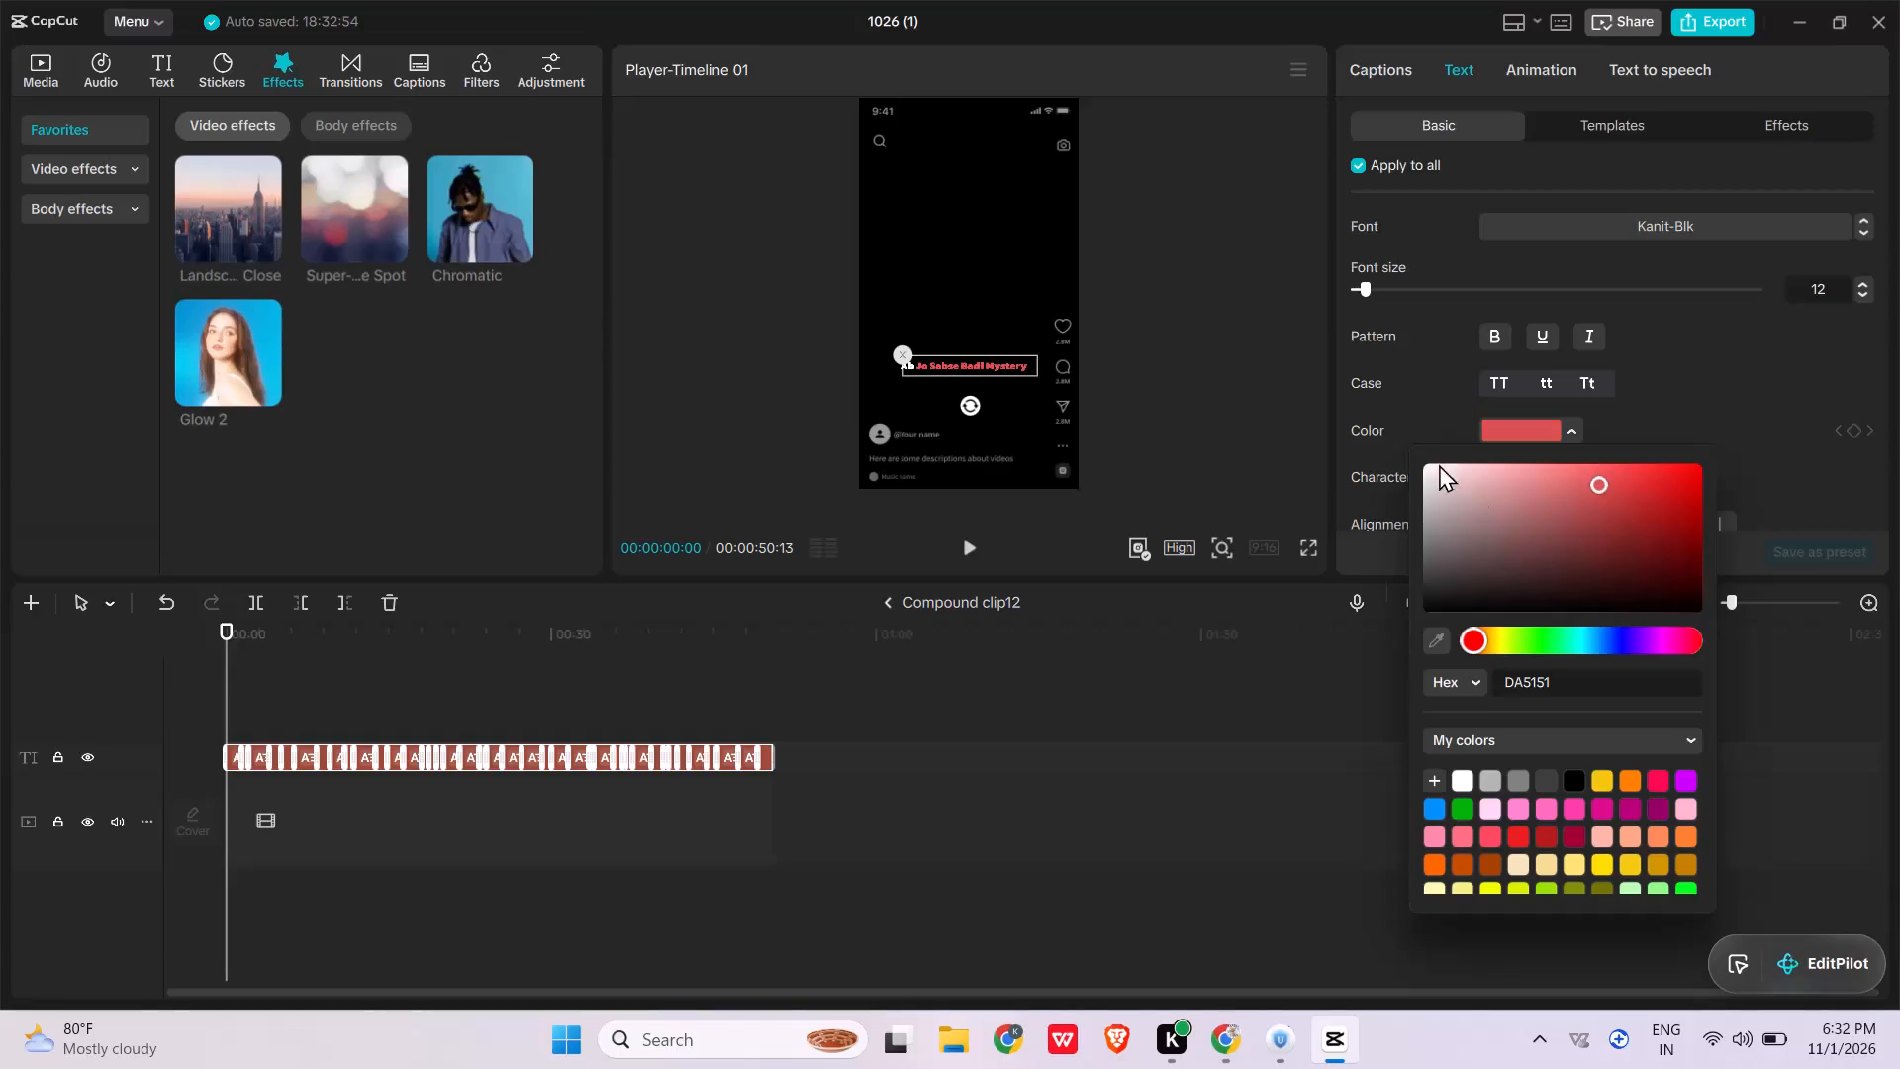
left_click_drag(1439, 464, 1390, 440)
left_click(1235, 467)
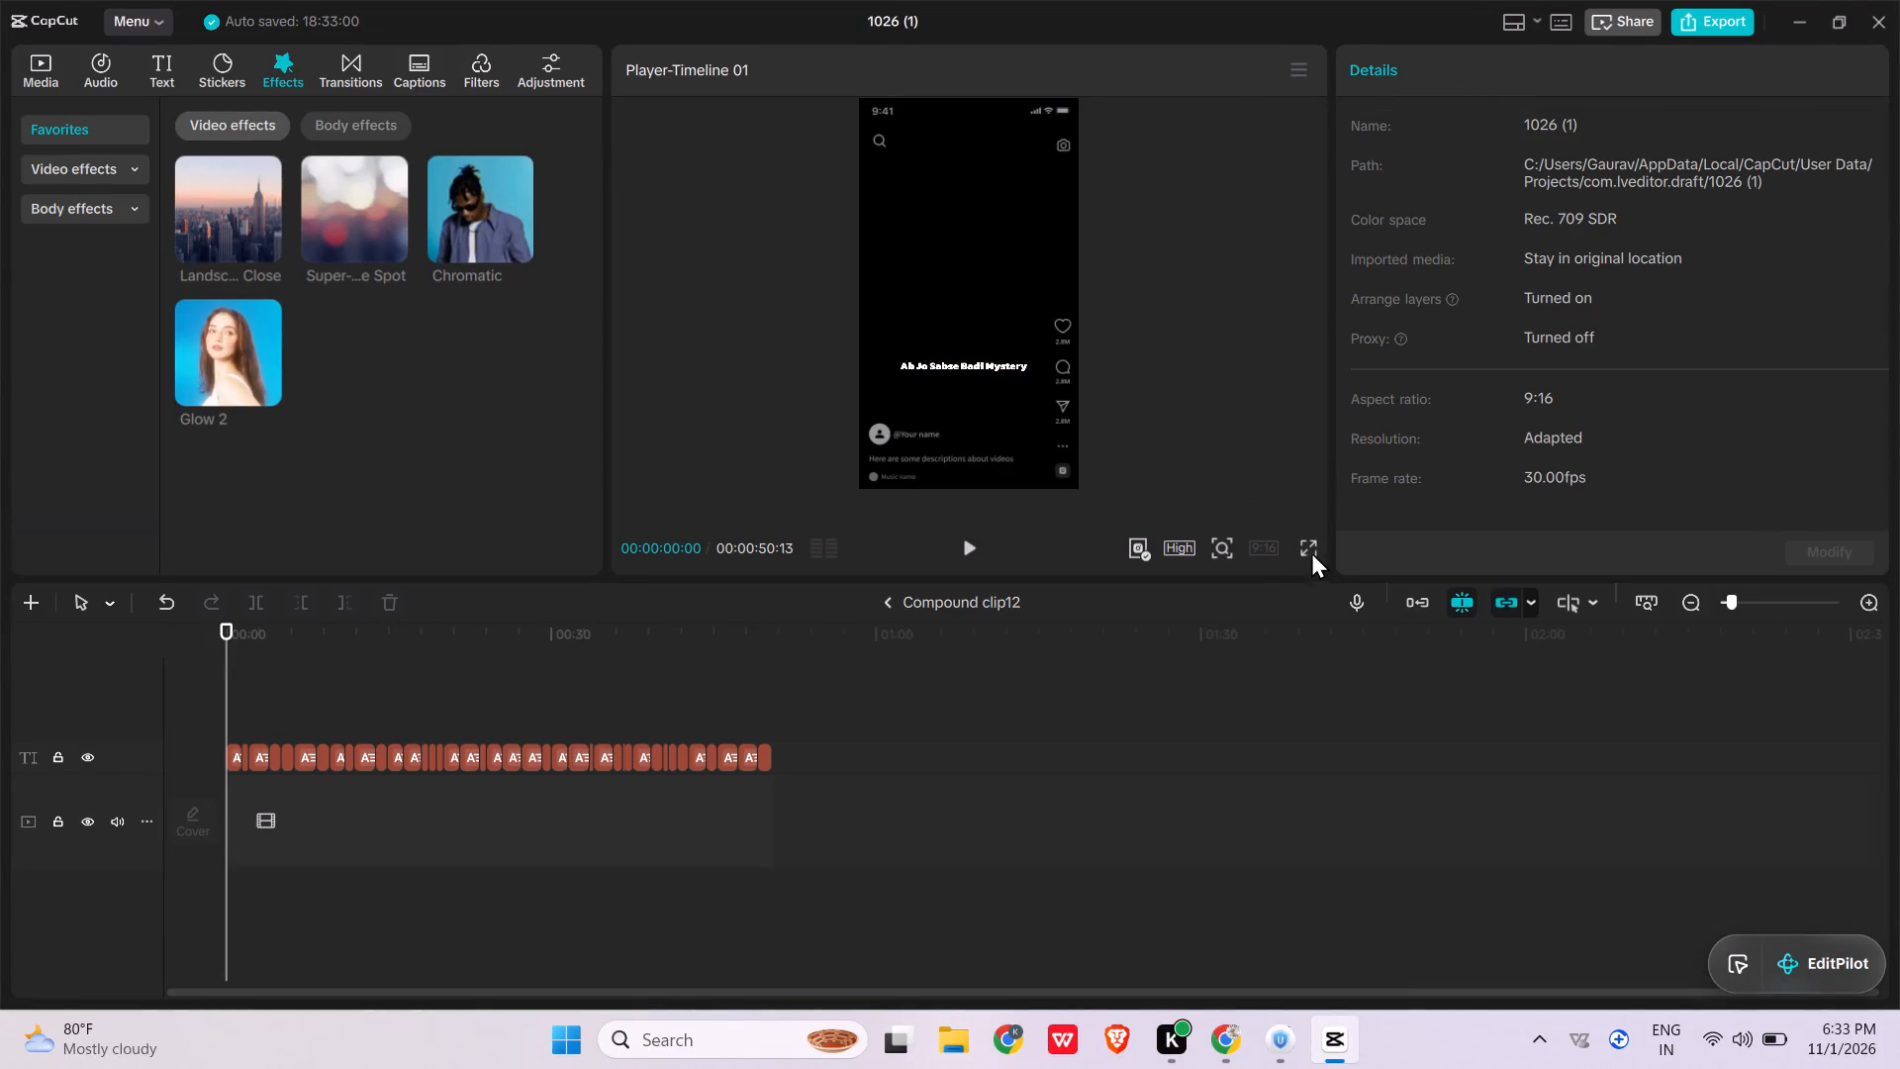
Check the recoloured captions in full-screen playback and return to the main timeline.
left_click(1311, 543)
key("space")
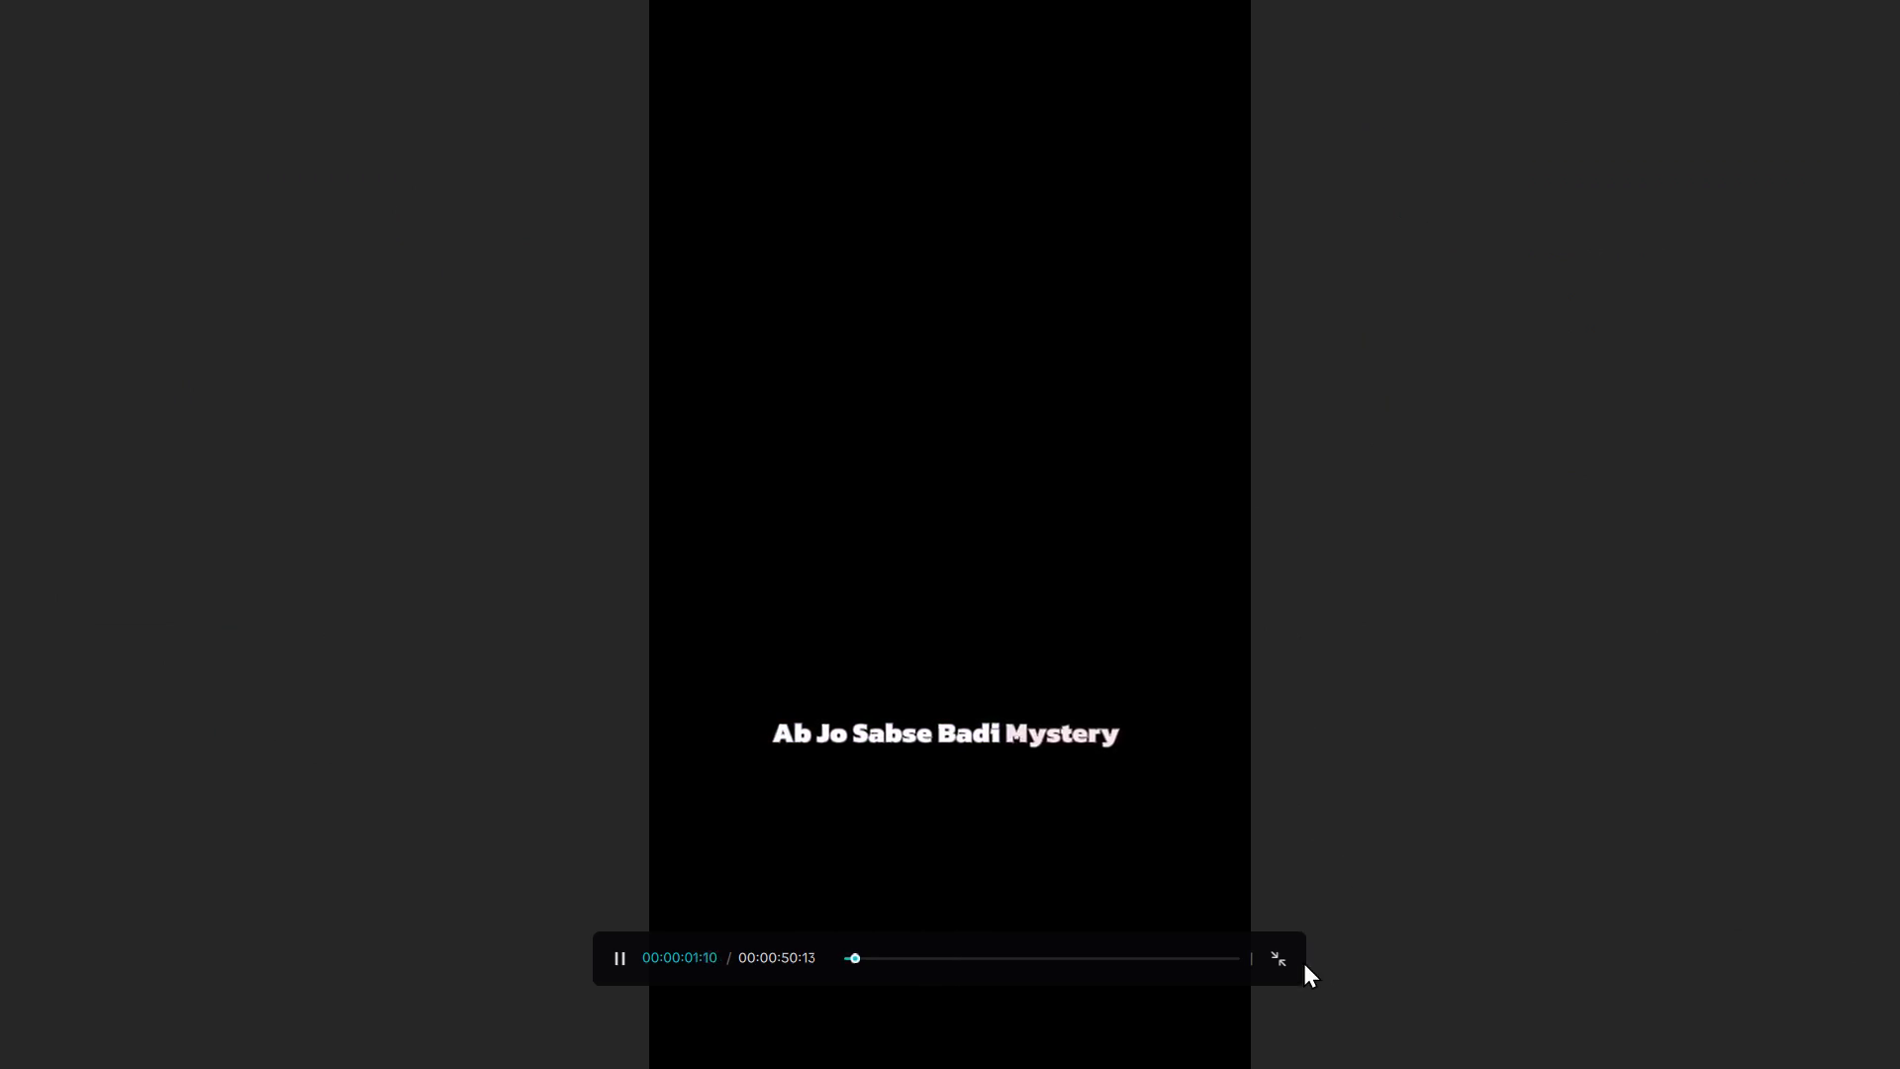
left_click(1284, 954)
left_click(882, 612)
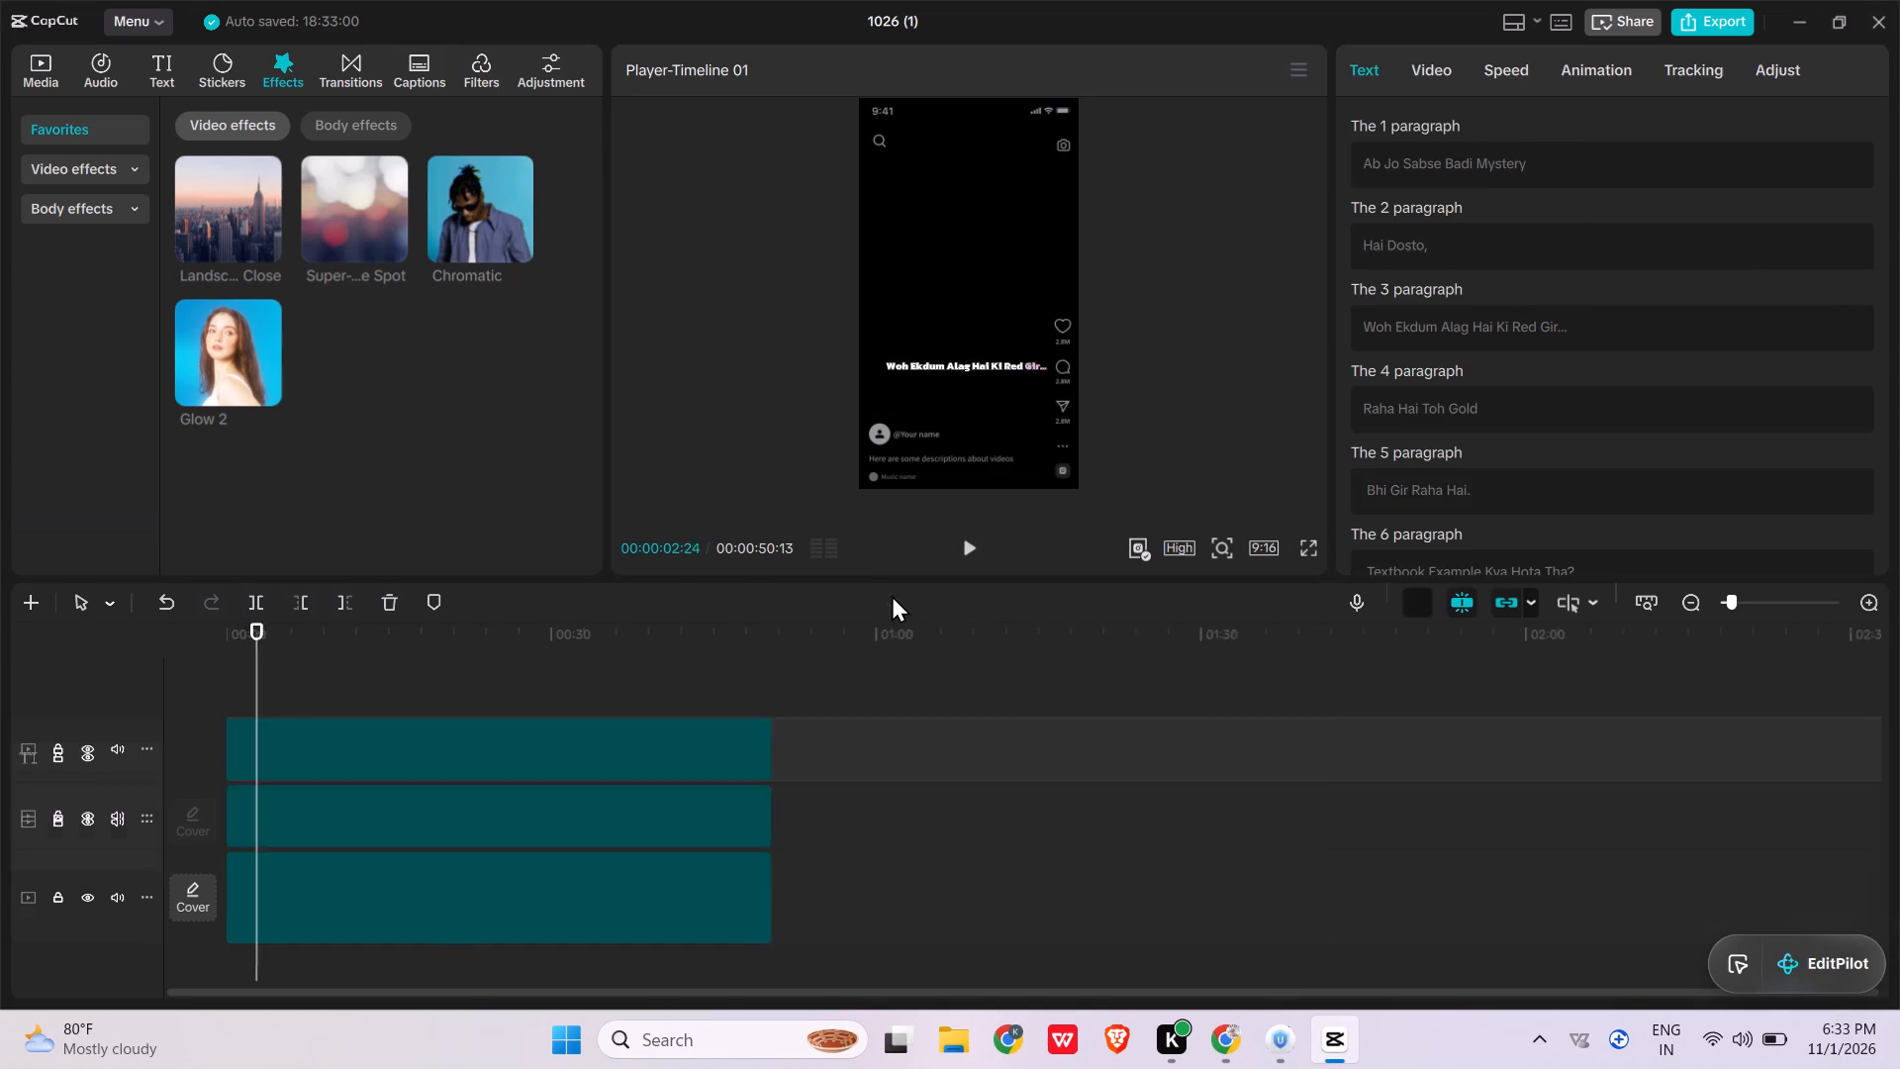
left_click(892, 595)
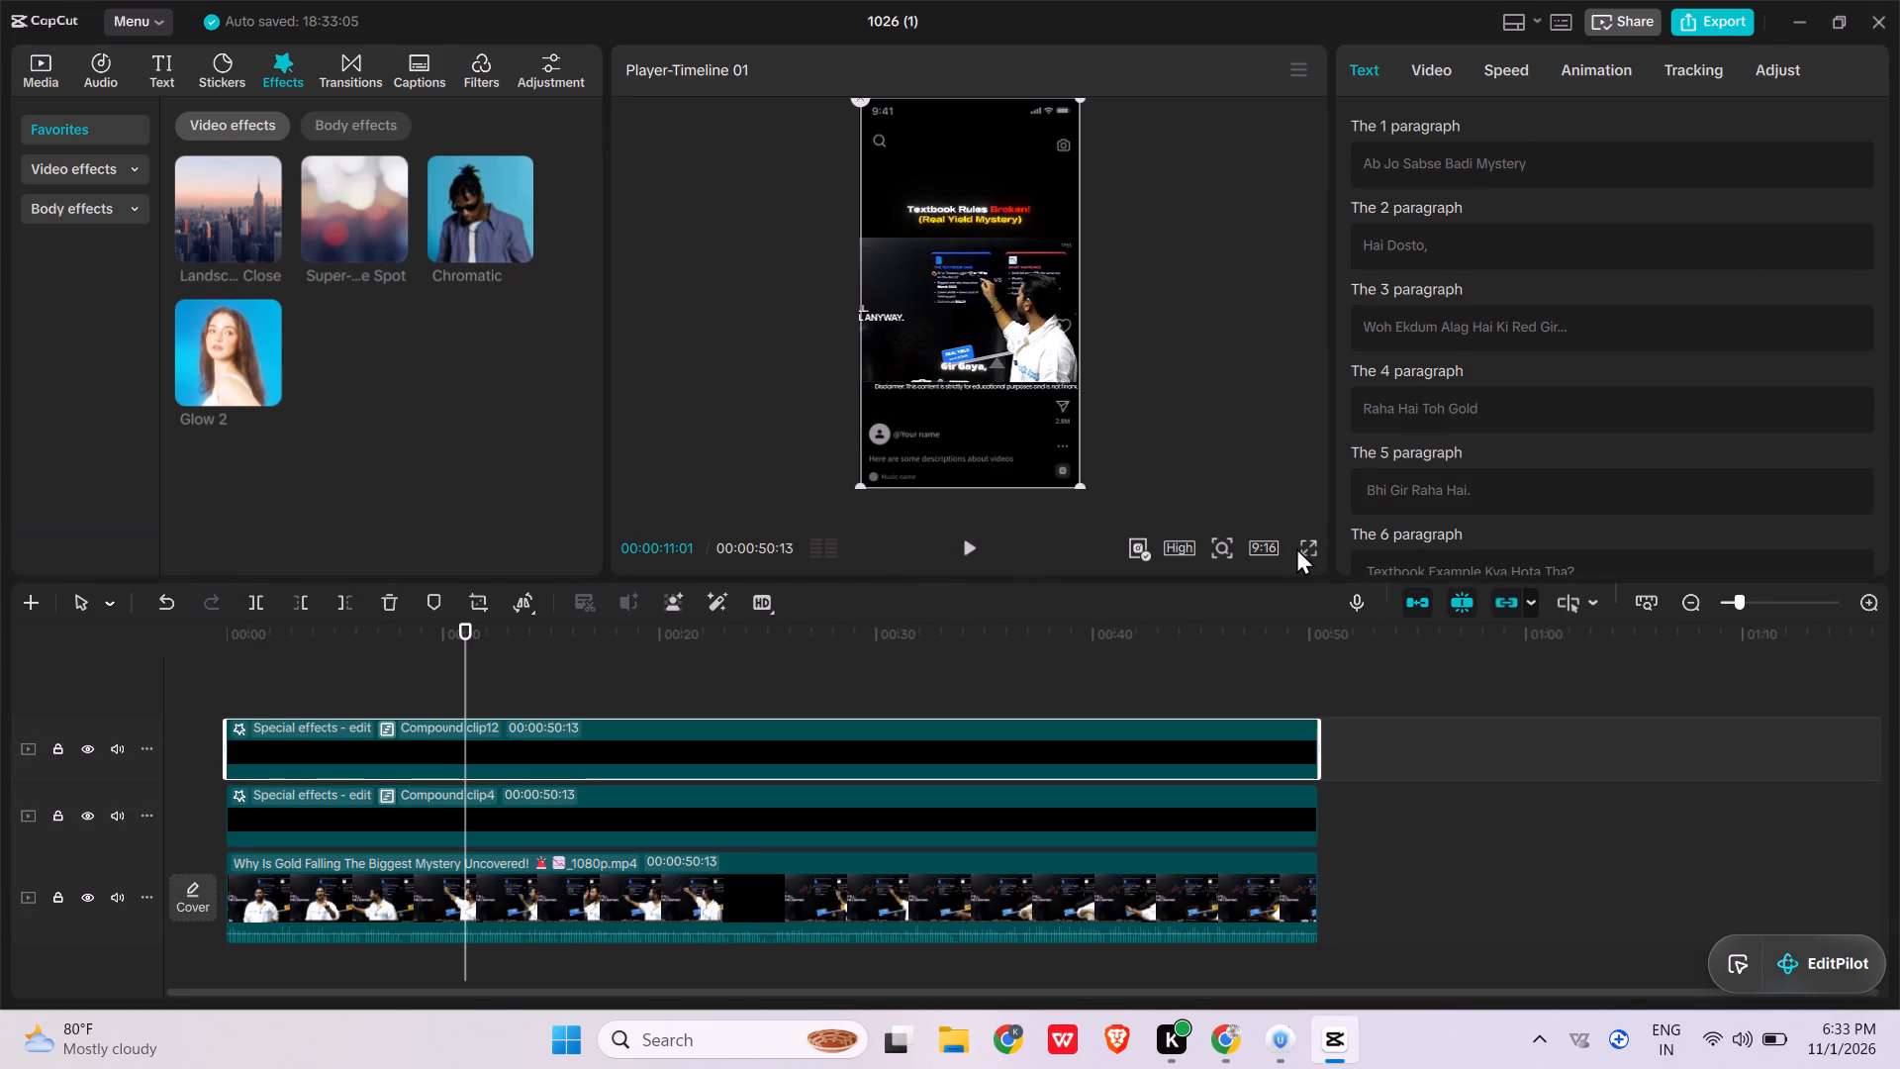
Check the short with its white glowing captions over the video in full-screen playback.
left_click(1296, 547)
left_click(1308, 548)
key("space")
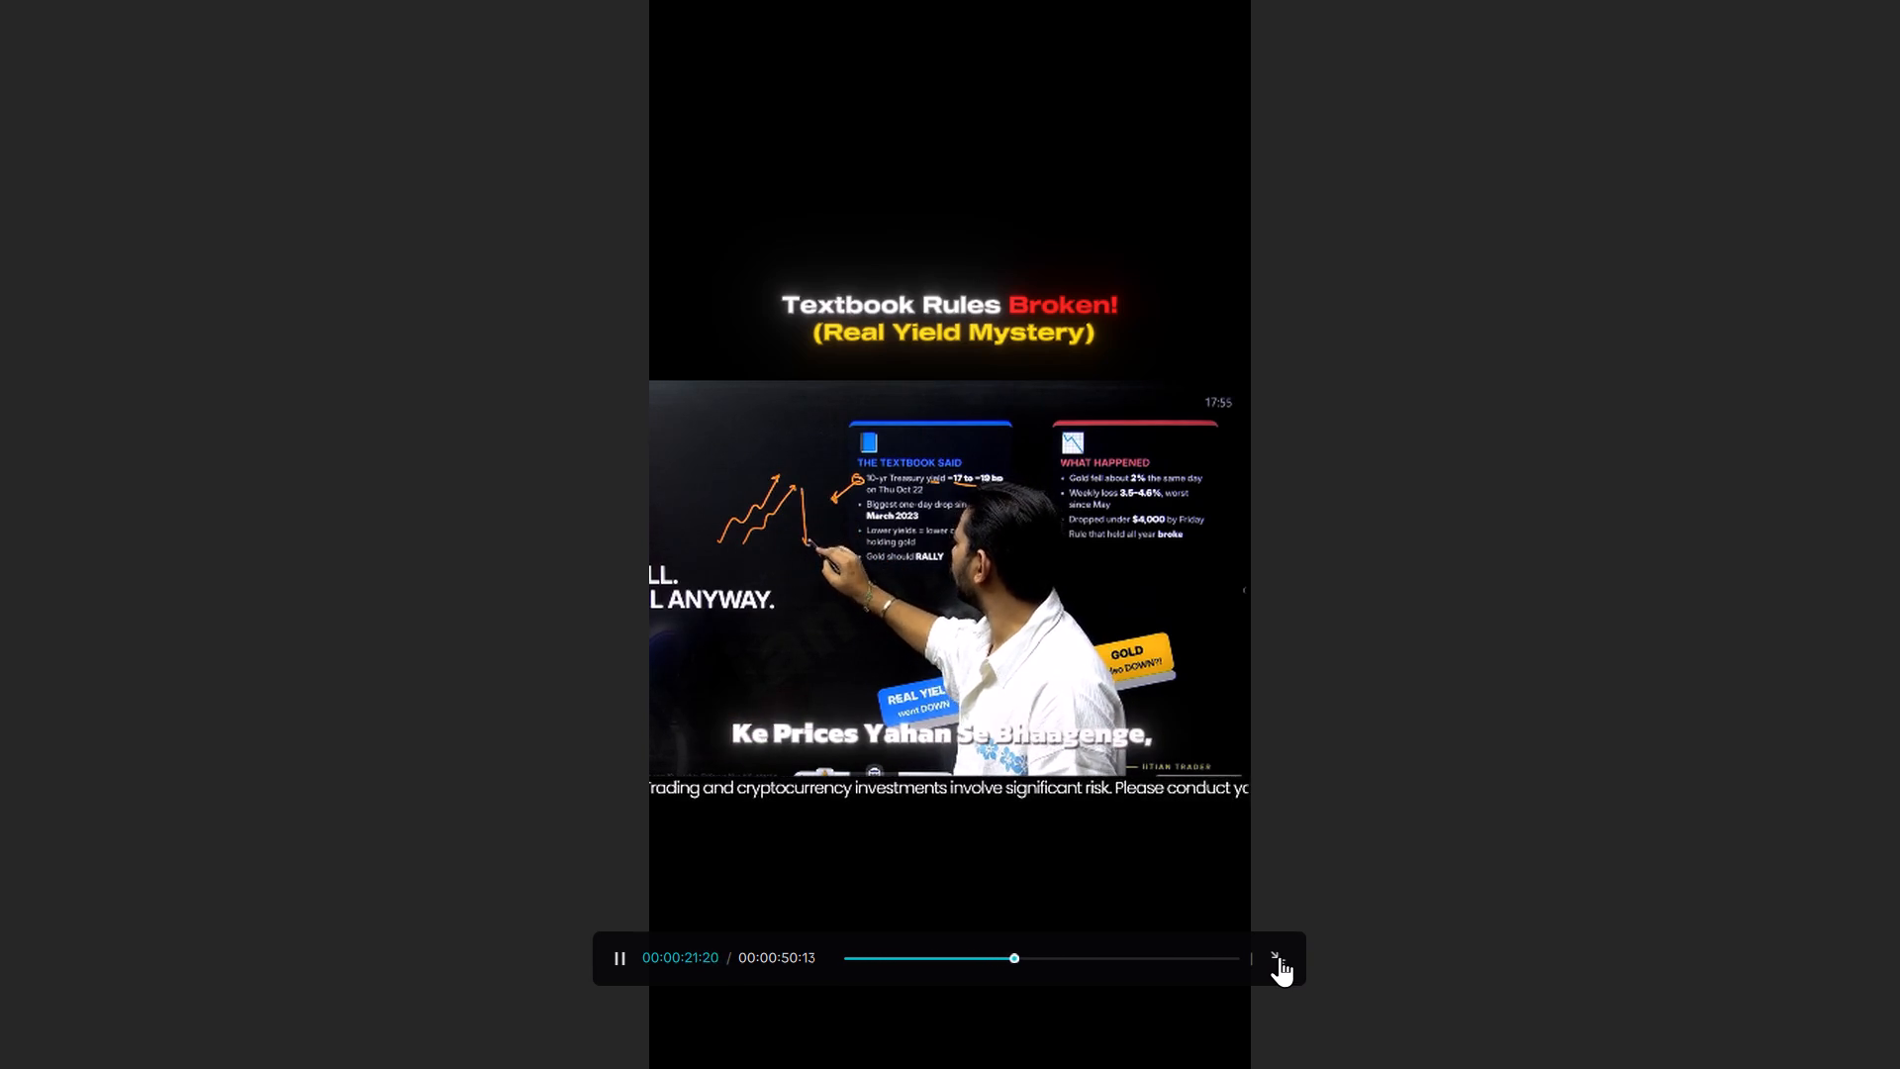
left_click(1280, 956)
key("space")
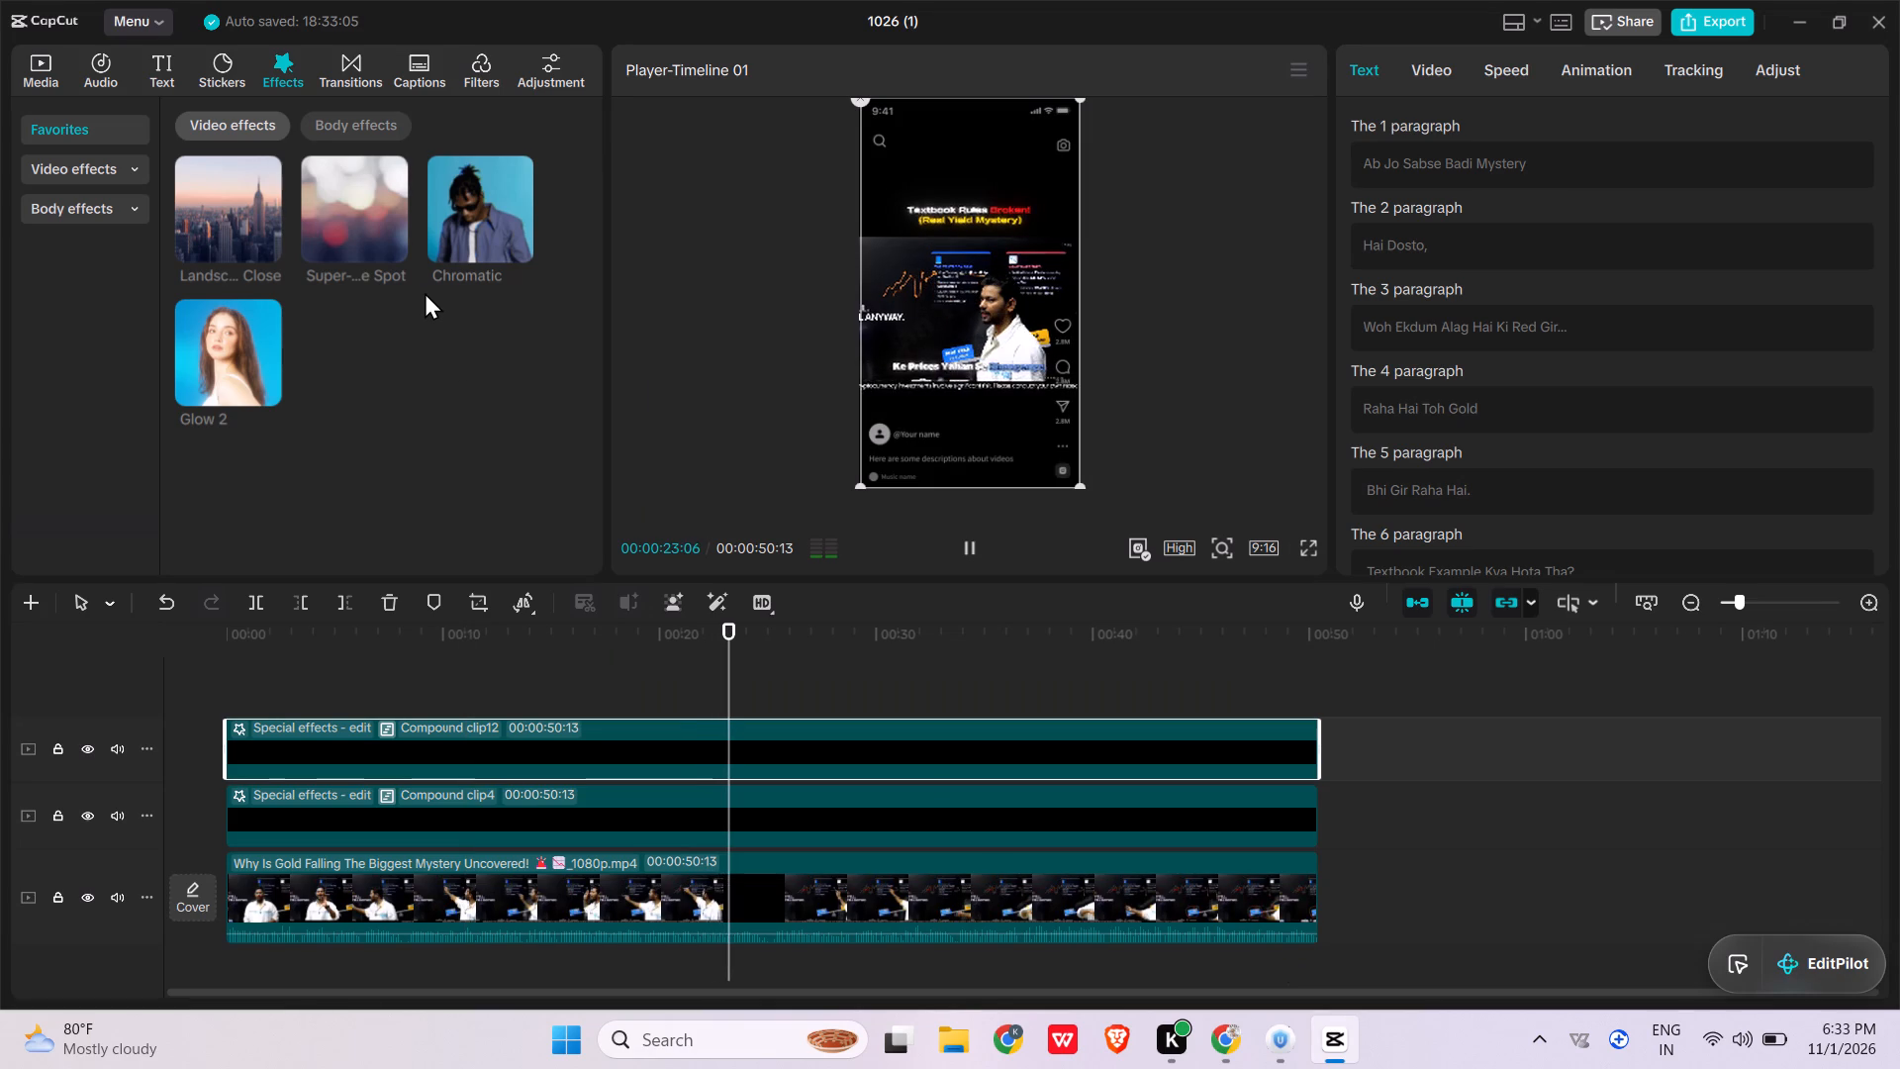
Add the favourite Clear II filter above all tracks and stretch it over the full length of the short.
left_click(93, 55)
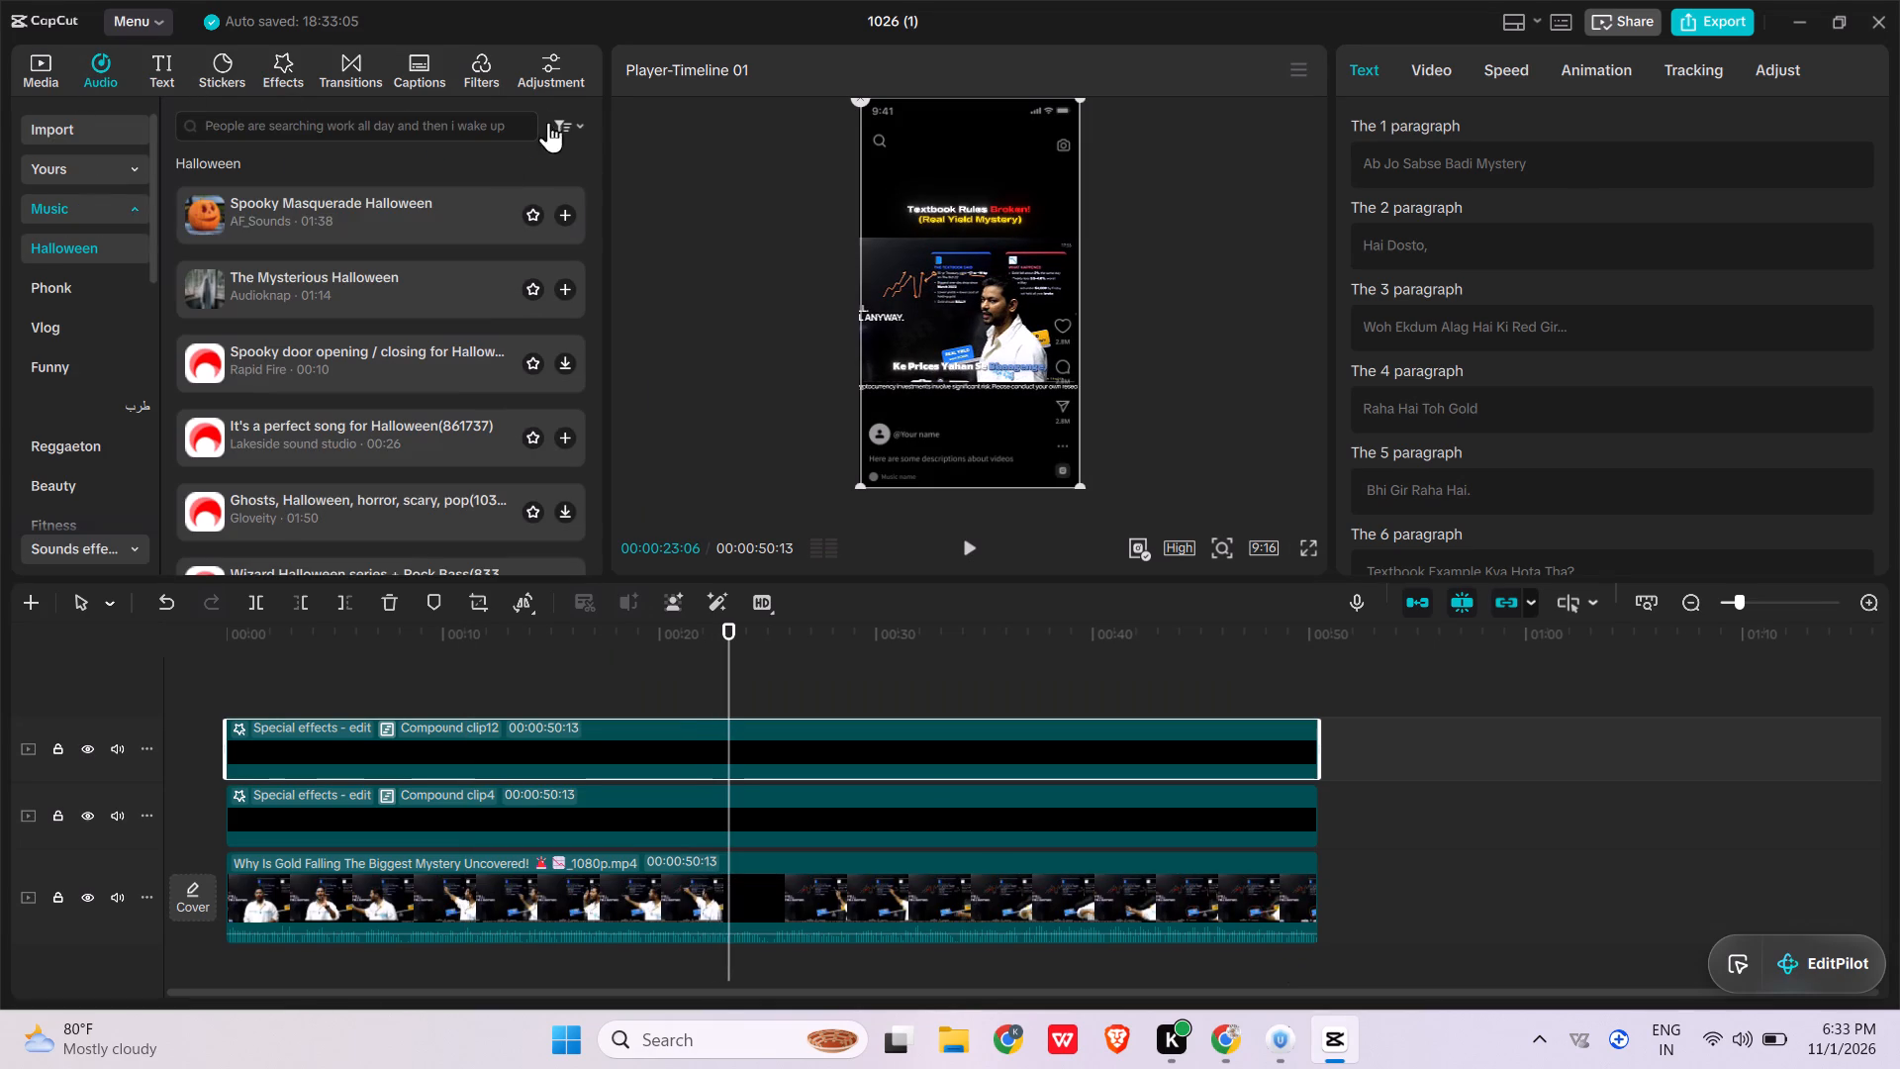
left_click(468, 80)
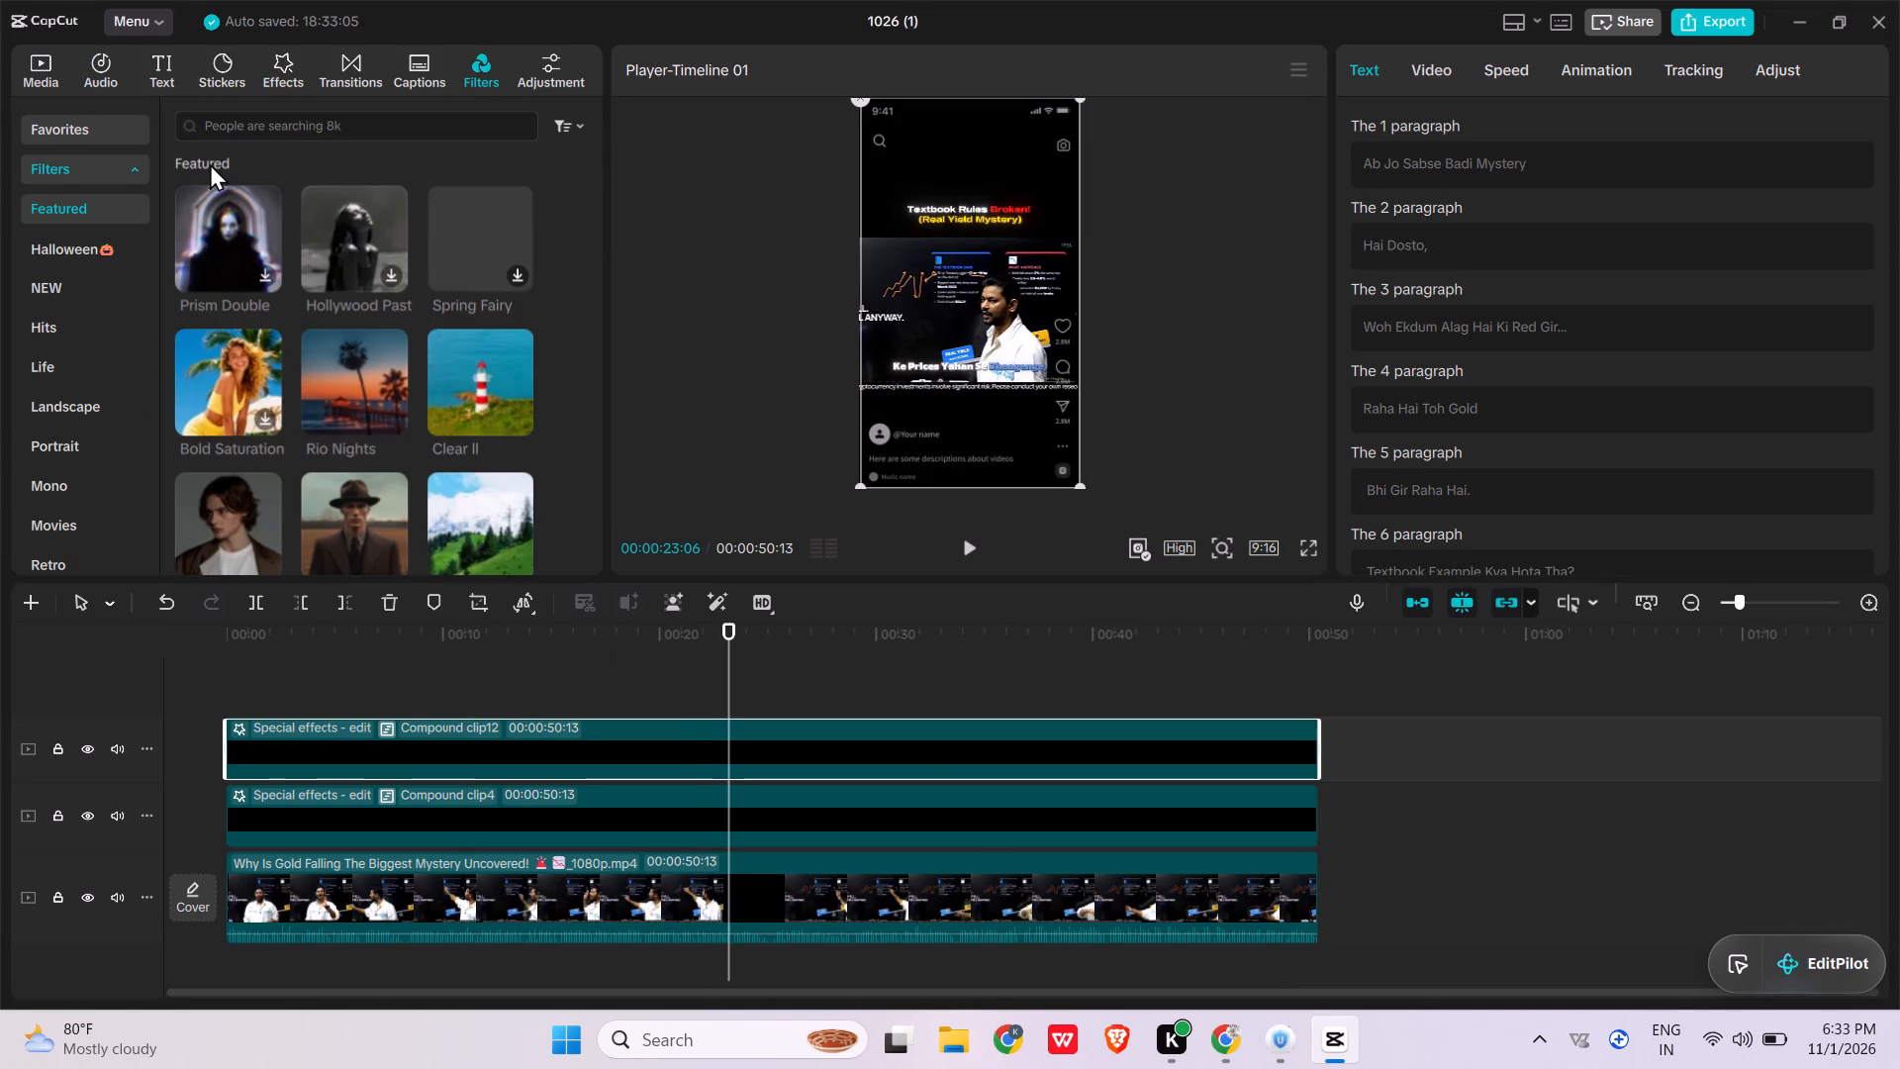
left_click(99, 131)
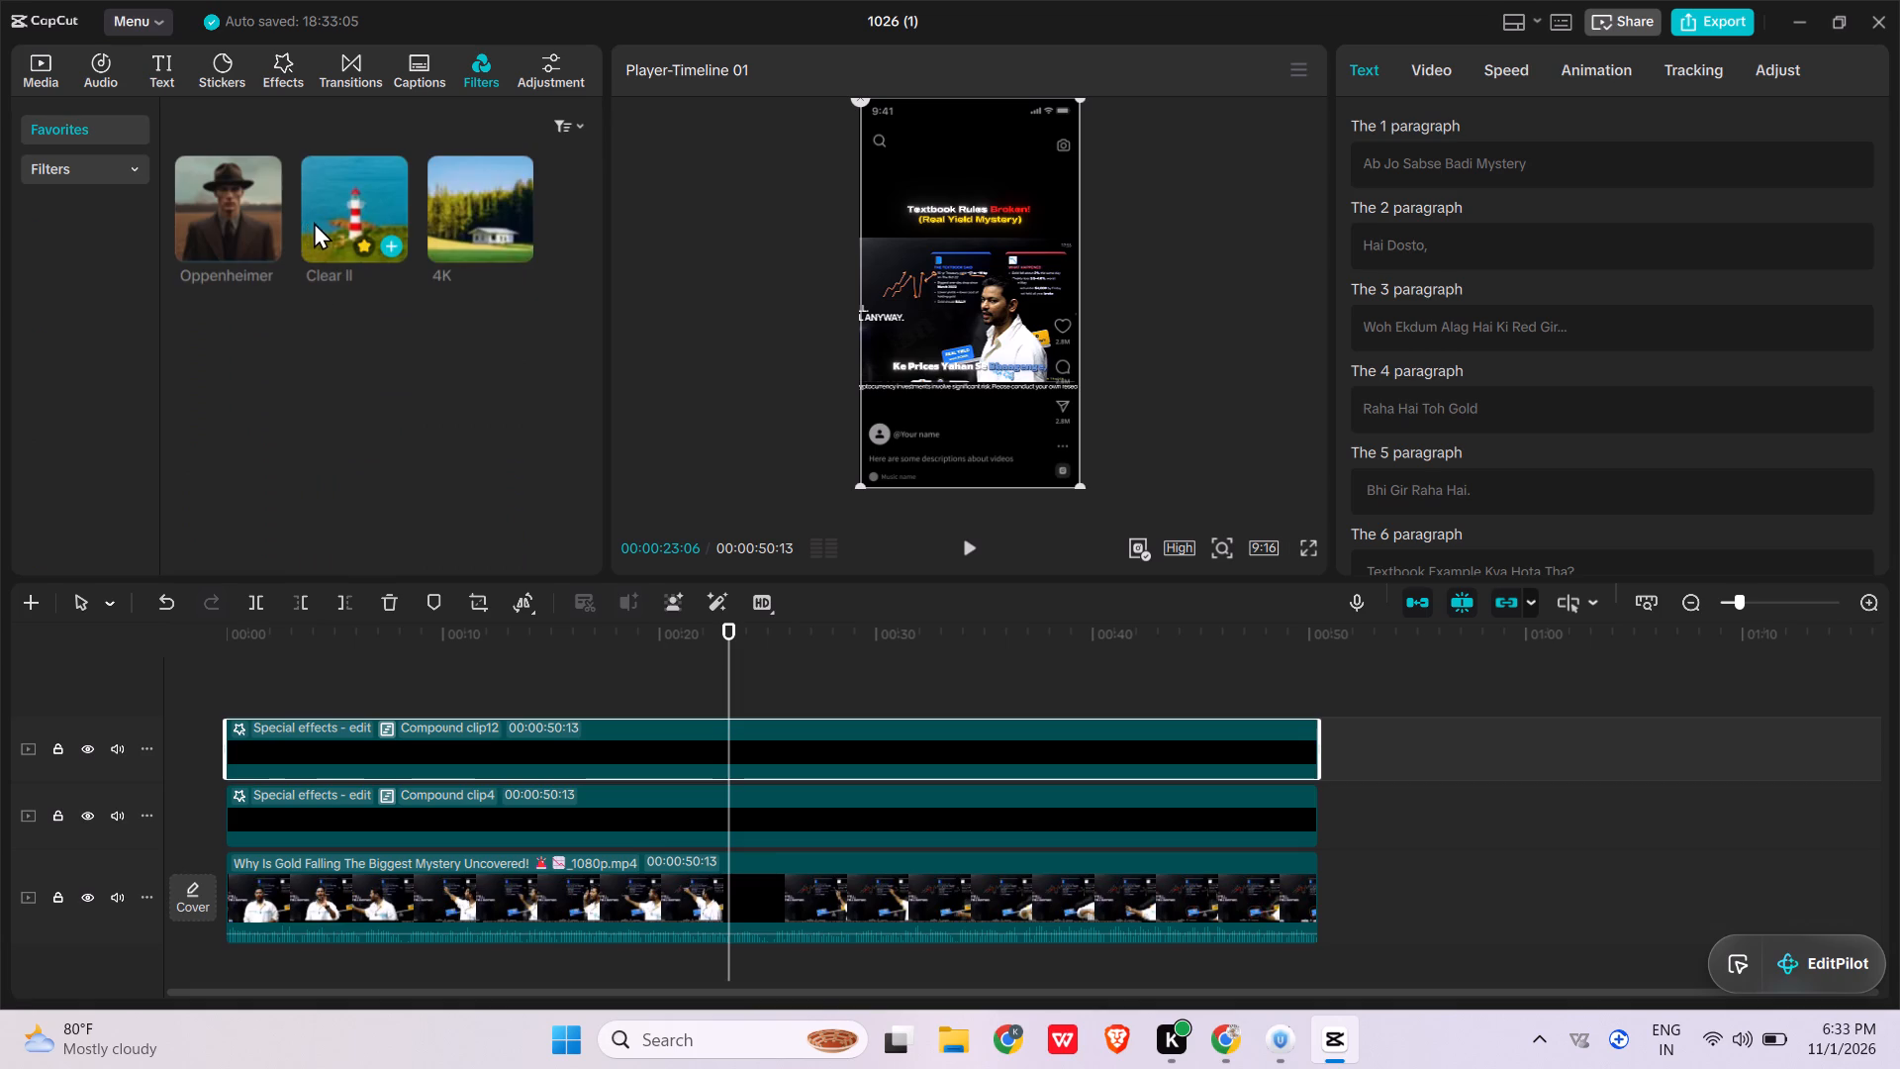
left_click_drag(314, 222, 183, 706)
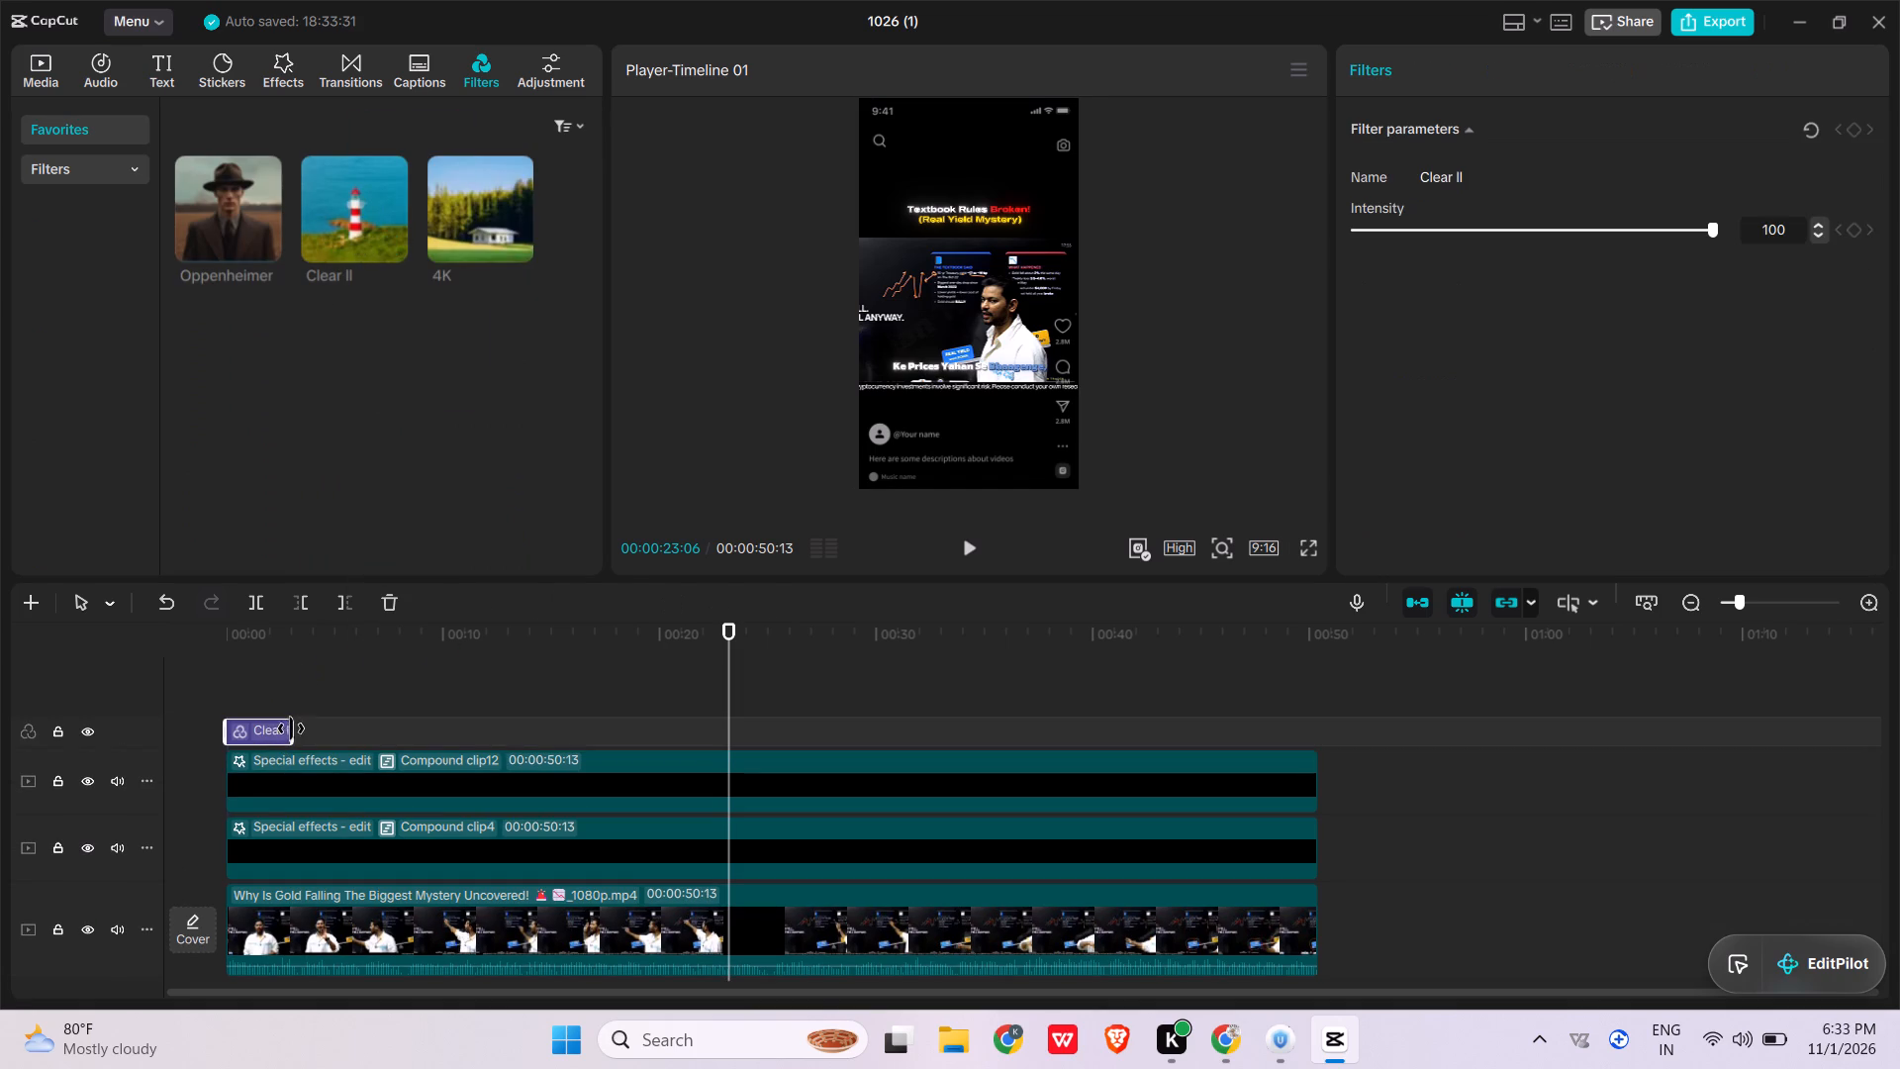
left_click_drag(285, 727, 1323, 733)
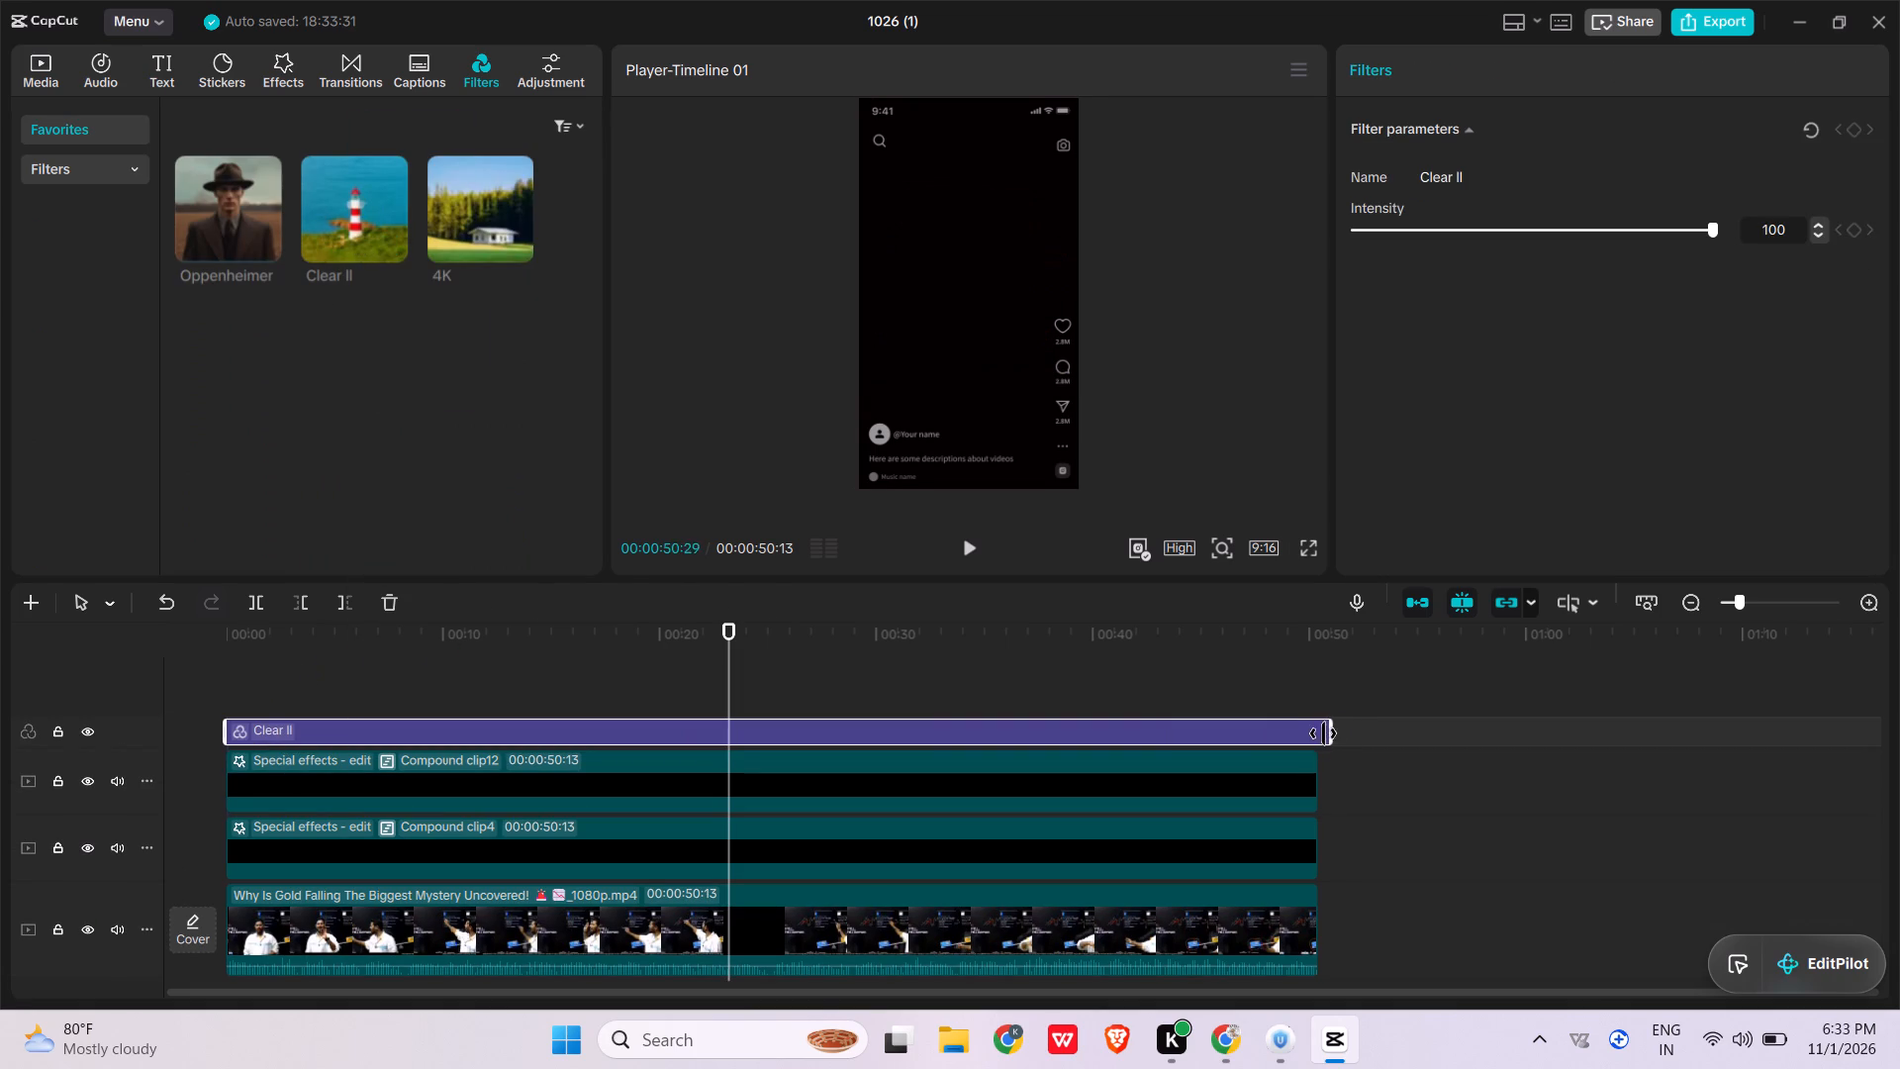
left_click_drag(1323, 733, 1316, 735)
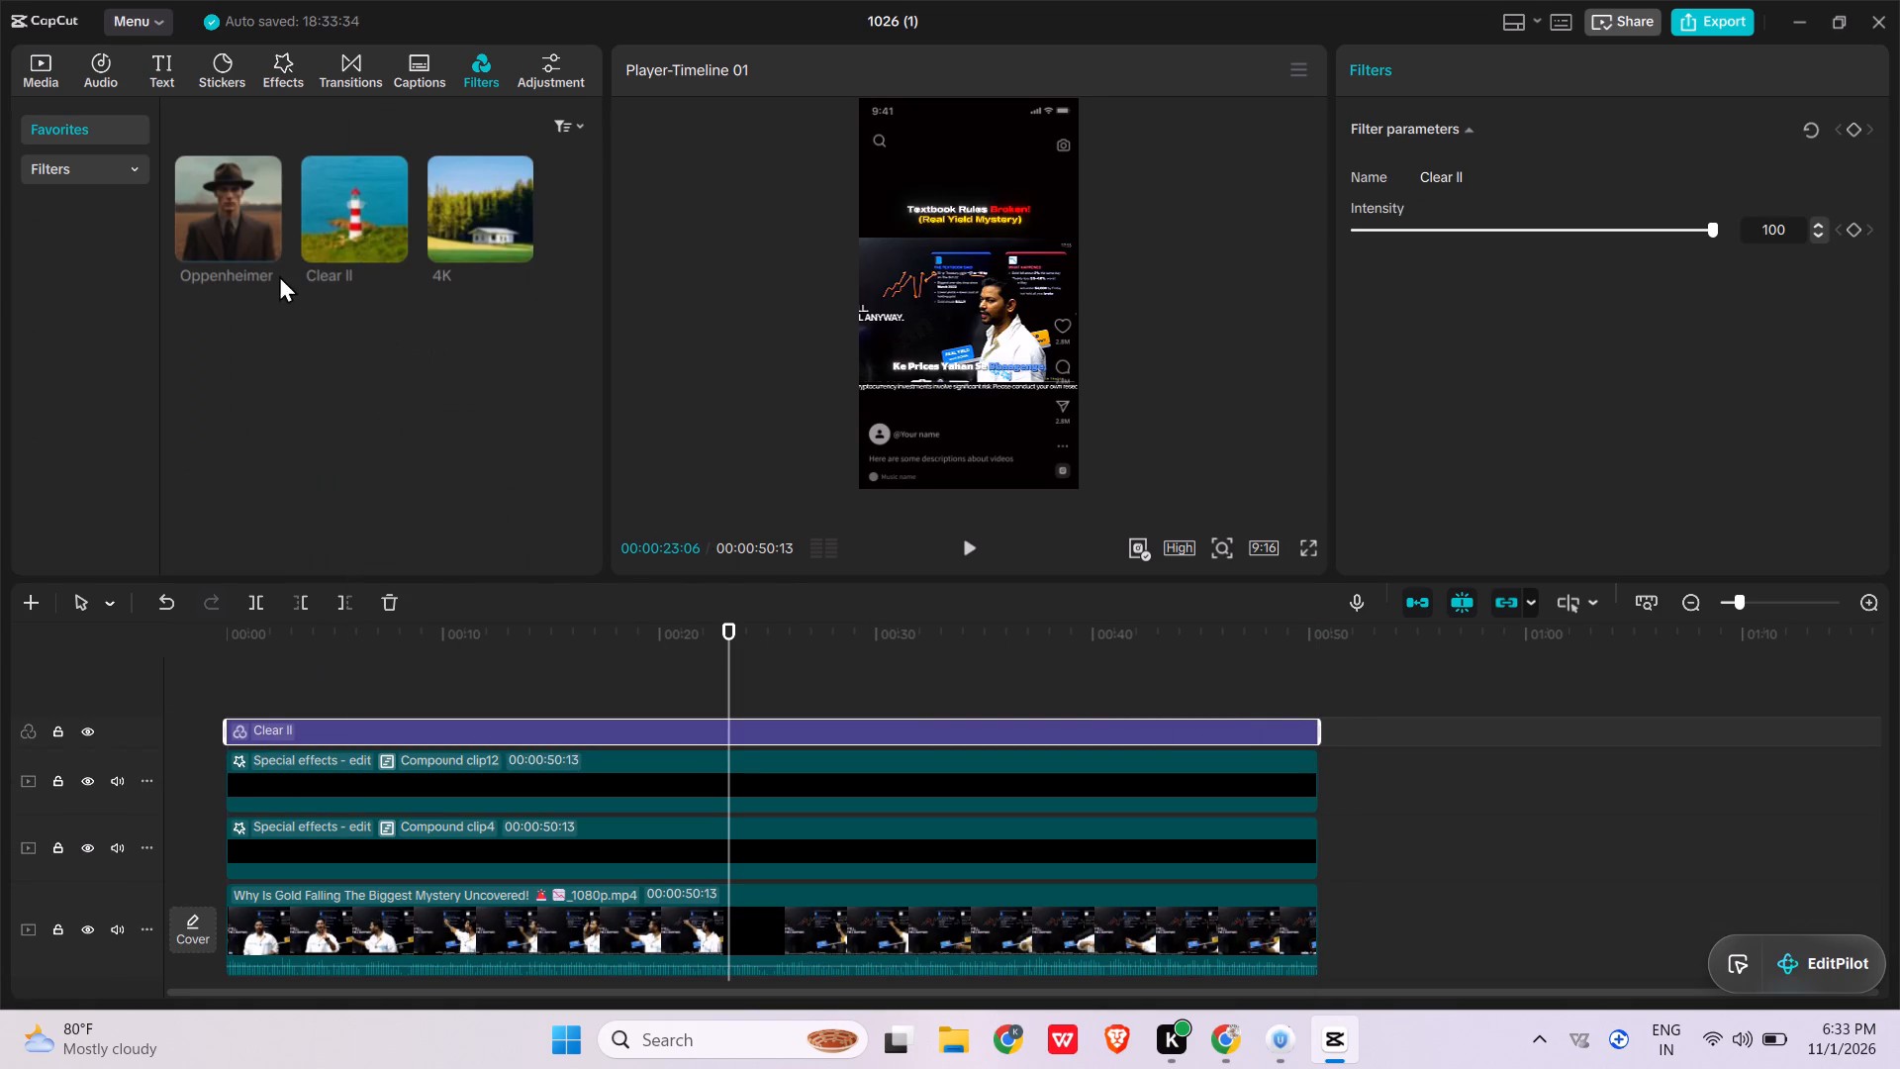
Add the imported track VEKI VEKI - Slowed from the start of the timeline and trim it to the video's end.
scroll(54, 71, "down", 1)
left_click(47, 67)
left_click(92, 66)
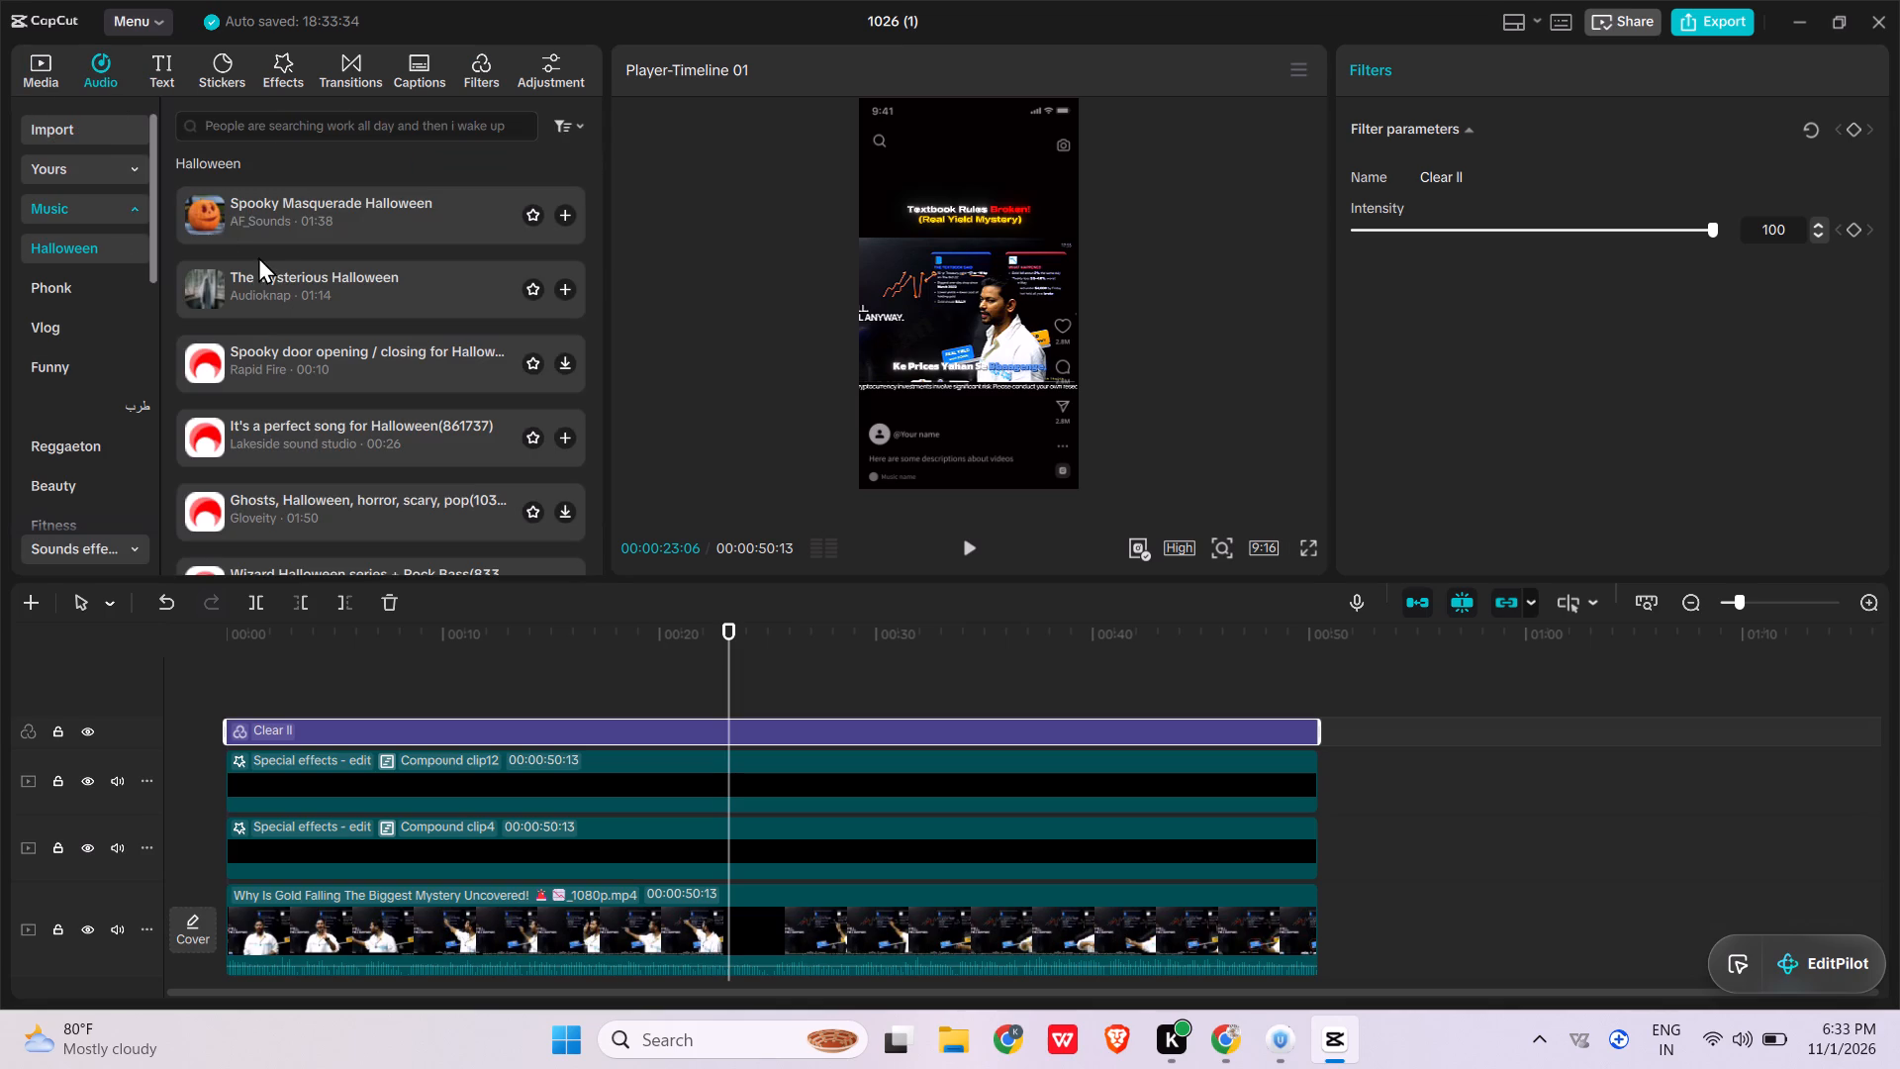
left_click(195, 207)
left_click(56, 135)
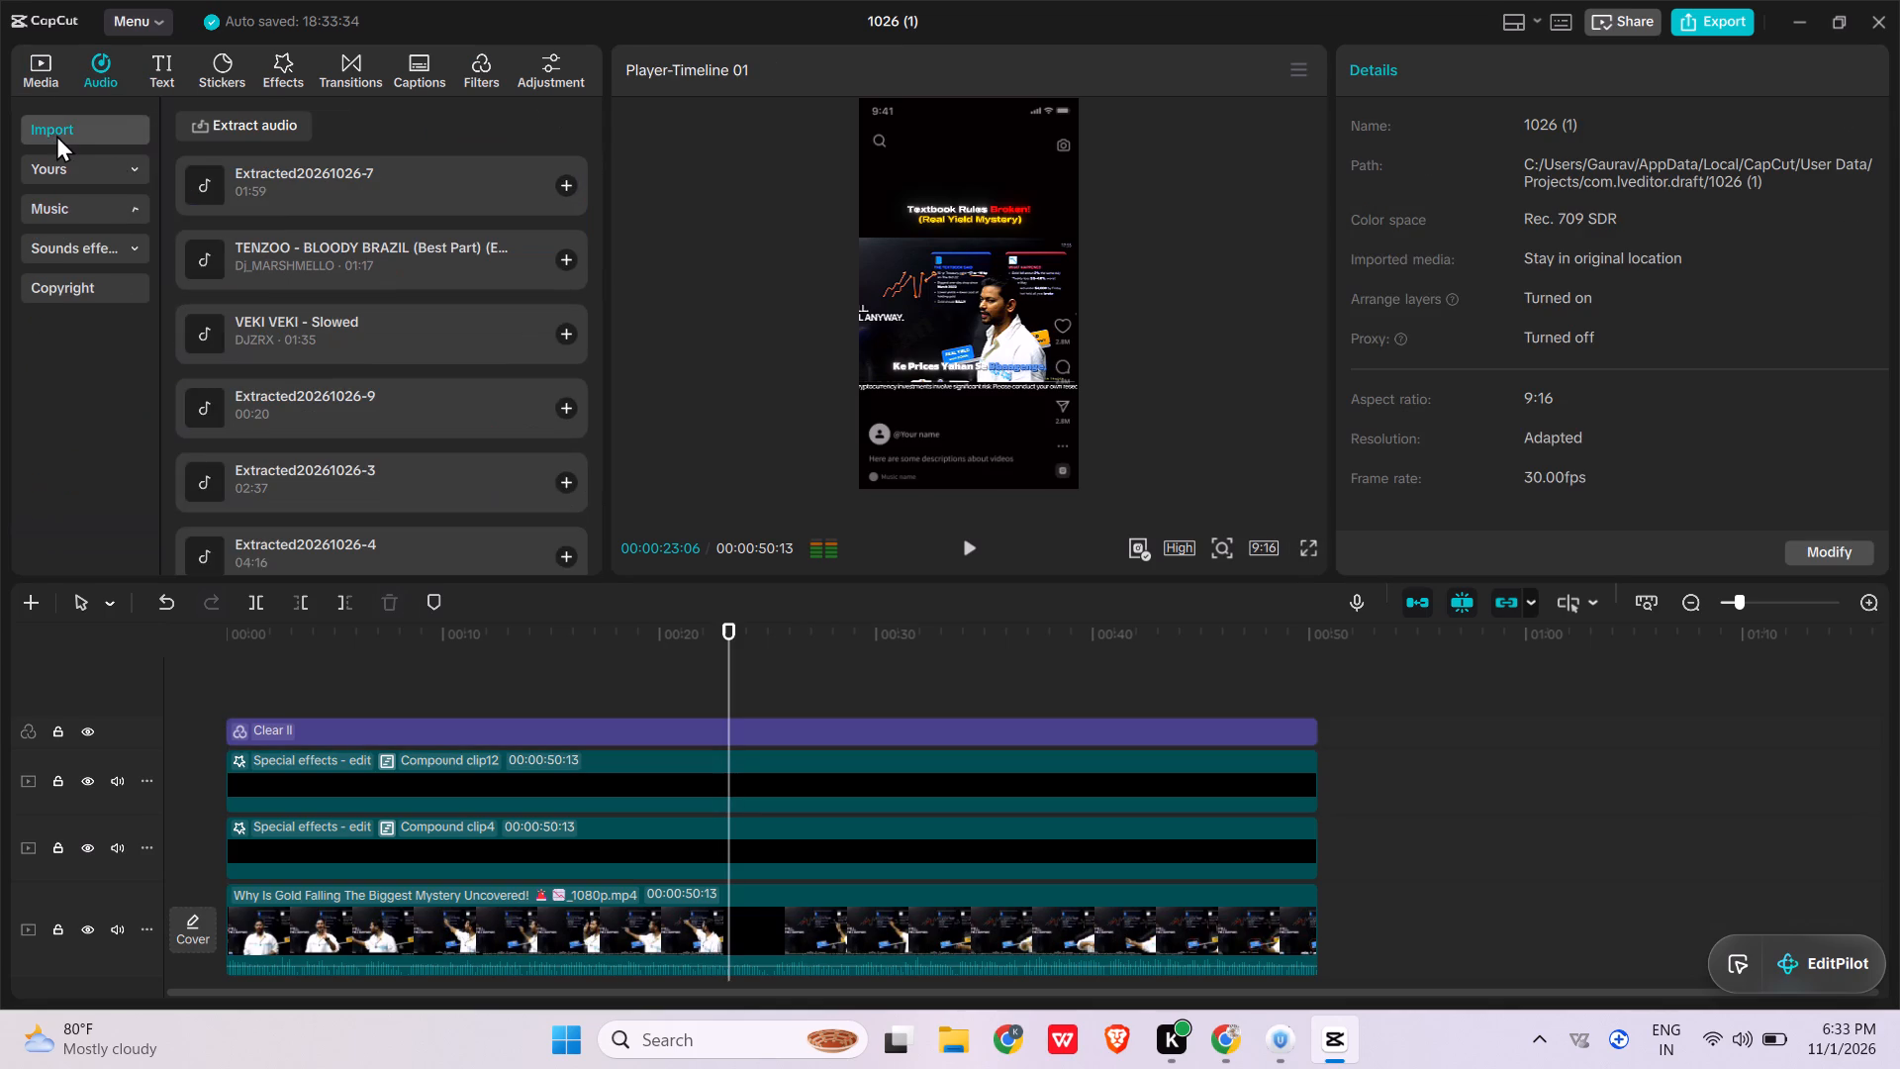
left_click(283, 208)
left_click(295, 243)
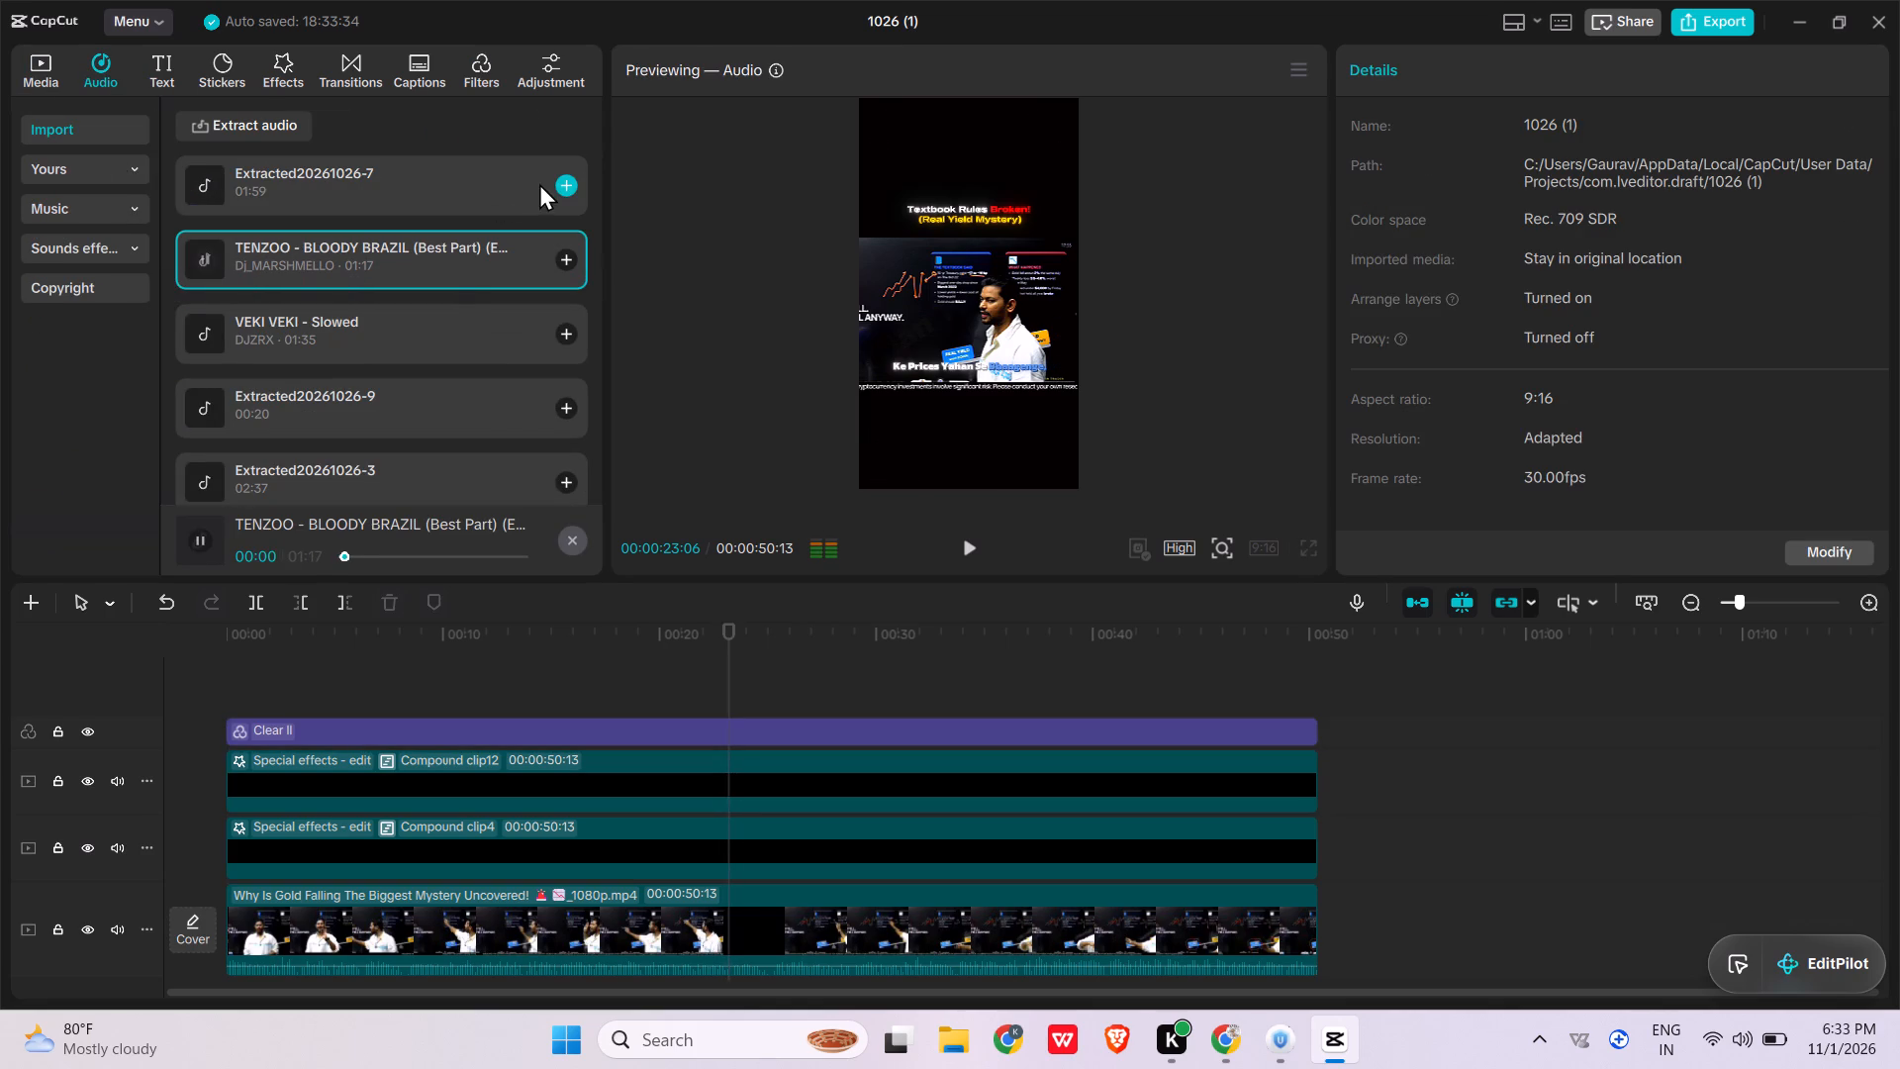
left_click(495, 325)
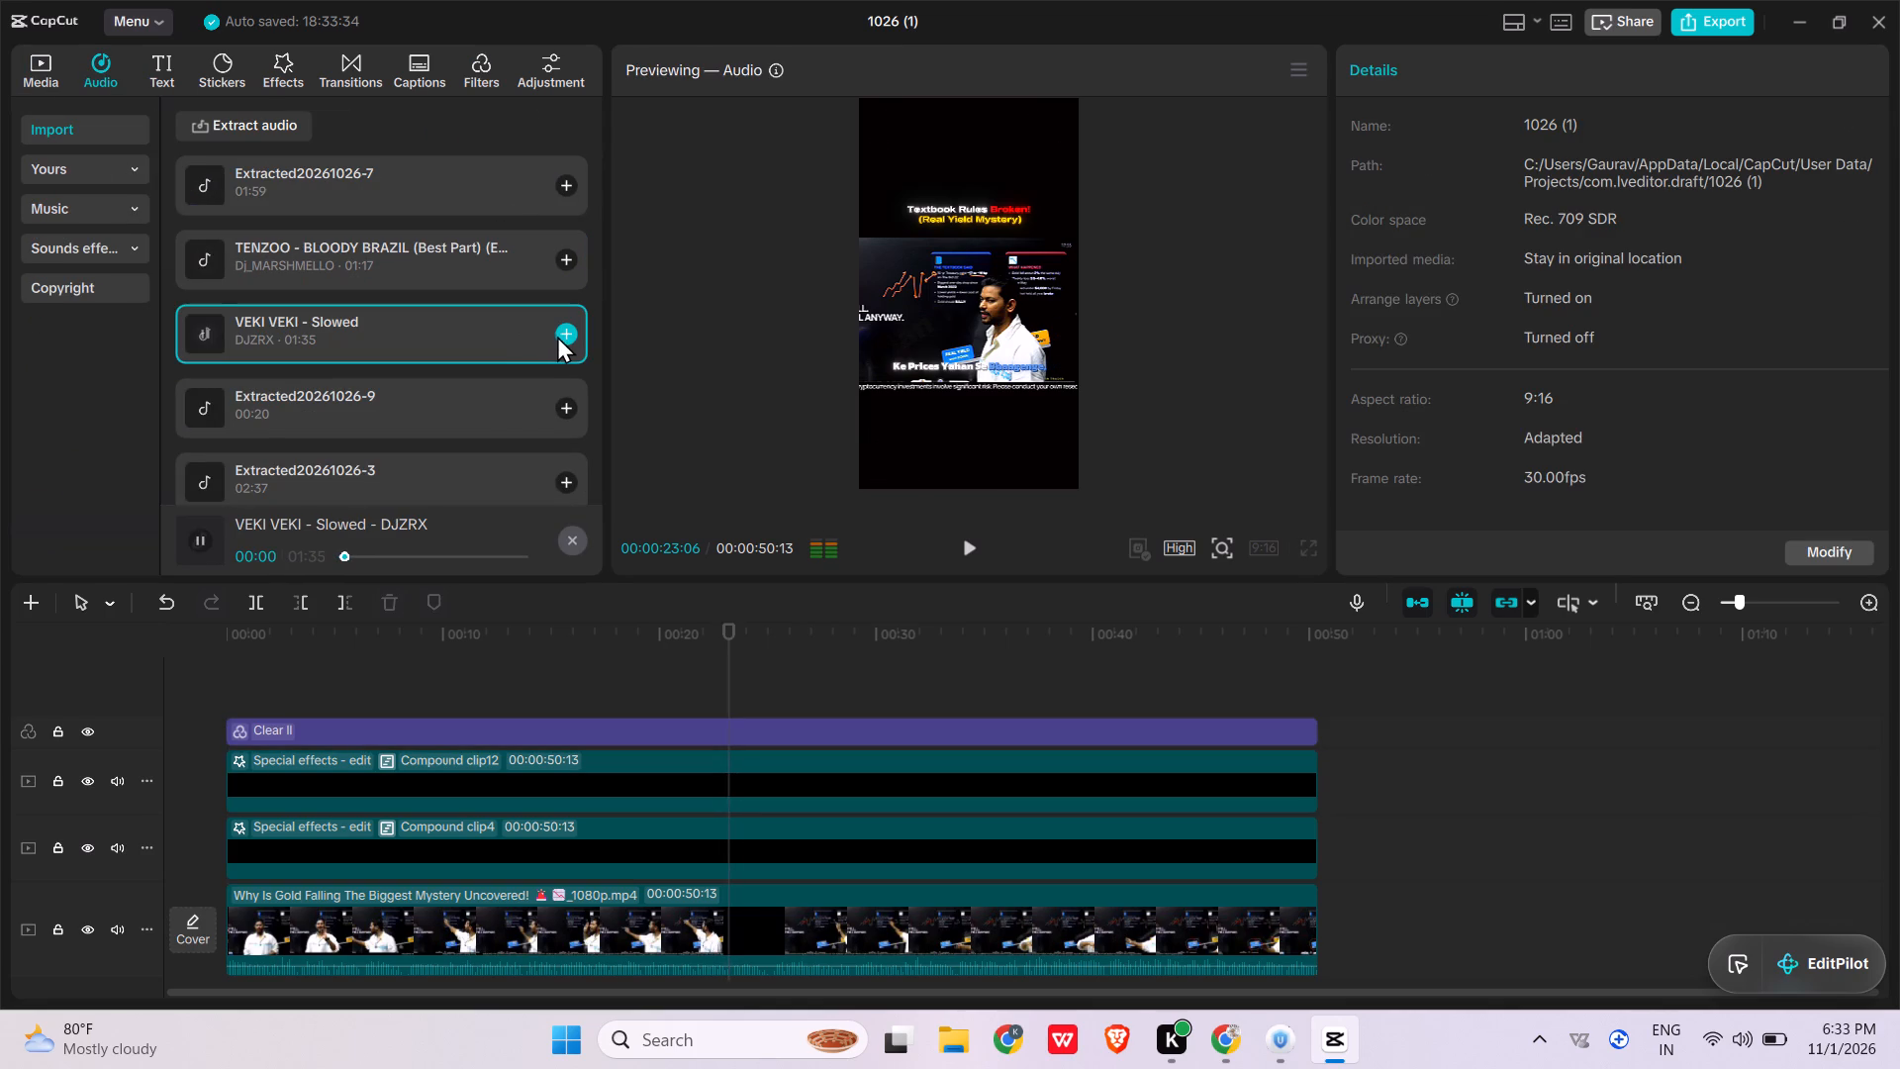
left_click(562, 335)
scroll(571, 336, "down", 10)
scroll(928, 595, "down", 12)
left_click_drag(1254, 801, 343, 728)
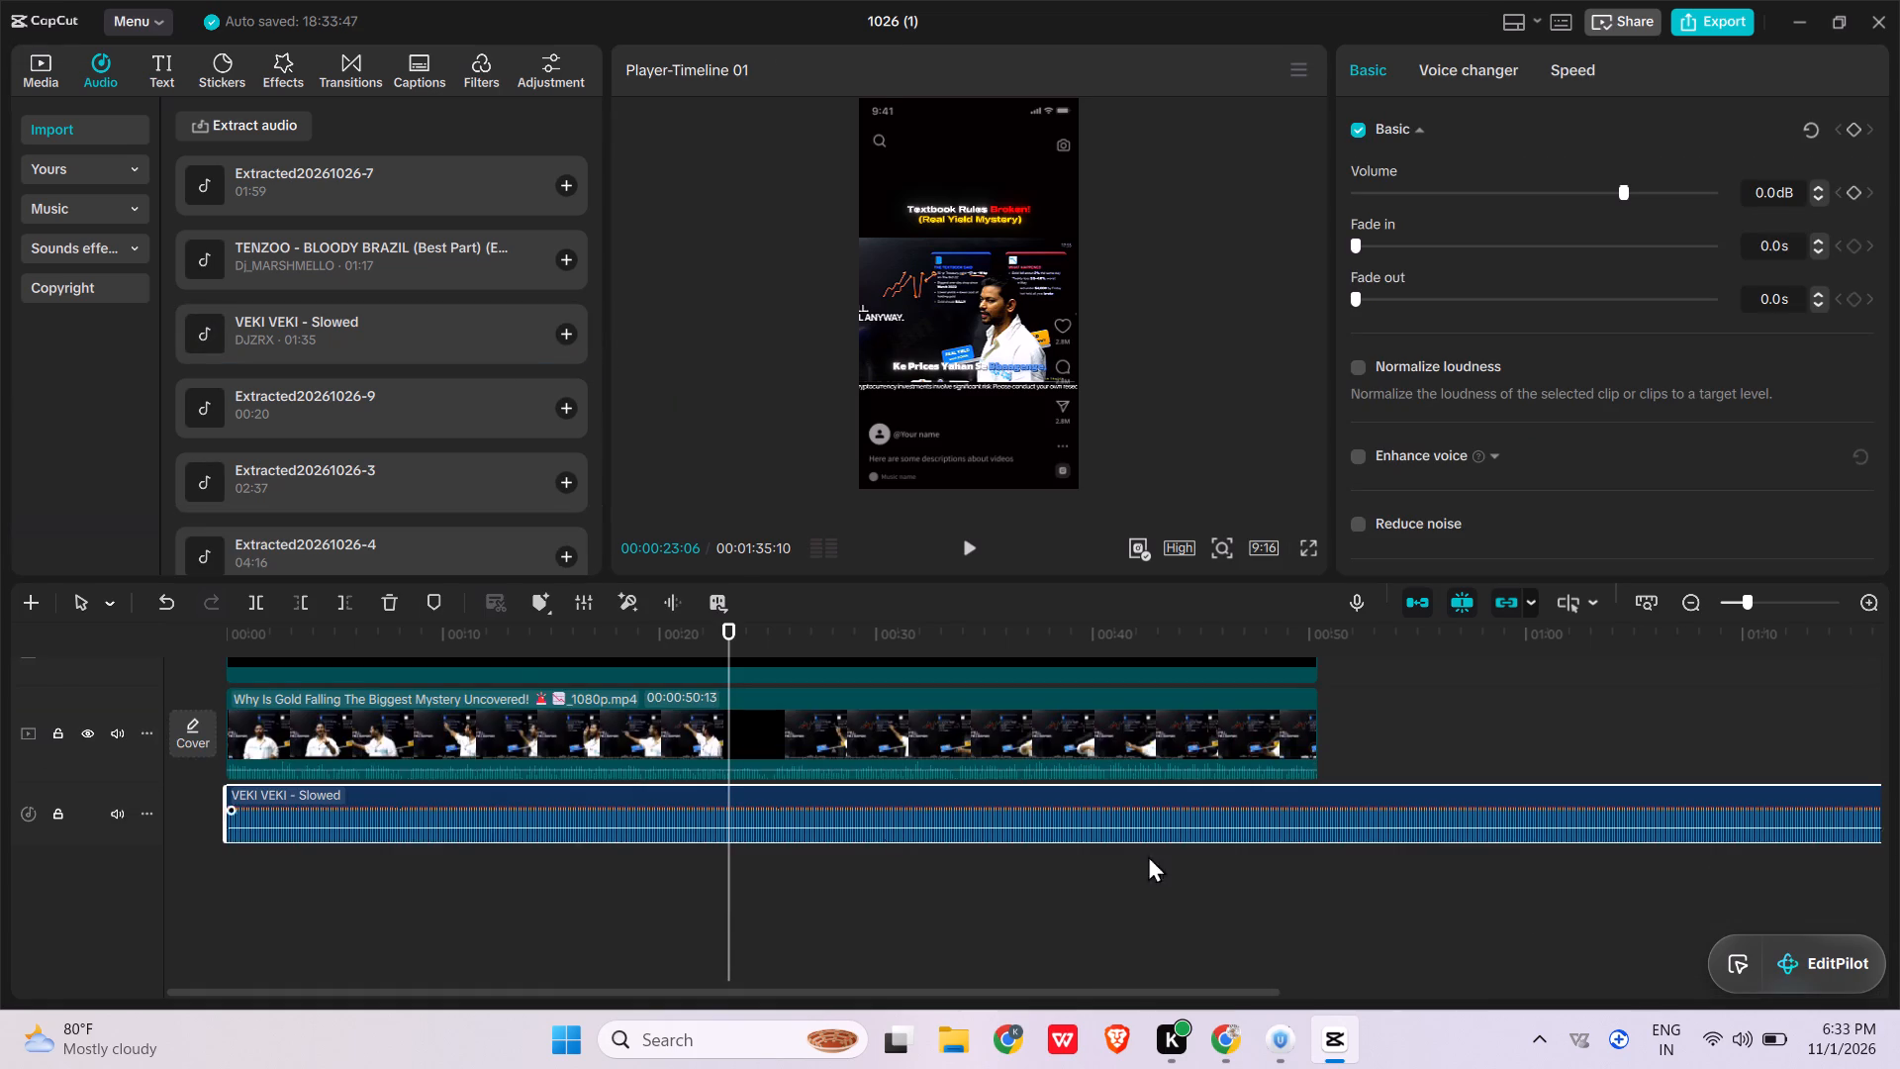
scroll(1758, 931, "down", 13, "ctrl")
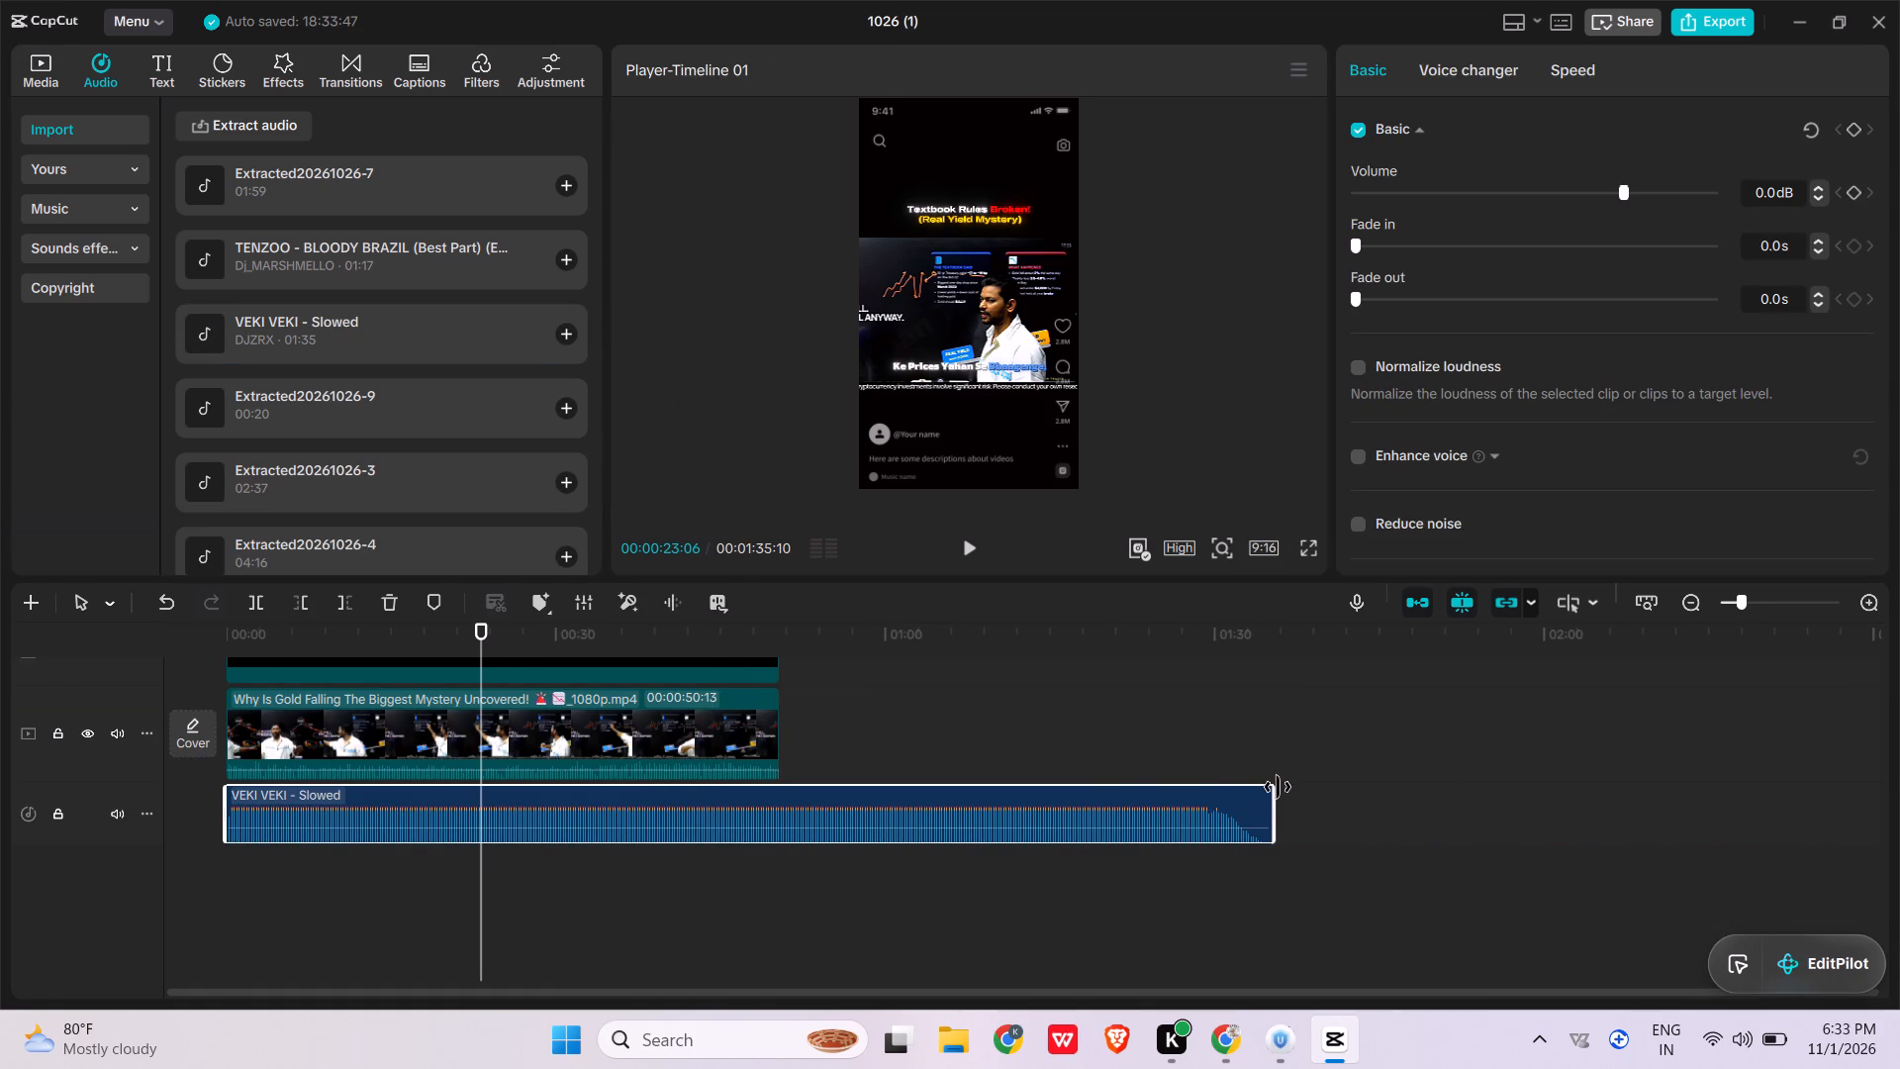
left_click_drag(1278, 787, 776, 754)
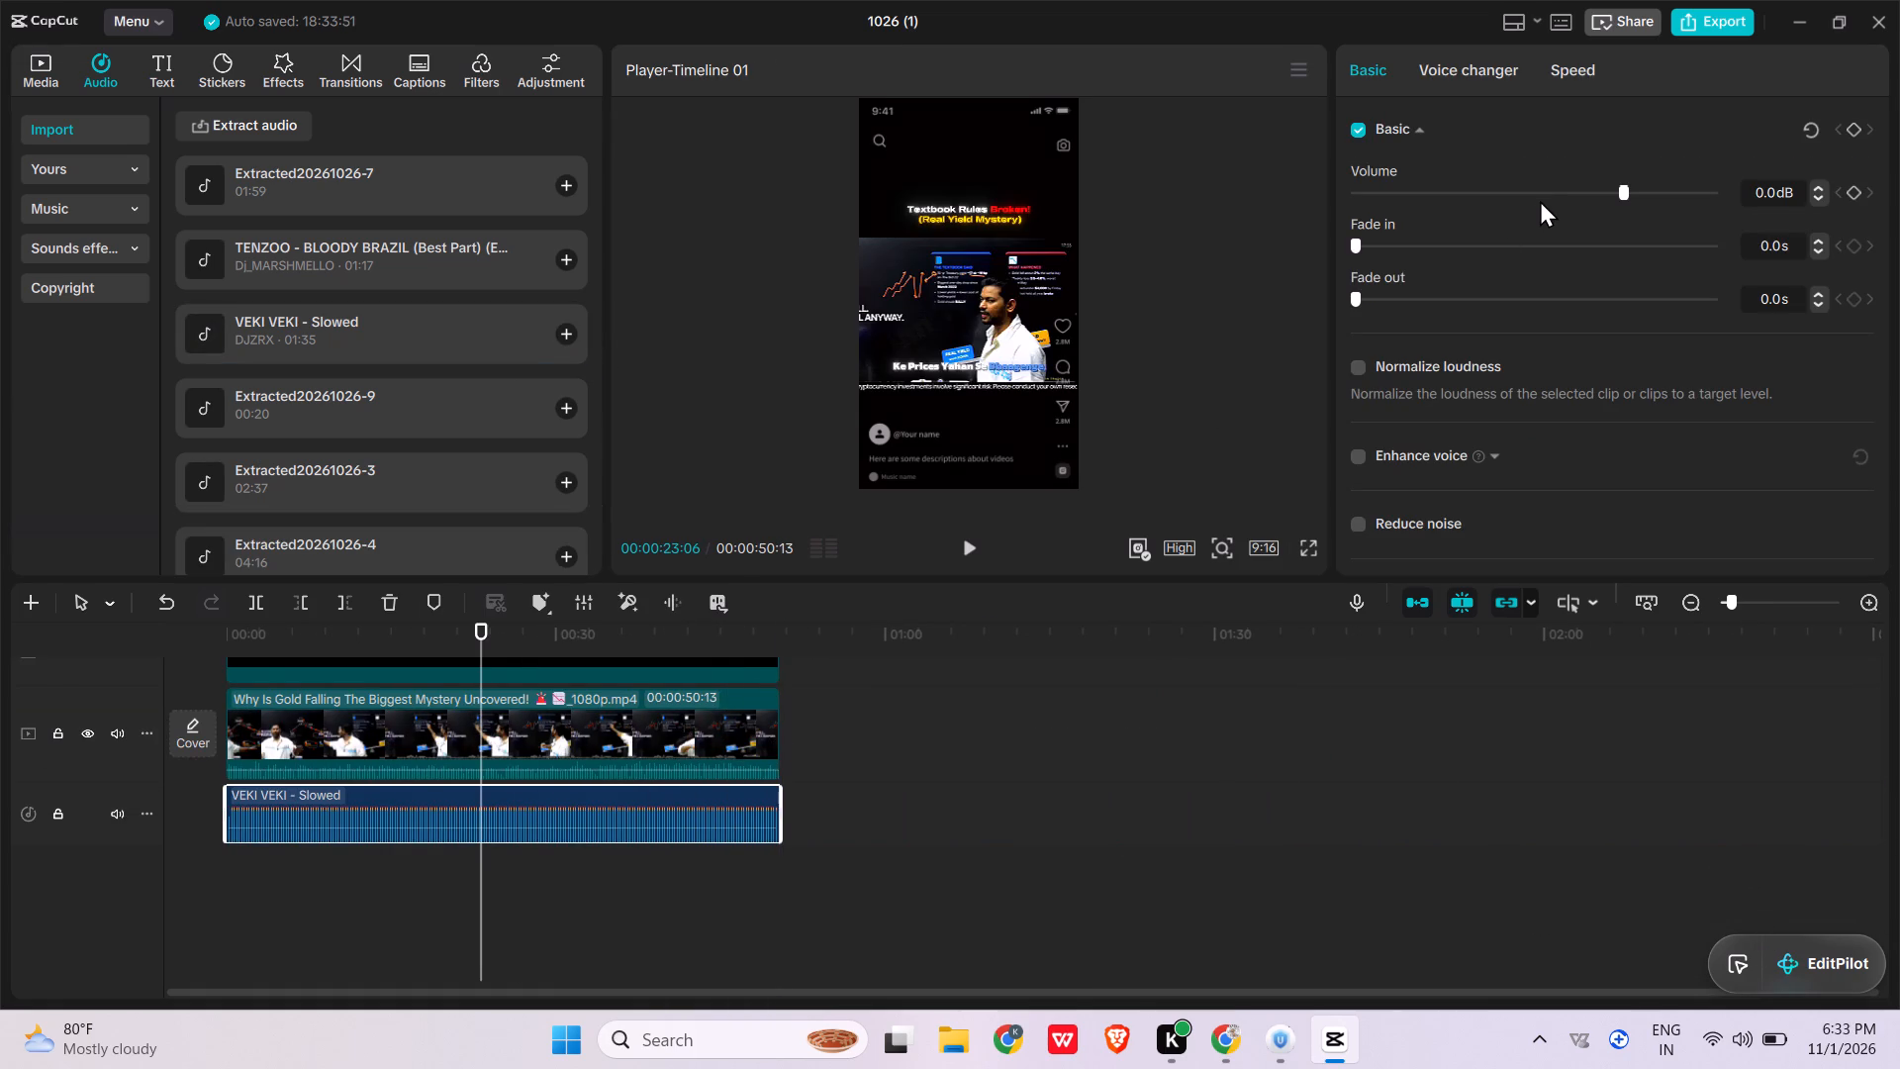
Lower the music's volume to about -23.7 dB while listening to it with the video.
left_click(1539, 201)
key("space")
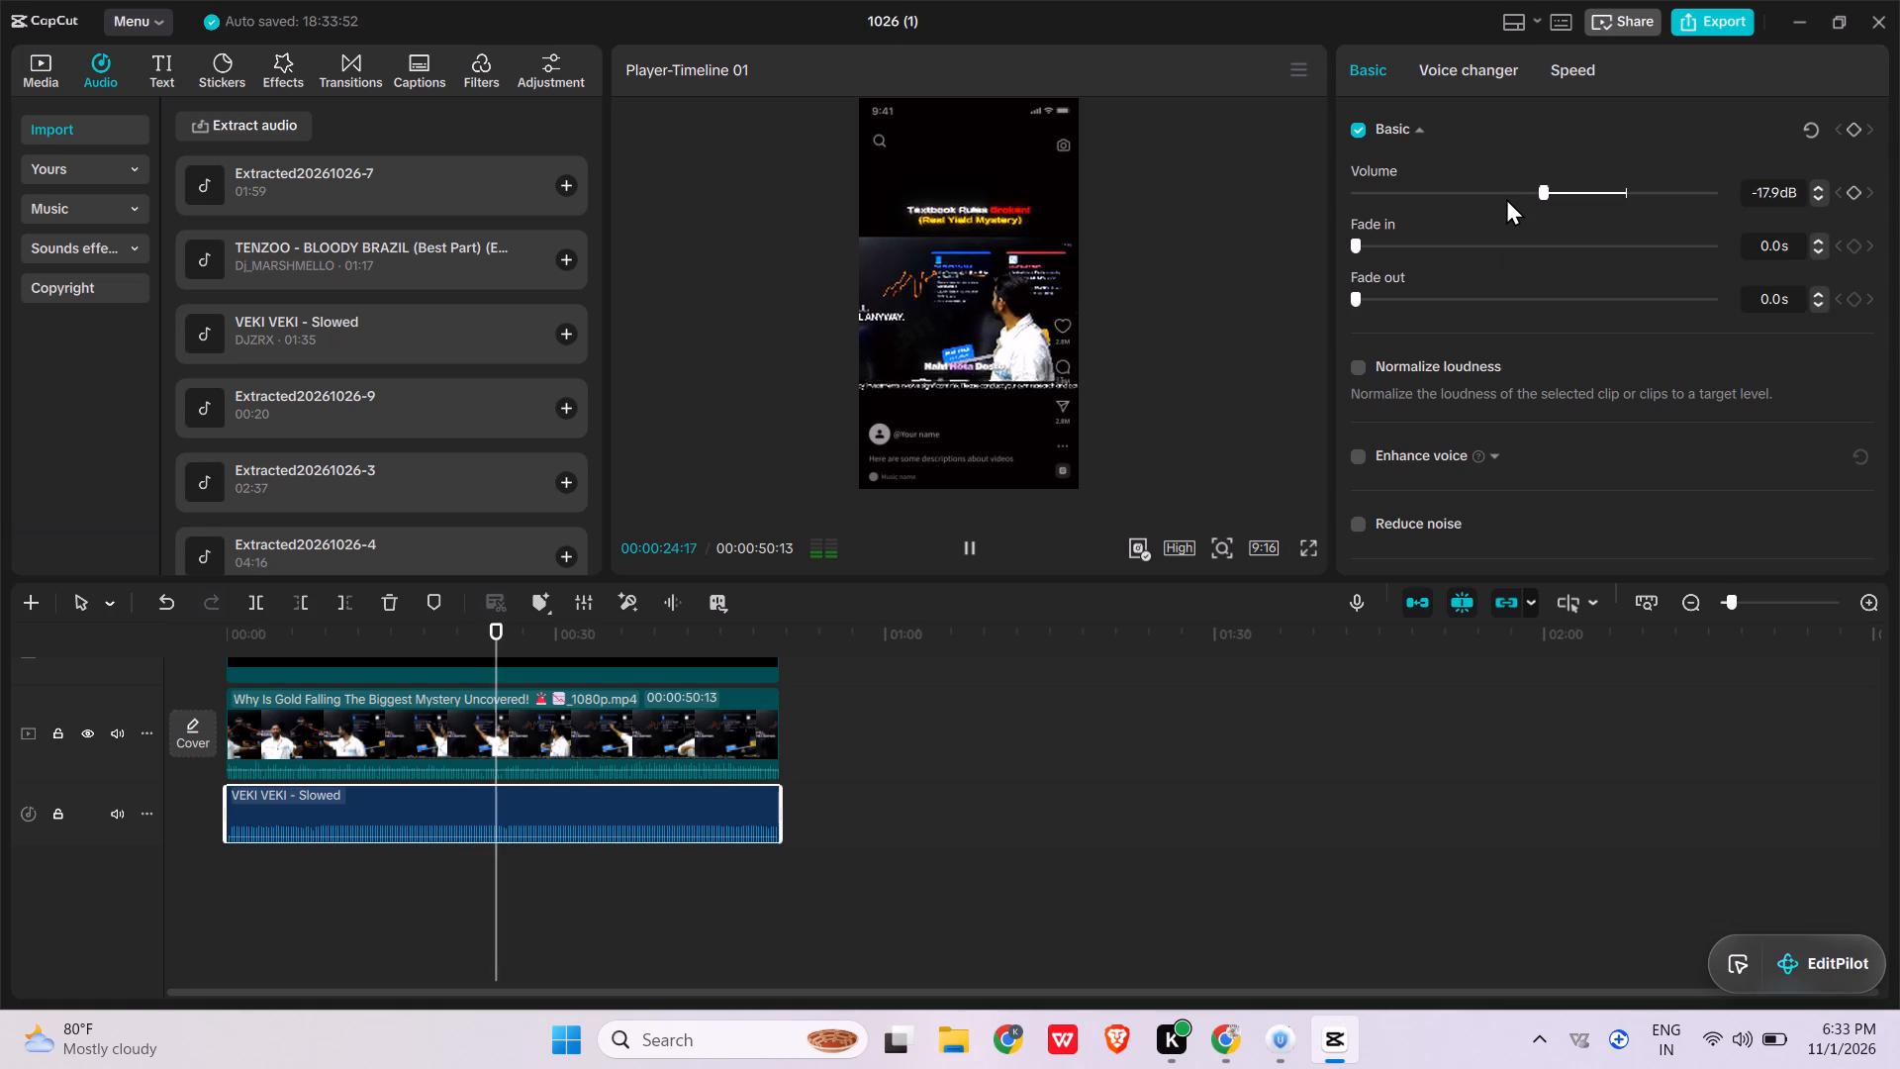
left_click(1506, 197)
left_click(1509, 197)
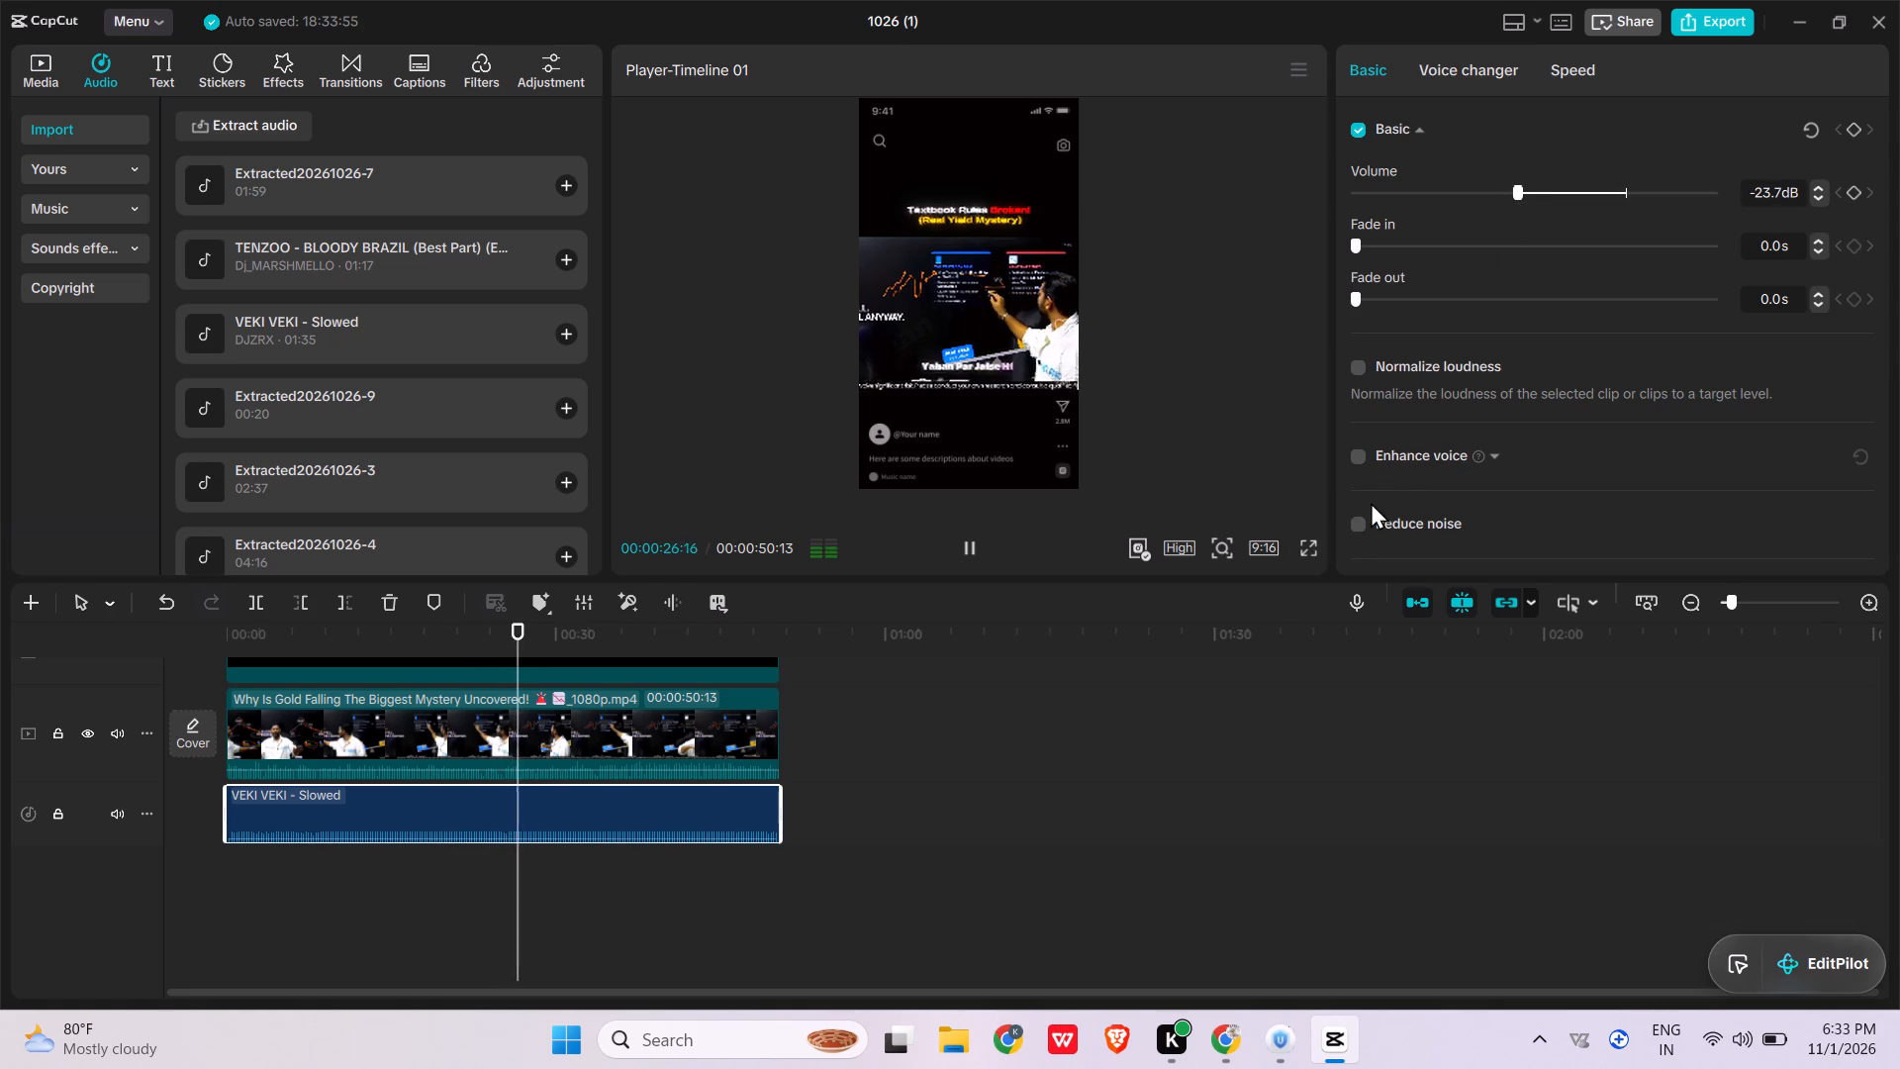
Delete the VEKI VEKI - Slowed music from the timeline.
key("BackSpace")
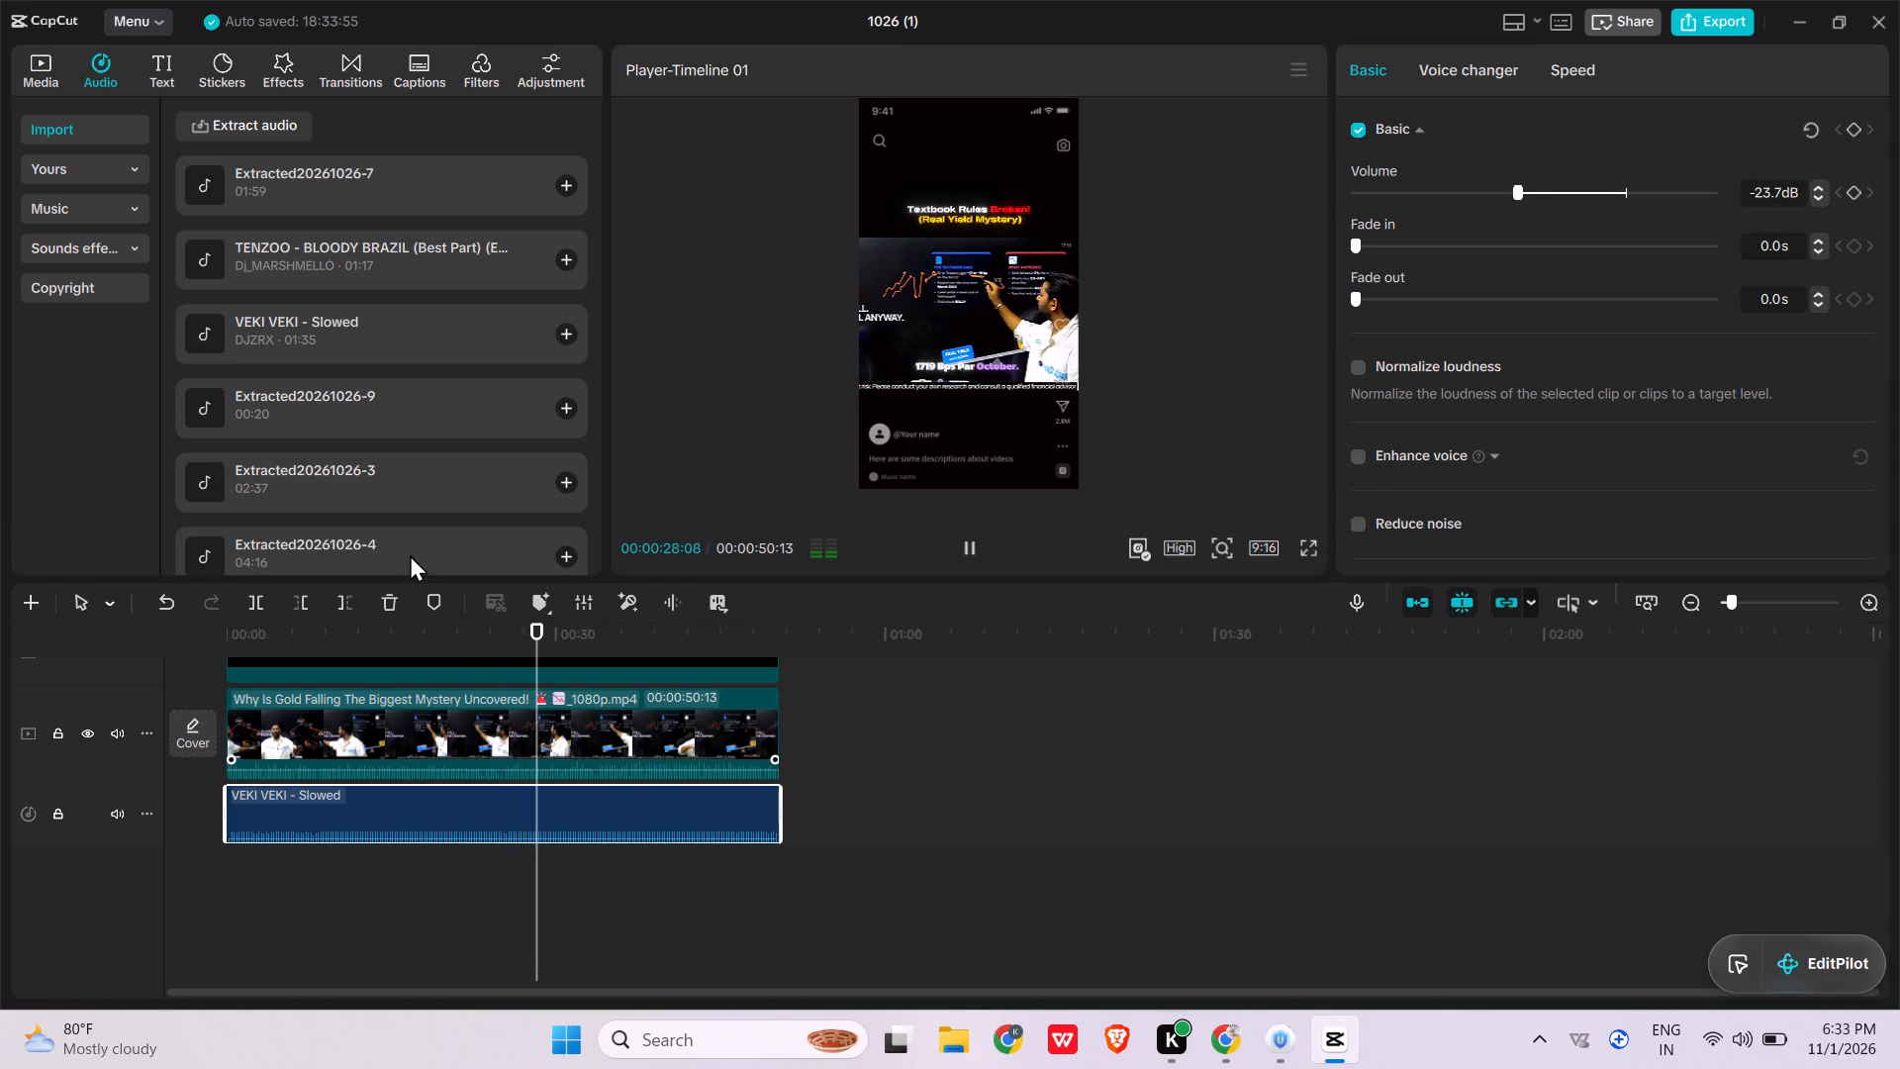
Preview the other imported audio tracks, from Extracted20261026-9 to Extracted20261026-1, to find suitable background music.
left_click(266, 325)
left_click(287, 403)
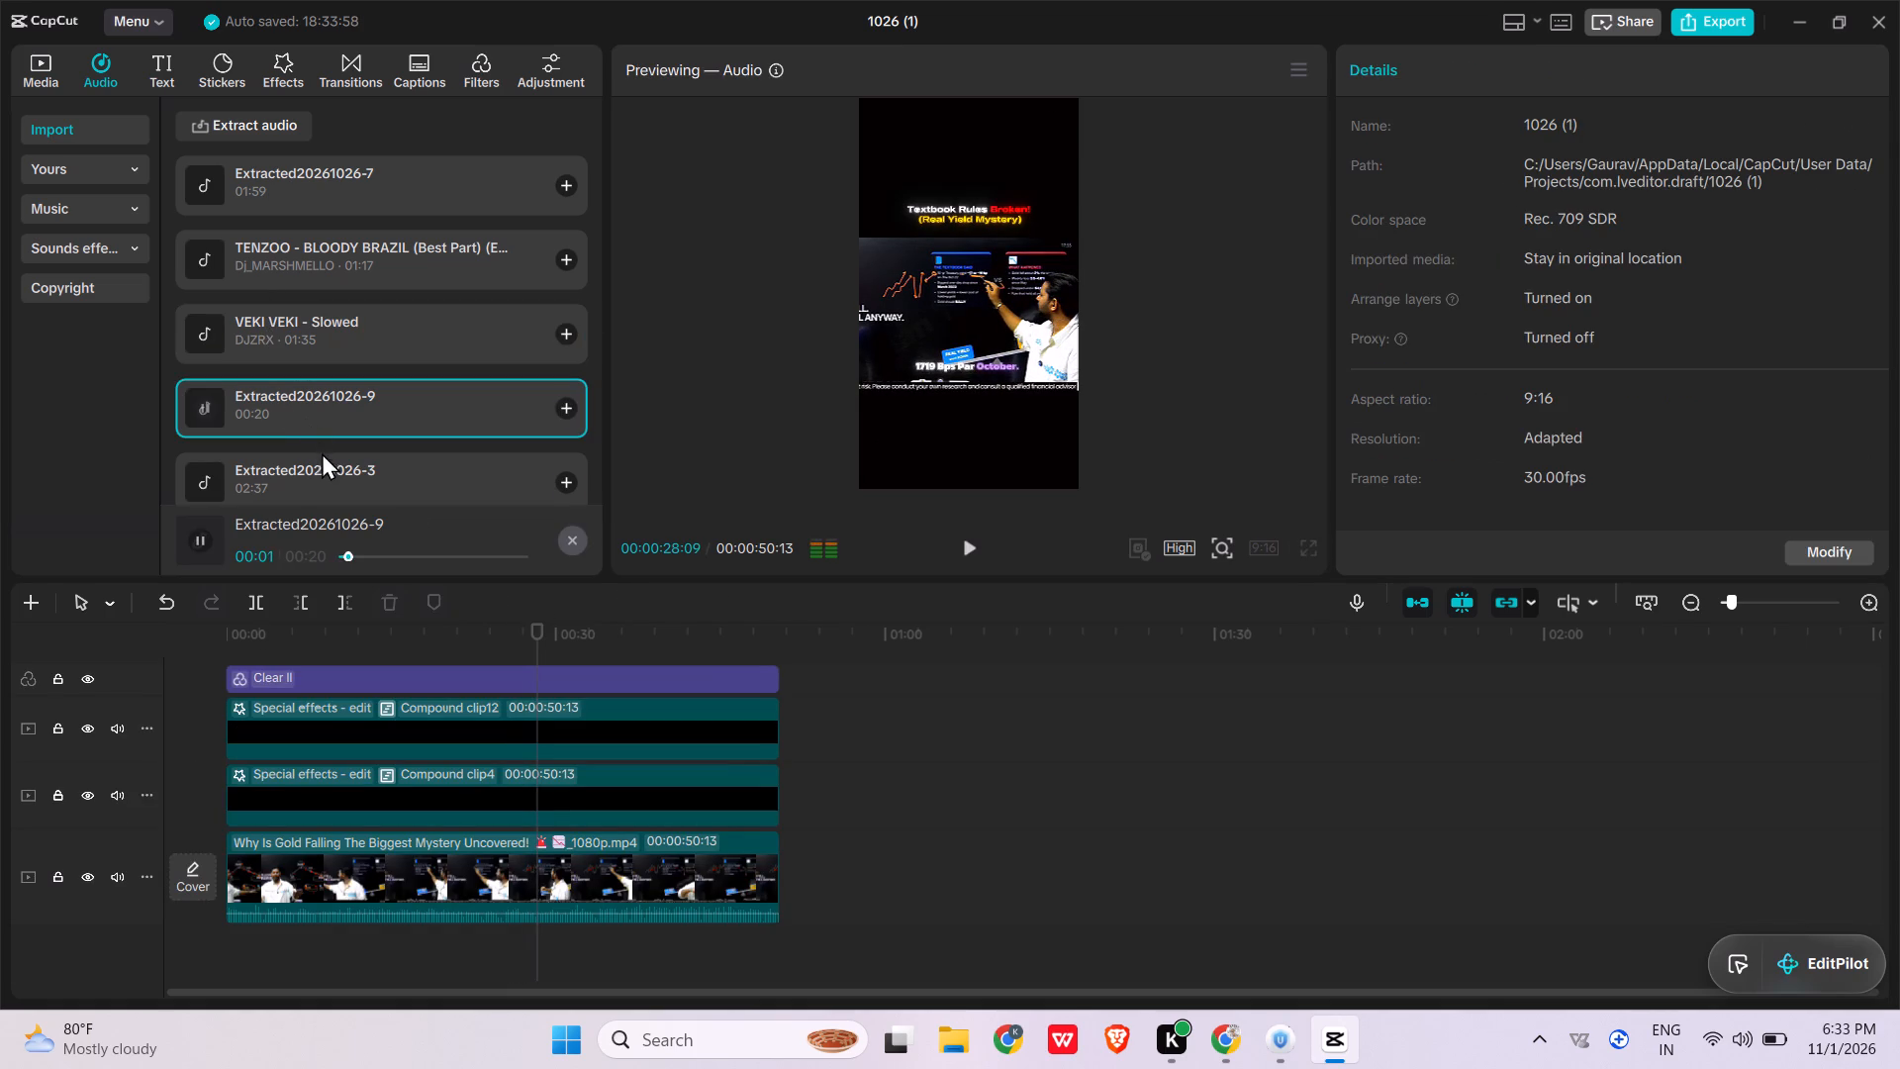
left_click(325, 459)
scroll(325, 460, "down", 1)
left_click(329, 425)
scroll(330, 425, "down", 1)
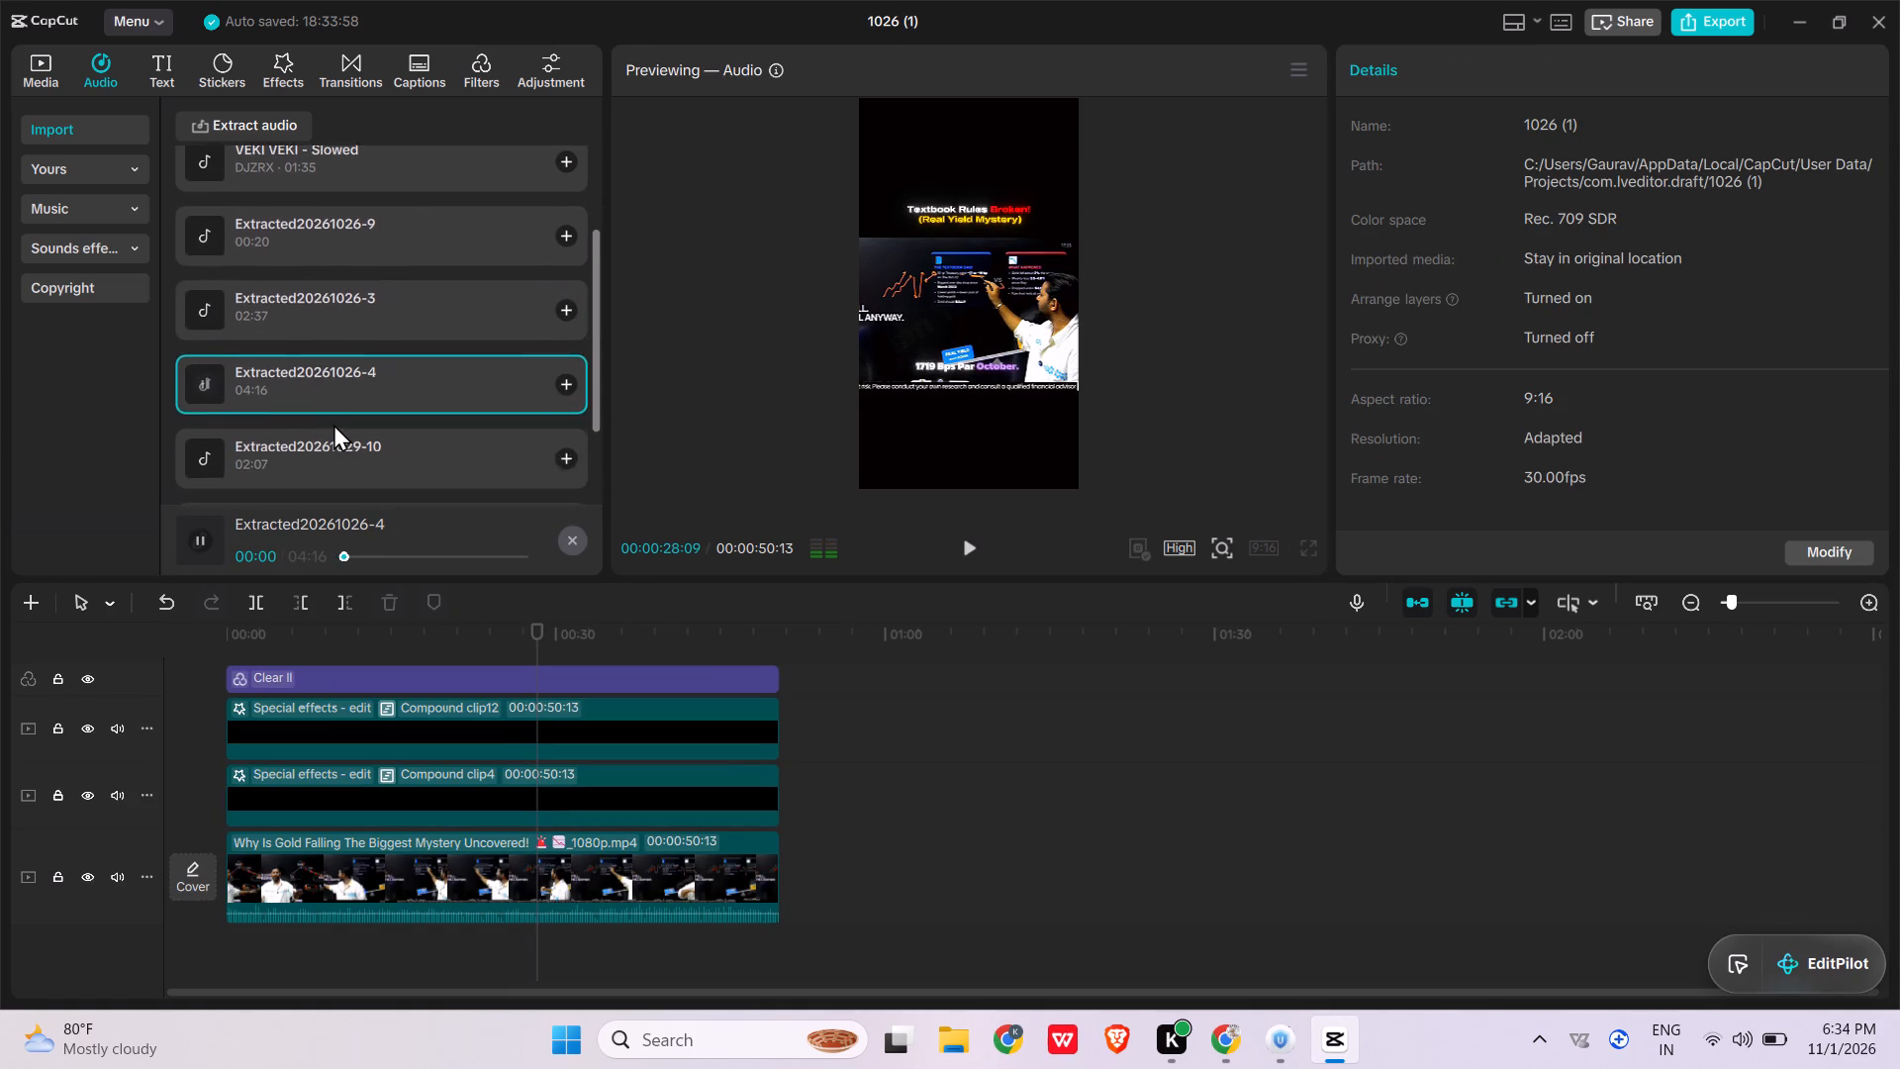
scroll(333, 424, "down", 1)
left_click(334, 431)
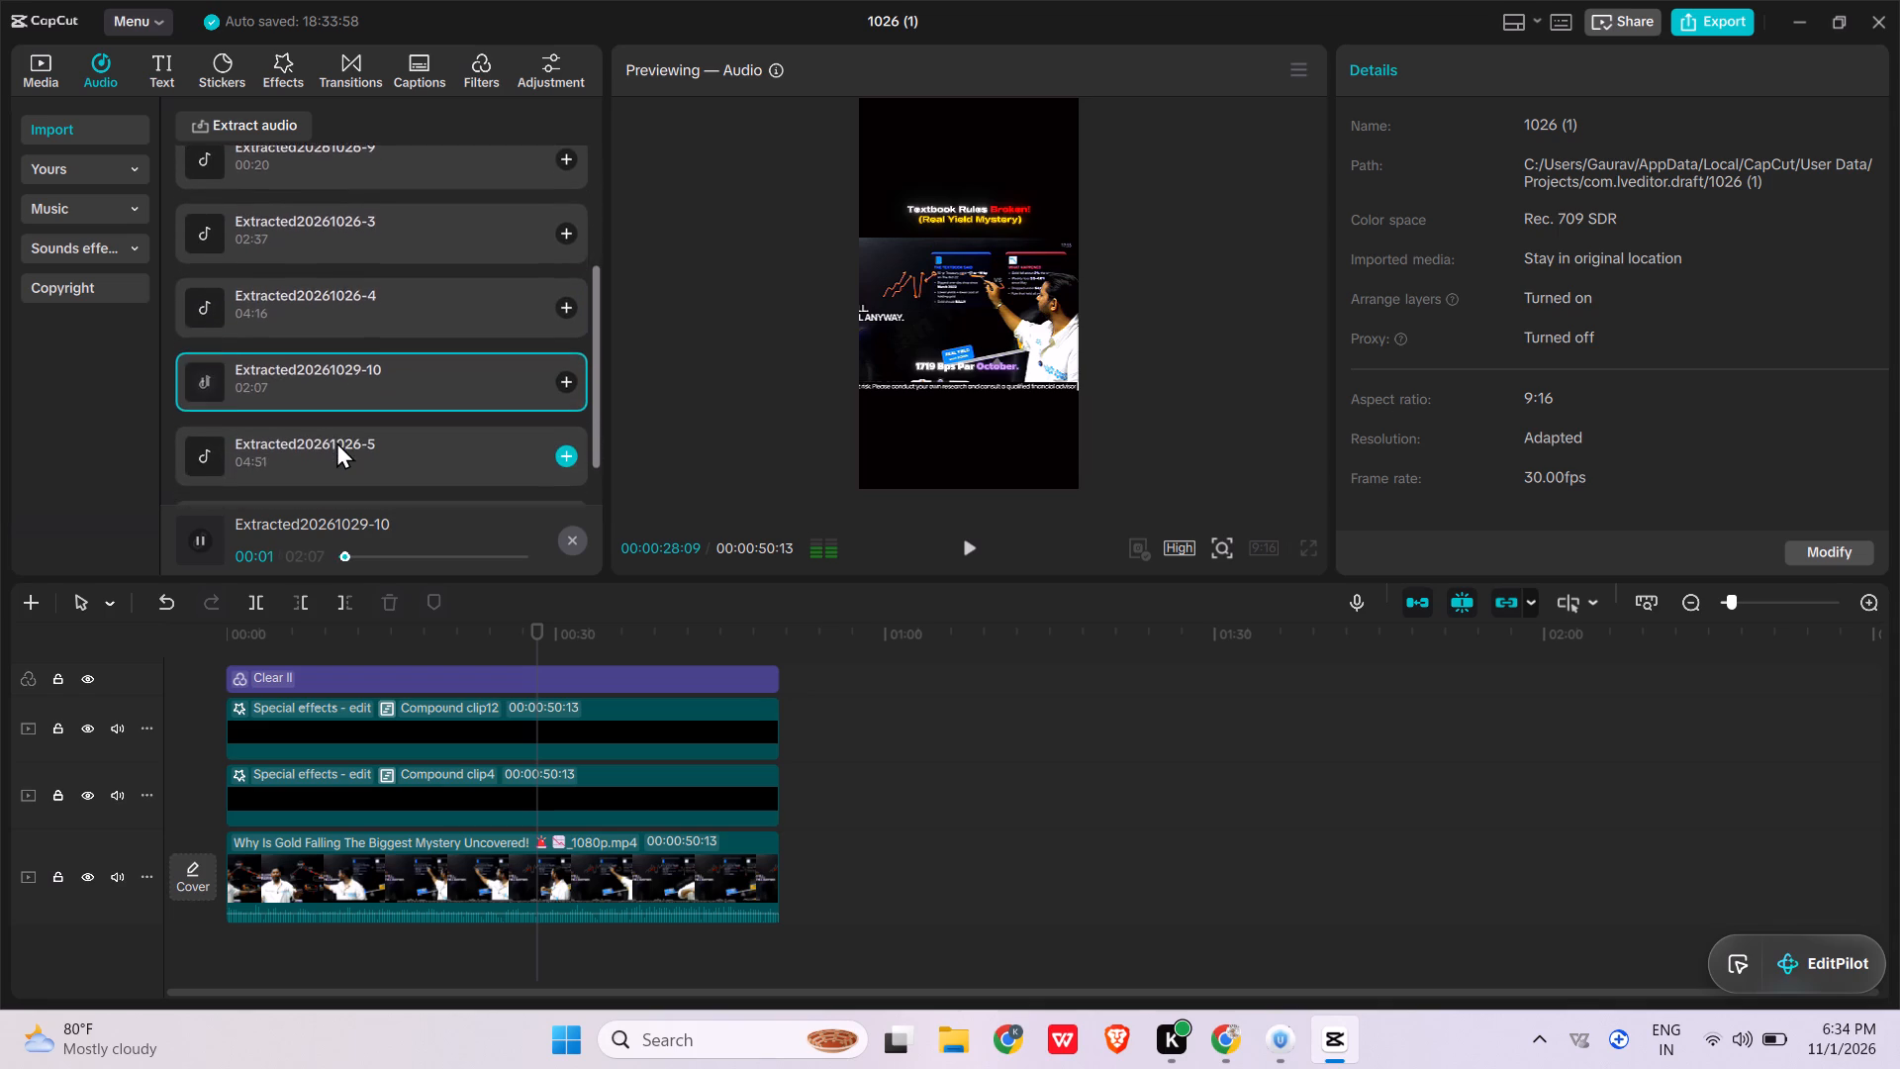
scroll(336, 441, "down", 1)
left_click(336, 441)
left_click(336, 441)
scroll(336, 441, "down", 1)
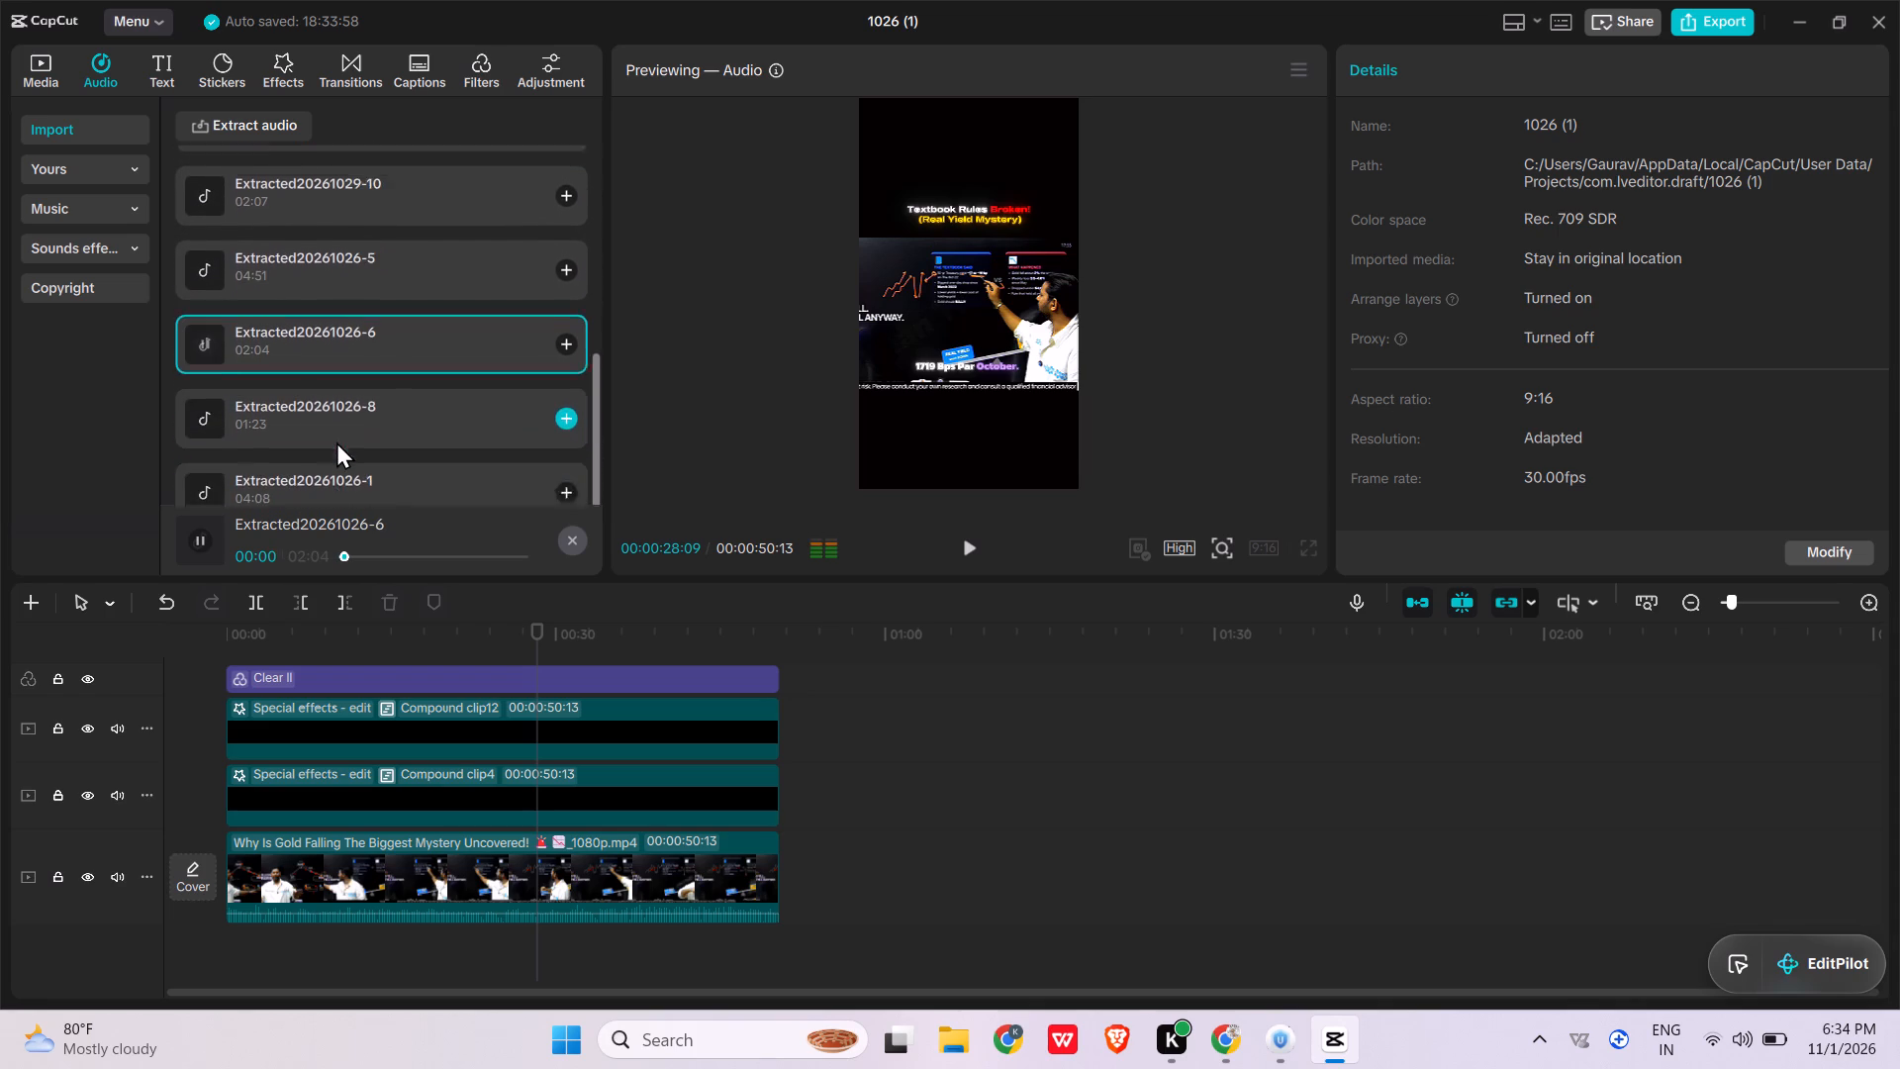
scroll(336, 441, "down", 1)
left_click(336, 409)
scroll(336, 407, "down", 1)
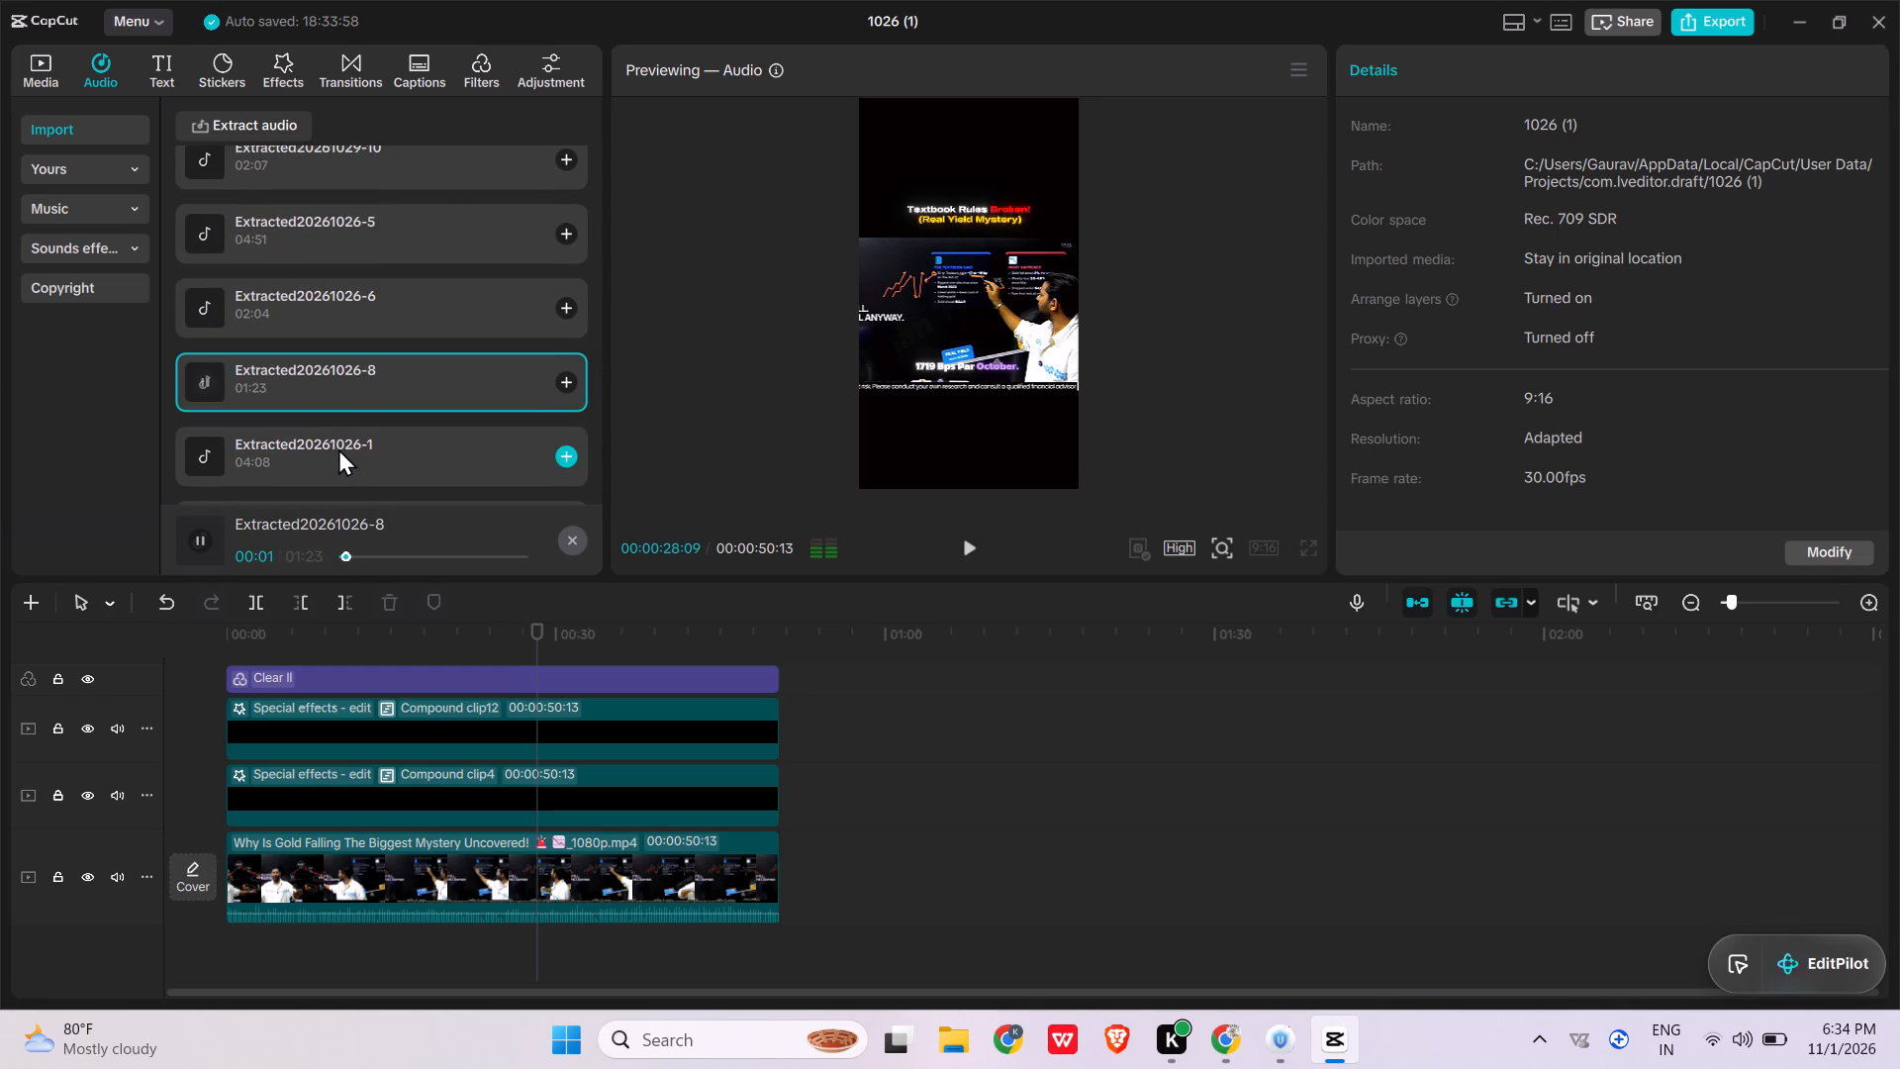
left_click(338, 448)
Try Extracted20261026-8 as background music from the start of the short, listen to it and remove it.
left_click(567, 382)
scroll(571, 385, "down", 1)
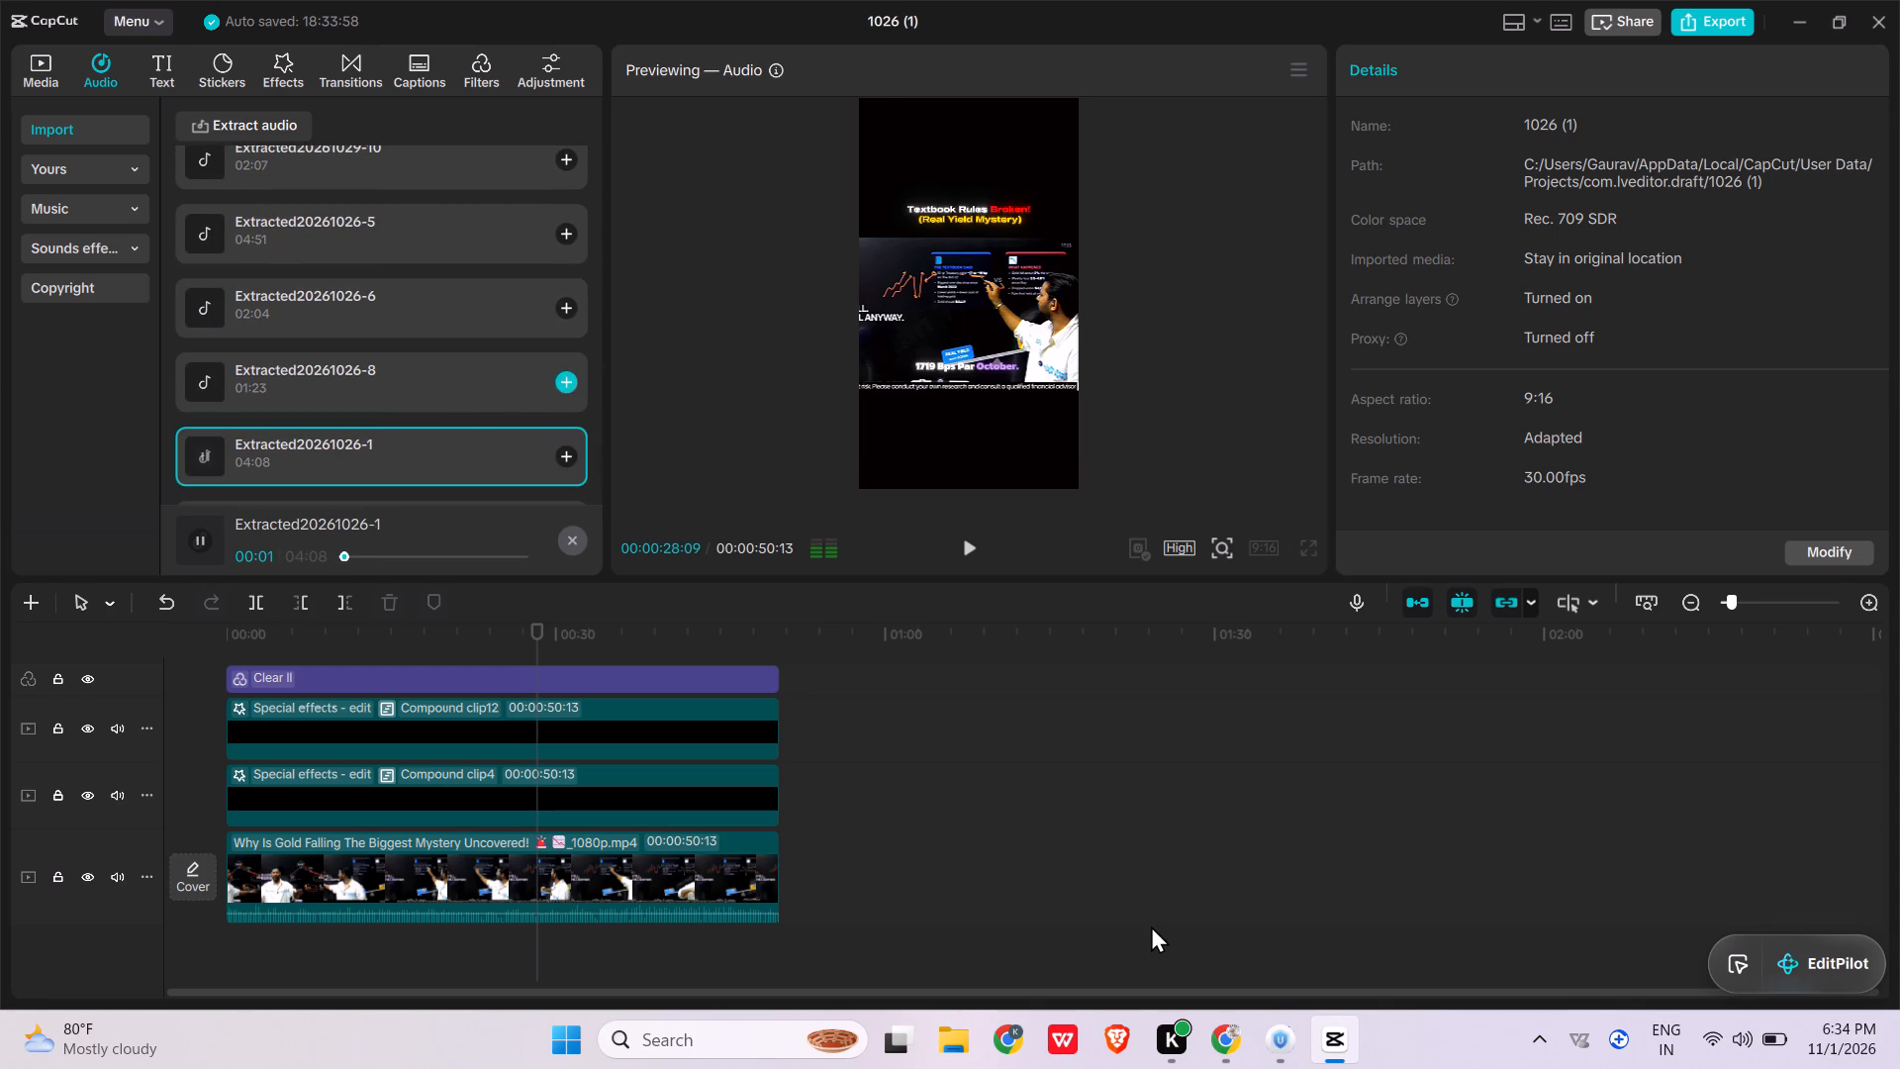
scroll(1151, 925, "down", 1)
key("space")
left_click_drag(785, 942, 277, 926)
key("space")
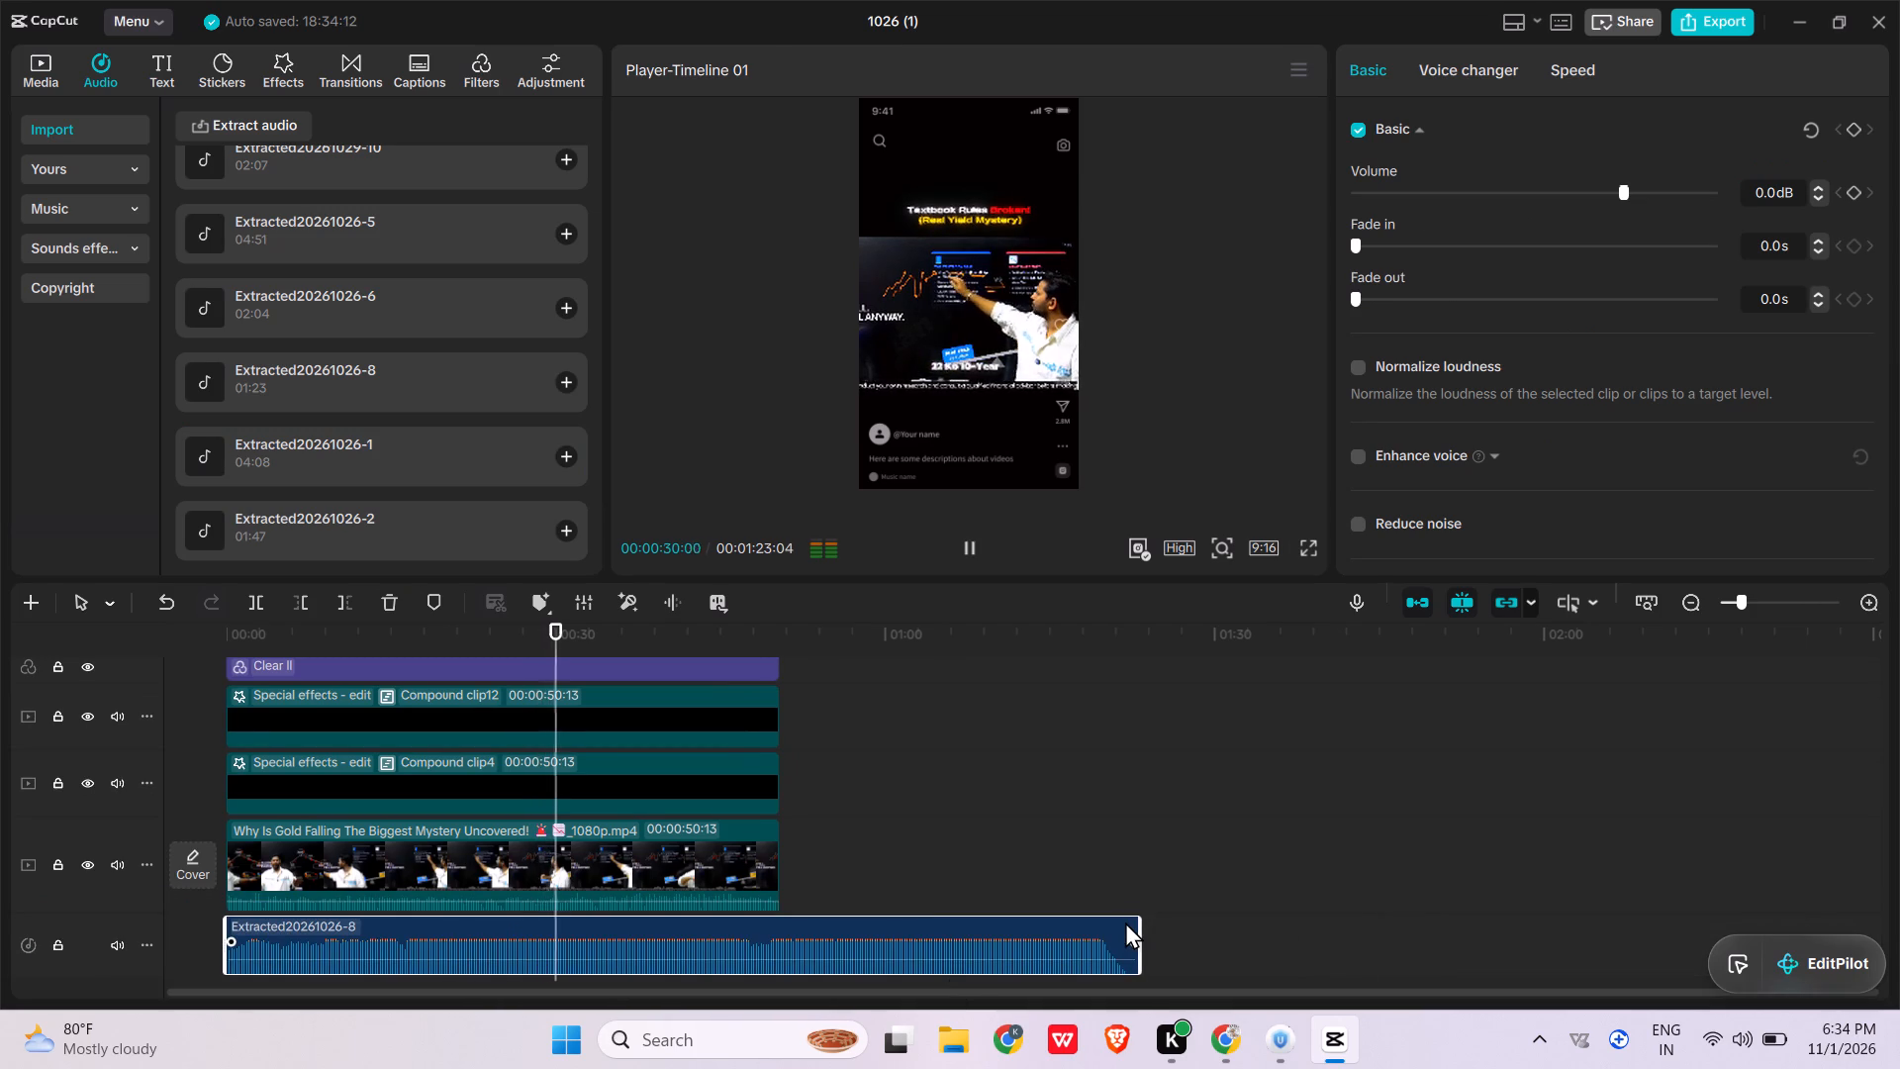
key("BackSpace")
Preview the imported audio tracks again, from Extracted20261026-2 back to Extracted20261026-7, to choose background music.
left_click(430, 534)
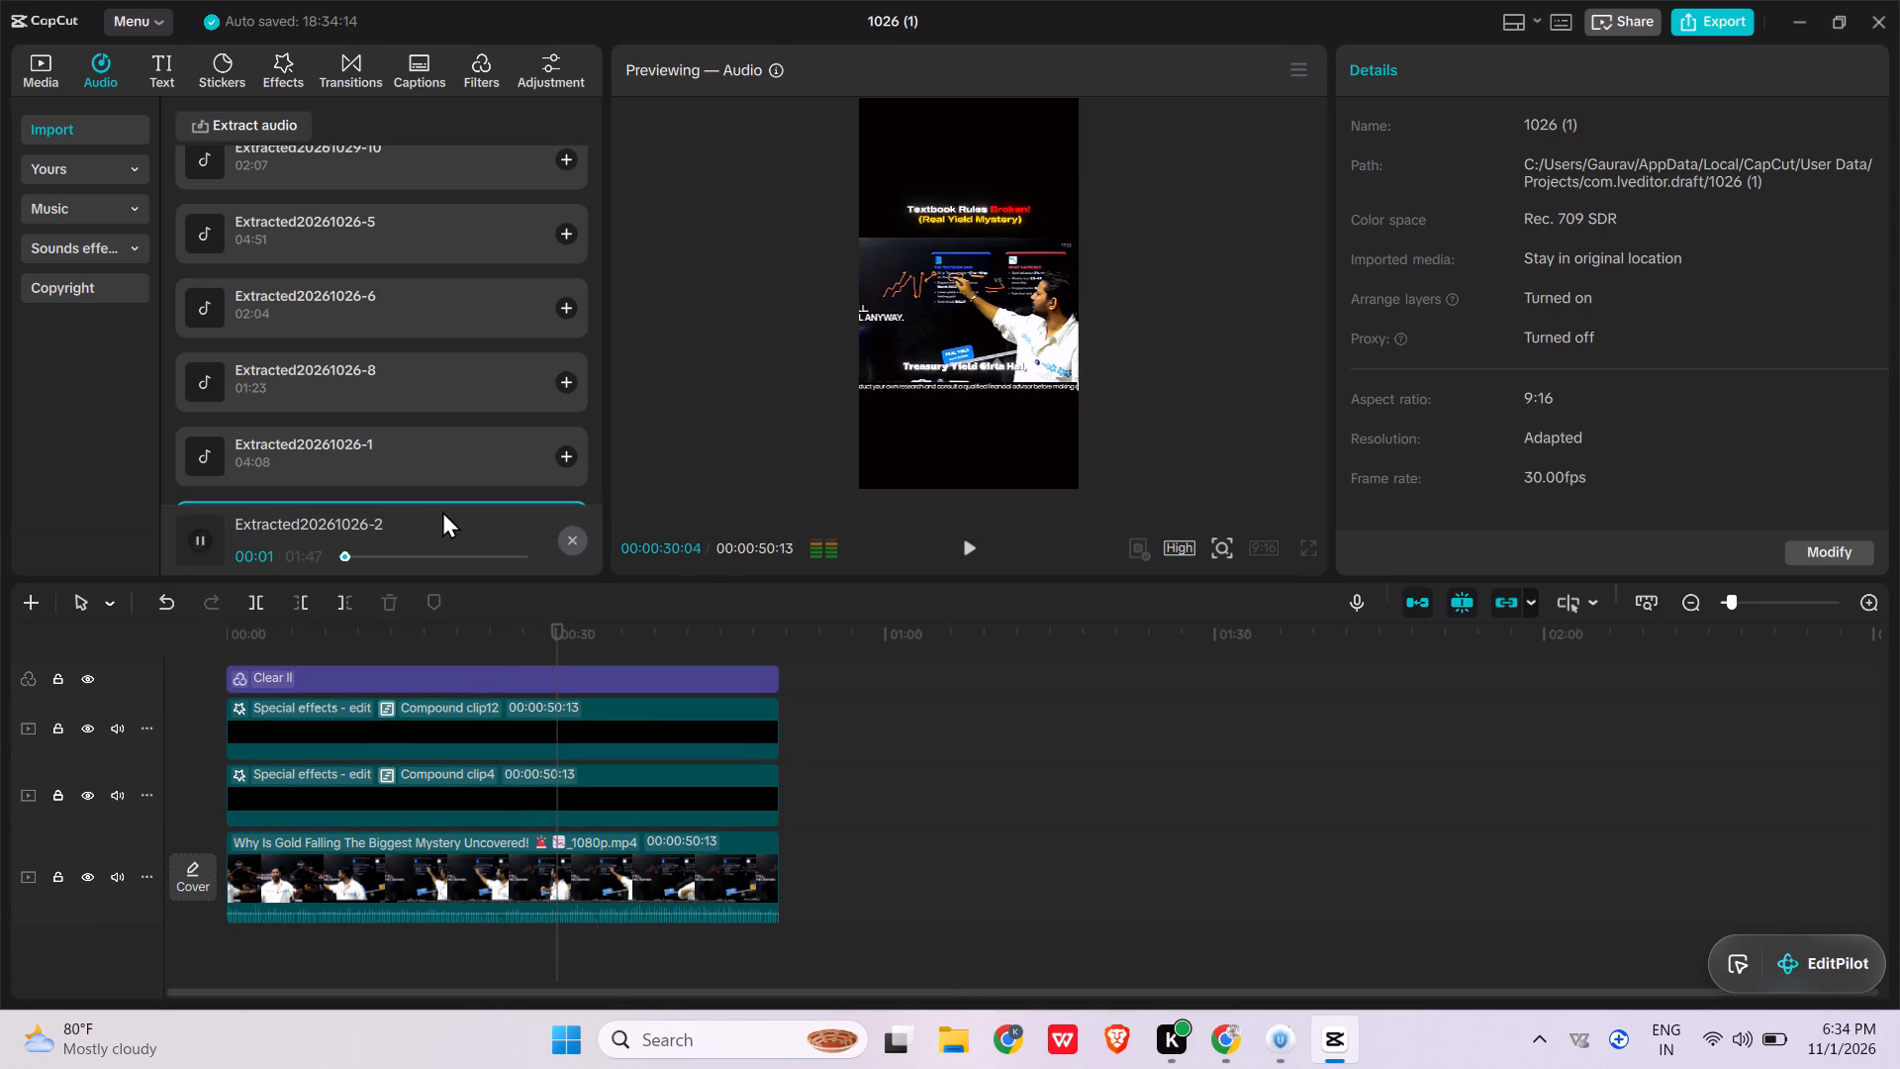
left_click(574, 538)
left_click(446, 440)
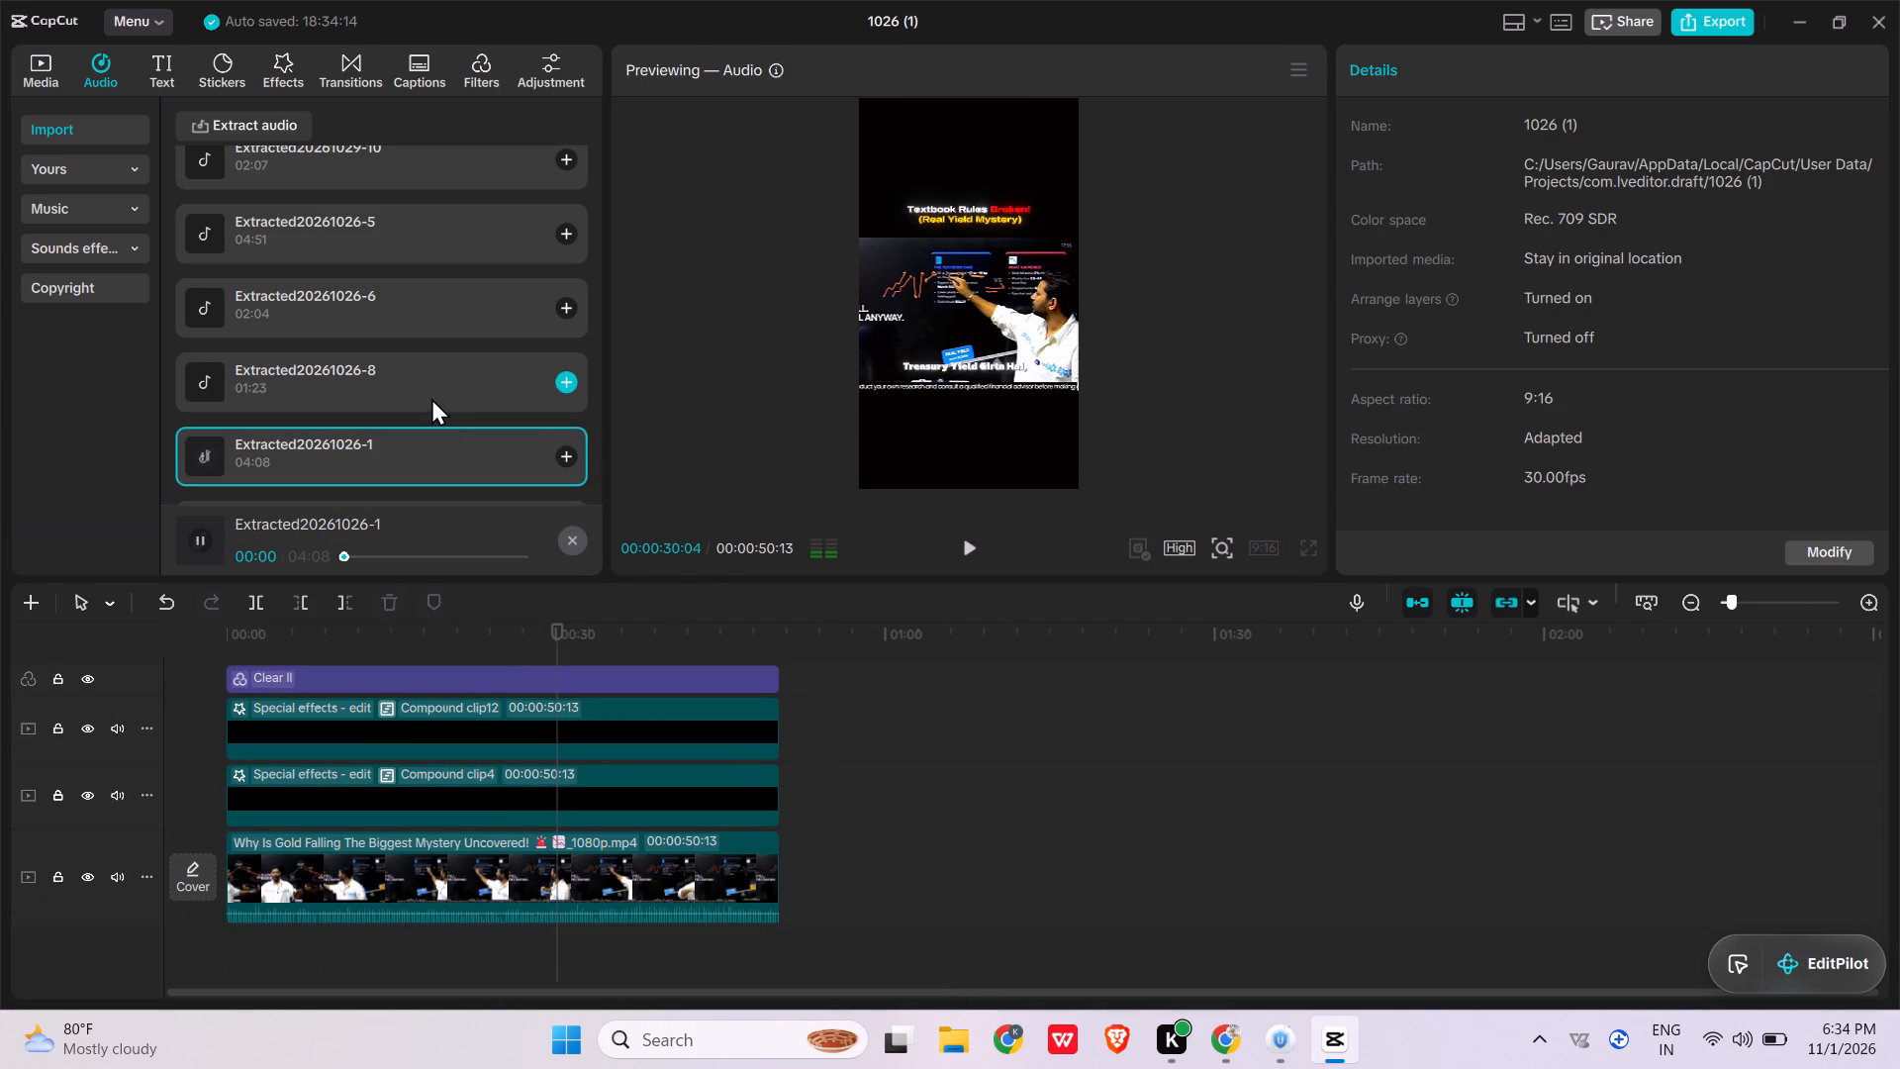
left_click(431, 398)
left_click(427, 322)
scroll(432, 237, "up", 1)
left_click(433, 219)
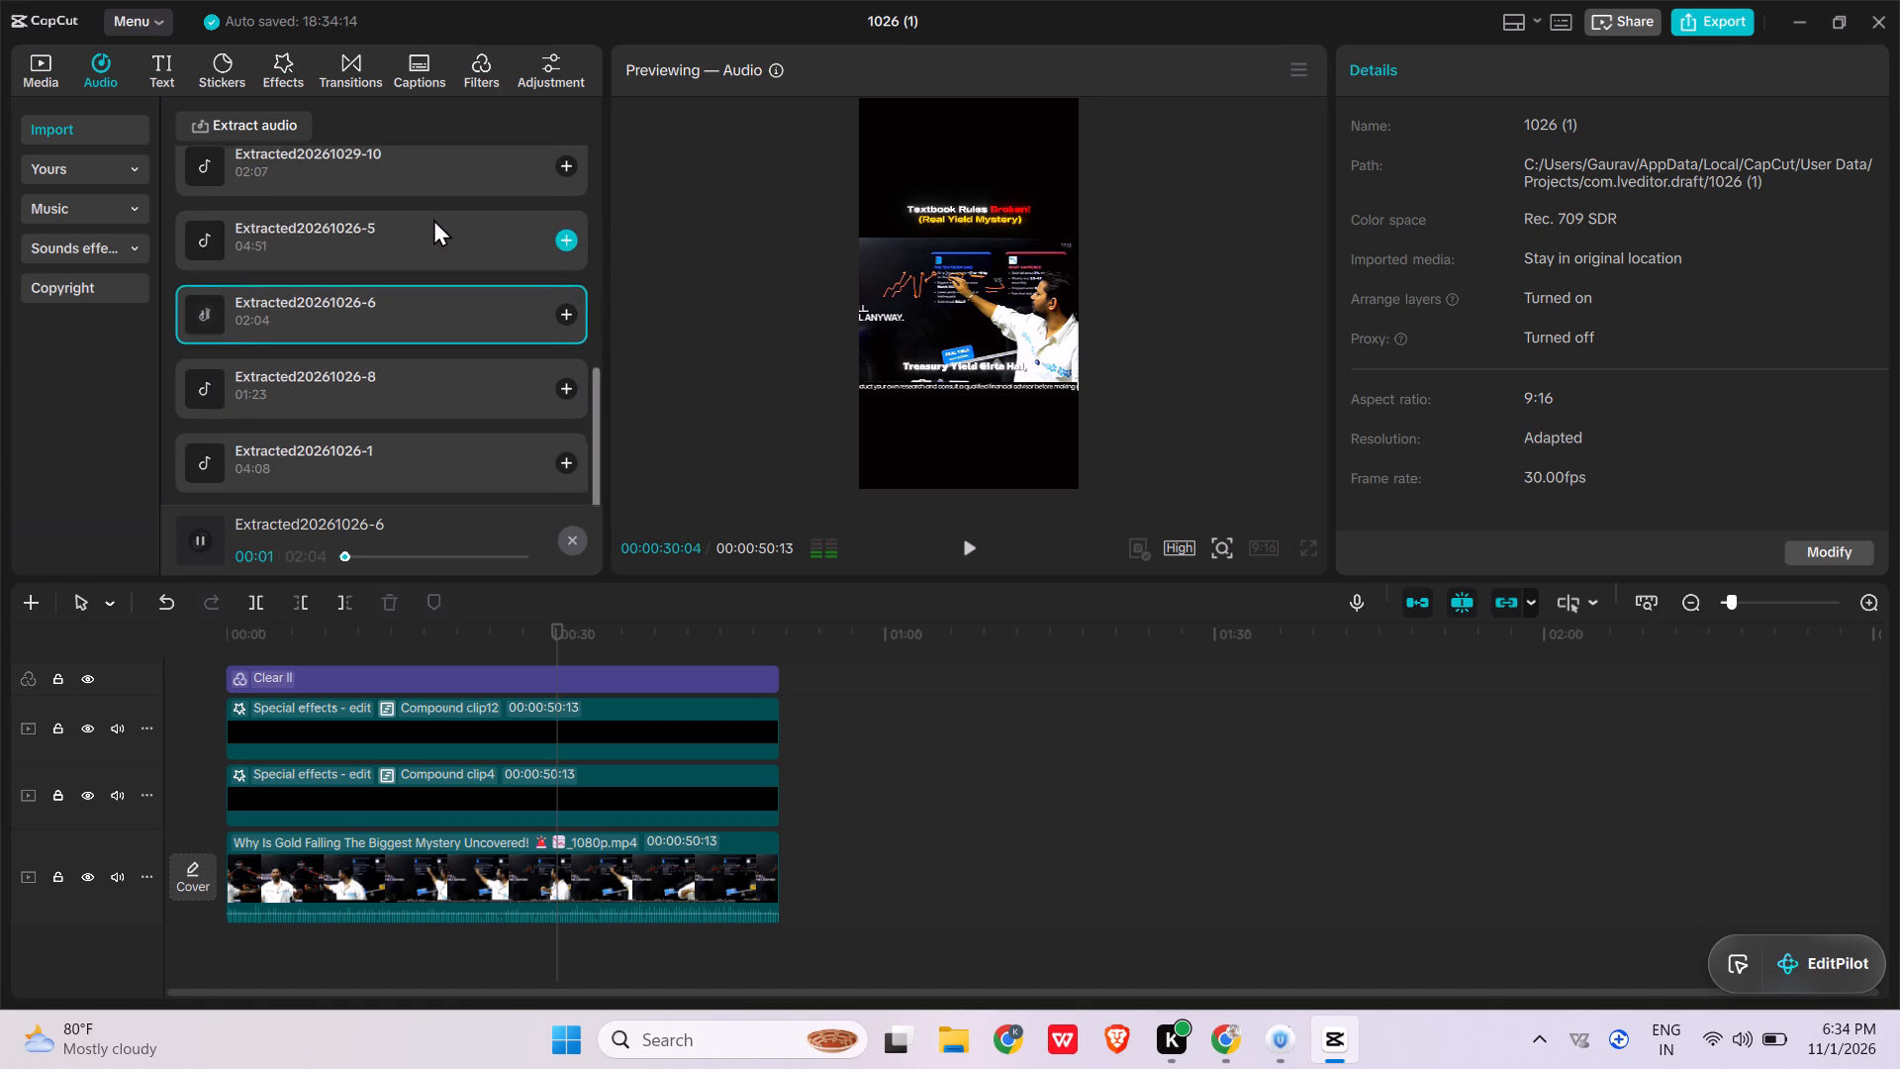
scroll(433, 219, "up", 1)
left_click(427, 211)
left_click(425, 201)
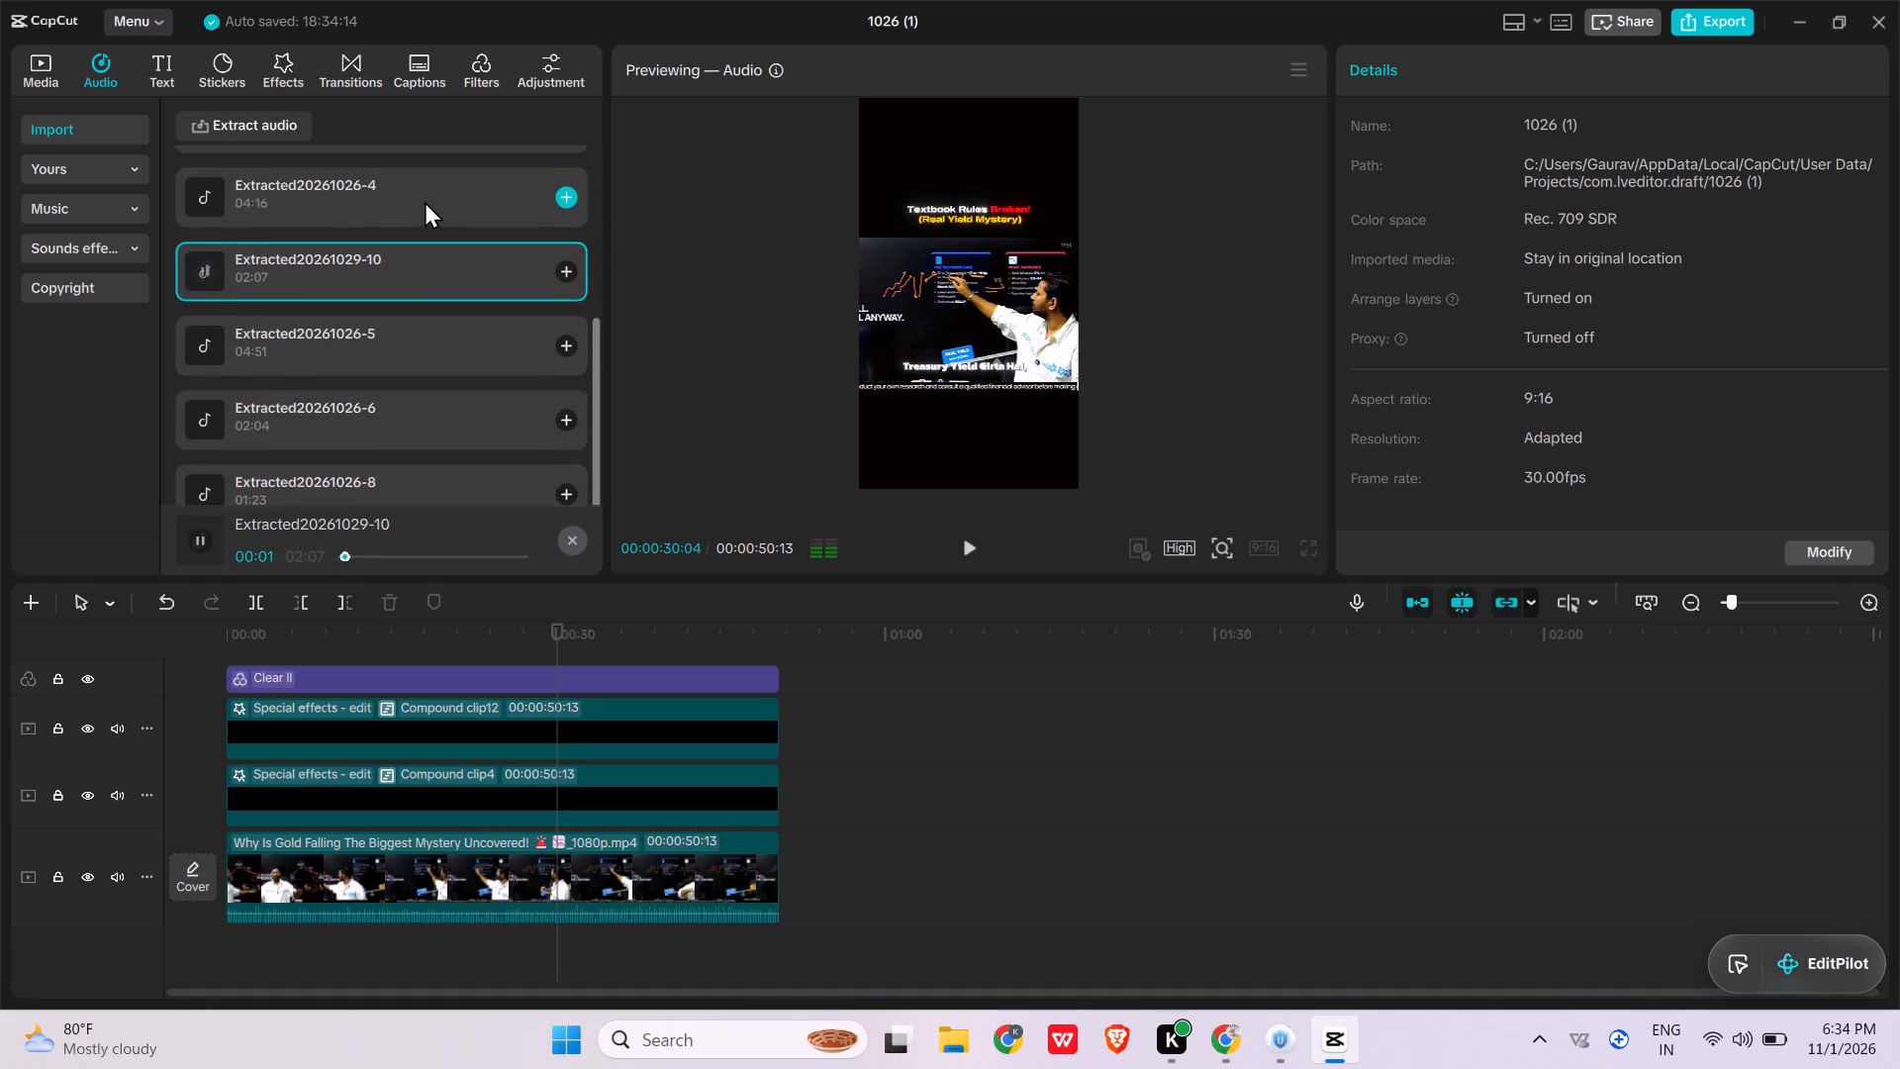
scroll(425, 201, "up", 1)
left_click(425, 197)
scroll(417, 217, "up", 1)
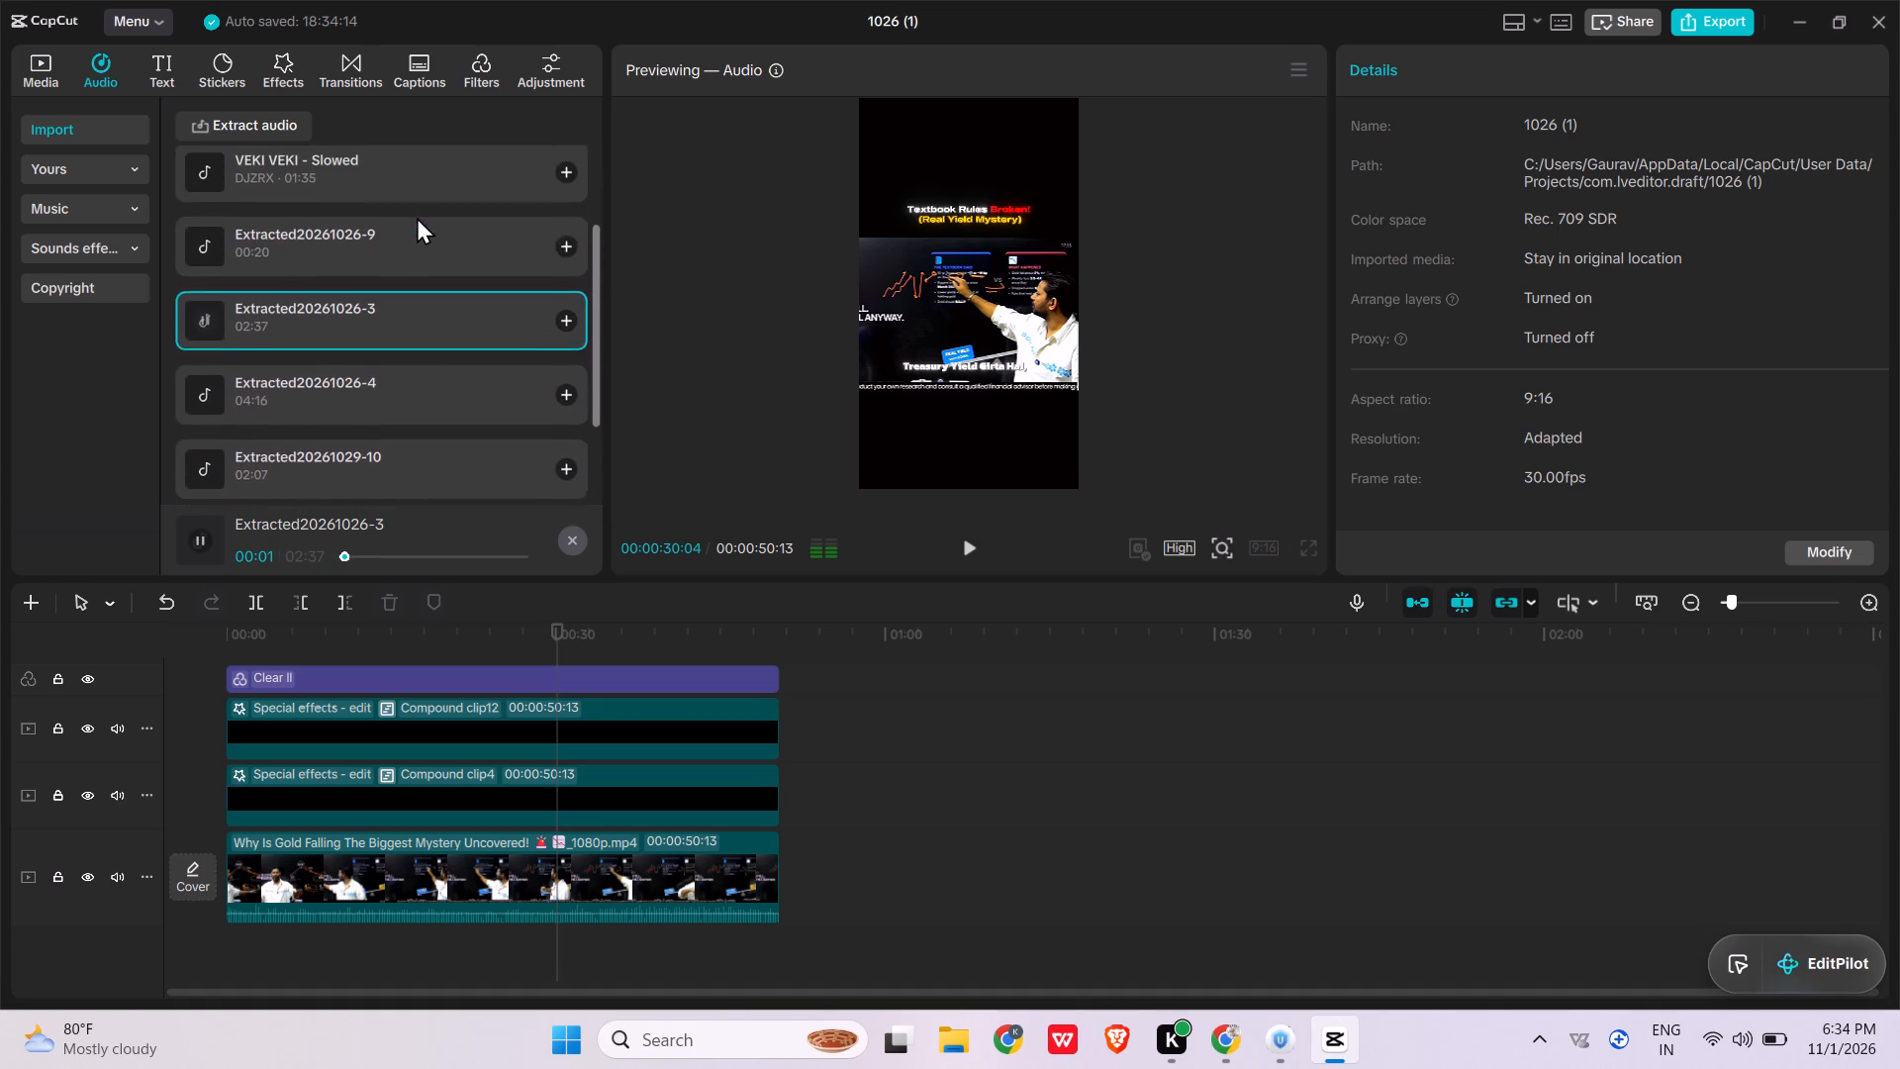
scroll(417, 217, "up", 1)
left_click(404, 253)
left_click(402, 244)
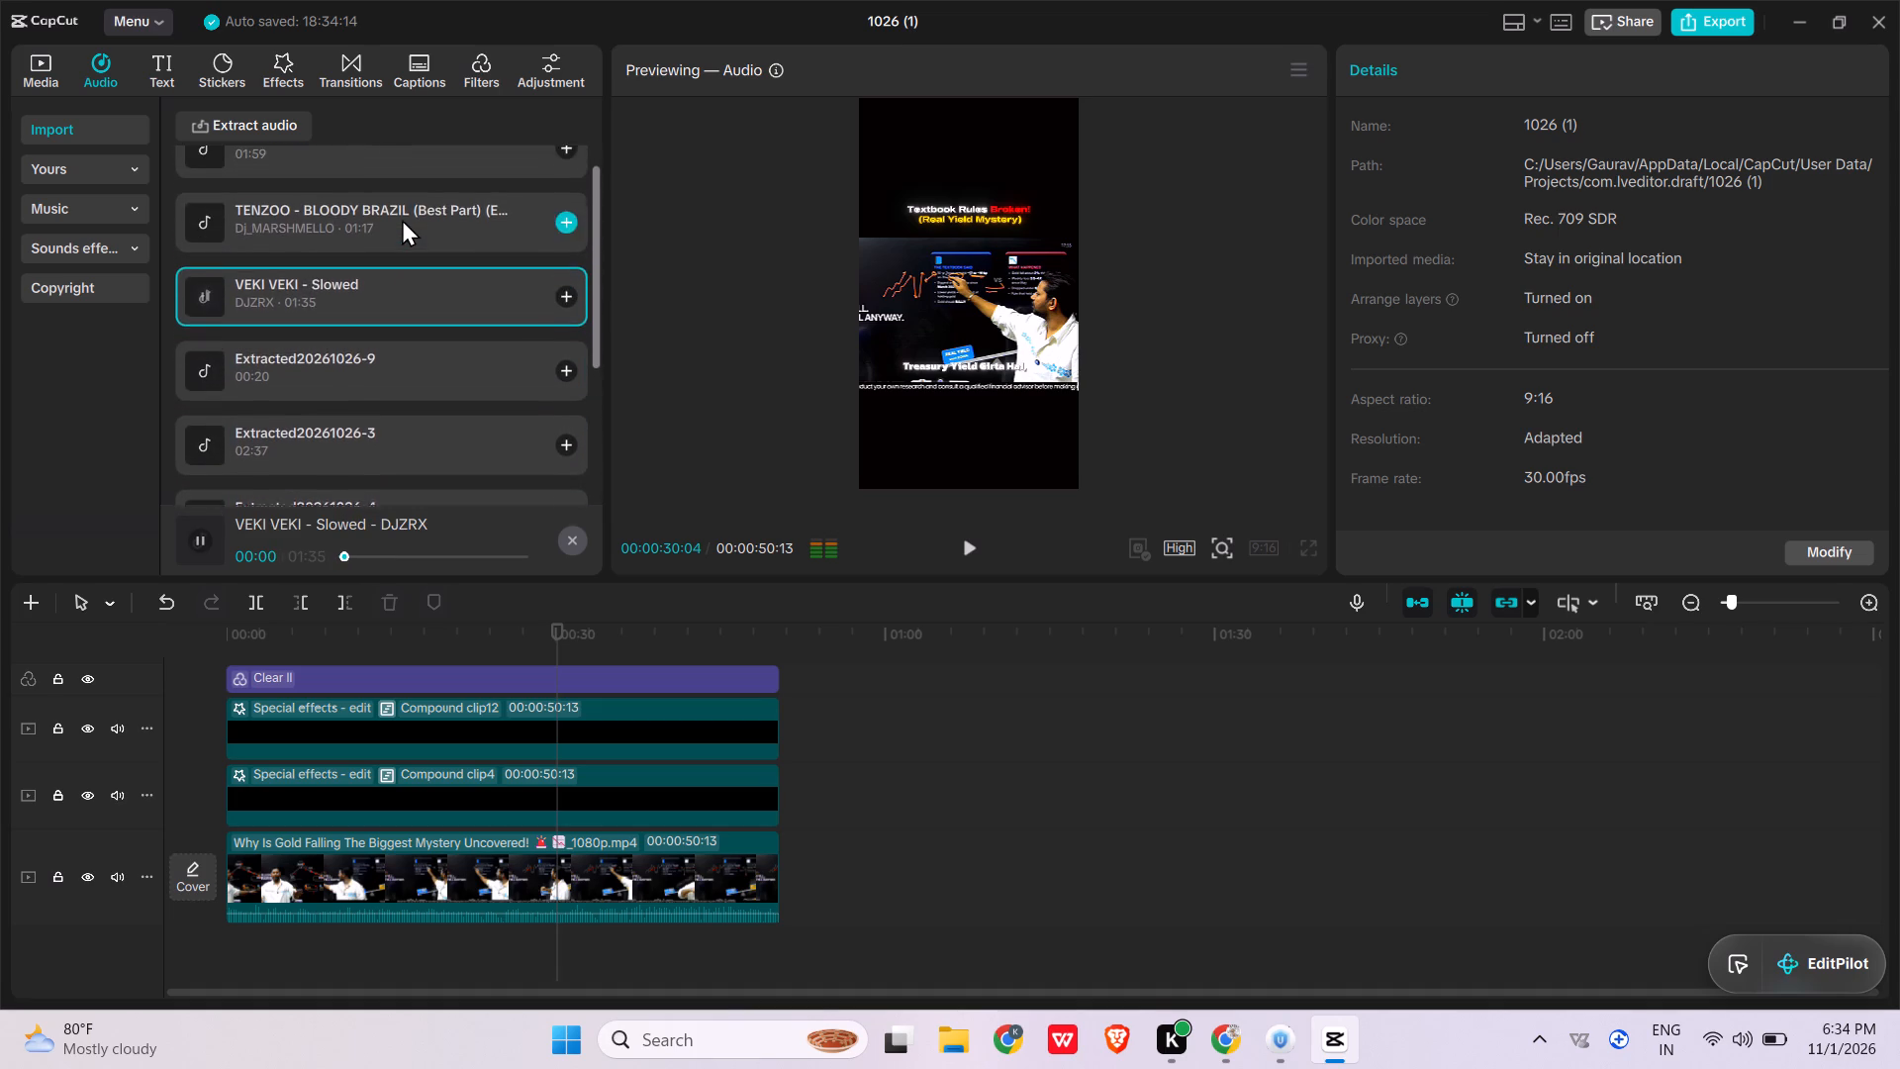
scroll(402, 219, "up", 1)
left_click(402, 217)
left_click(409, 195)
left_click(429, 188)
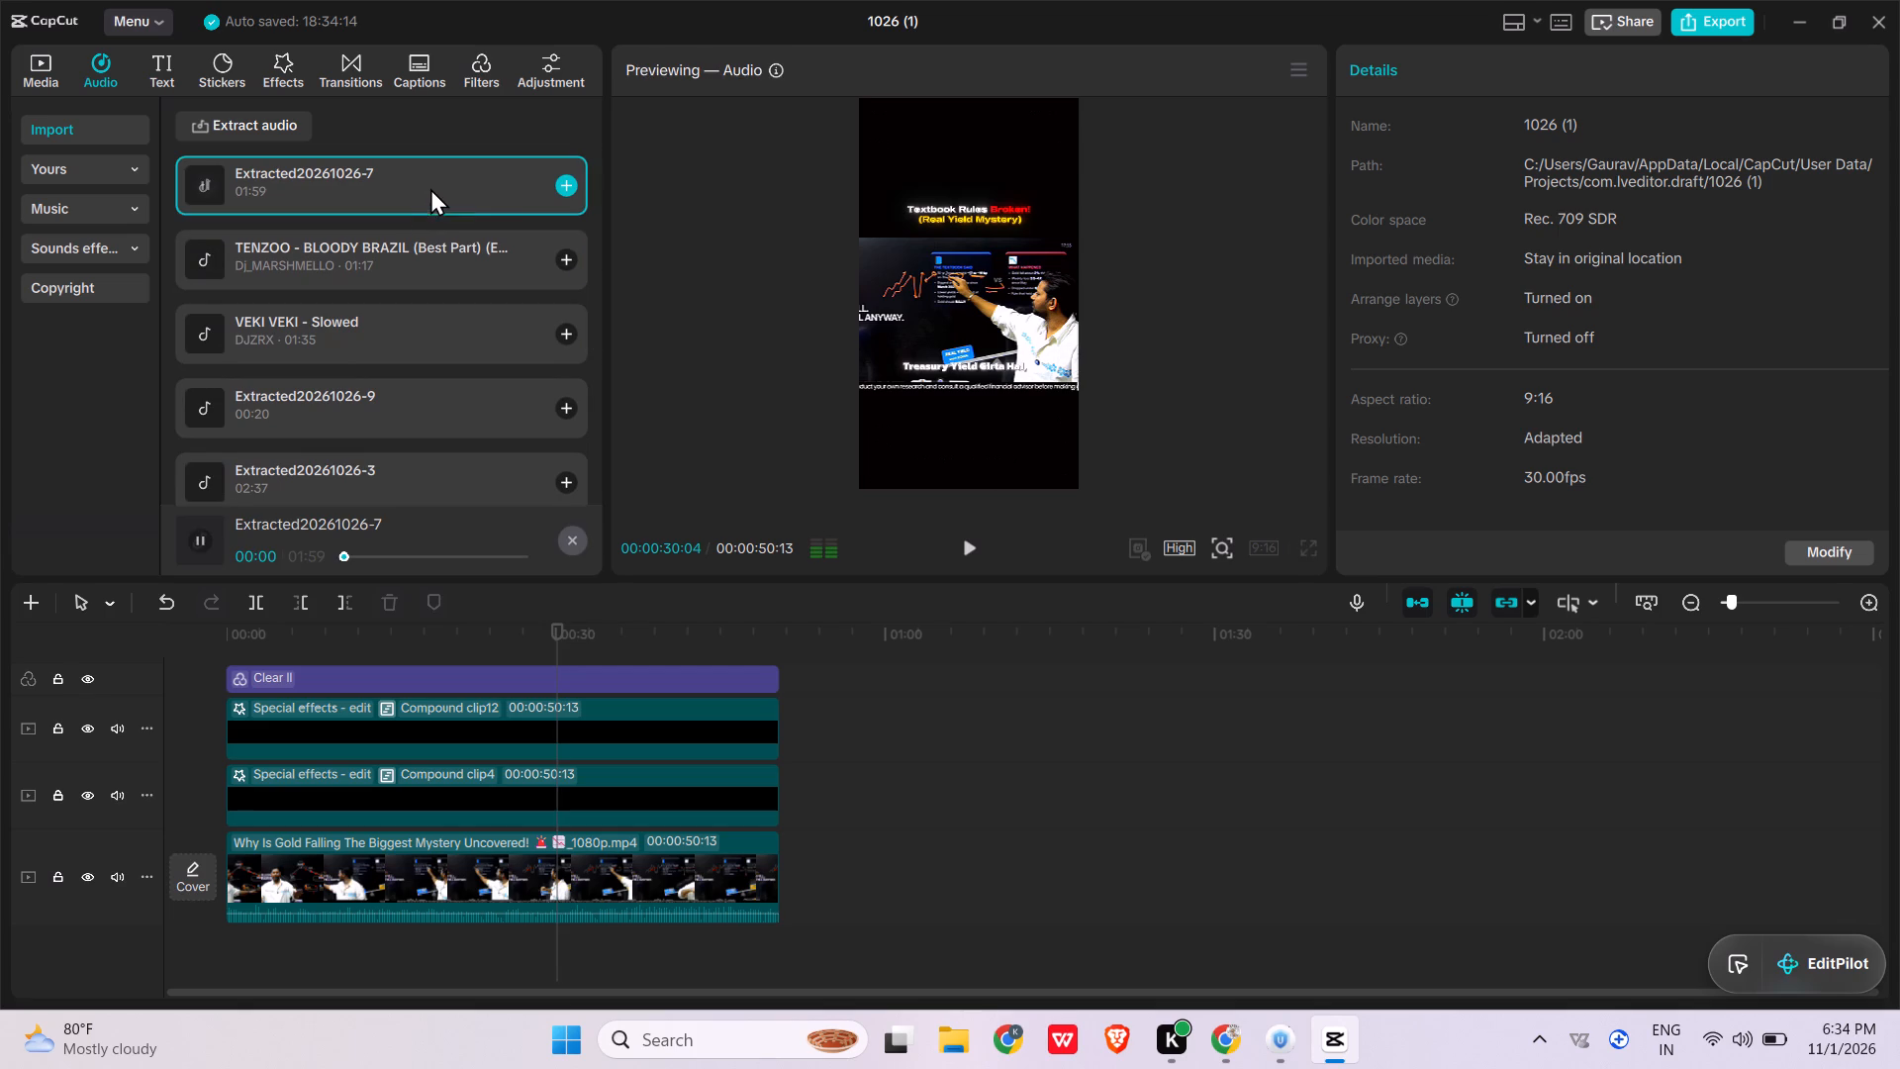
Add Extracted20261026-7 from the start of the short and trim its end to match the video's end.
left_click(567, 180)
scroll(585, 212, "down", 2)
scroll(1212, 897, "up", 2)
scroll(1212, 897, "down", 5)
left_click_drag(1191, 898, 0, 795)
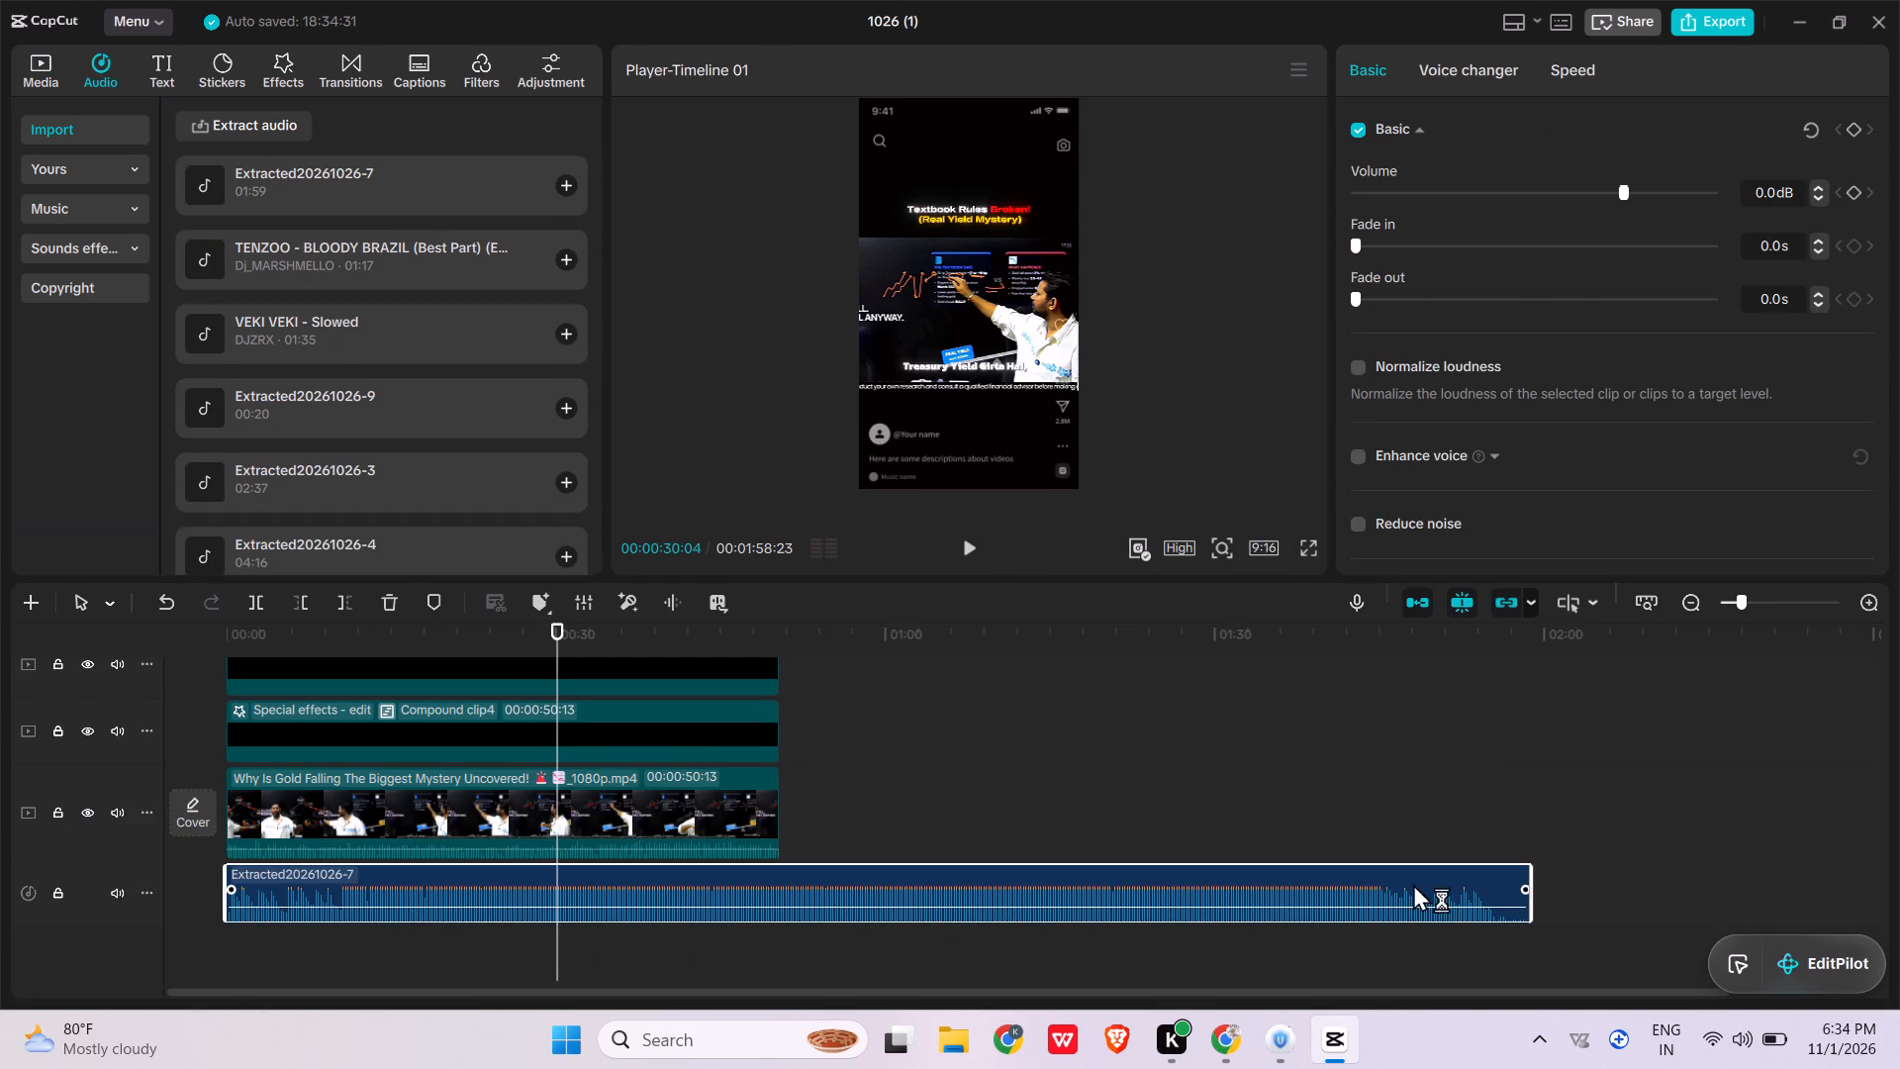
left_click_drag(1531, 881, 973, 866)
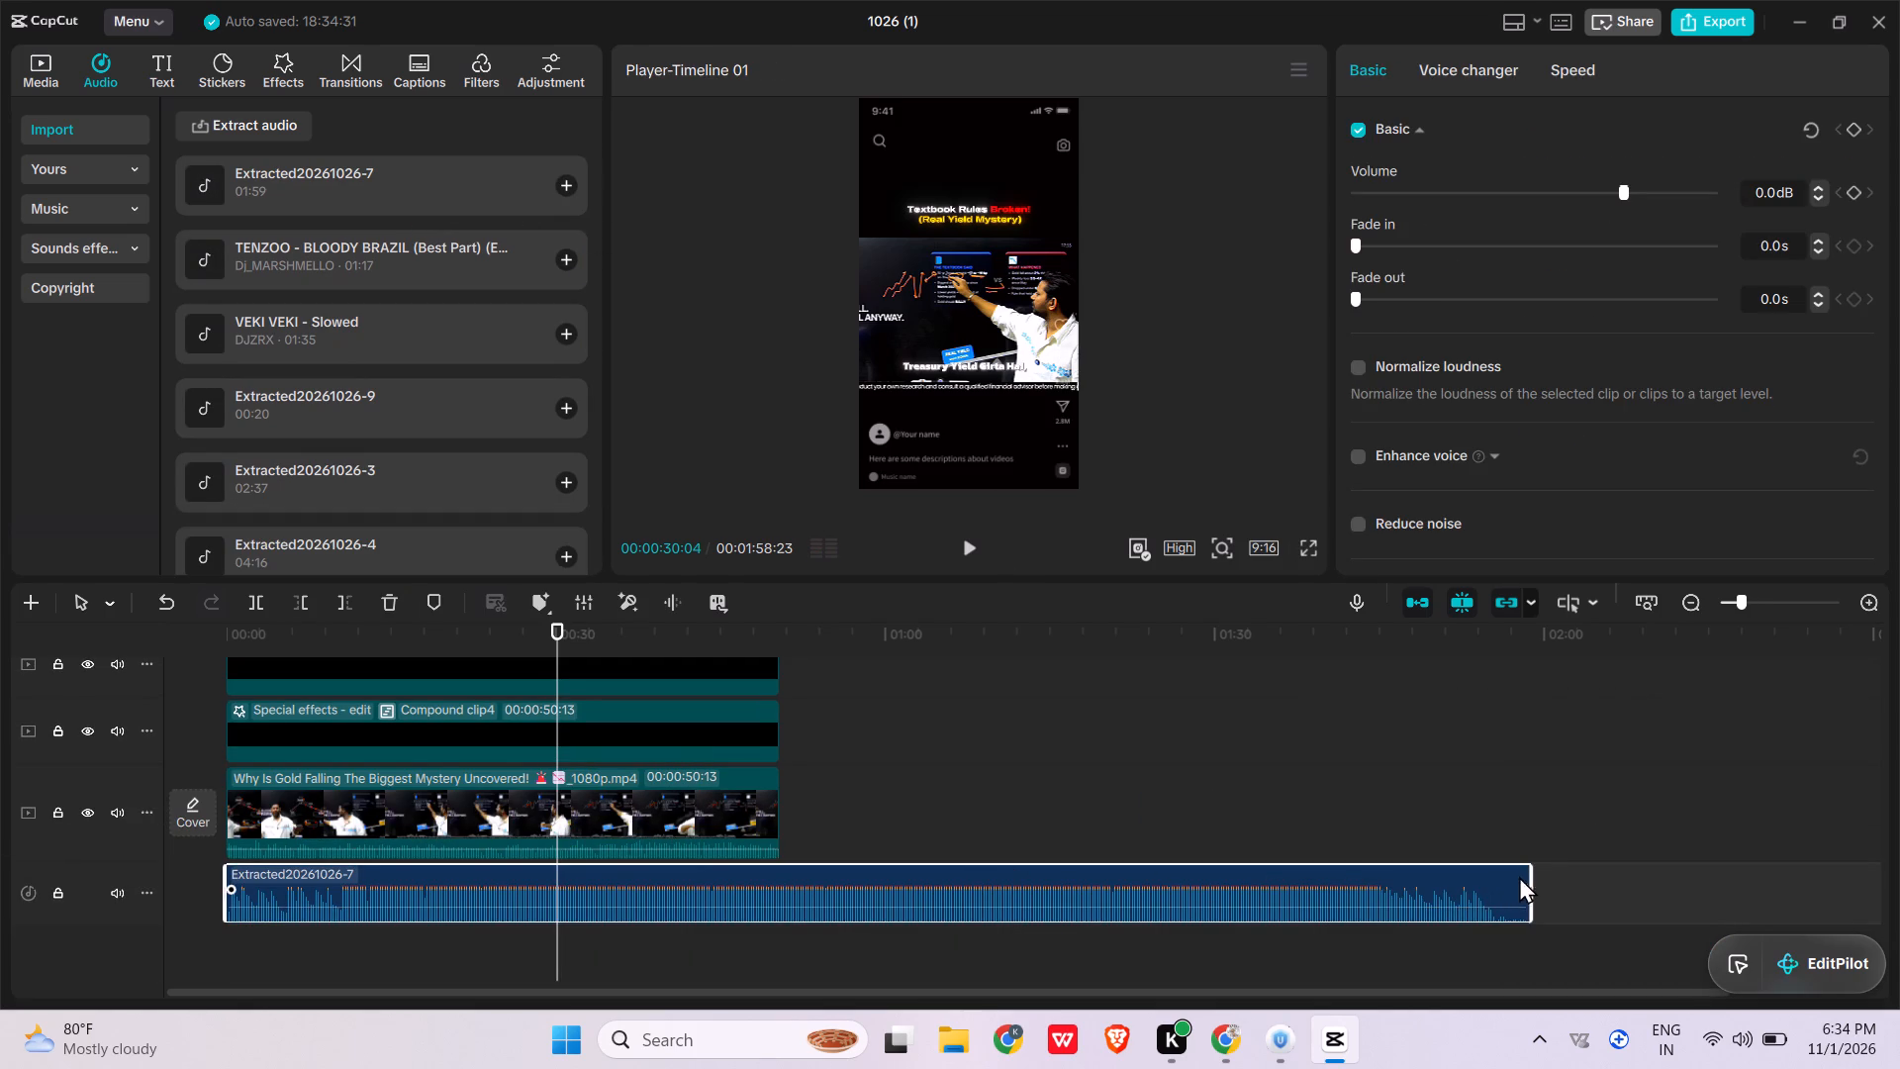
left_click_drag(1527, 872, 756, 791)
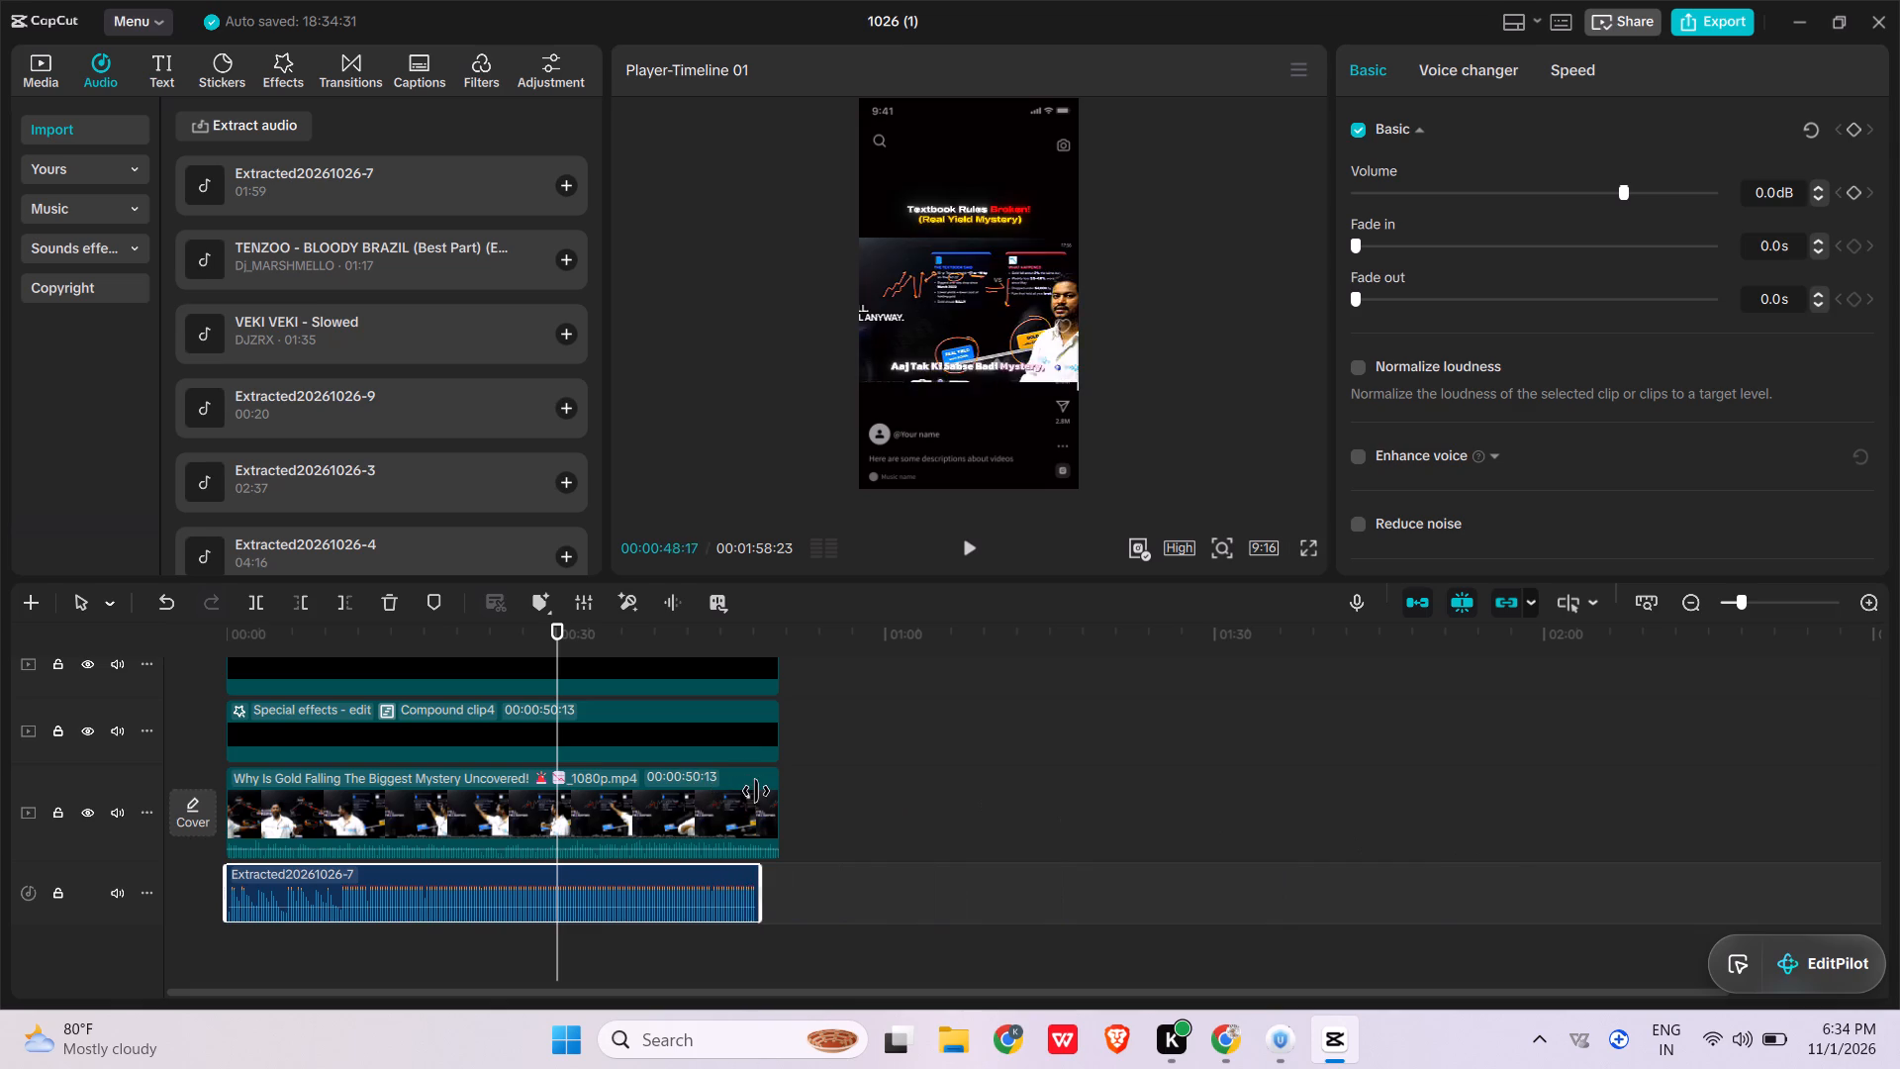
left_click_drag(756, 791, 783, 798)
Lower the music's volume to about -21.7 dB while playing the short, and check it in full screen.
key("space")
left_click(1528, 191)
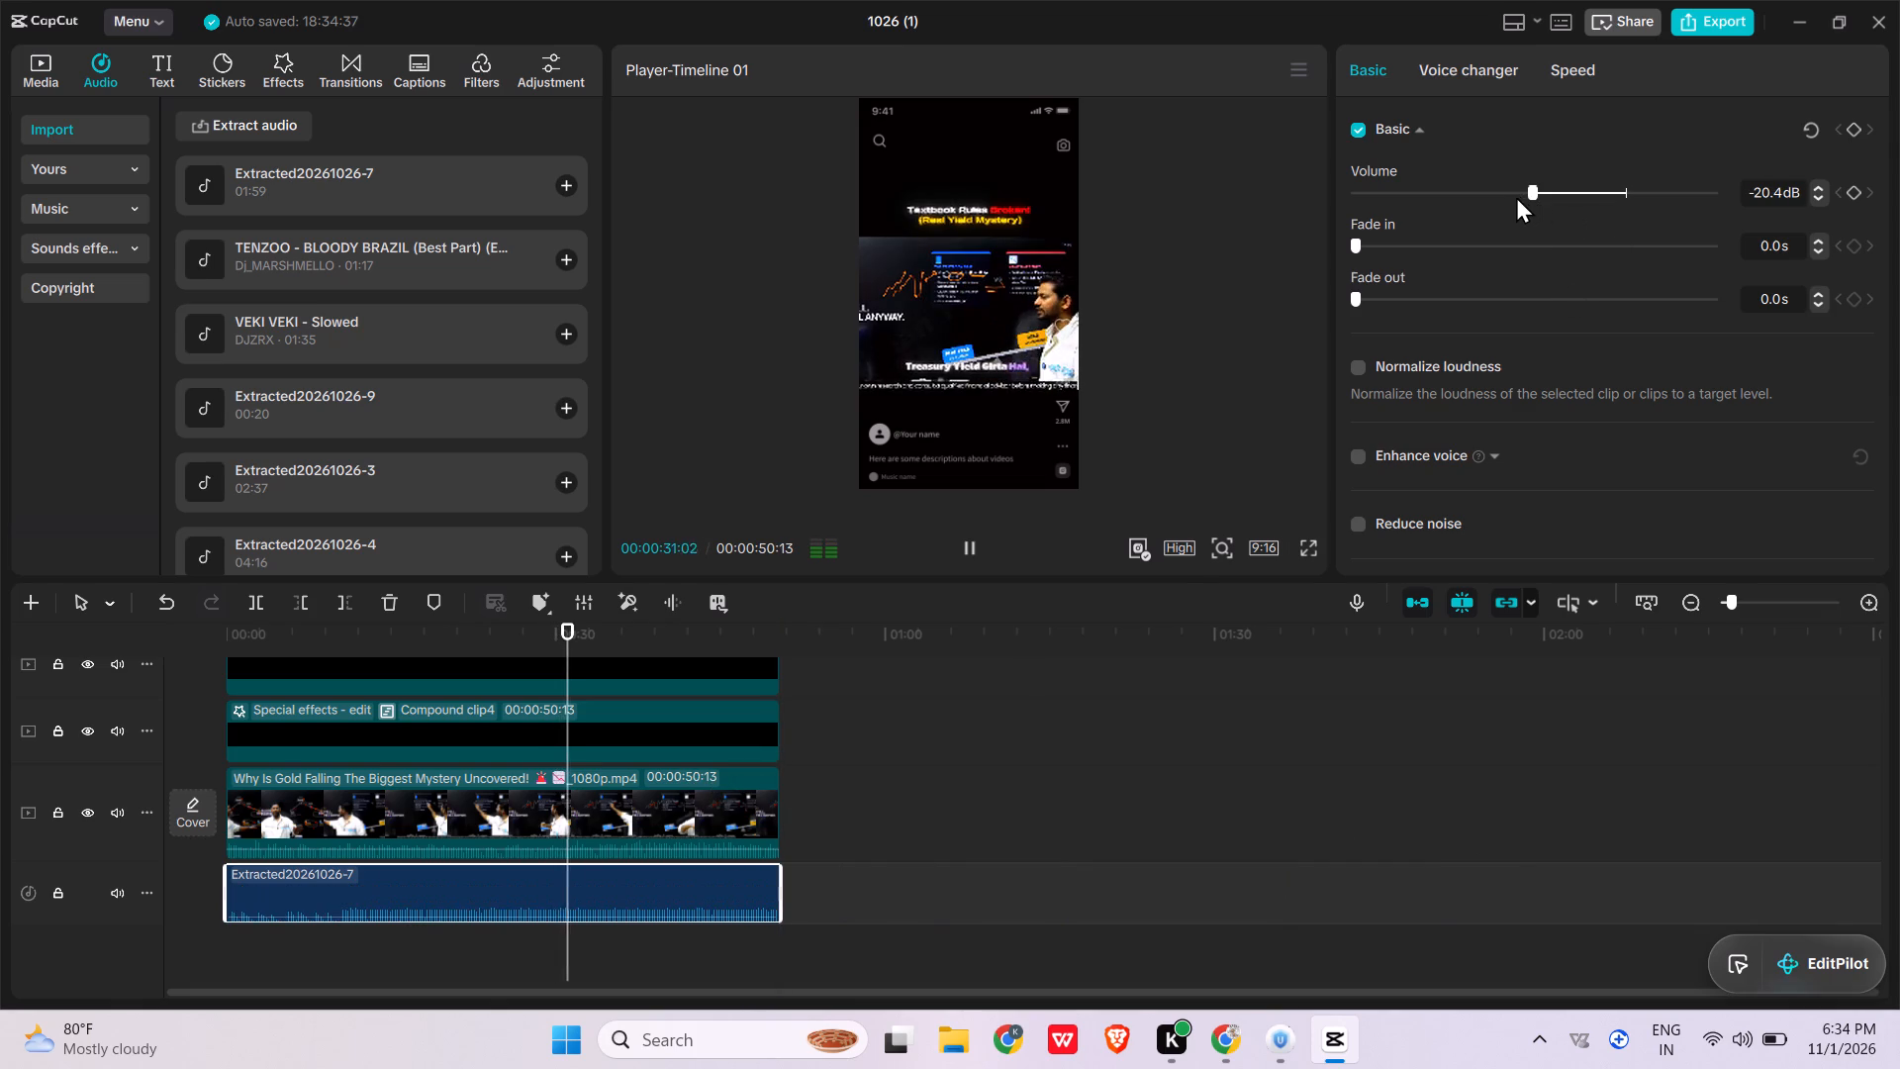
left_click(1517, 196)
left_click_drag(1513, 198, 1522, 198)
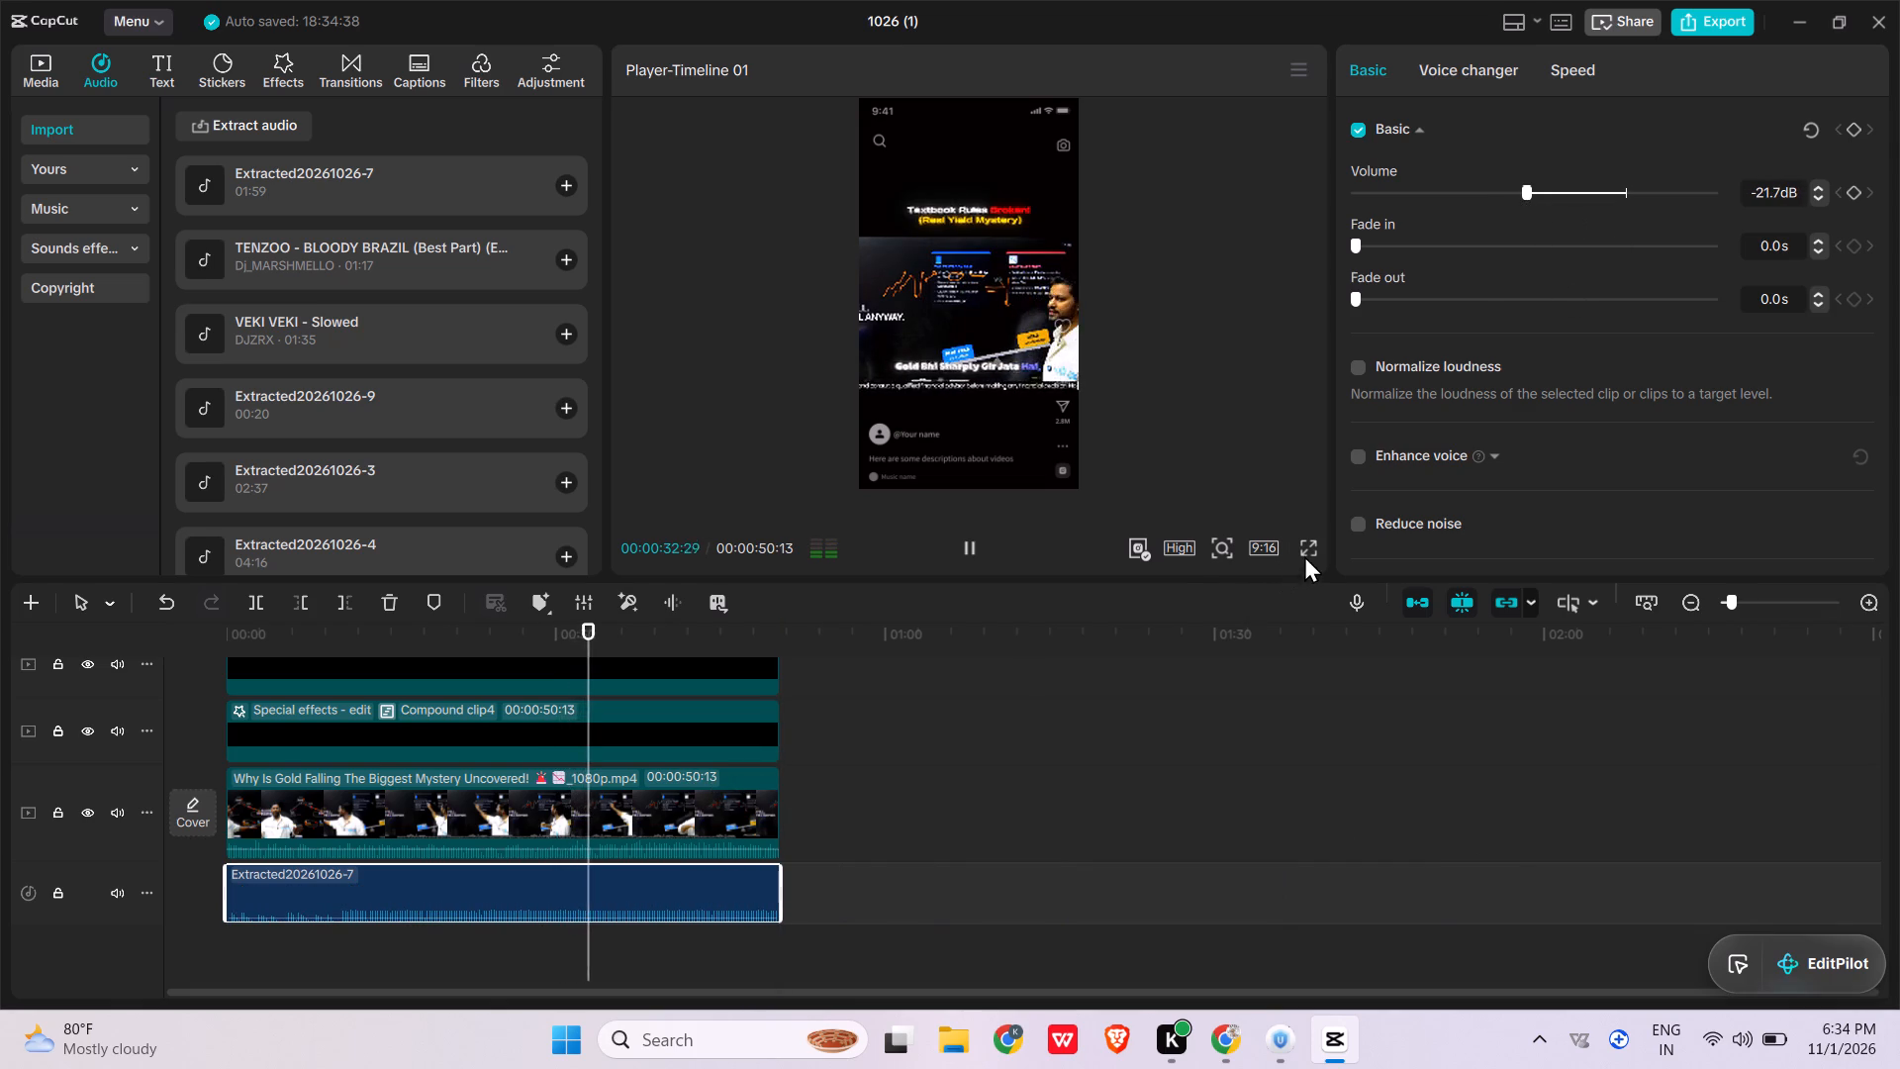
left_click(1306, 551)
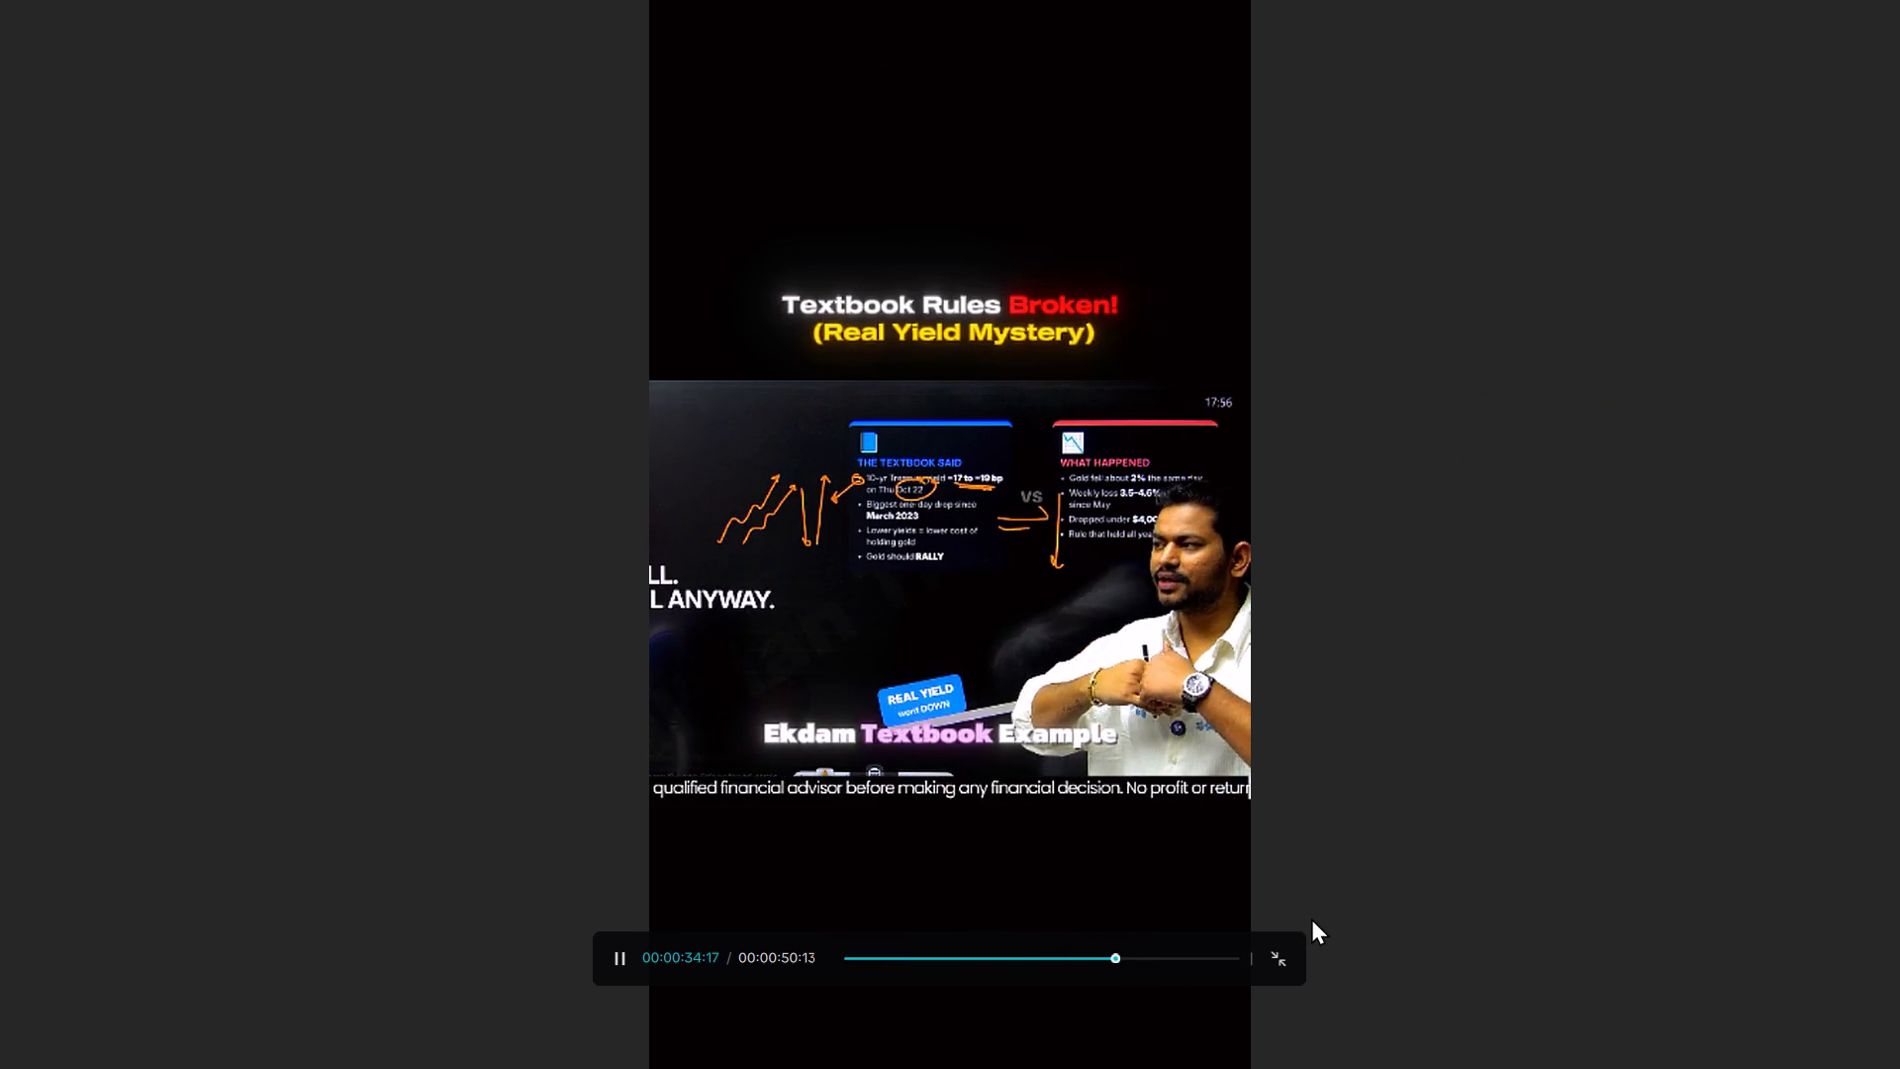
left_click(1265, 950)
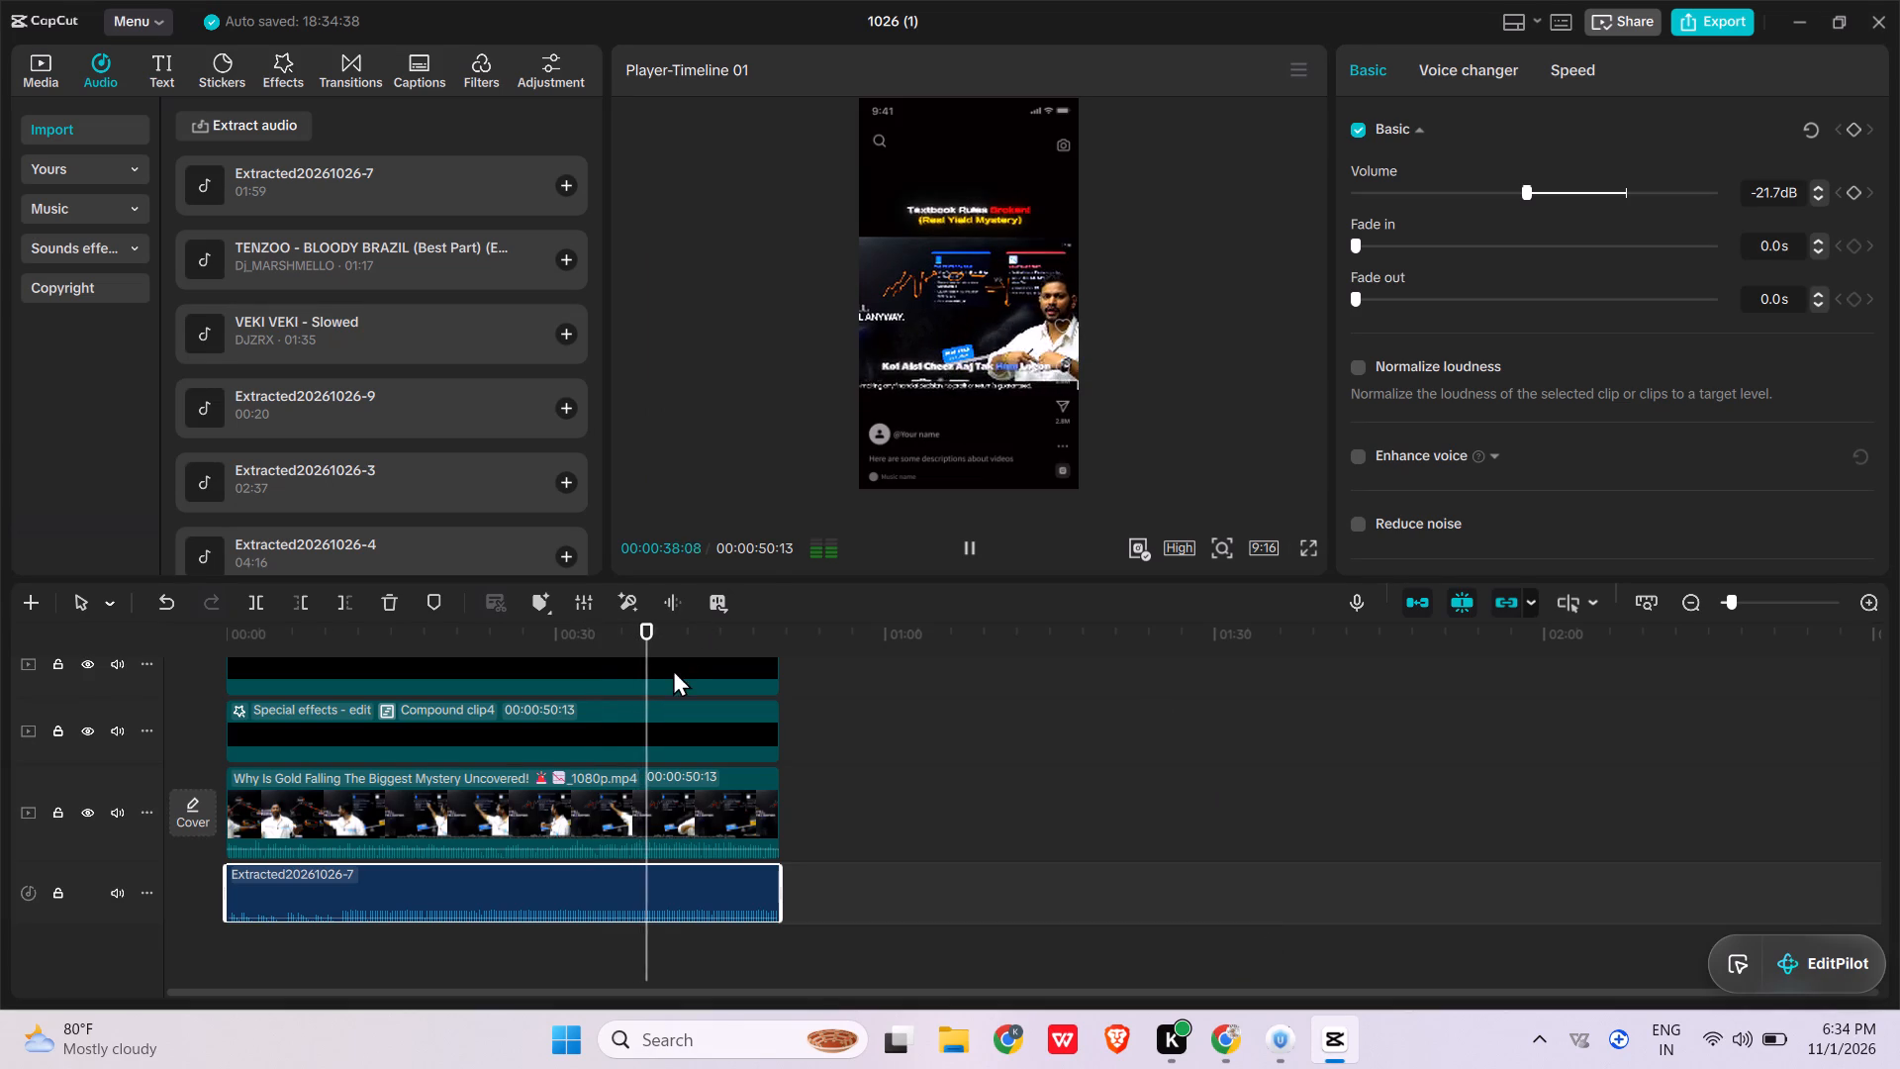
Move the Hinglish caption layer, Compound clip12, down to sit below the video picture, and check it in full-screen playback.
left_click(673, 670)
left_click_drag(910, 462, 911, 503)
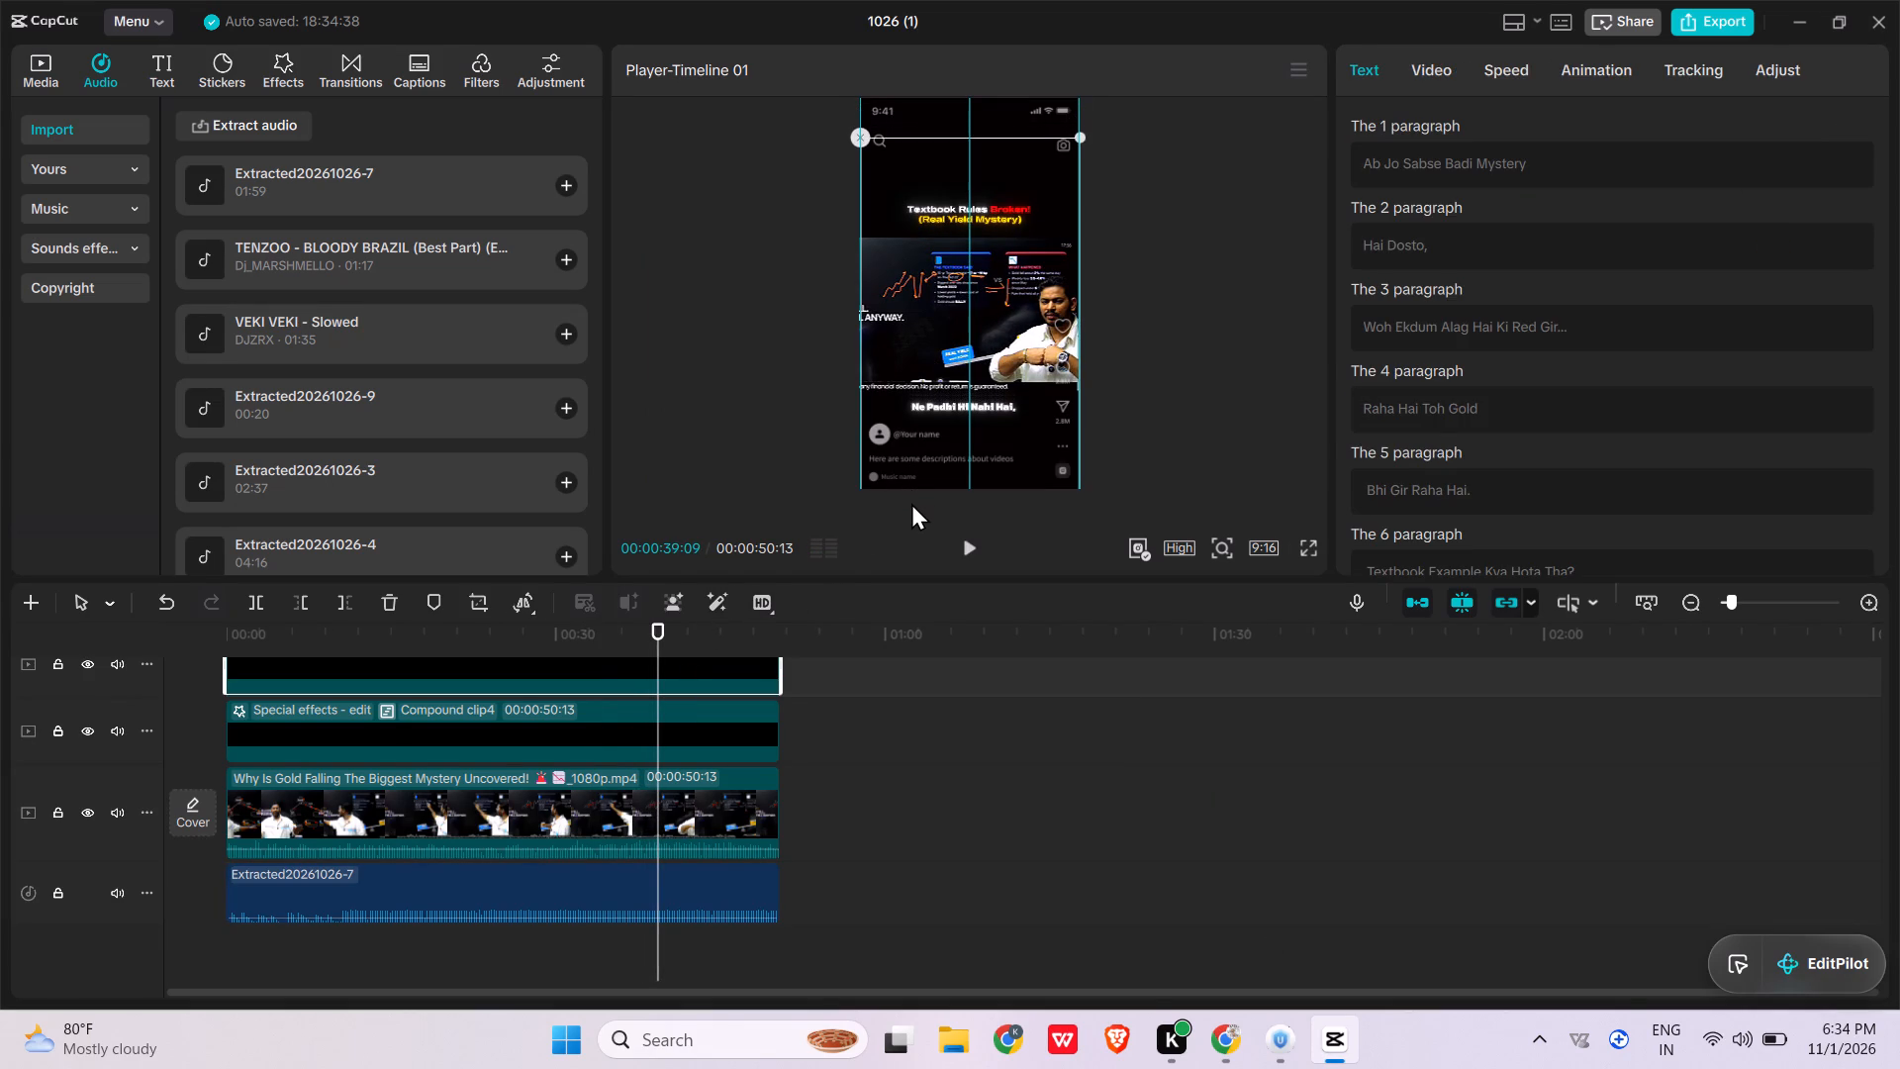
left_click_drag(911, 503, 909, 499)
key("space")
left_click(1311, 543)
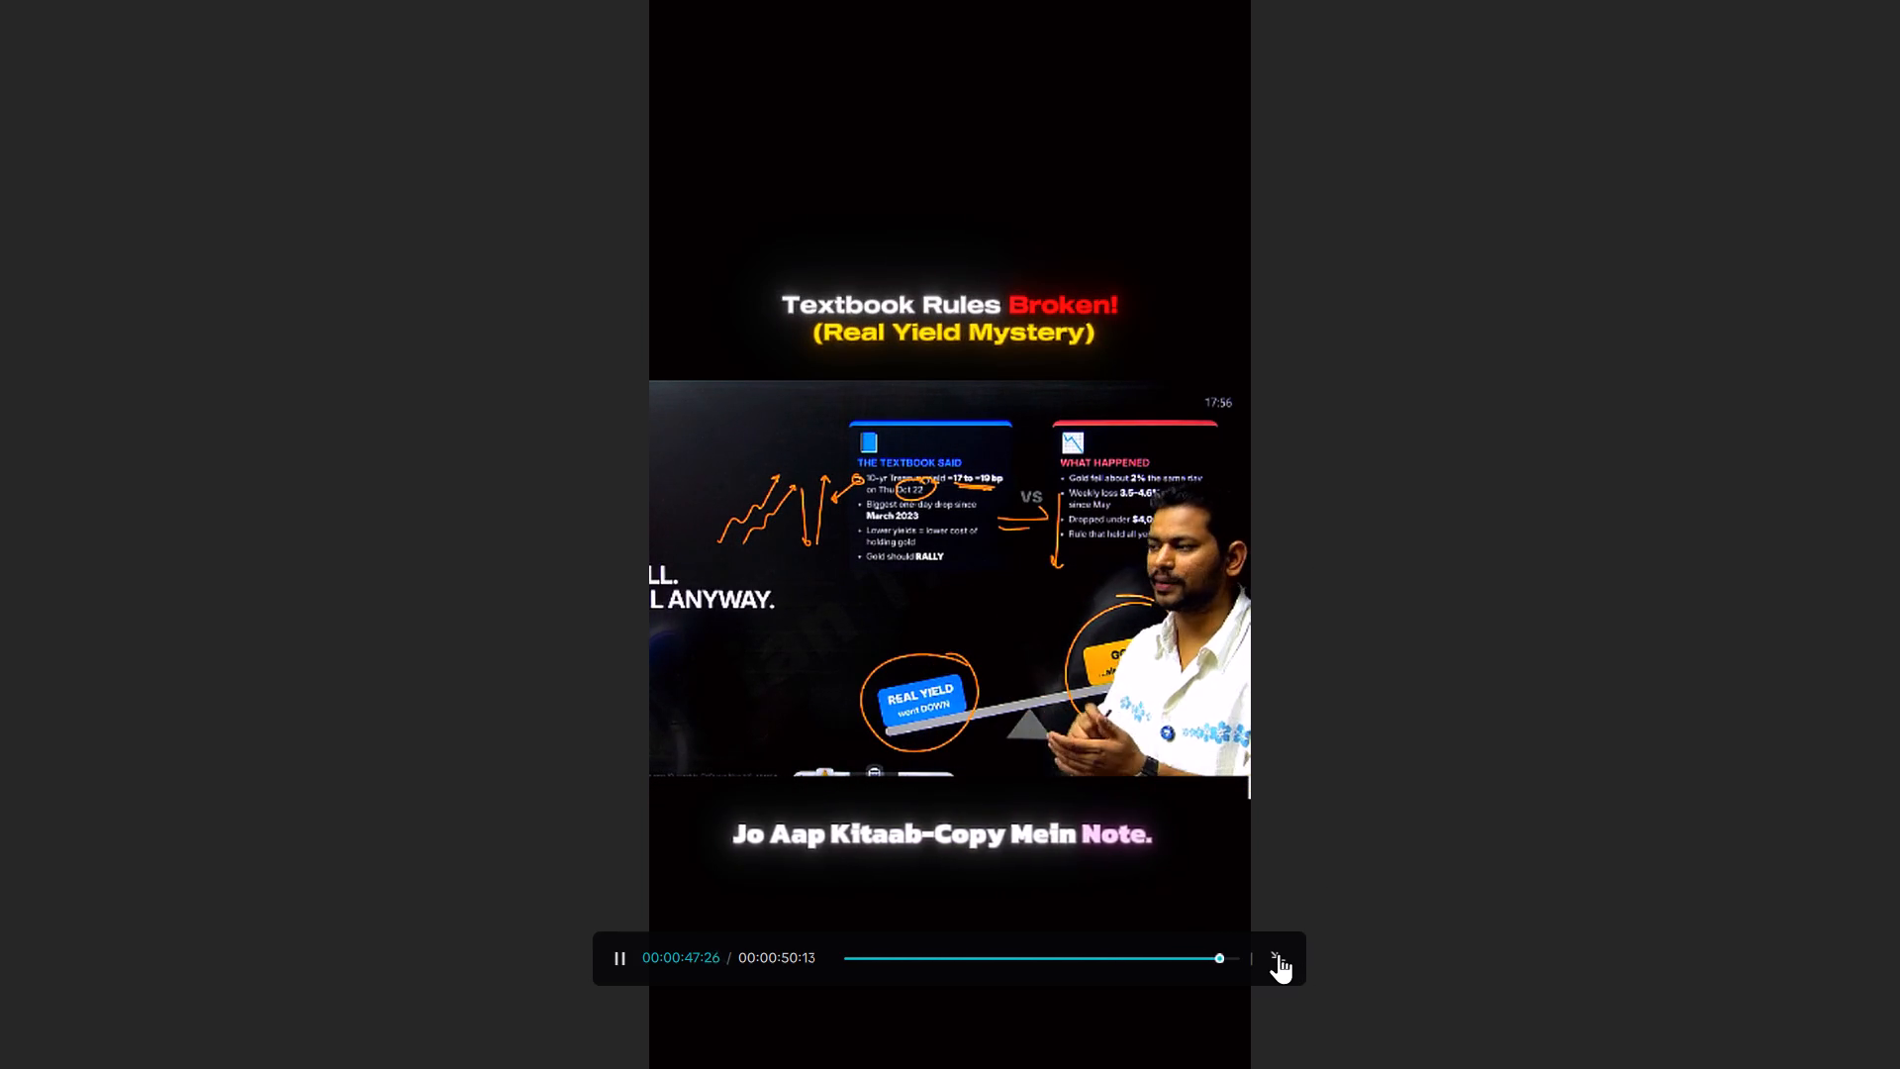
left_click(1279, 953)
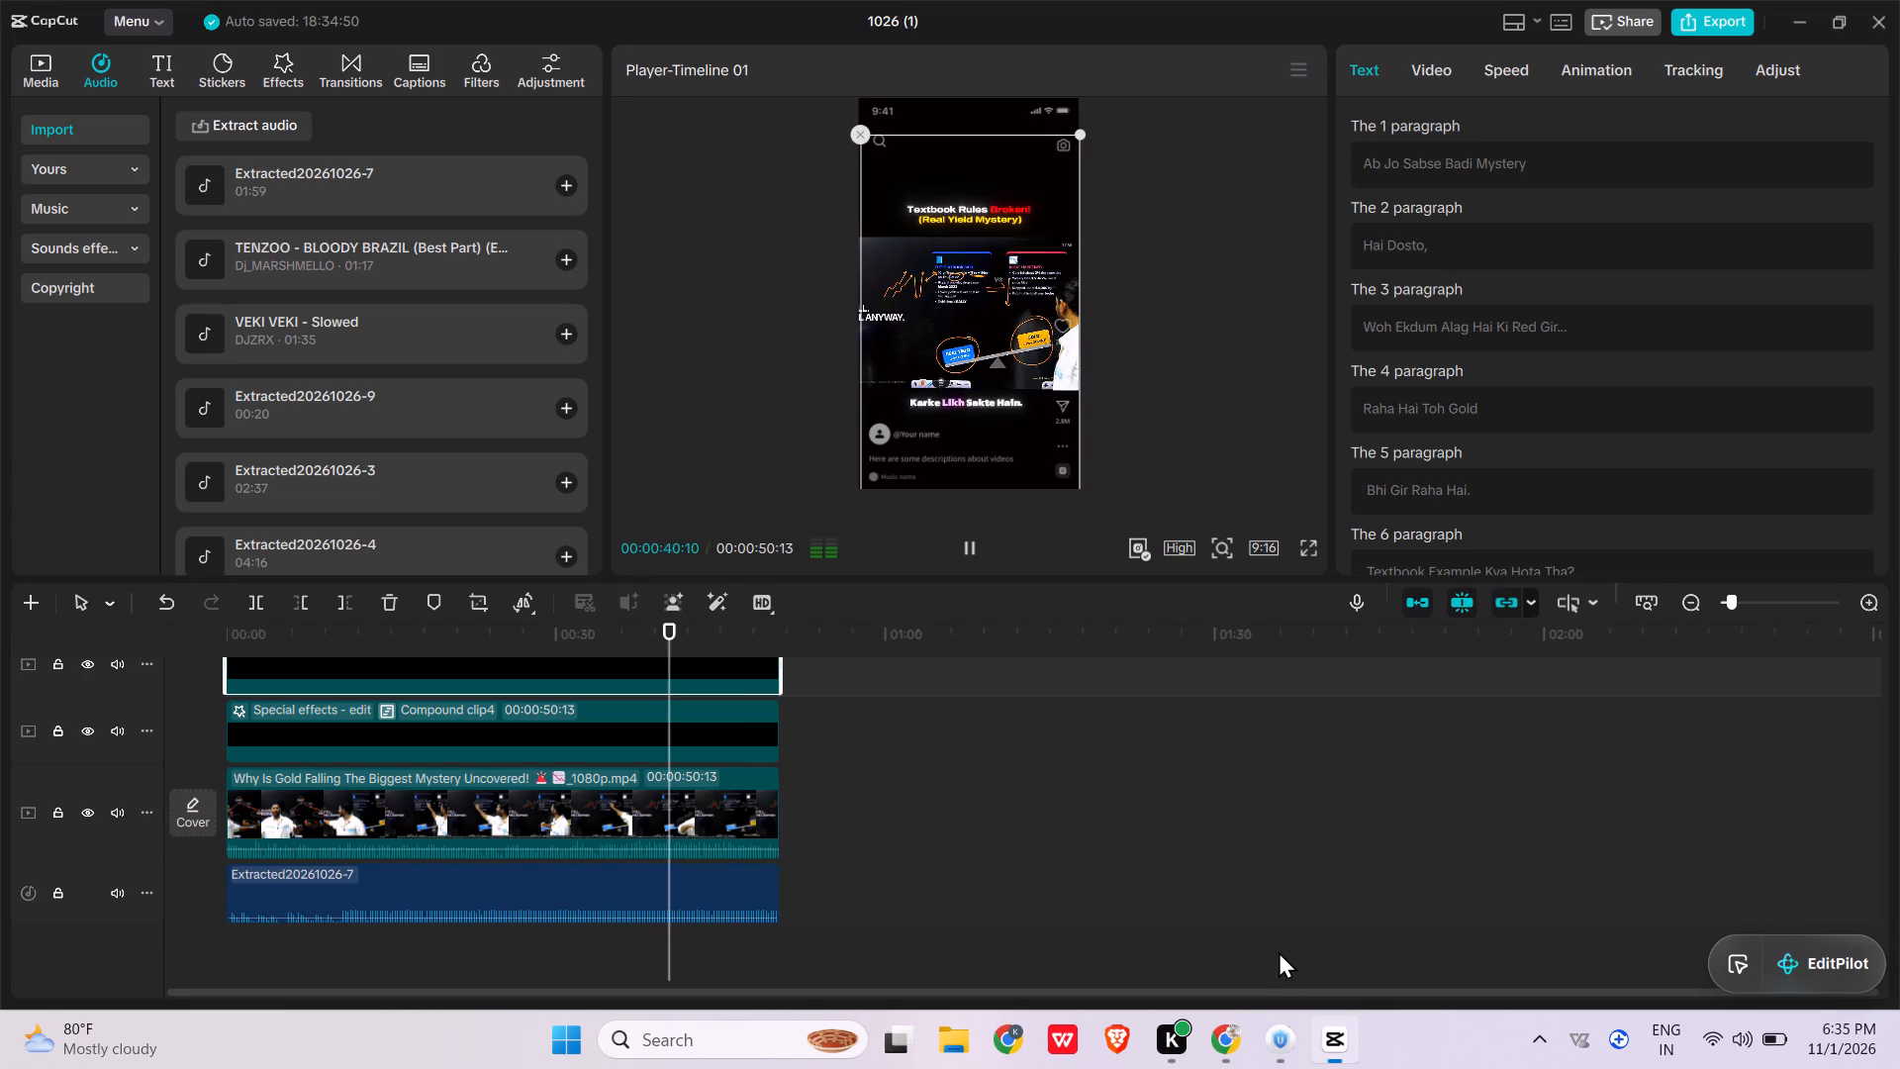
left_click(1689, 27)
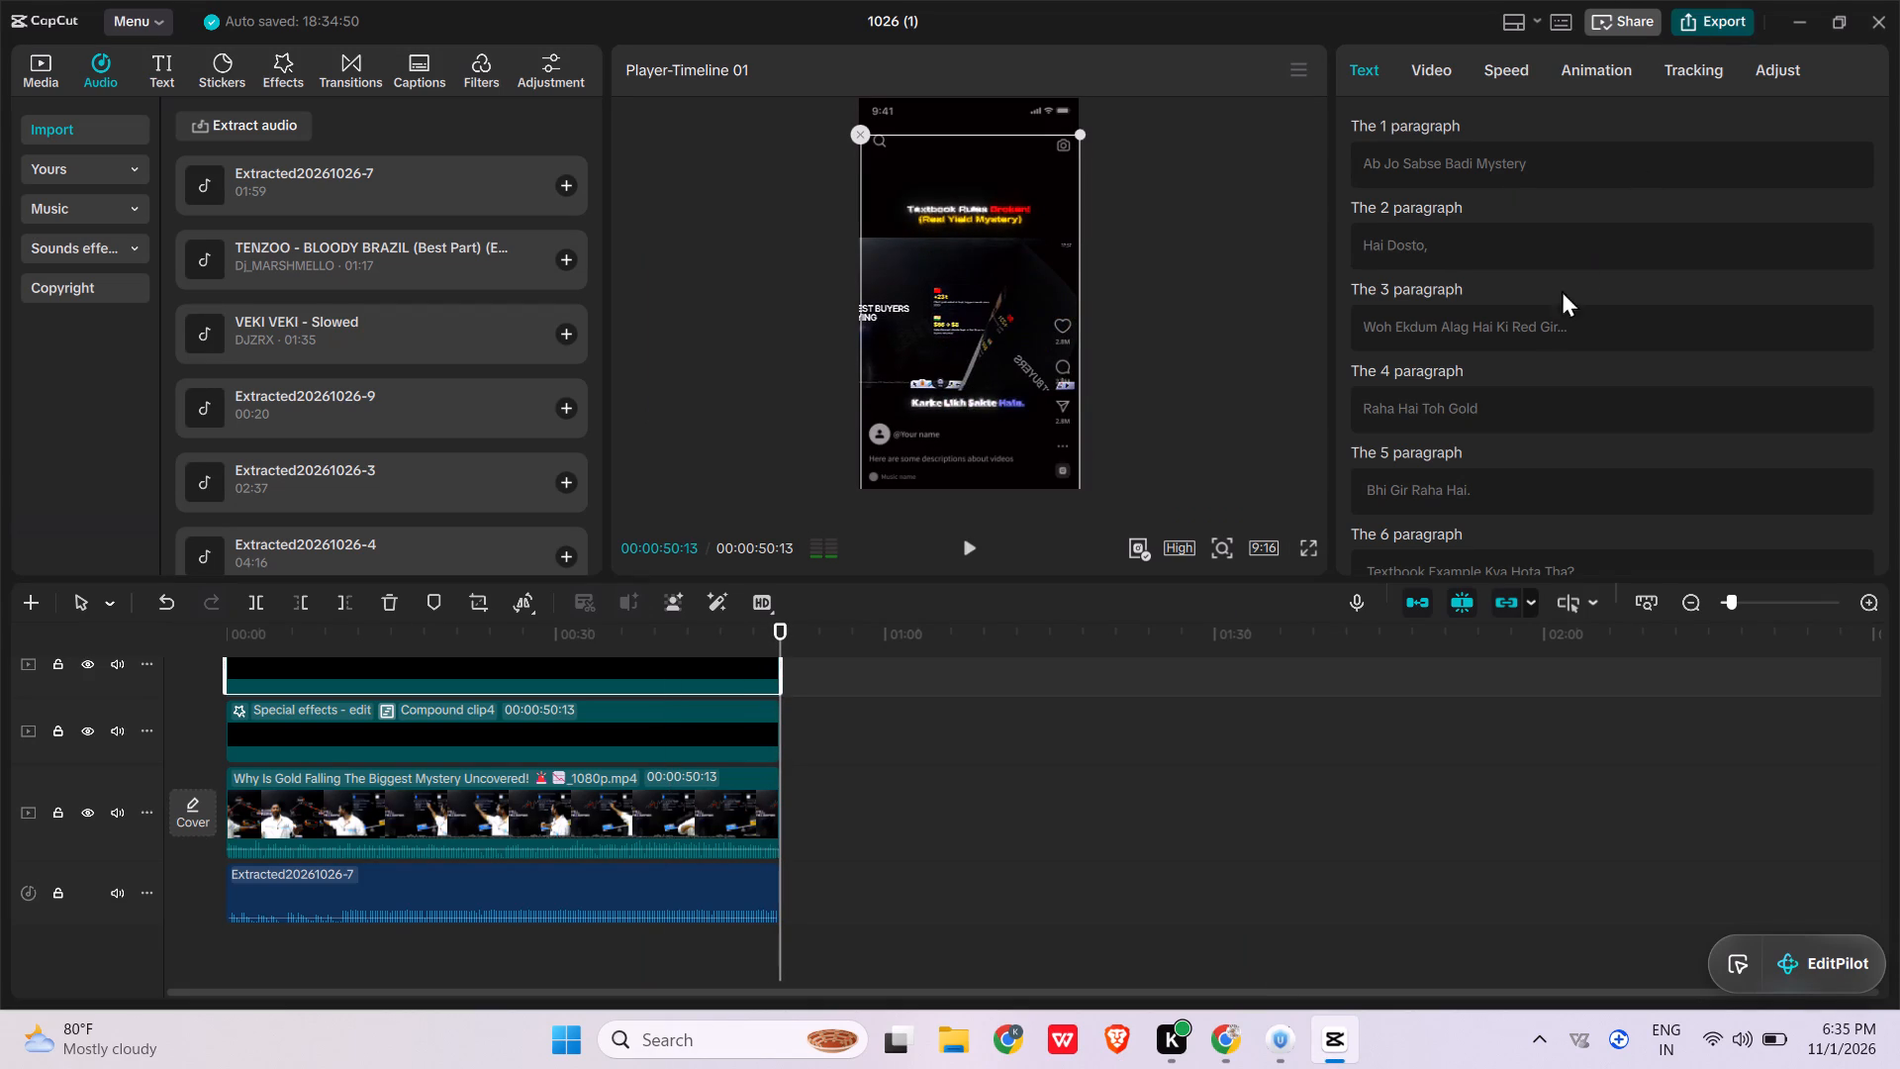
left_click(1316, 879)
Add the Landscape Close effect over the last three seconds of the short and play the ending.
scroll(767, 839, "up", 3)
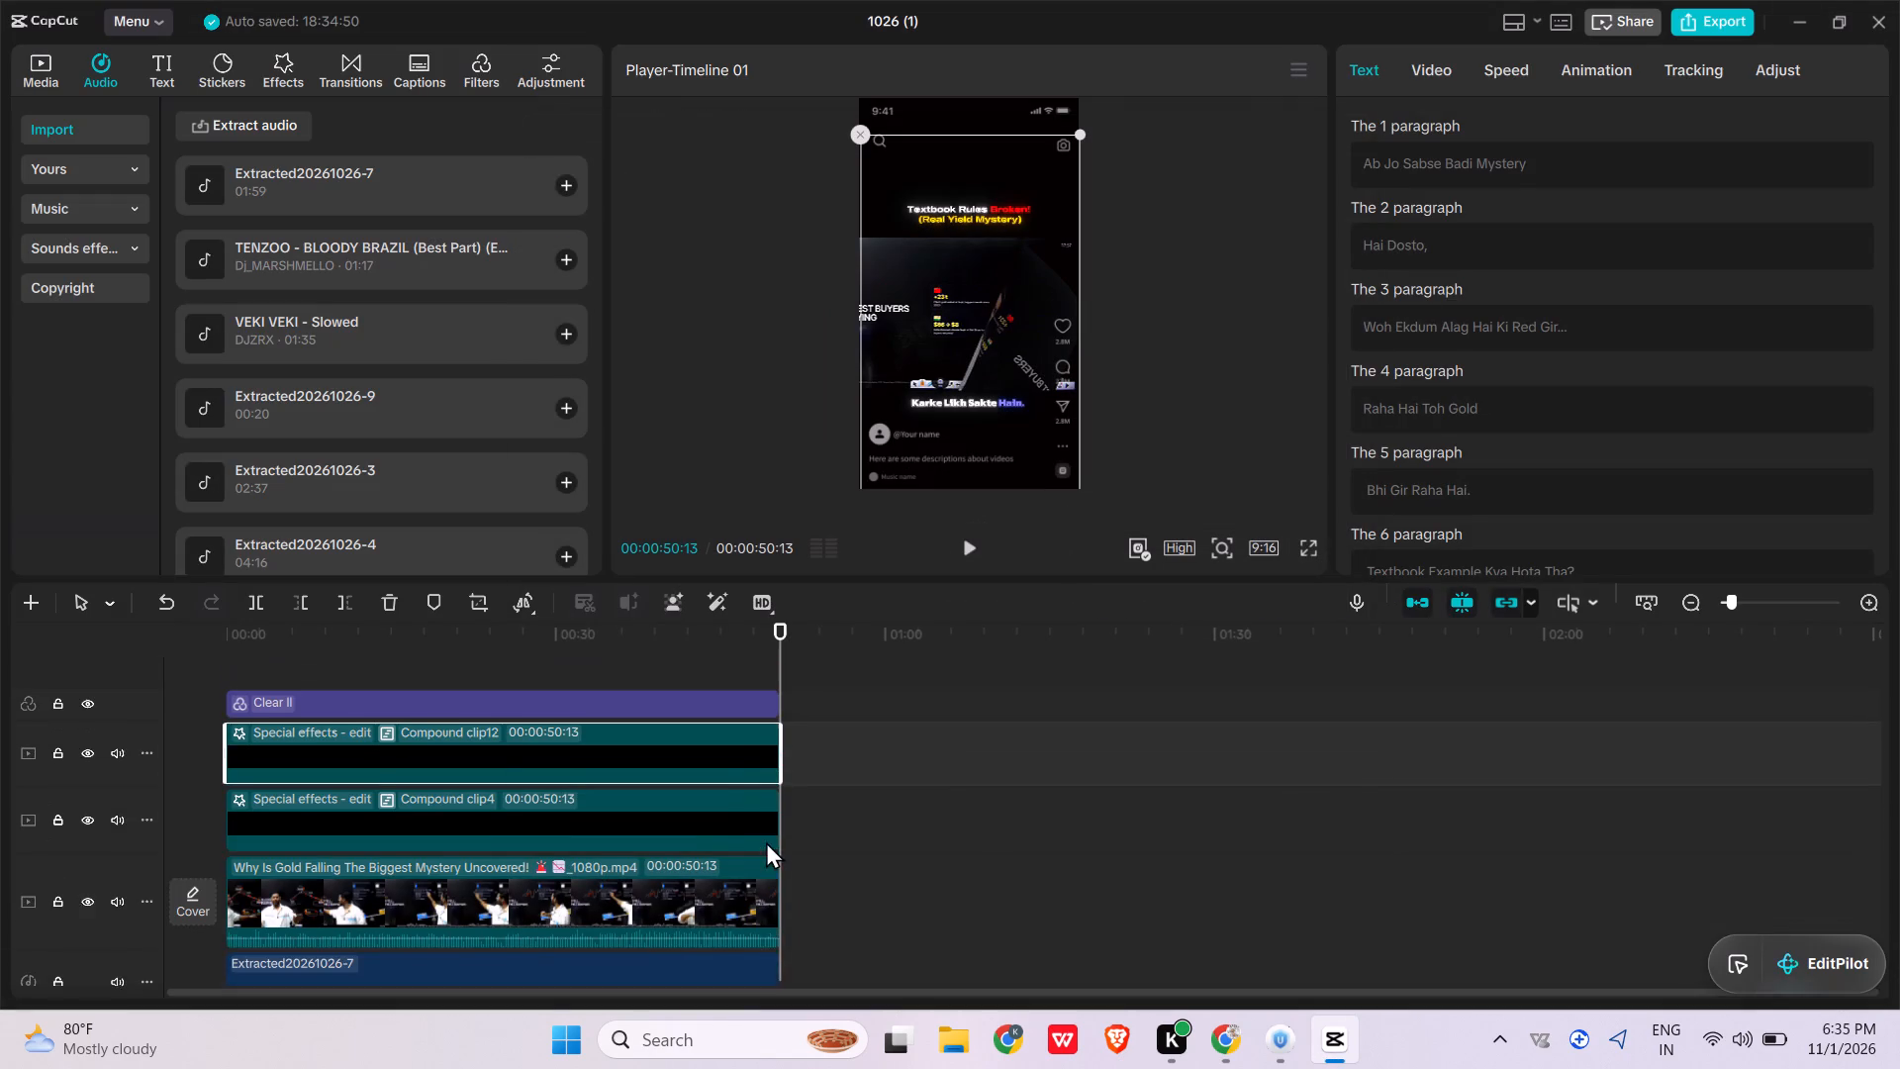
scroll(766, 841, "up", 1)
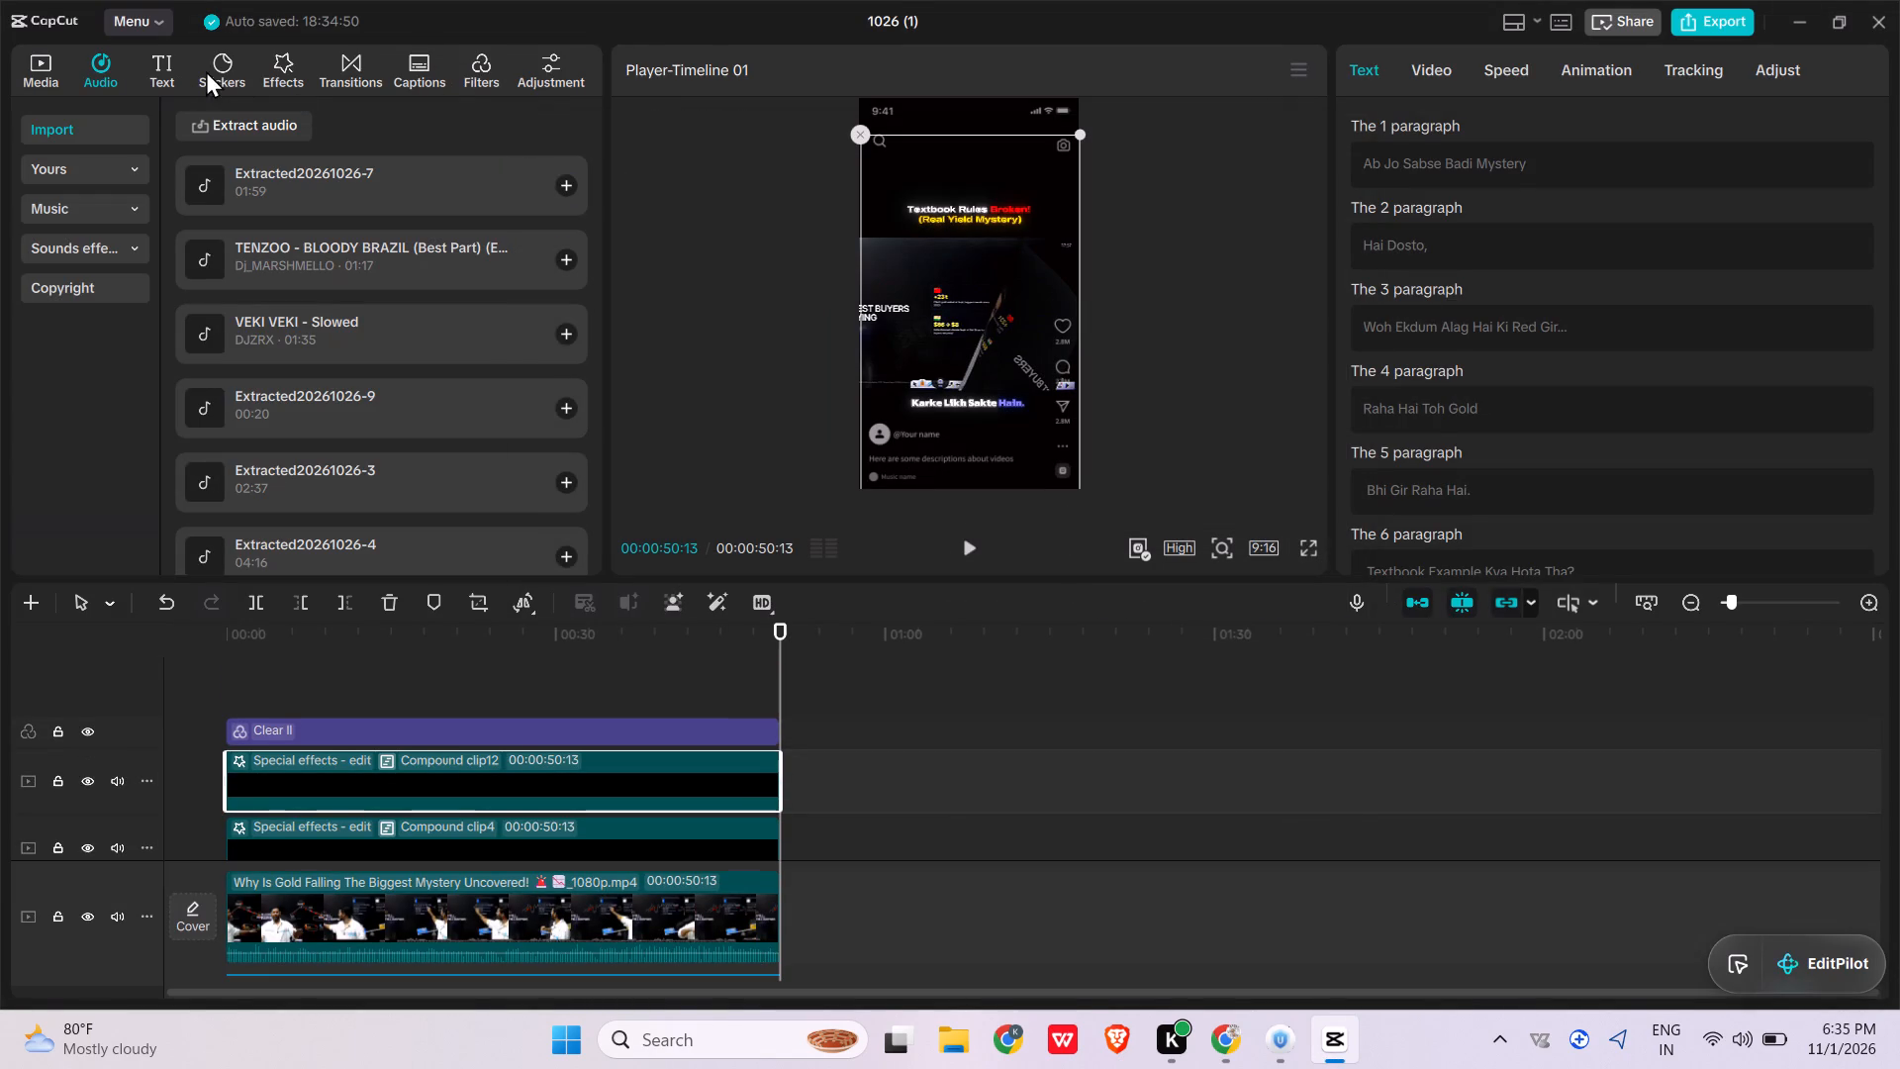
left_click(267, 68)
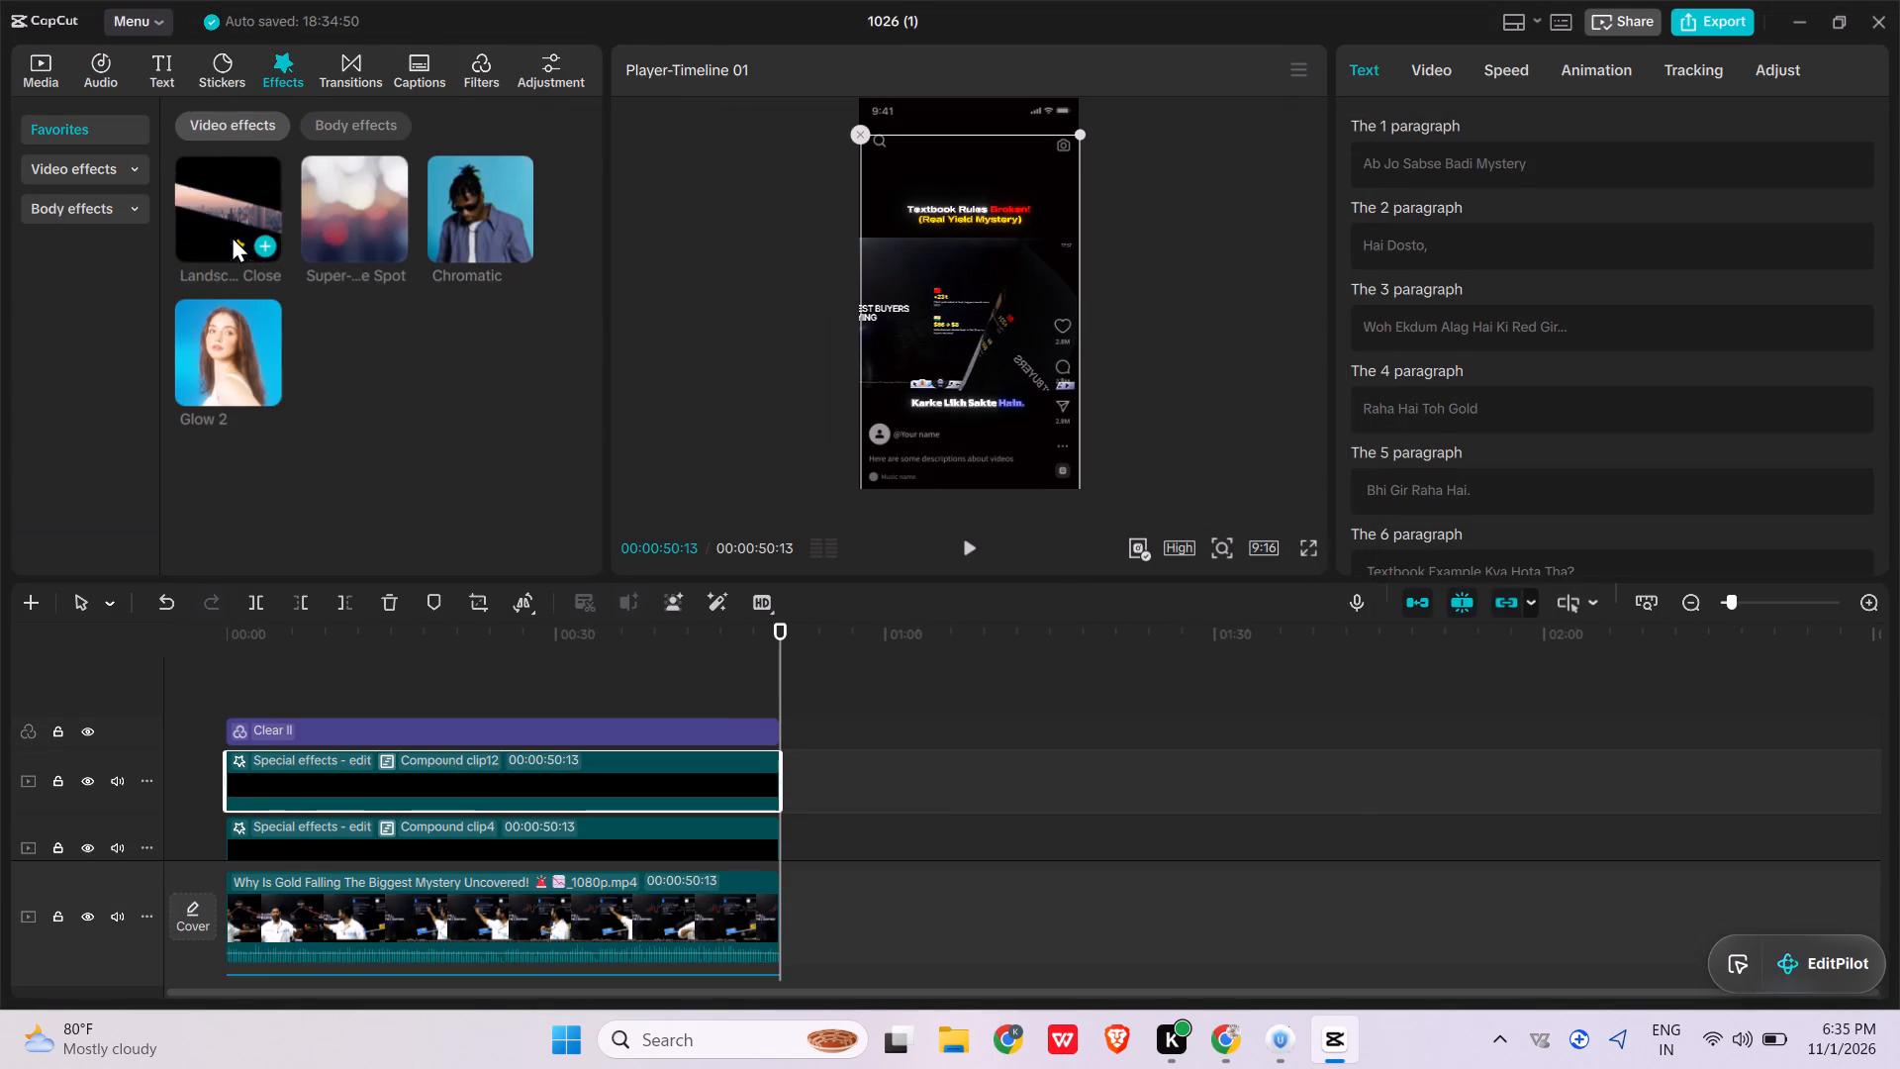
left_click(271, 251)
left_click_drag(797, 728, 789, 725)
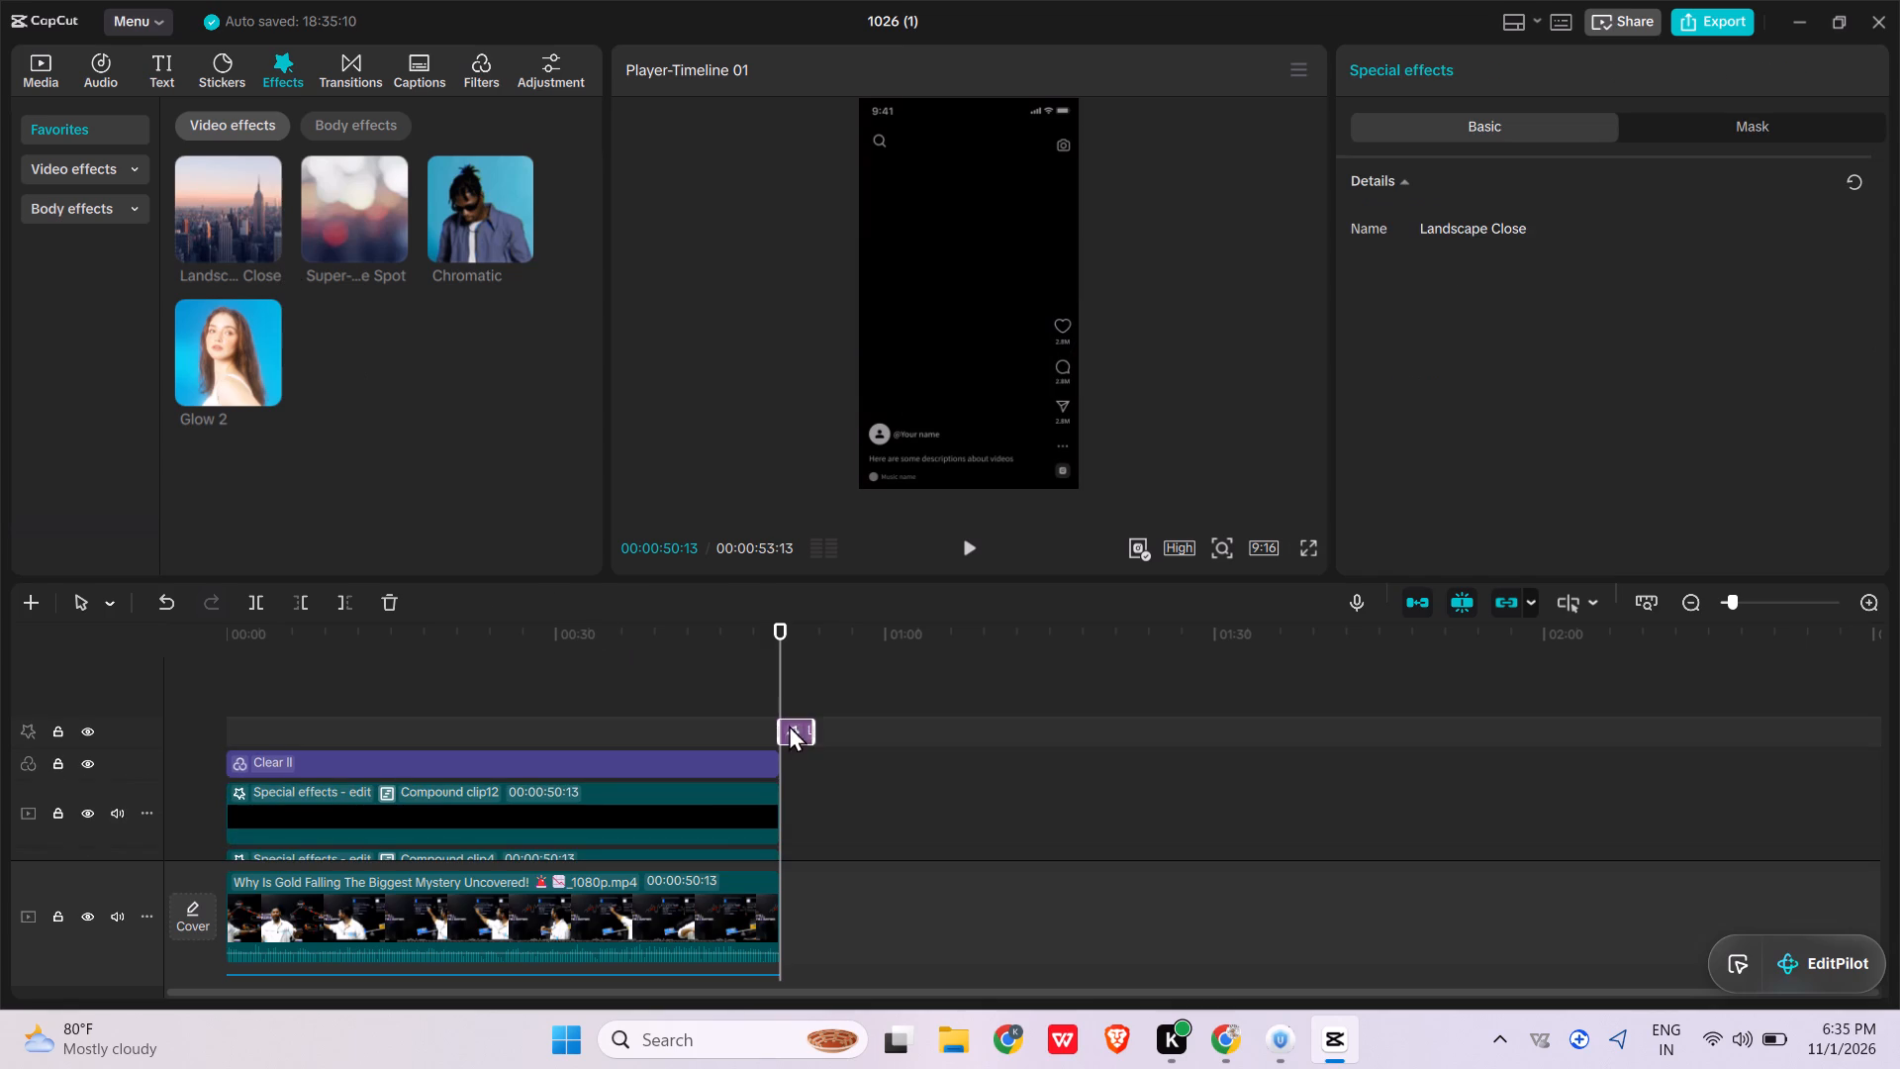
left_click_drag(789, 725, 768, 727)
left_click(724, 692)
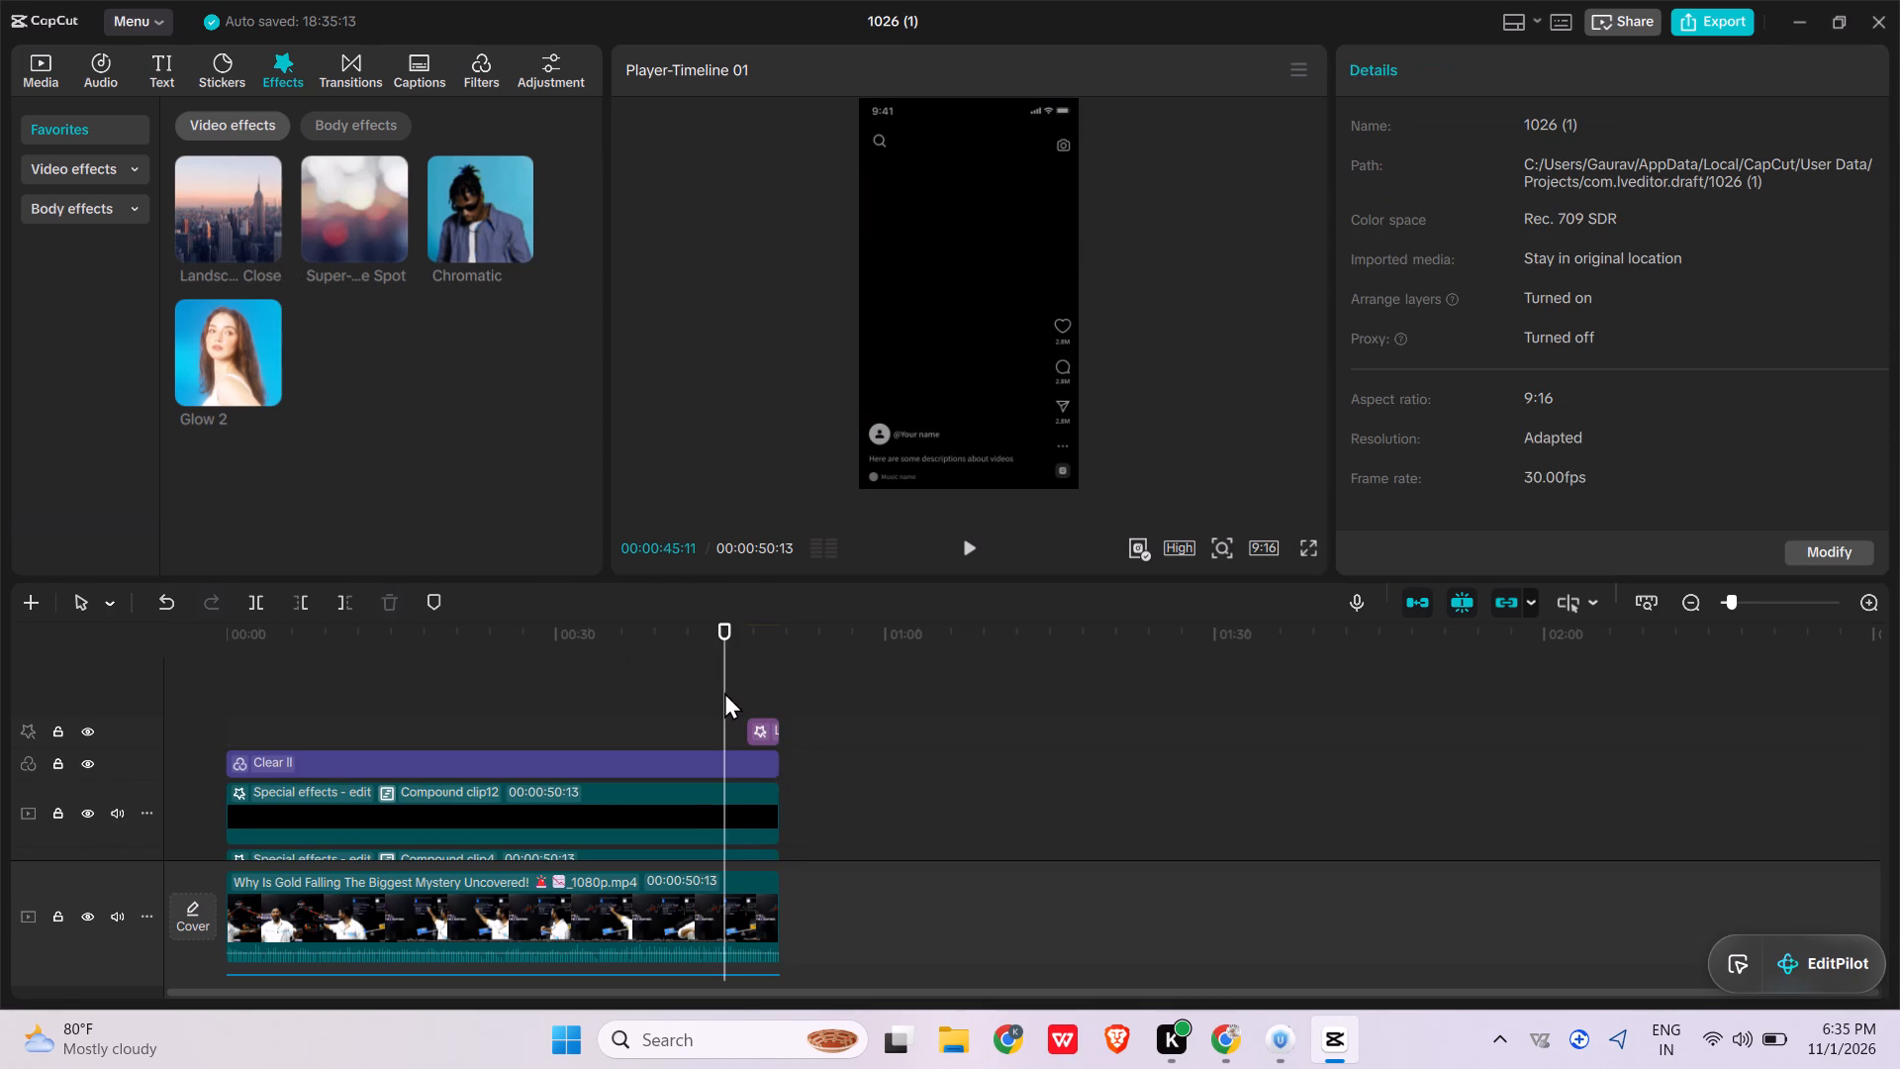
key("space")
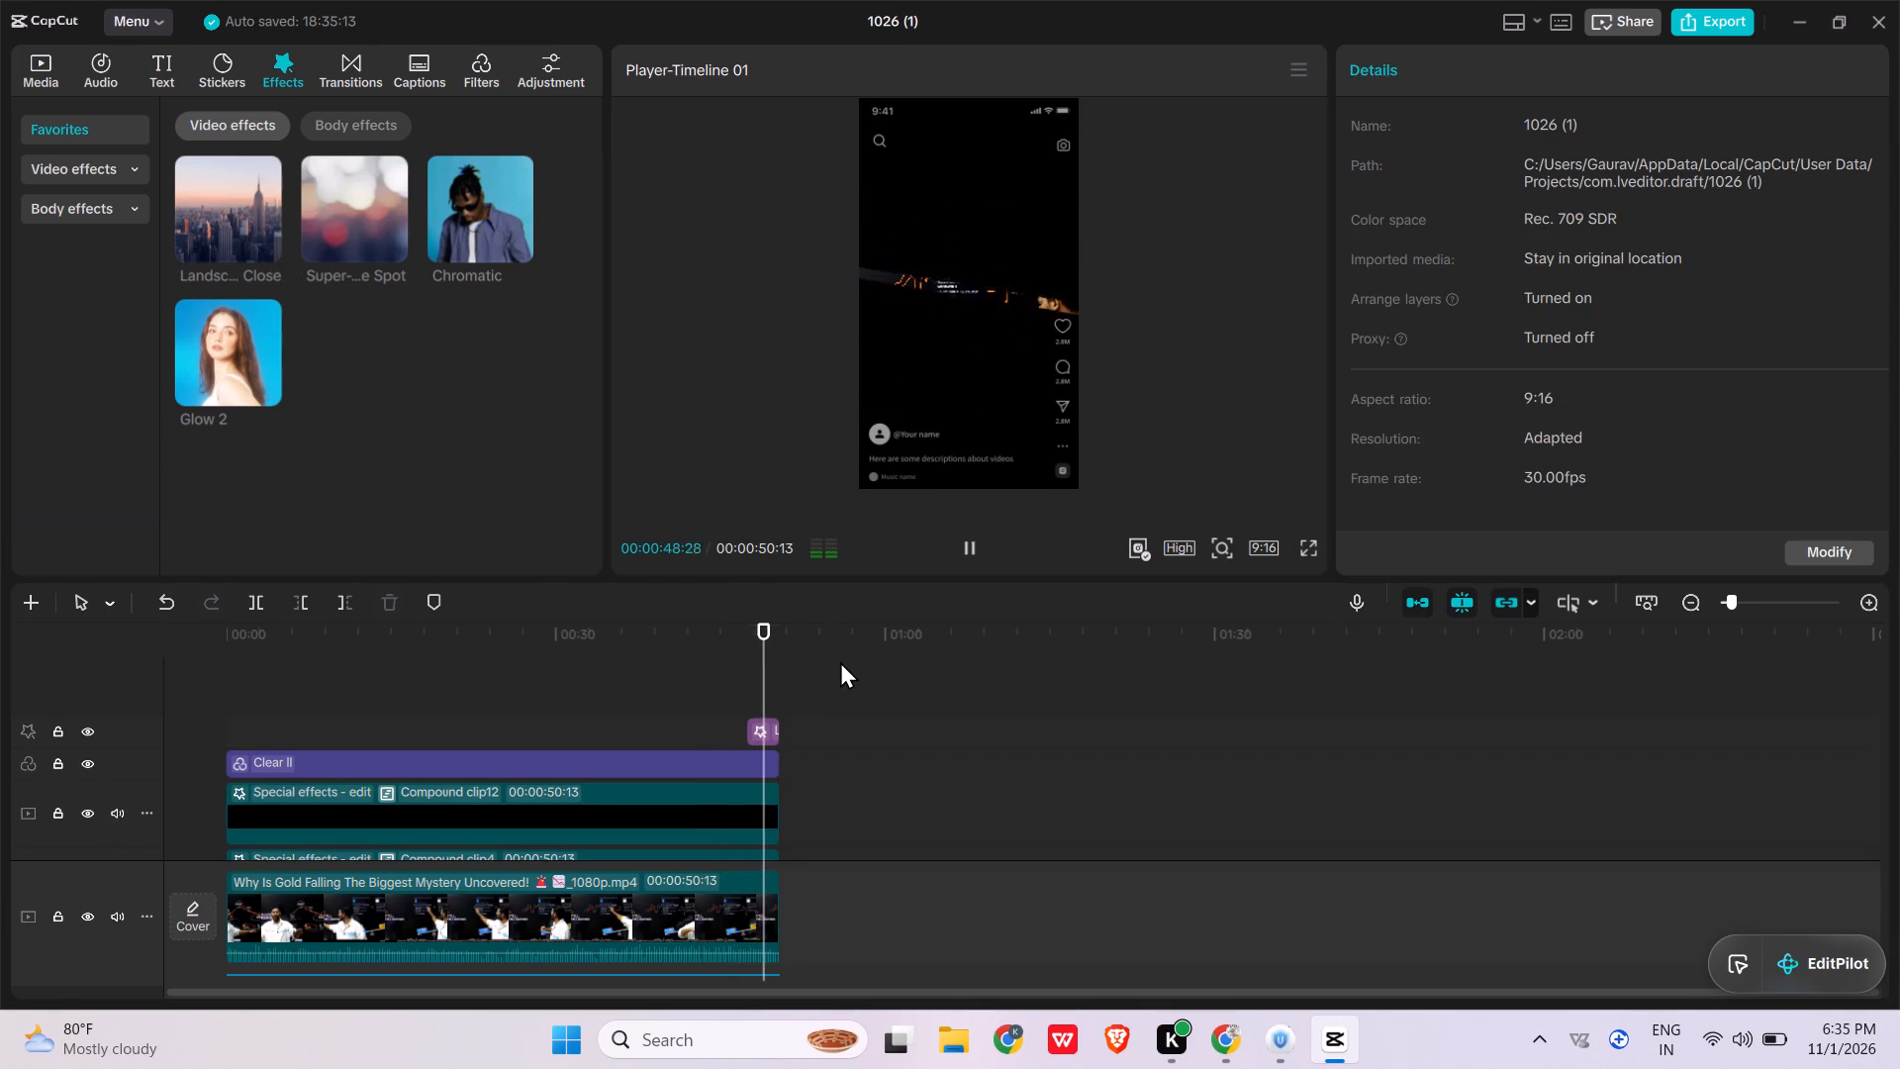
Trim the start of the Landscape Close effect so it covers about the last two seconds, and replay the ending.
scroll(792, 717, "down", 2)
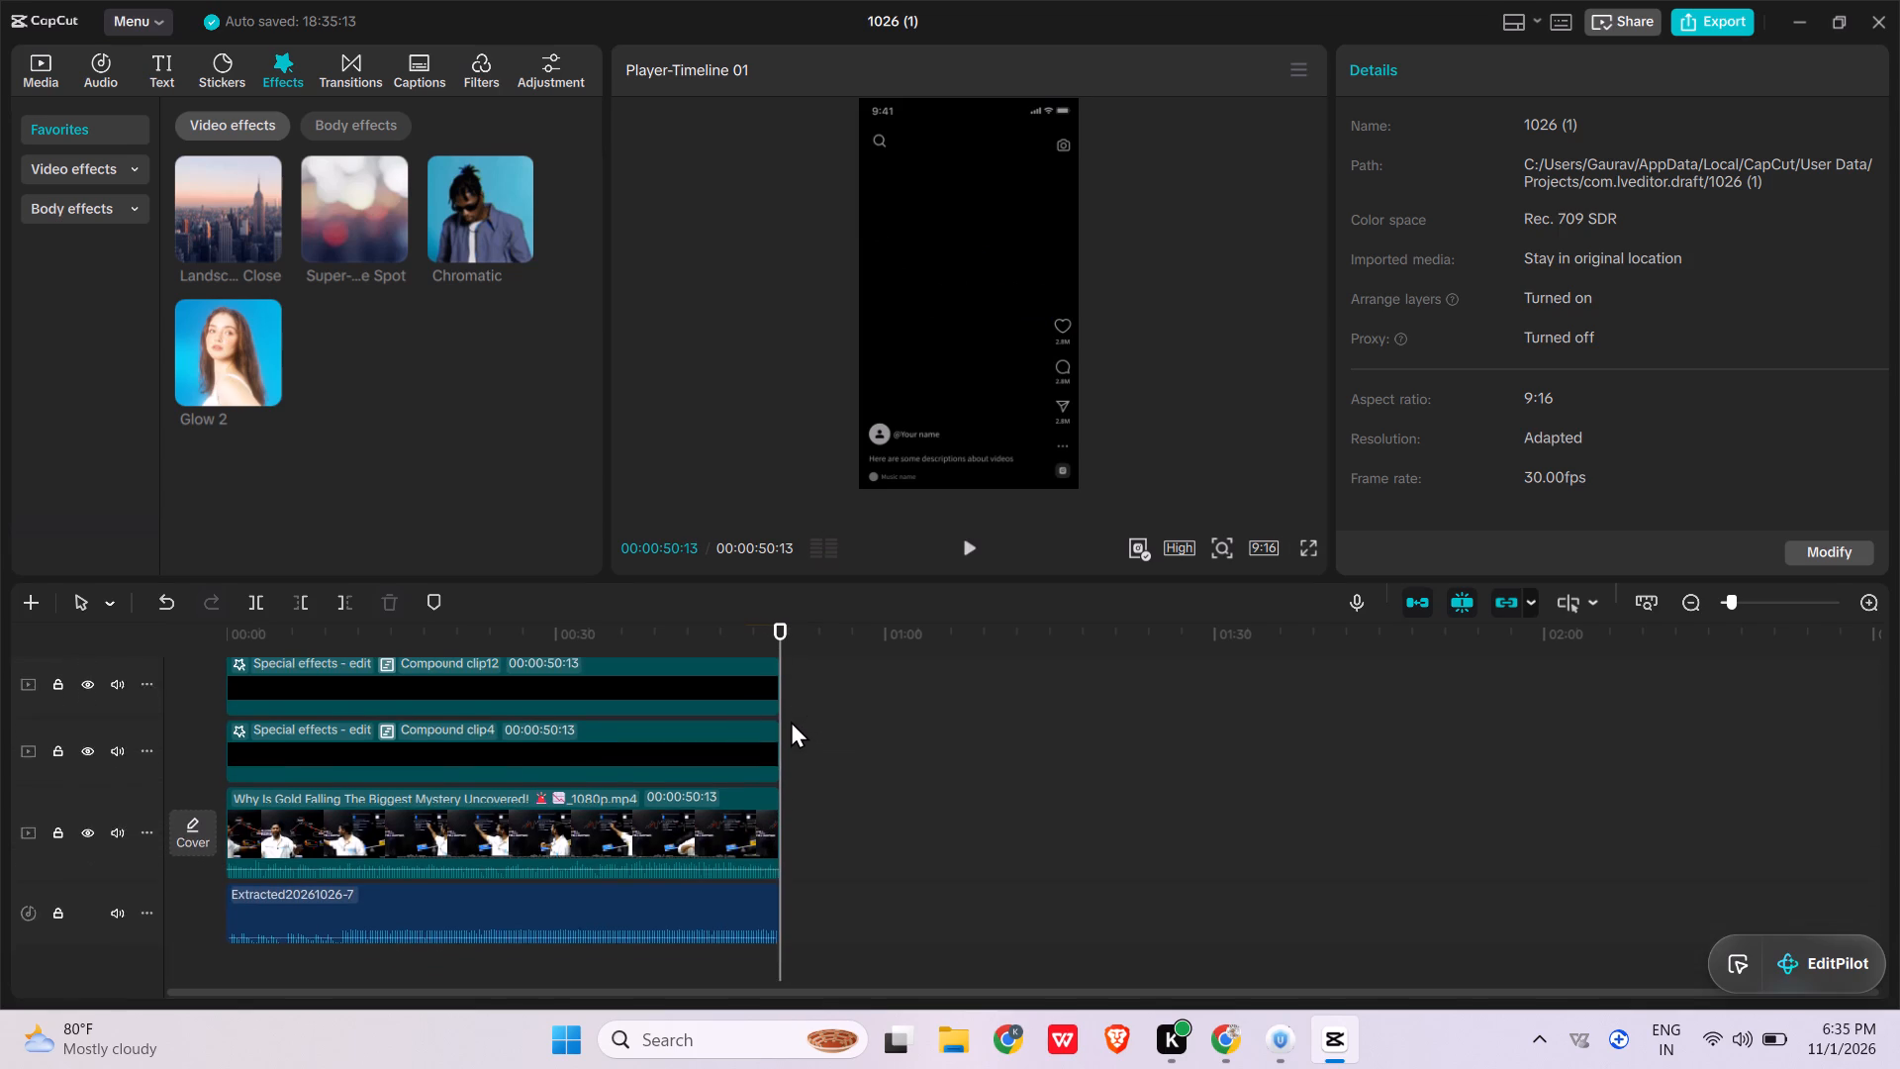
scroll(791, 721, "up", 13, "ctrl")
scroll(1226, 677, "up", 1)
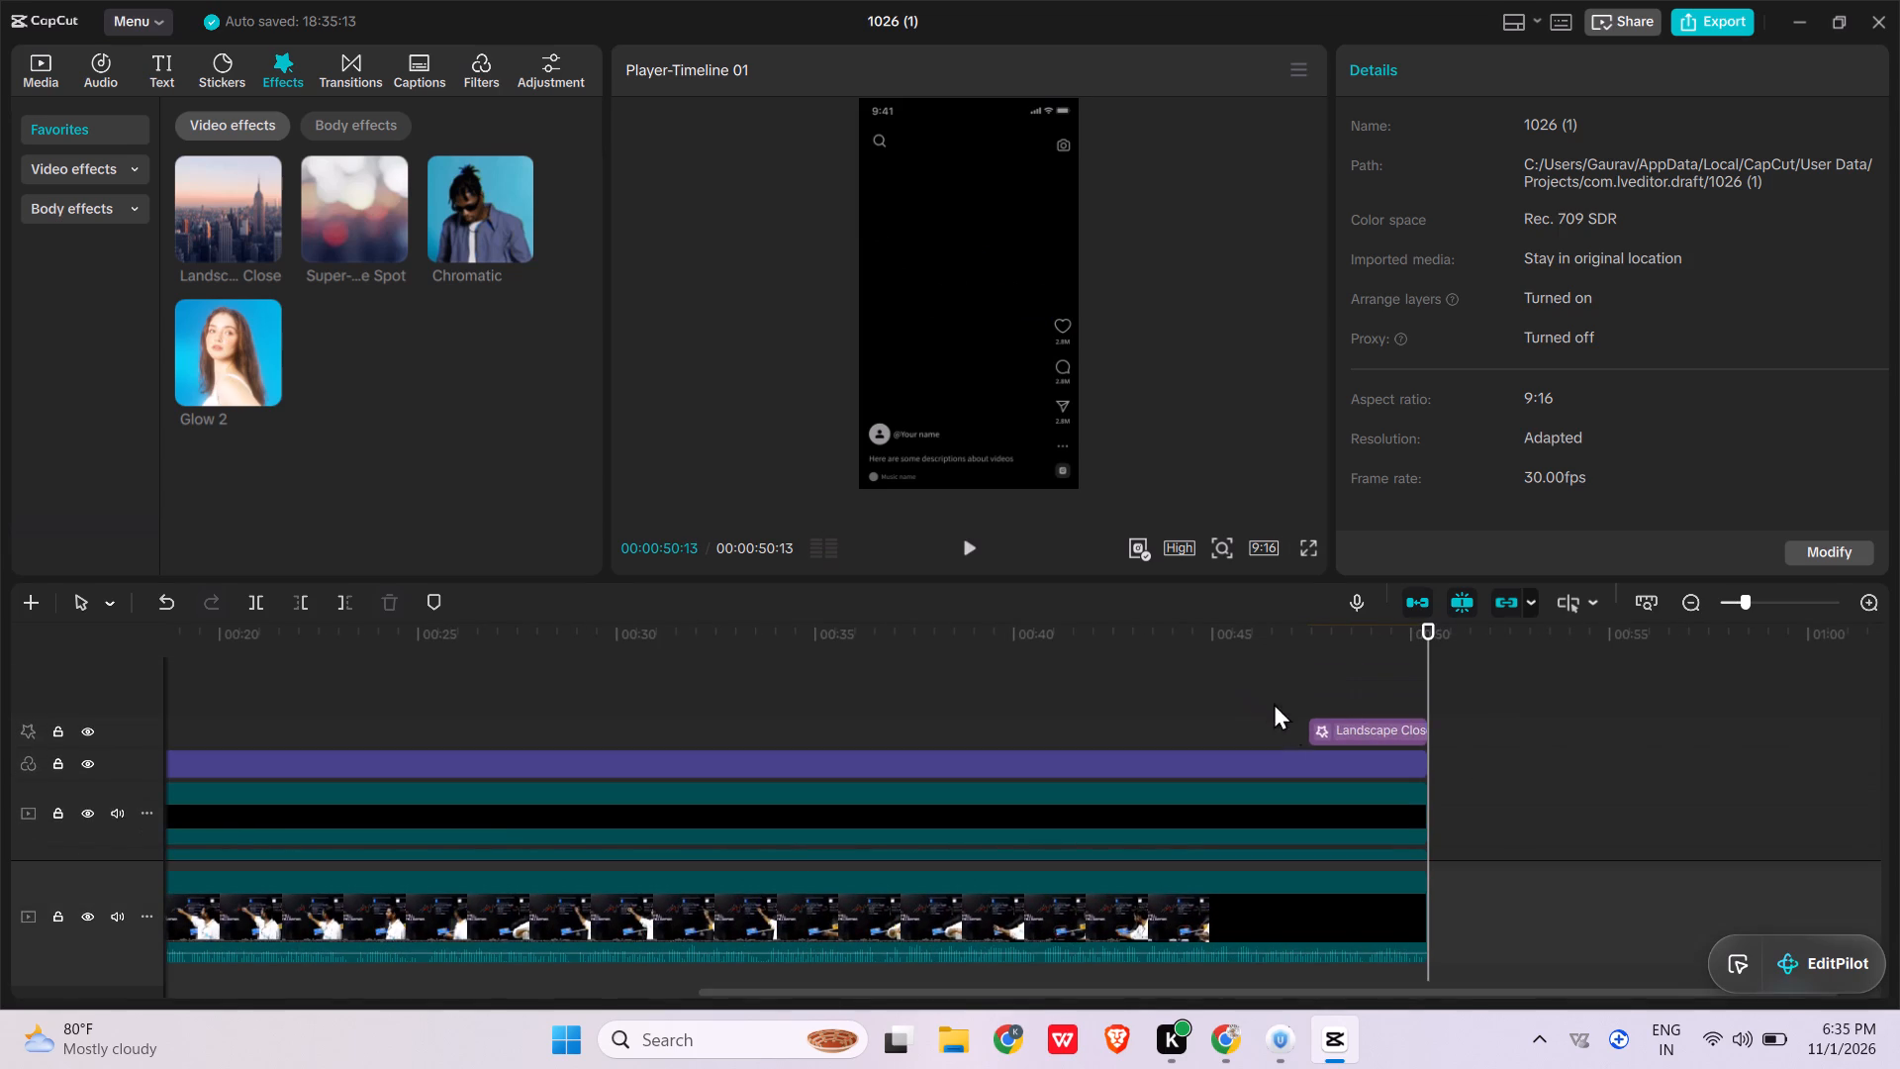
left_click_drag(1313, 737, 1350, 738)
left_click(1317, 687)
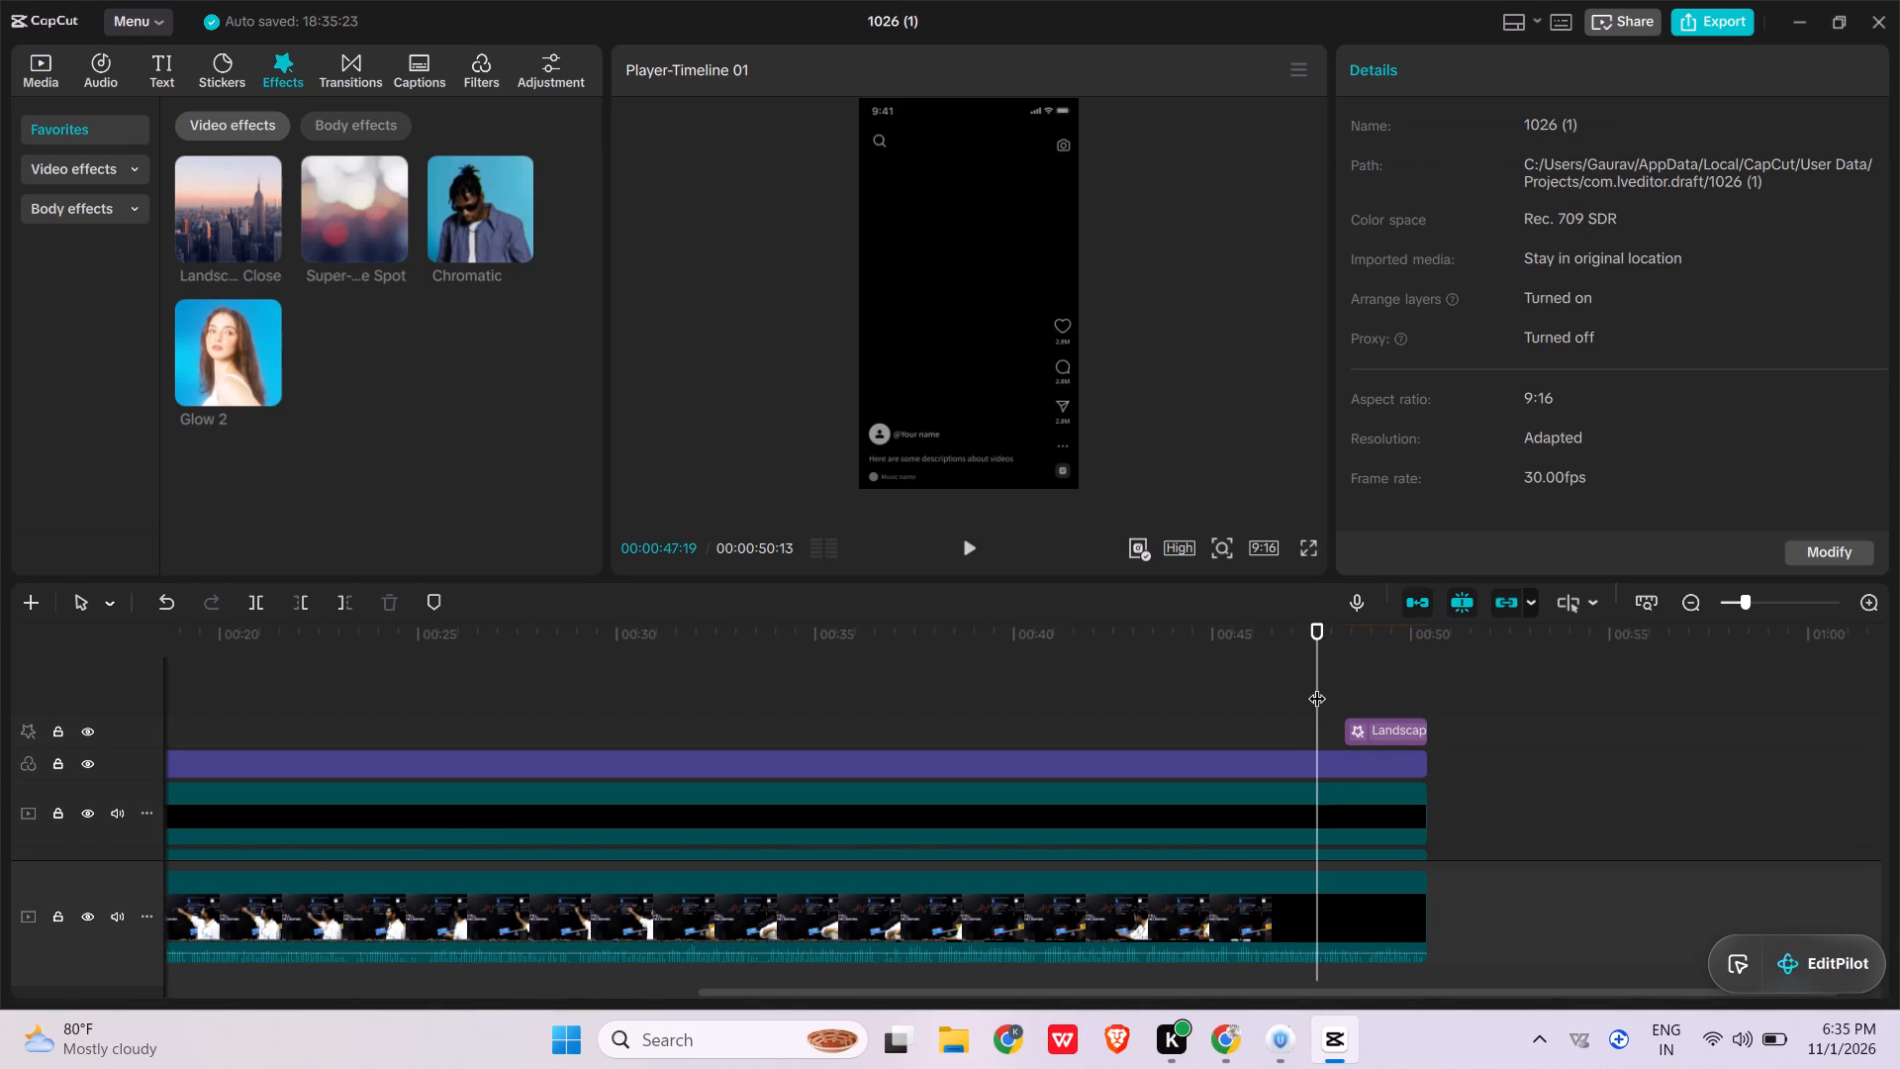
key("space")
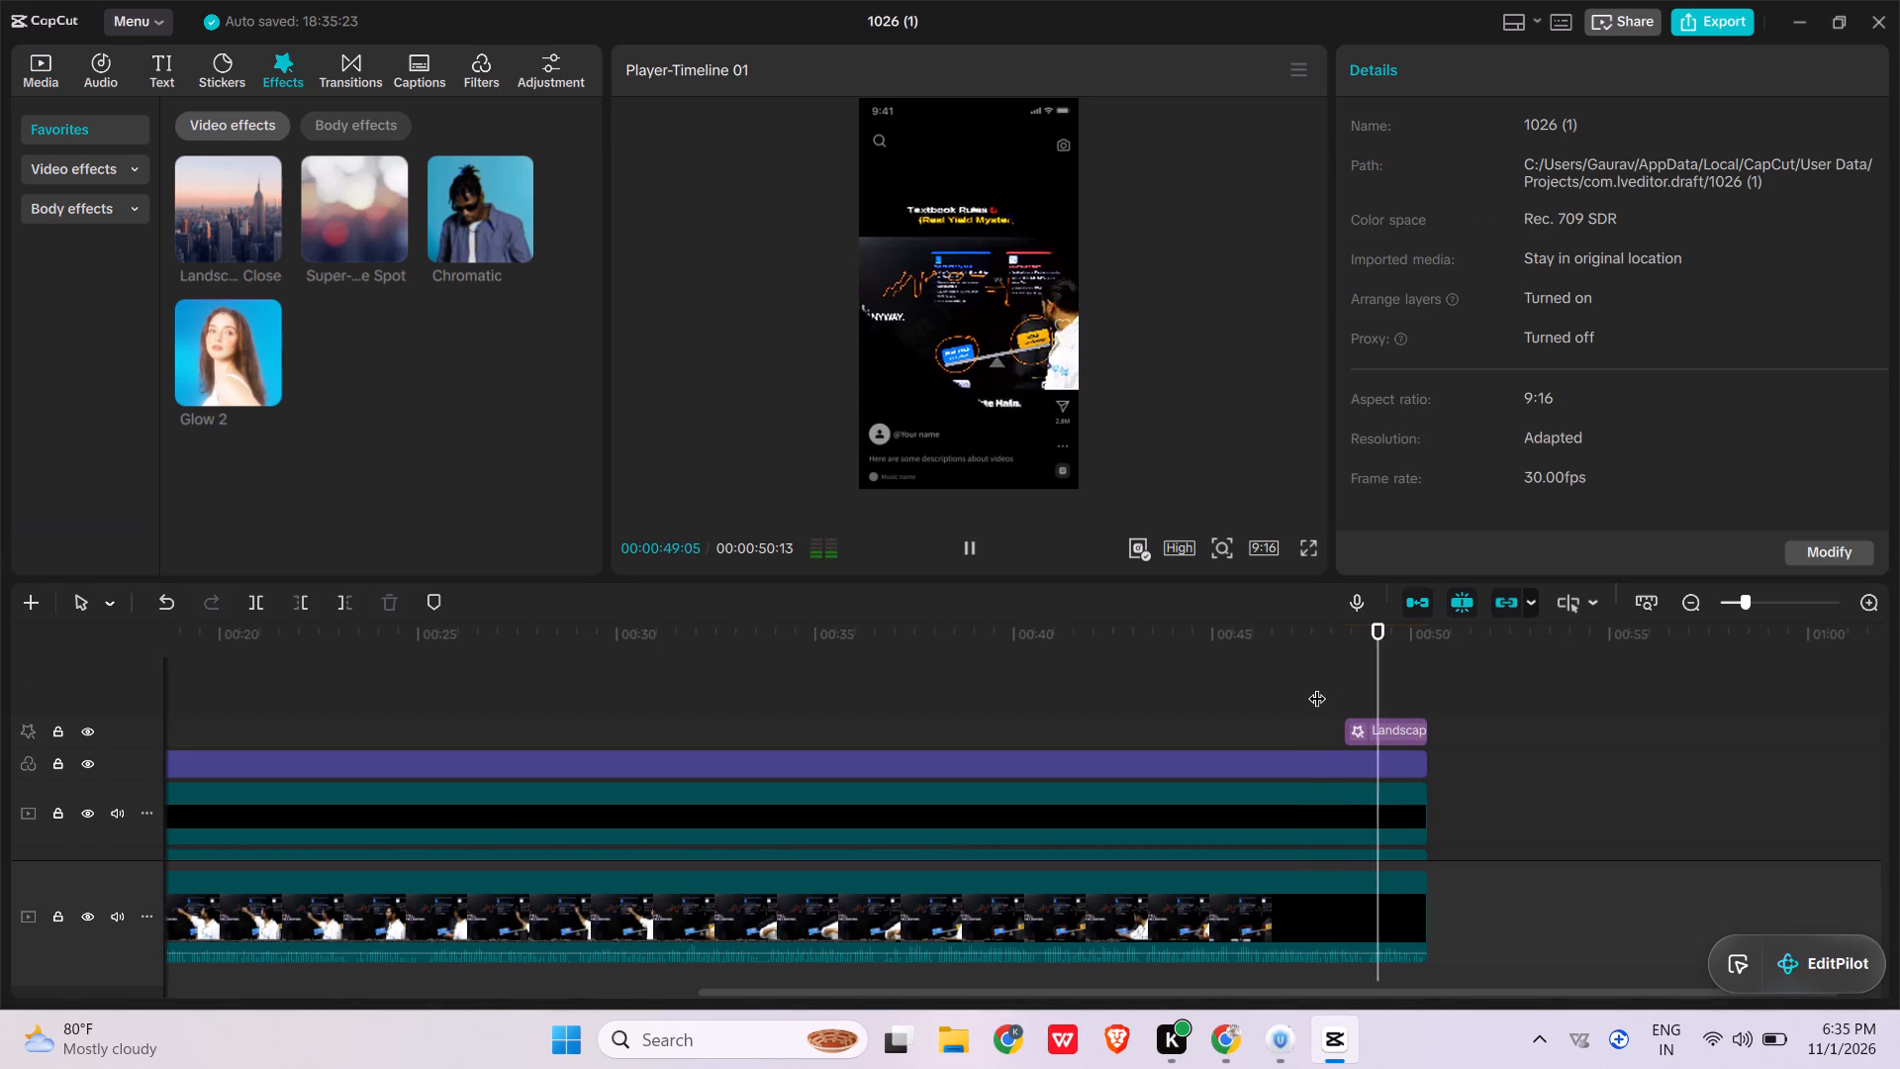
Add the Super-large Spot effect above Landscape Close, trim it to the short's end, and play the ending.
scroll(1321, 680, "down", 5, "ctrl")
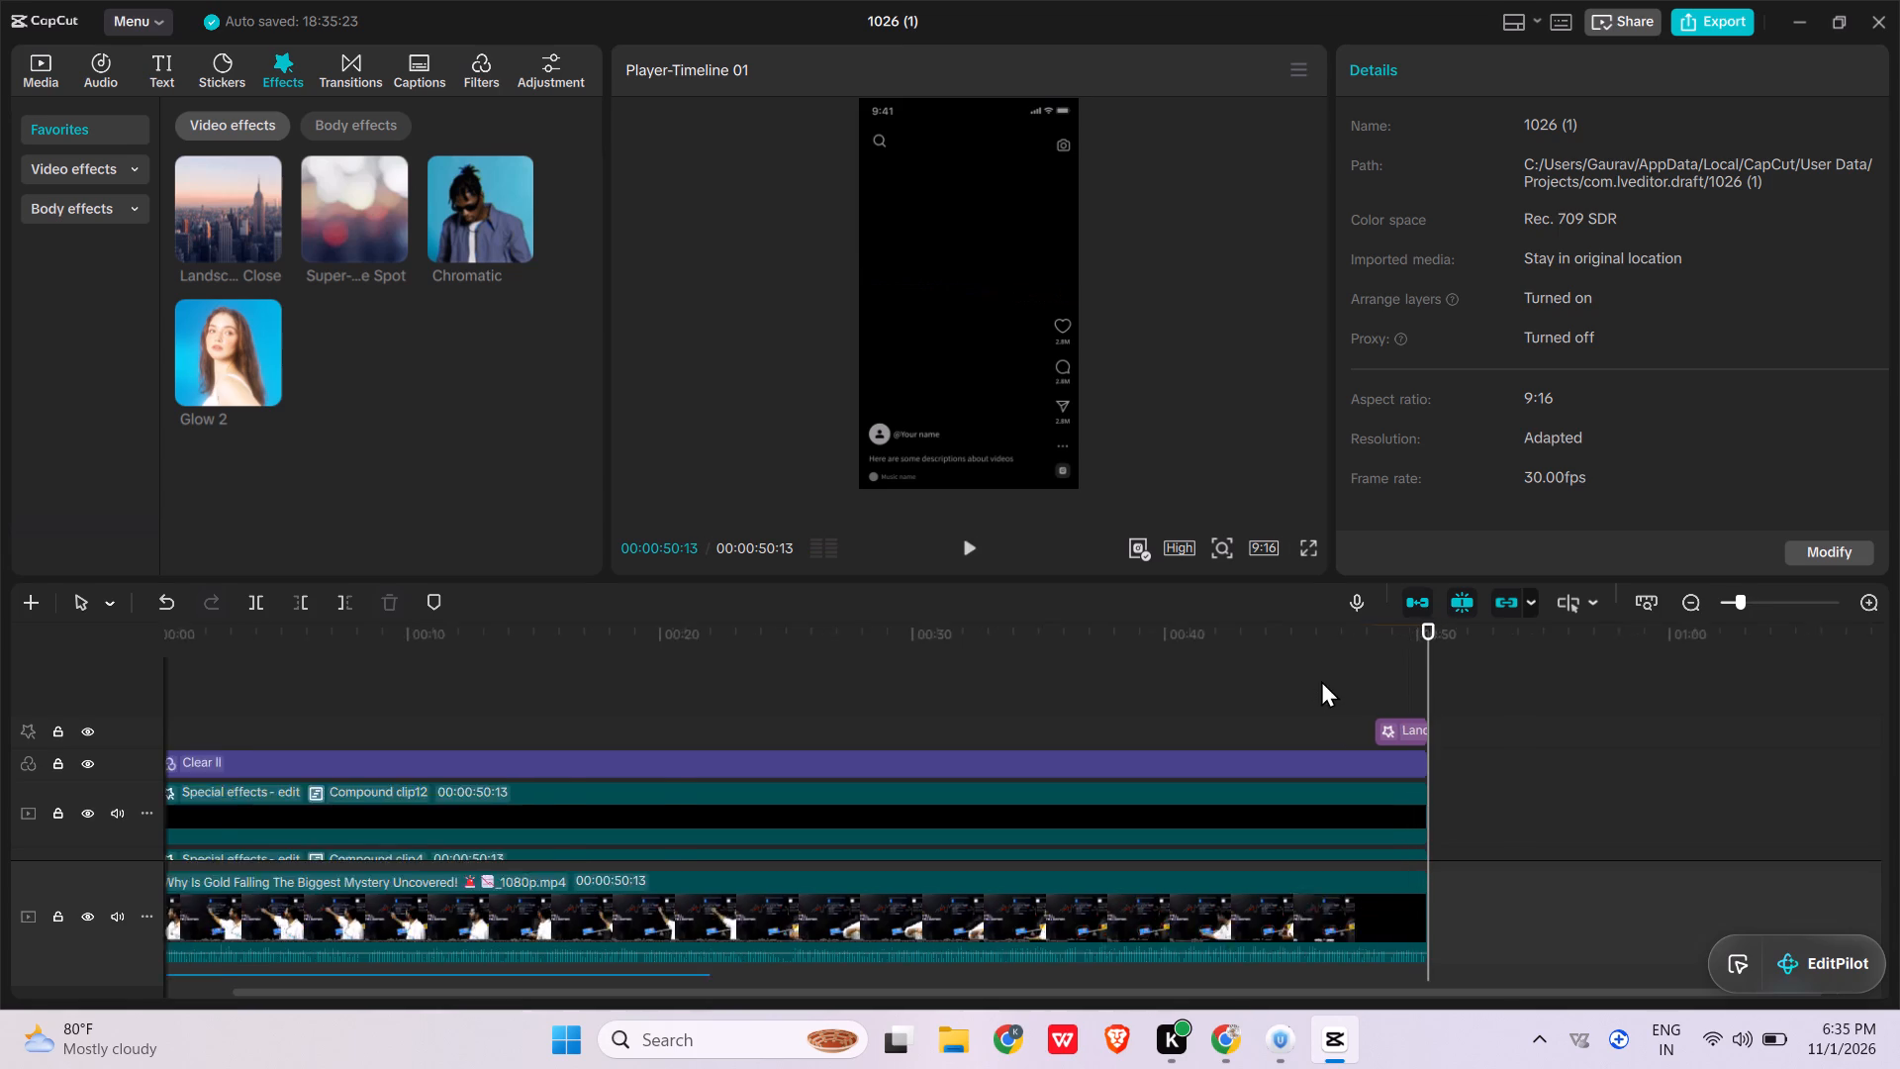
scroll(1321, 680, "down", 8, "ctrl")
left_click_drag(379, 222, 780, 680)
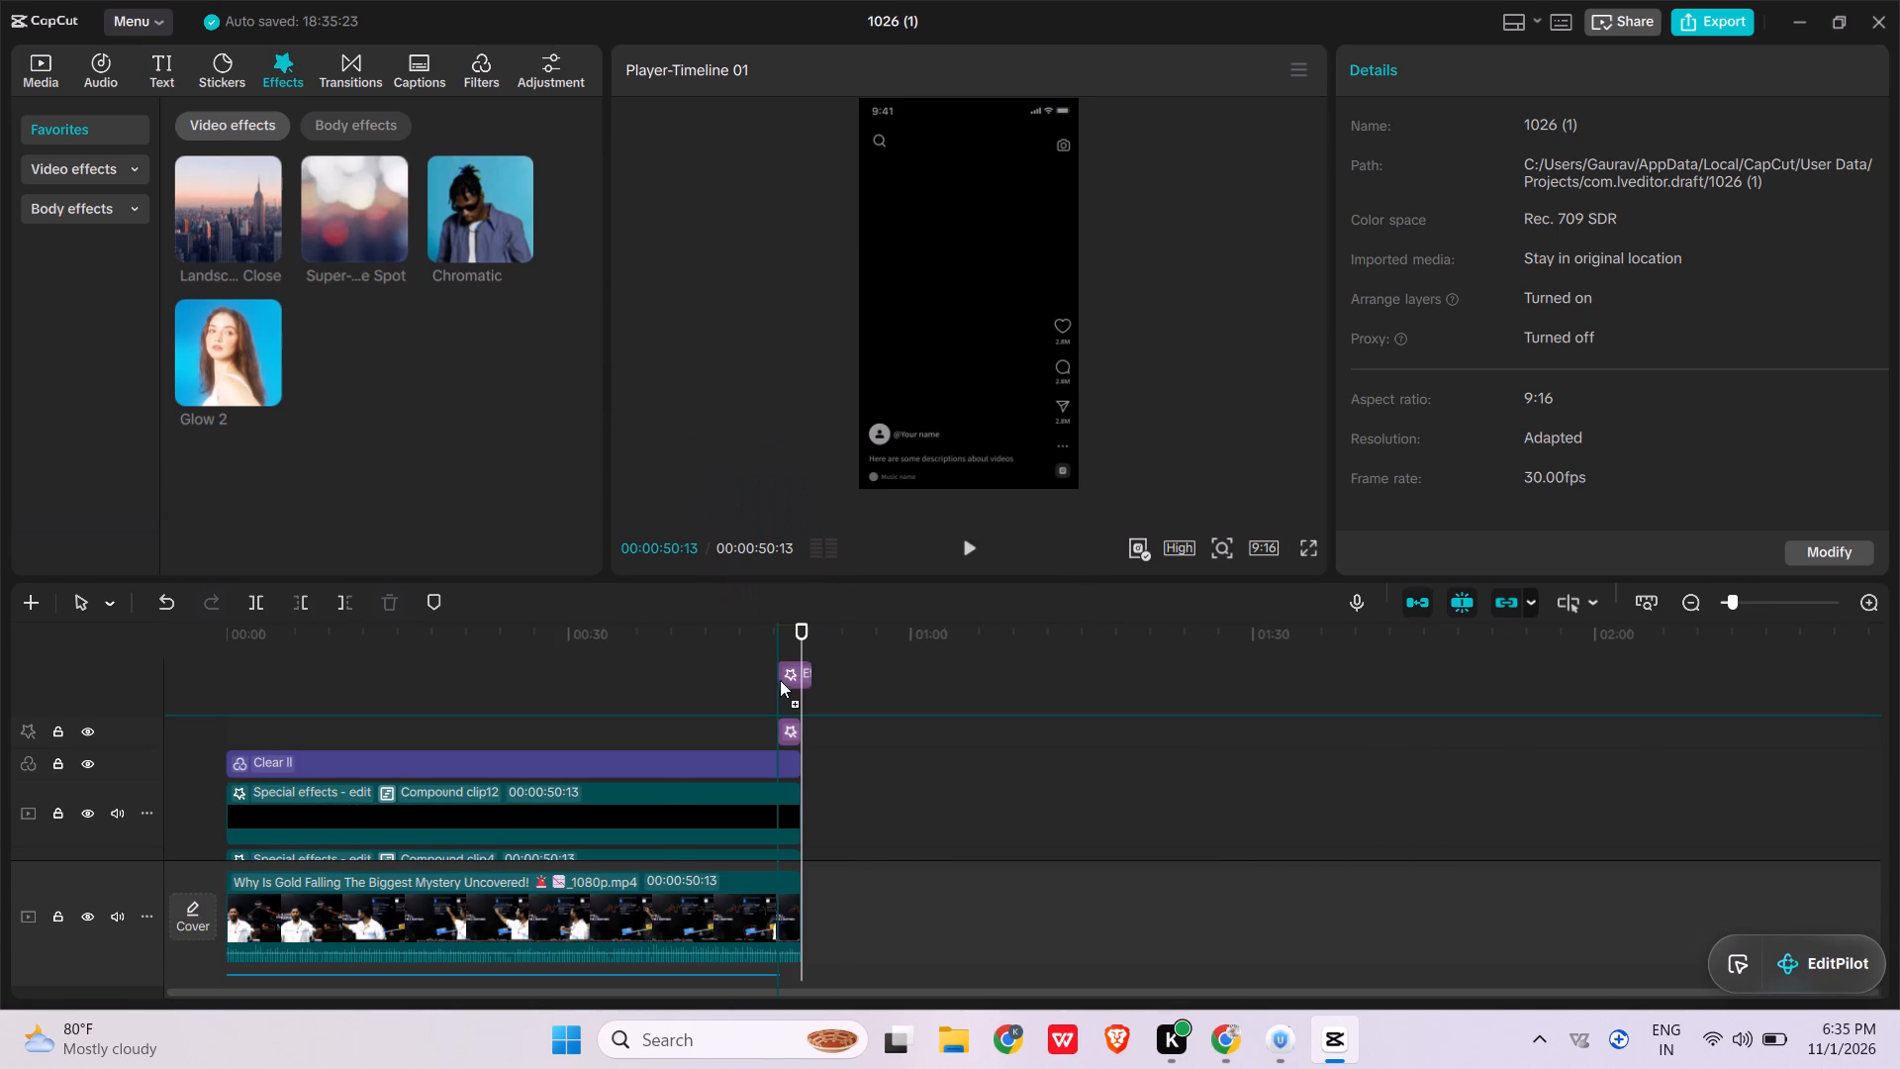
left_click_drag(780, 680, 782, 700)
left_click_drag(810, 722, 791, 727)
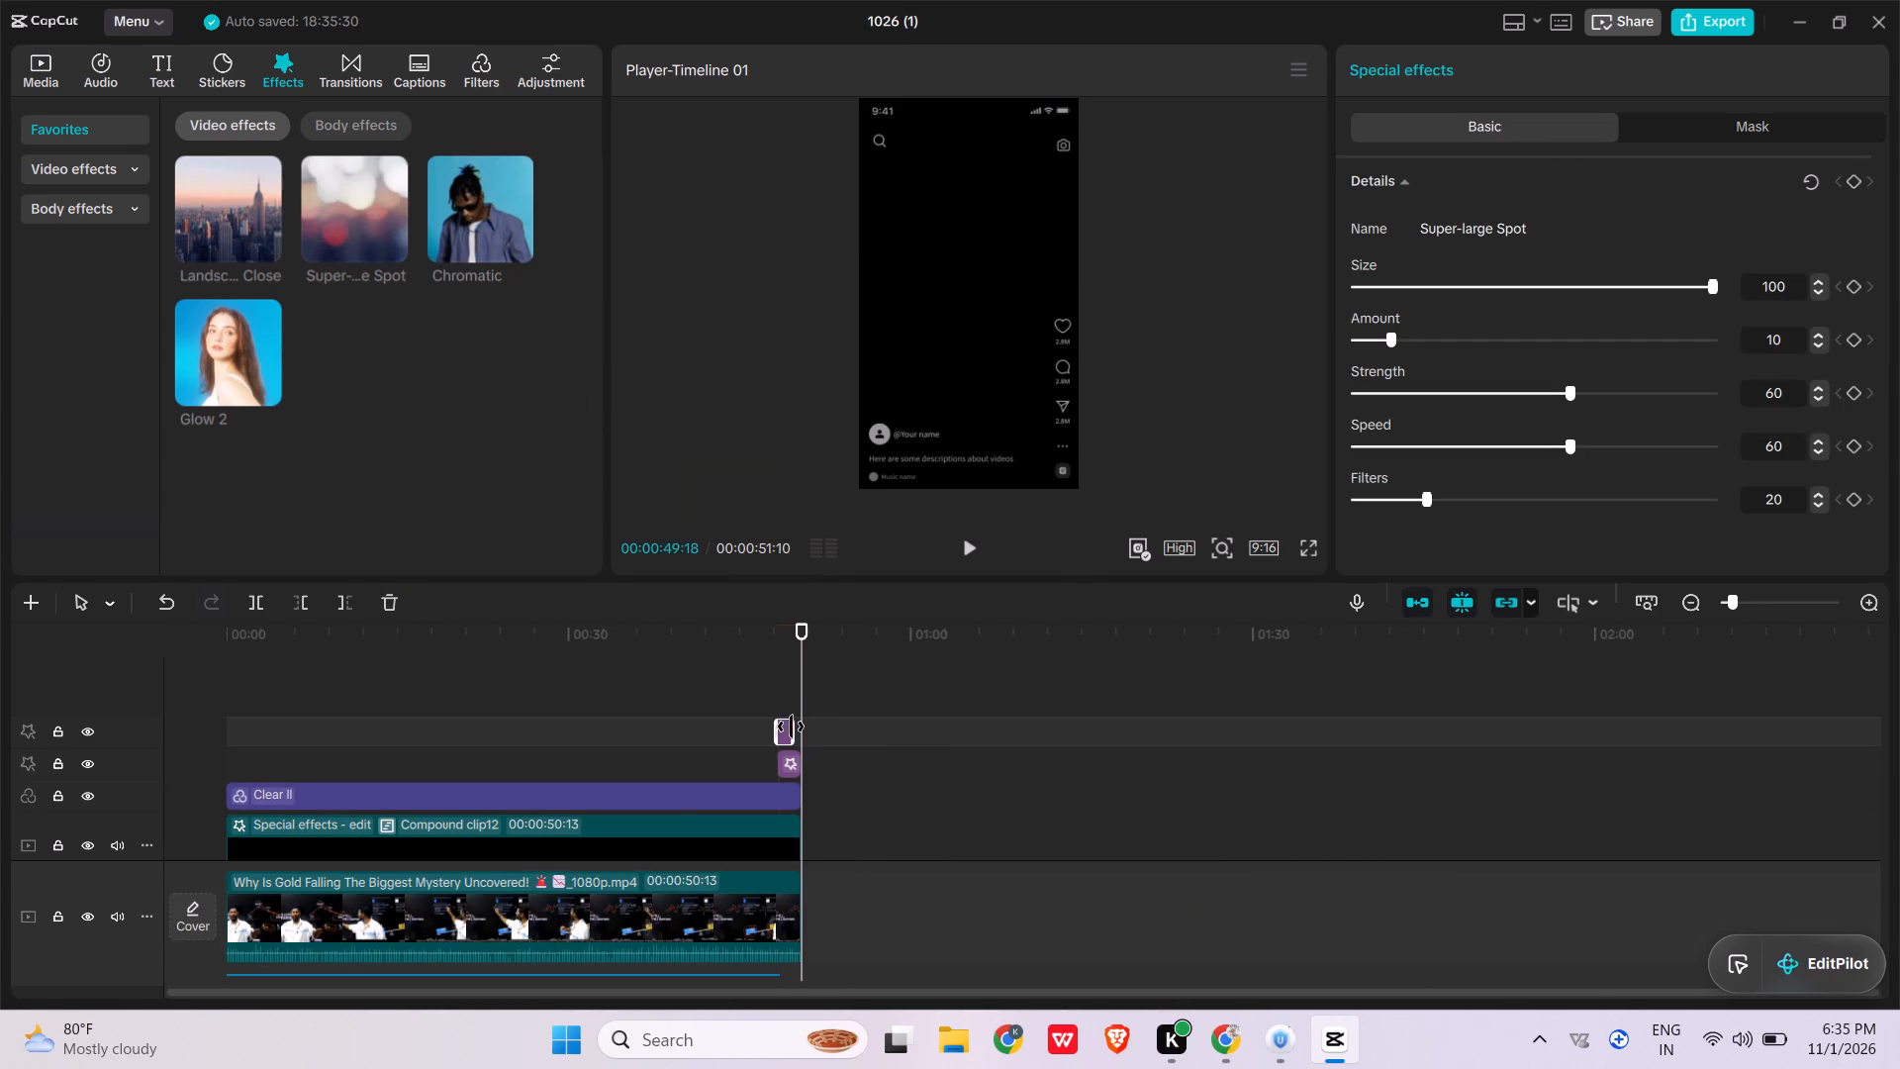
left_click_drag(791, 727, 799, 734)
scroll(770, 710, "up", 3, "ctrl")
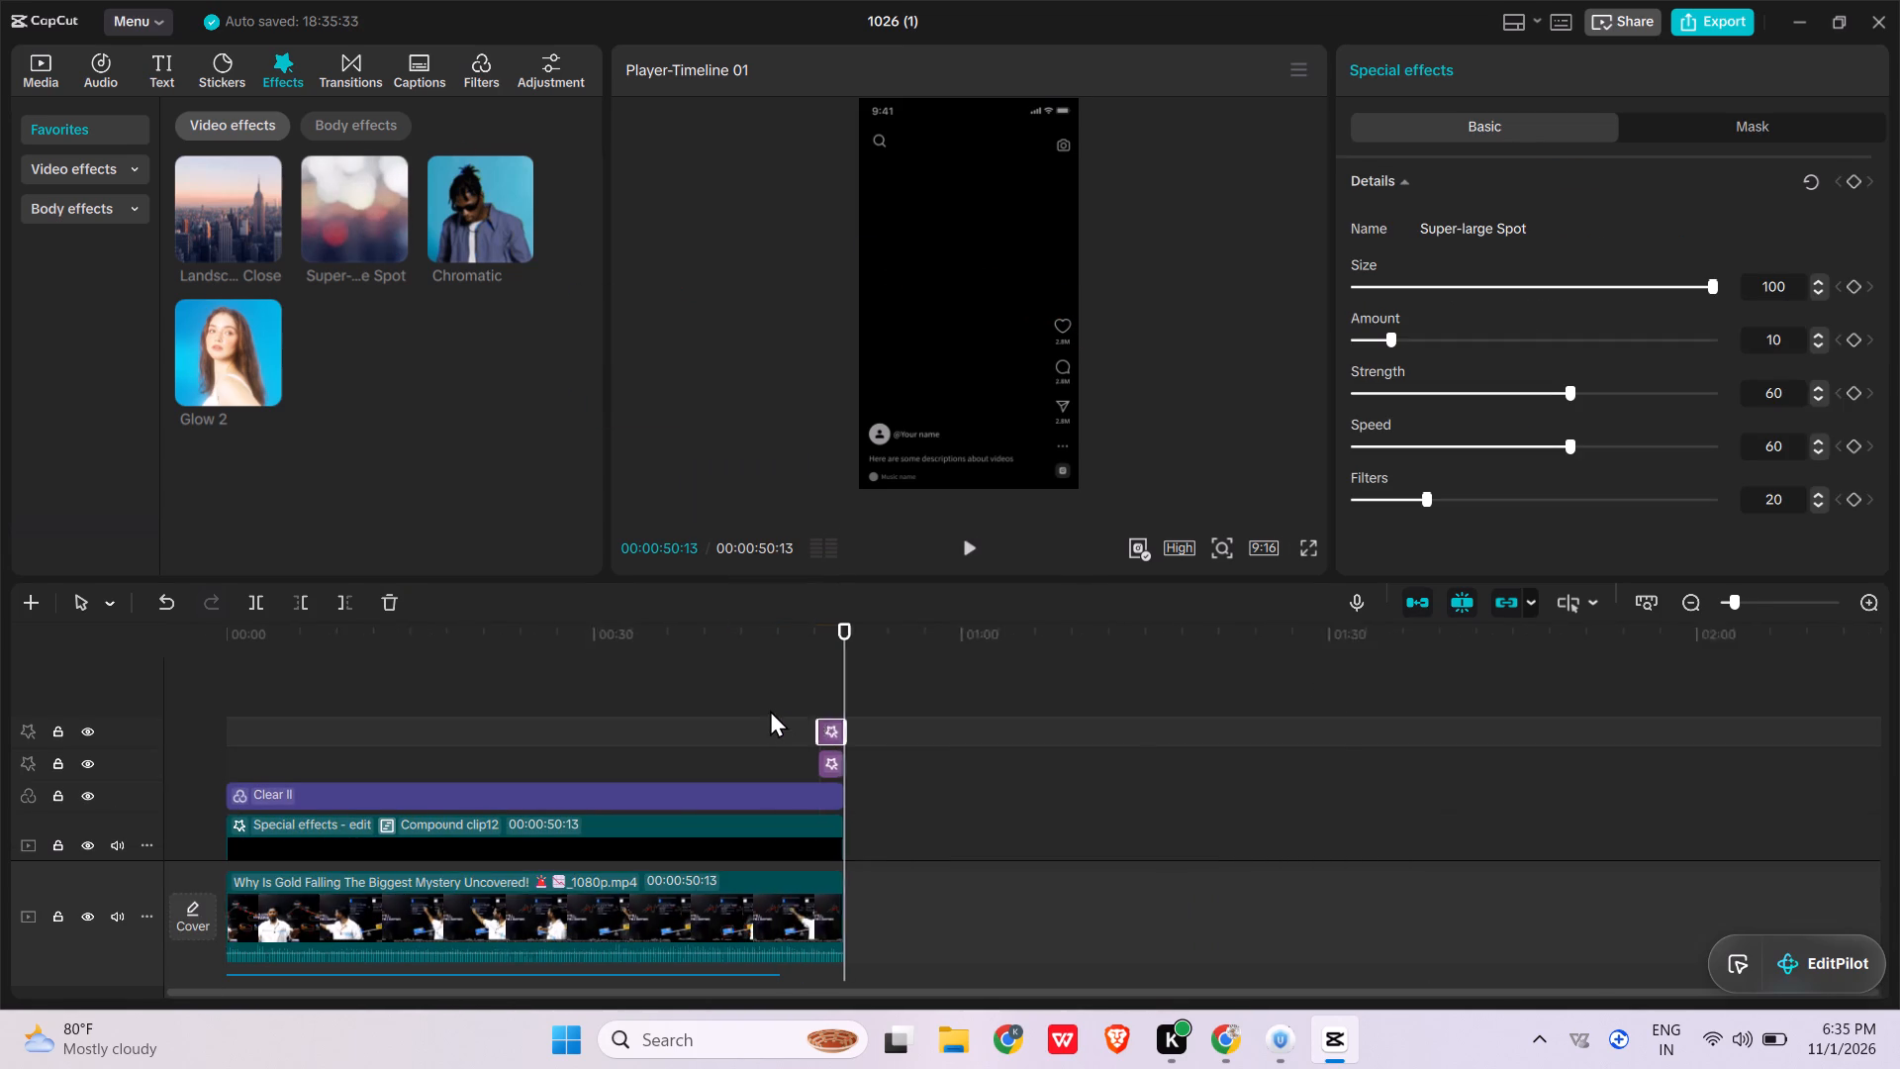
scroll(770, 710, "up", 10, "ctrl")
left_click(1227, 713)
key("space")
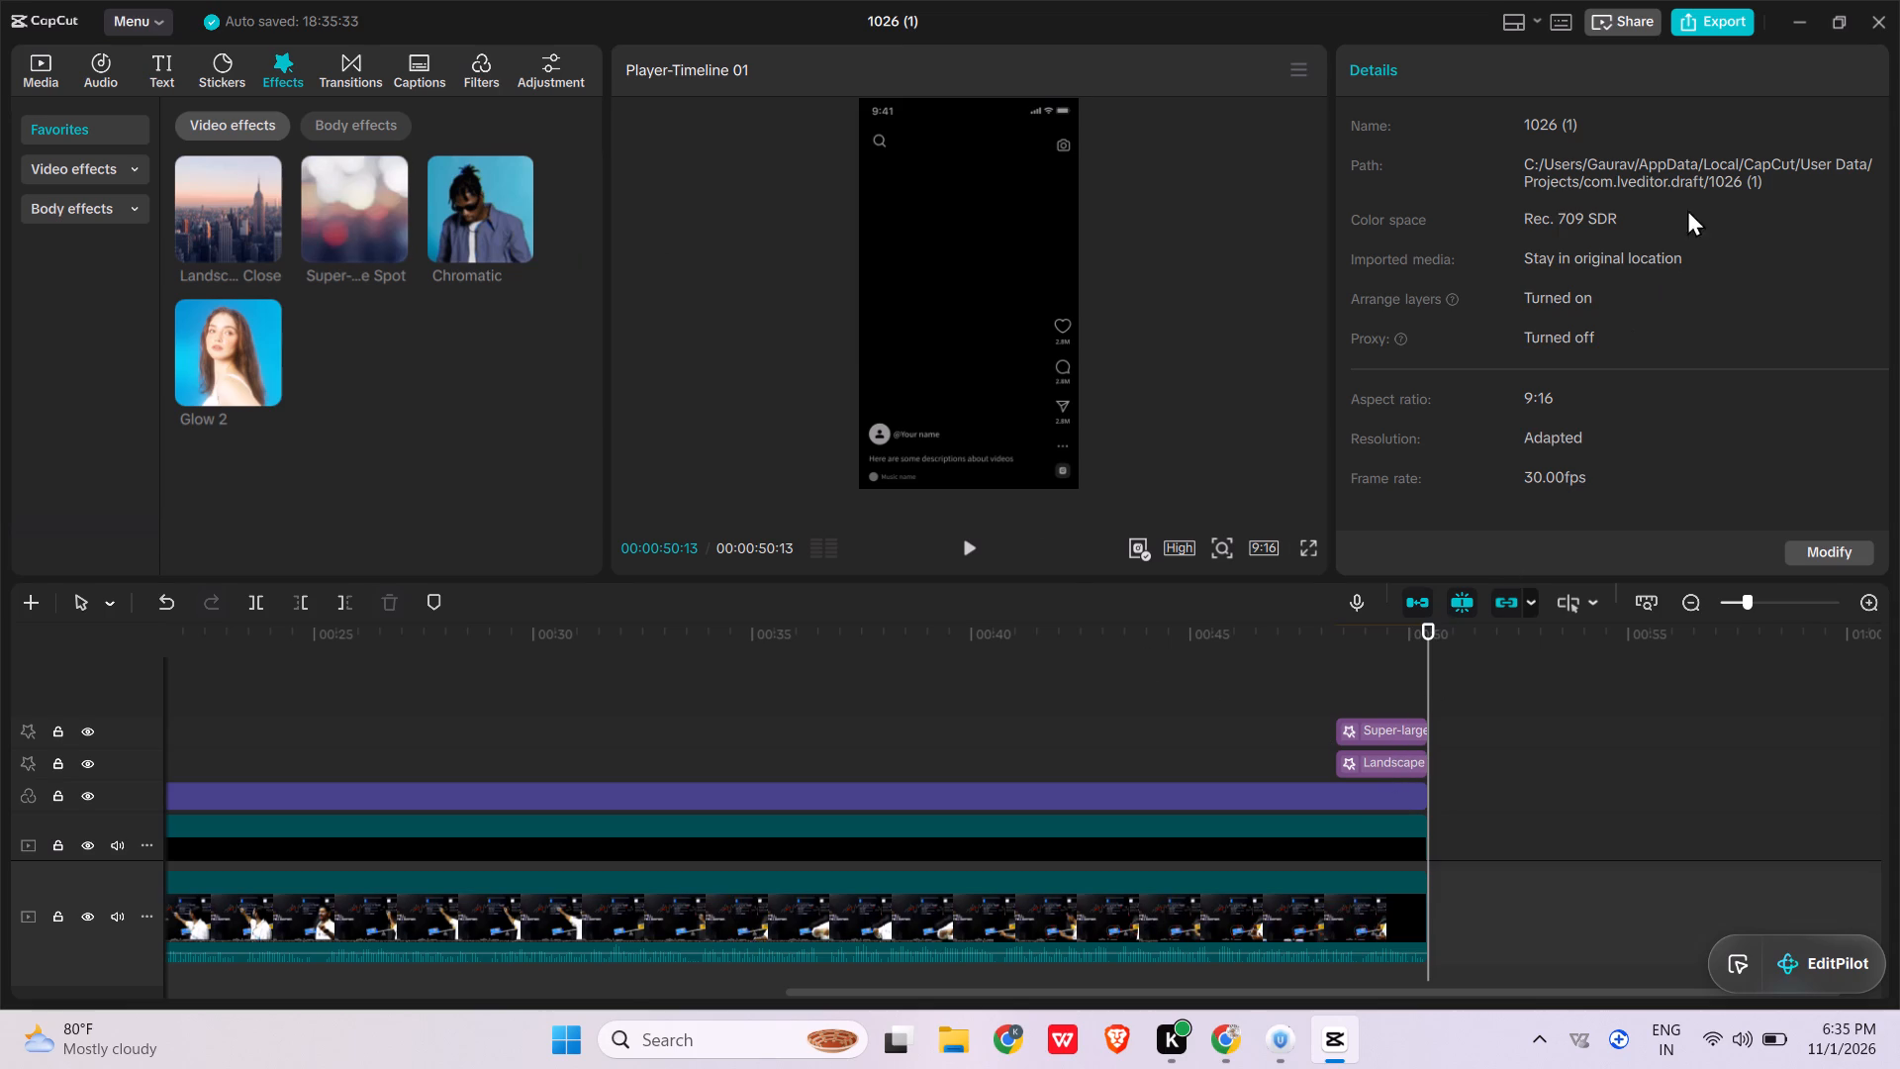
Export the short as a 4K mp4 with the frame rate set to 60fps.
left_click(1710, 17)
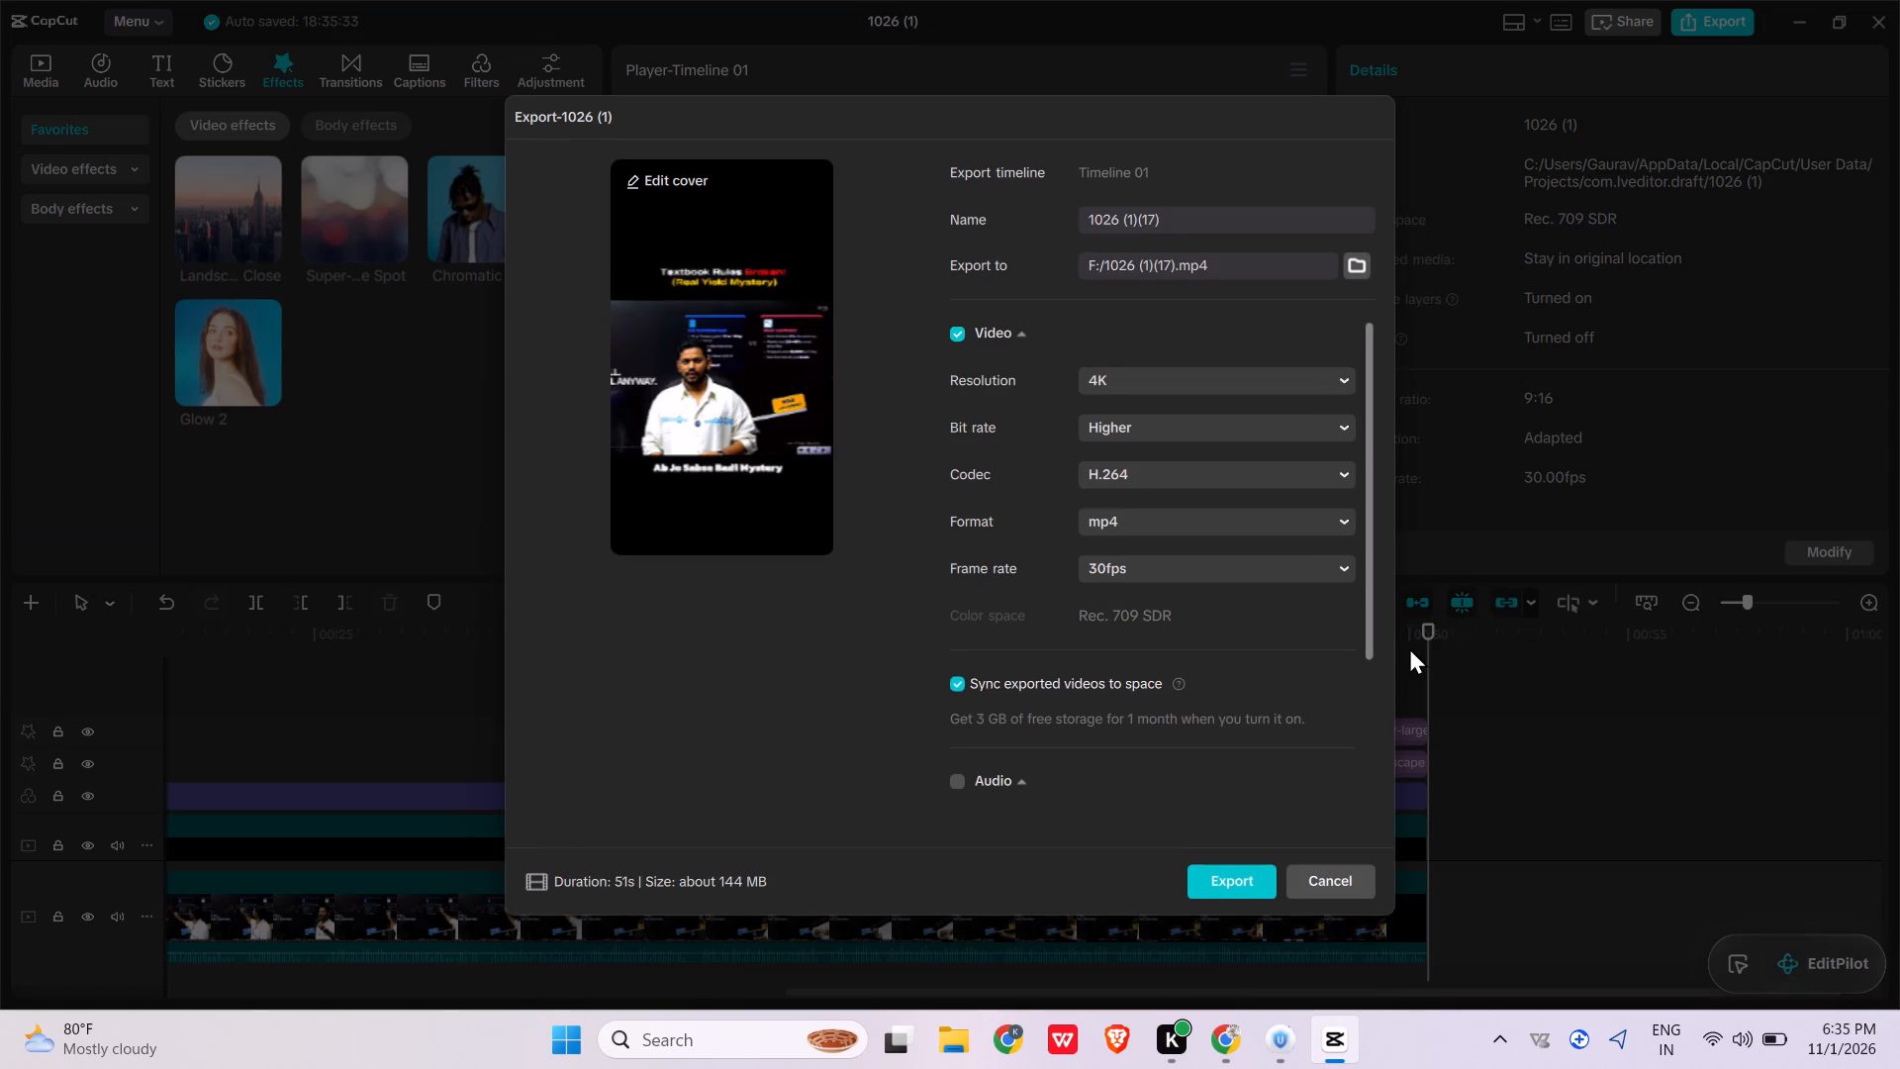
left_click(1314, 561)
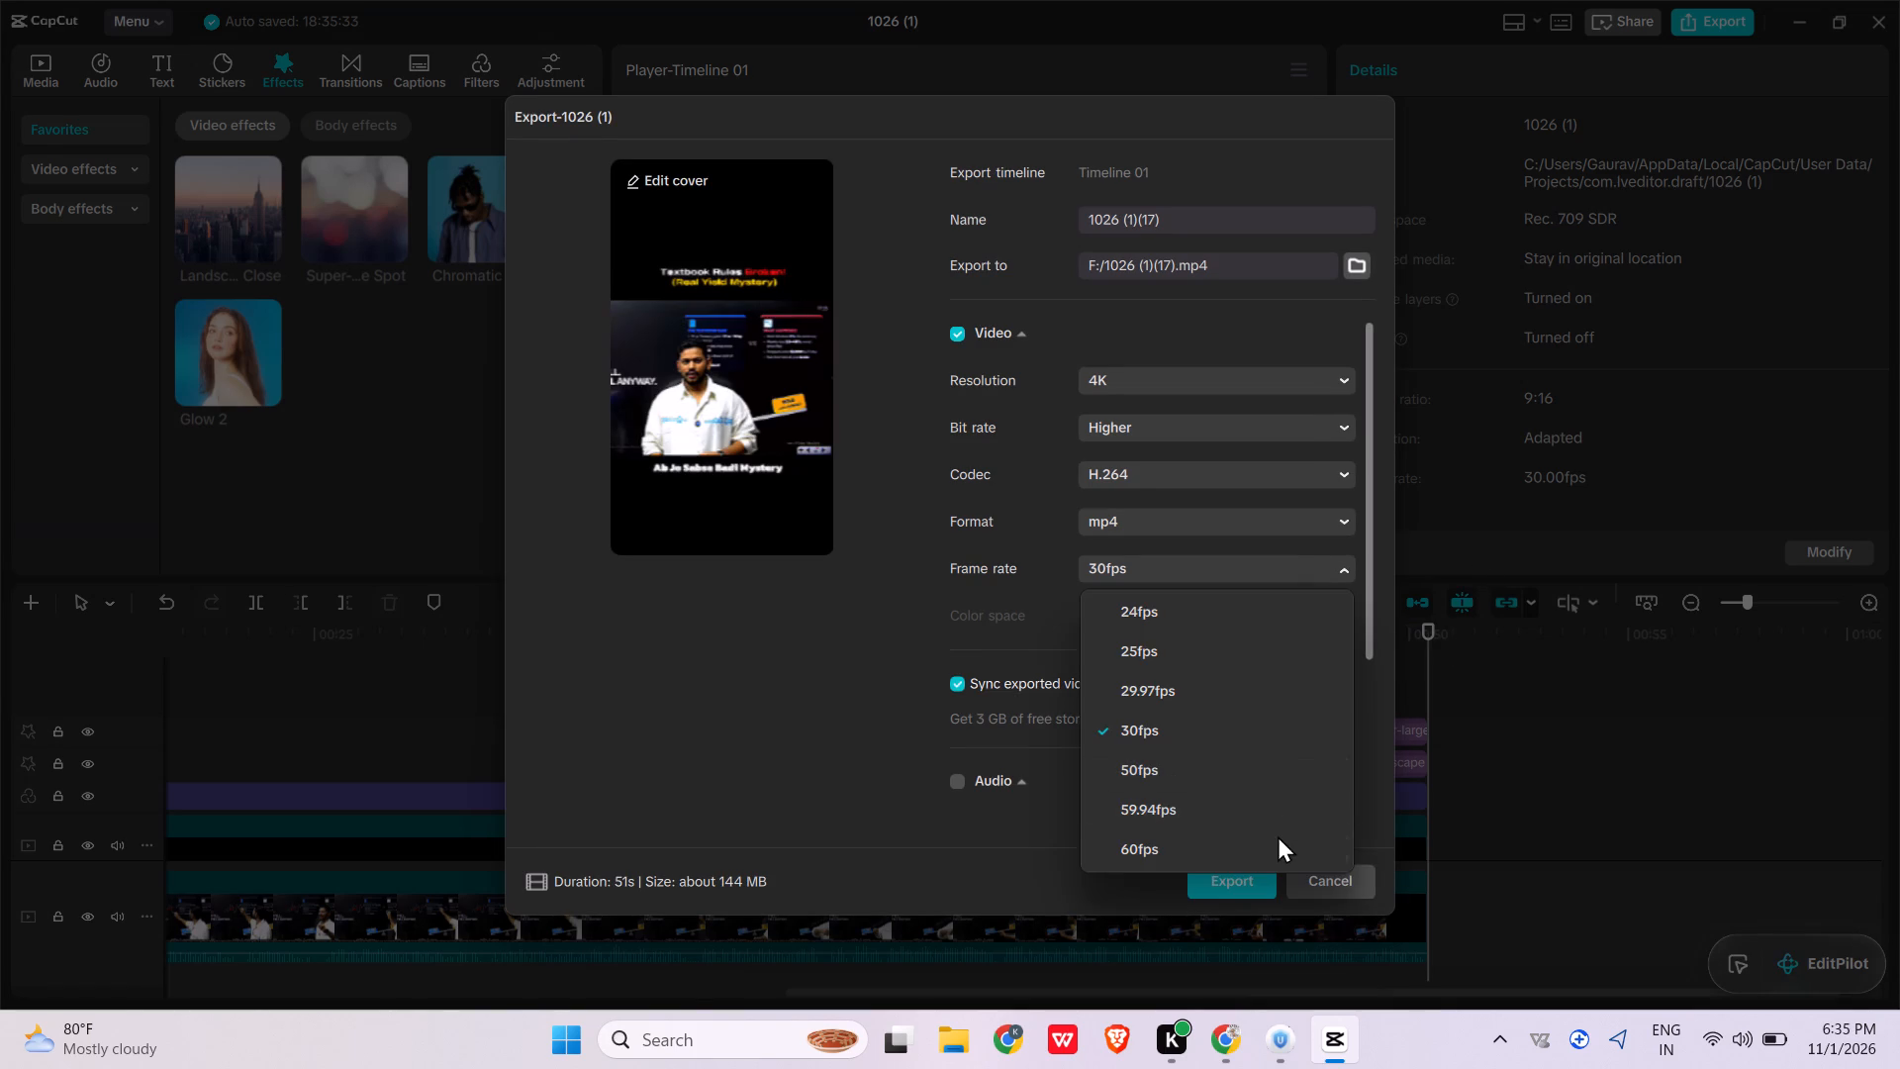
left_click(1272, 853)
left_click(1260, 873)
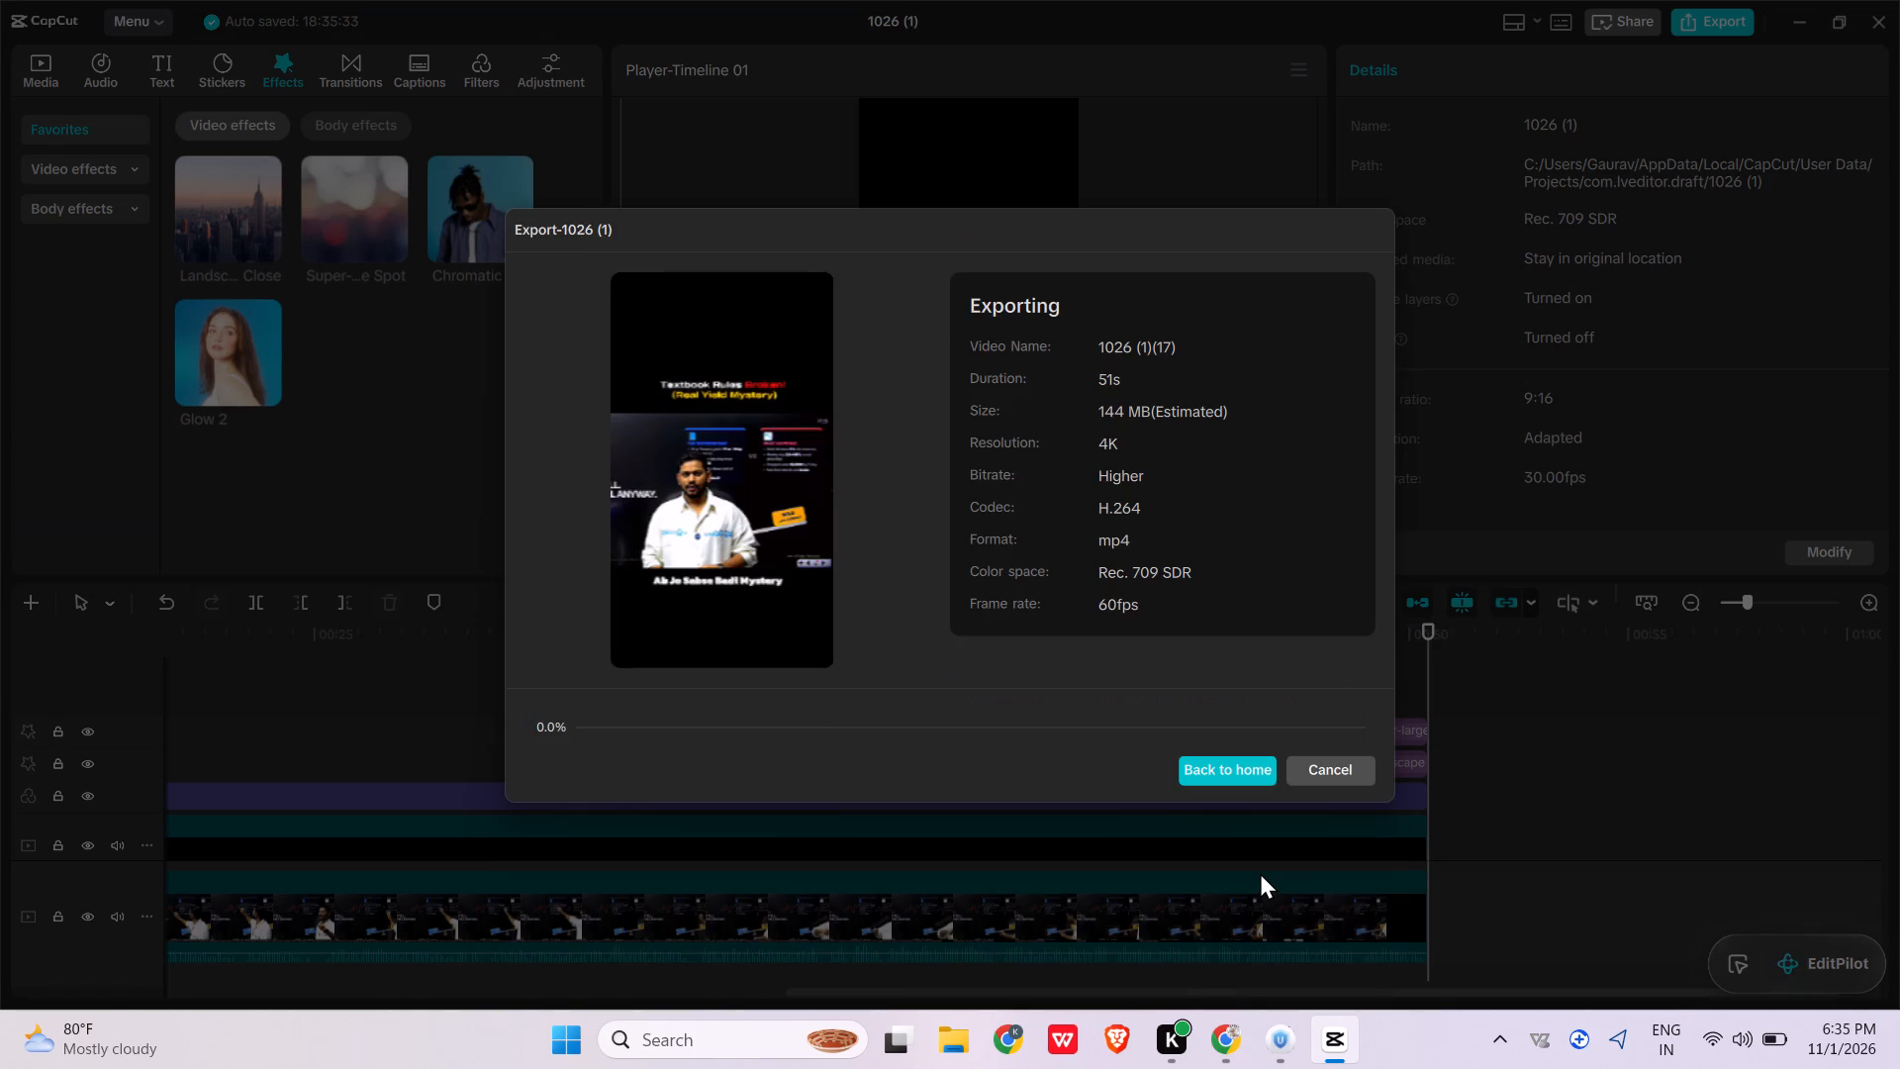
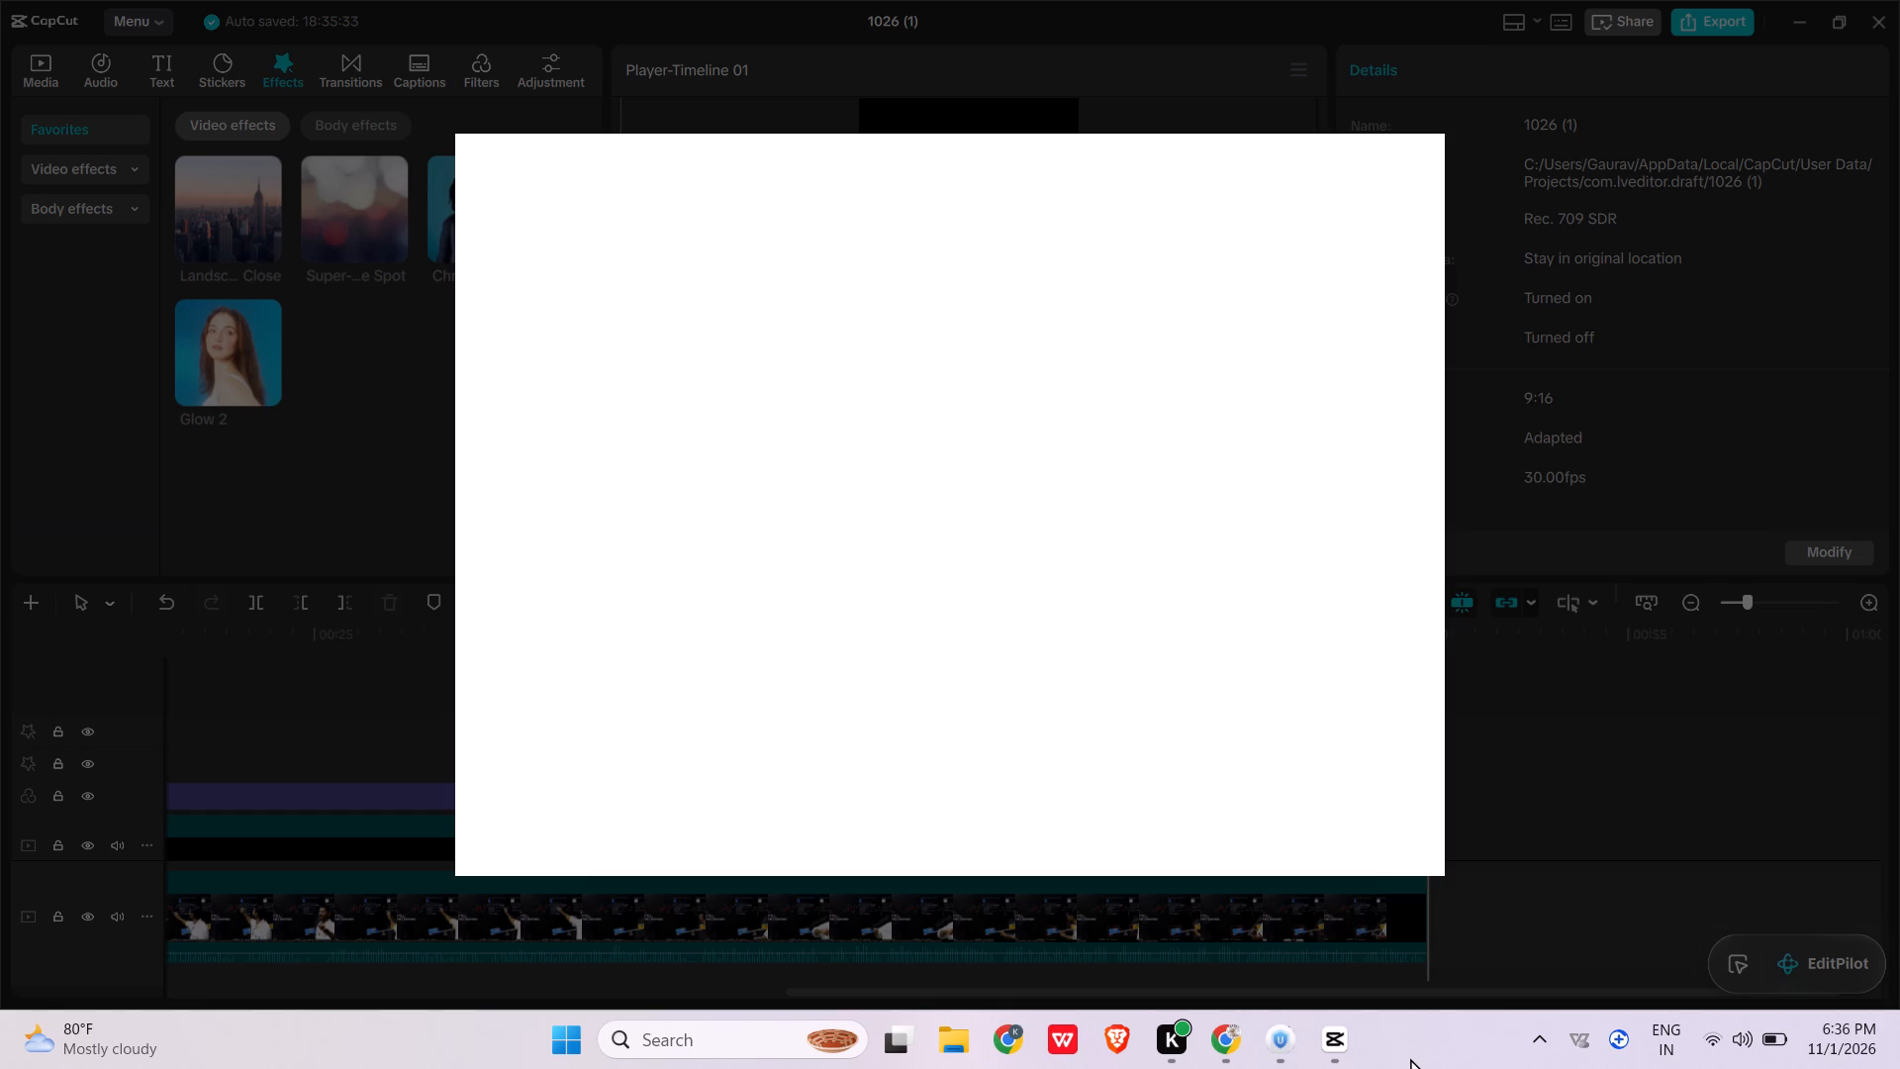
Bring the running CapCut export back into view and dismiss the editing lag notice.
left_click(1414, 1060)
left_click(1526, 864)
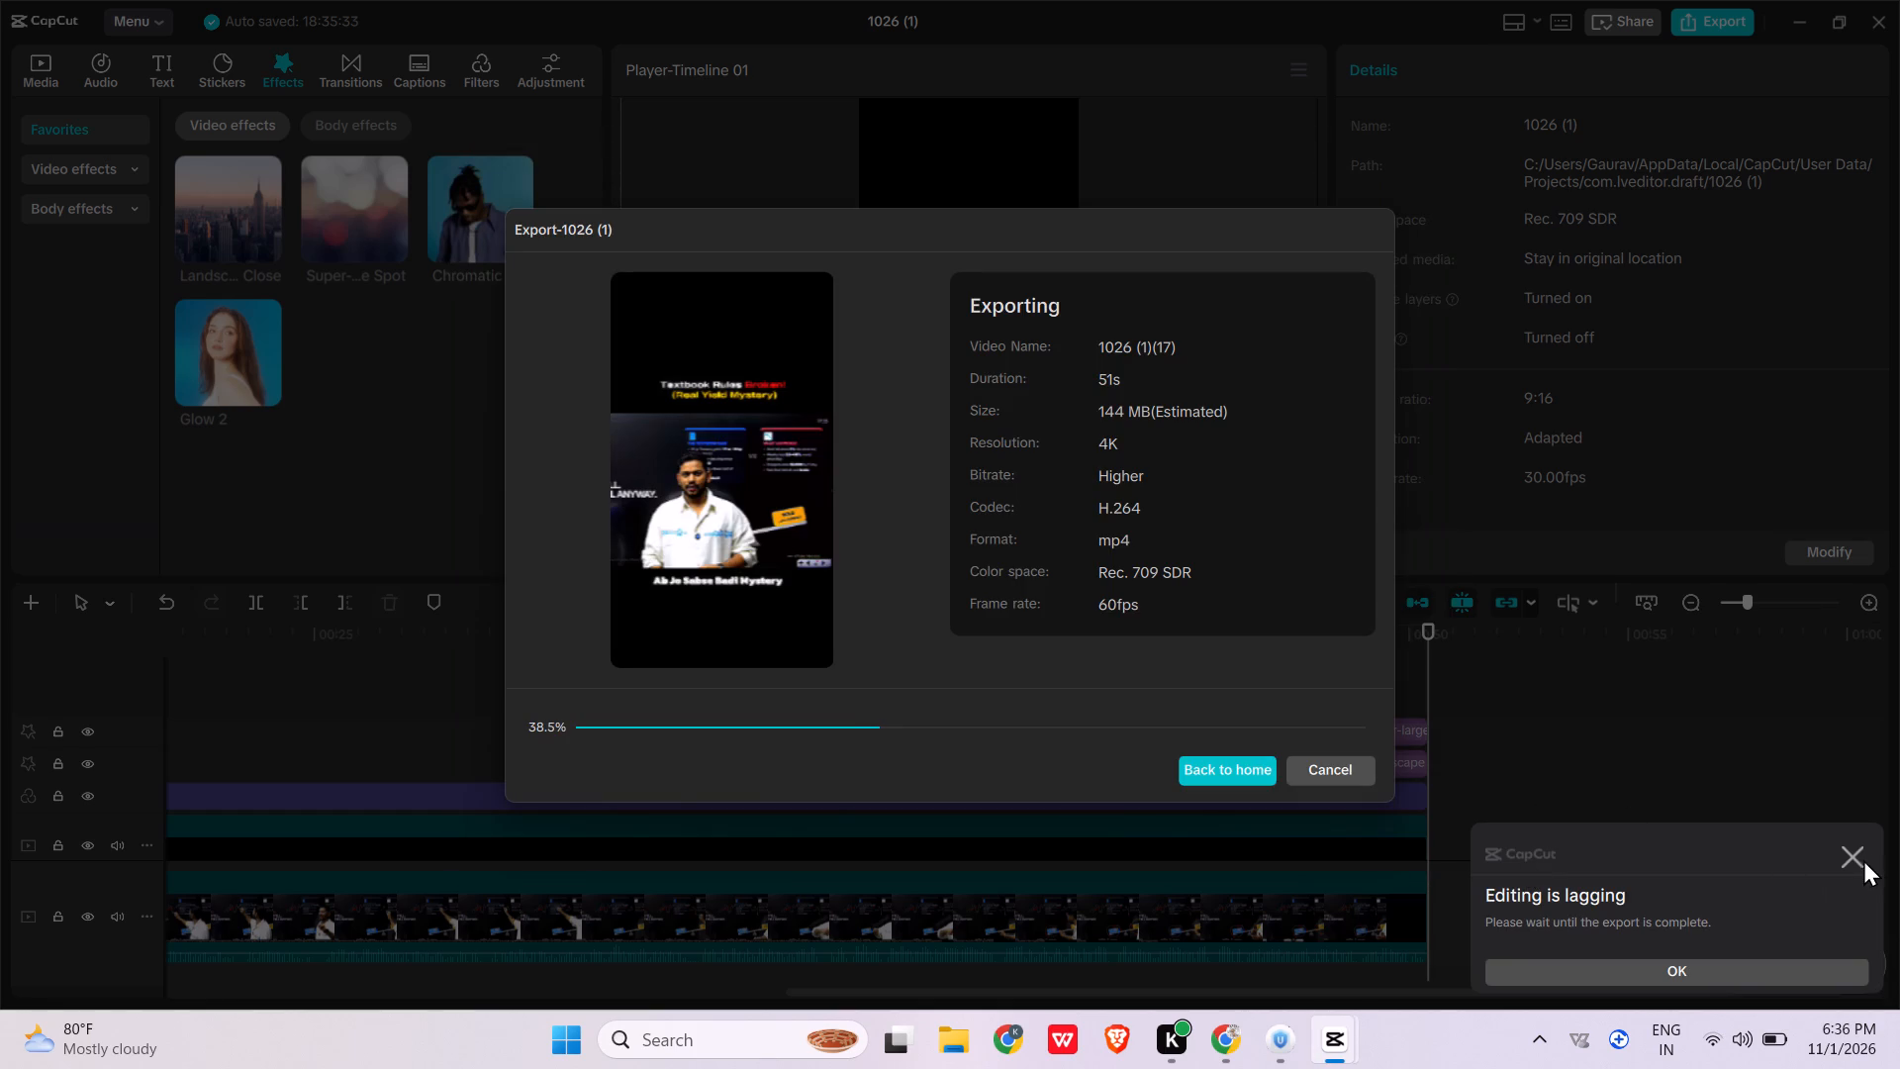
left_click(1855, 853)
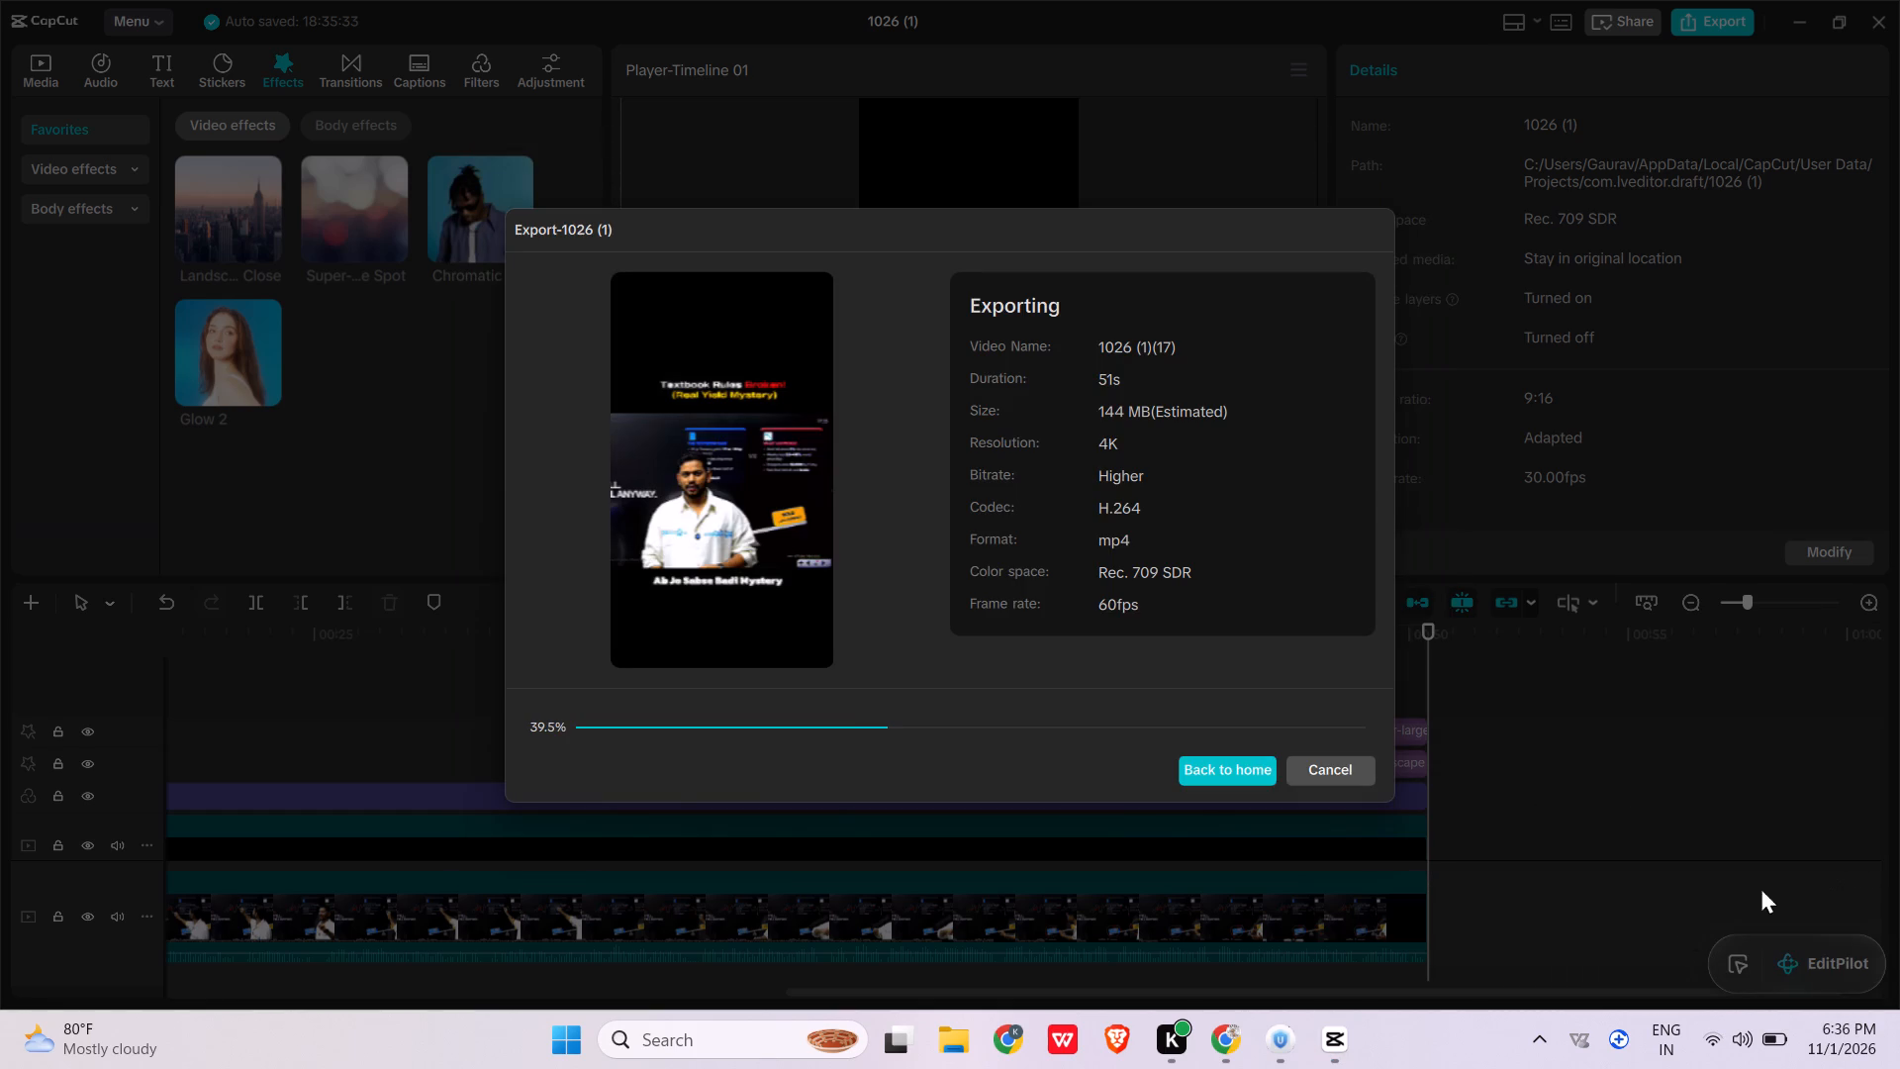
Switch to File Explorer, view the storage space of the drives under This PC, and close the window.
left_click(952, 1030)
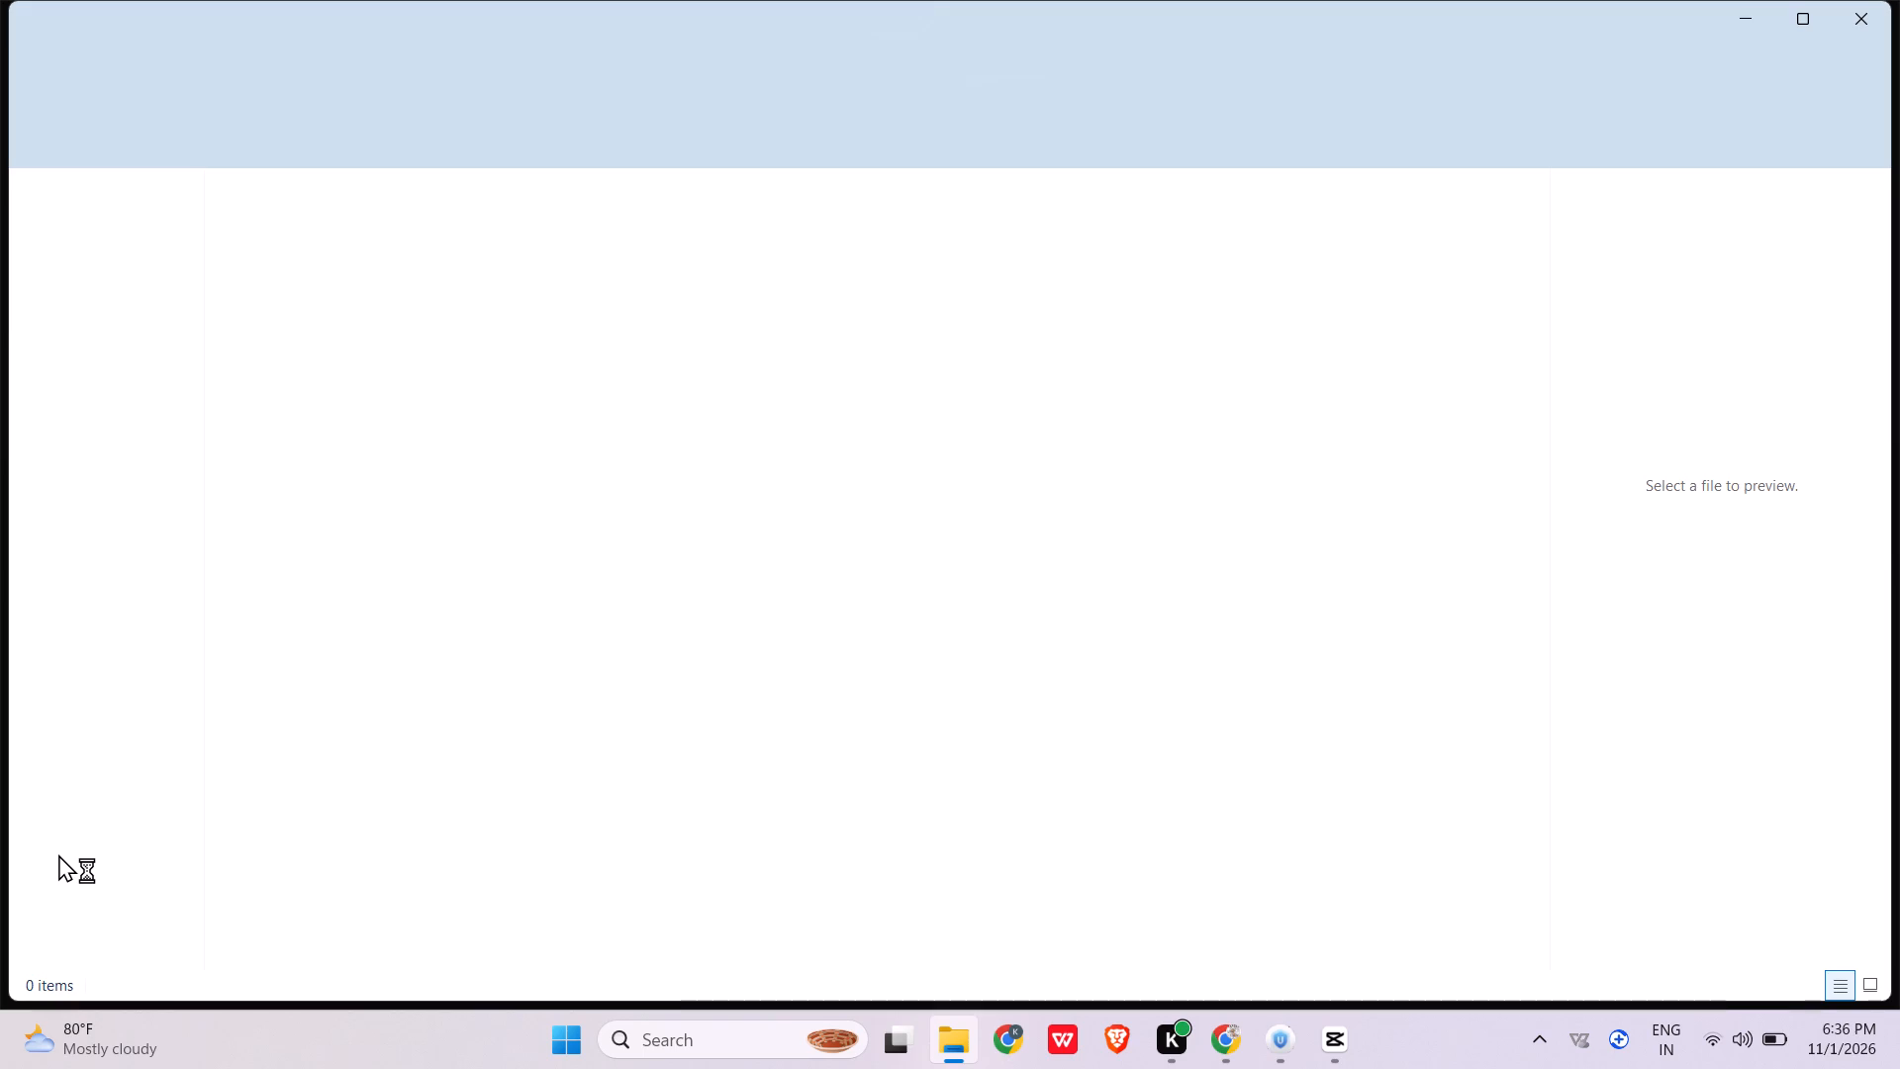
left_click(74, 890)
left_click(74, 899)
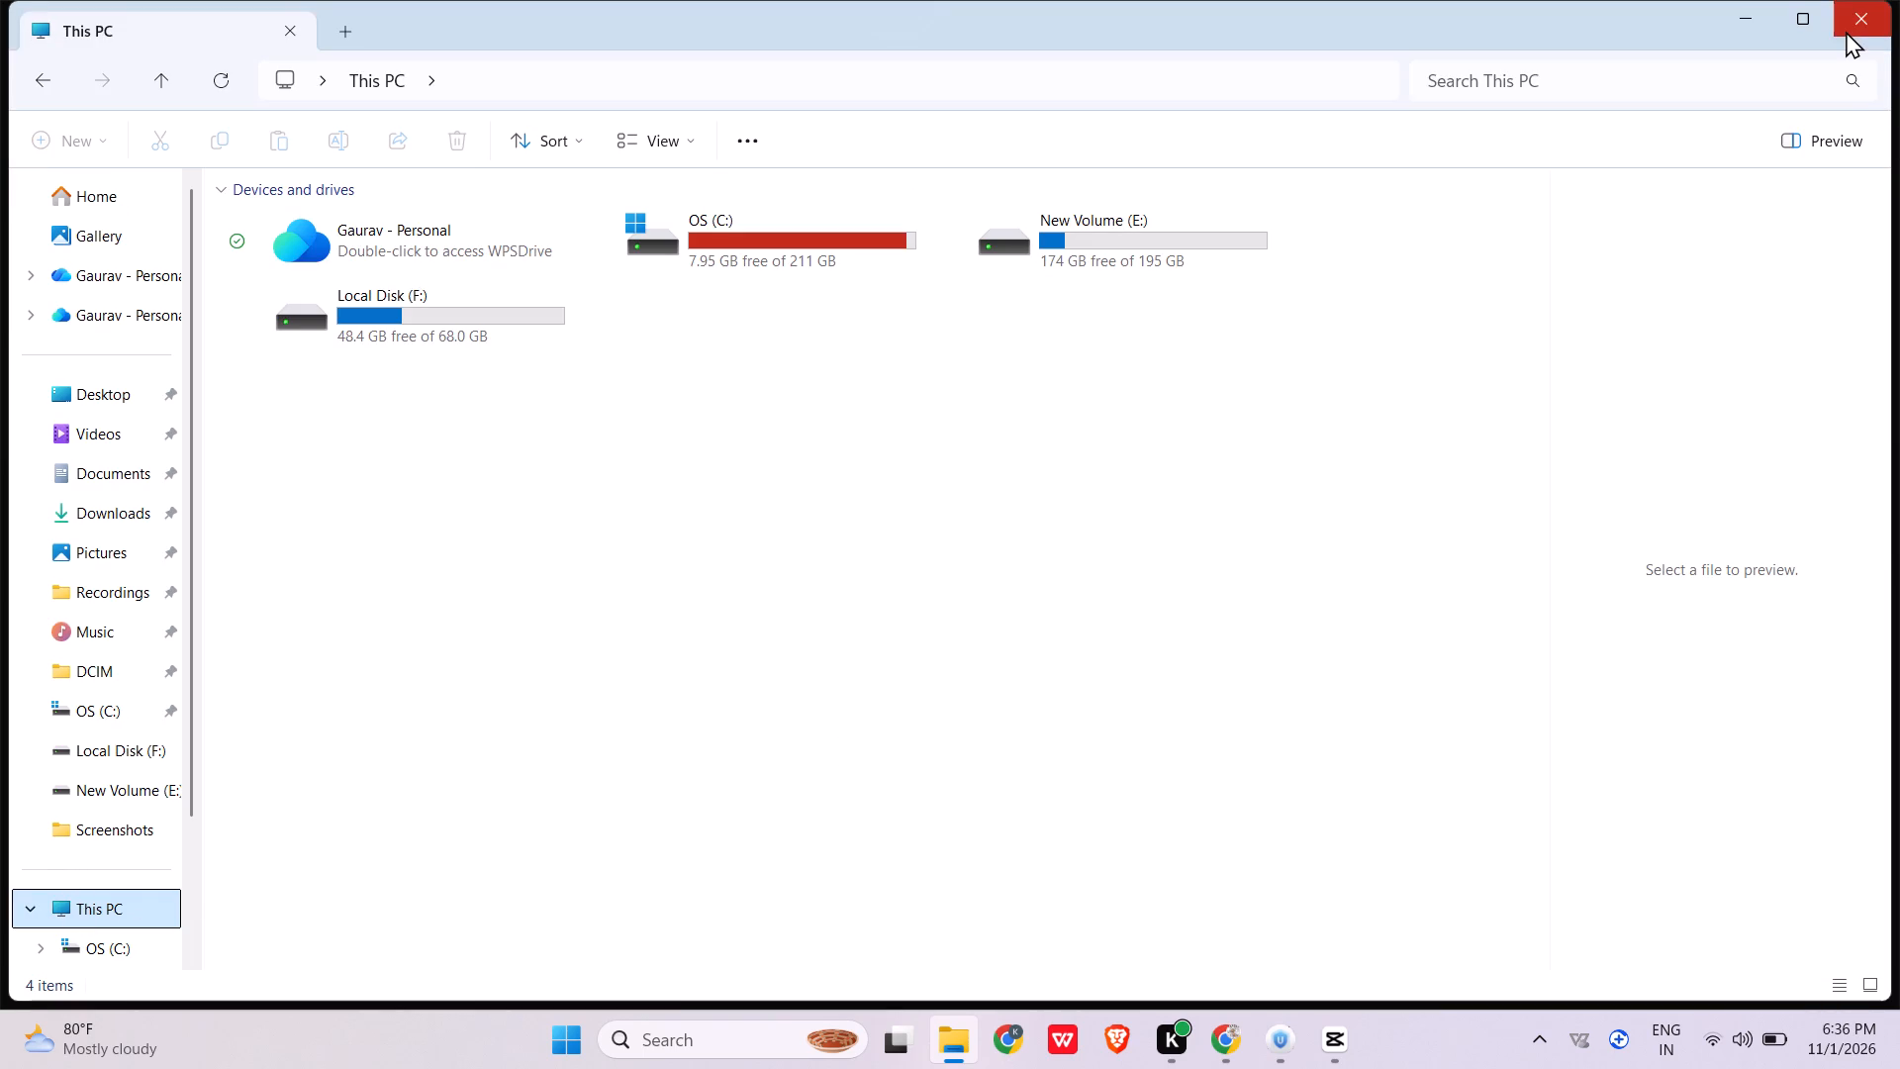
left_click(1844, 31)
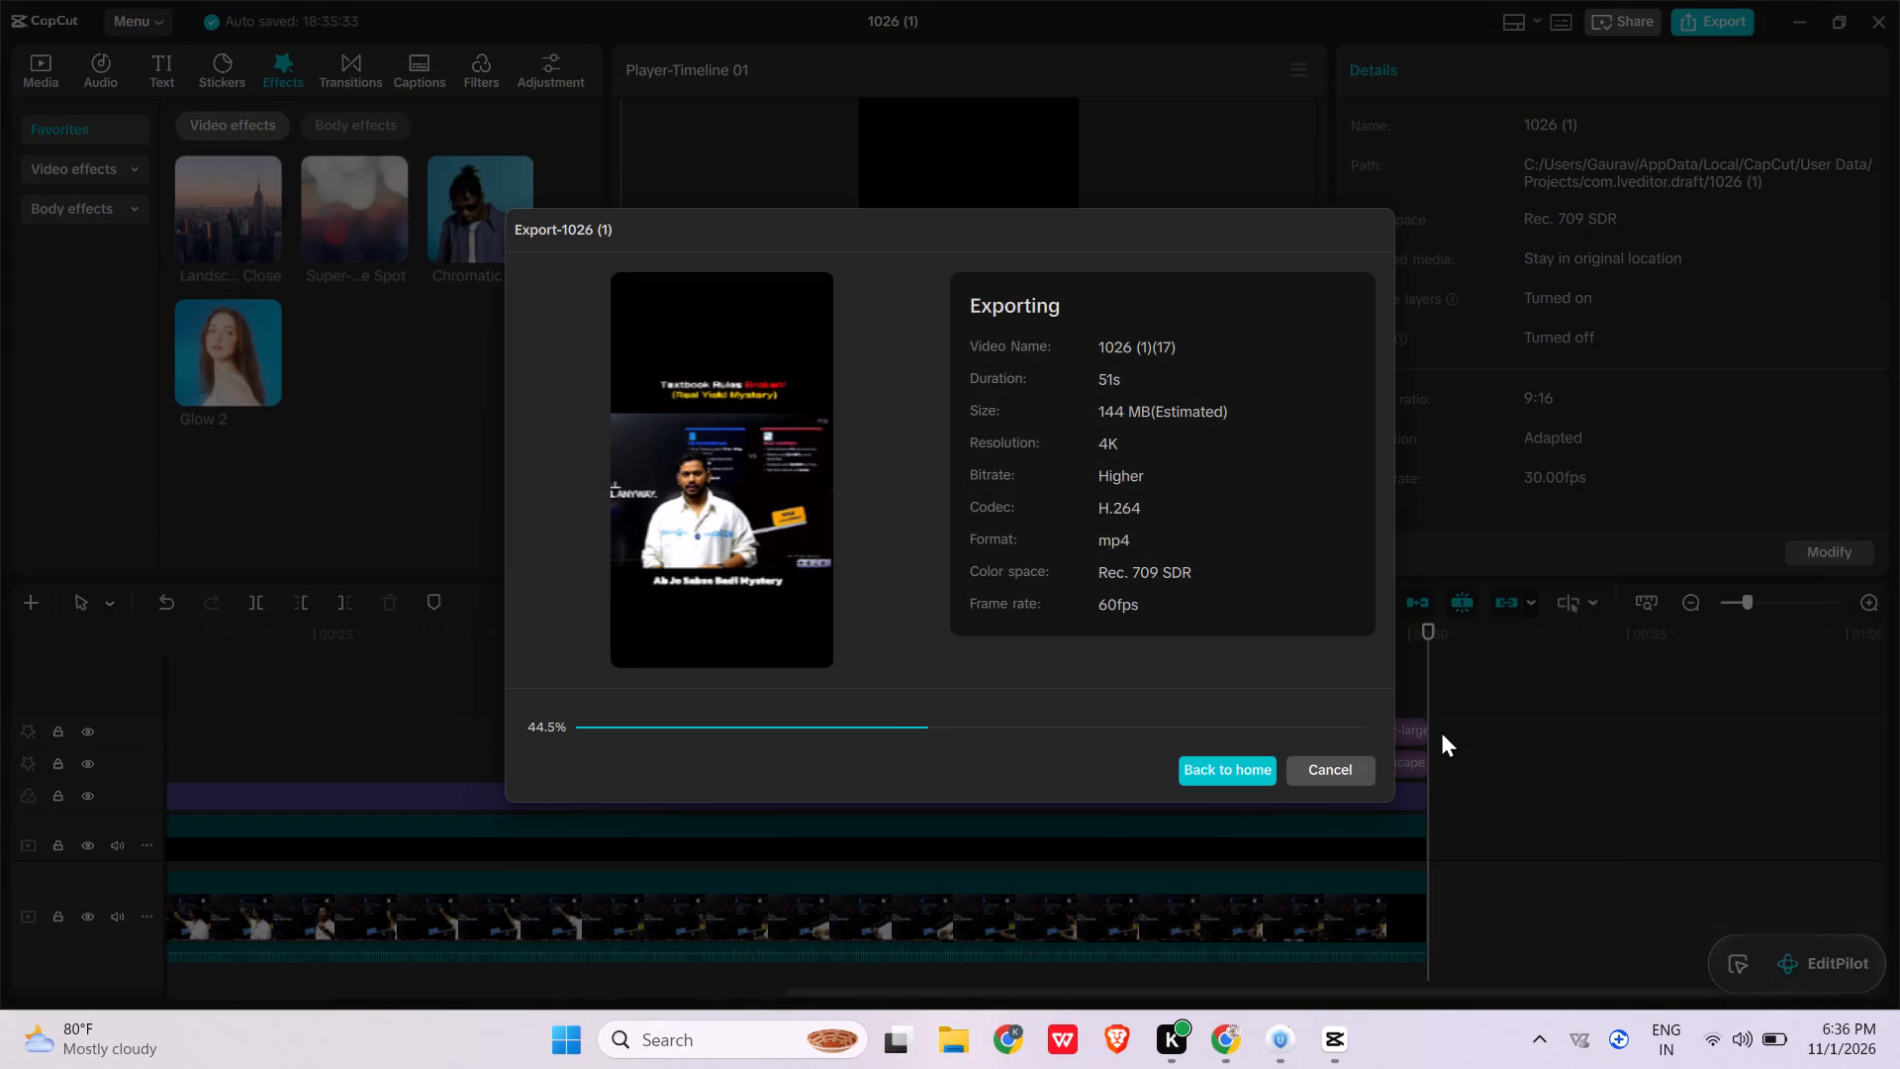
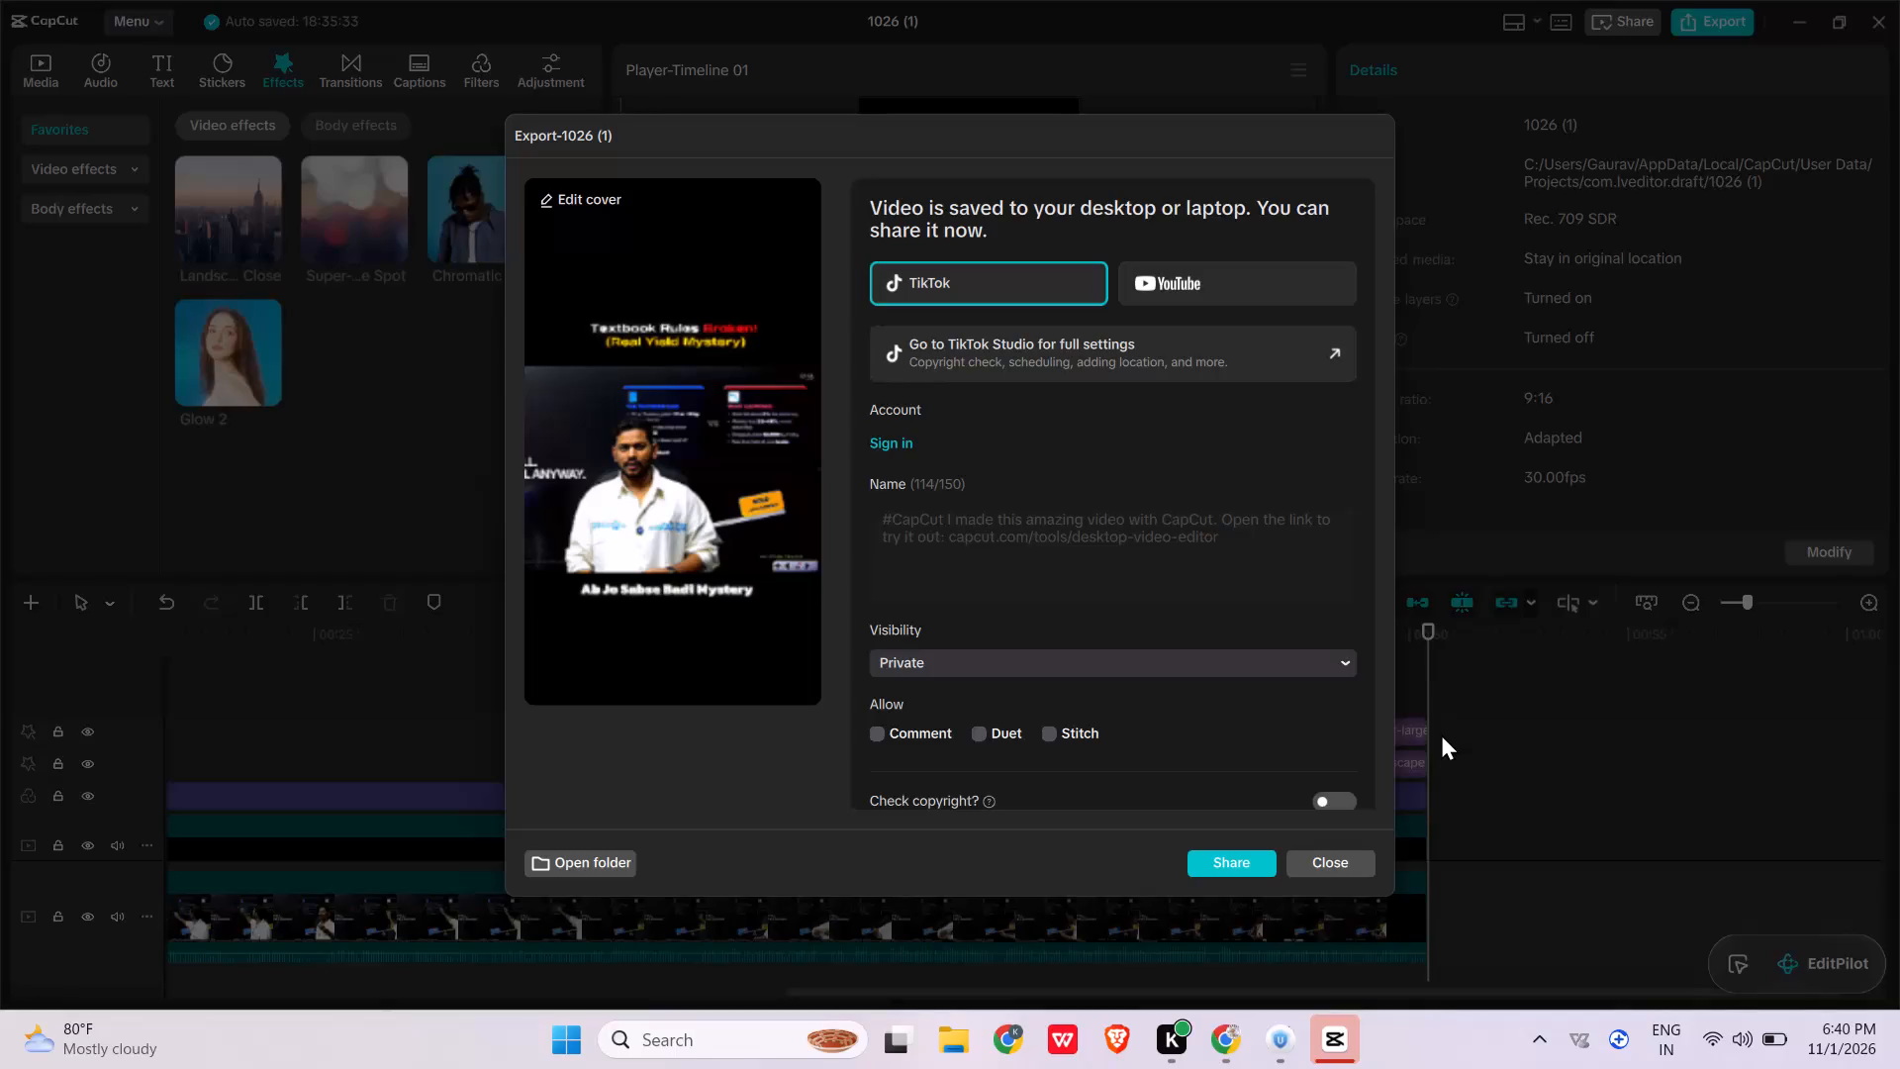
Close the finished export window without sharing the video.
left_click(1332, 860)
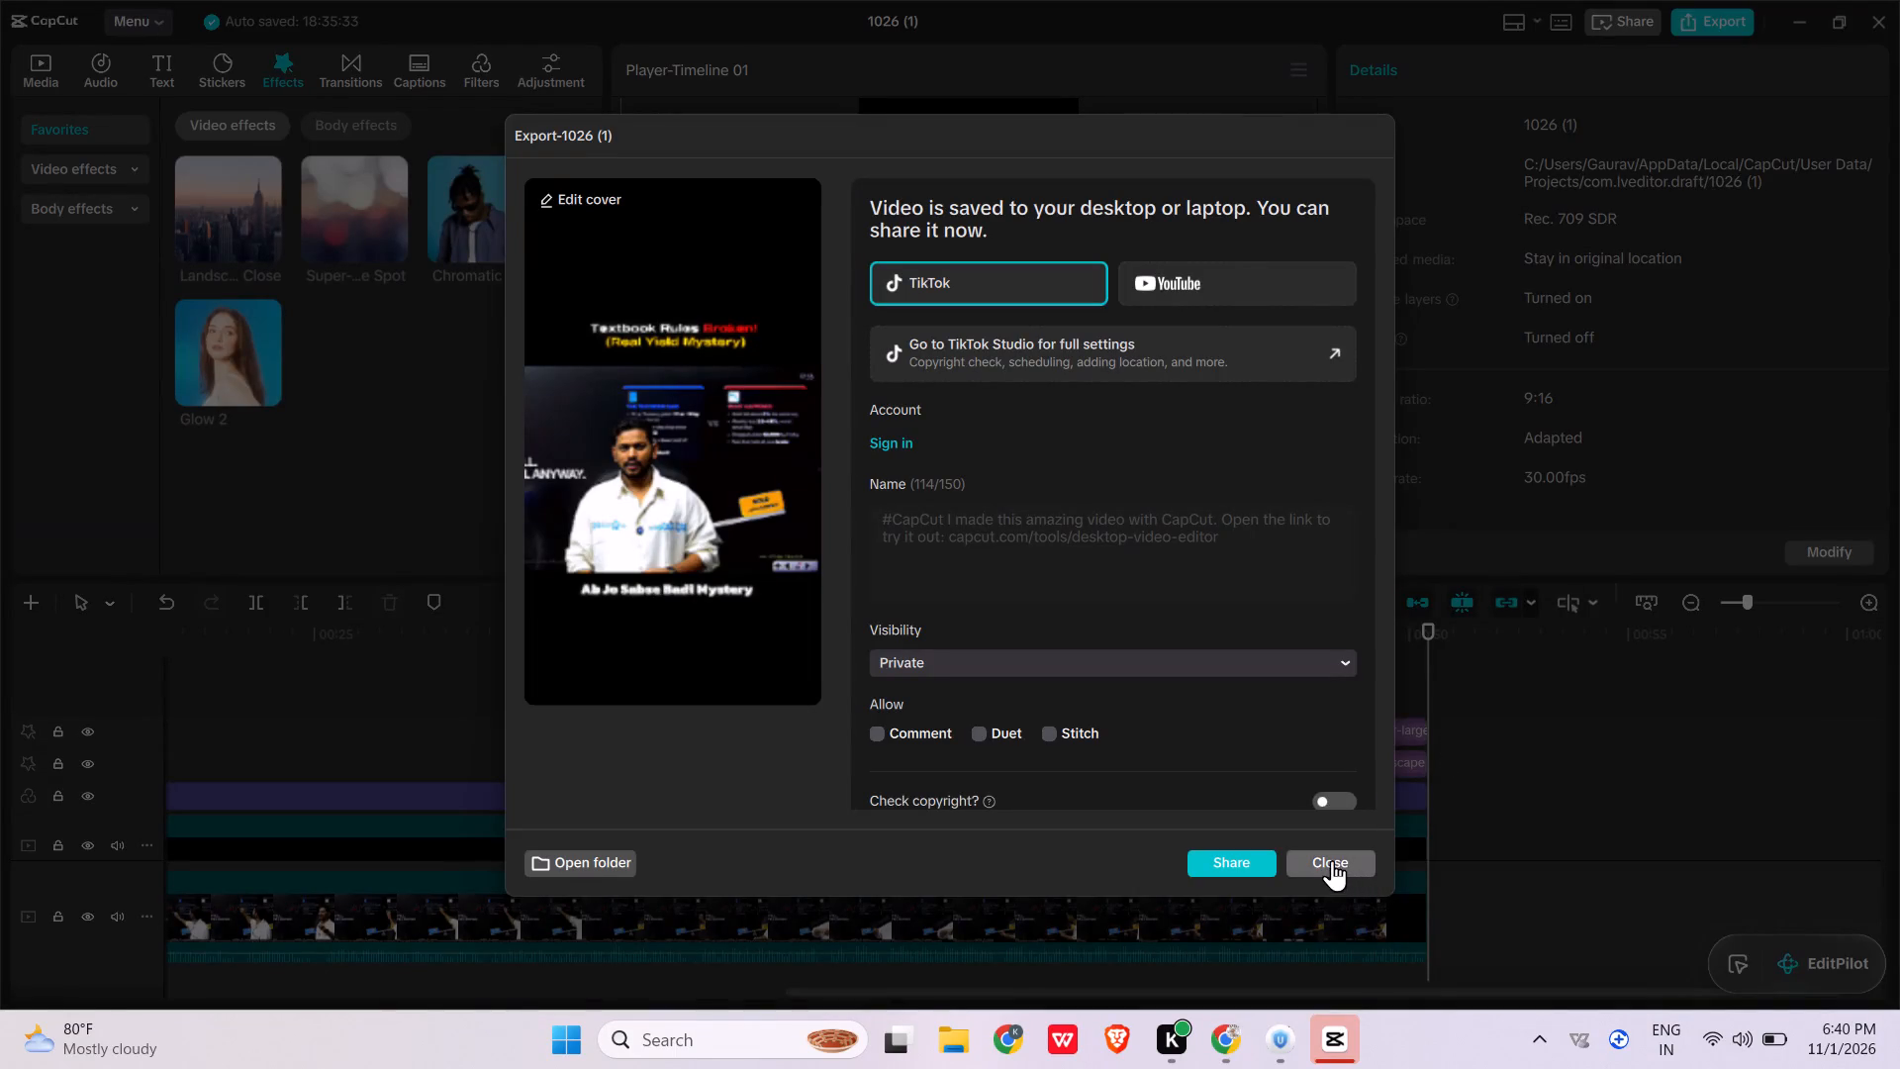
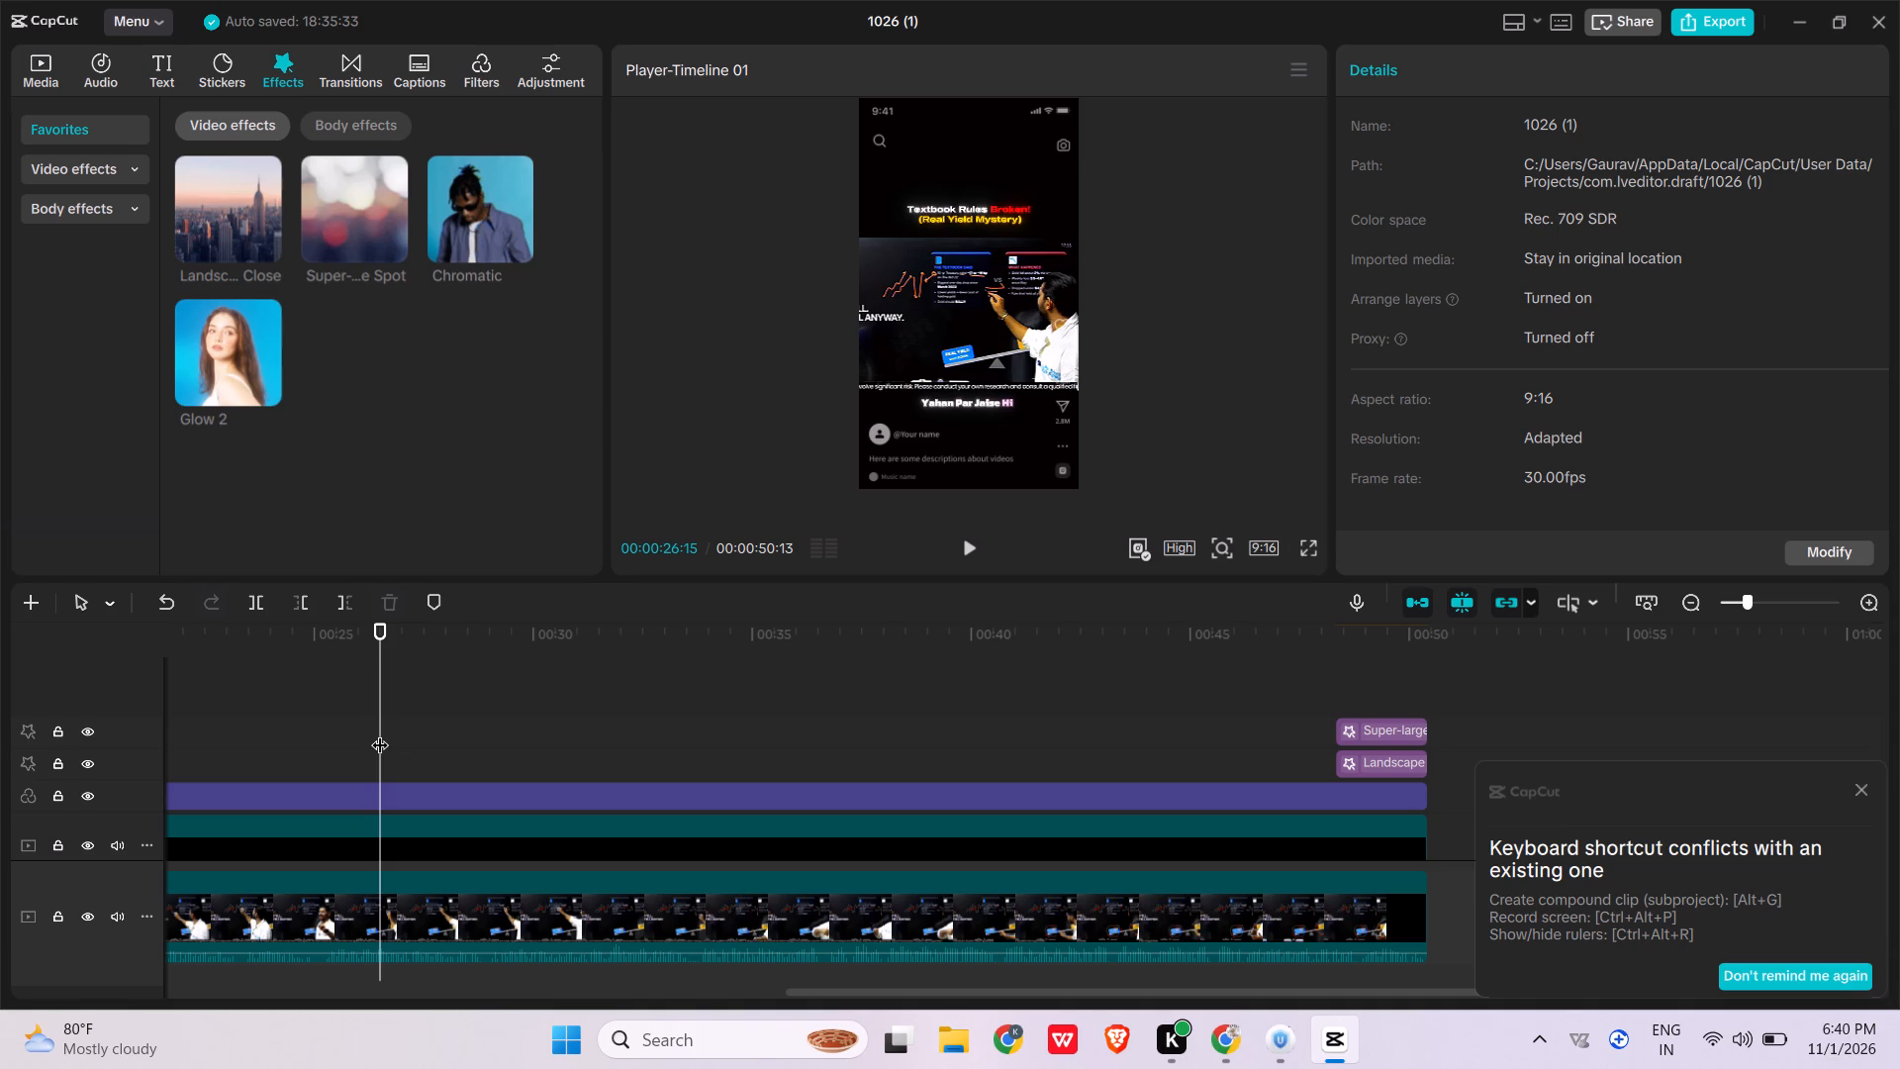
Dismiss the notice about conflicting keyboard shortcuts.
left_click(1857, 790)
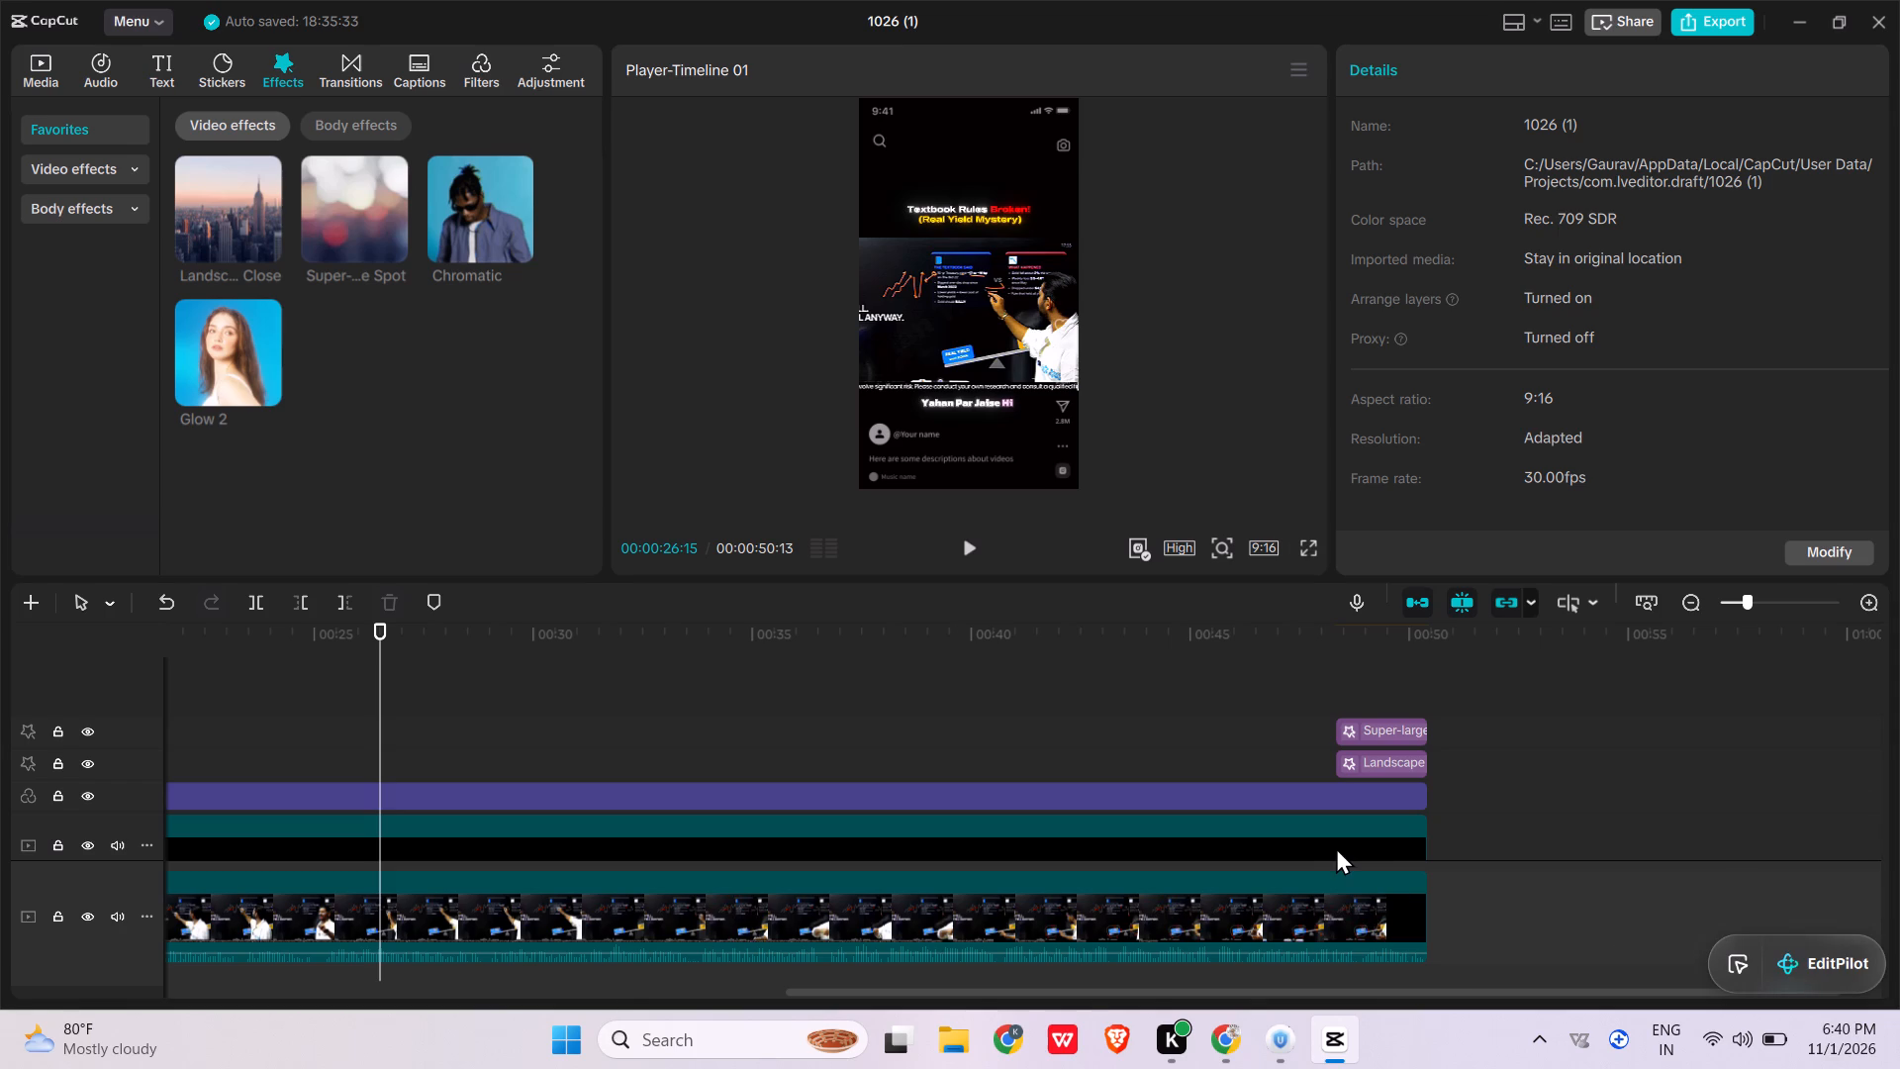
scroll(1390, 835, "down", 1)
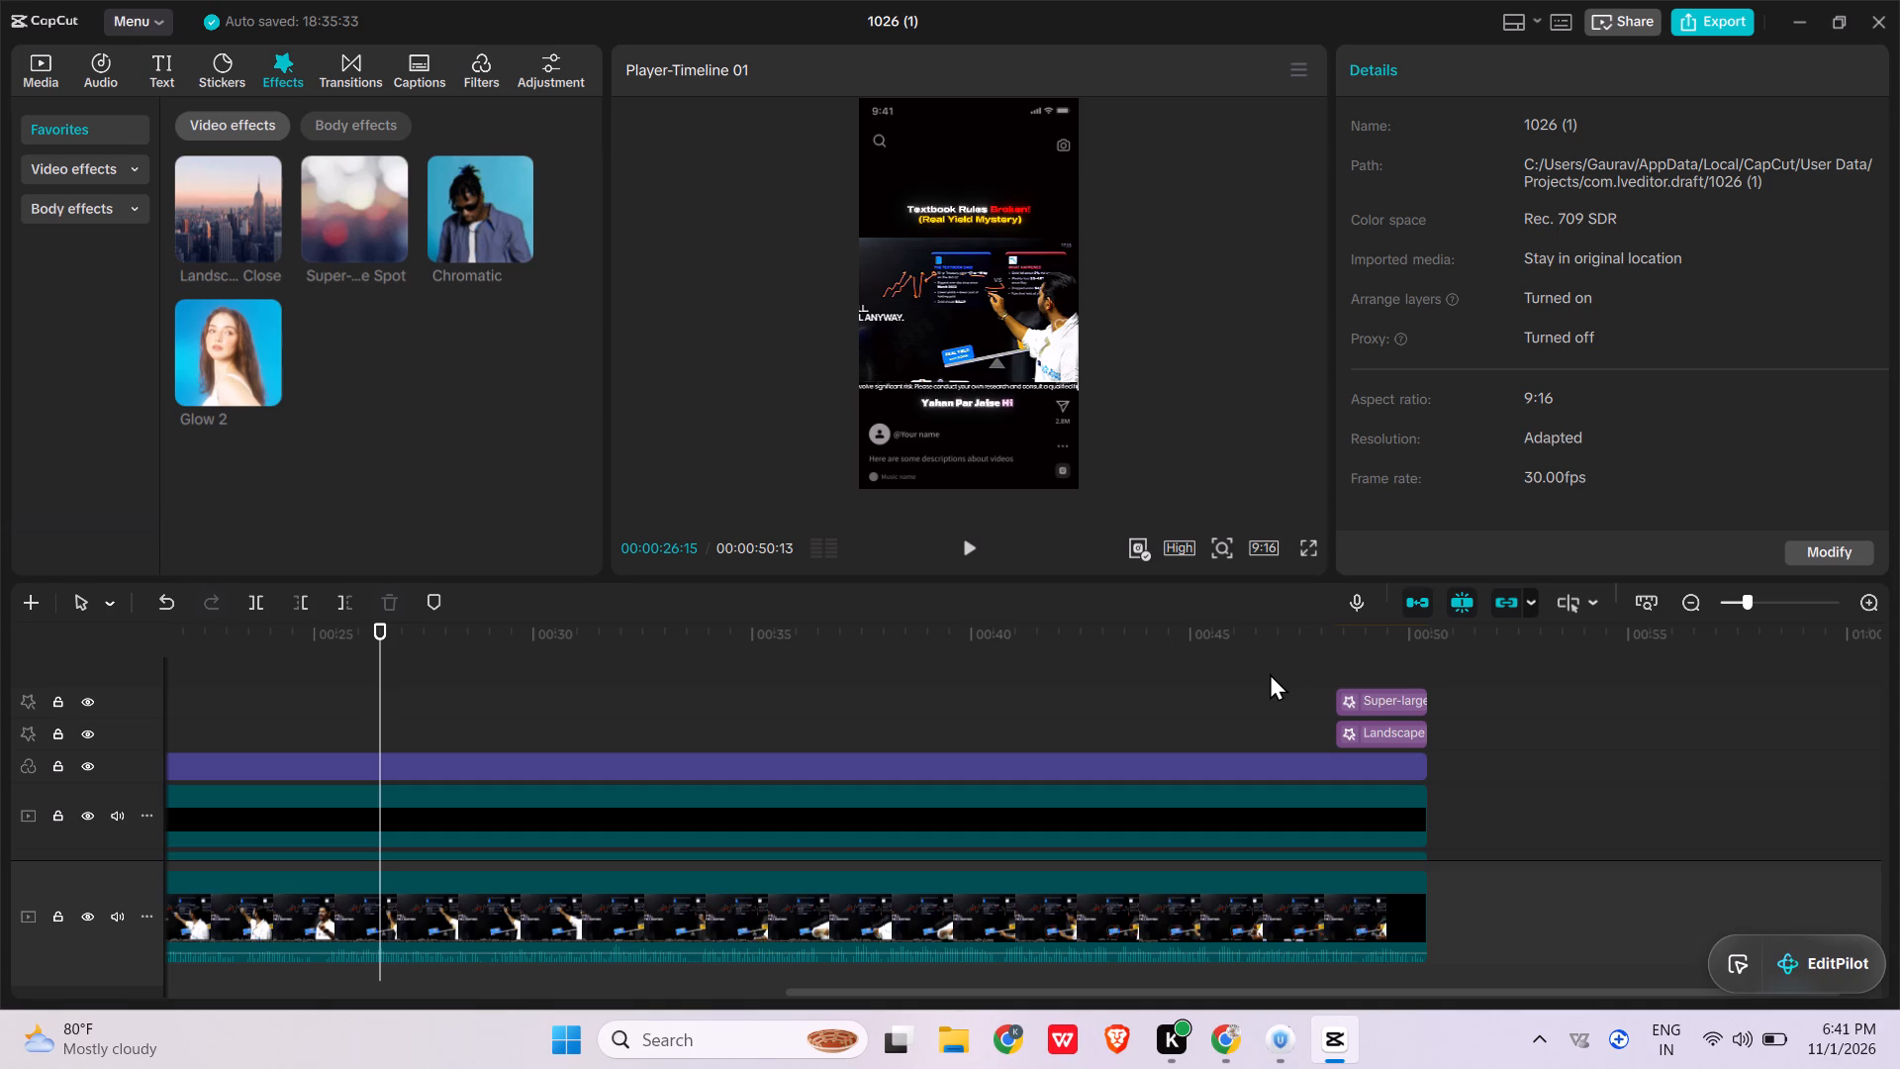
Open Local Disk (F:) in File Explorer and look through its files down to the exported 1026 (1) videos.
left_click(971, 1051)
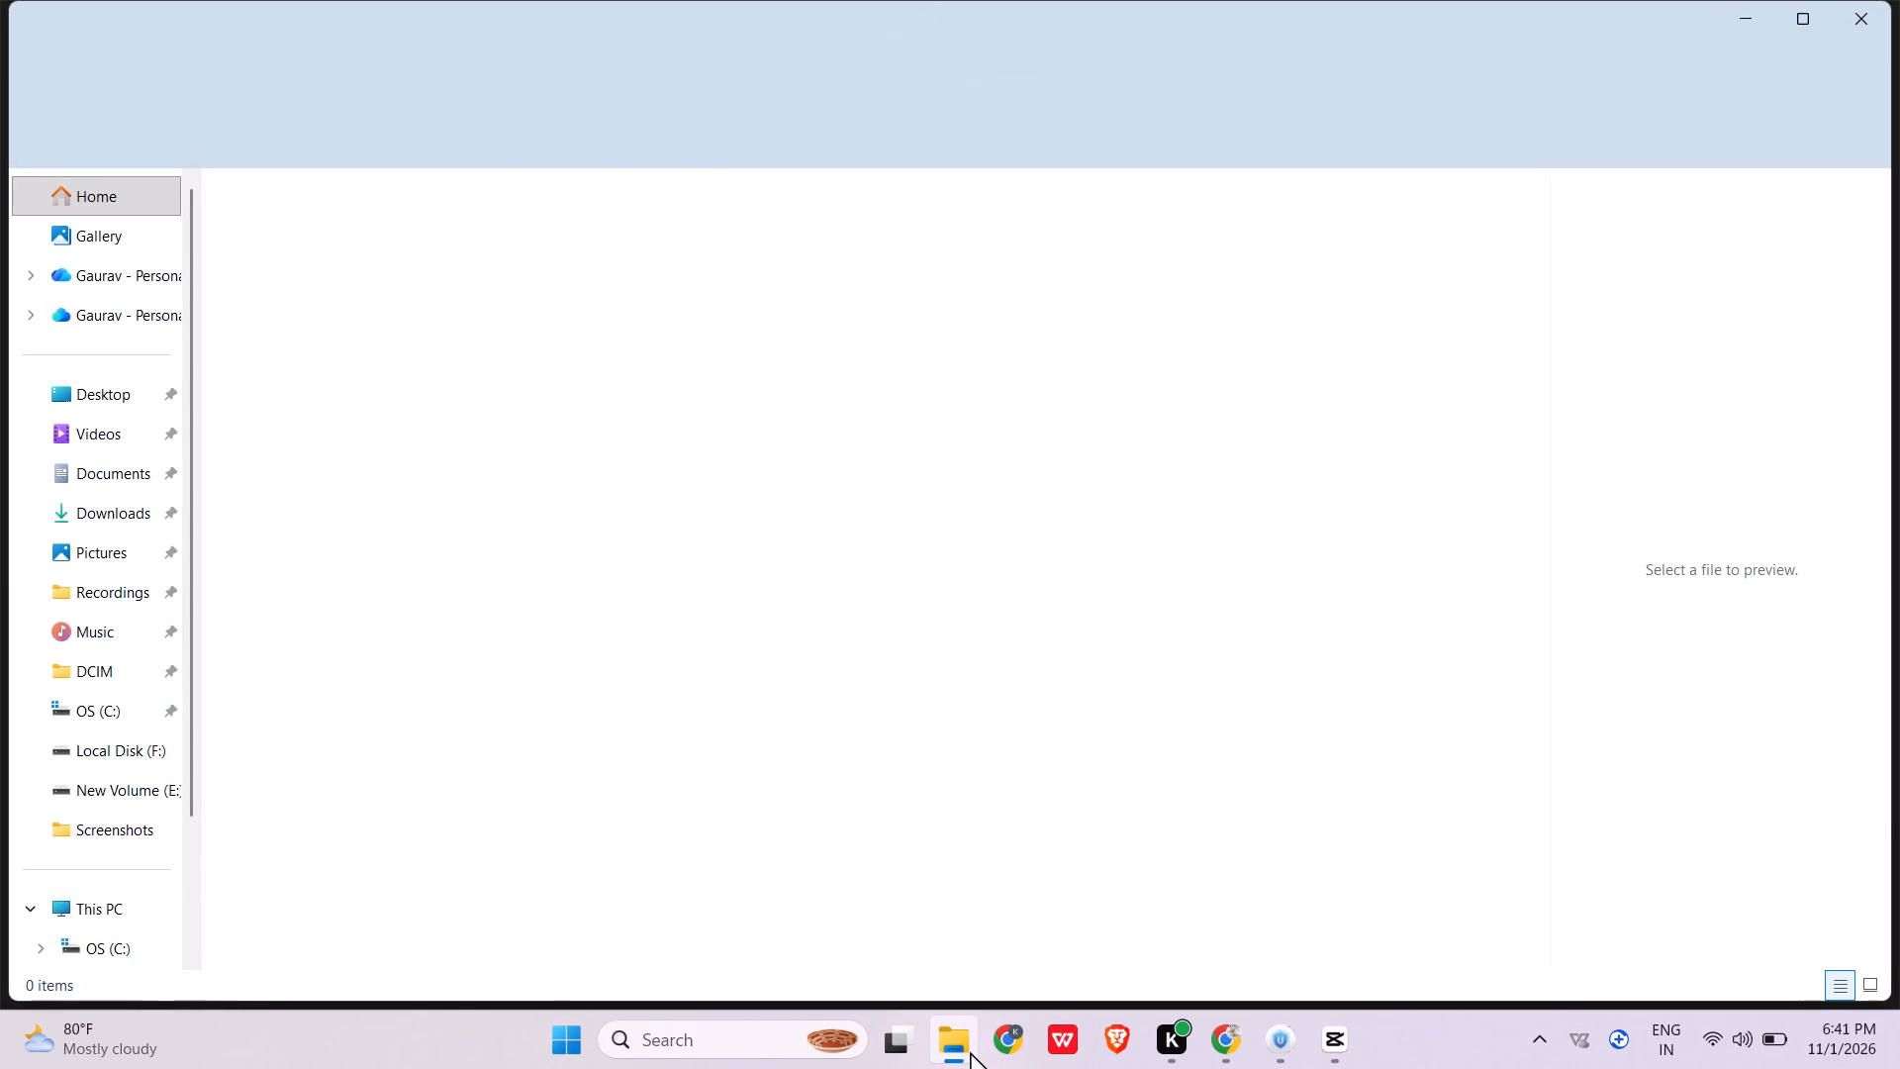
scroll(137, 911, "down", 1)
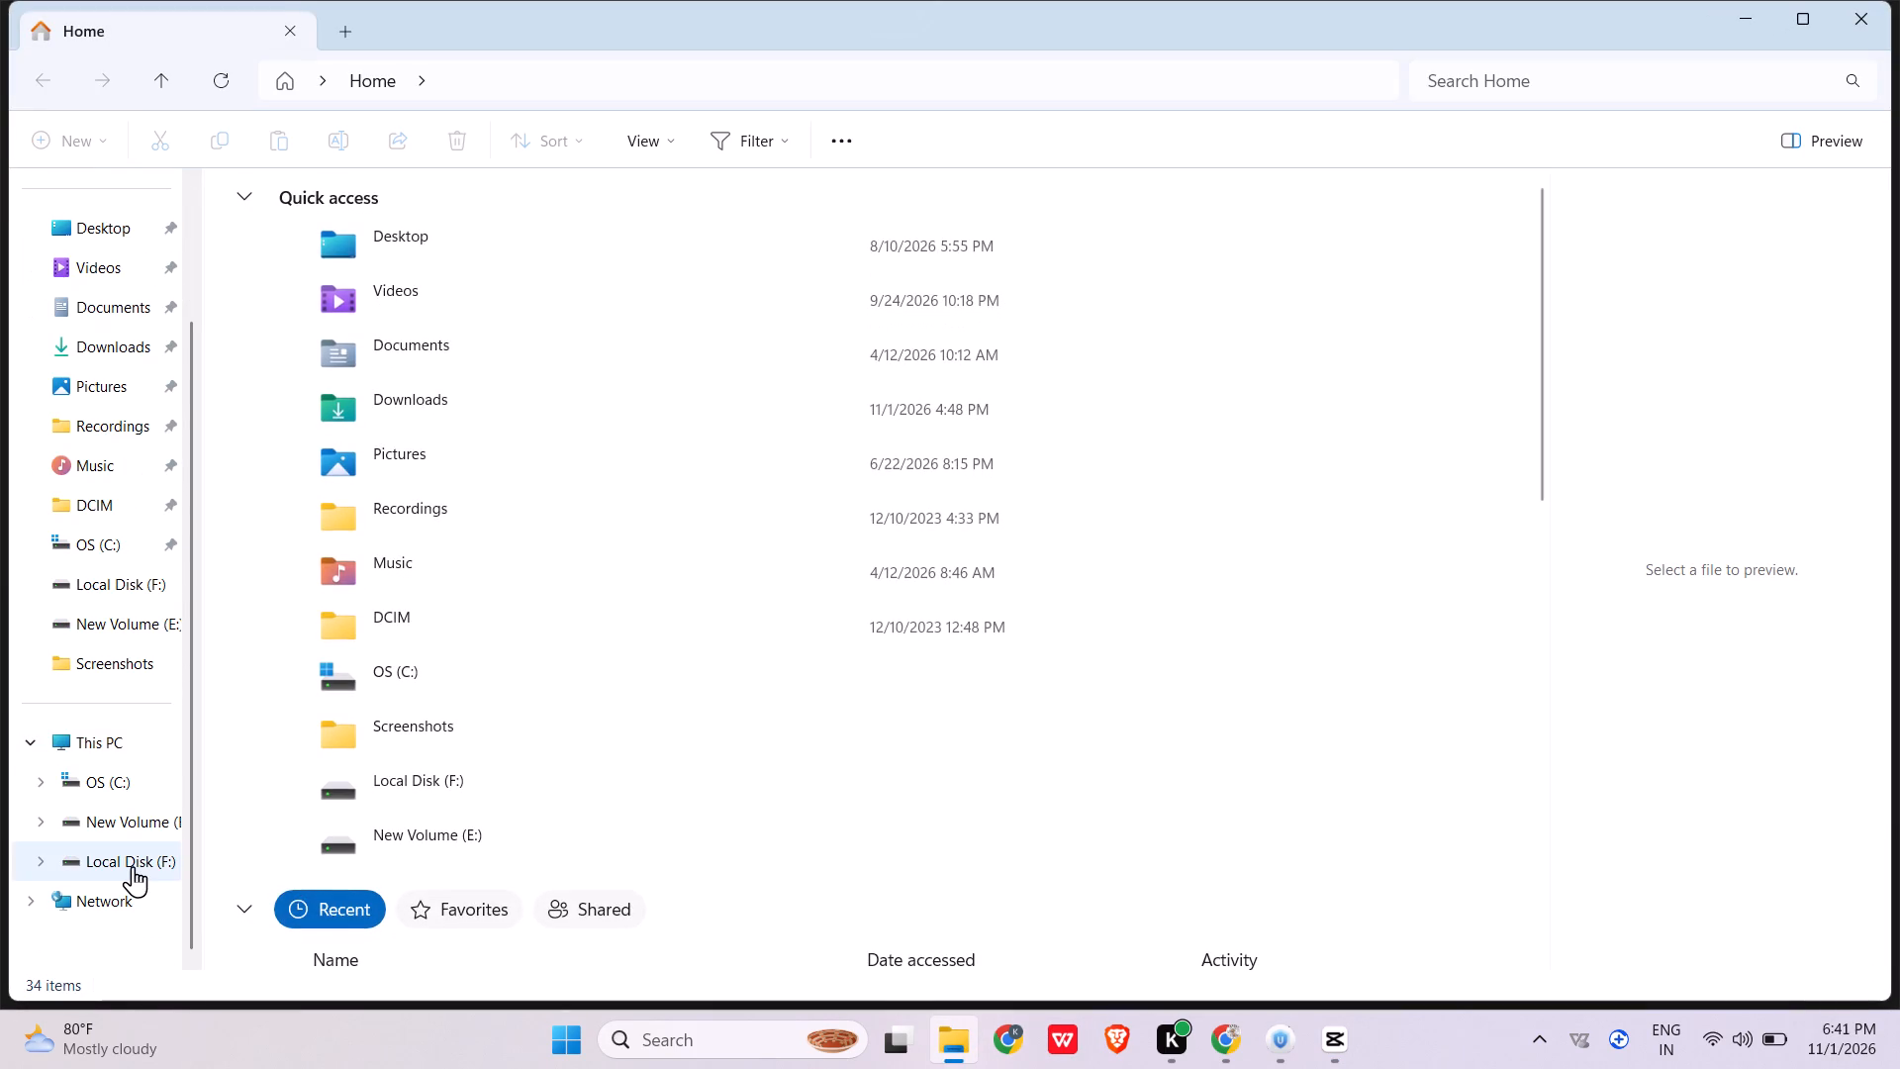
left_click(133, 866)
scroll(821, 556, "down", 15)
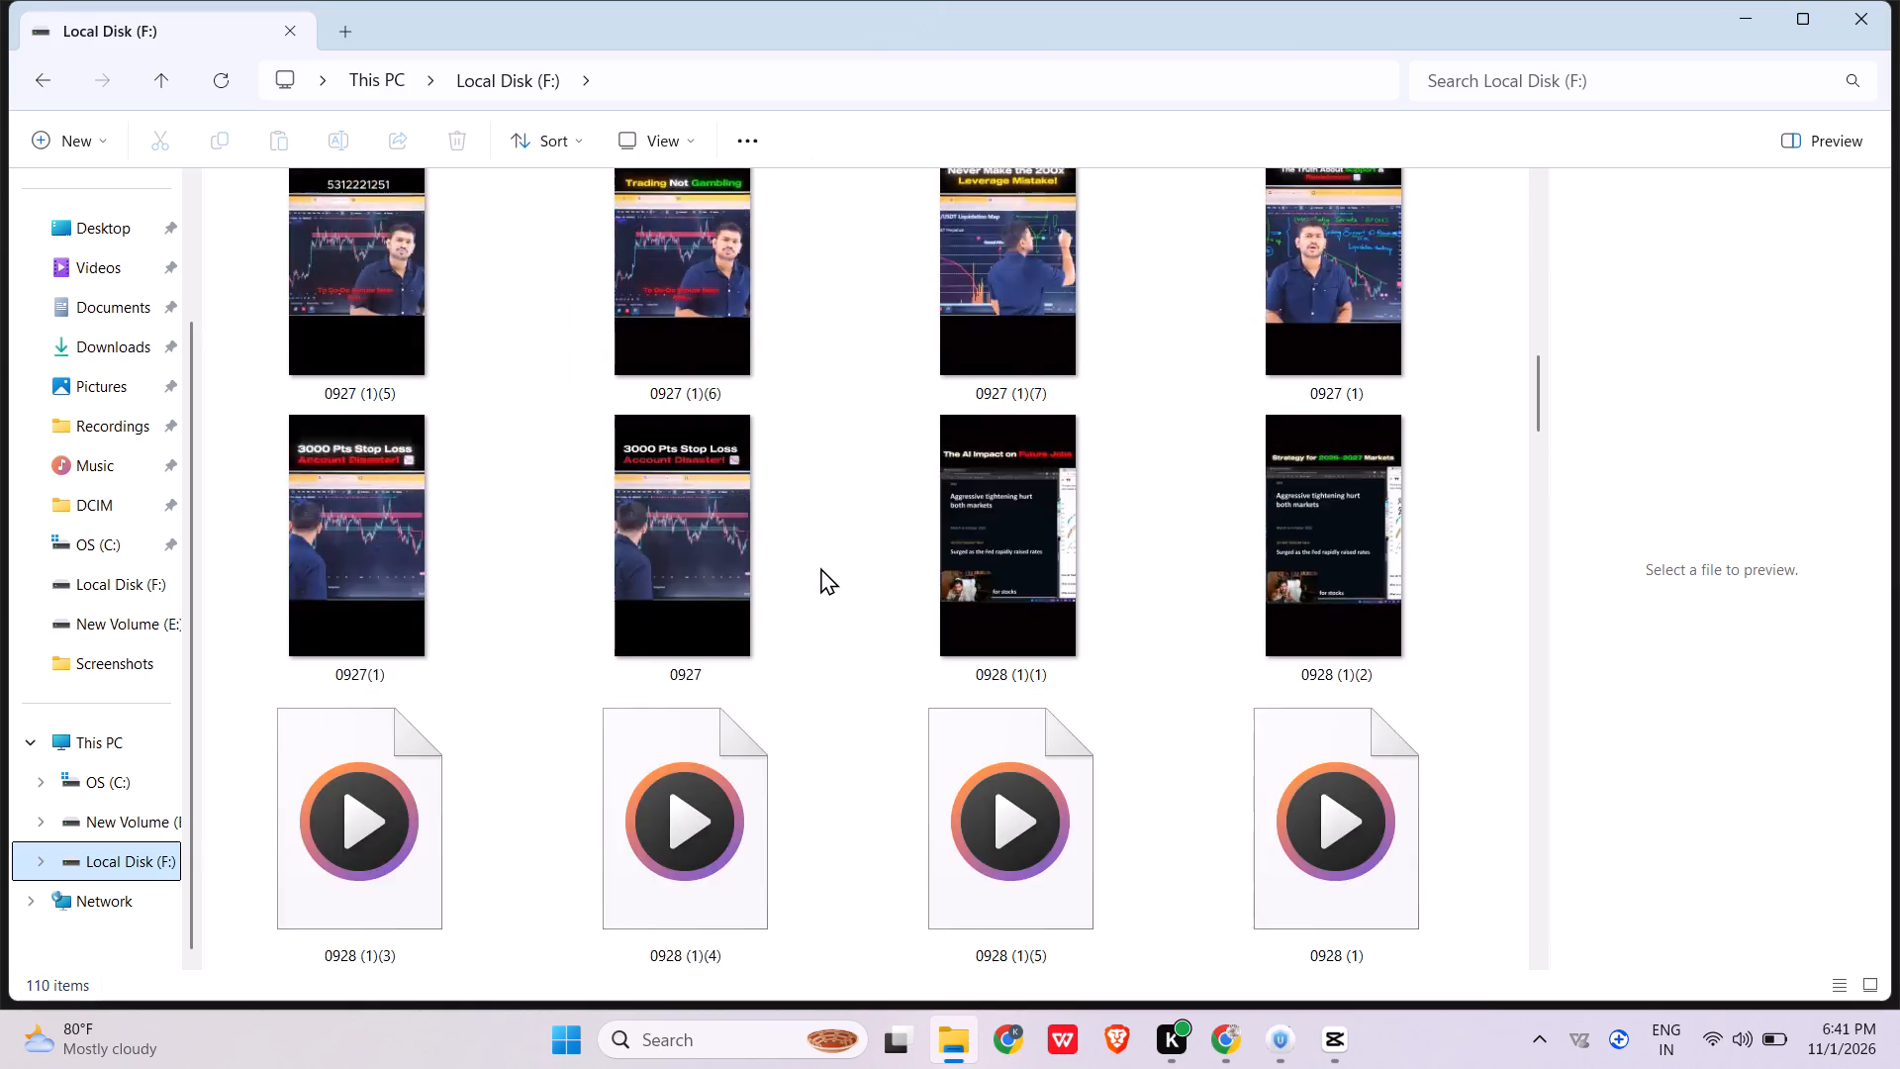
scroll(820, 567, "down", 16)
scroll(820, 575, "down", 14)
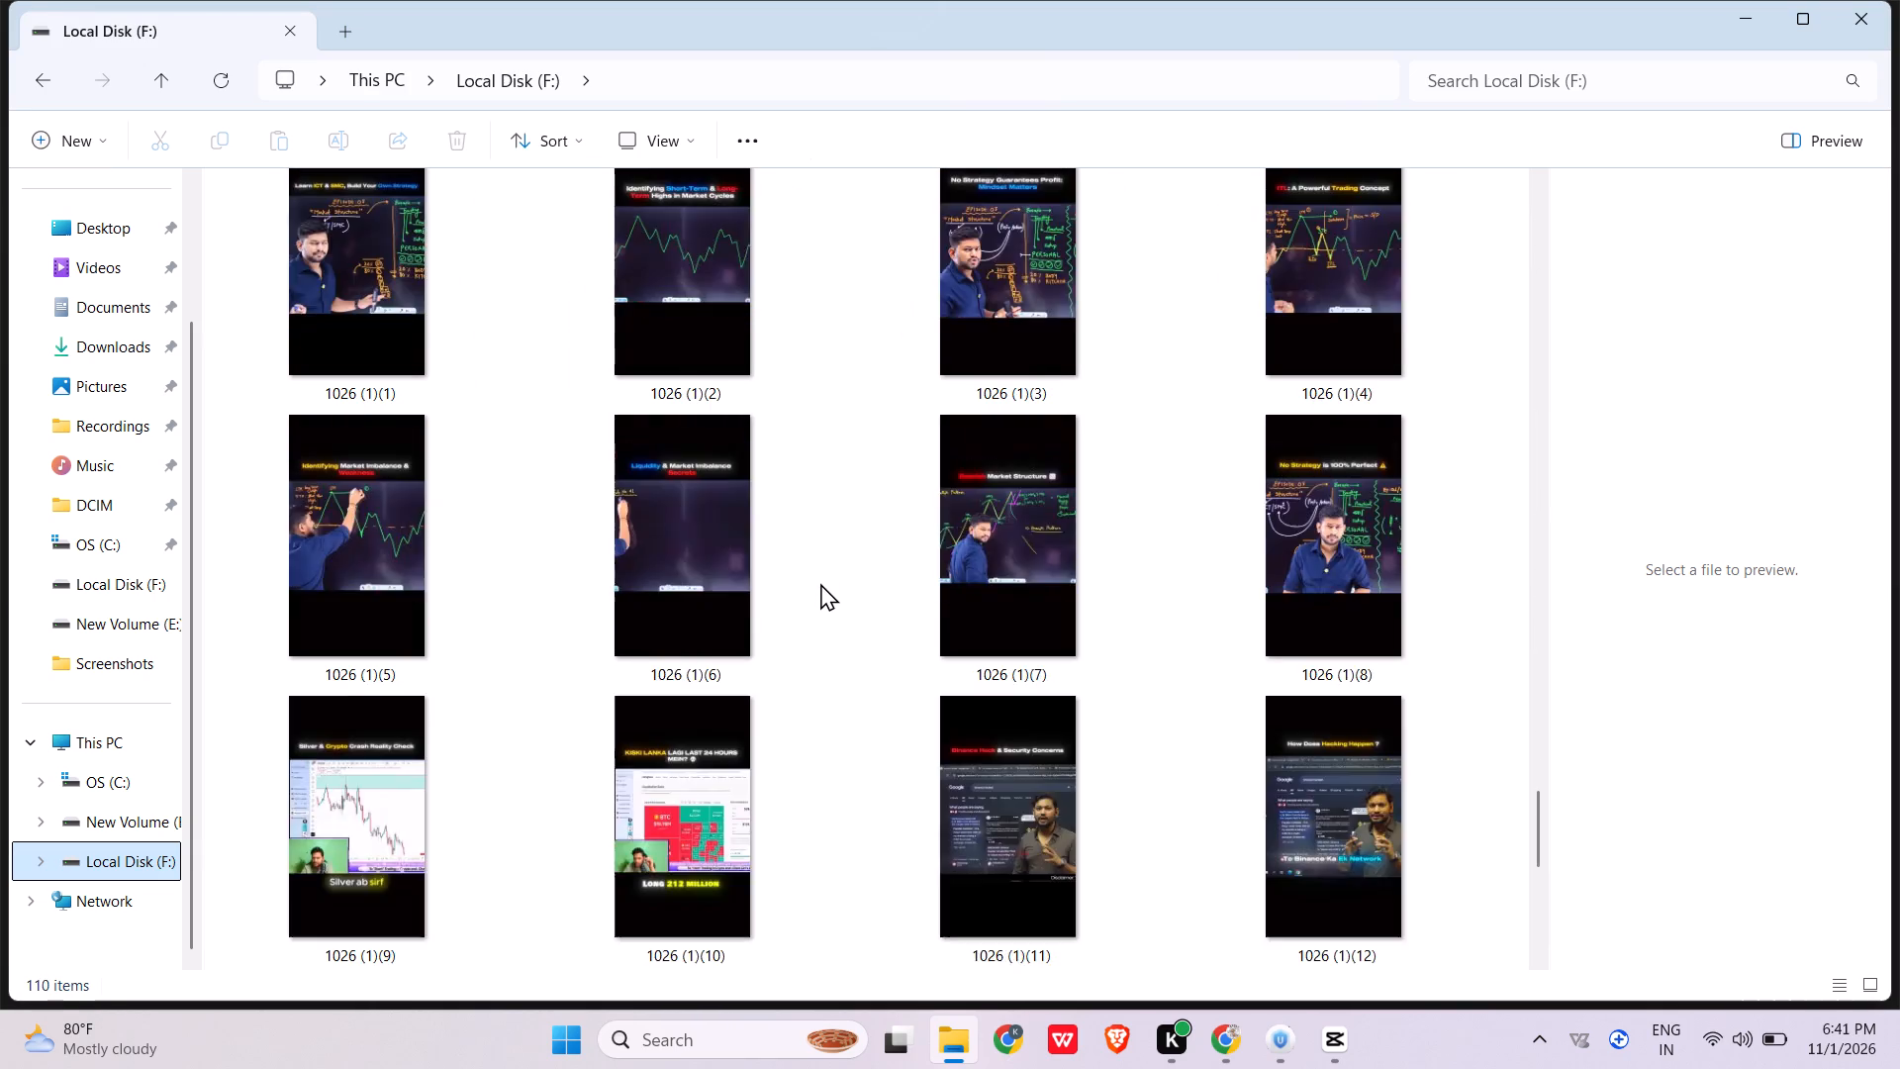
scroll(820, 586, "down", 10)
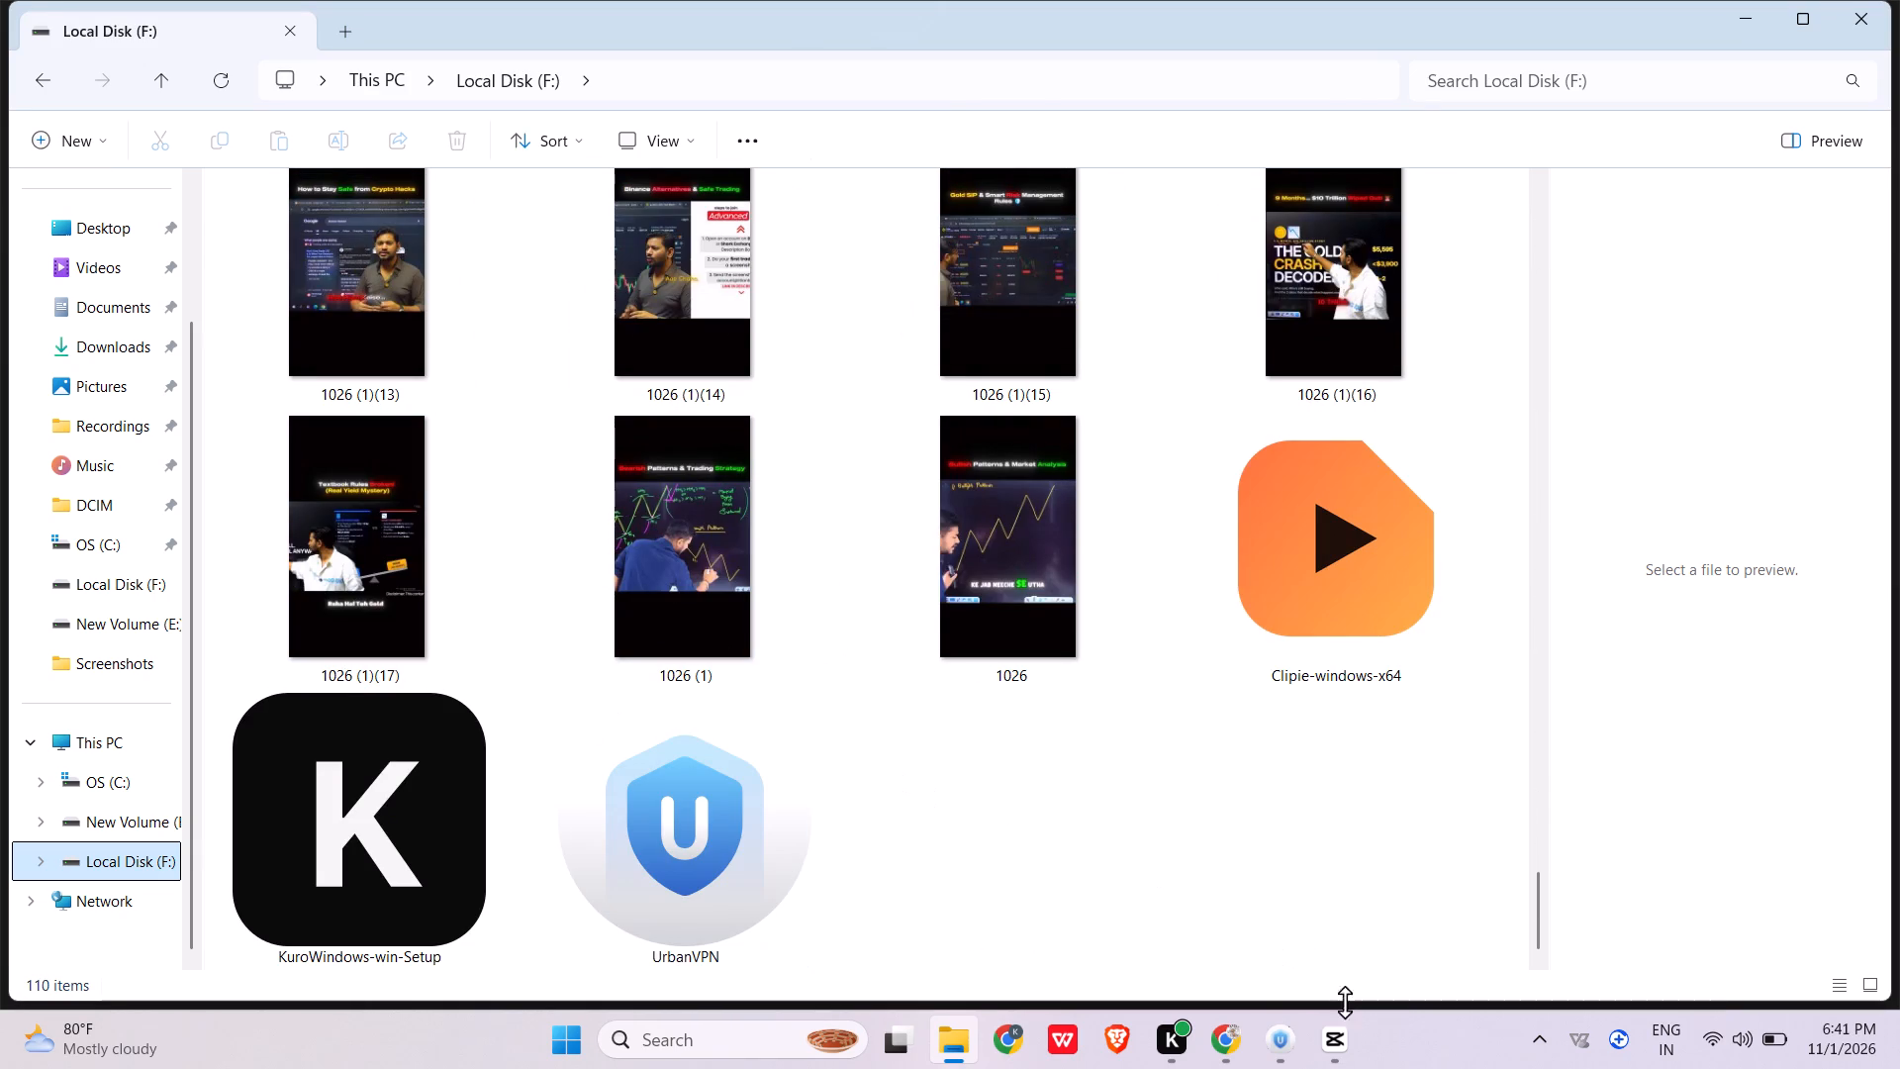
Switch back to CapCut and delete the finished short's main video clip from the timeline.
left_click(1352, 1045)
scroll(1101, 880, "down", 2)
left_click(1103, 874)
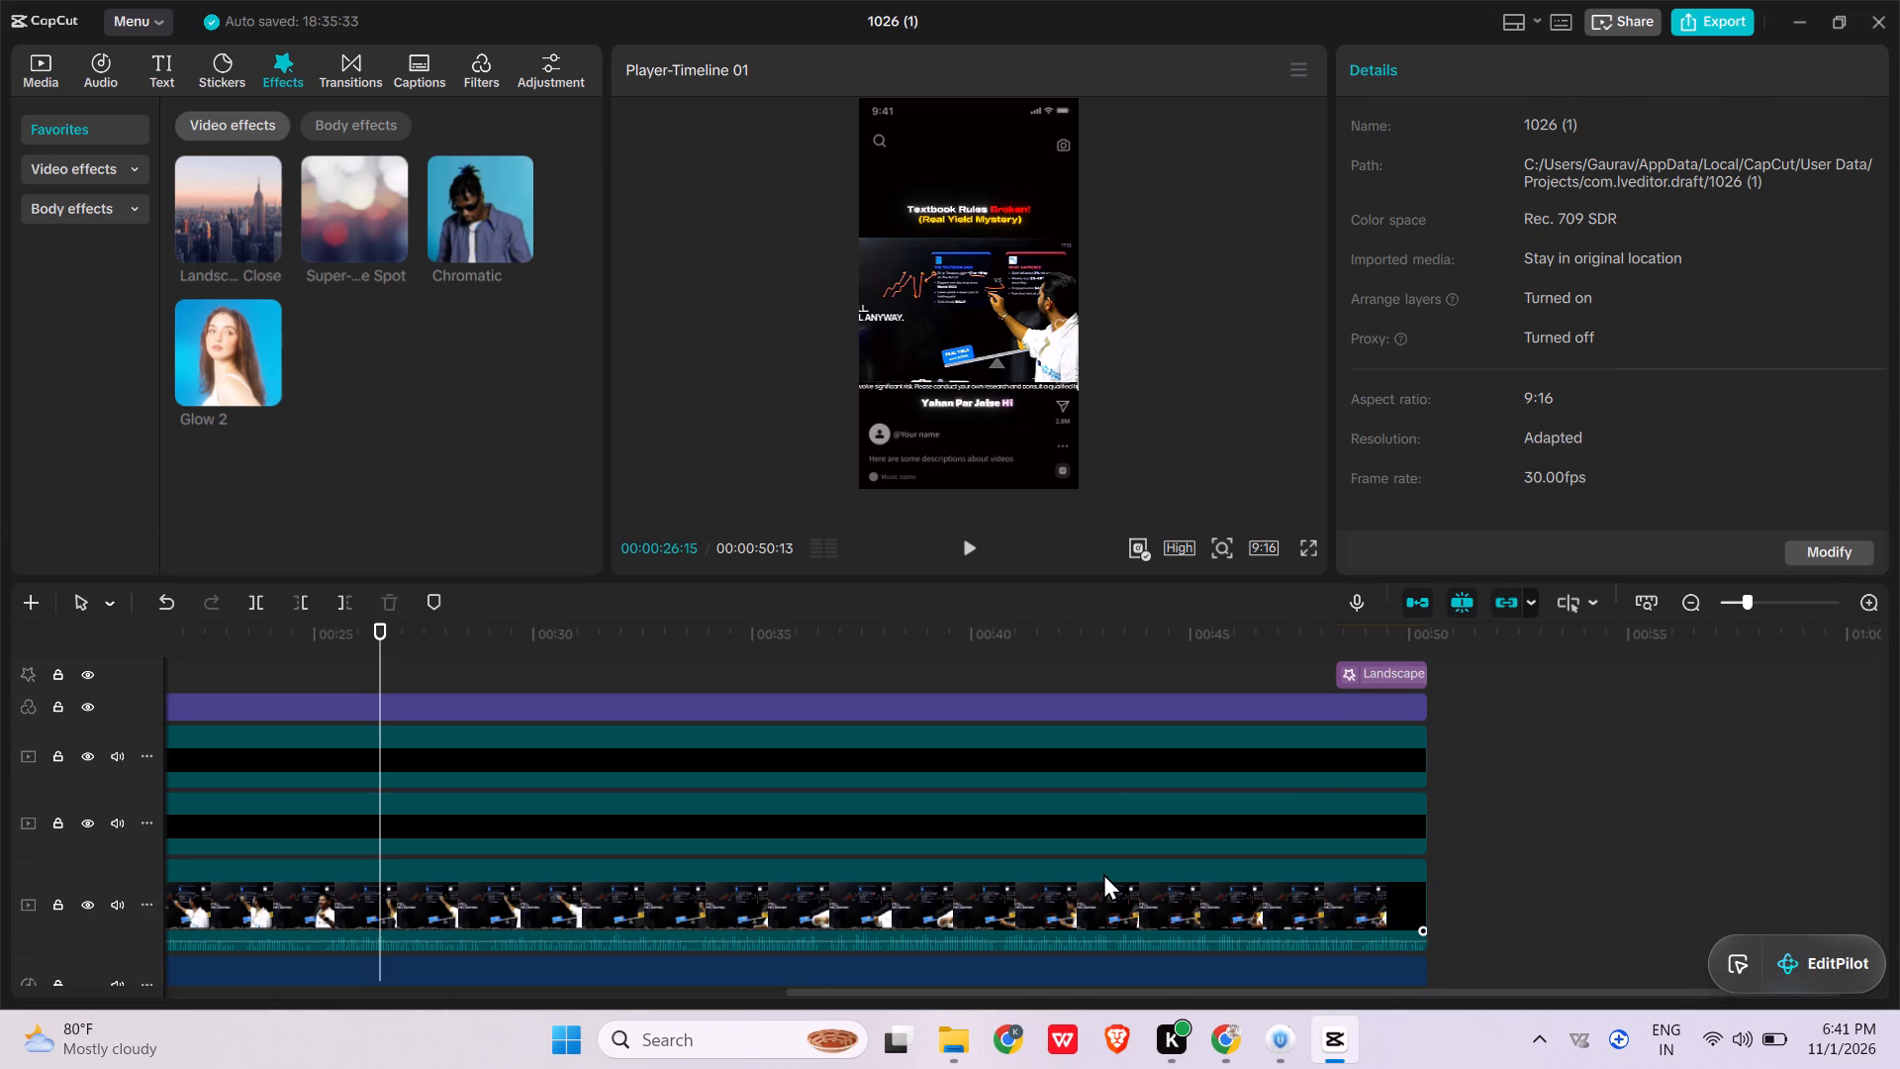
key("BackSpace")
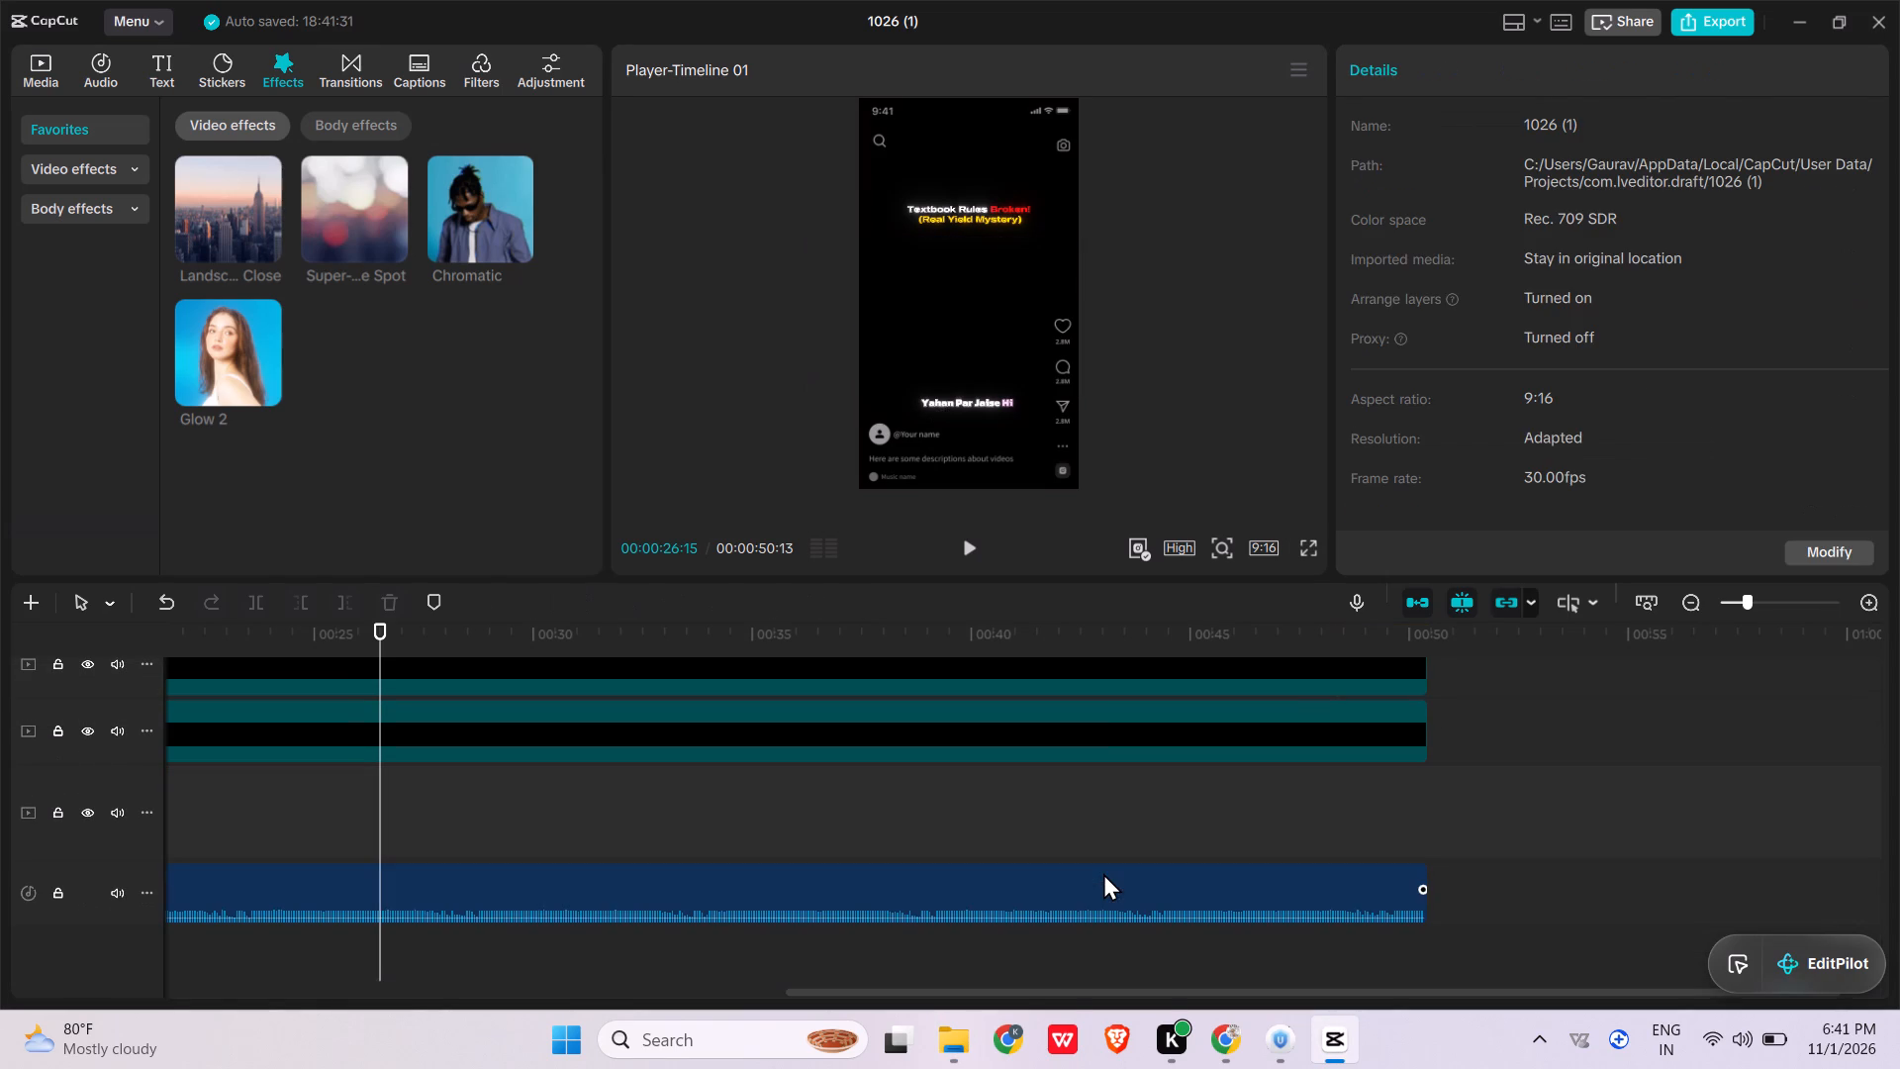
Delete the caption compound clip on the topmost track, above the title compound clip.
scroll(1124, 793, "up", 2)
scroll(1124, 793, "down", 3, "ctrl")
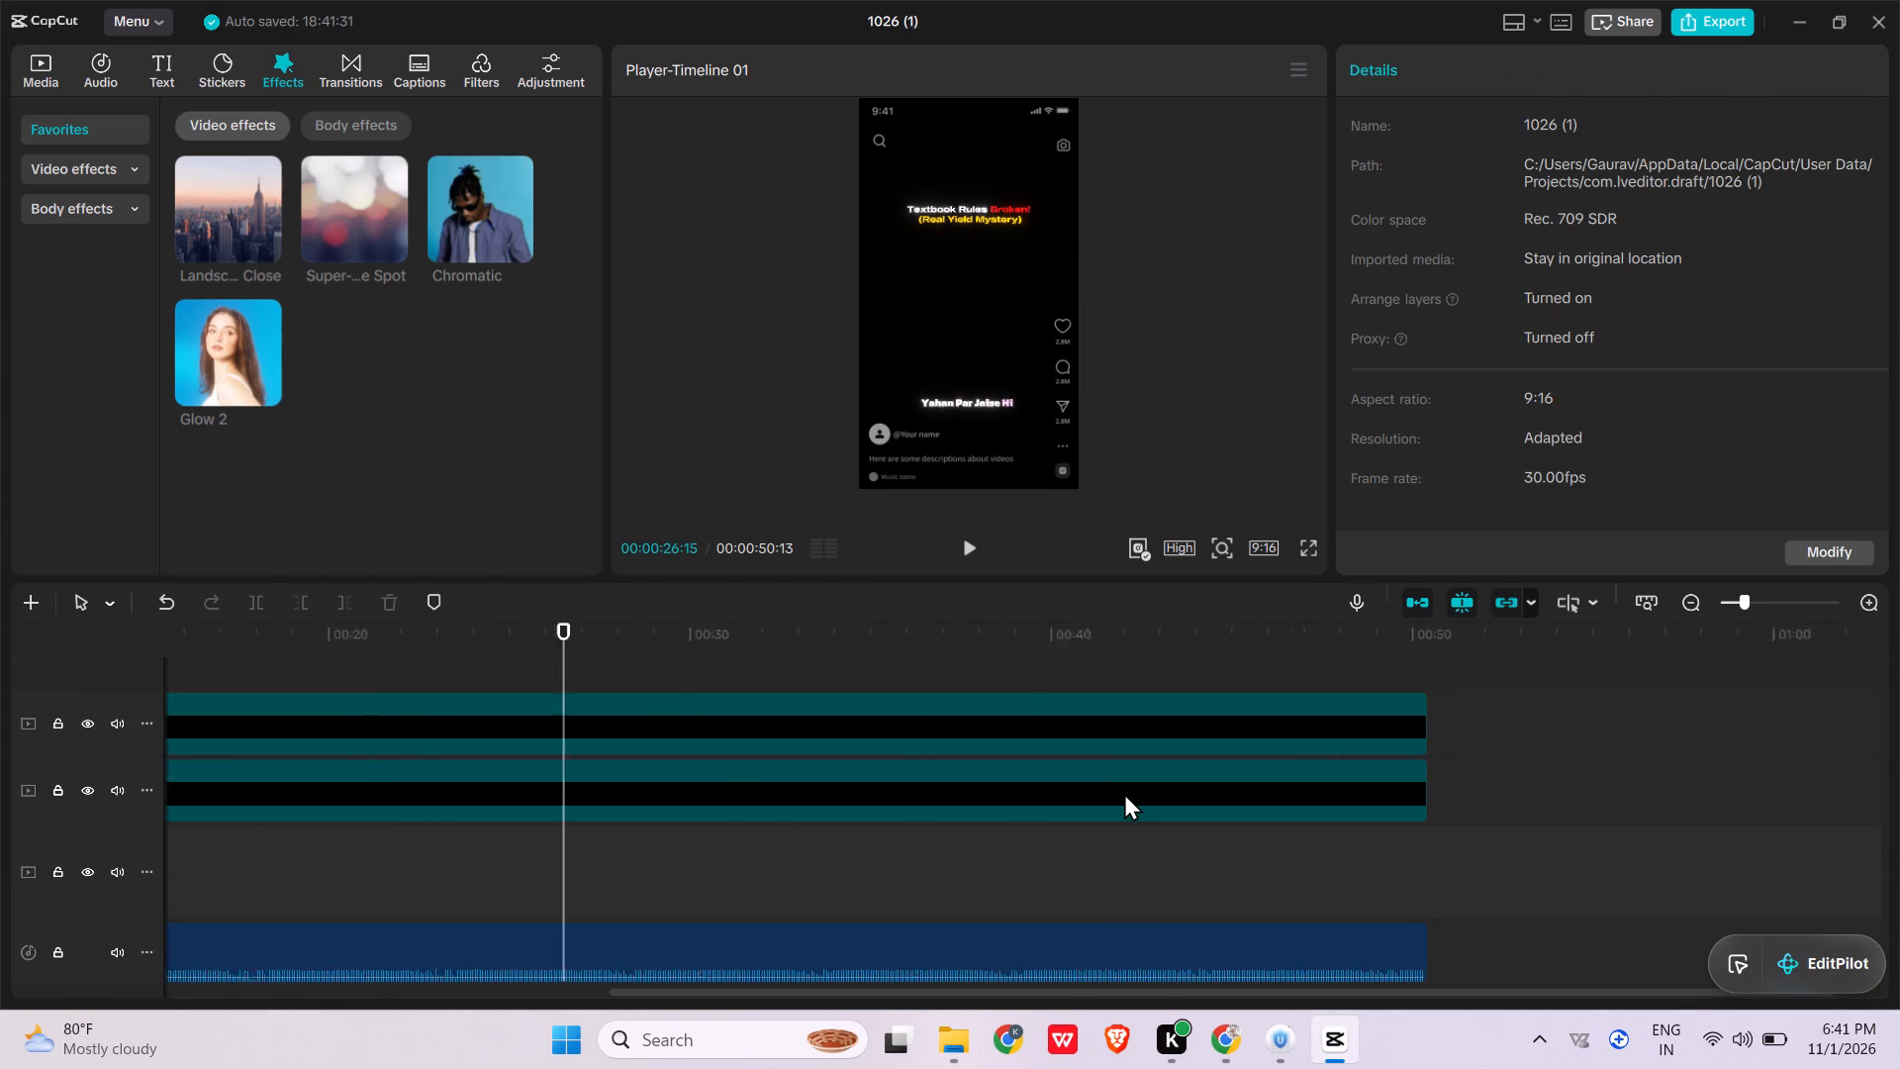
scroll(1124, 793, "down", 7, "ctrl")
scroll(1124, 793, "up", 1)
scroll(1124, 793, "down", 4, "ctrl")
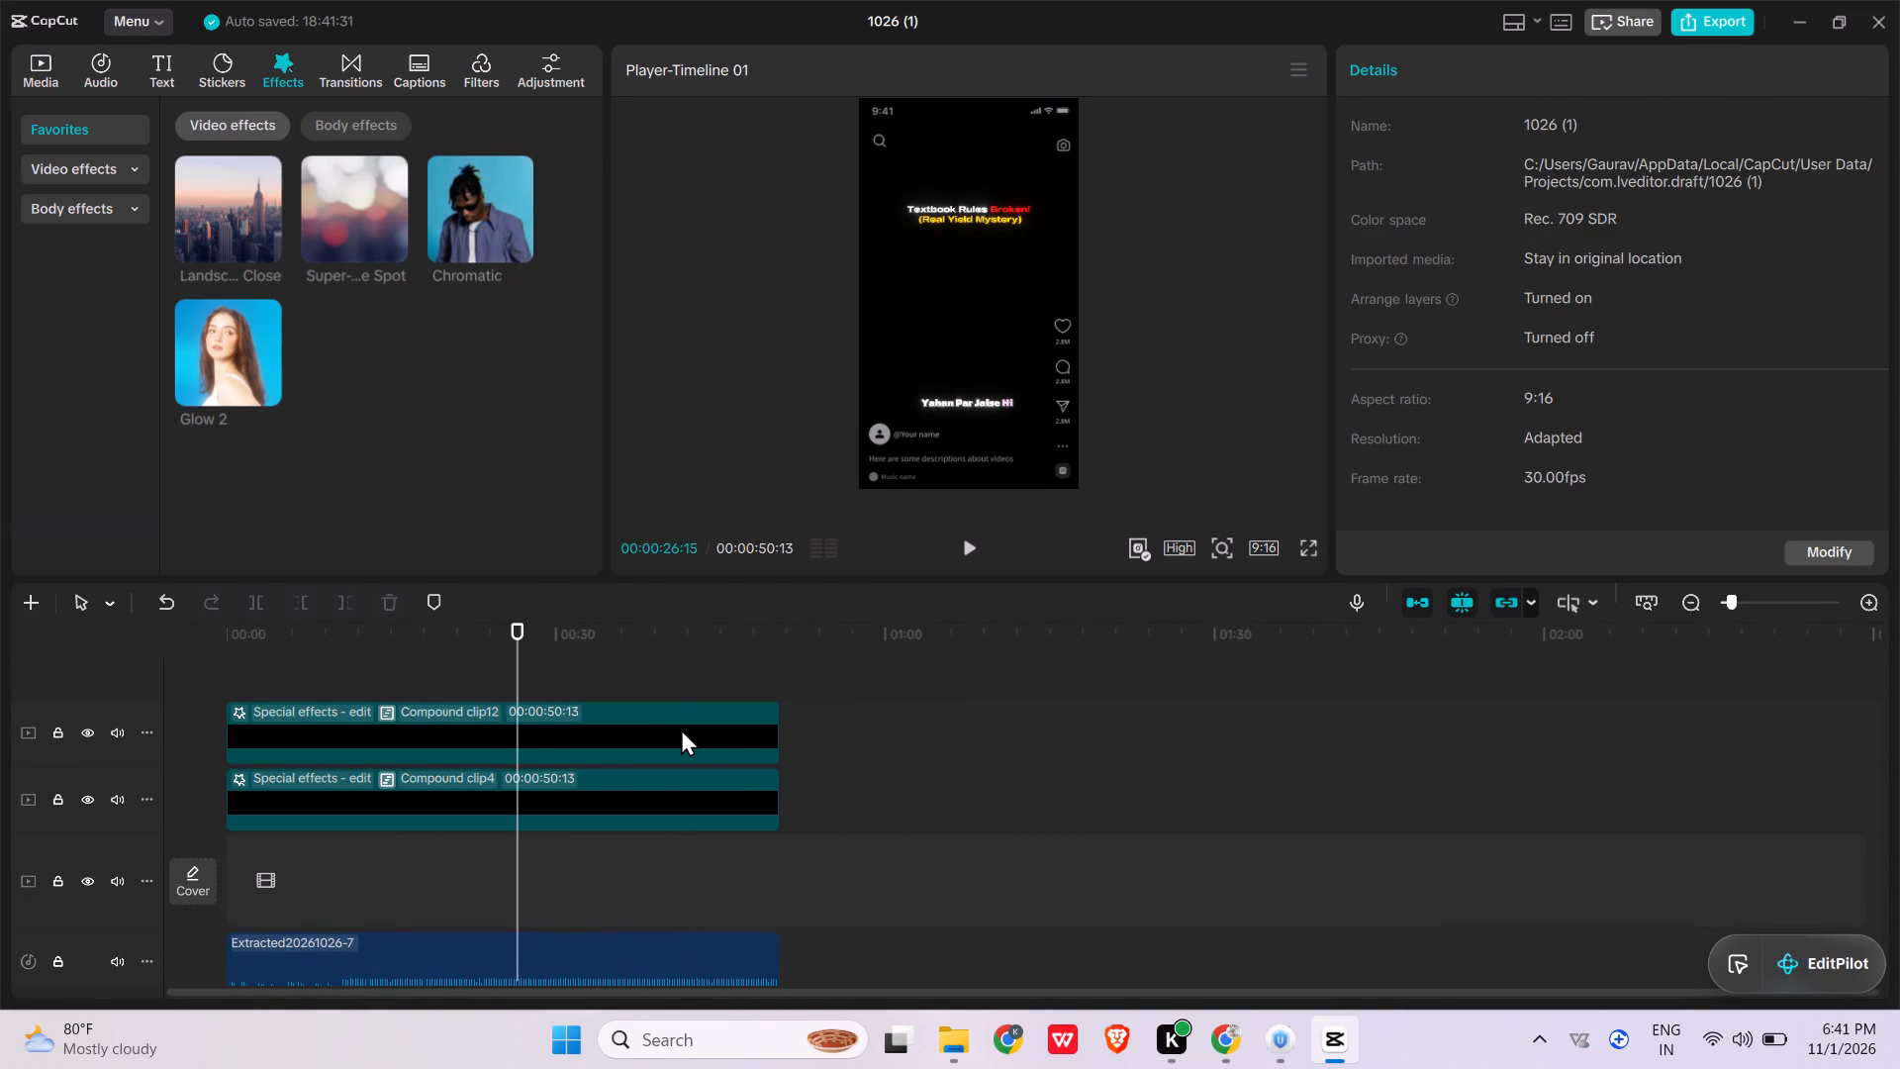
left_click(681, 729)
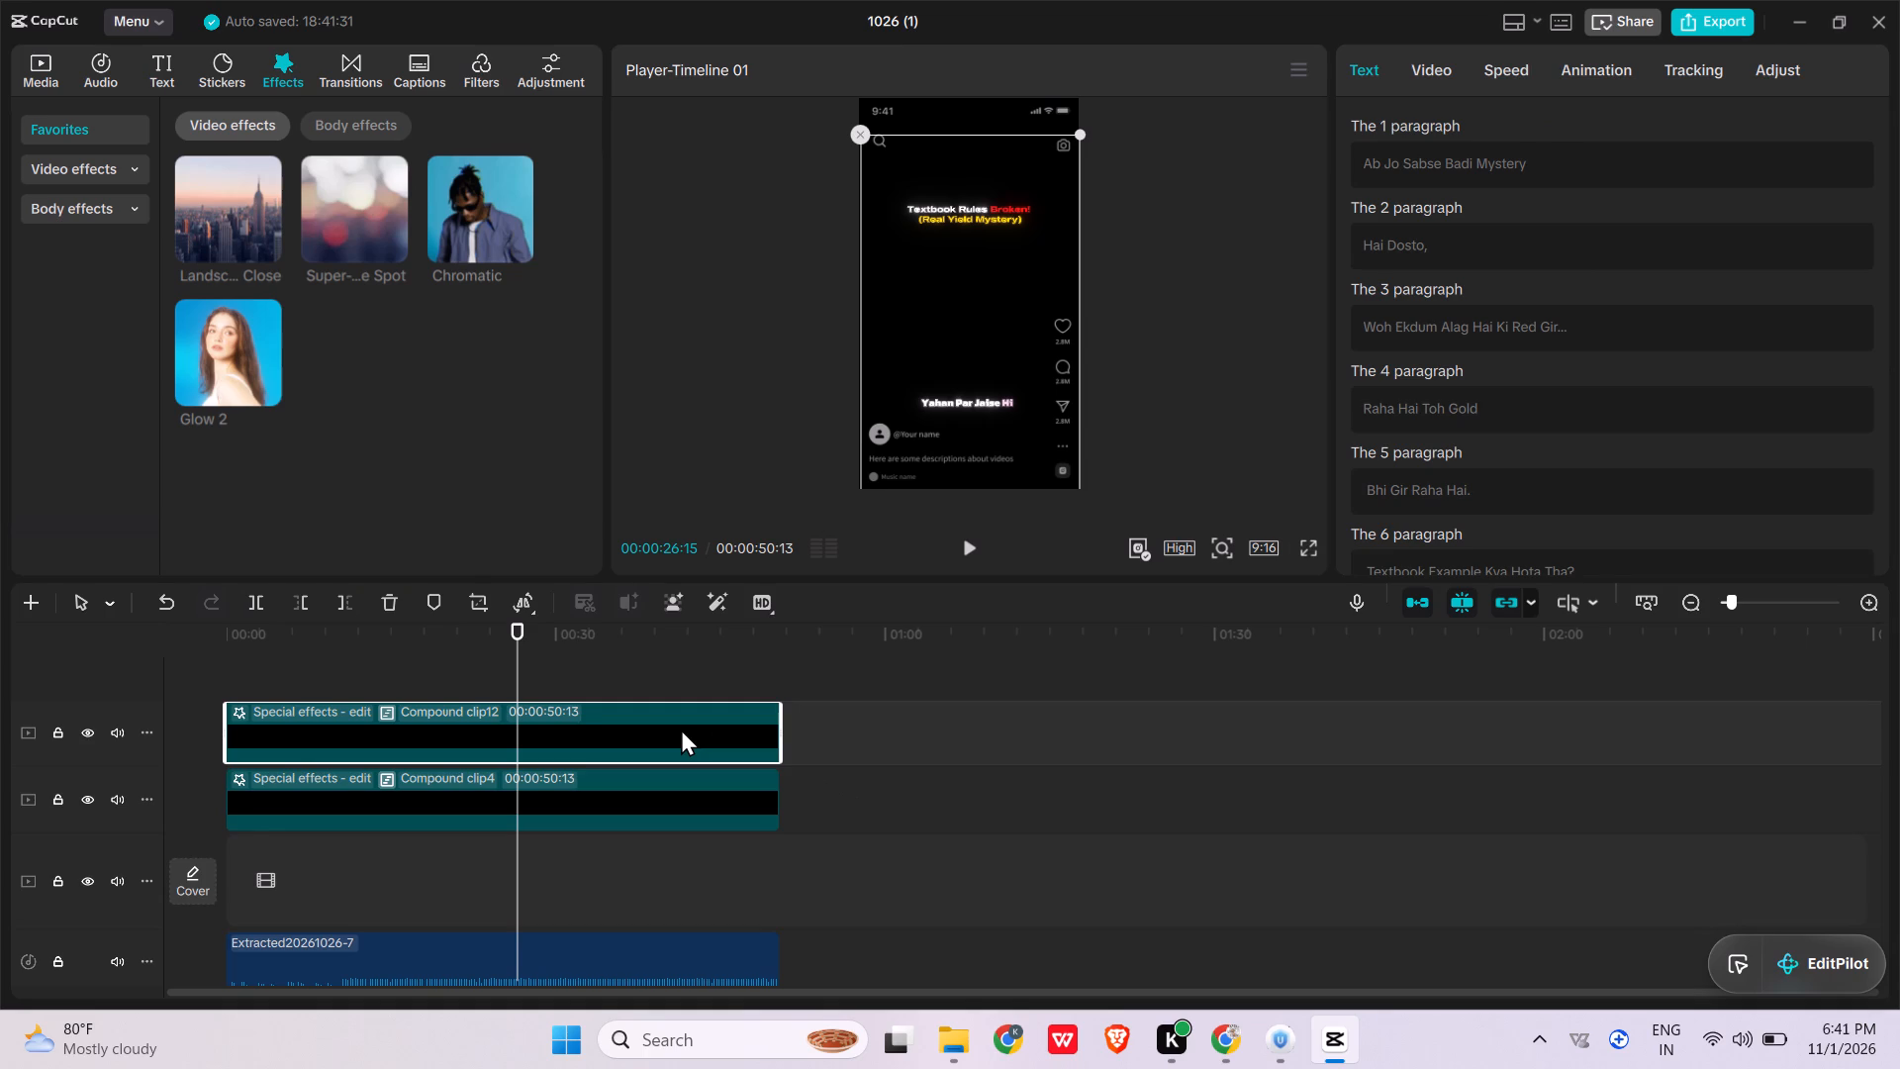
key("BackSpace")
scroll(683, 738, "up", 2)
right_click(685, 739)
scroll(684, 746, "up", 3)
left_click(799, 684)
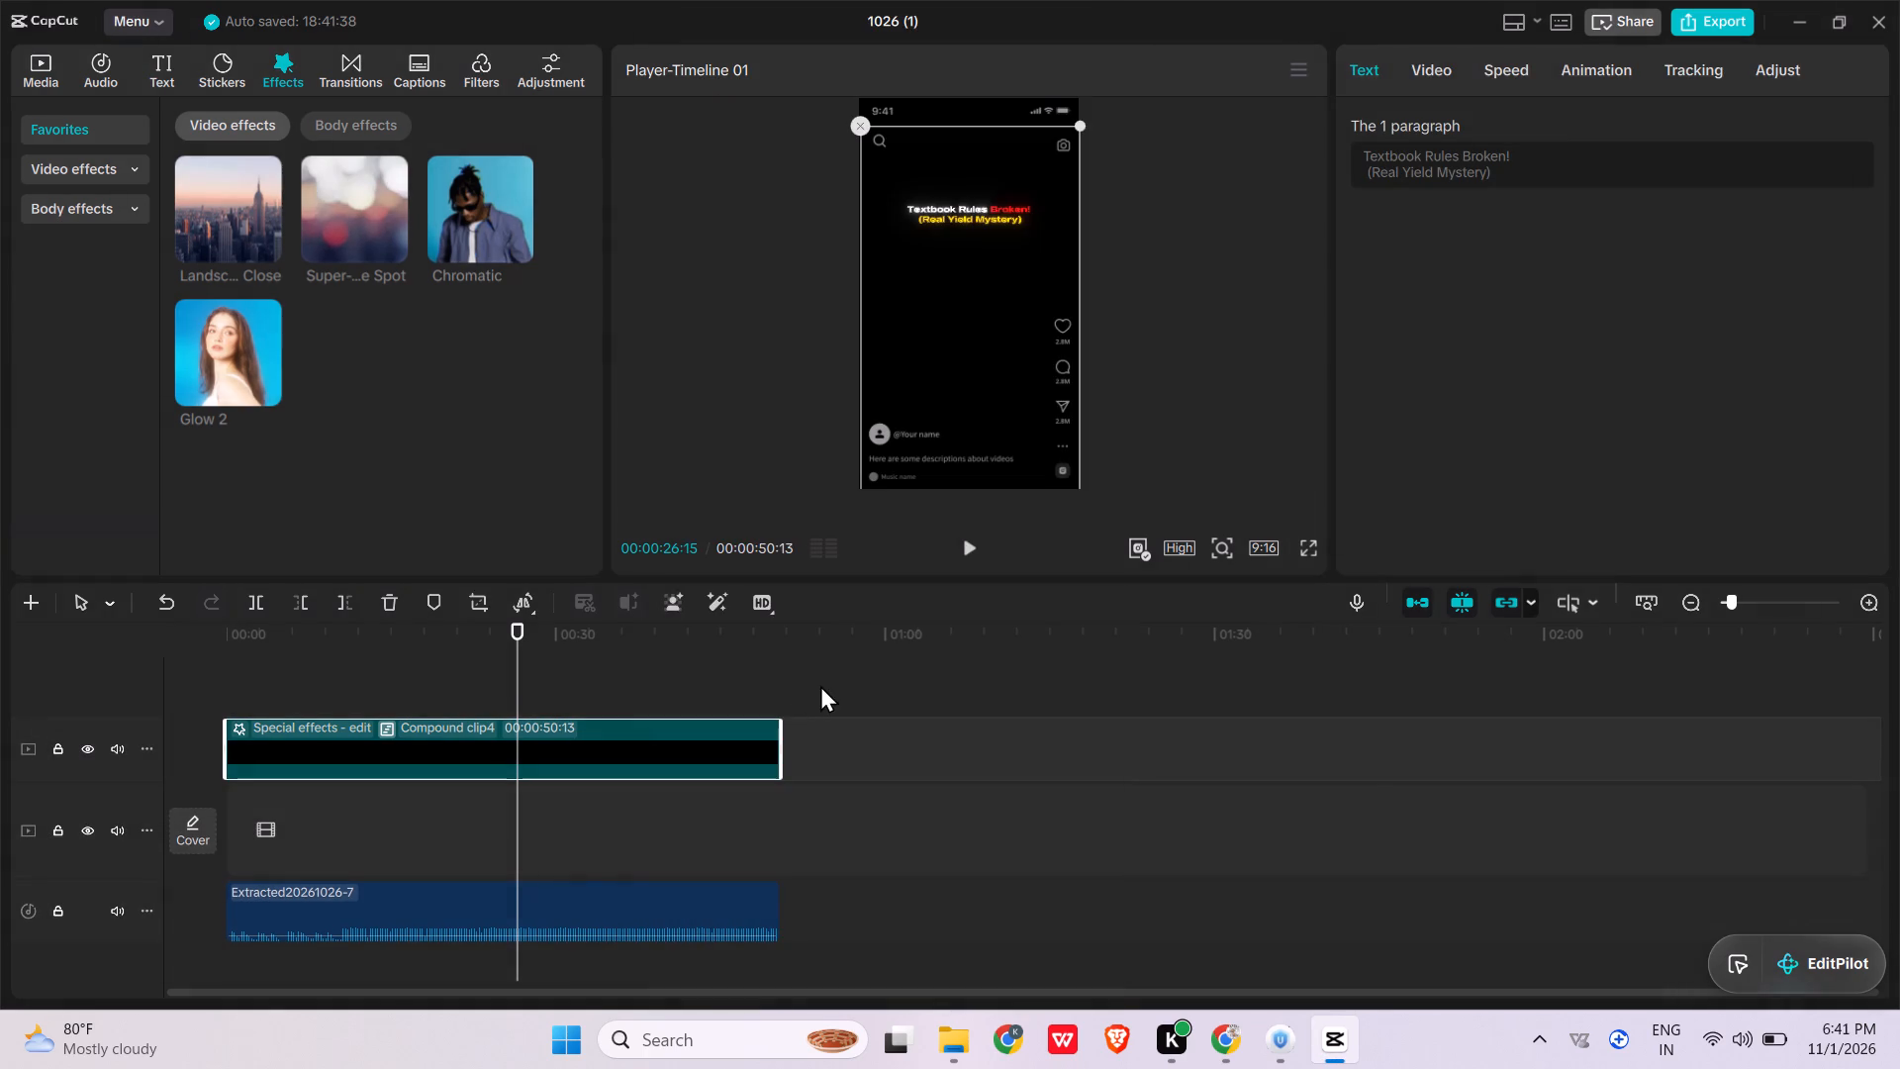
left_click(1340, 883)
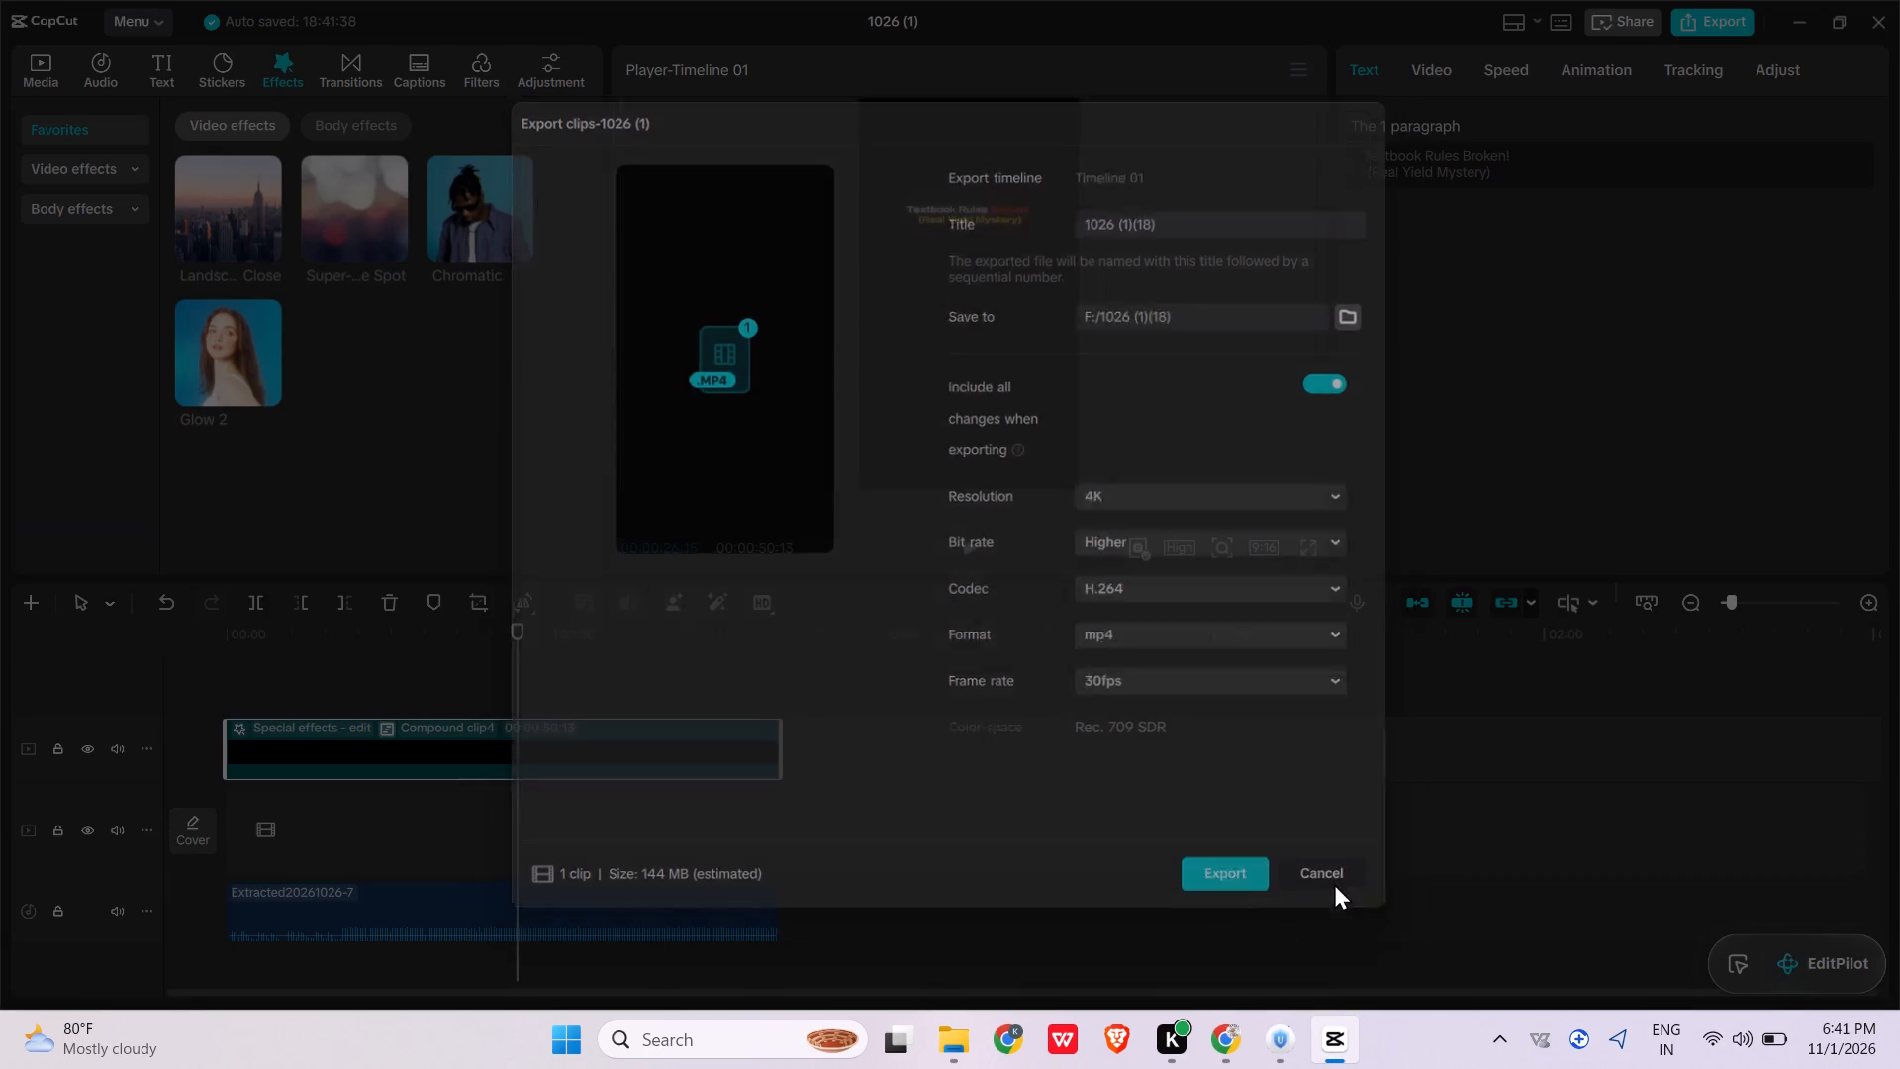
Add the imported source video "Why Is Go...1080p.mp4" to the timeline again.
left_click(95, 87)
left_click(46, 82)
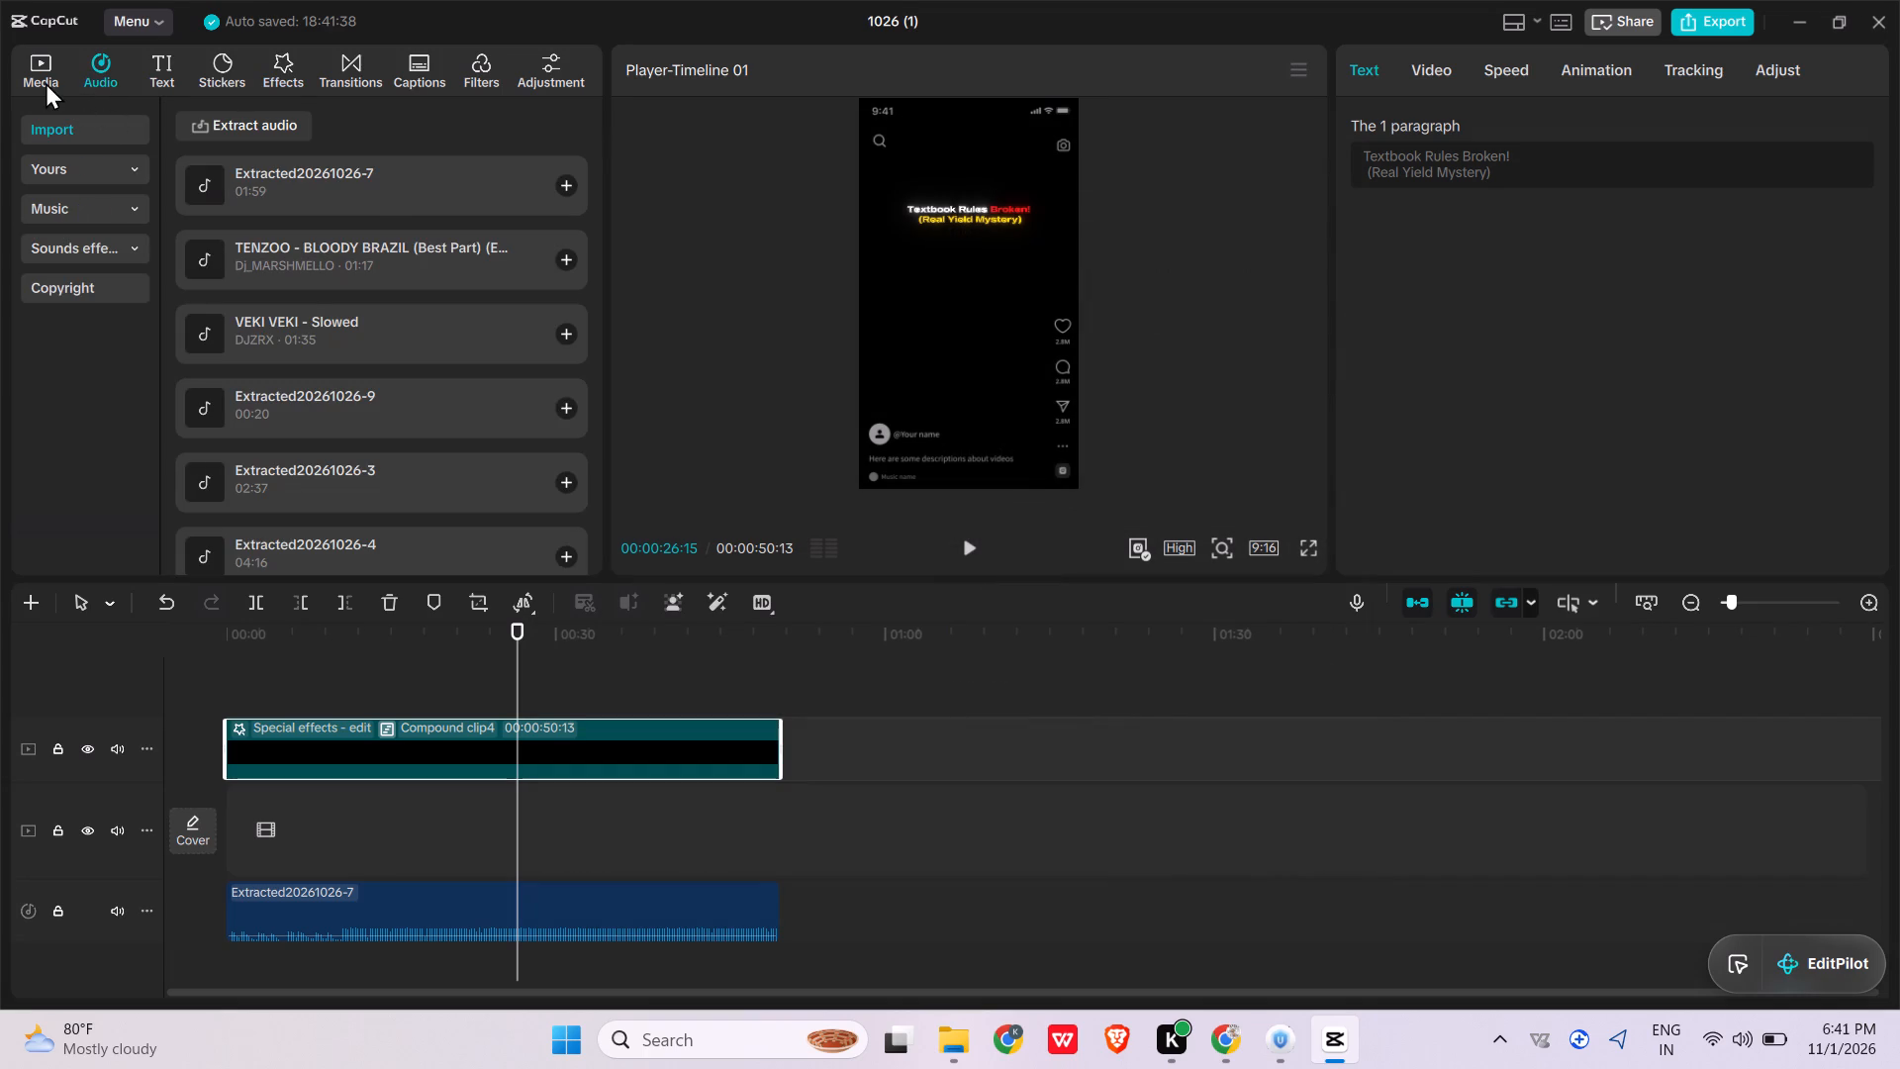
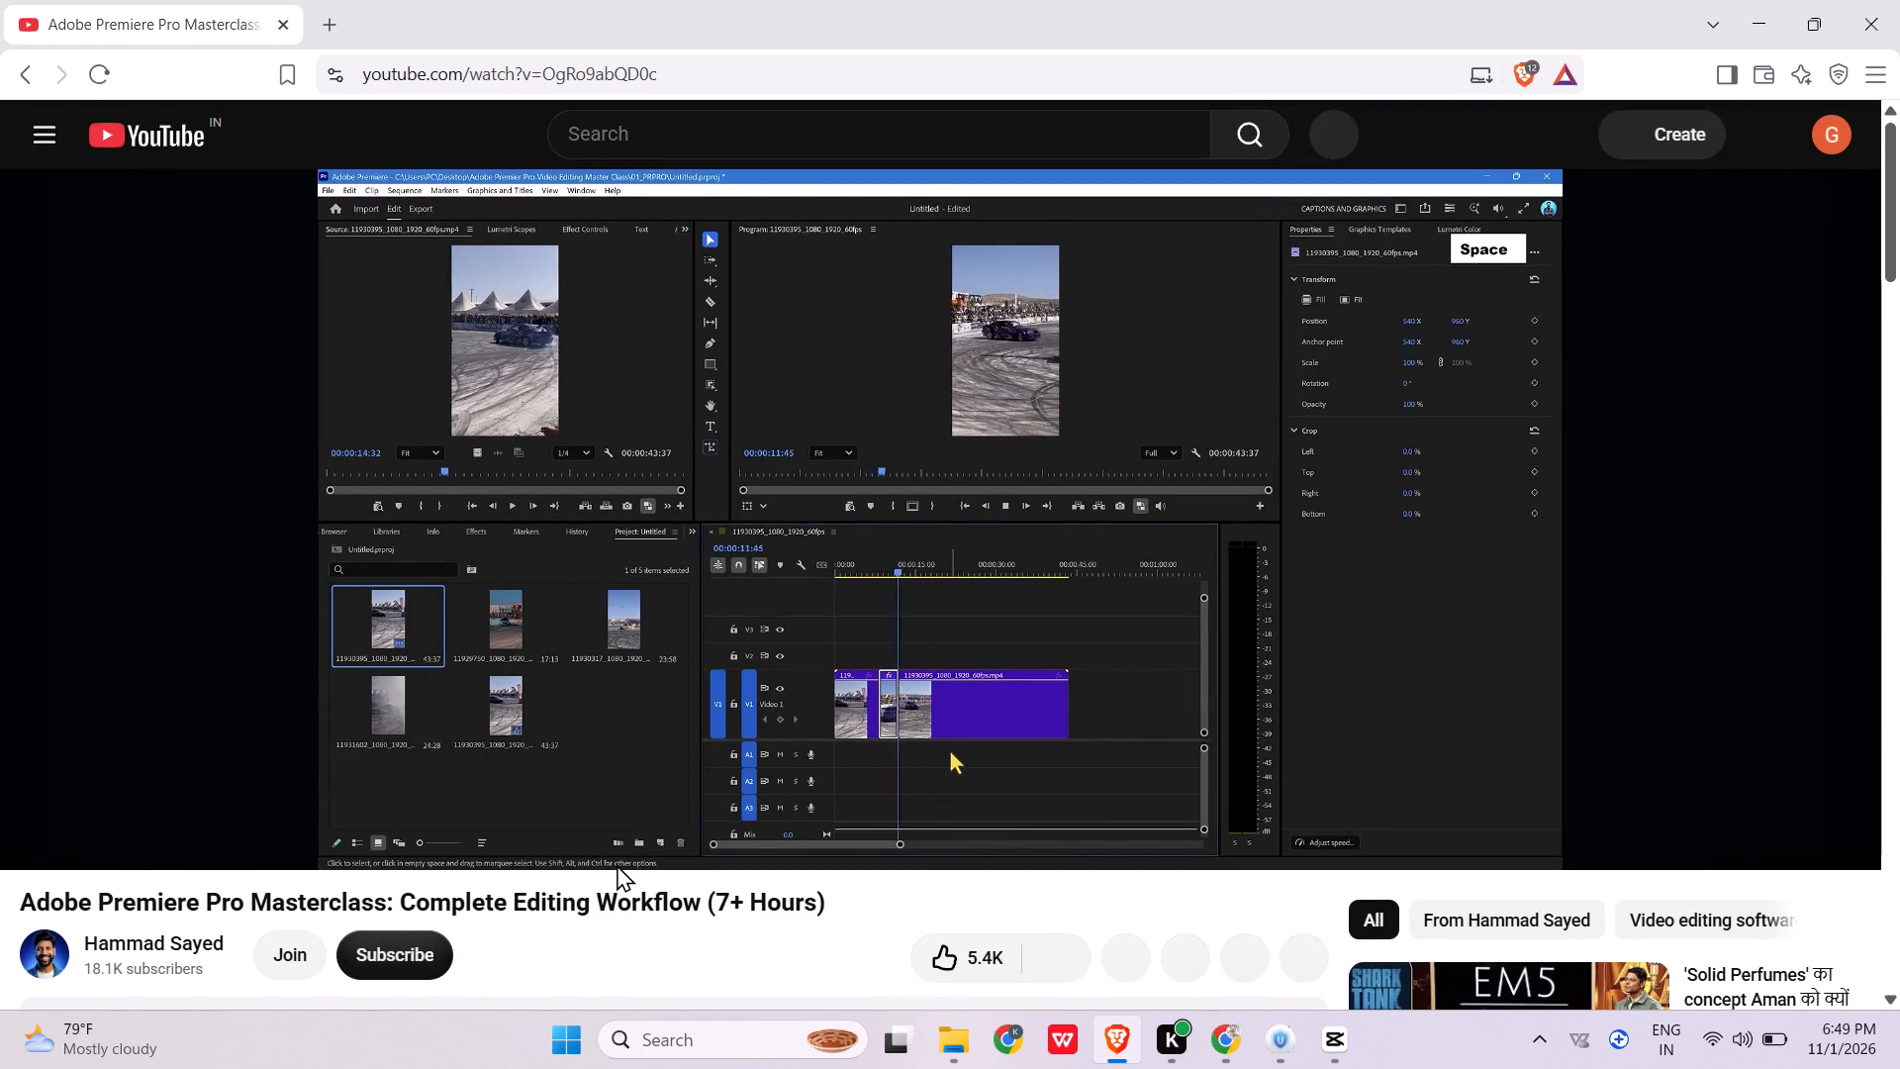
left_click(98, 147)
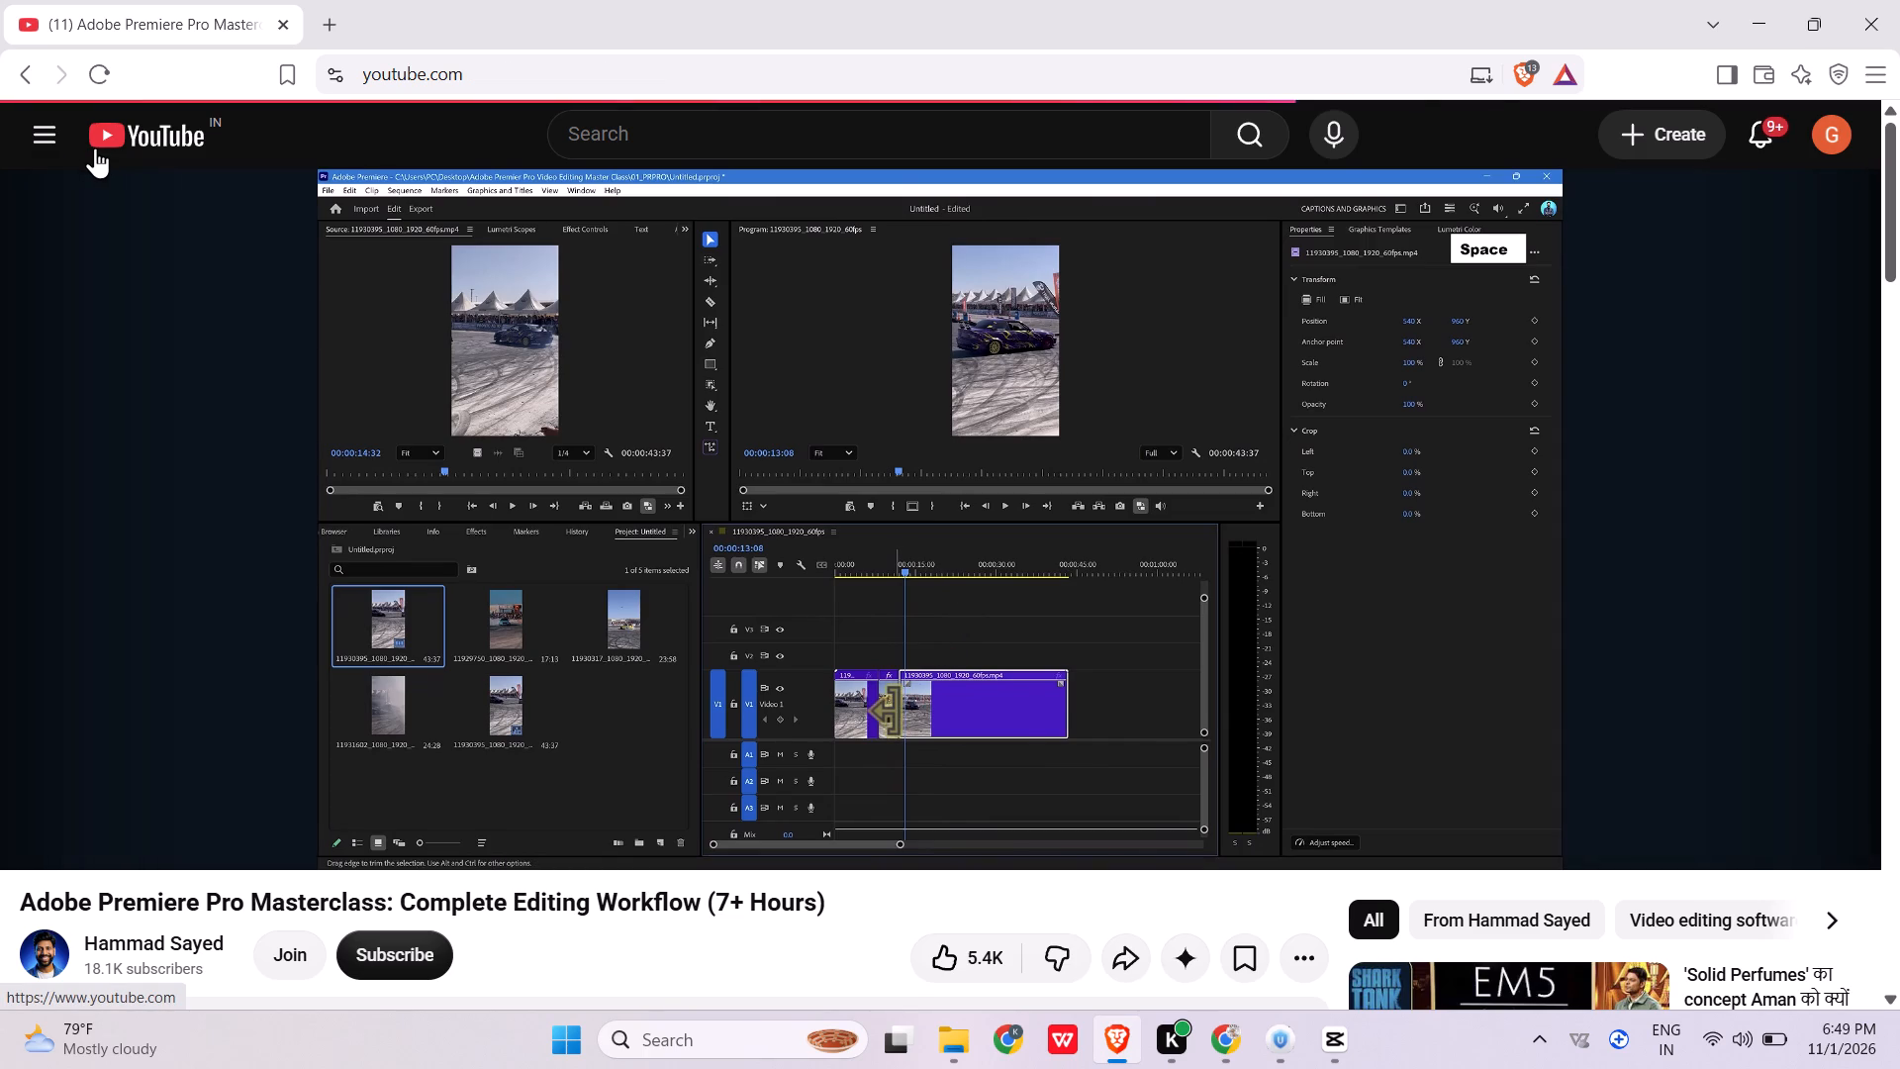
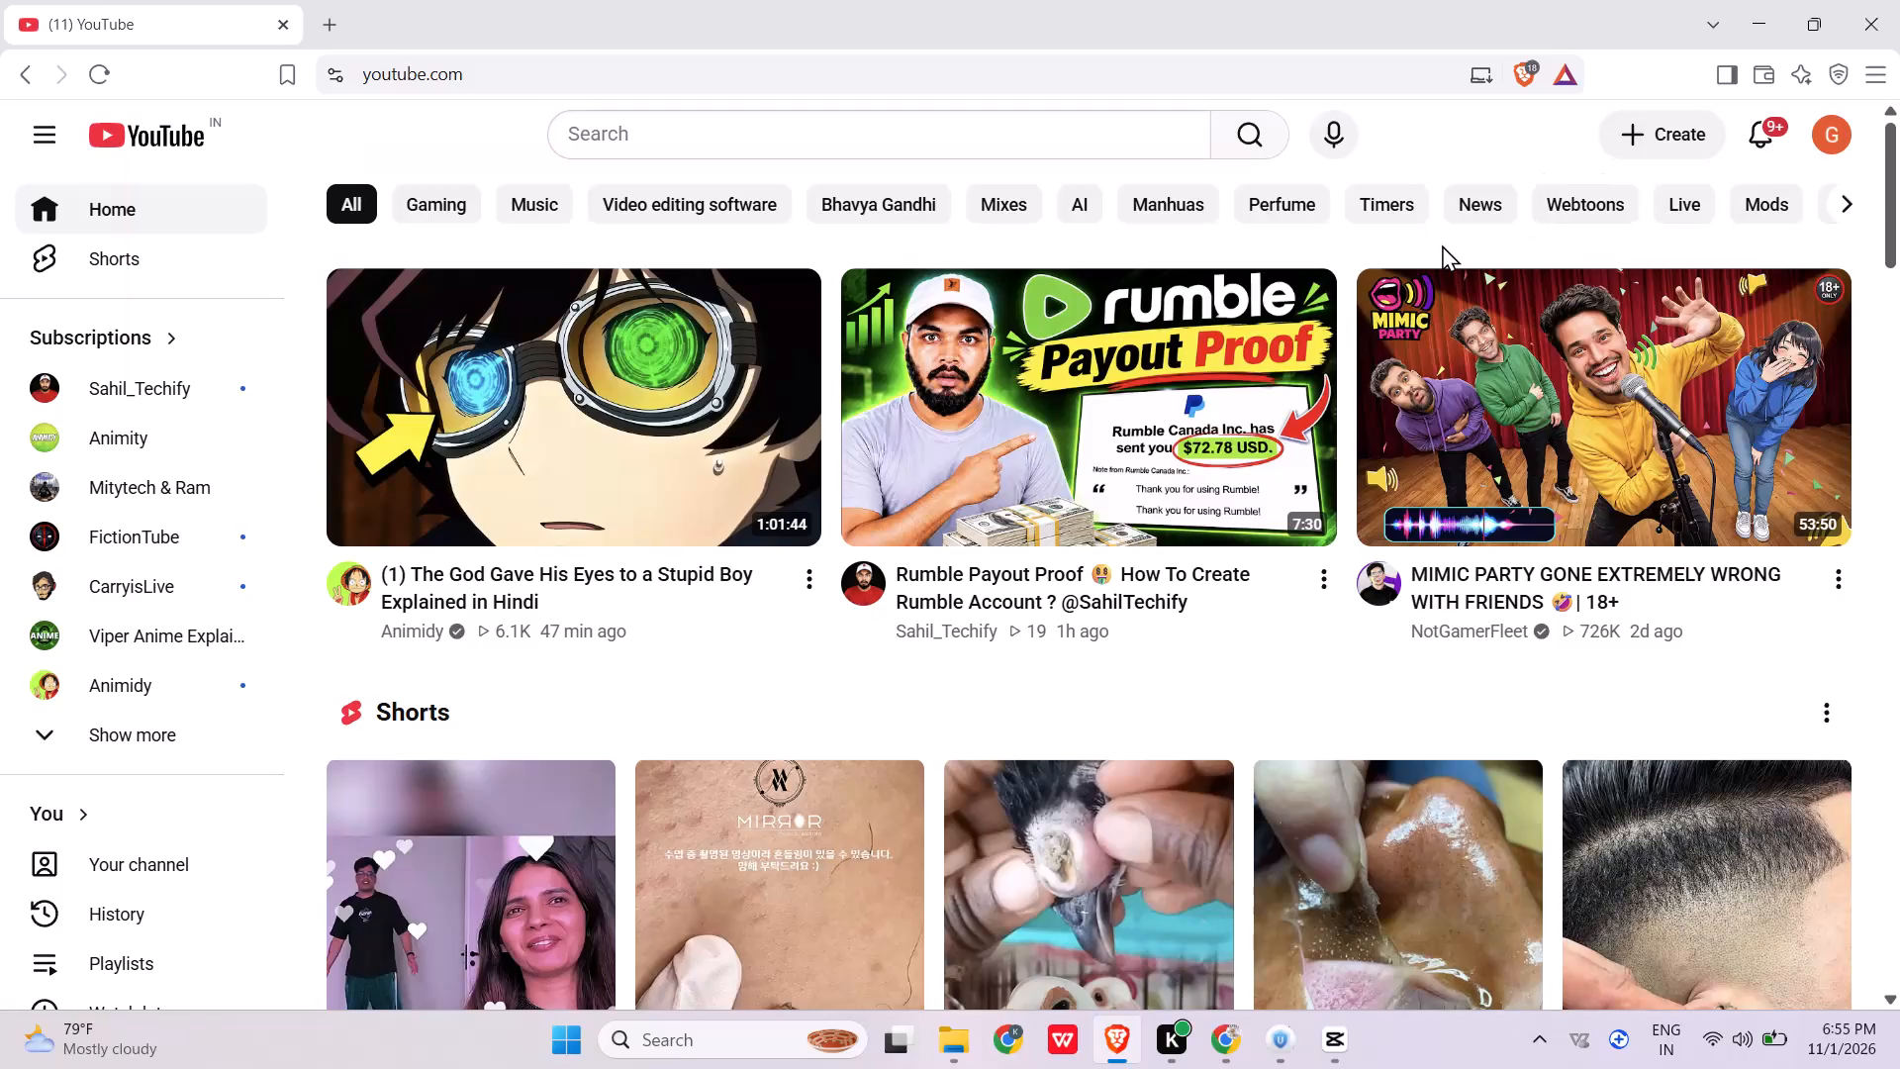
Open Sahil_Techify's Rumble Payout Proof video, unmute it, and skim through it from the early part to about 6:56.
left_click(1321, 412)
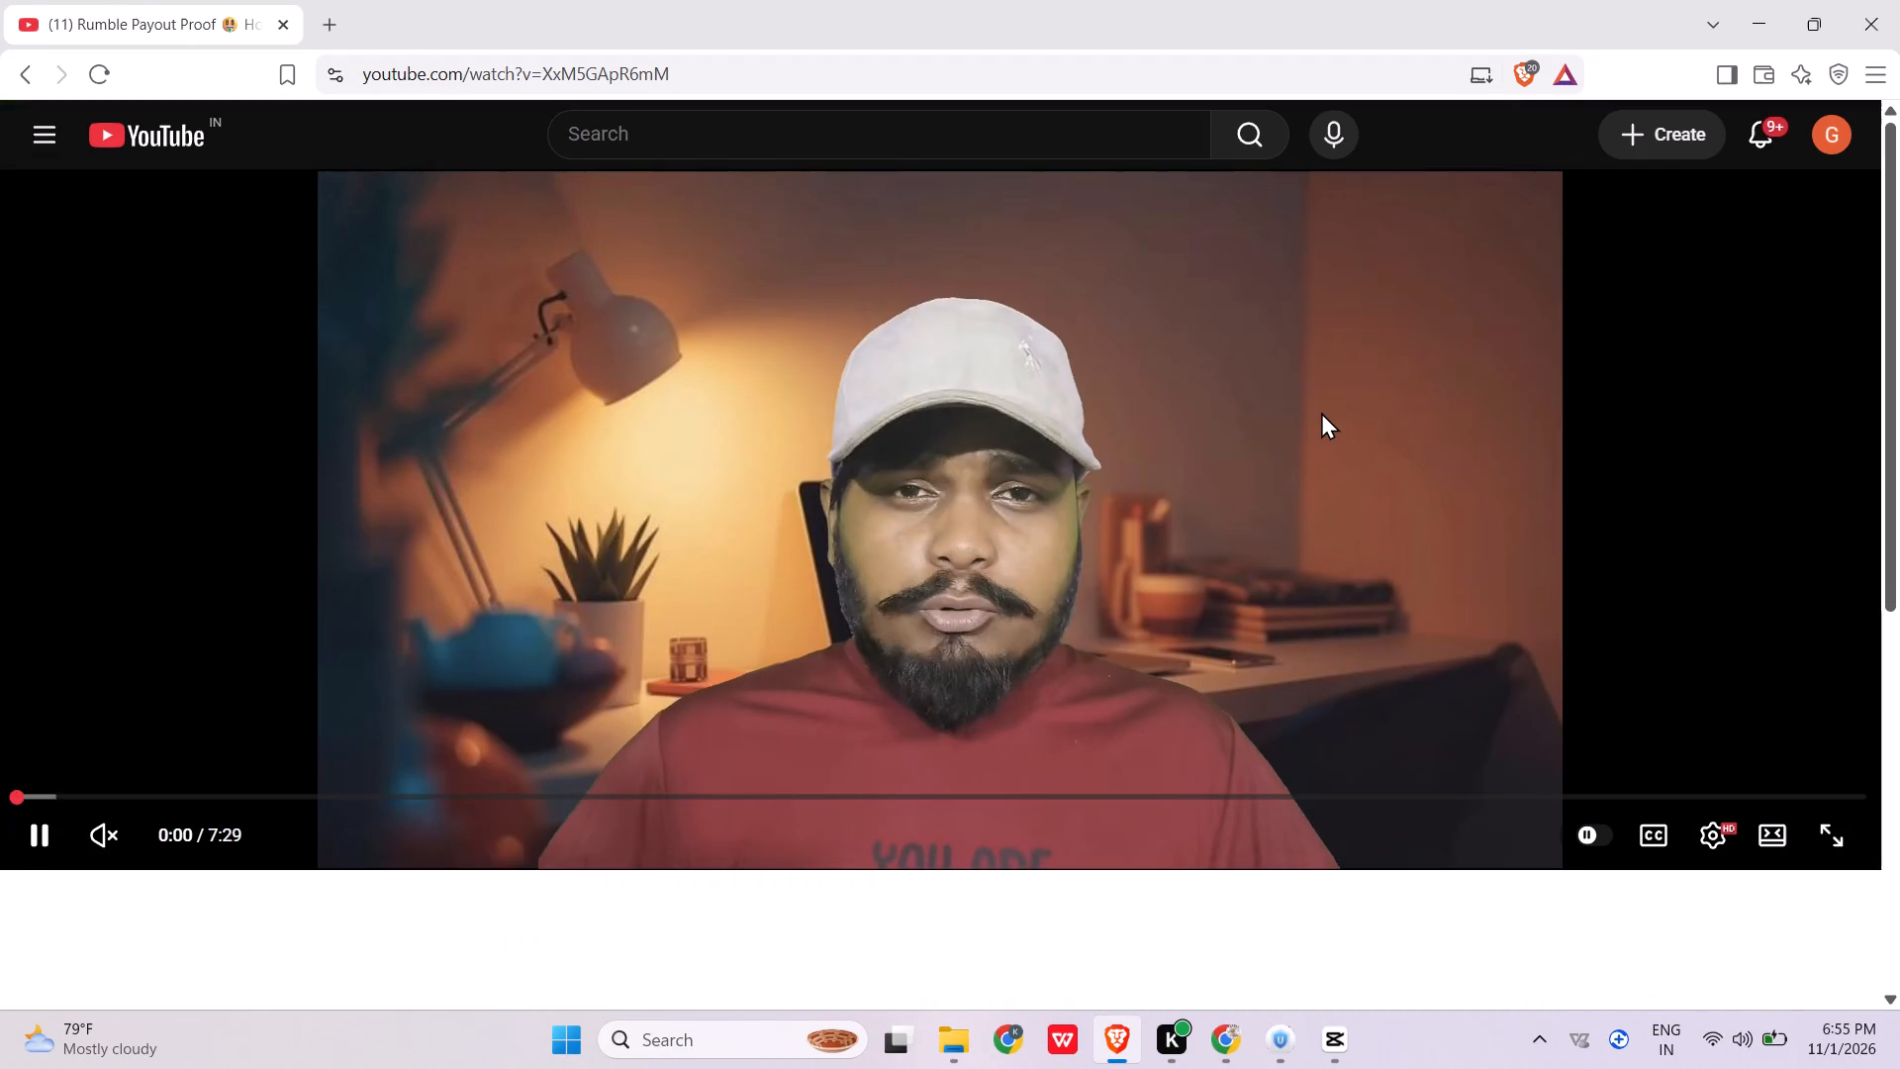
left_click(117, 851)
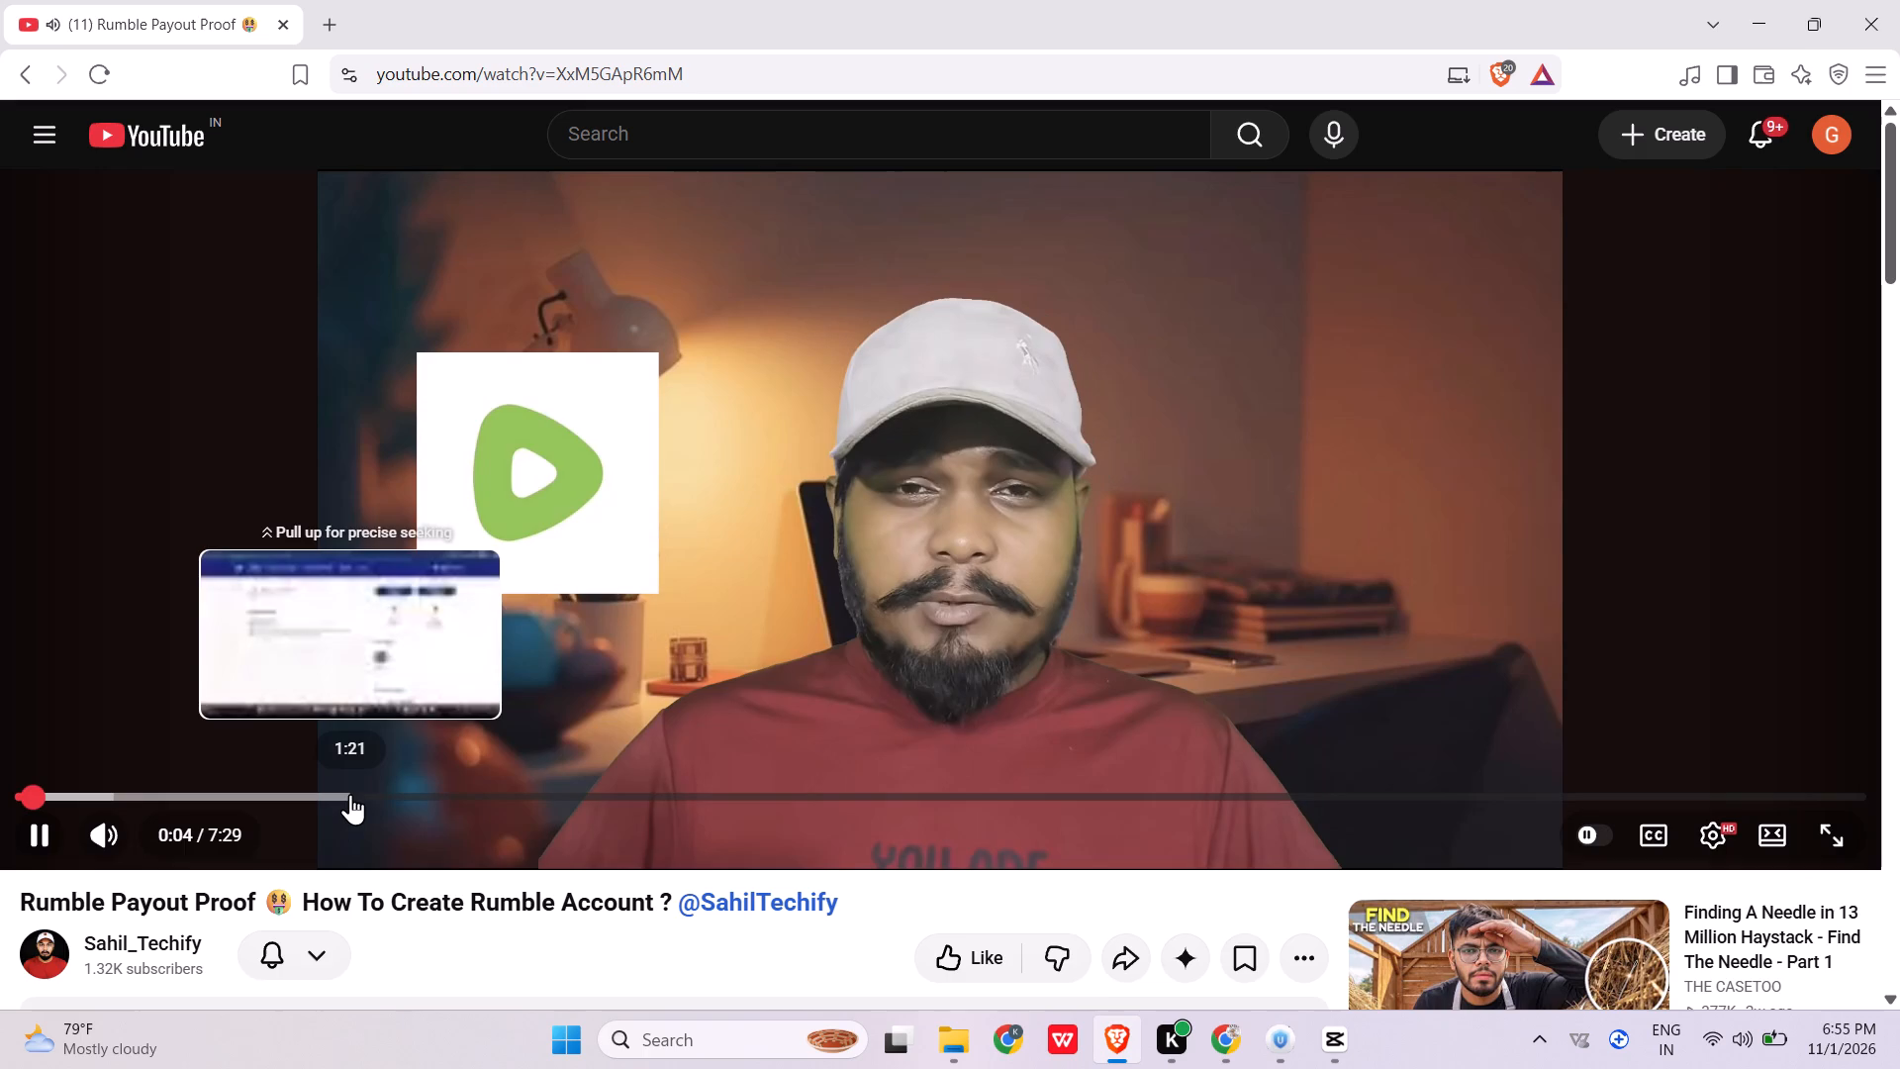
left_click(350, 794)
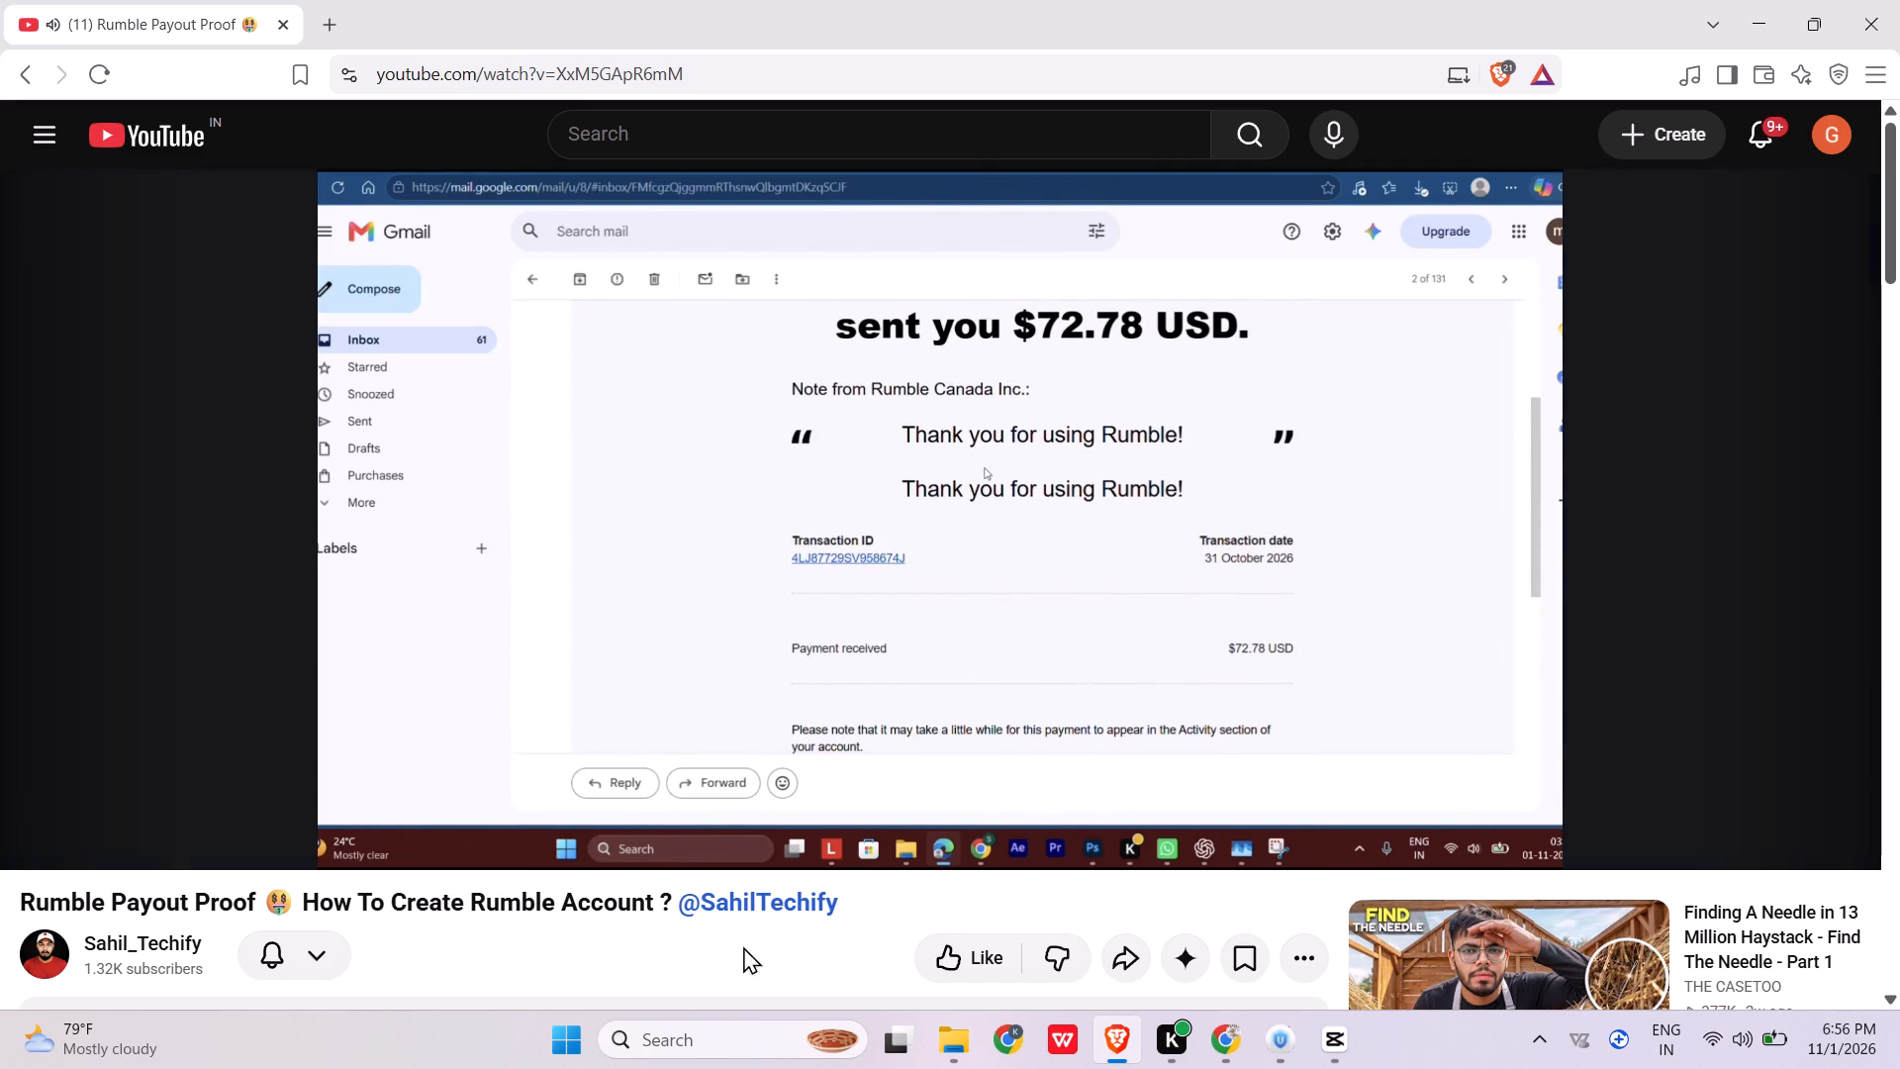
left_click(365, 793)
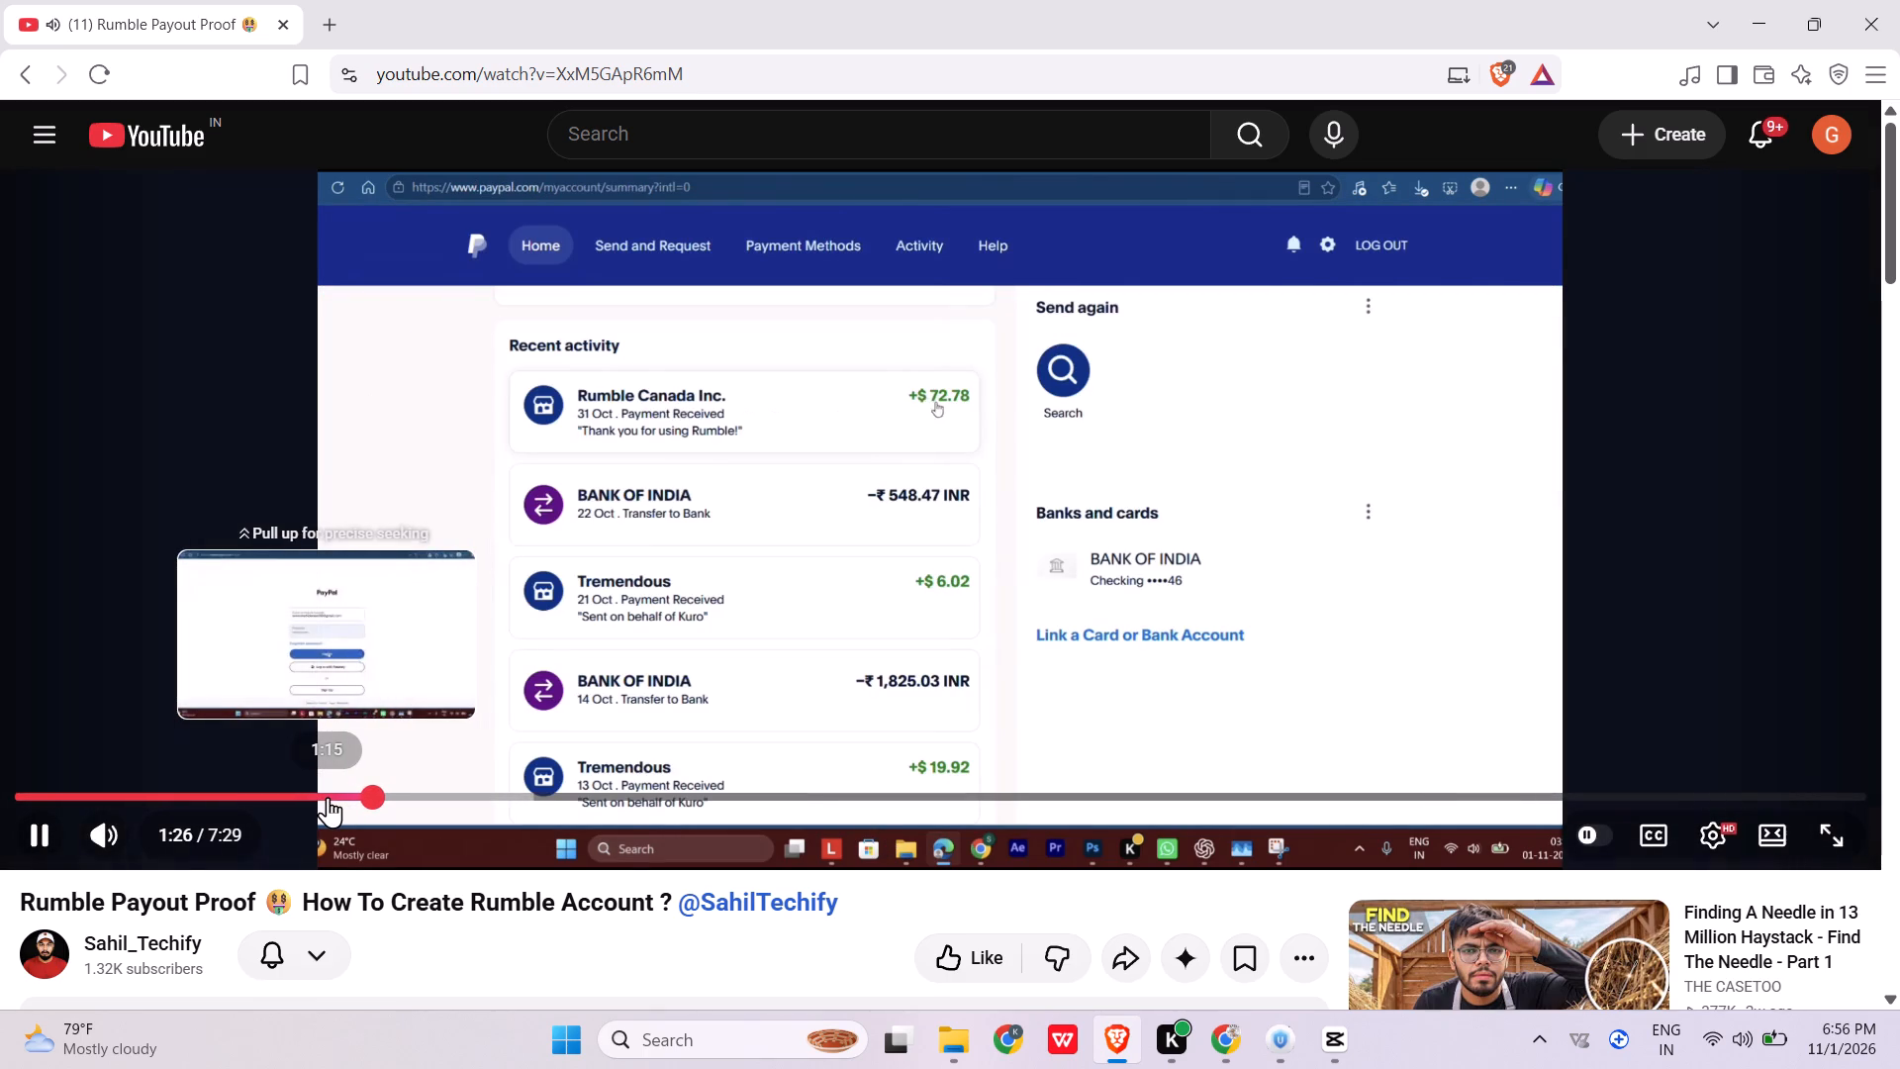
left_click(617, 670)
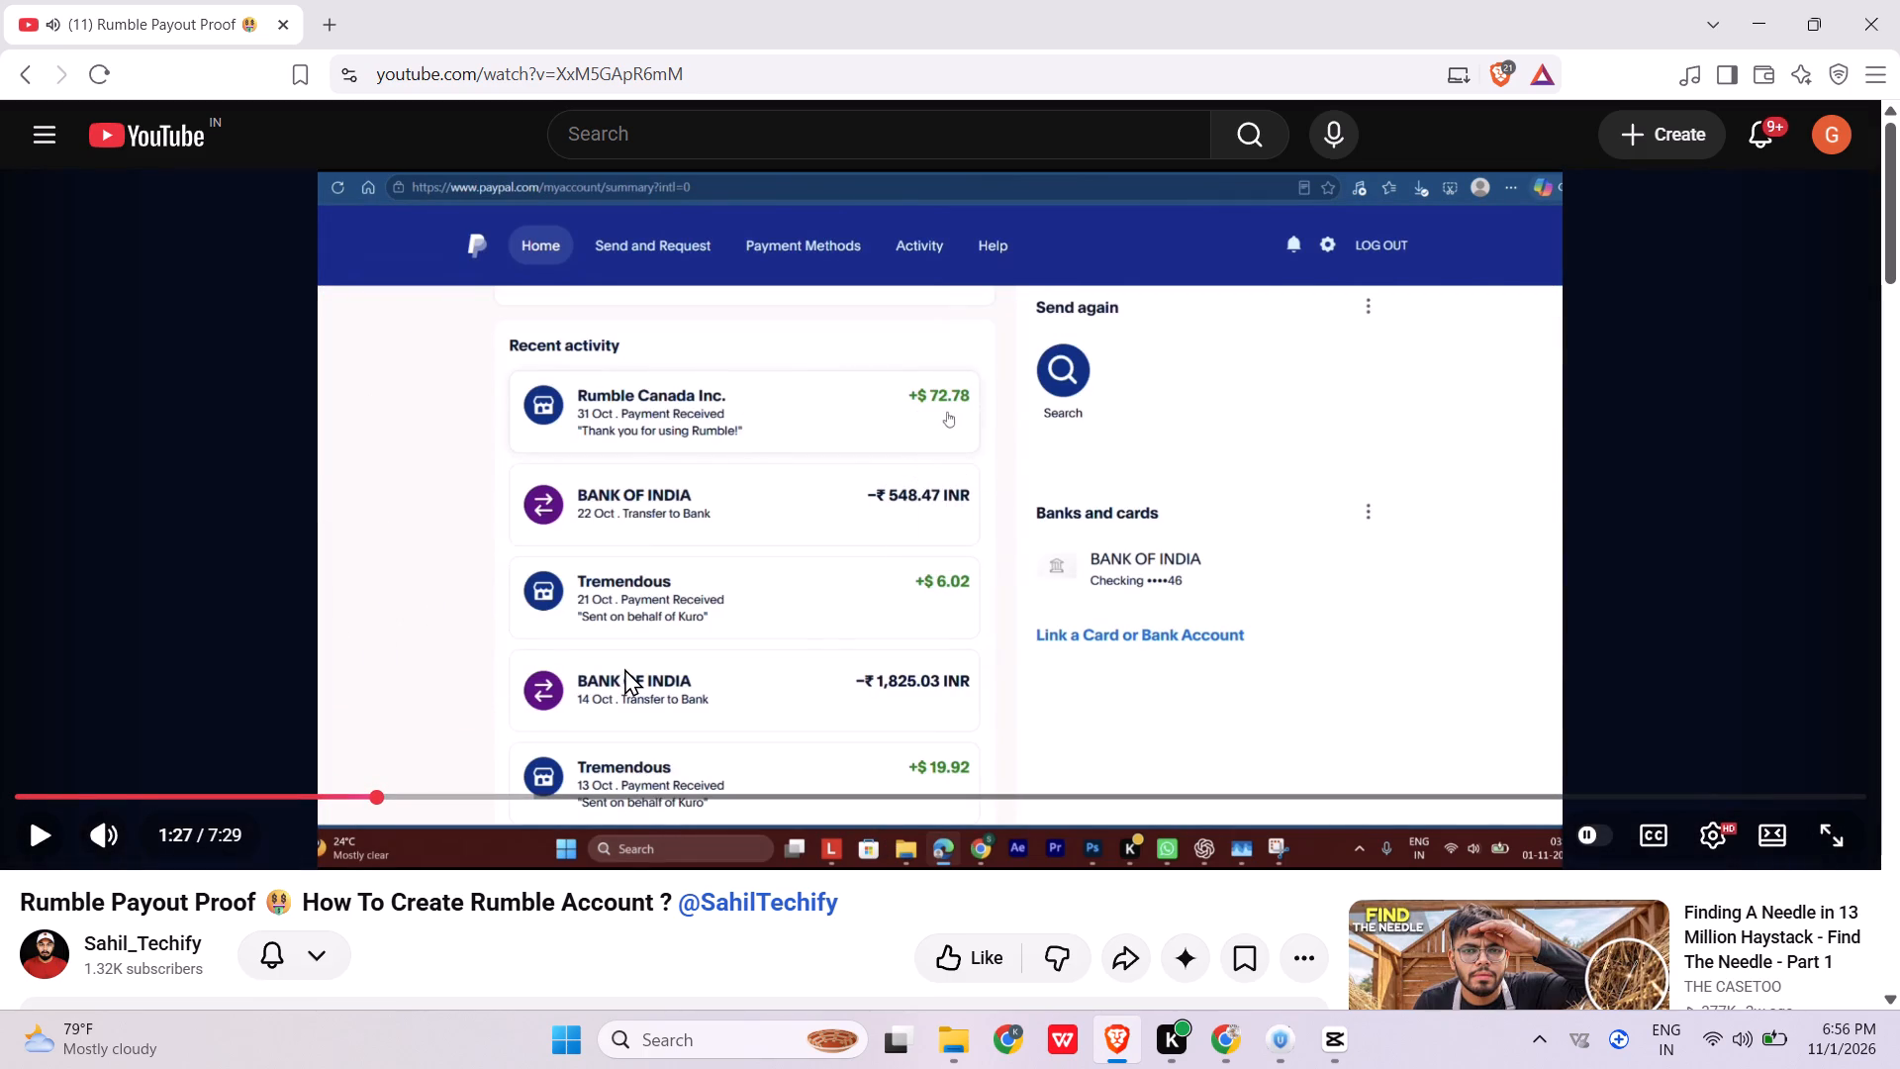
left_click(856, 676)
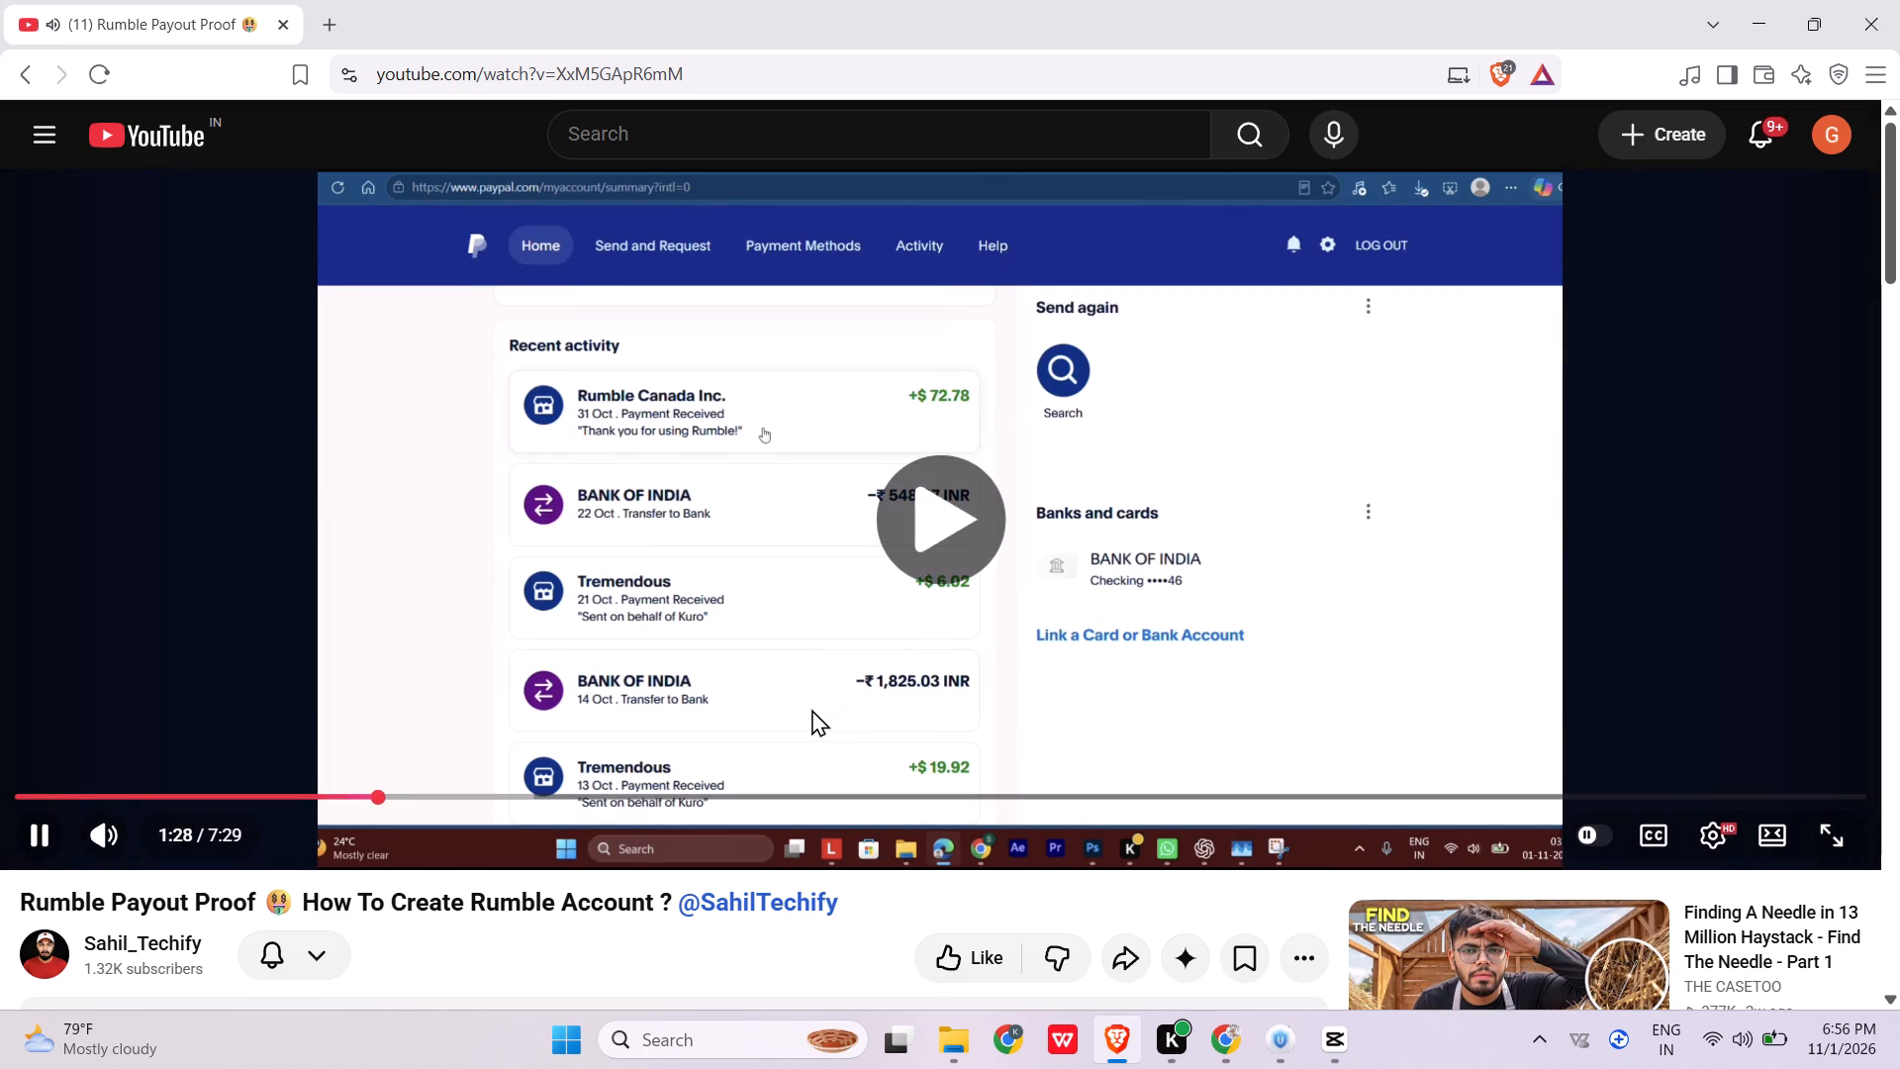
left_click(736, 763)
left_click(823, 737)
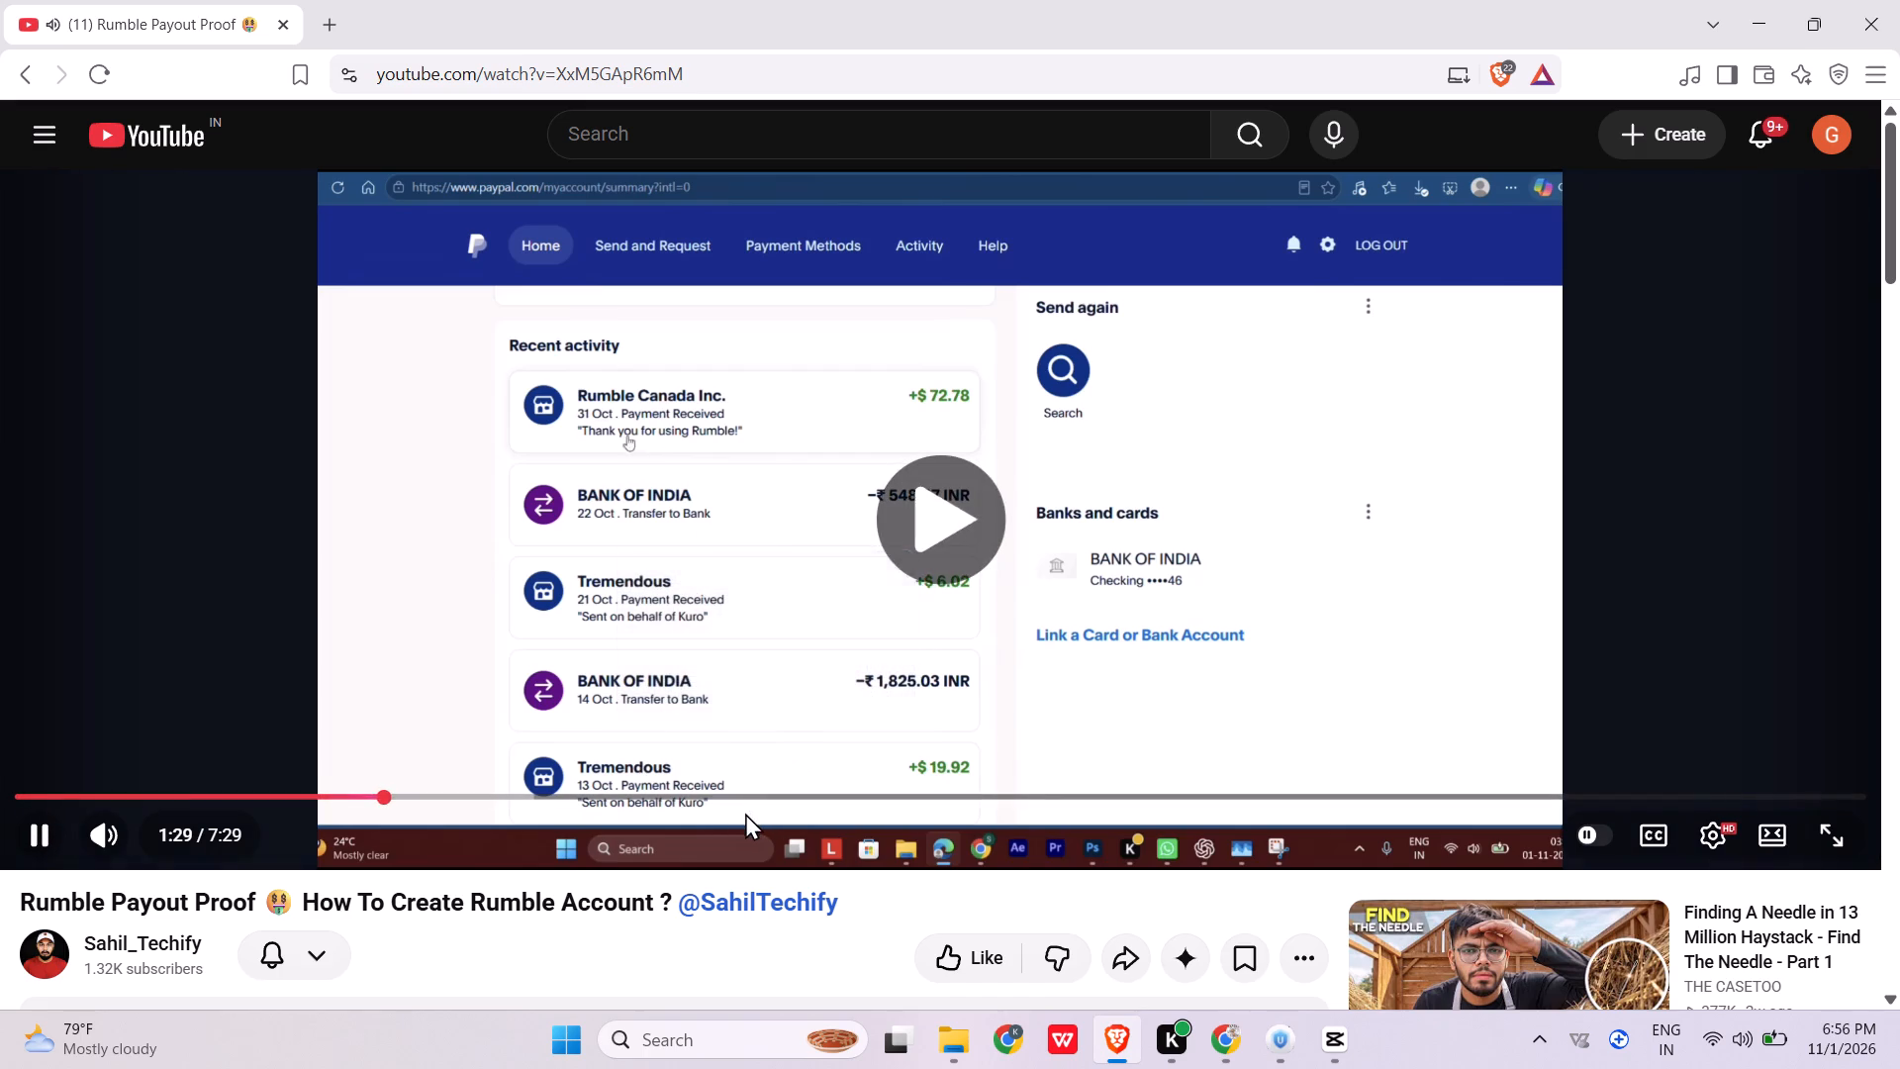
left_click(736, 790)
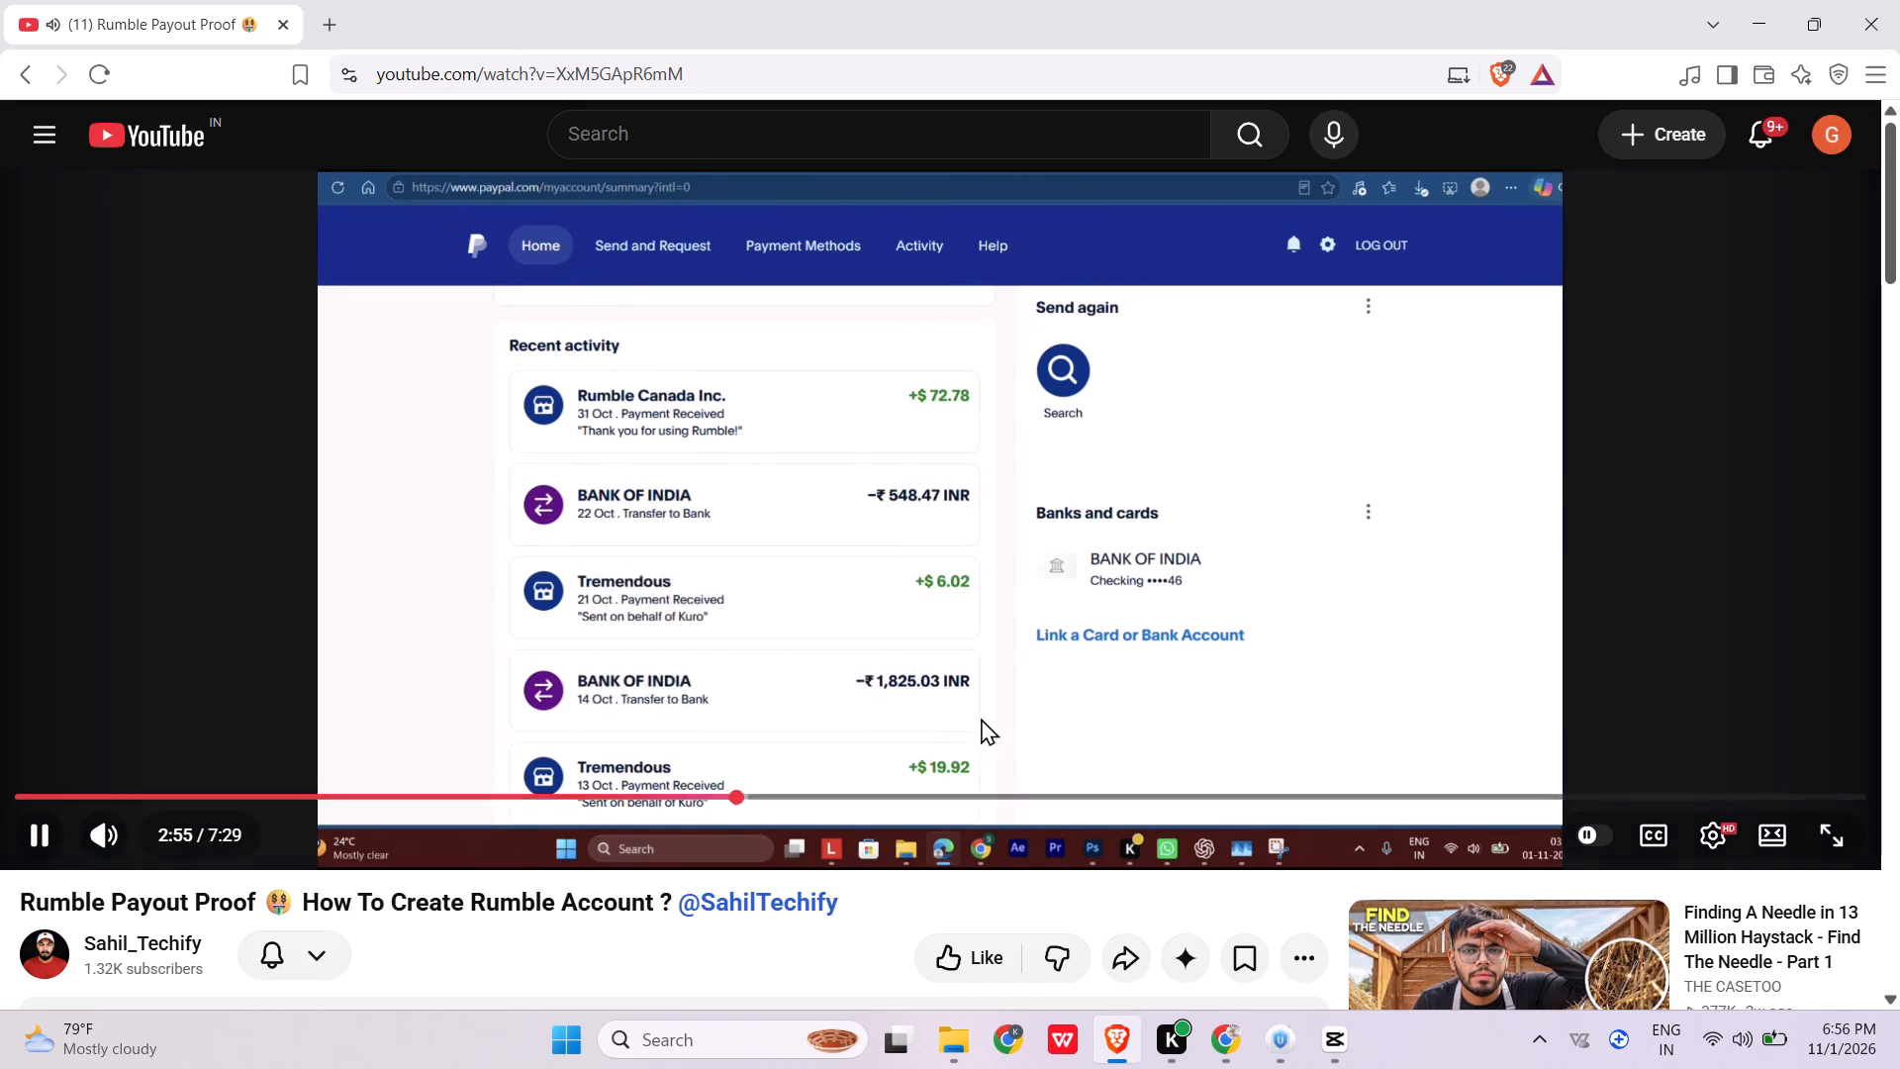
left_click(981, 718)
left_click(981, 718)
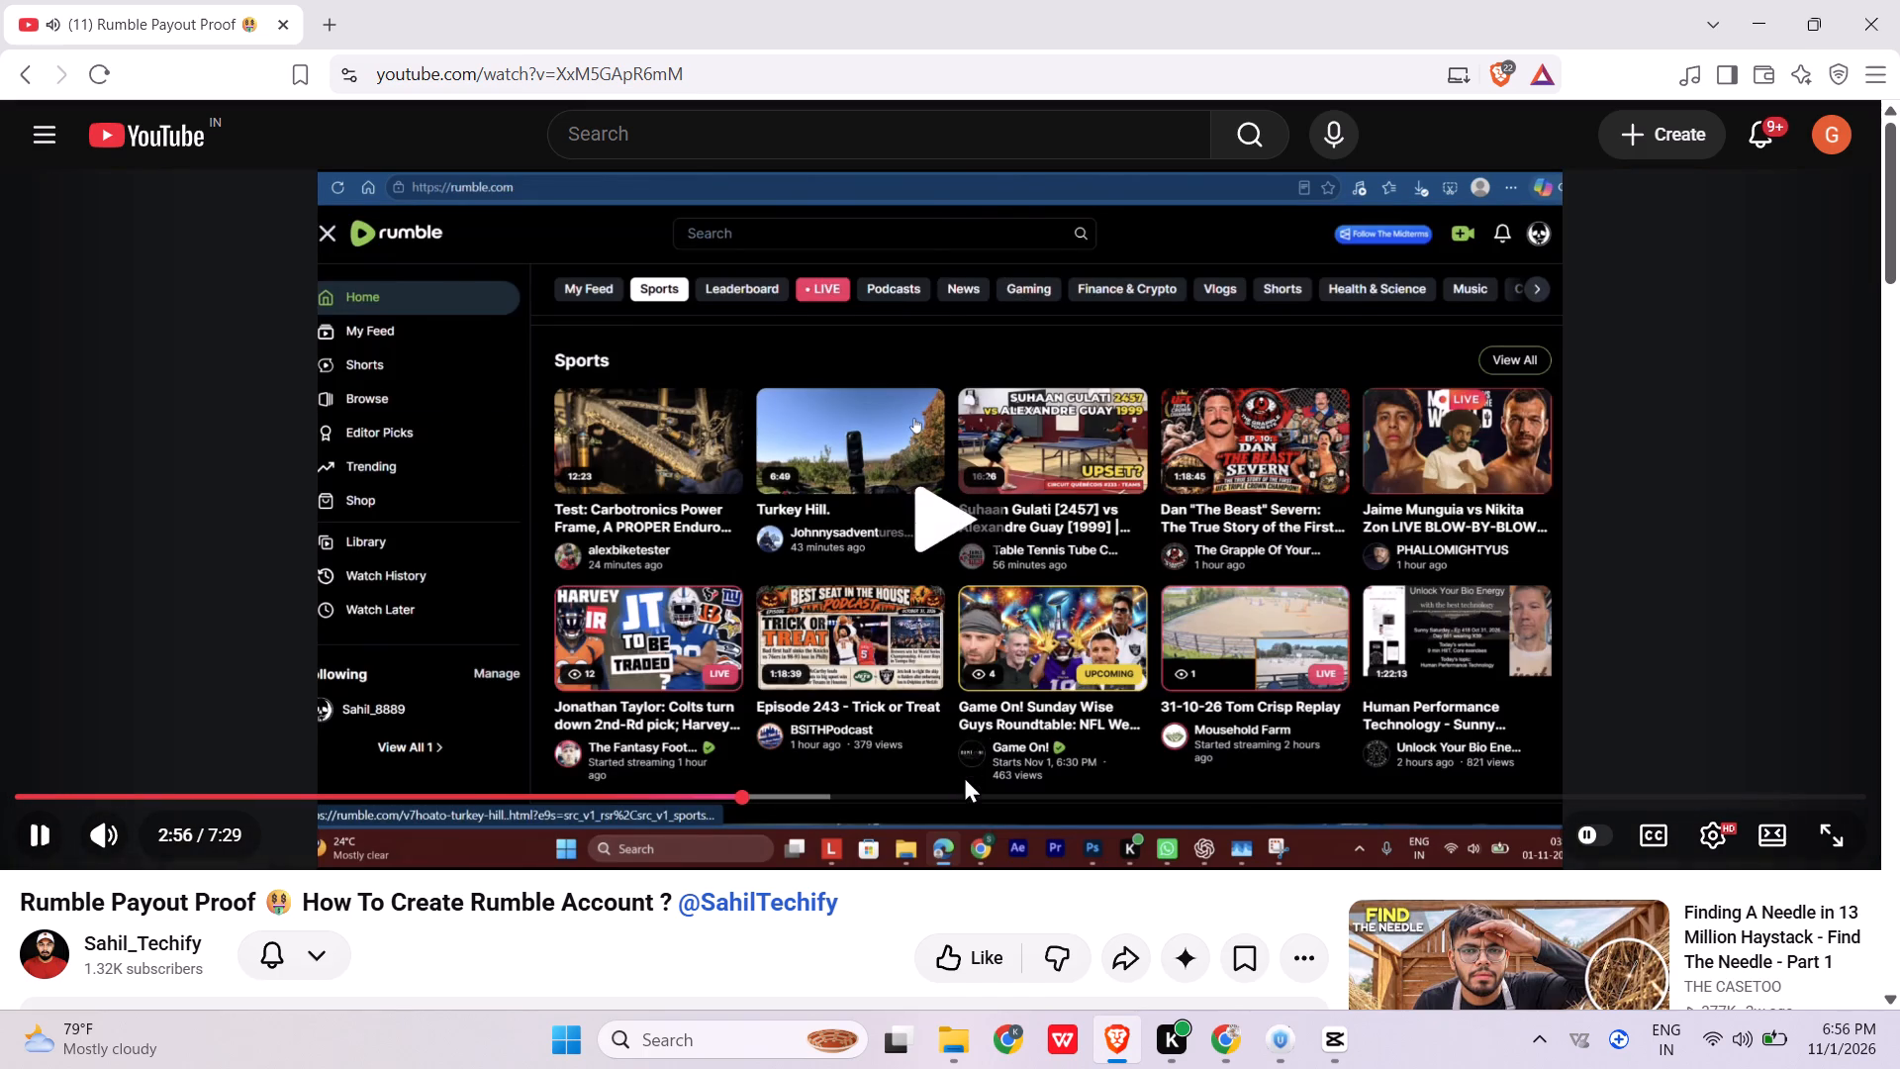
left_click(964, 797)
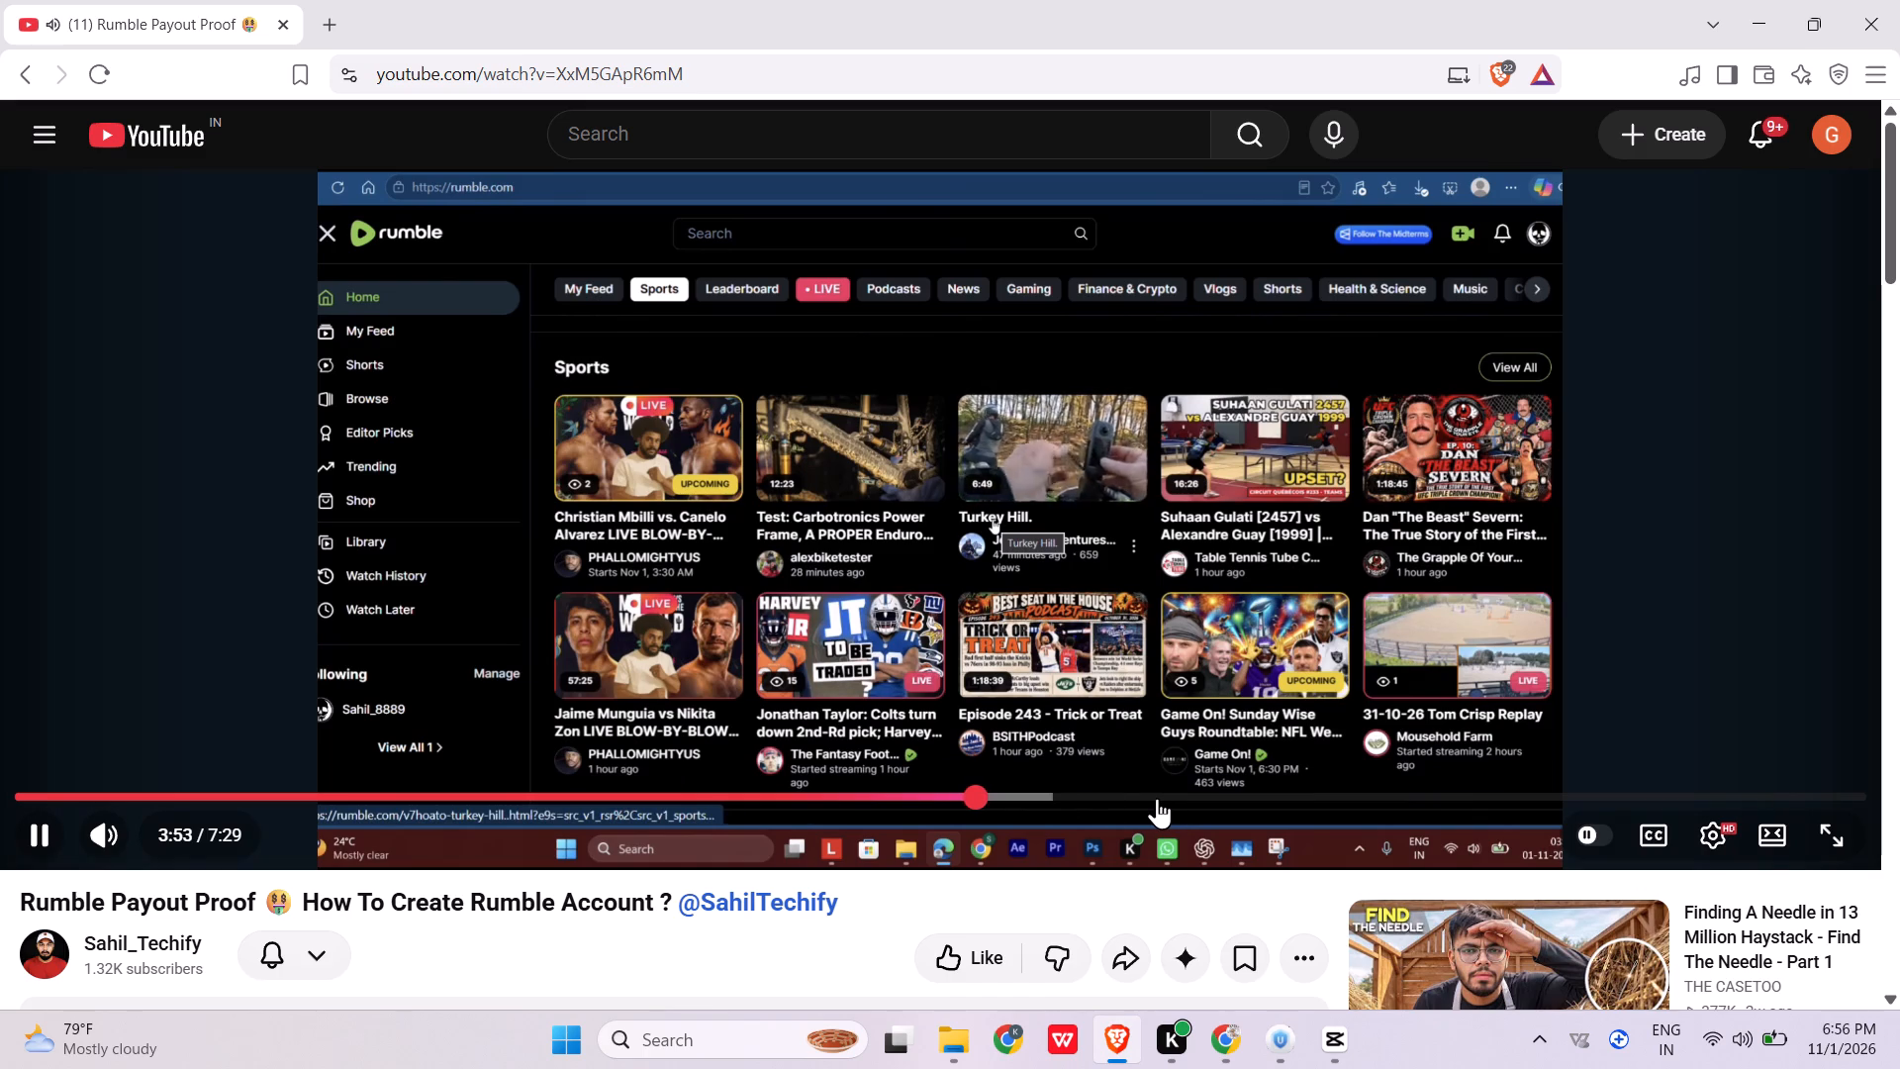
left_click(1060, 783)
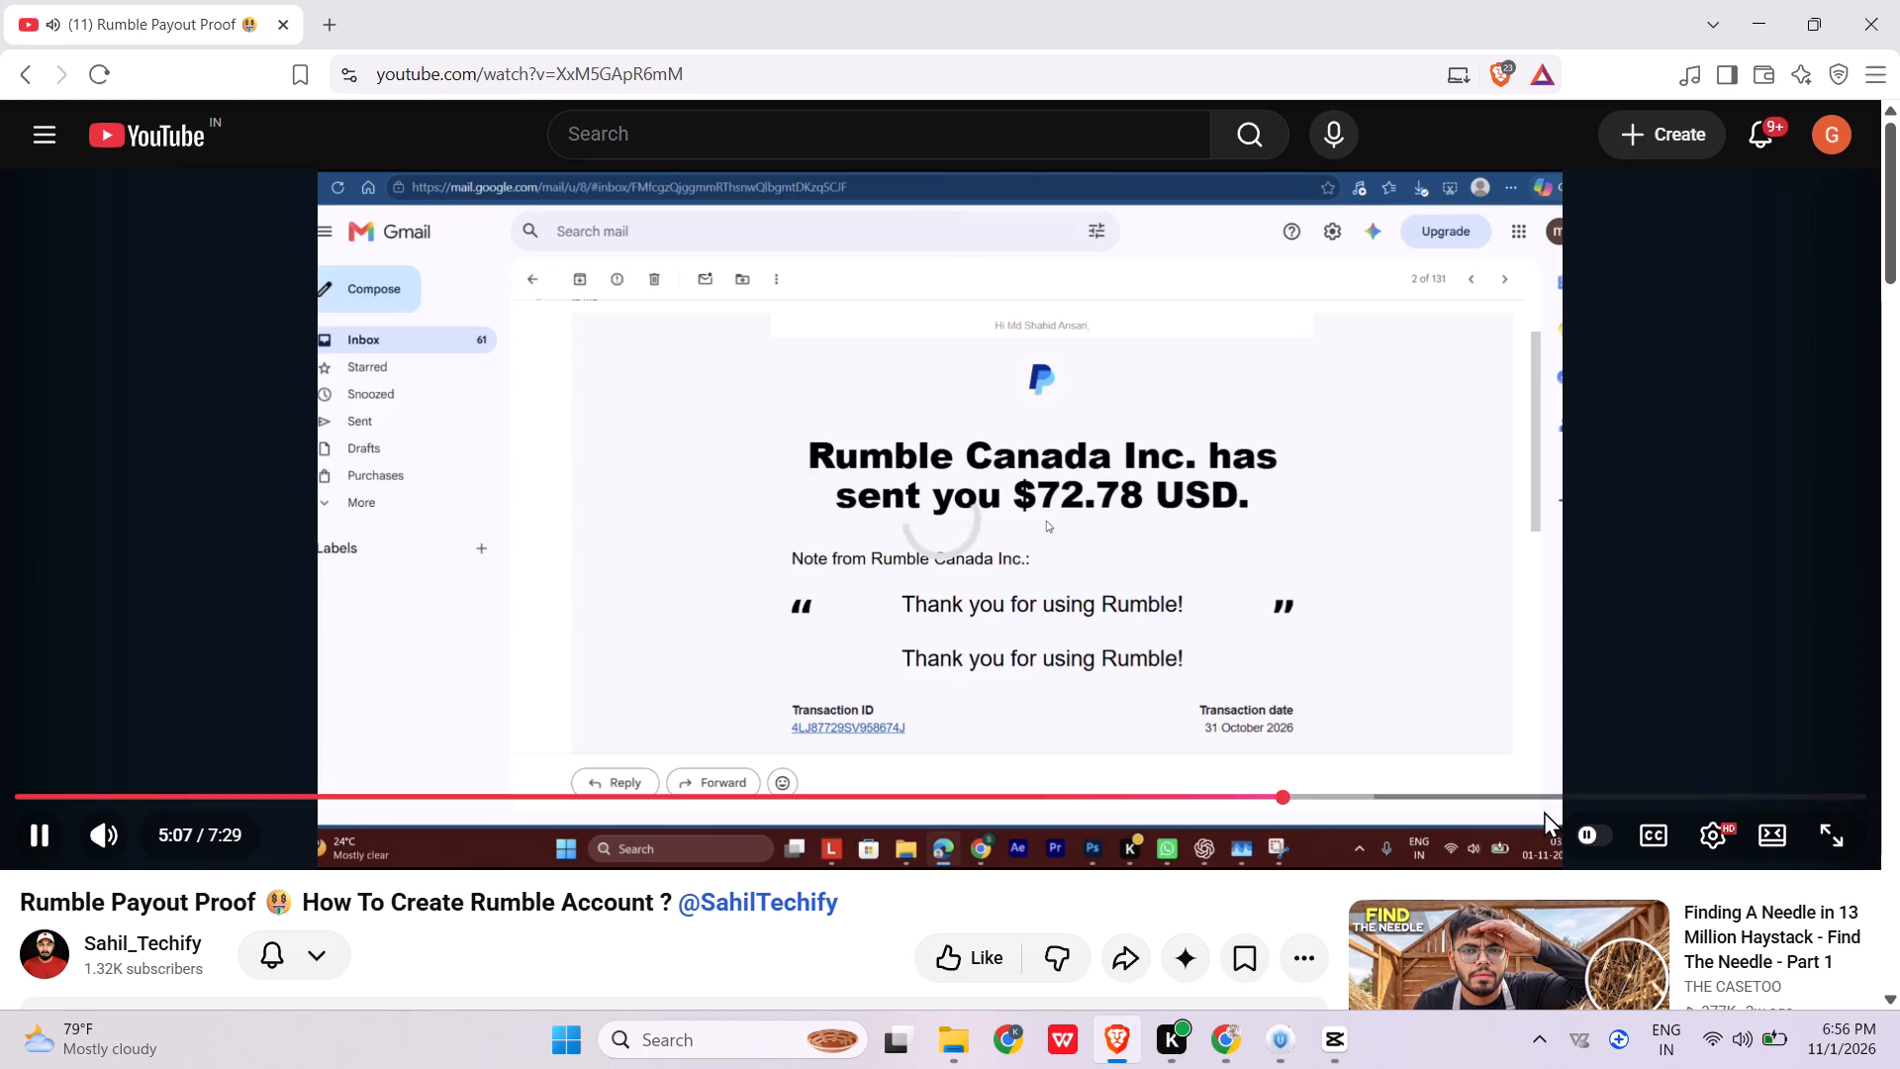
left_click(1553, 799)
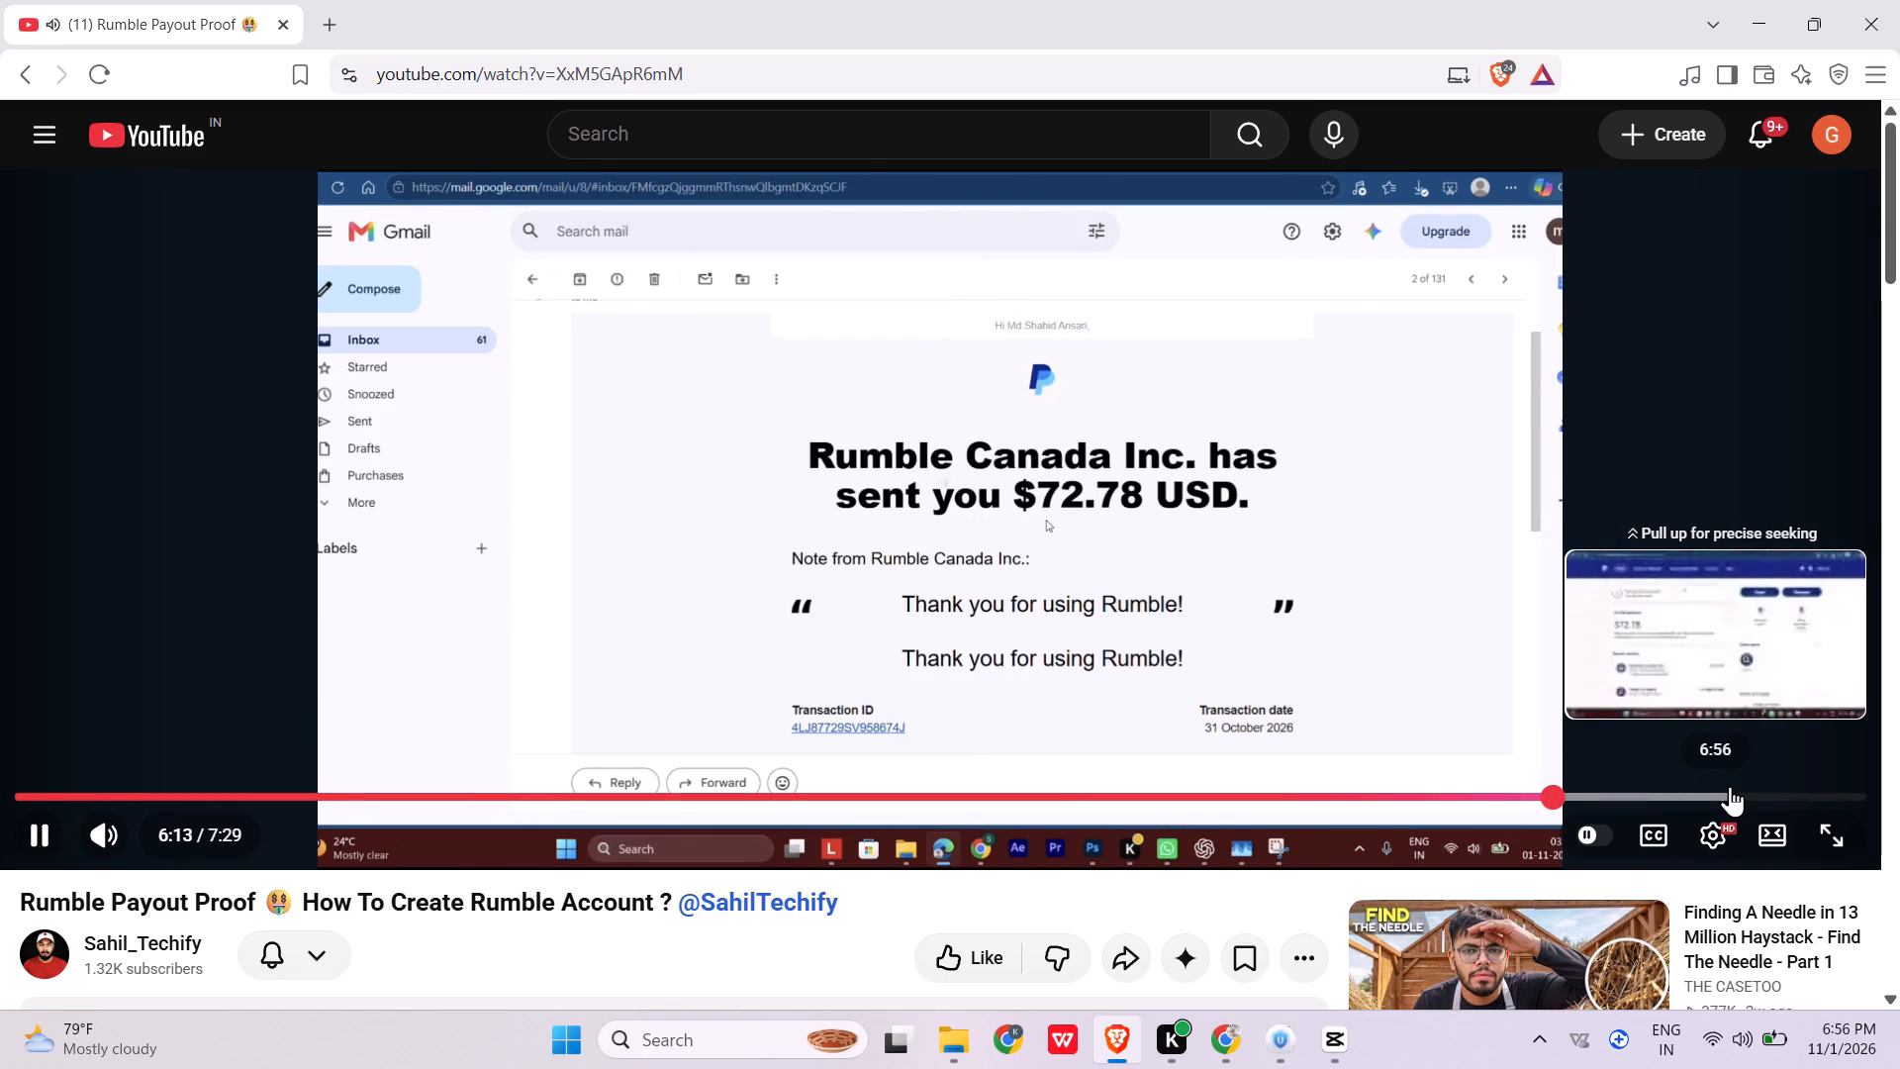
left_click(1730, 786)
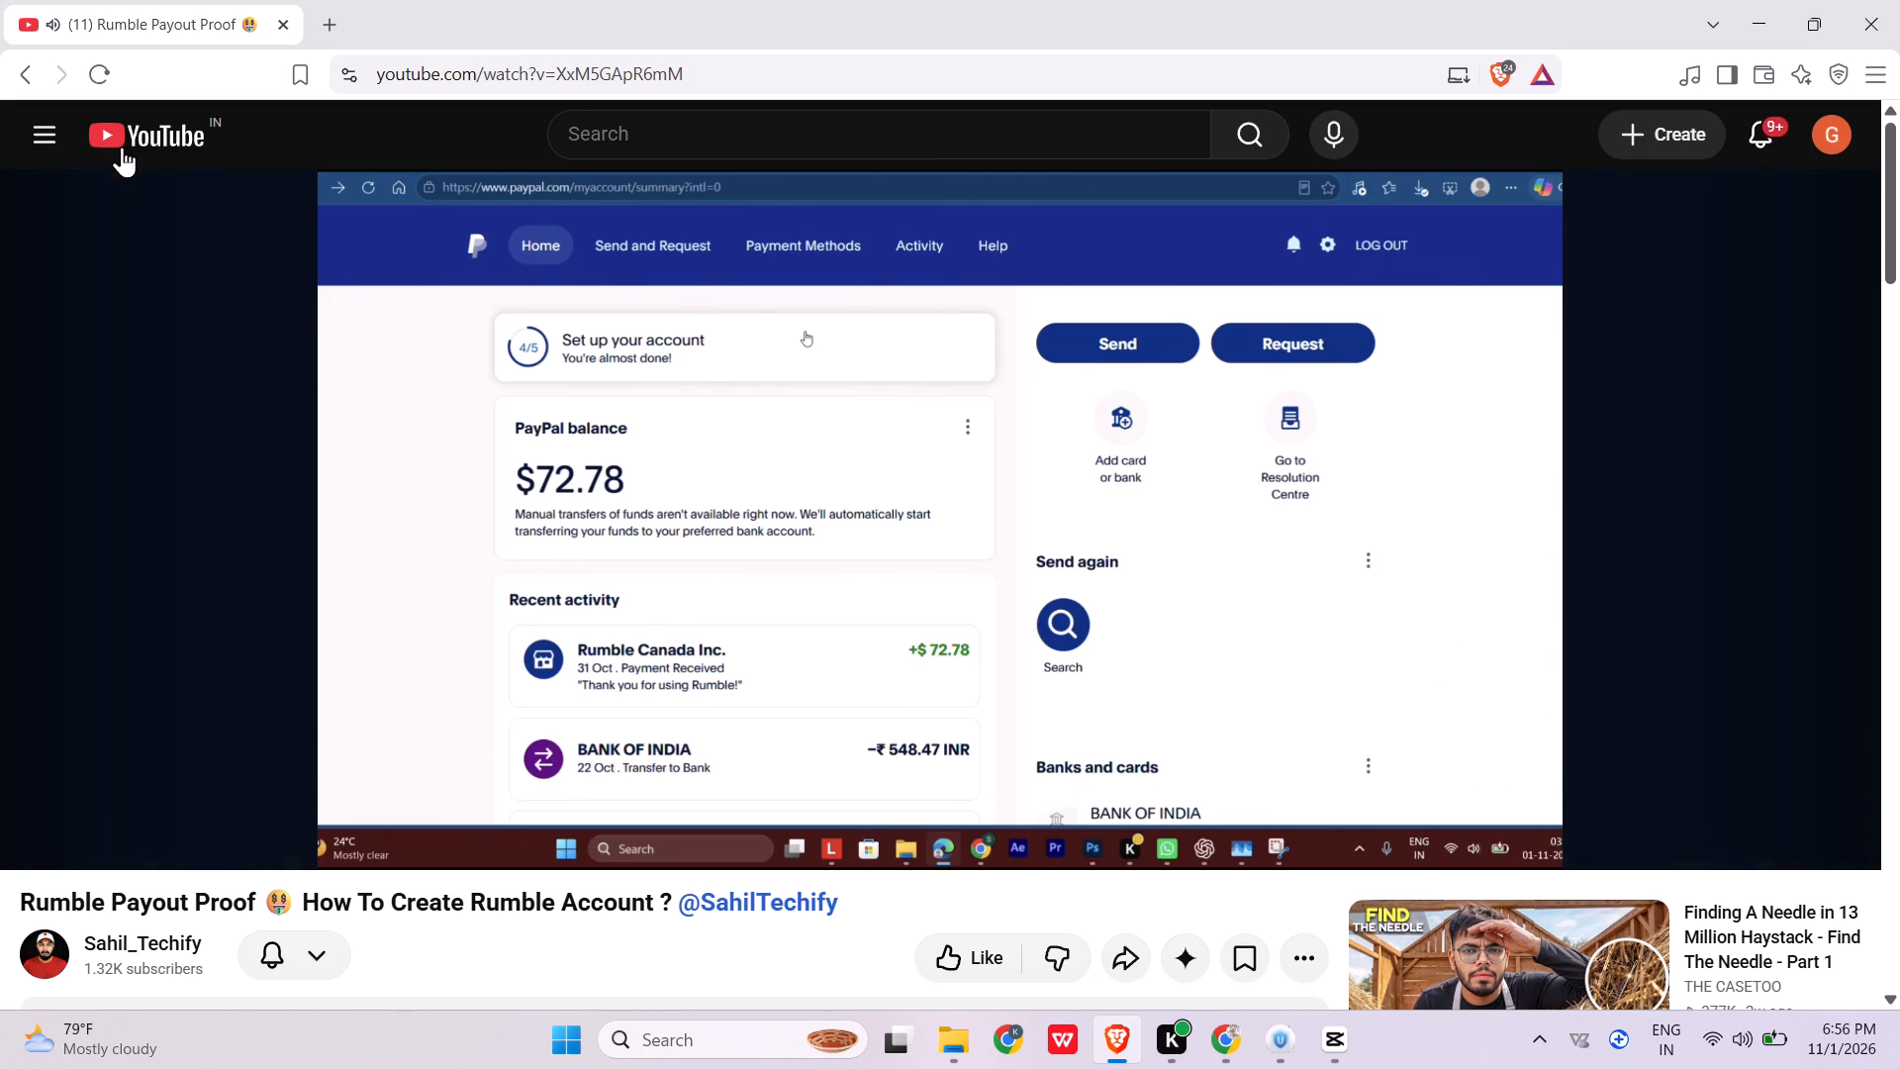
Return to the YouTube home page and search for "ashke".
left_click(142, 130)
left_click(675, 151)
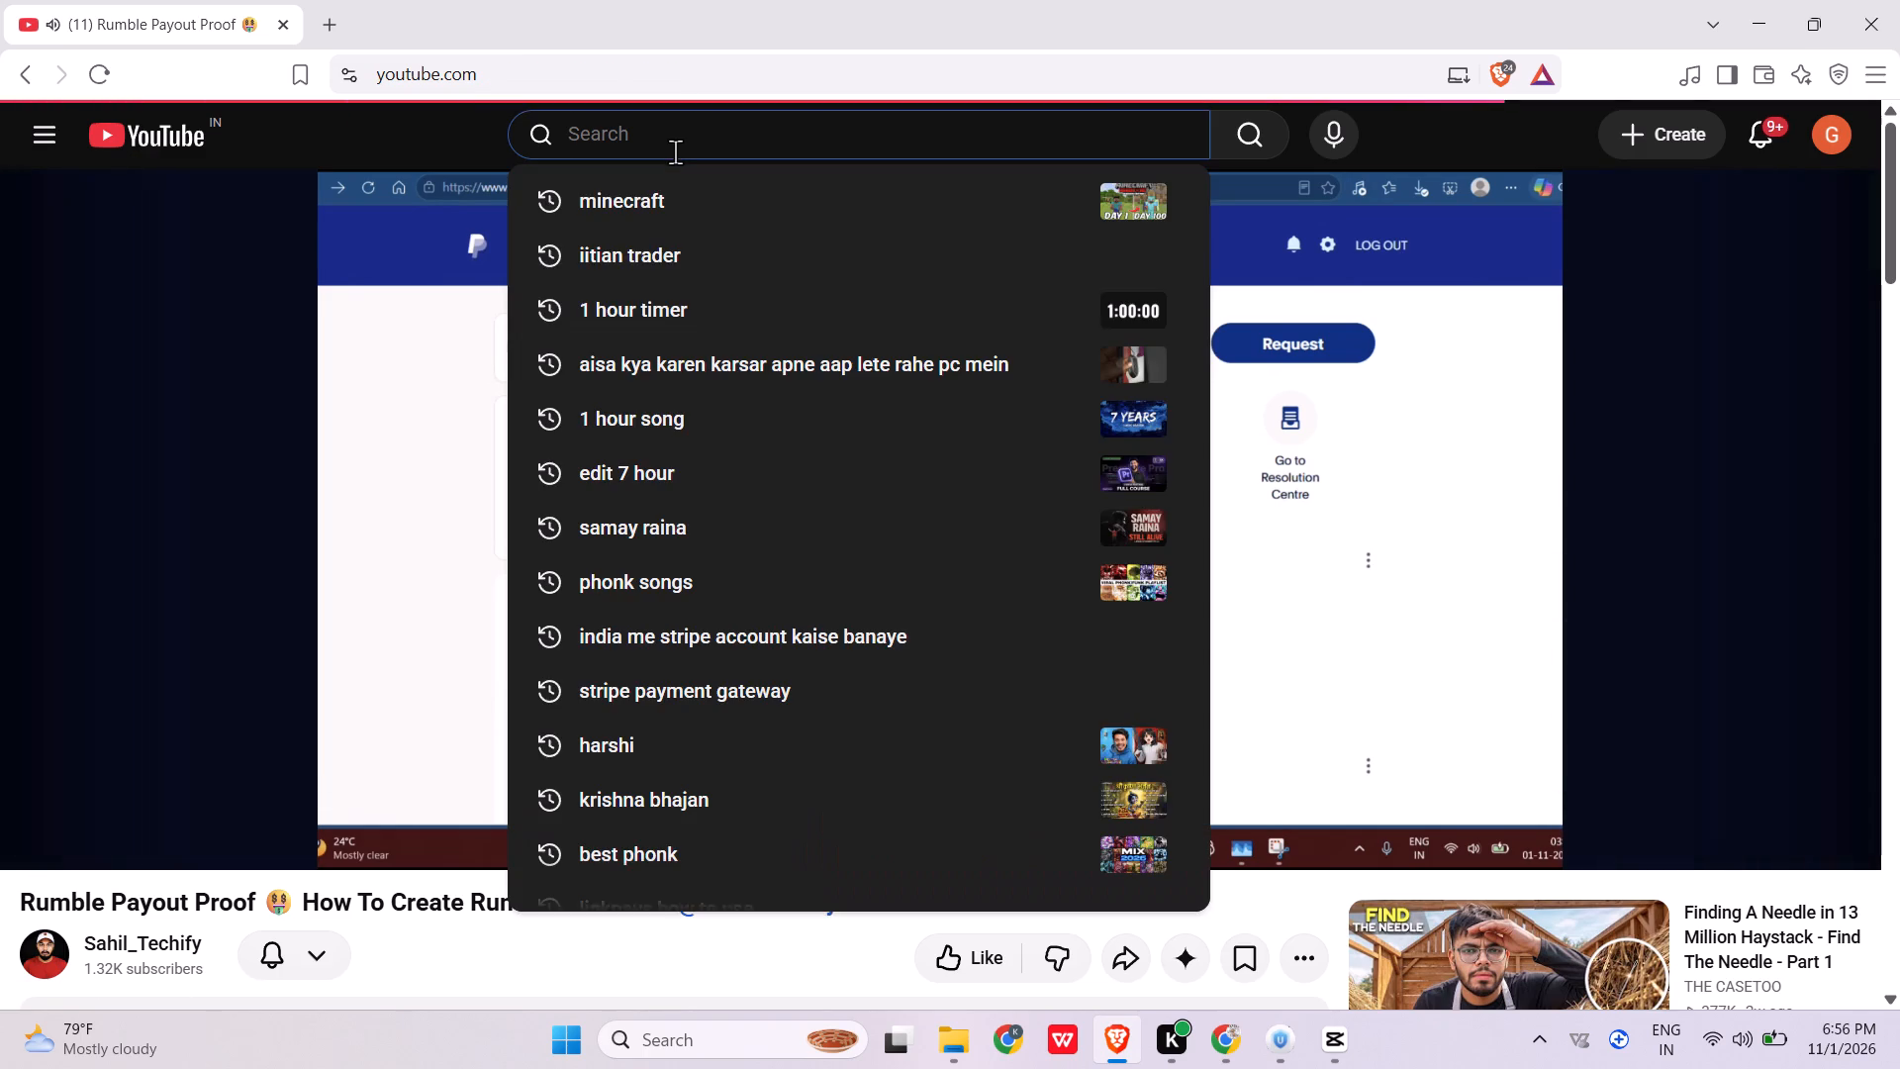
type("ashke")
key("Return")
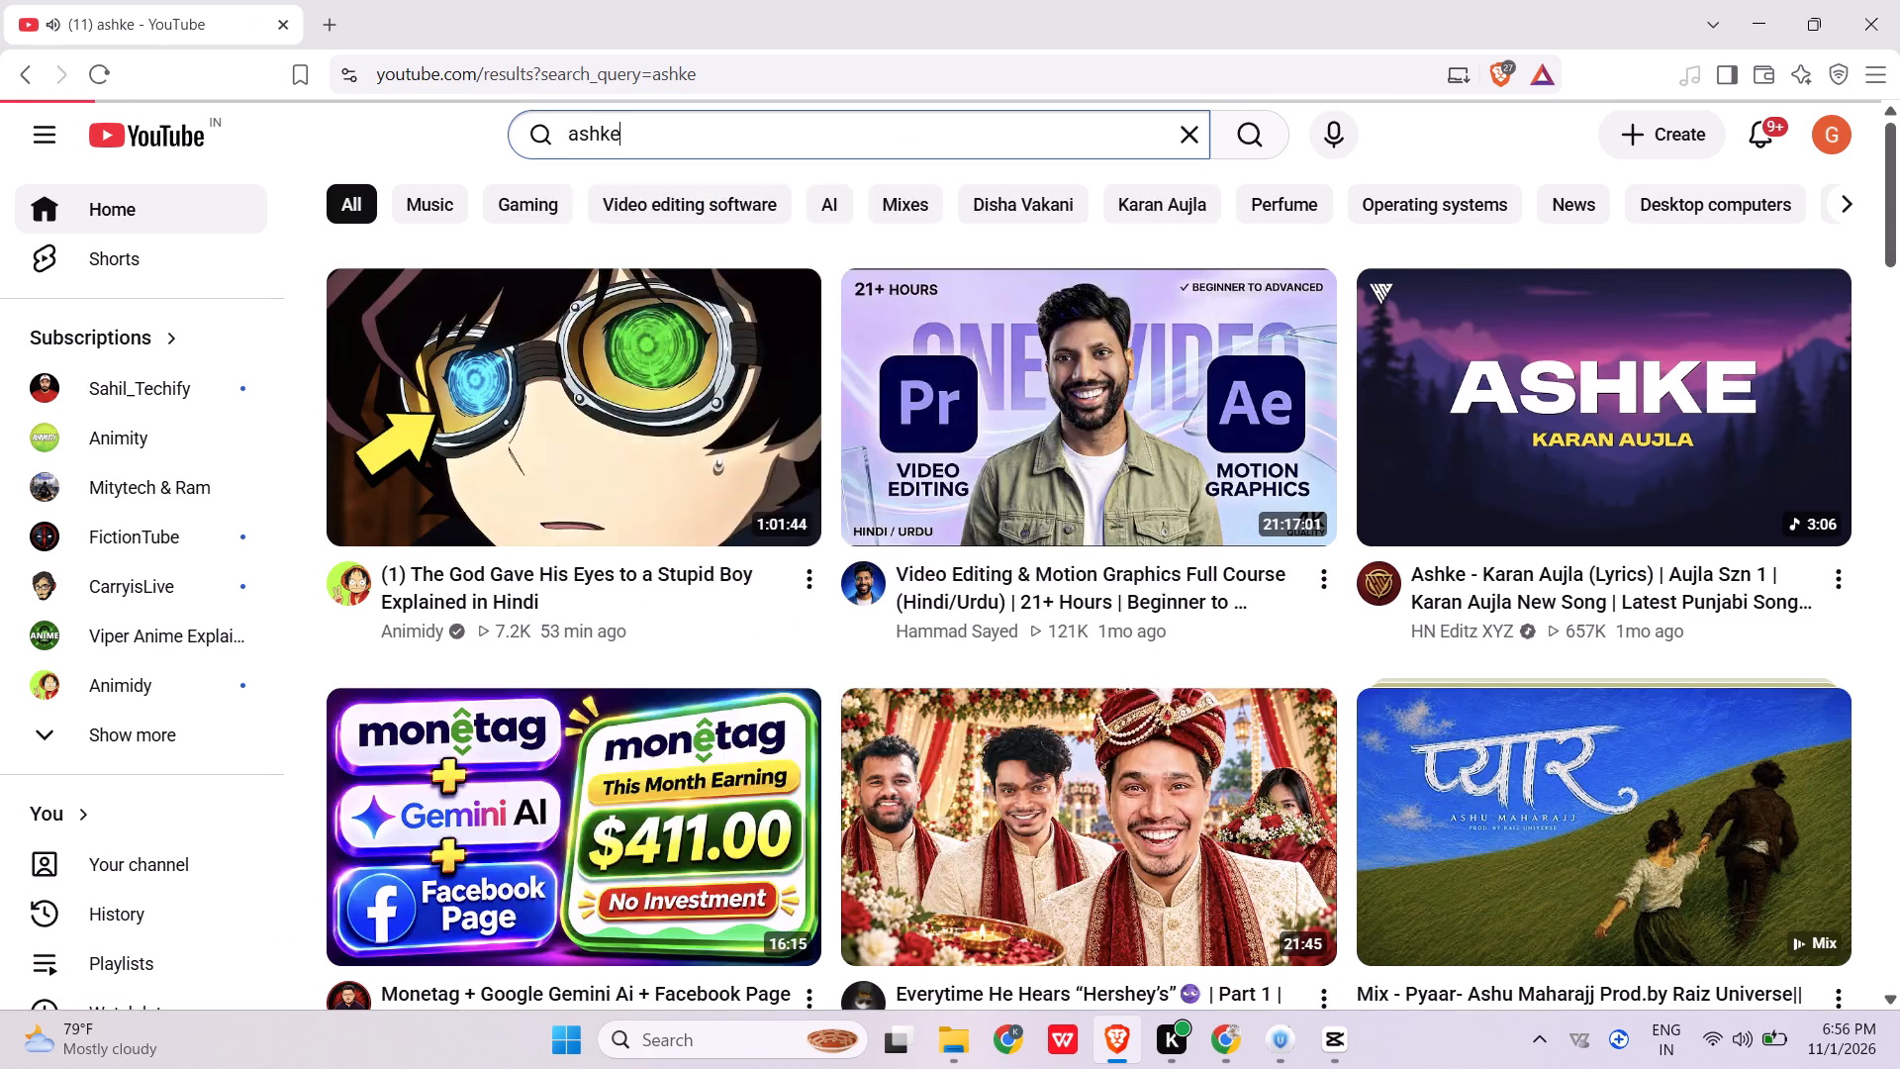
left_click(643, 378)
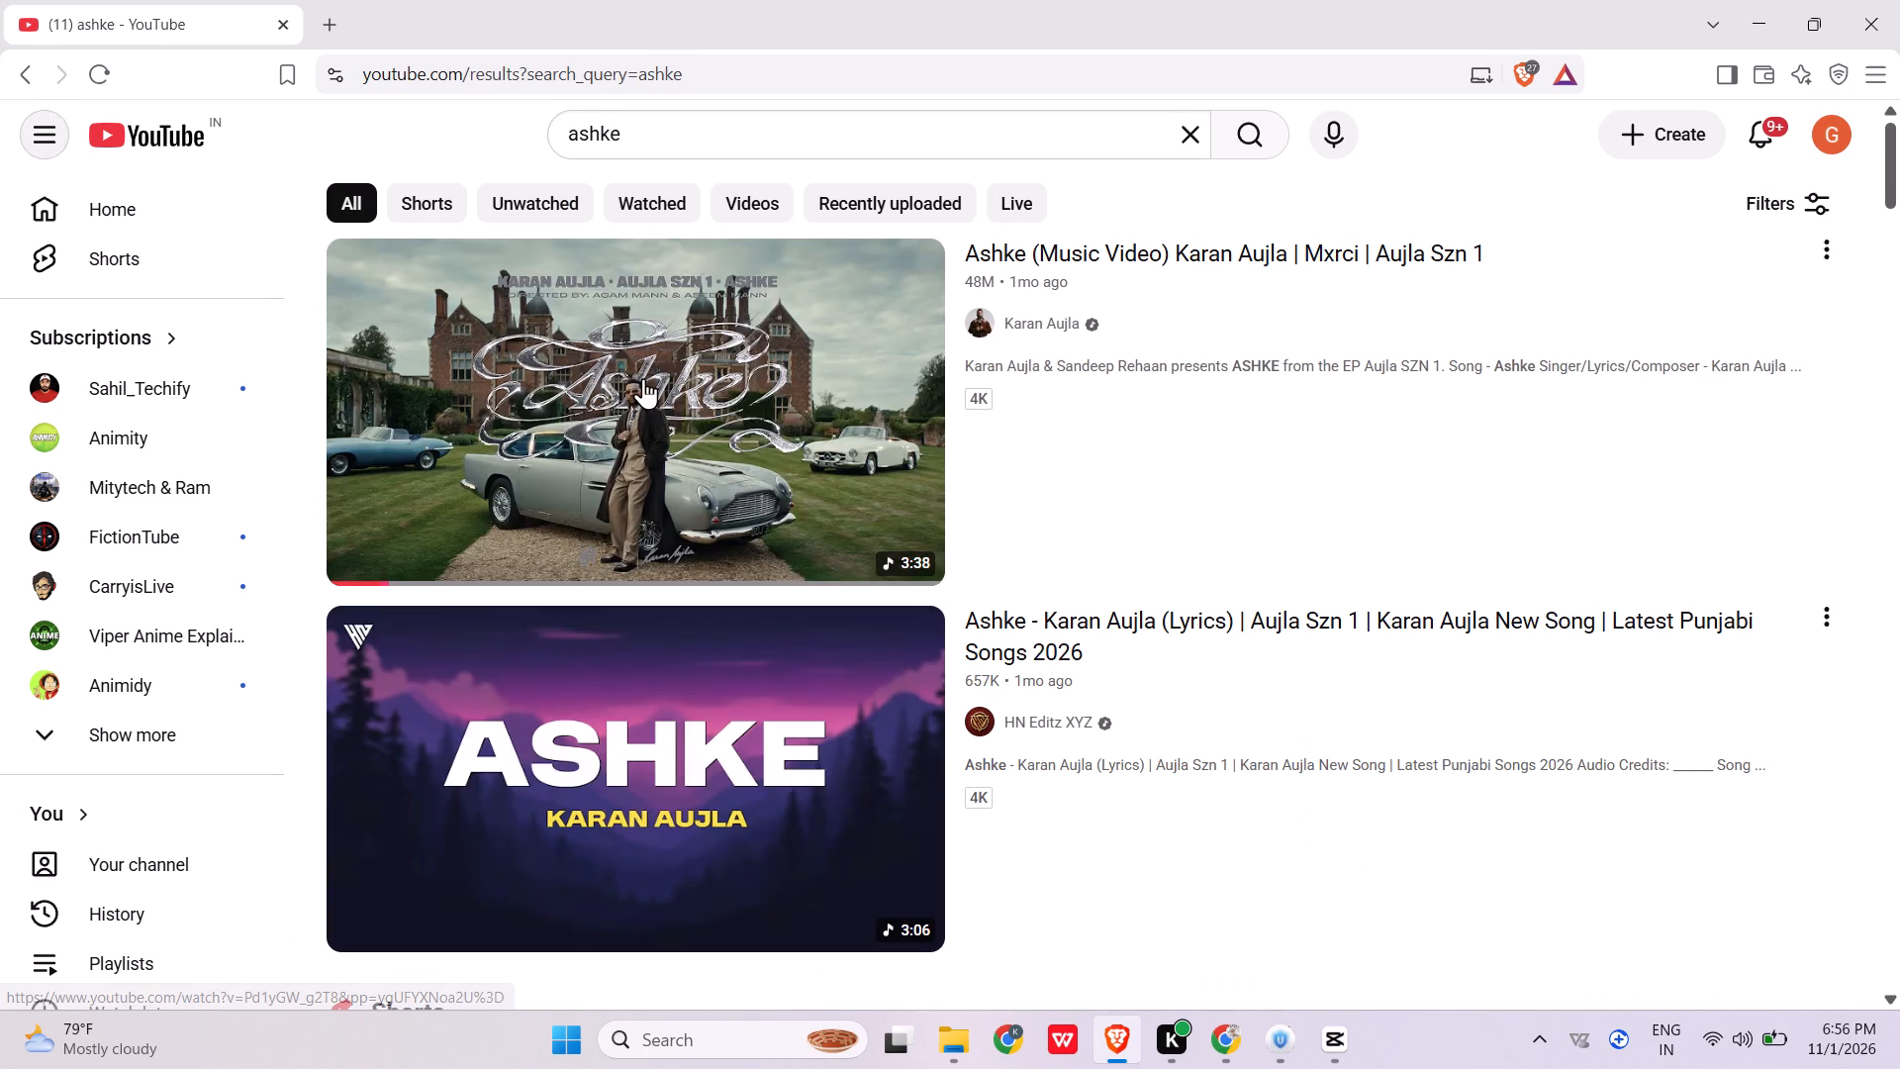
Check Clip 3's timeline in Gemini in Chrome, and in CapCut bring the playhead to about 07:25.
left_click(1218, 1029)
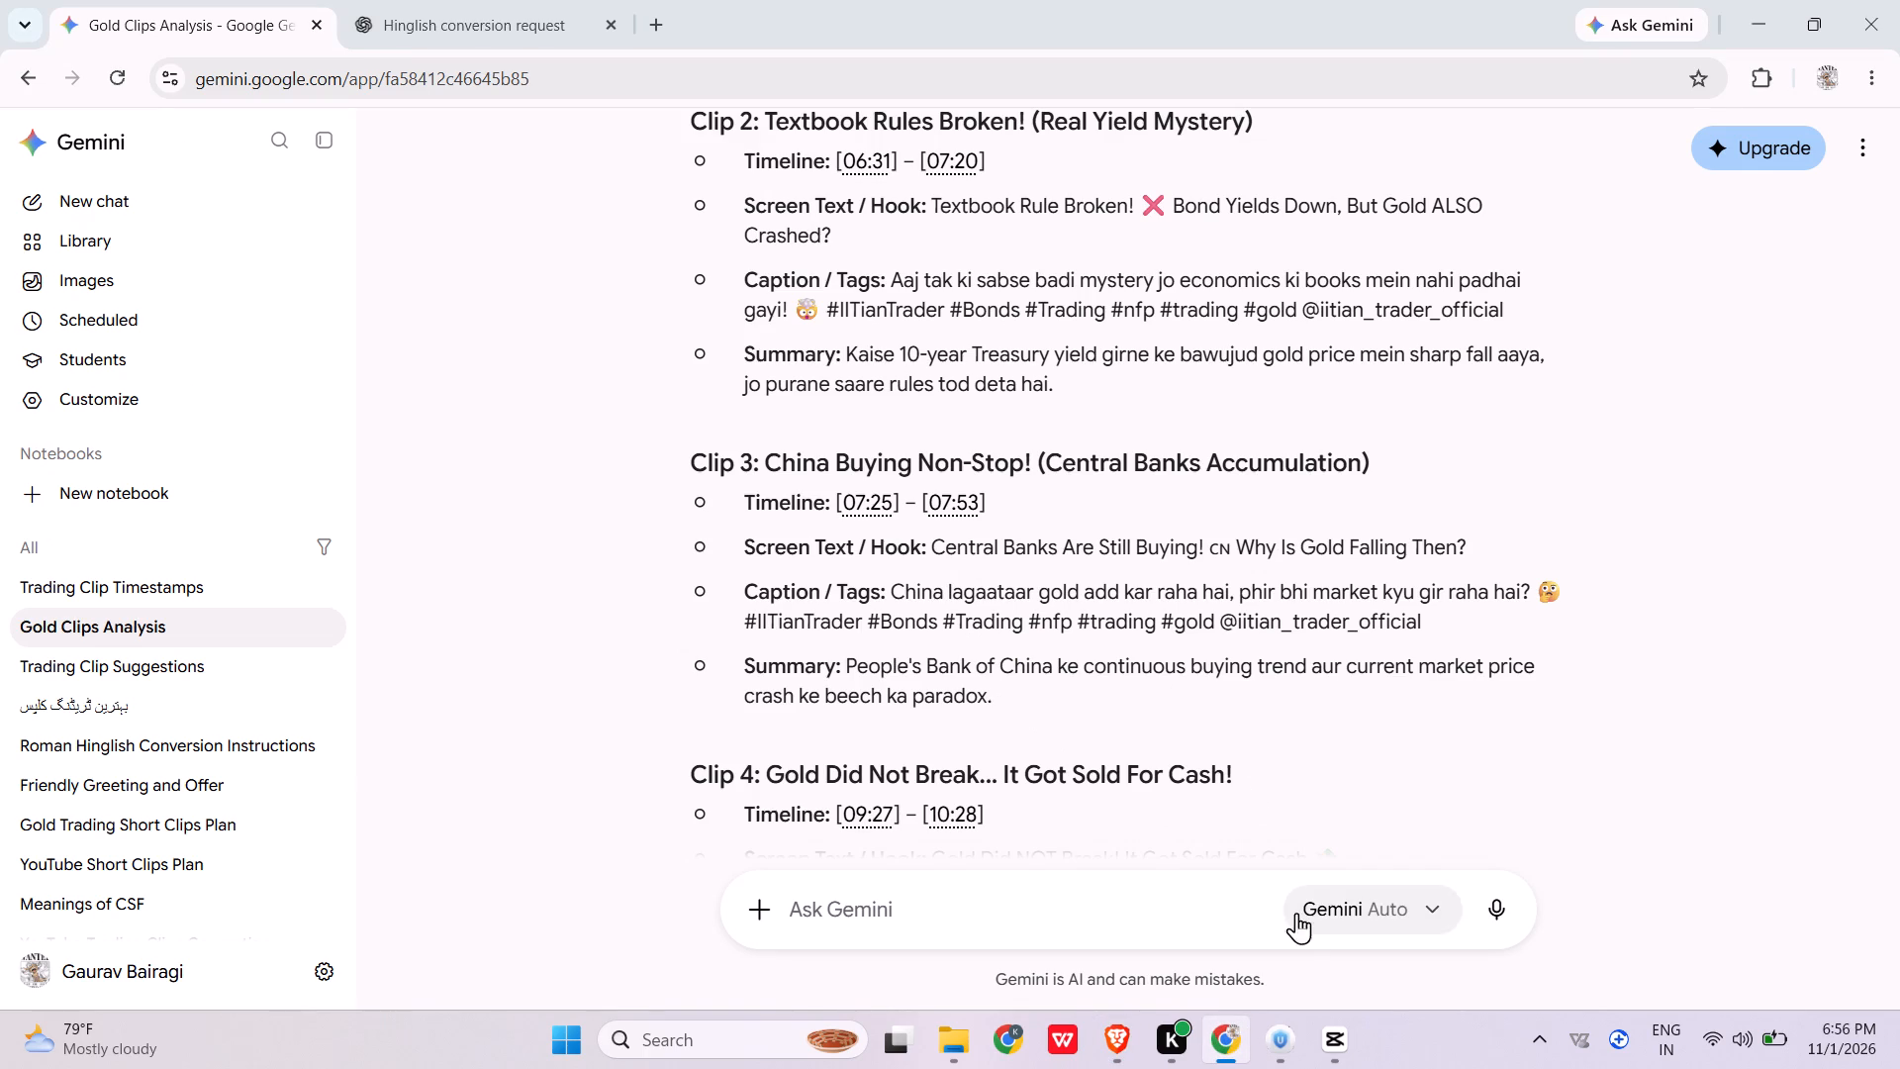
left_click(1355, 1046)
scroll(1129, 730, "left", 4)
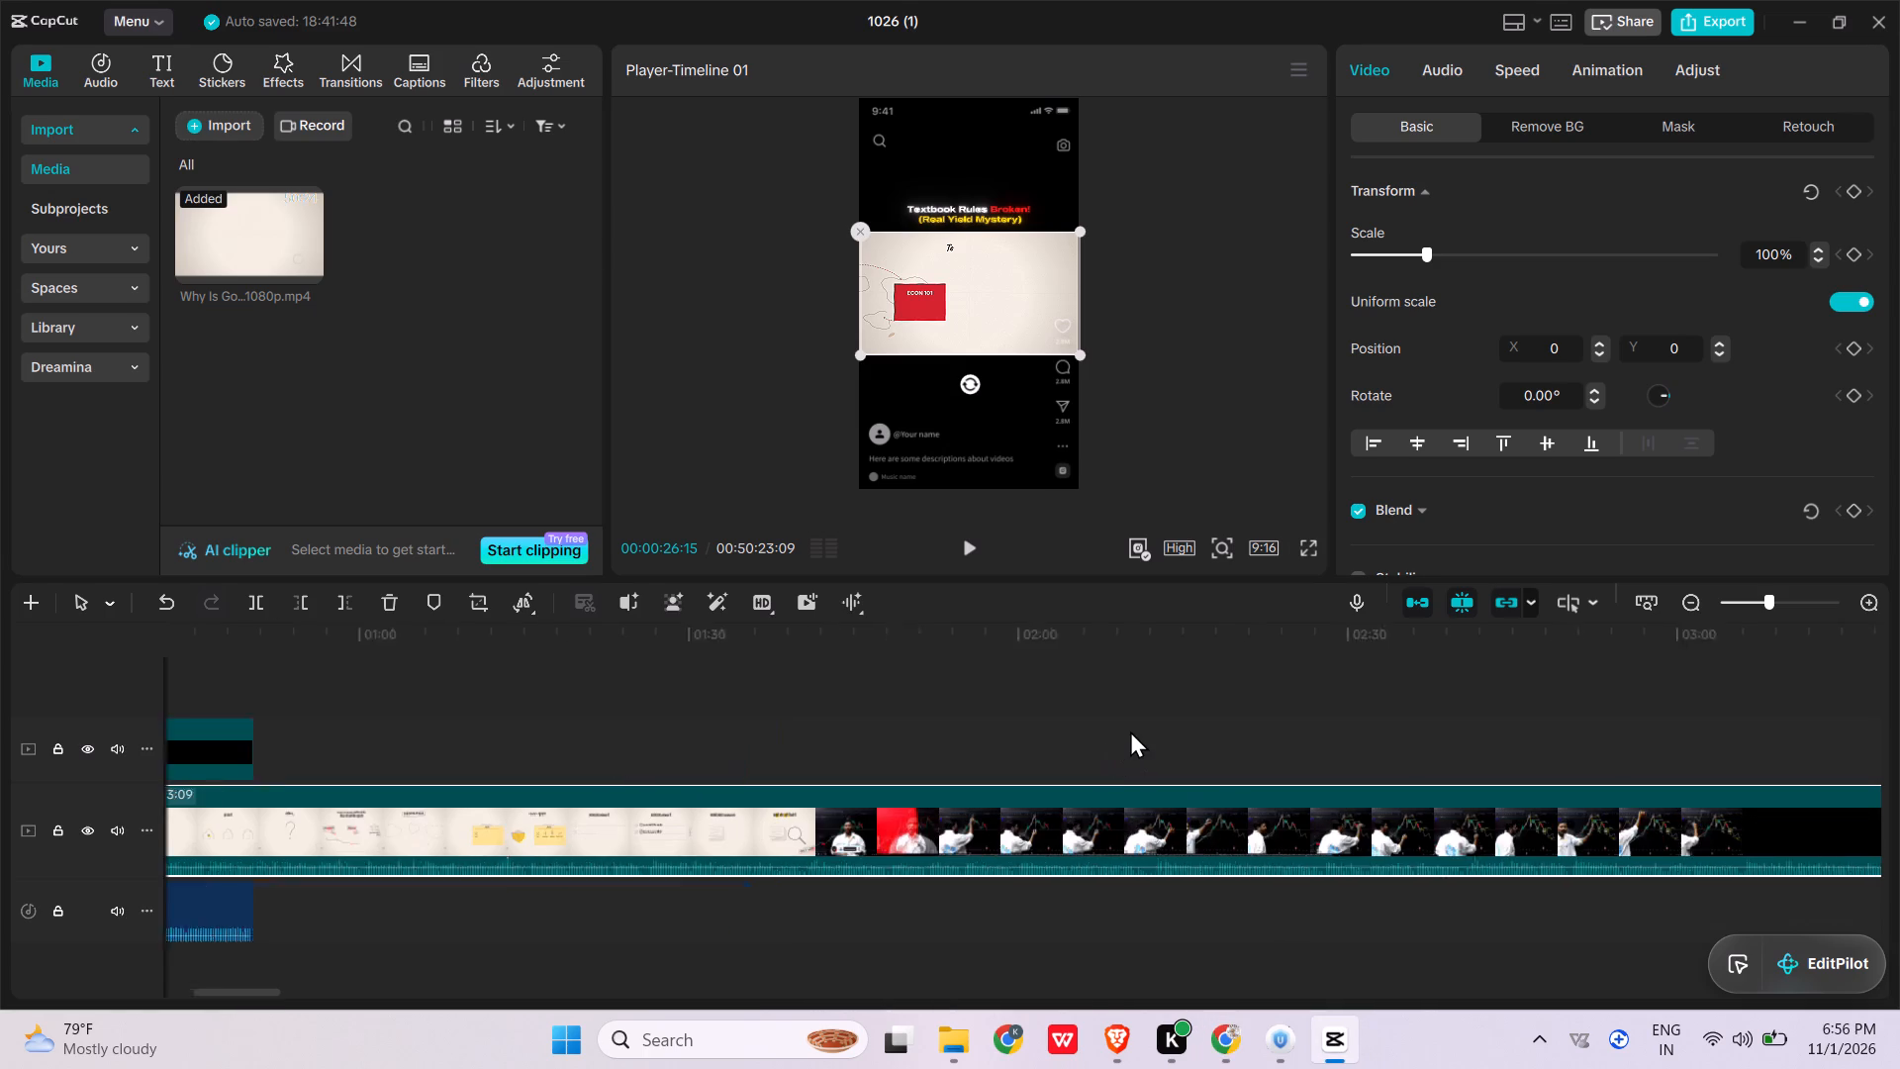
scroll(1130, 730, "left", 20)
scroll(701, 664, "right", 5)
left_click(547, 664)
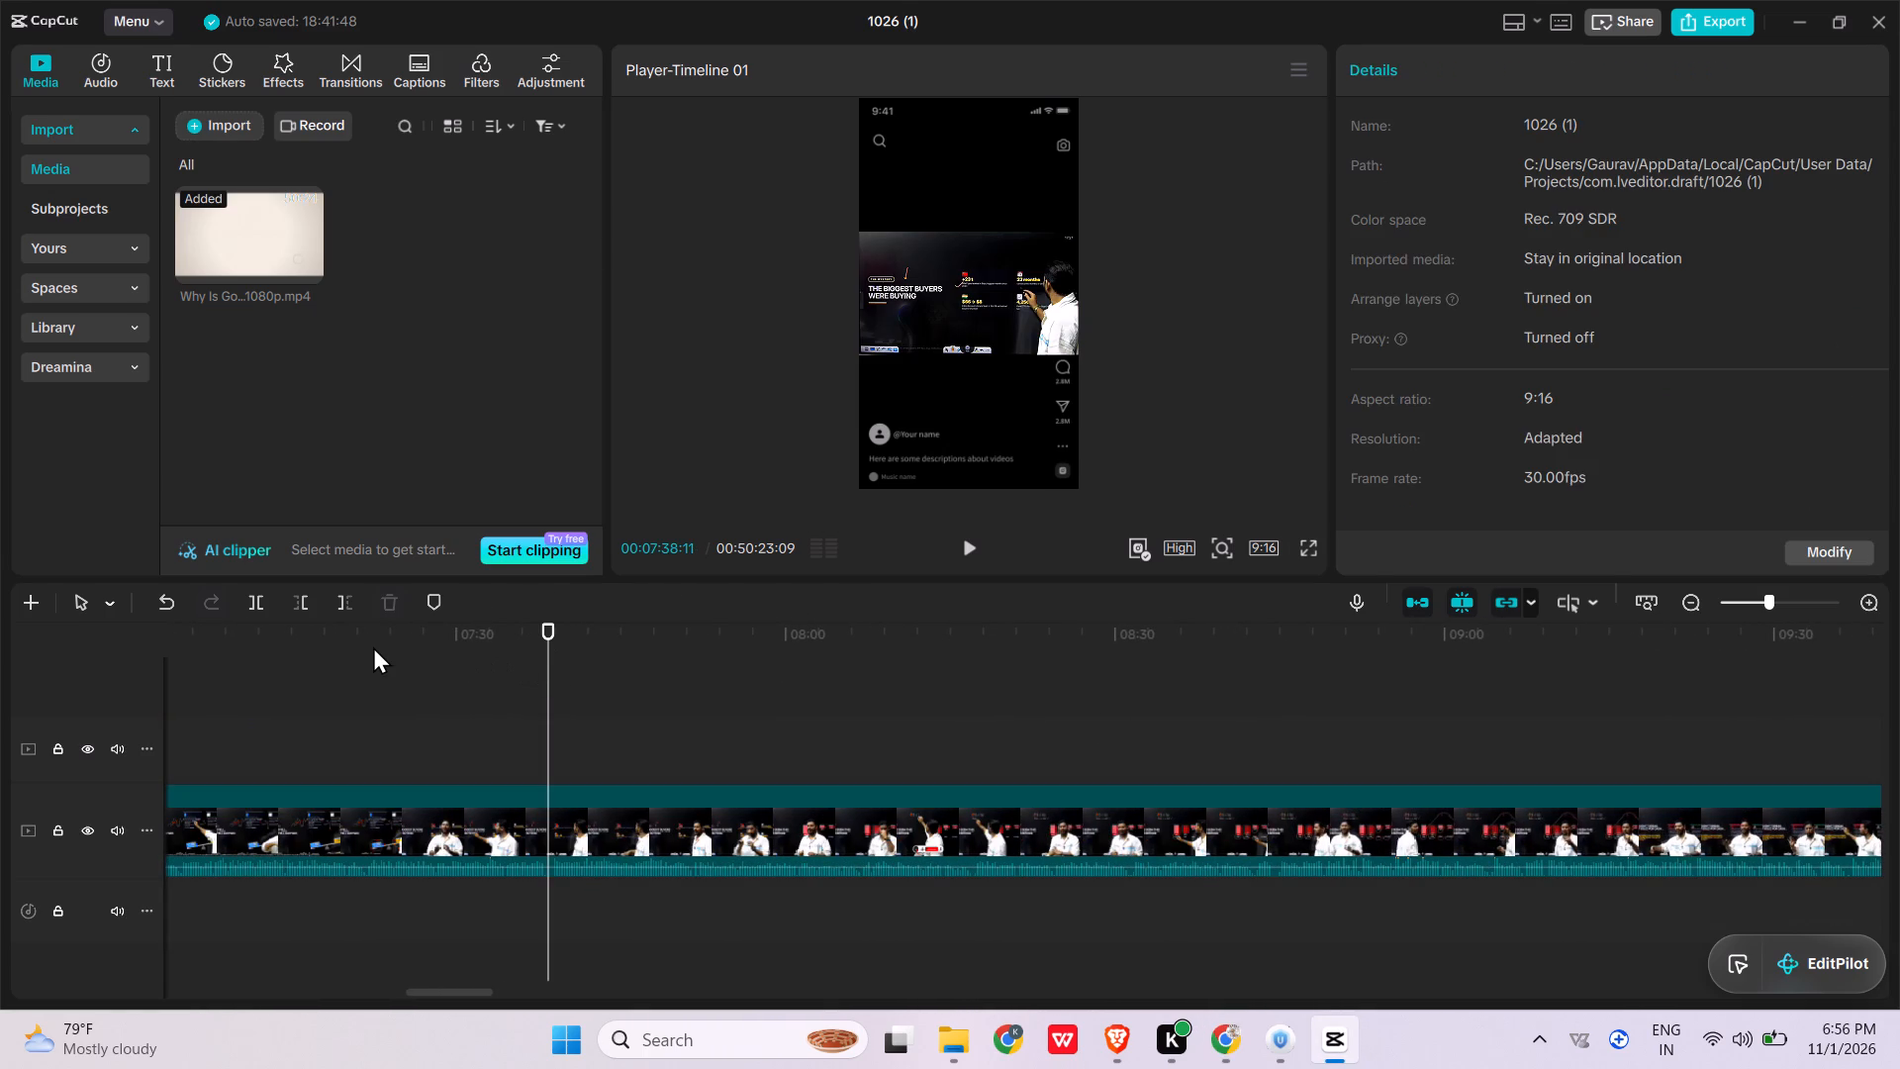
scroll(373, 646, "right", 1)
left_click(354, 642)
scroll(320, 645, "right", 1)
left_click(331, 638)
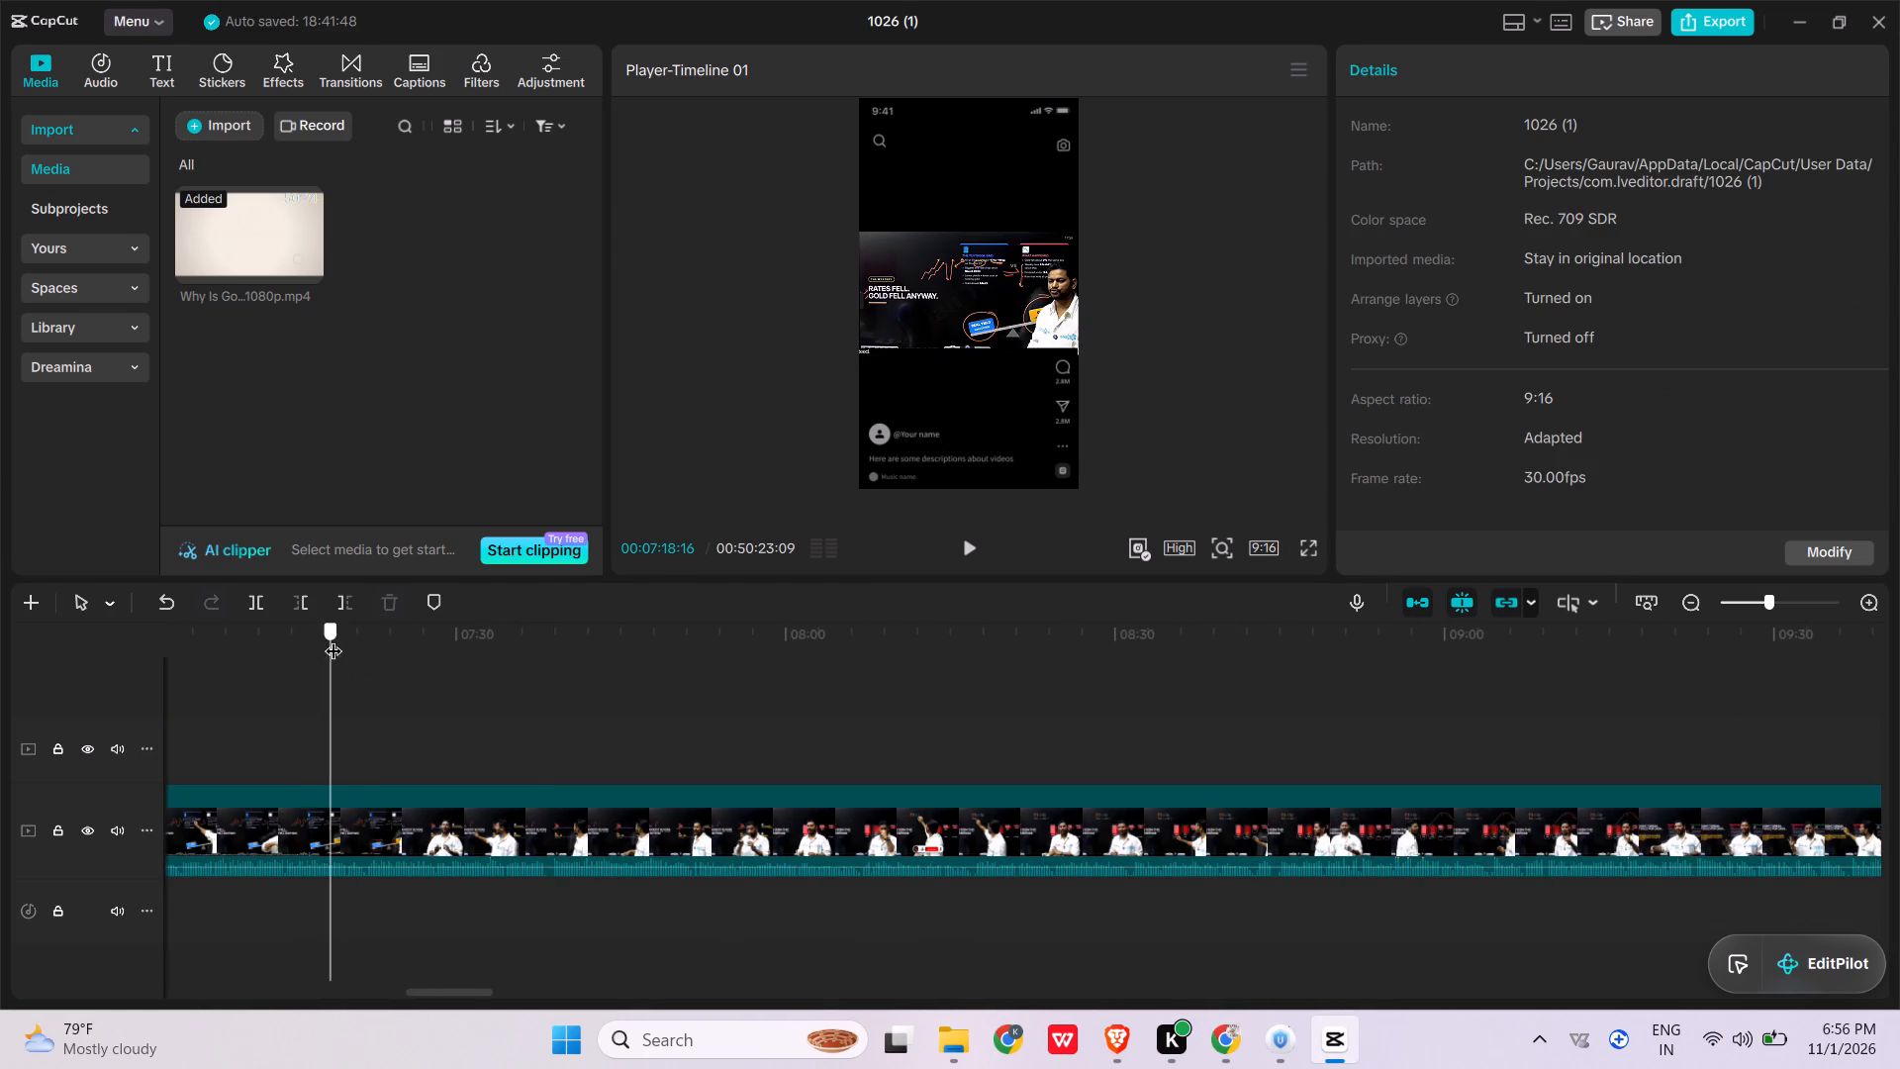
scroll(345, 638, "right", 4)
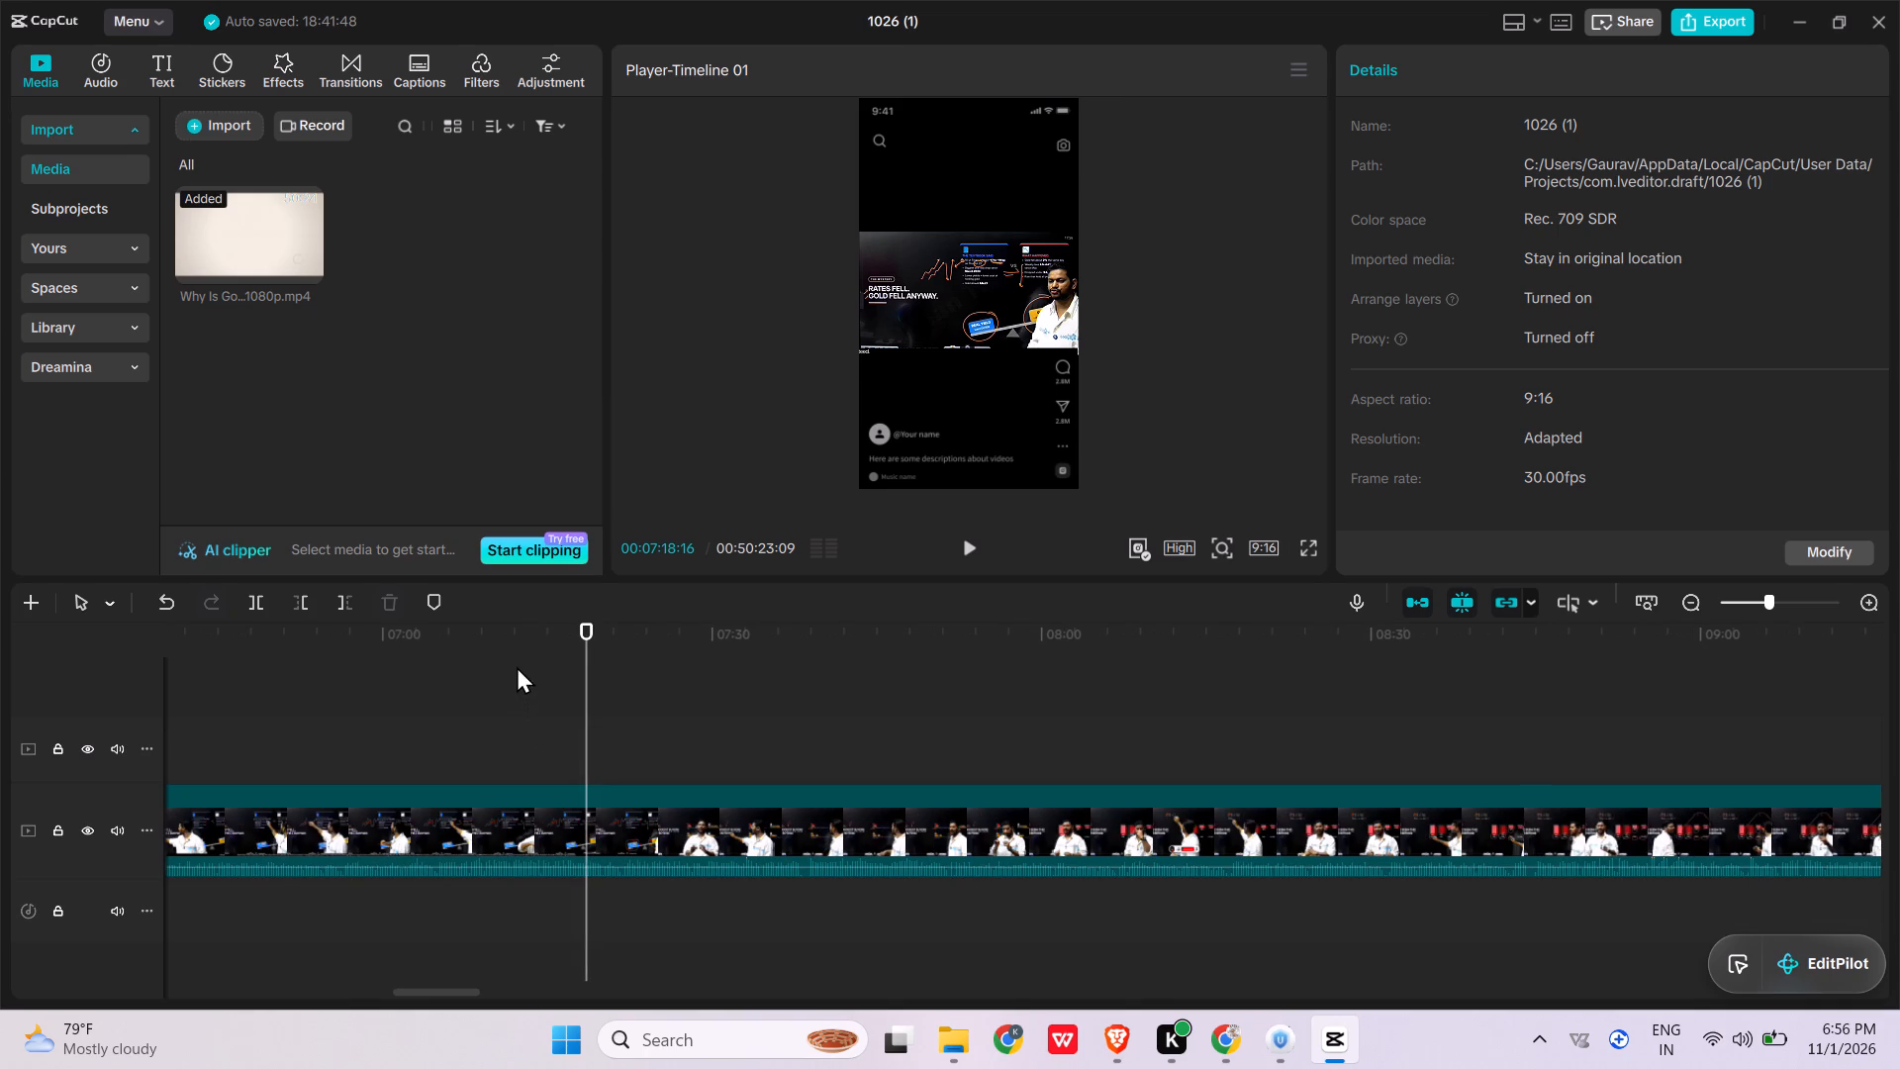
left_click(517, 666)
key("space")
left_click(548, 657)
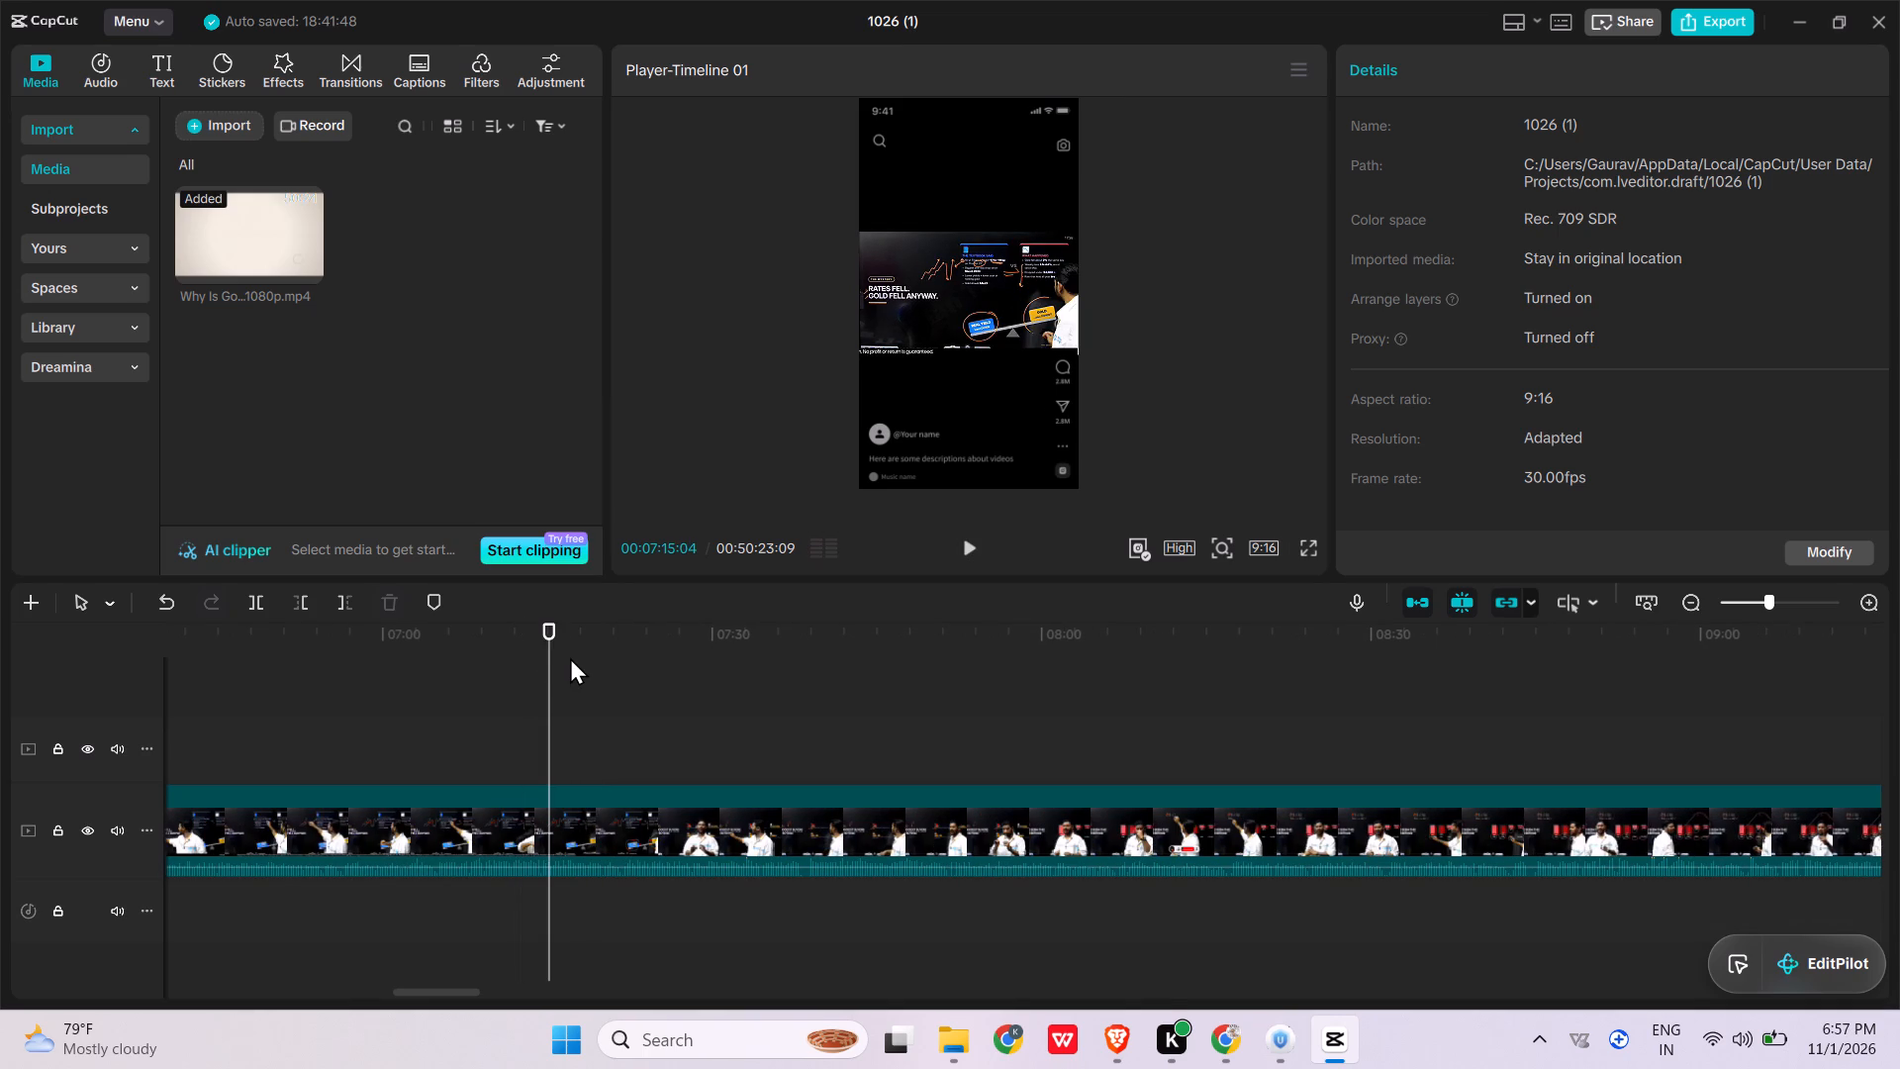
scroll(570, 657, "up", 12, "ctrl")
left_click(611, 642)
scroll(611, 642, "up", 13, "ctrl")
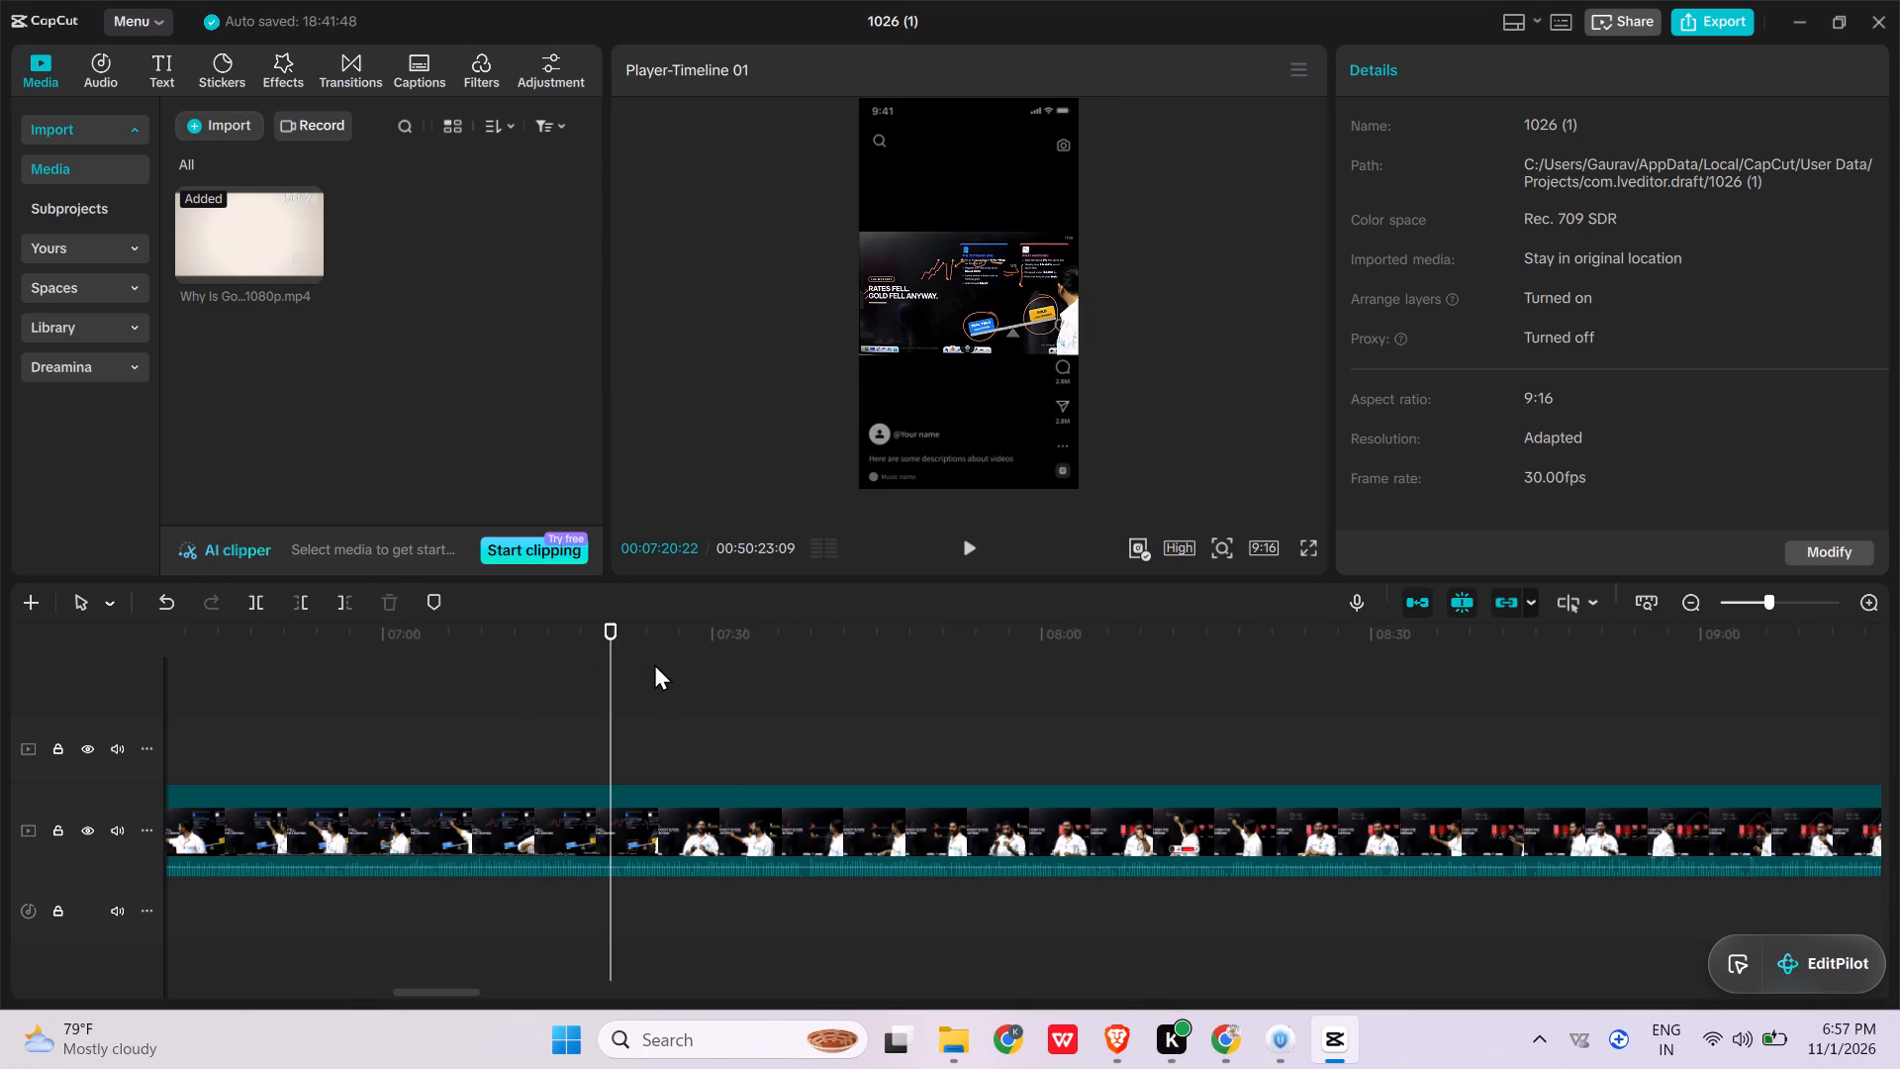
left_click(655, 664)
scroll(655, 664, "up", 16, "ctrl")
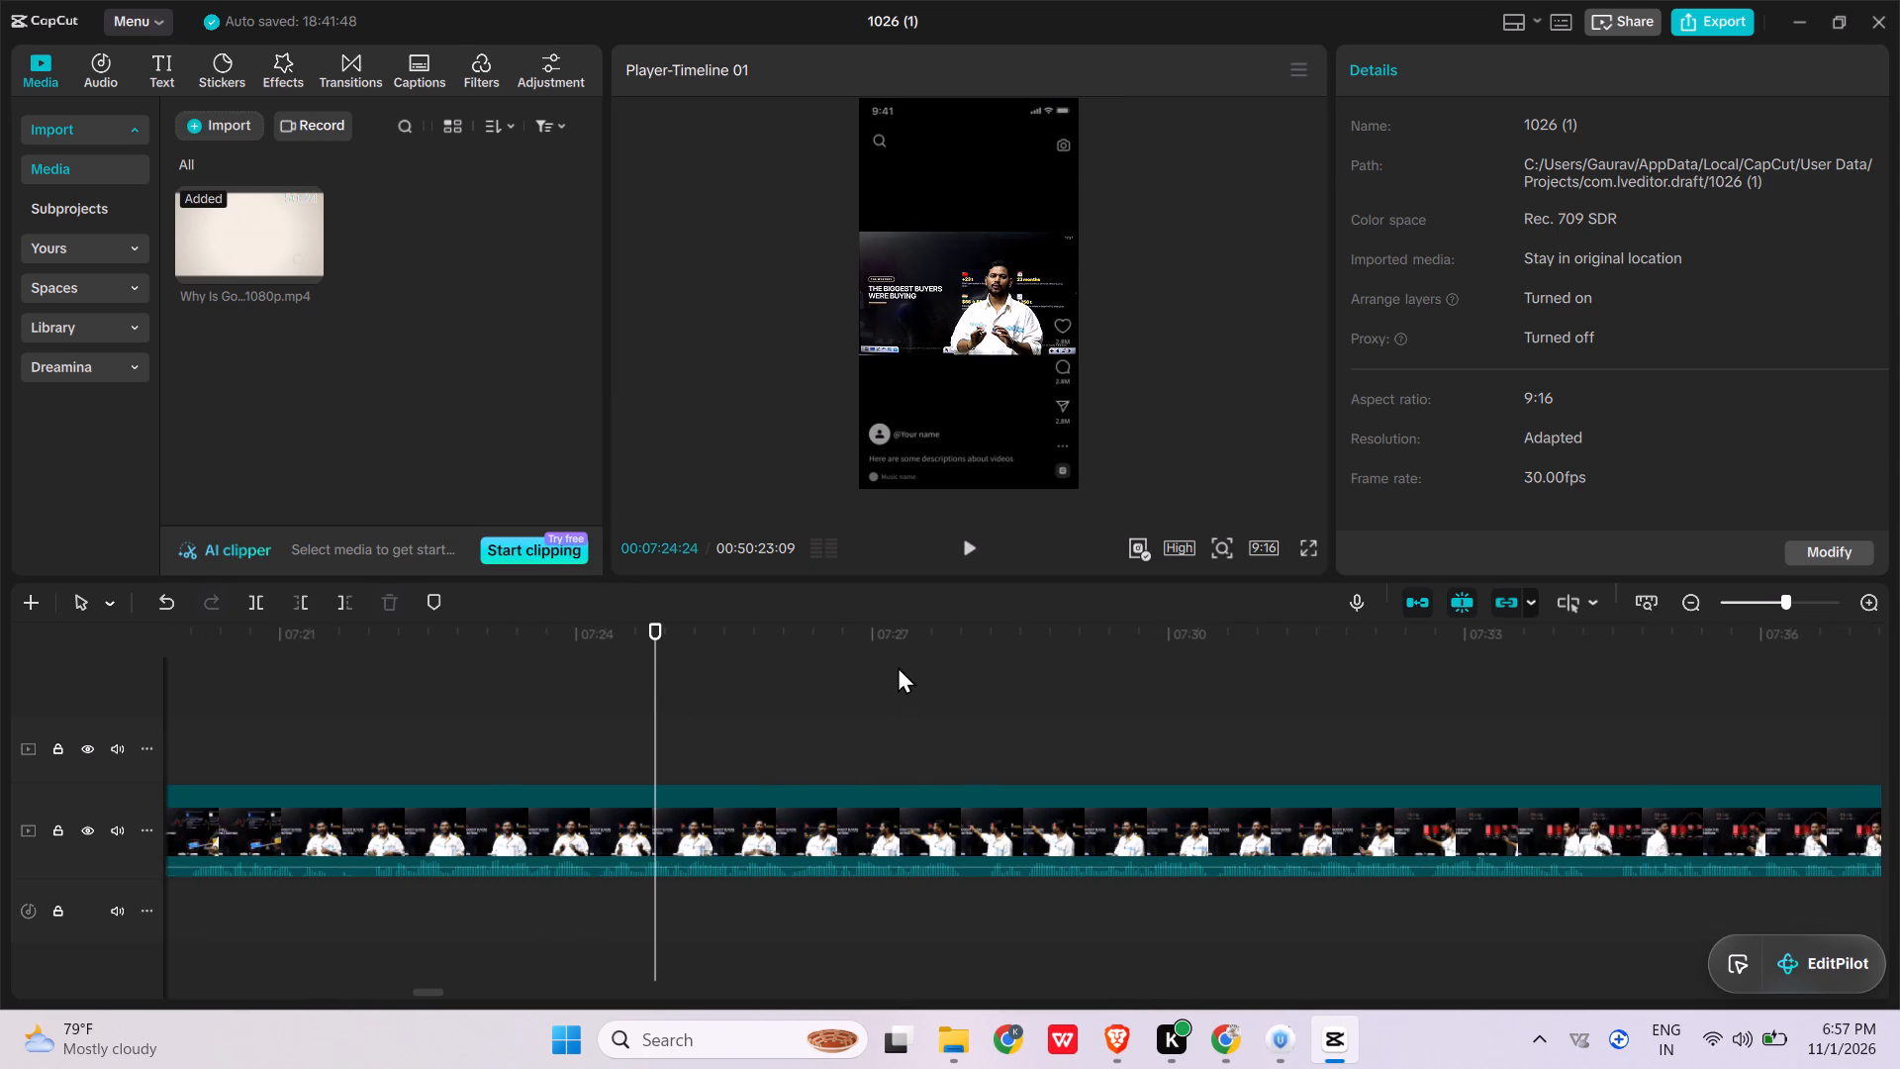
Preview the speech around 07:22 to 07:25 and split the main video at about 07:22 as Clip 3's start.
left_click(580, 634)
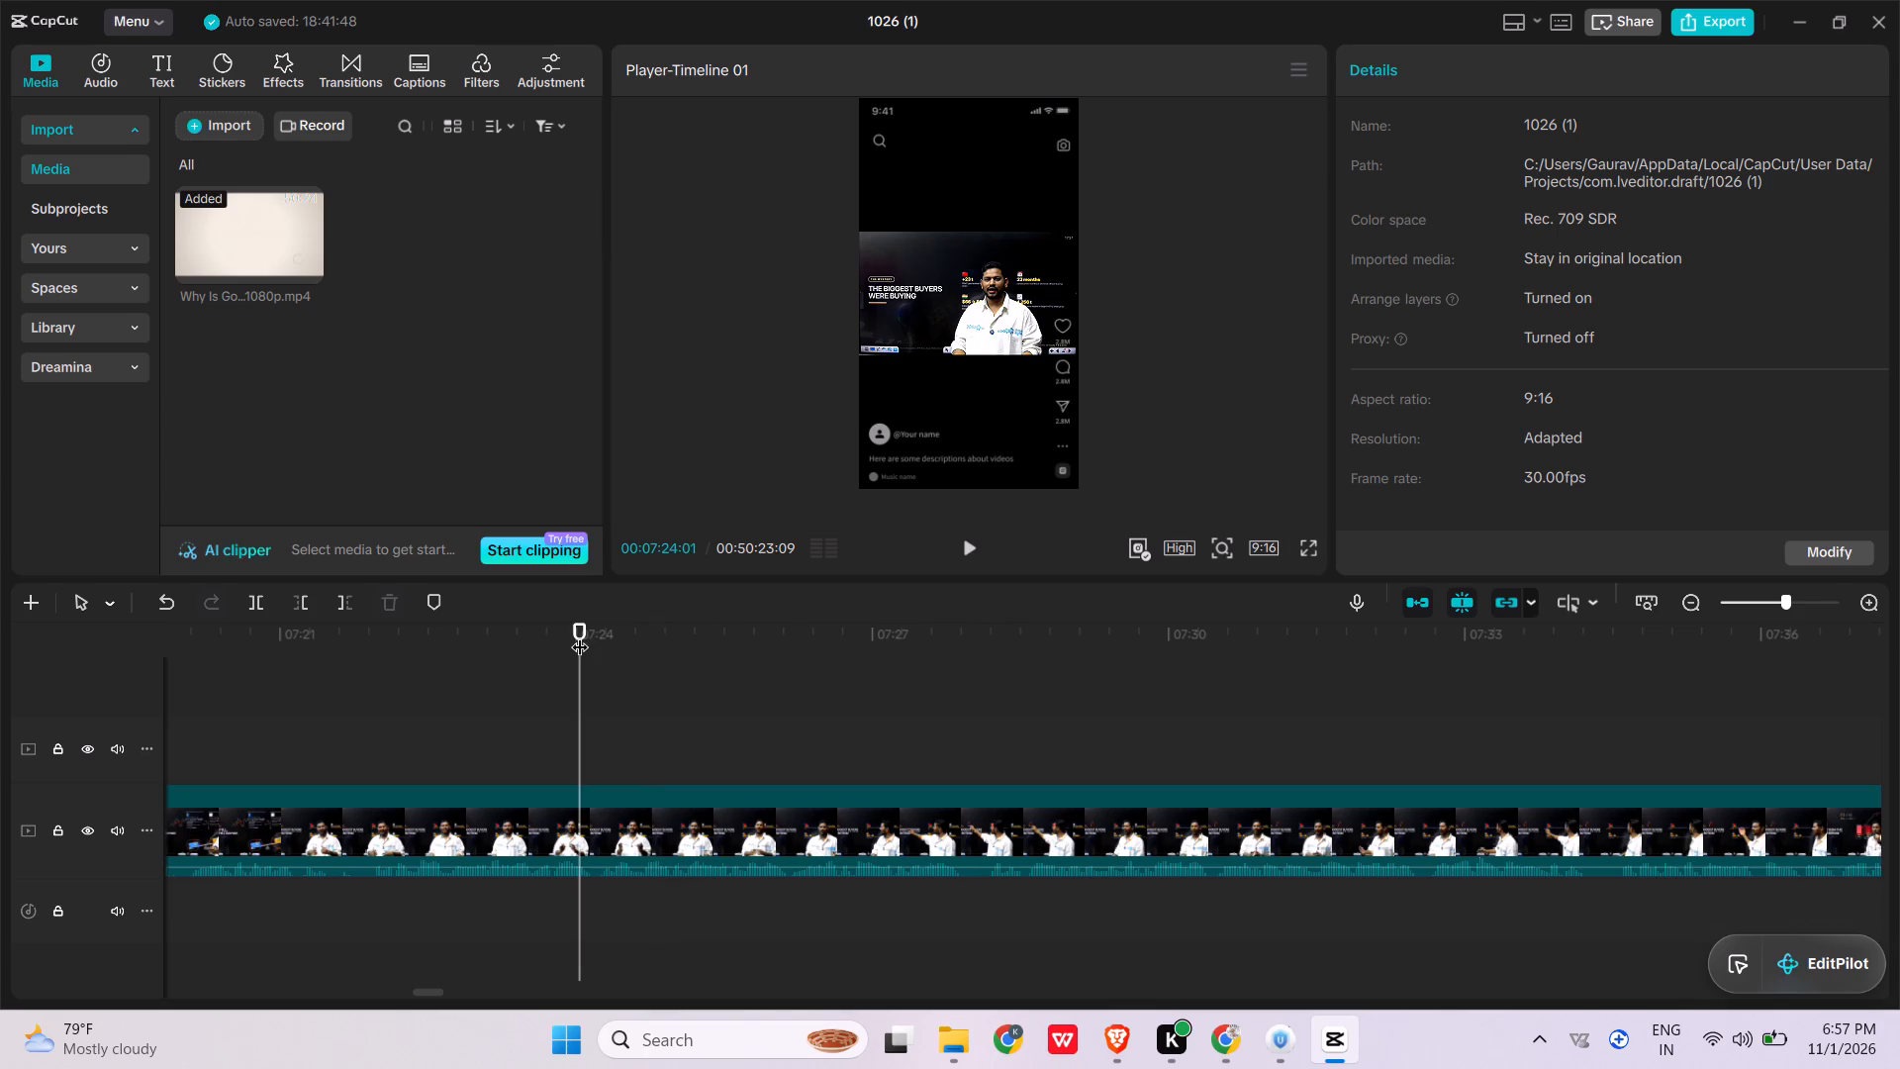
key("space")
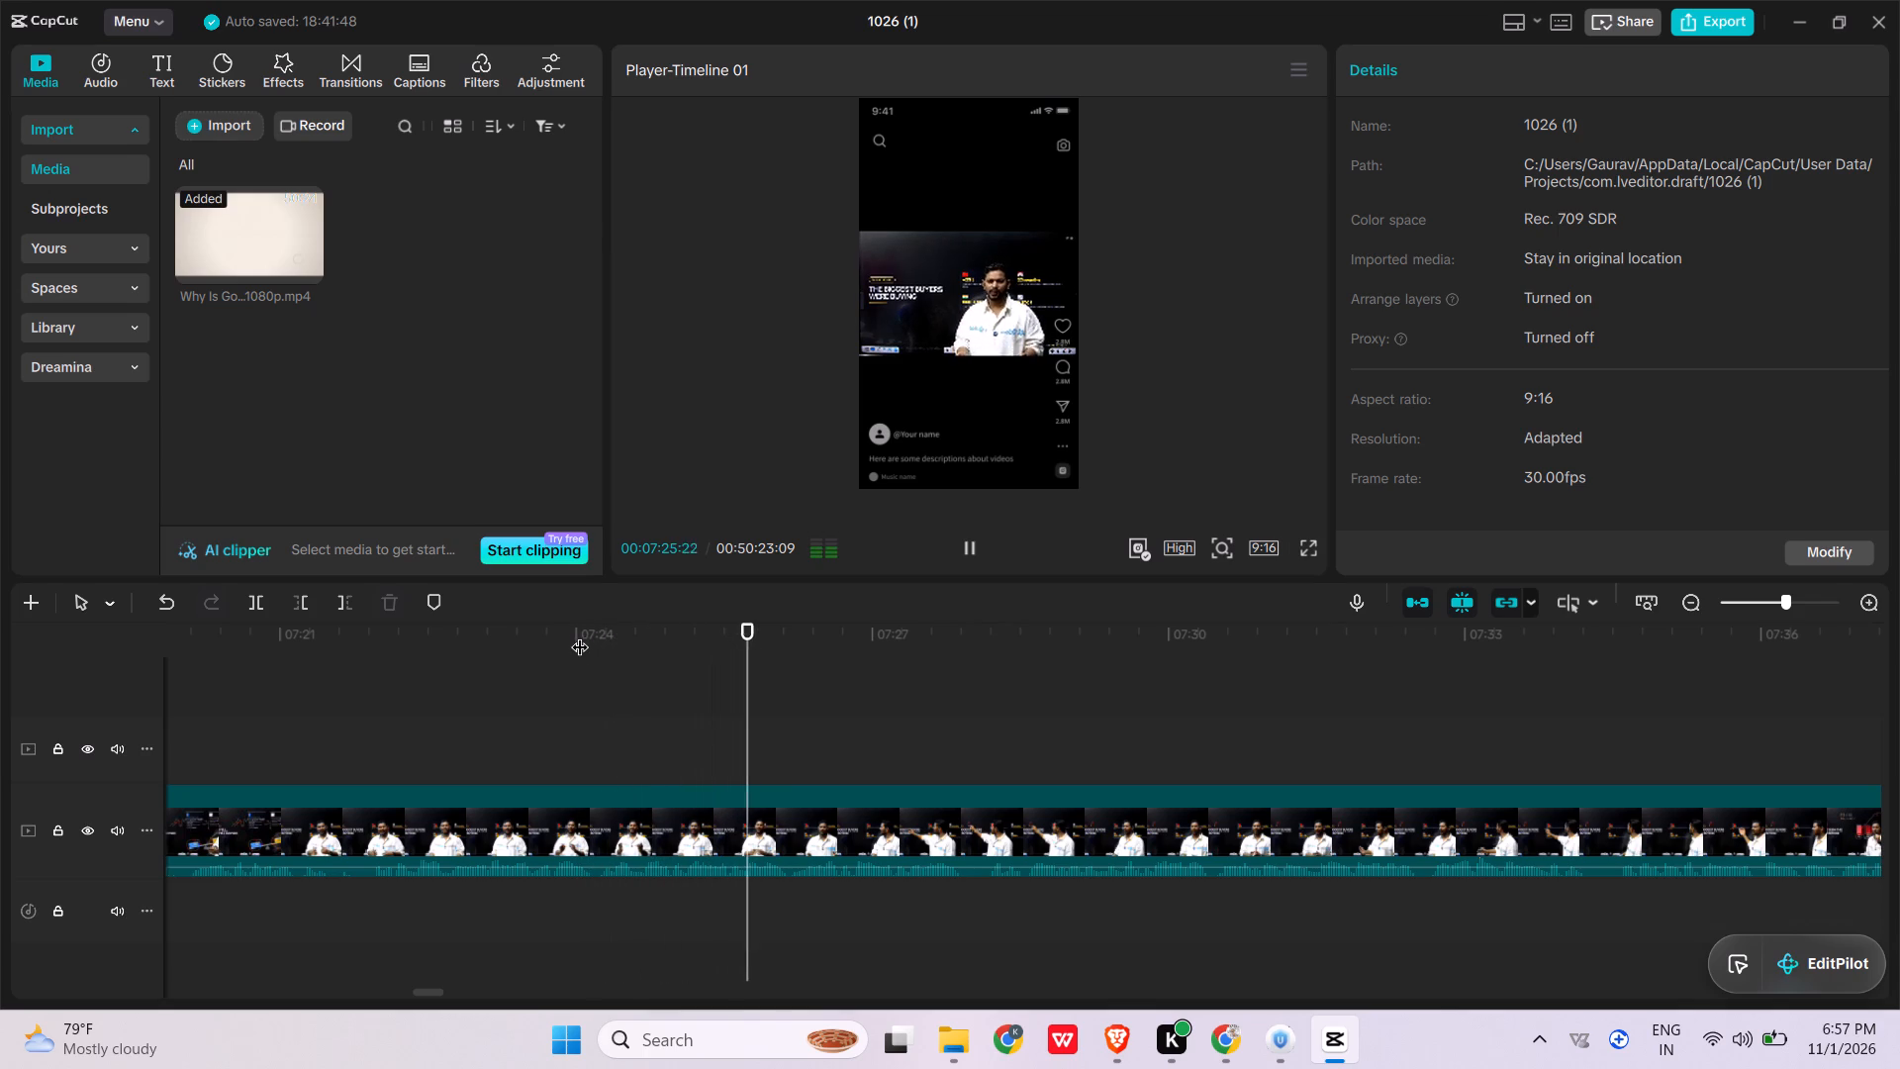
left_click(493, 648)
key("space")
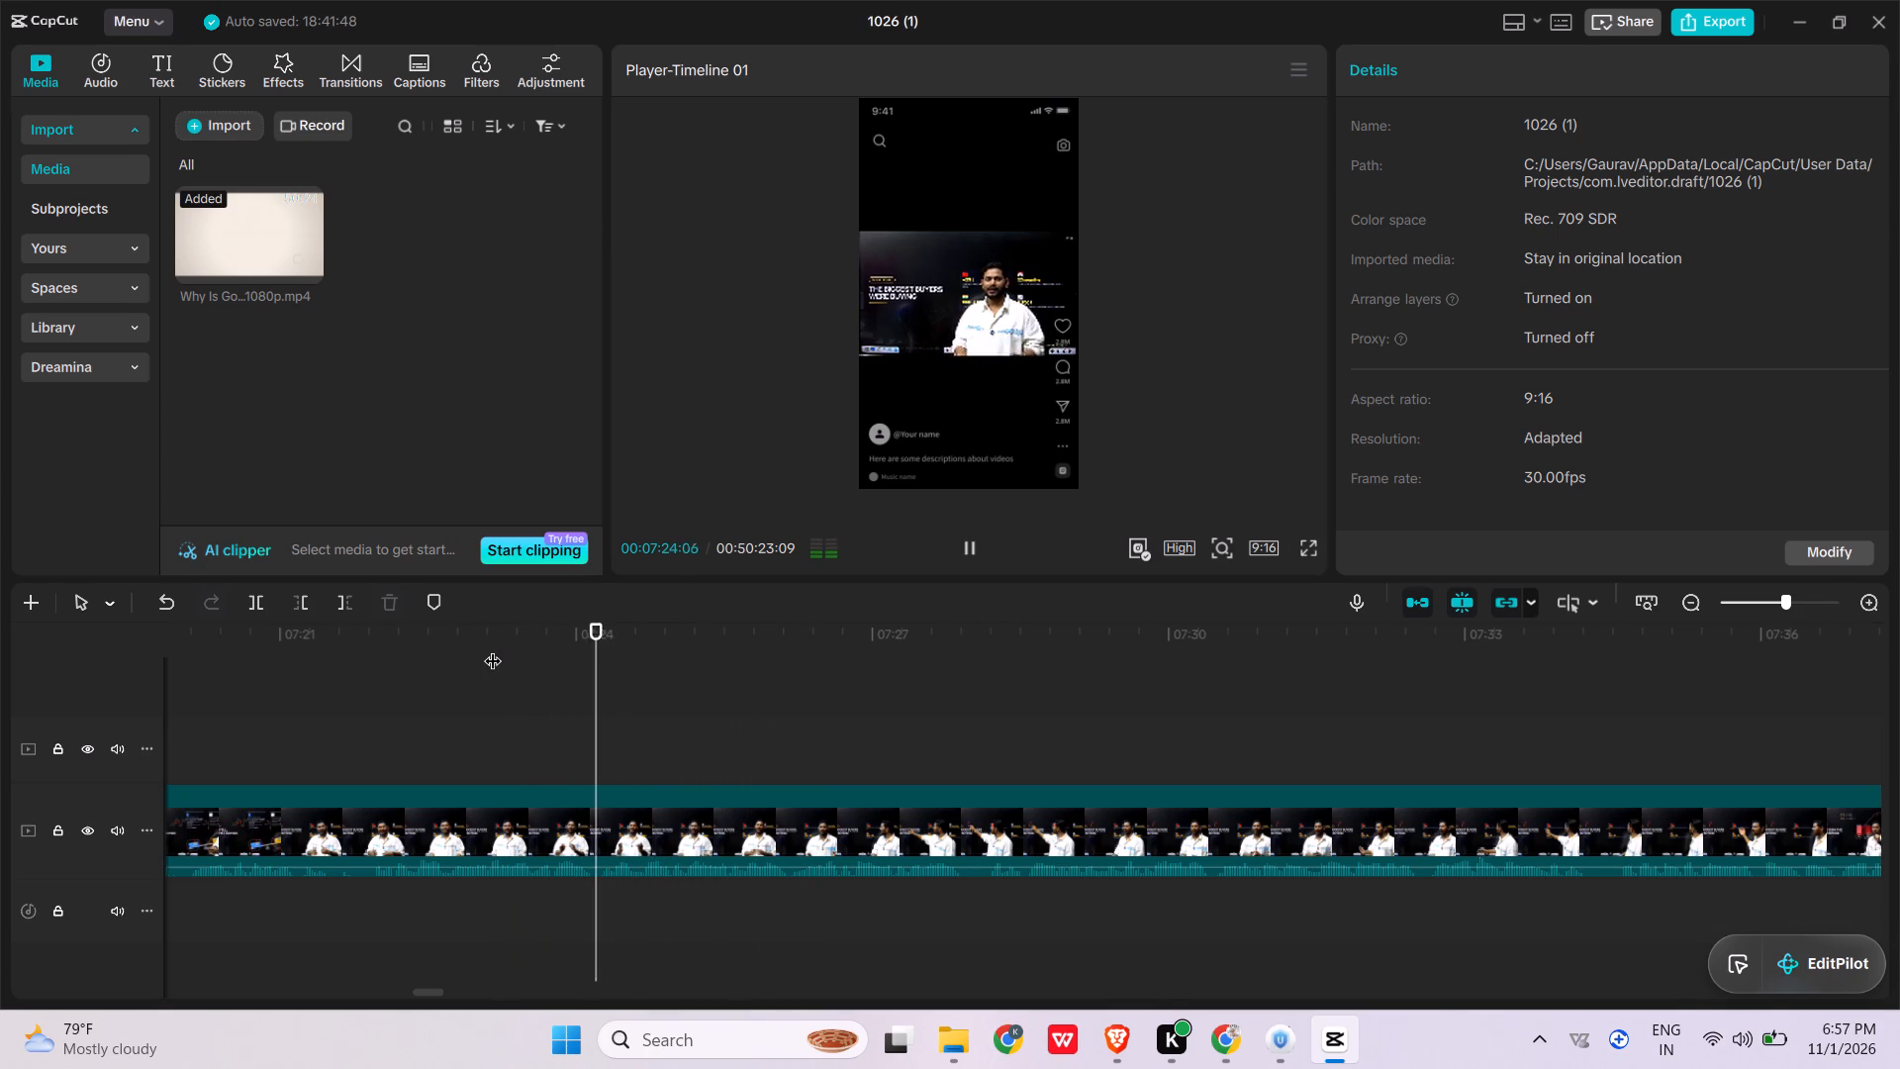
left_click(349, 660)
key("space")
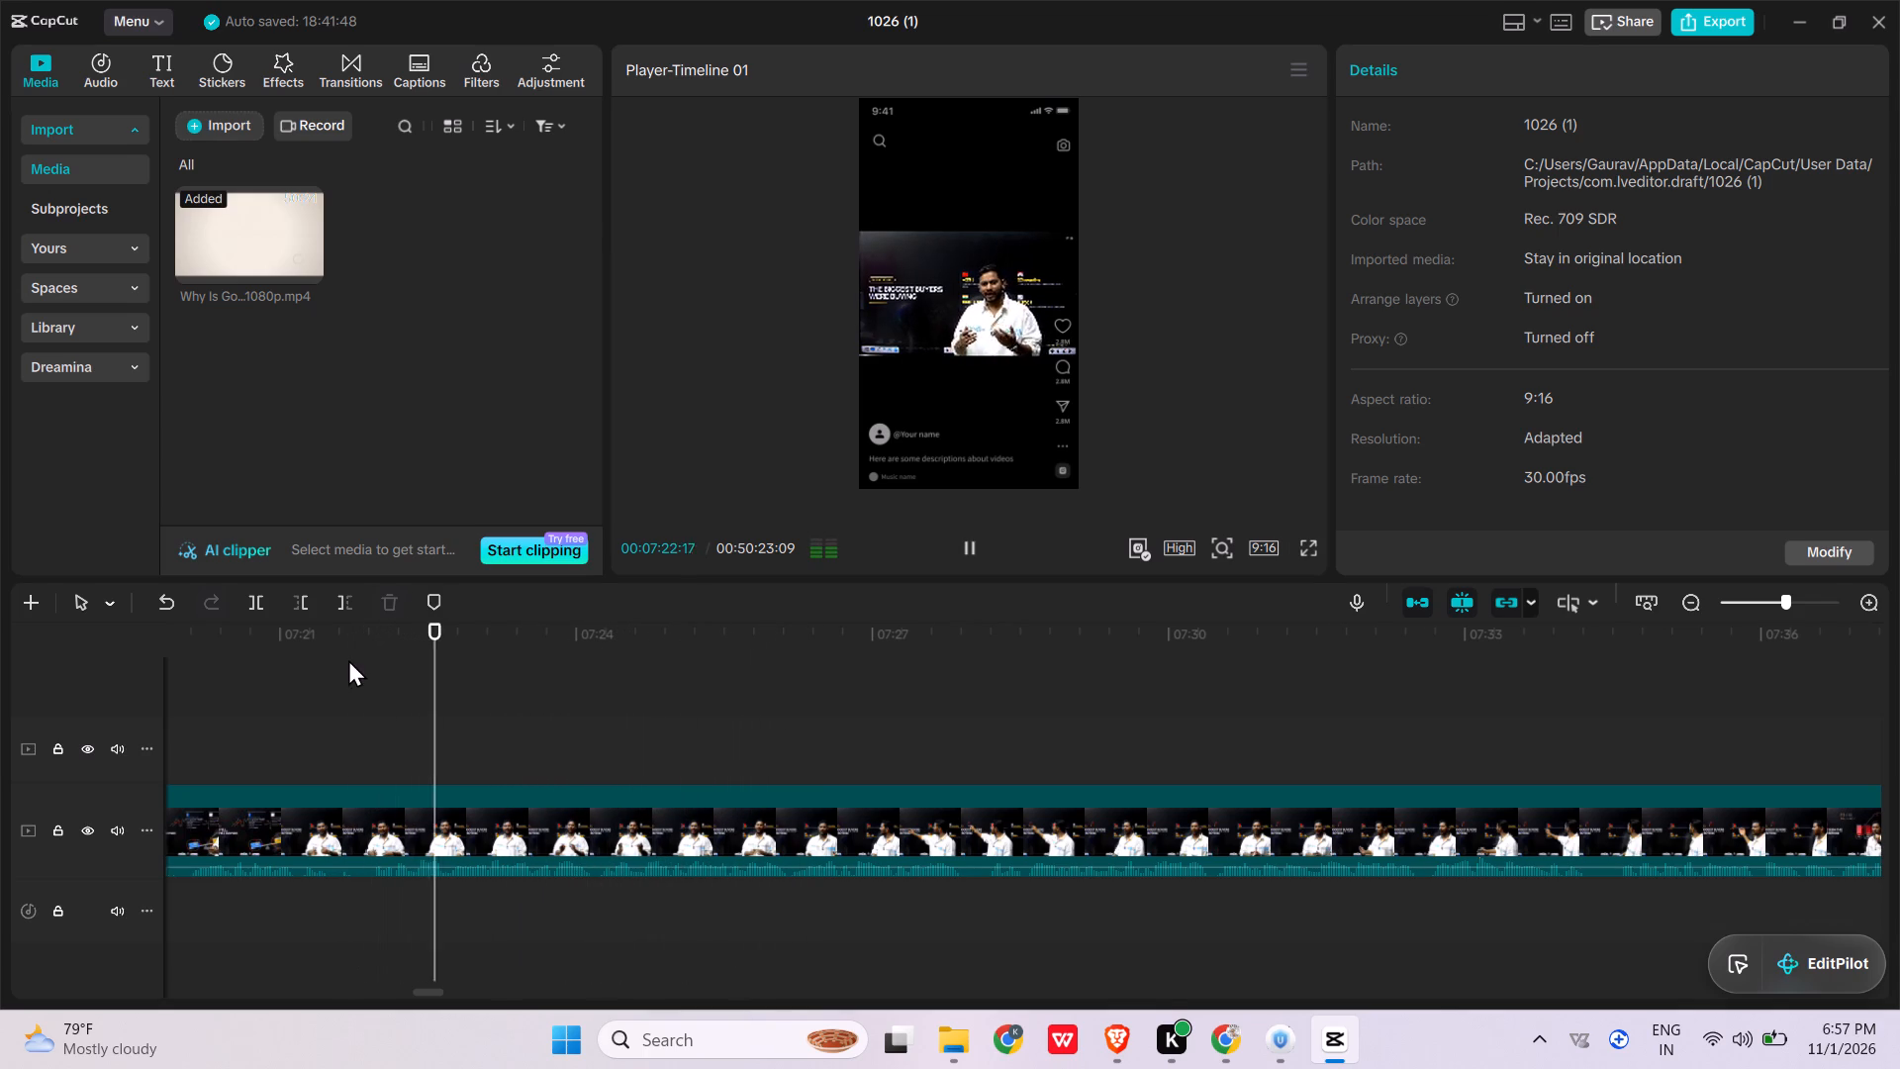
left_click(348, 659)
left_click_drag(349, 659, 374, 685)
key("ctrl+b")
key("space")
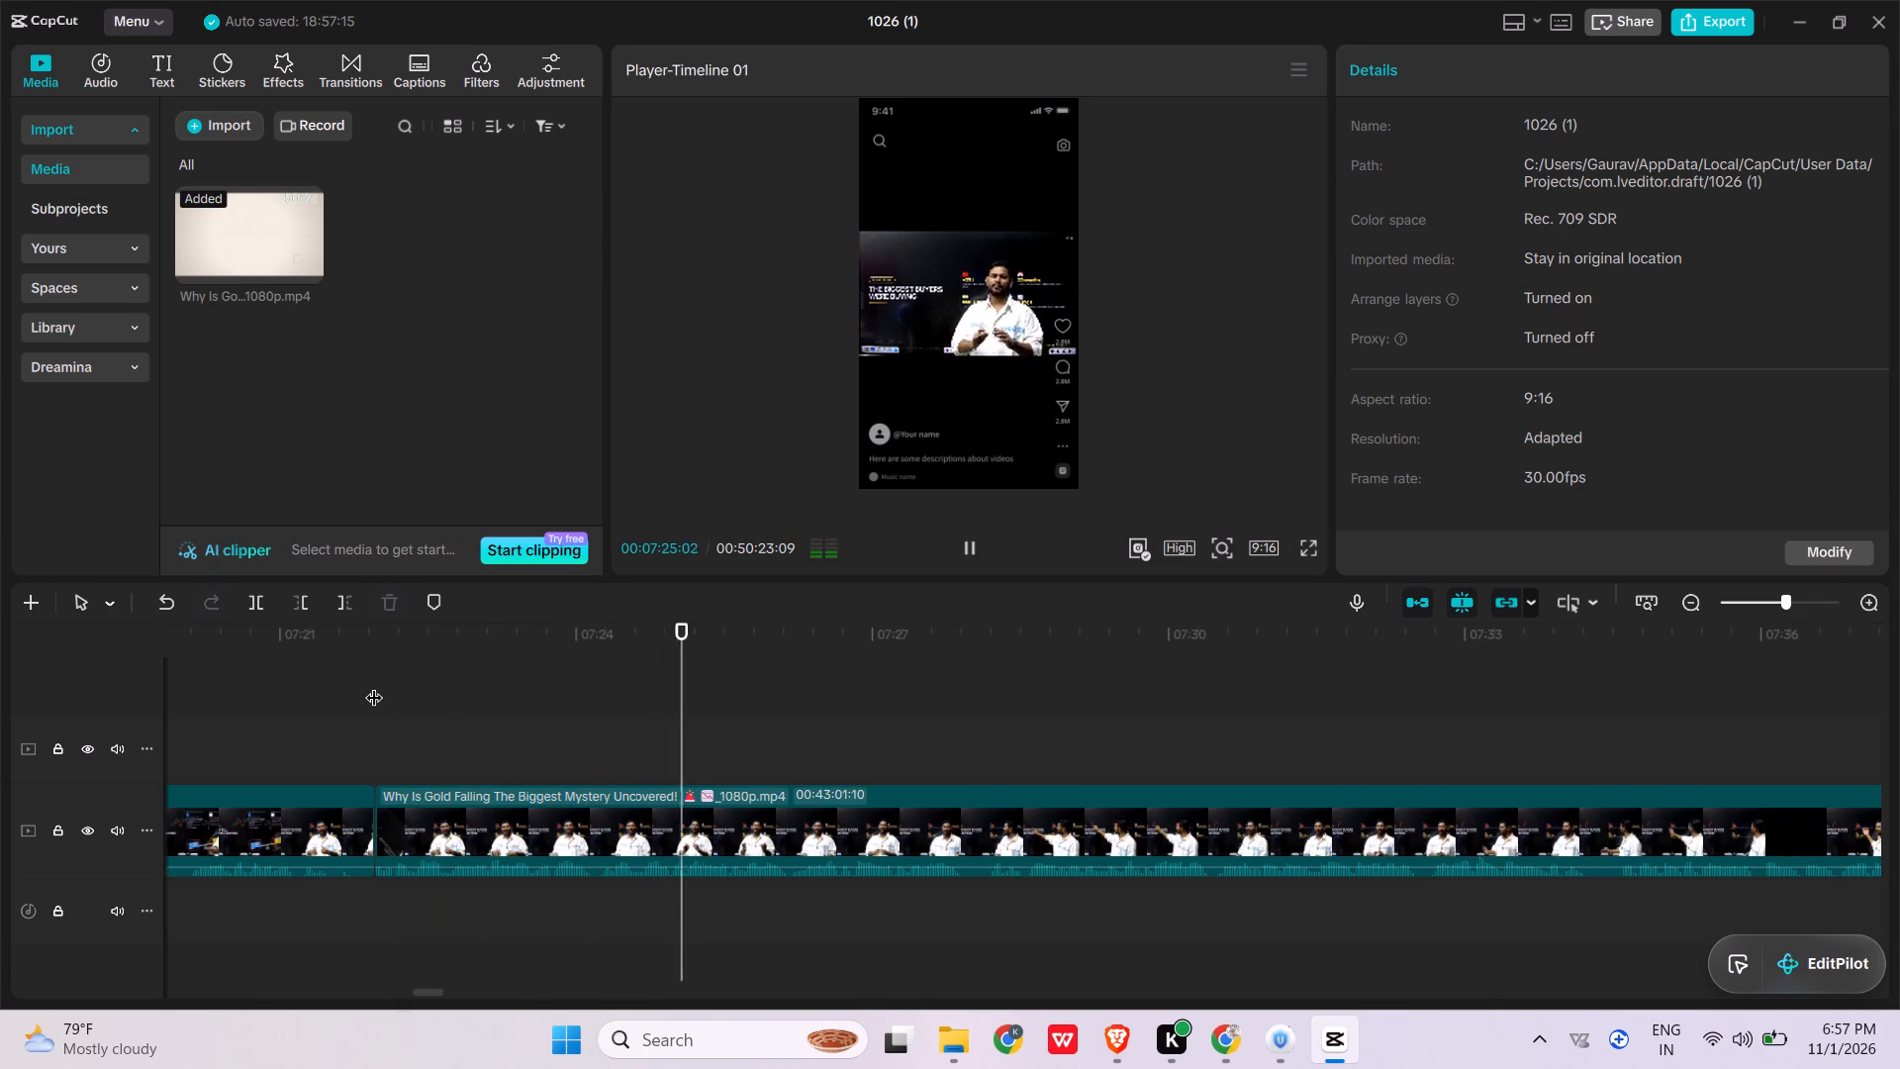
Check Clip 3's timing in Gemini in Chrome, and in CapCut advance the playhead to about 07:52.
left_click(1217, 1042)
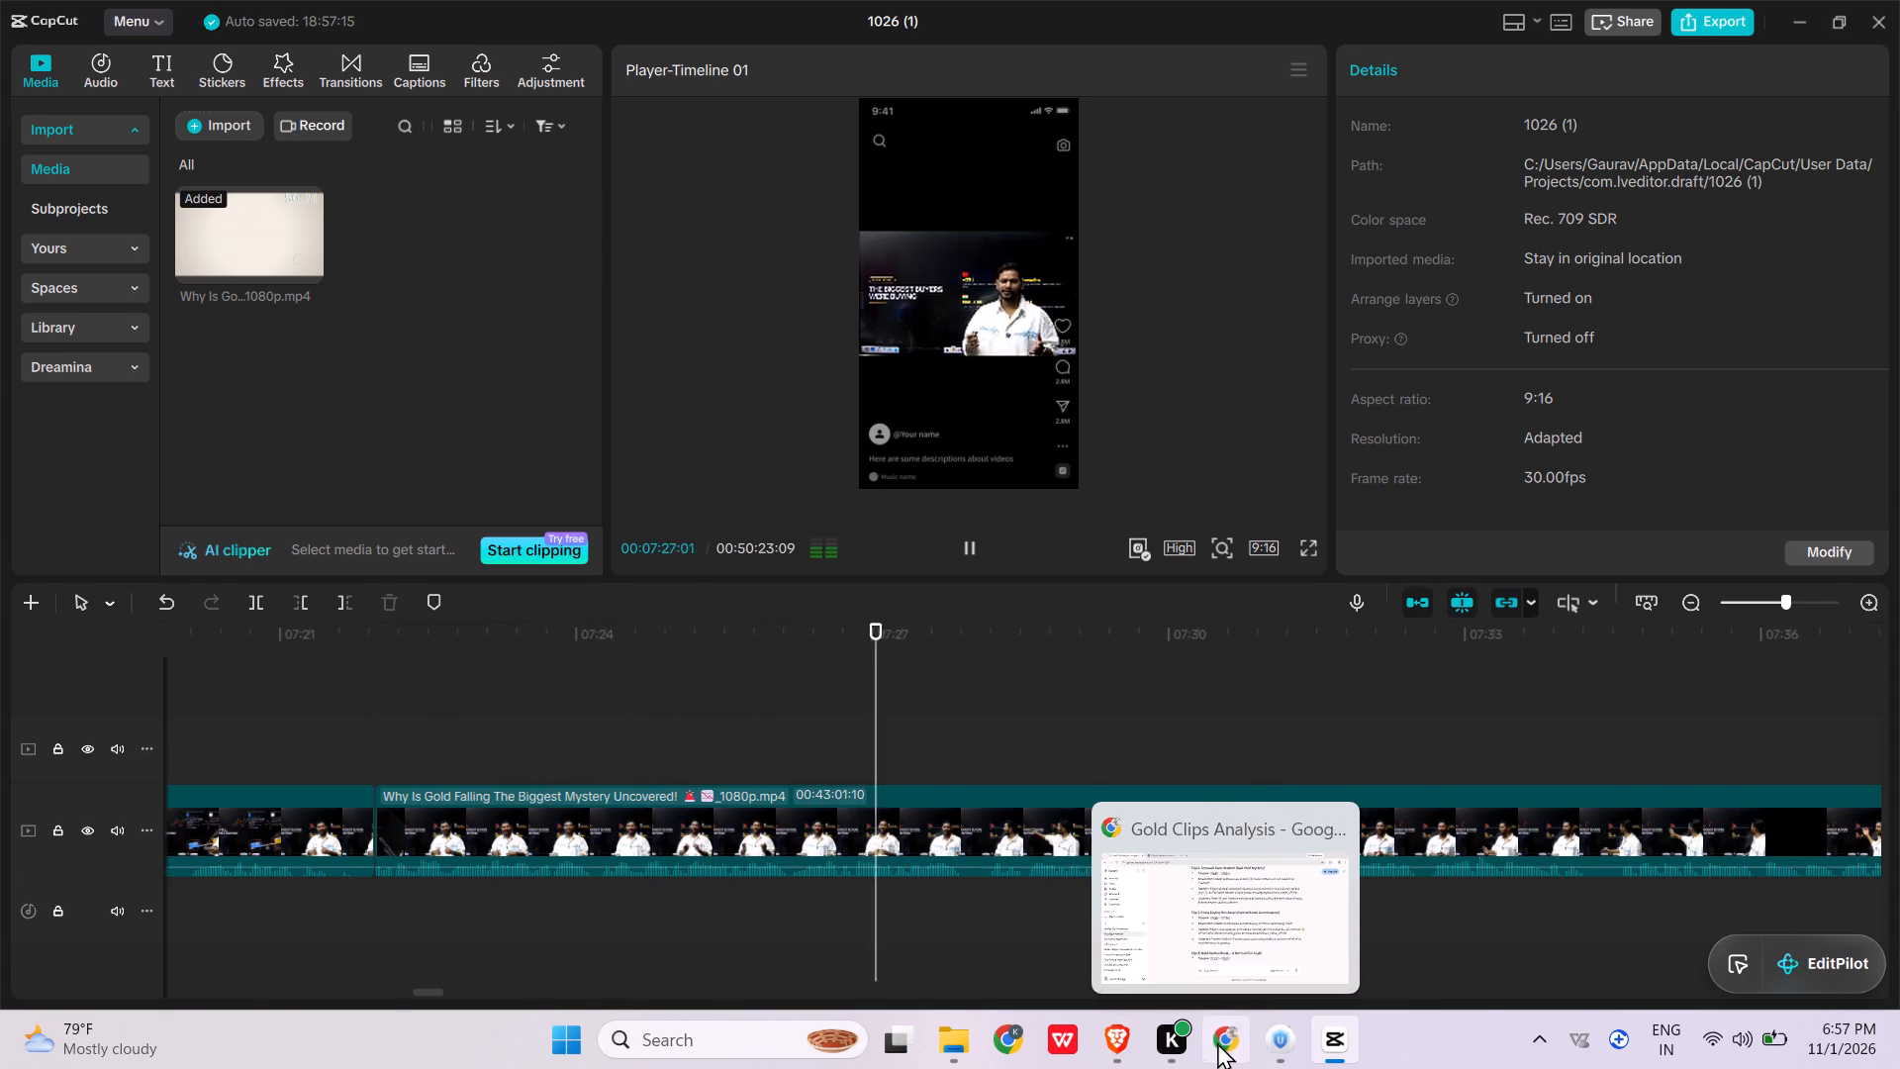
left_click(1217, 1042)
scroll(1547, 724, "left", 2)
left_click(1547, 724)
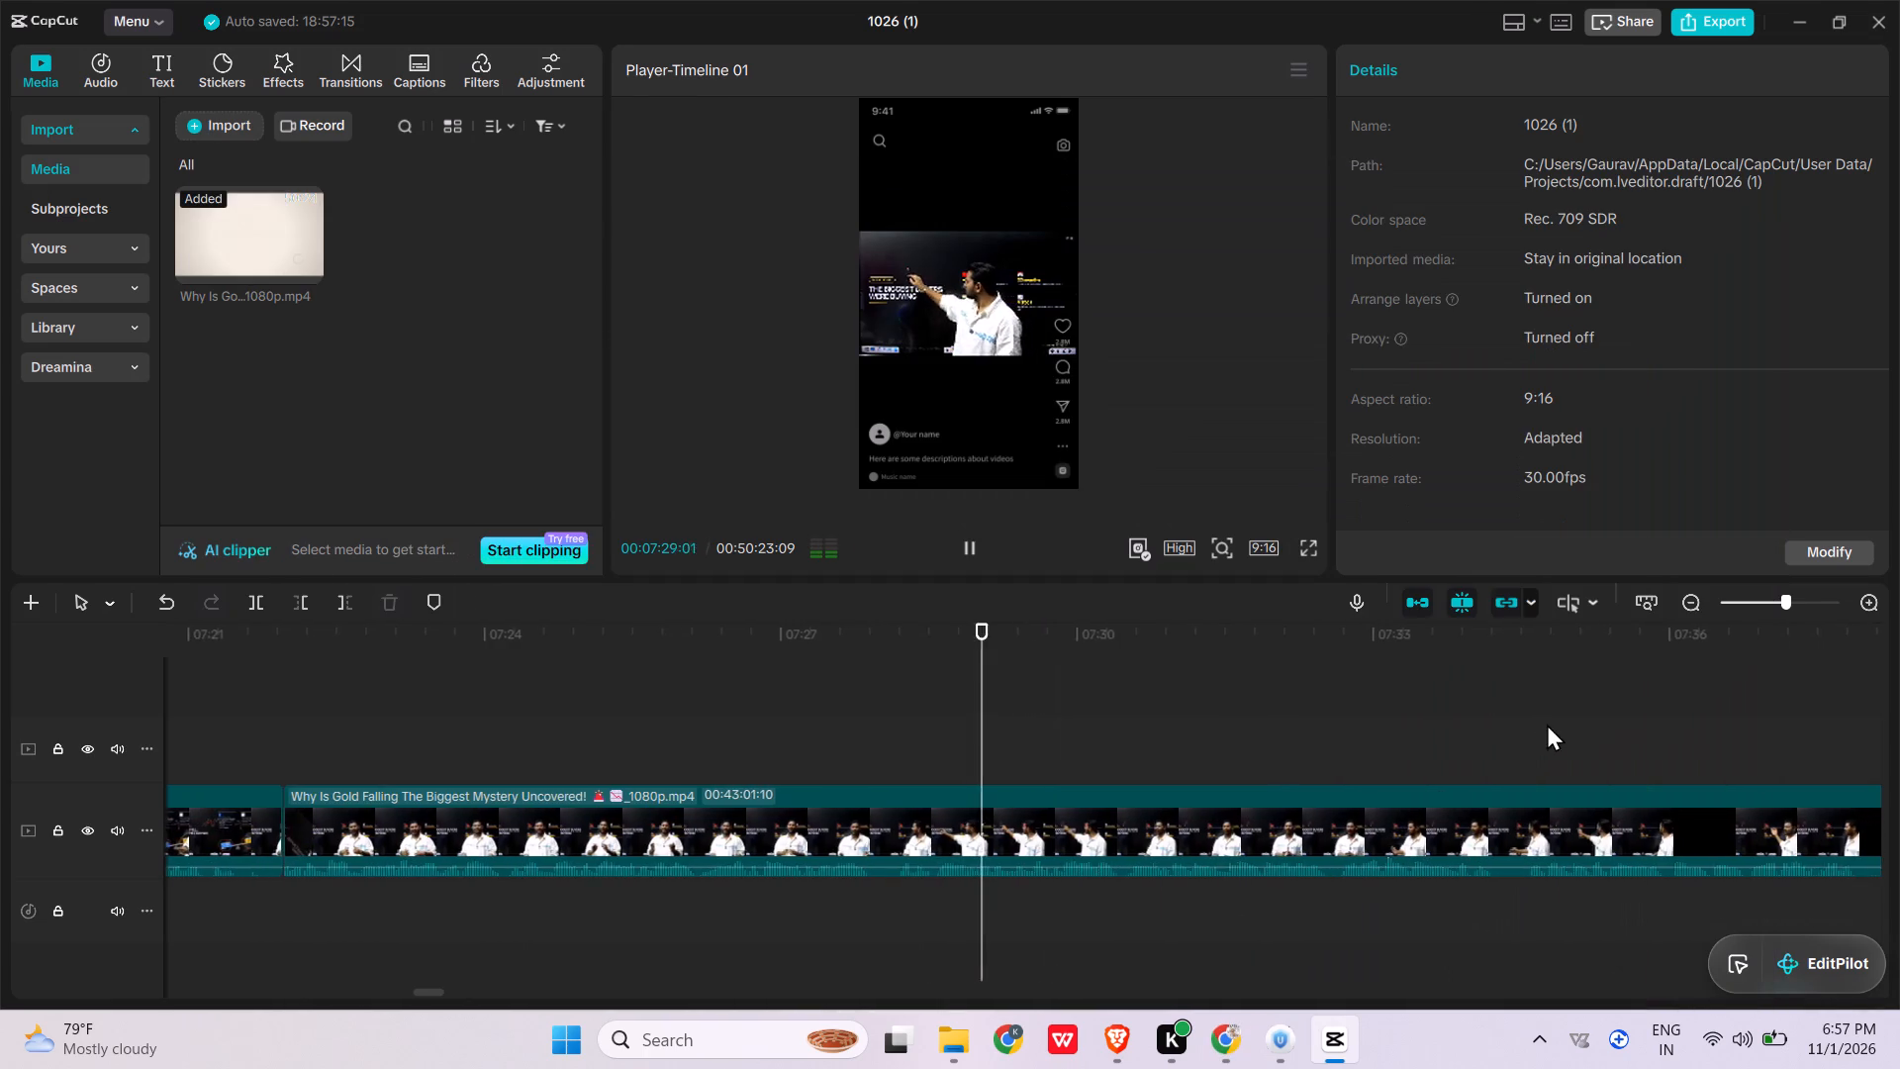
scroll(1547, 724, "left", 5)
left_click(1481, 716)
scroll(1481, 716, "left", 2)
left_click(1477, 716)
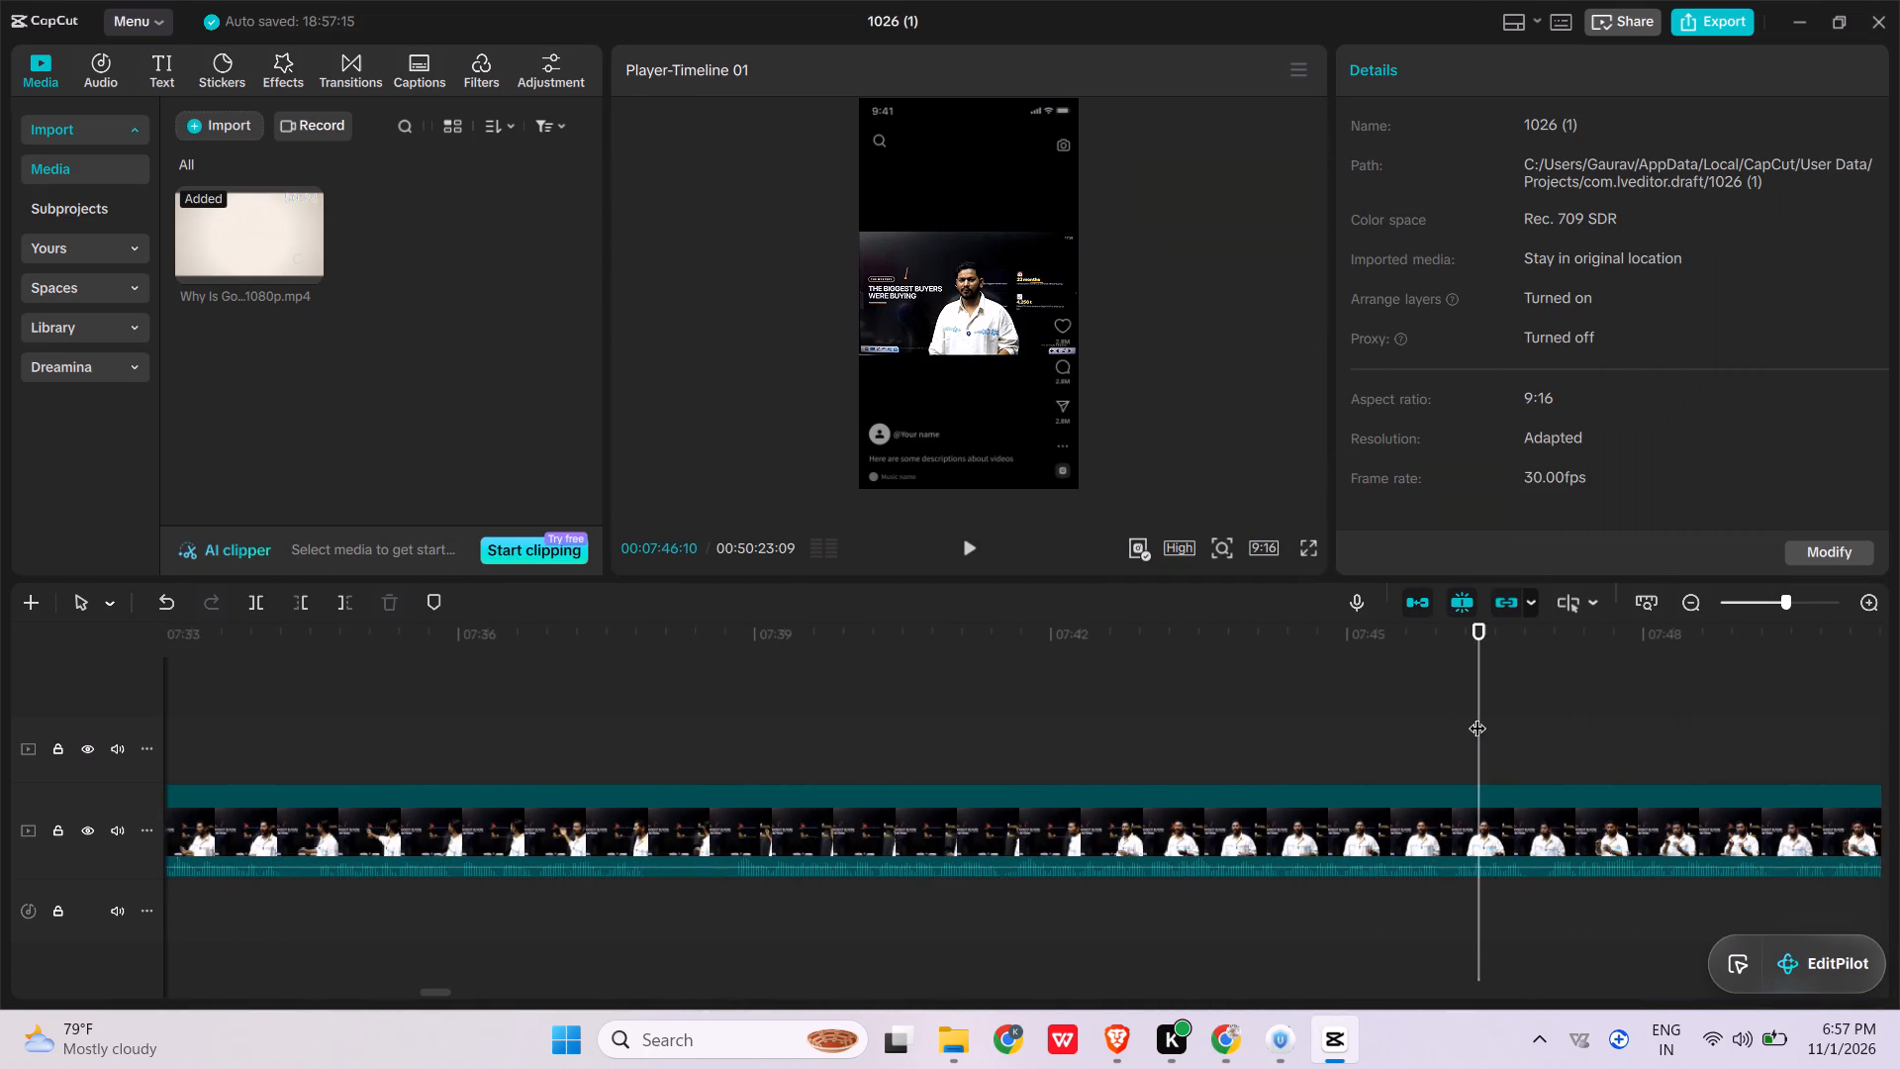
scroll(1477, 716, "left", 2)
left_click(1477, 716)
scroll(1477, 716, "left", 2)
left_click(1477, 716)
scroll(1477, 716, "left", 1)
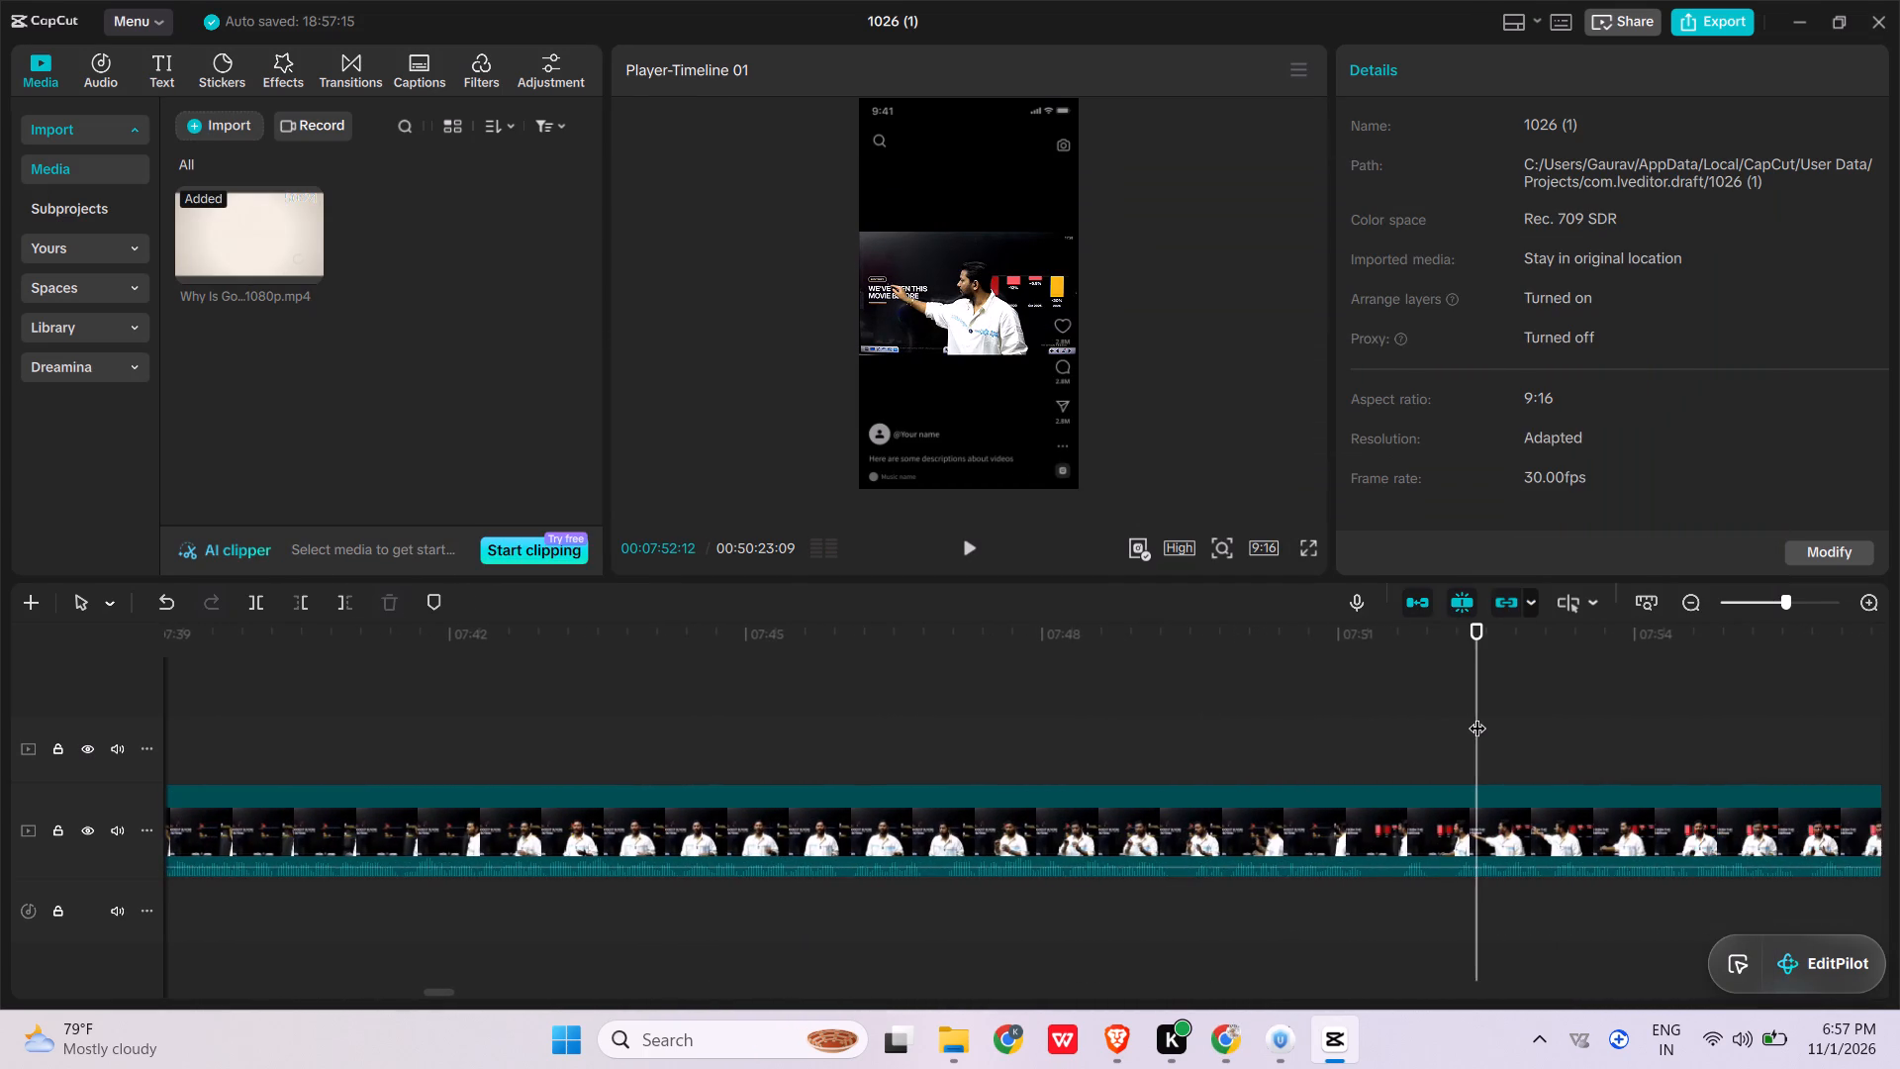
scroll(1477, 716, "left", 2)
Preview the speech around 07:45 to 07:51 and split the main video at about 07:51 as Clip 3's end.
left_click(1126, 699)
key("space")
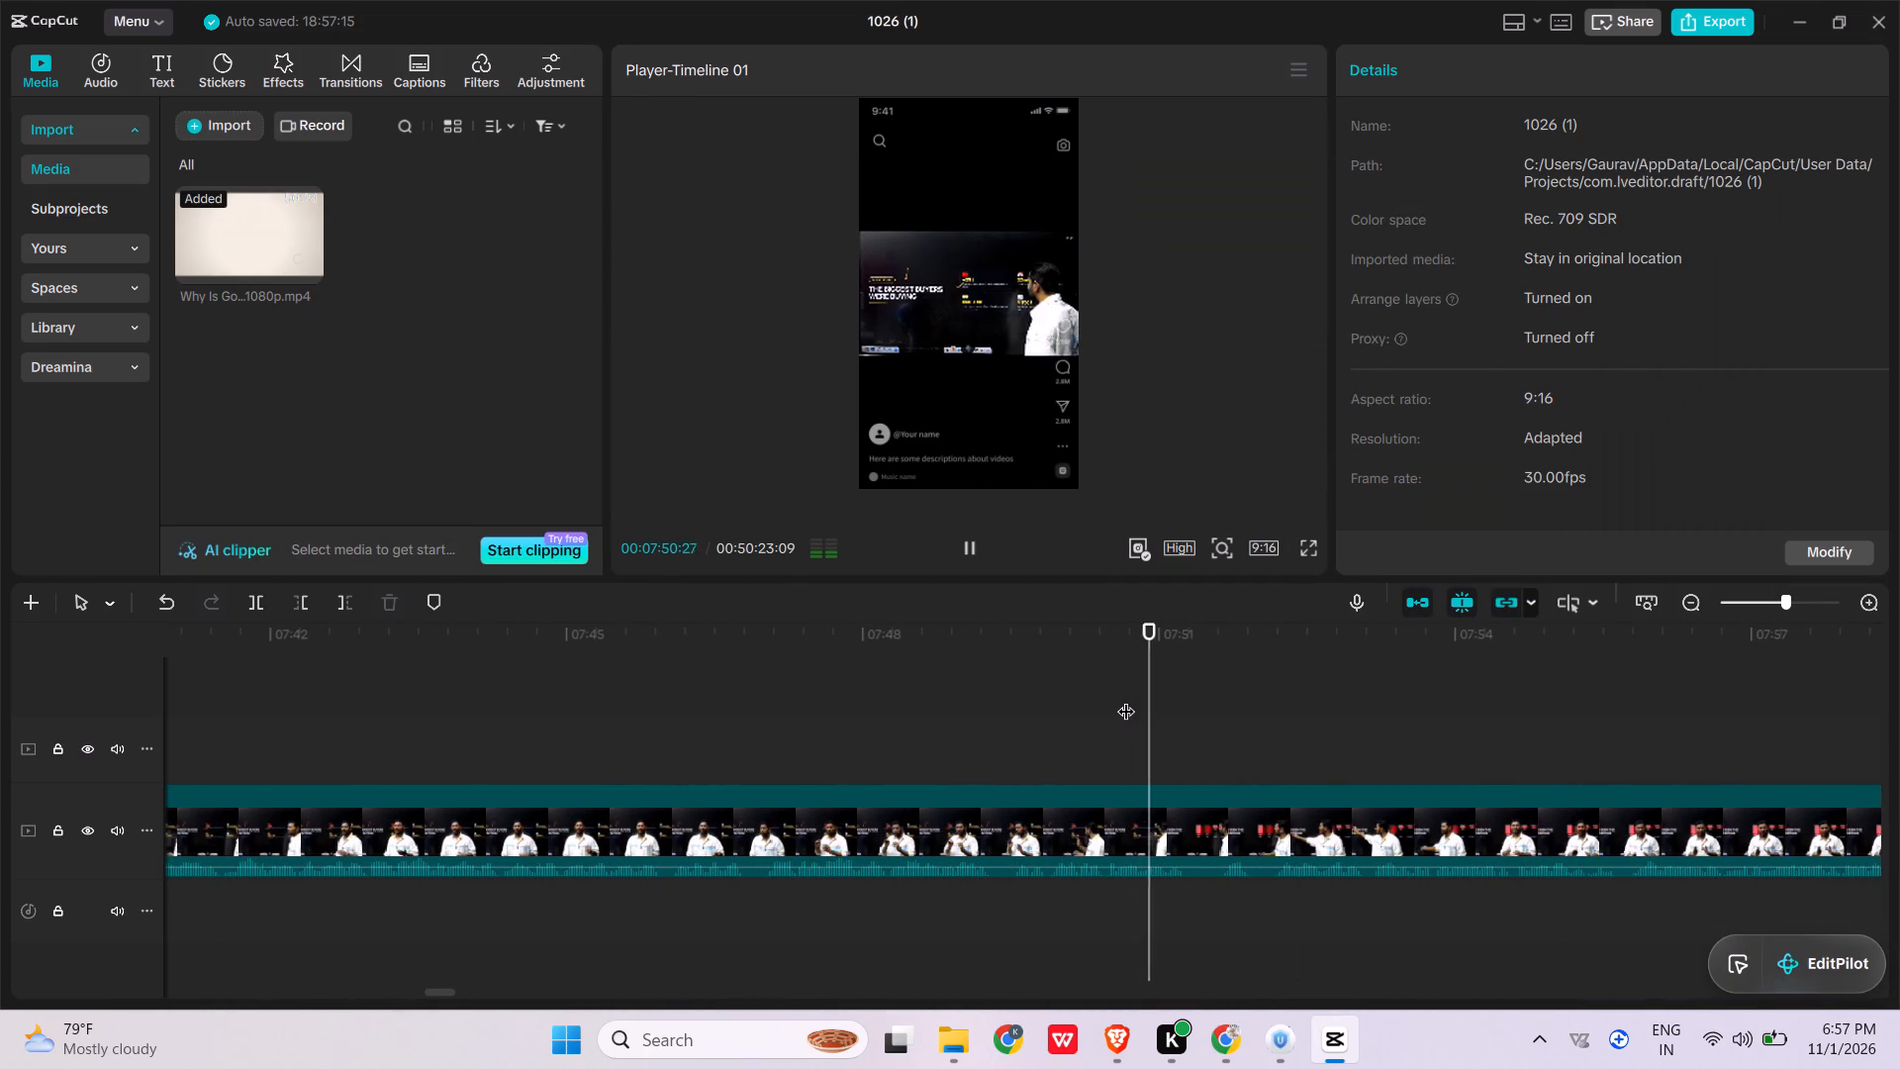
left_click(1034, 697)
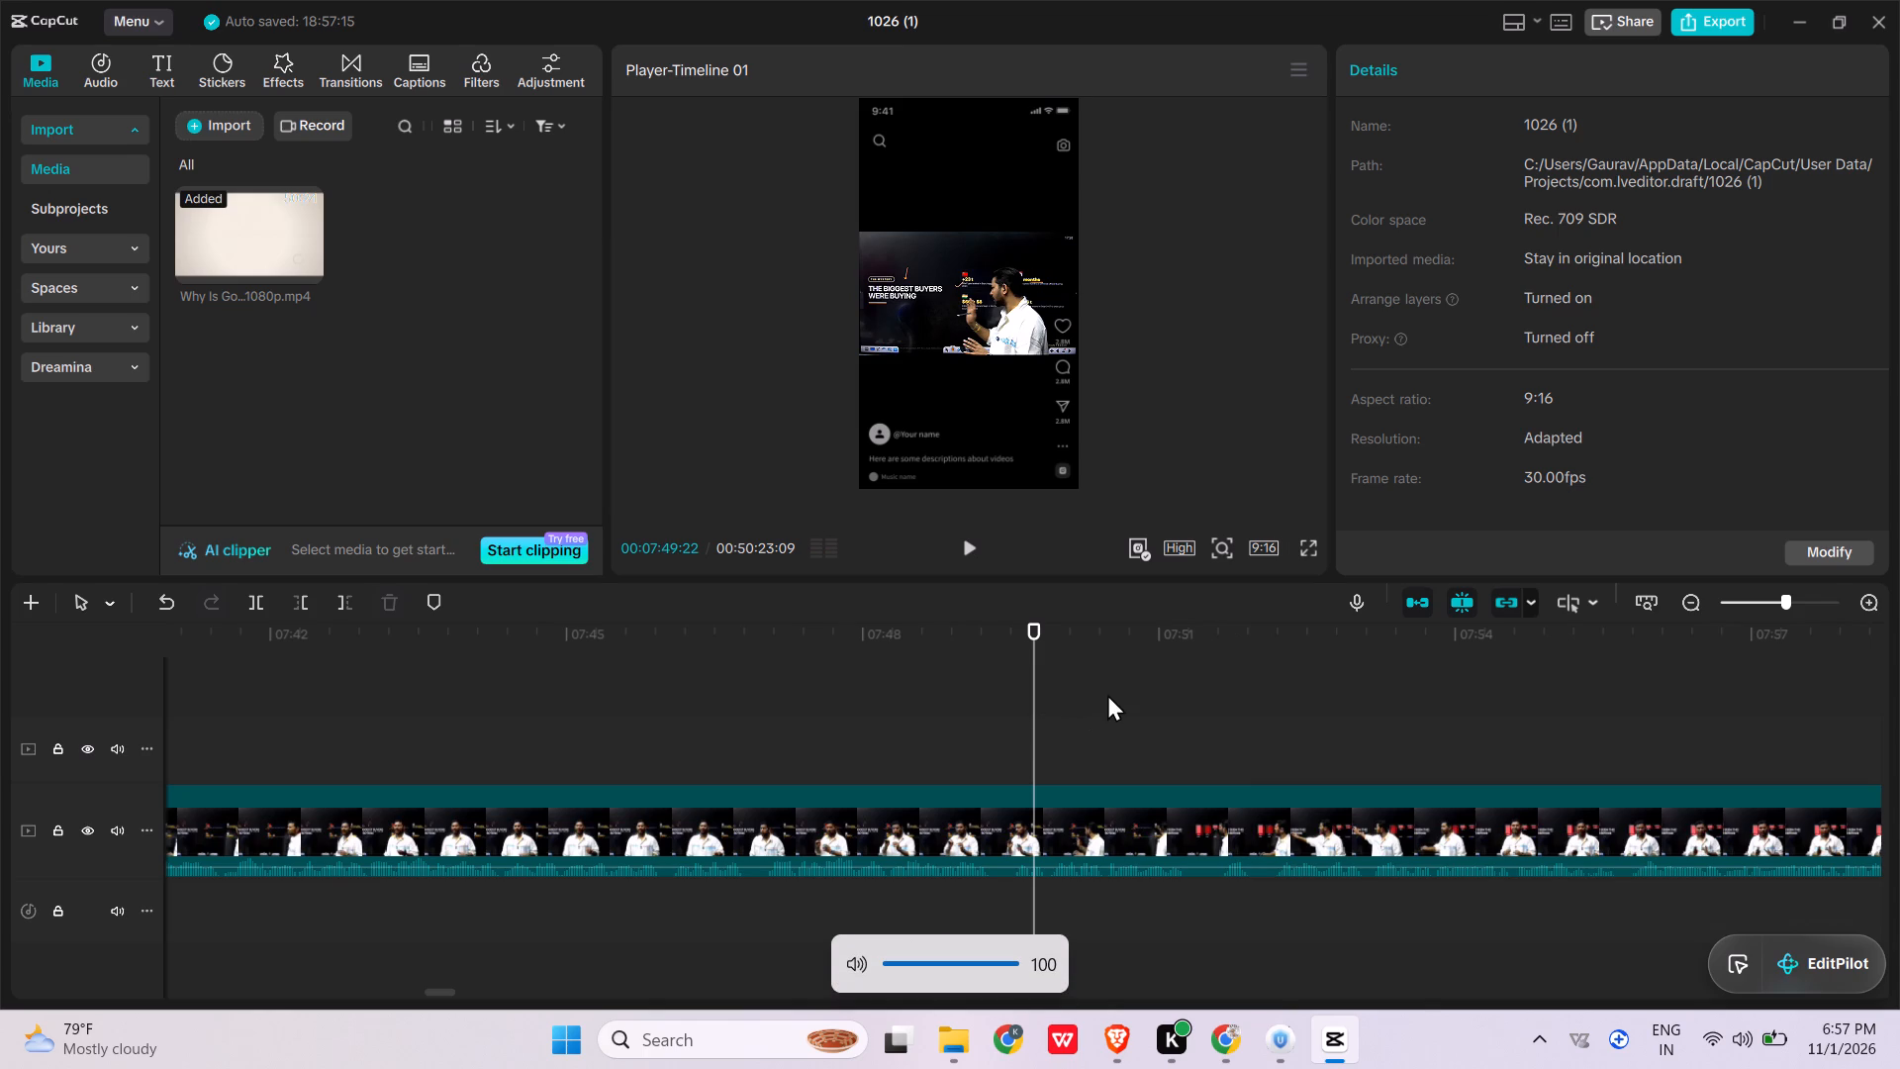
left_click(963, 730)
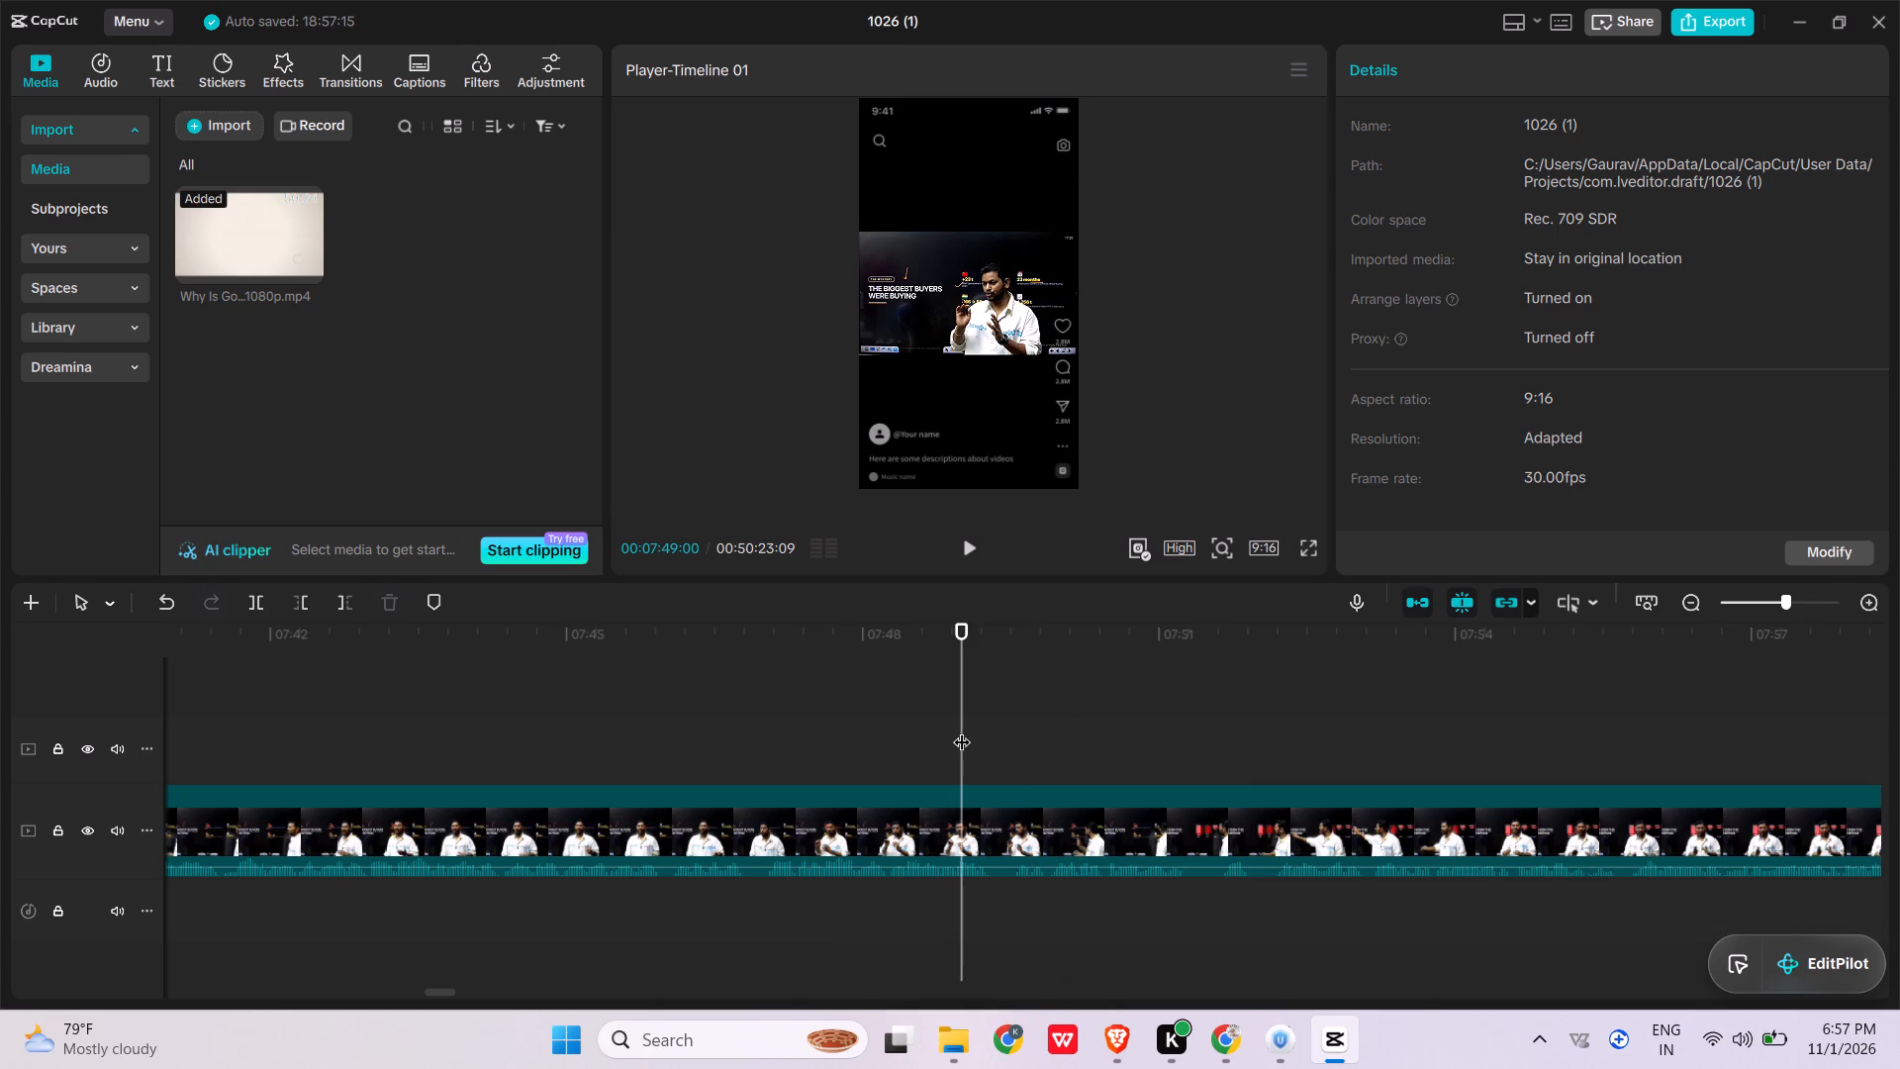
key("space")
left_click(787, 709)
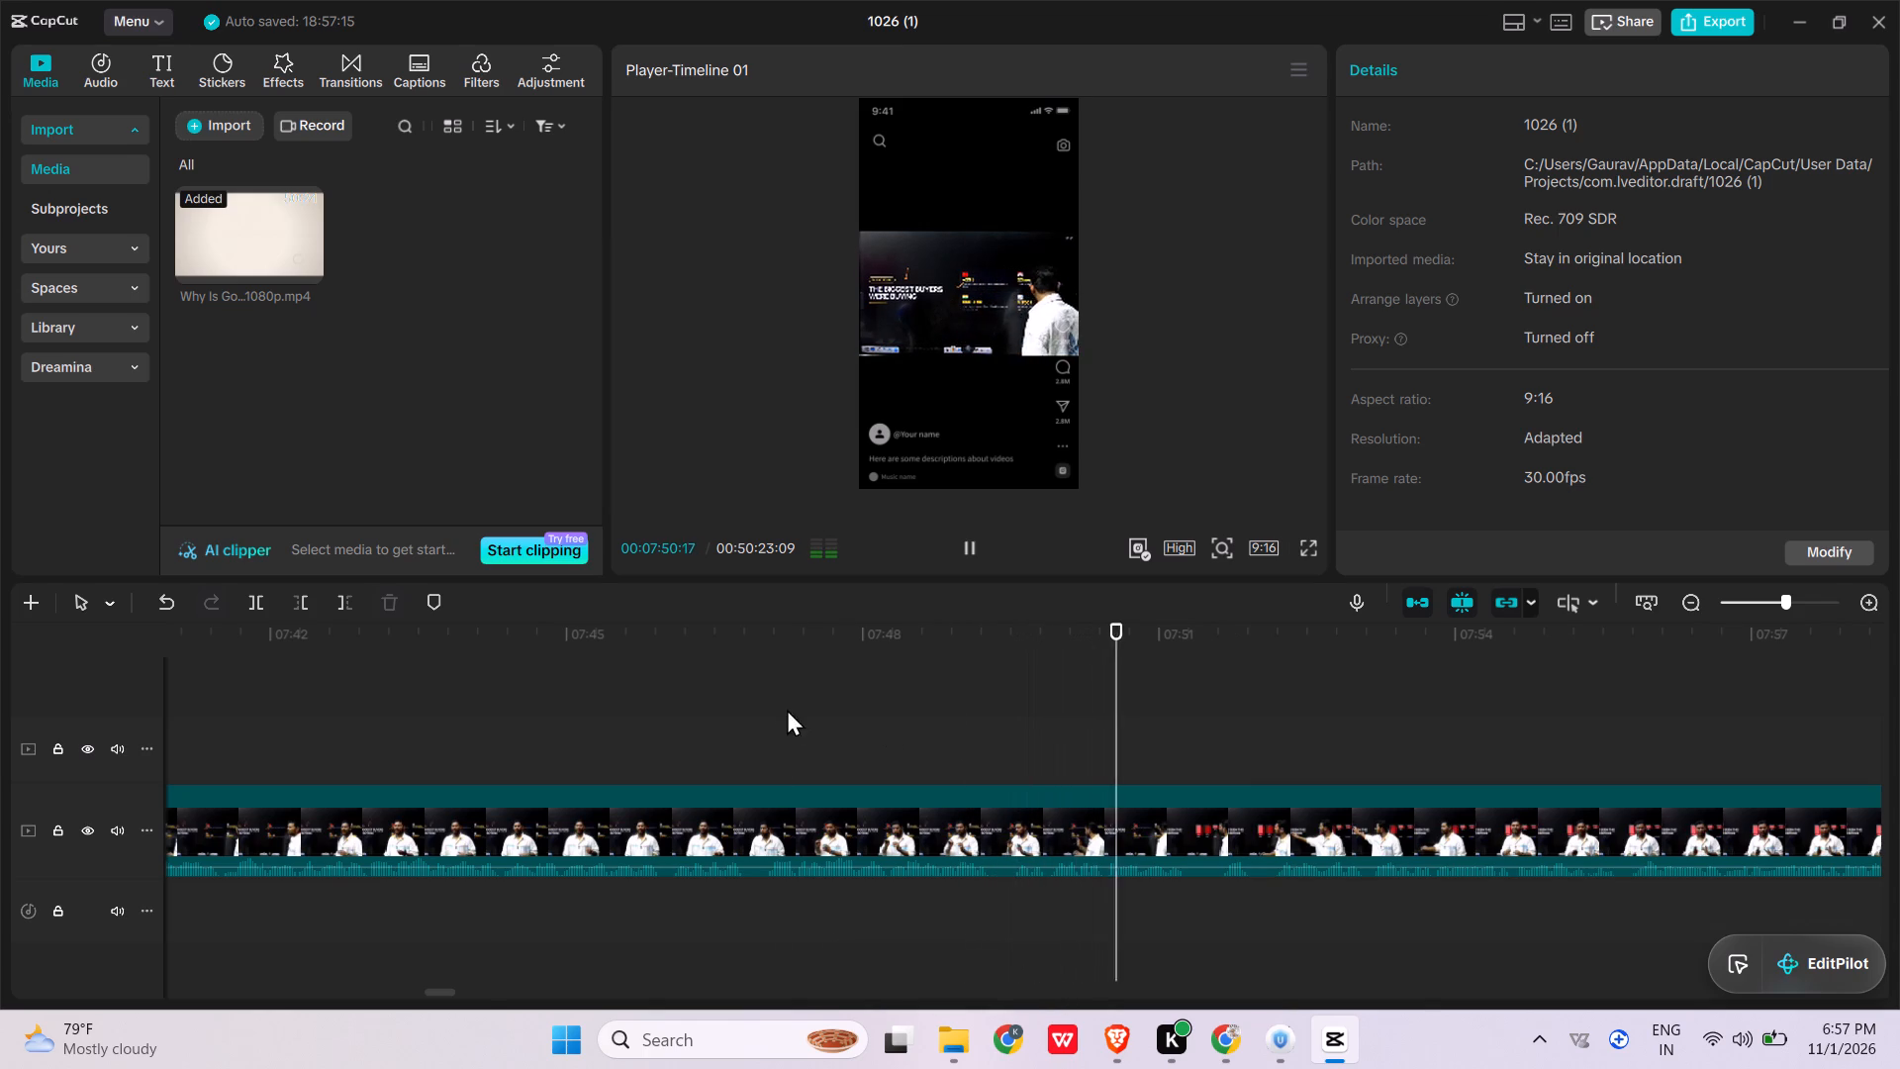
left_click(634, 674)
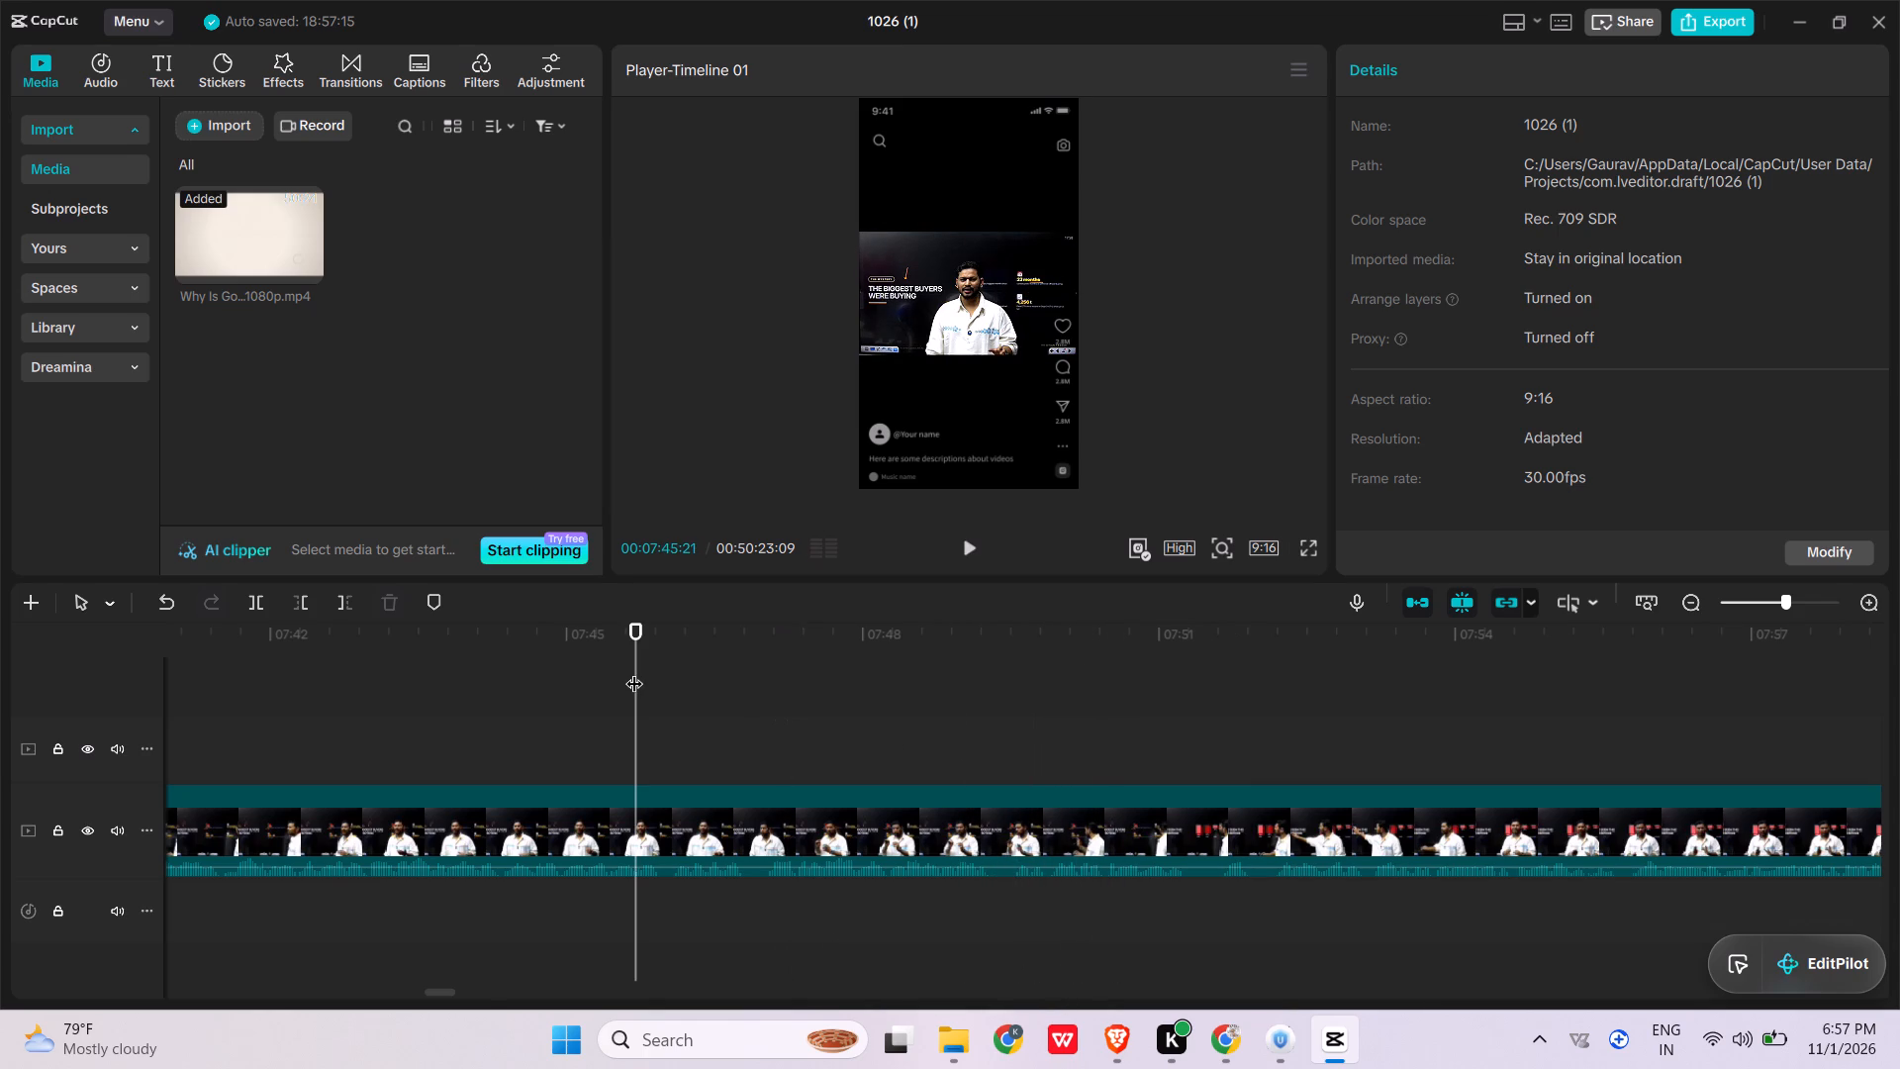
key("space")
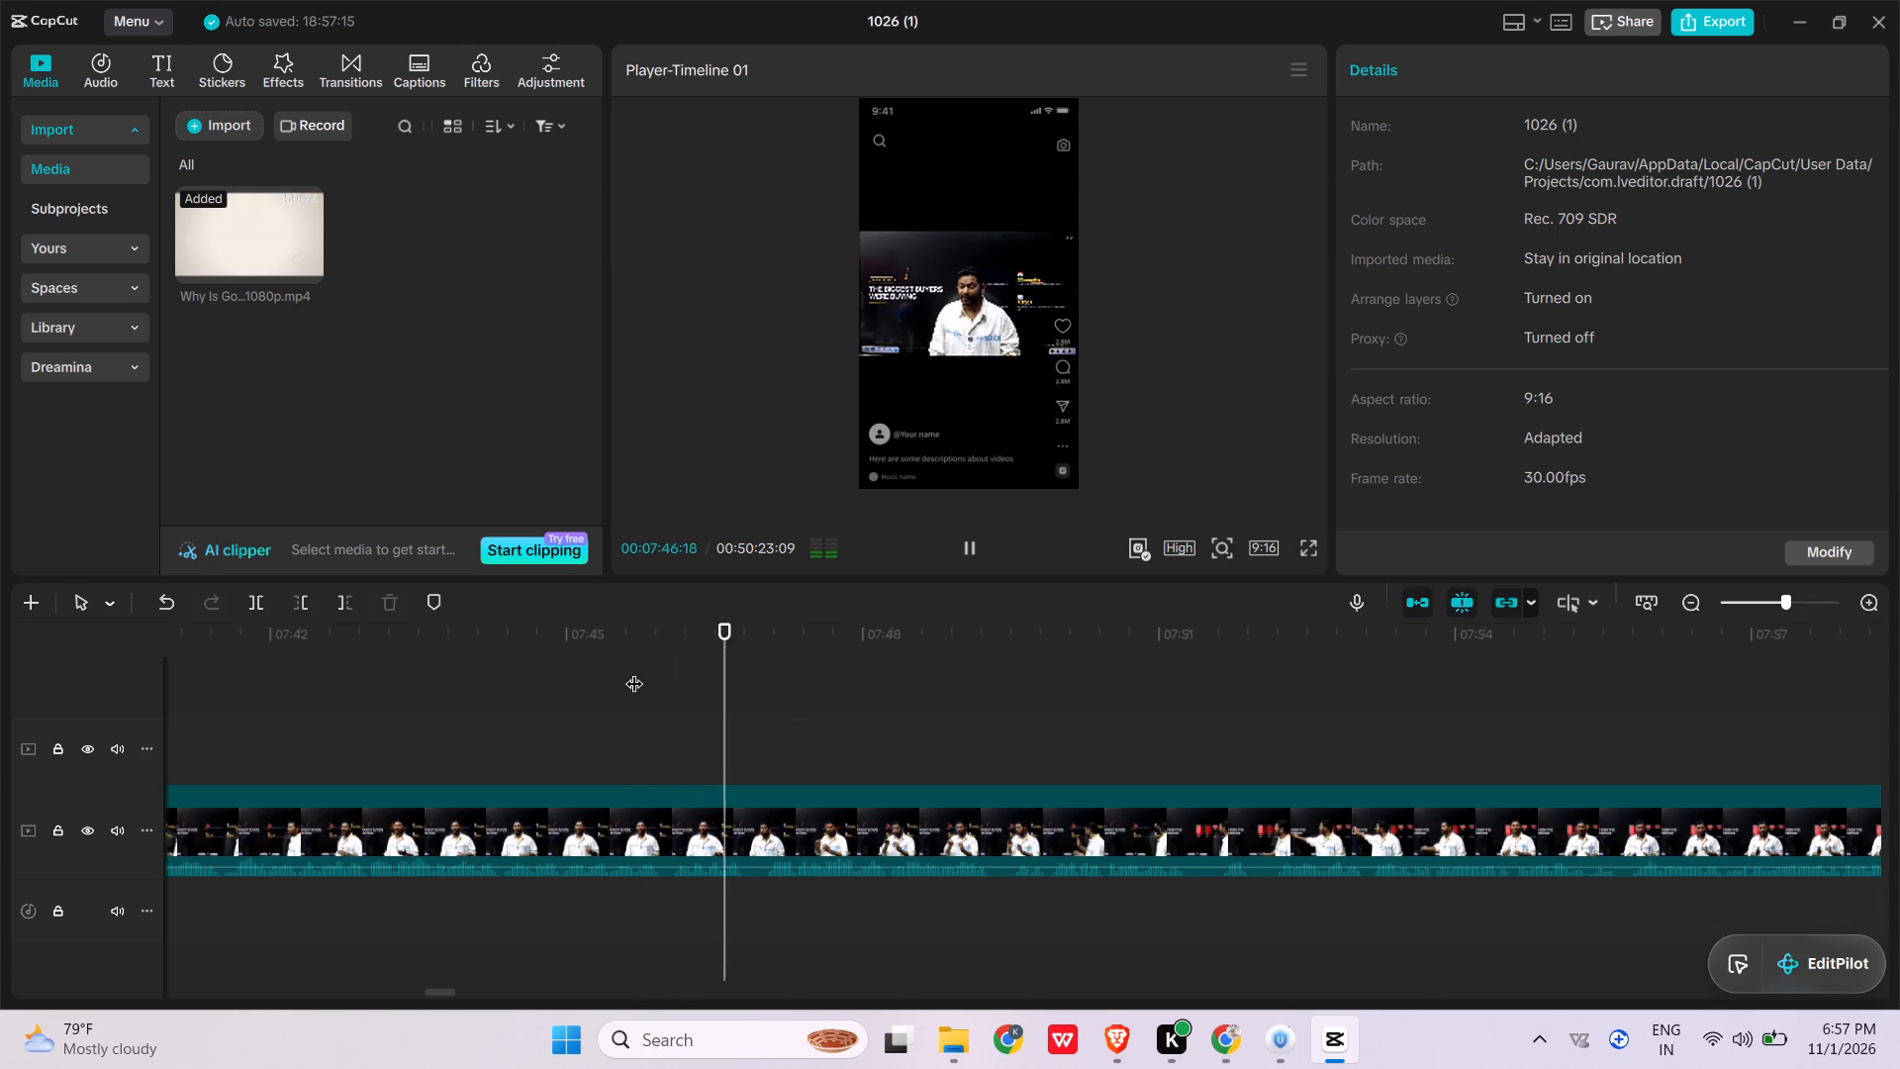
key("space")
left_click(634, 671)
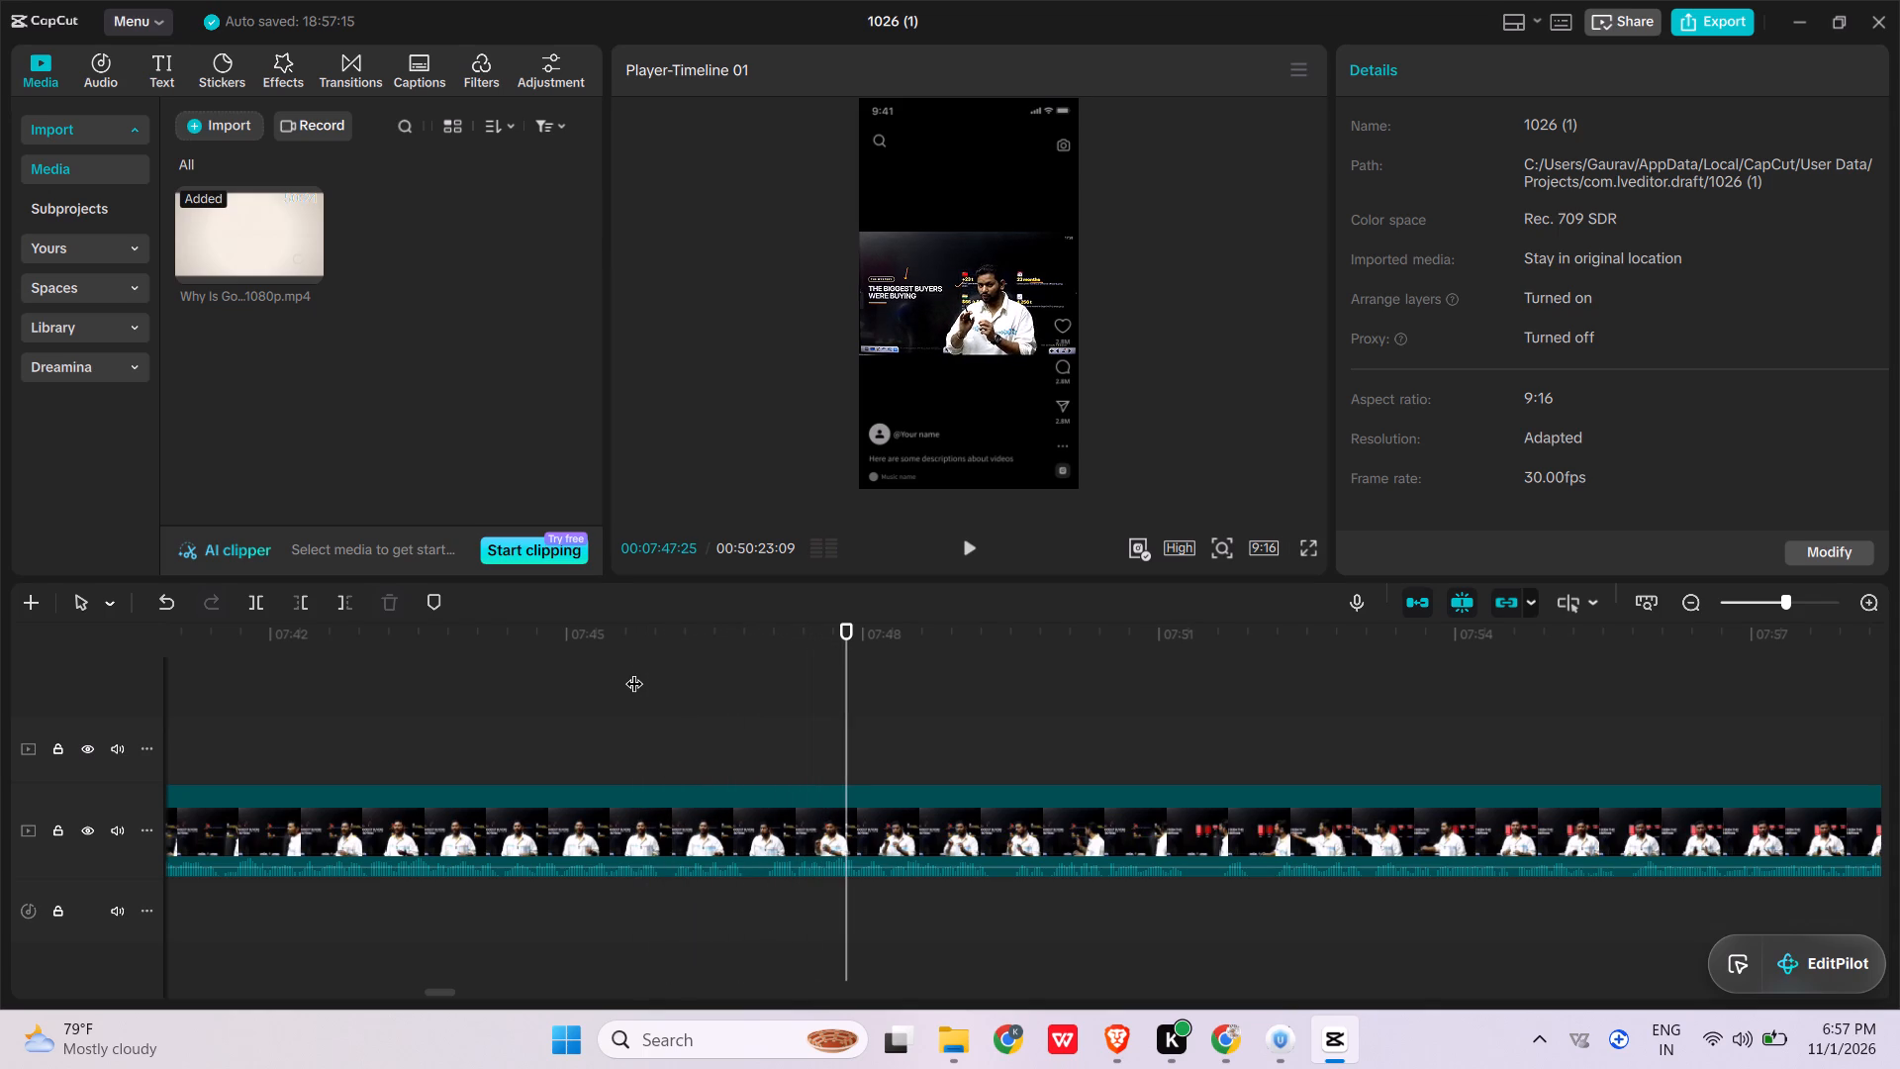
key("space")
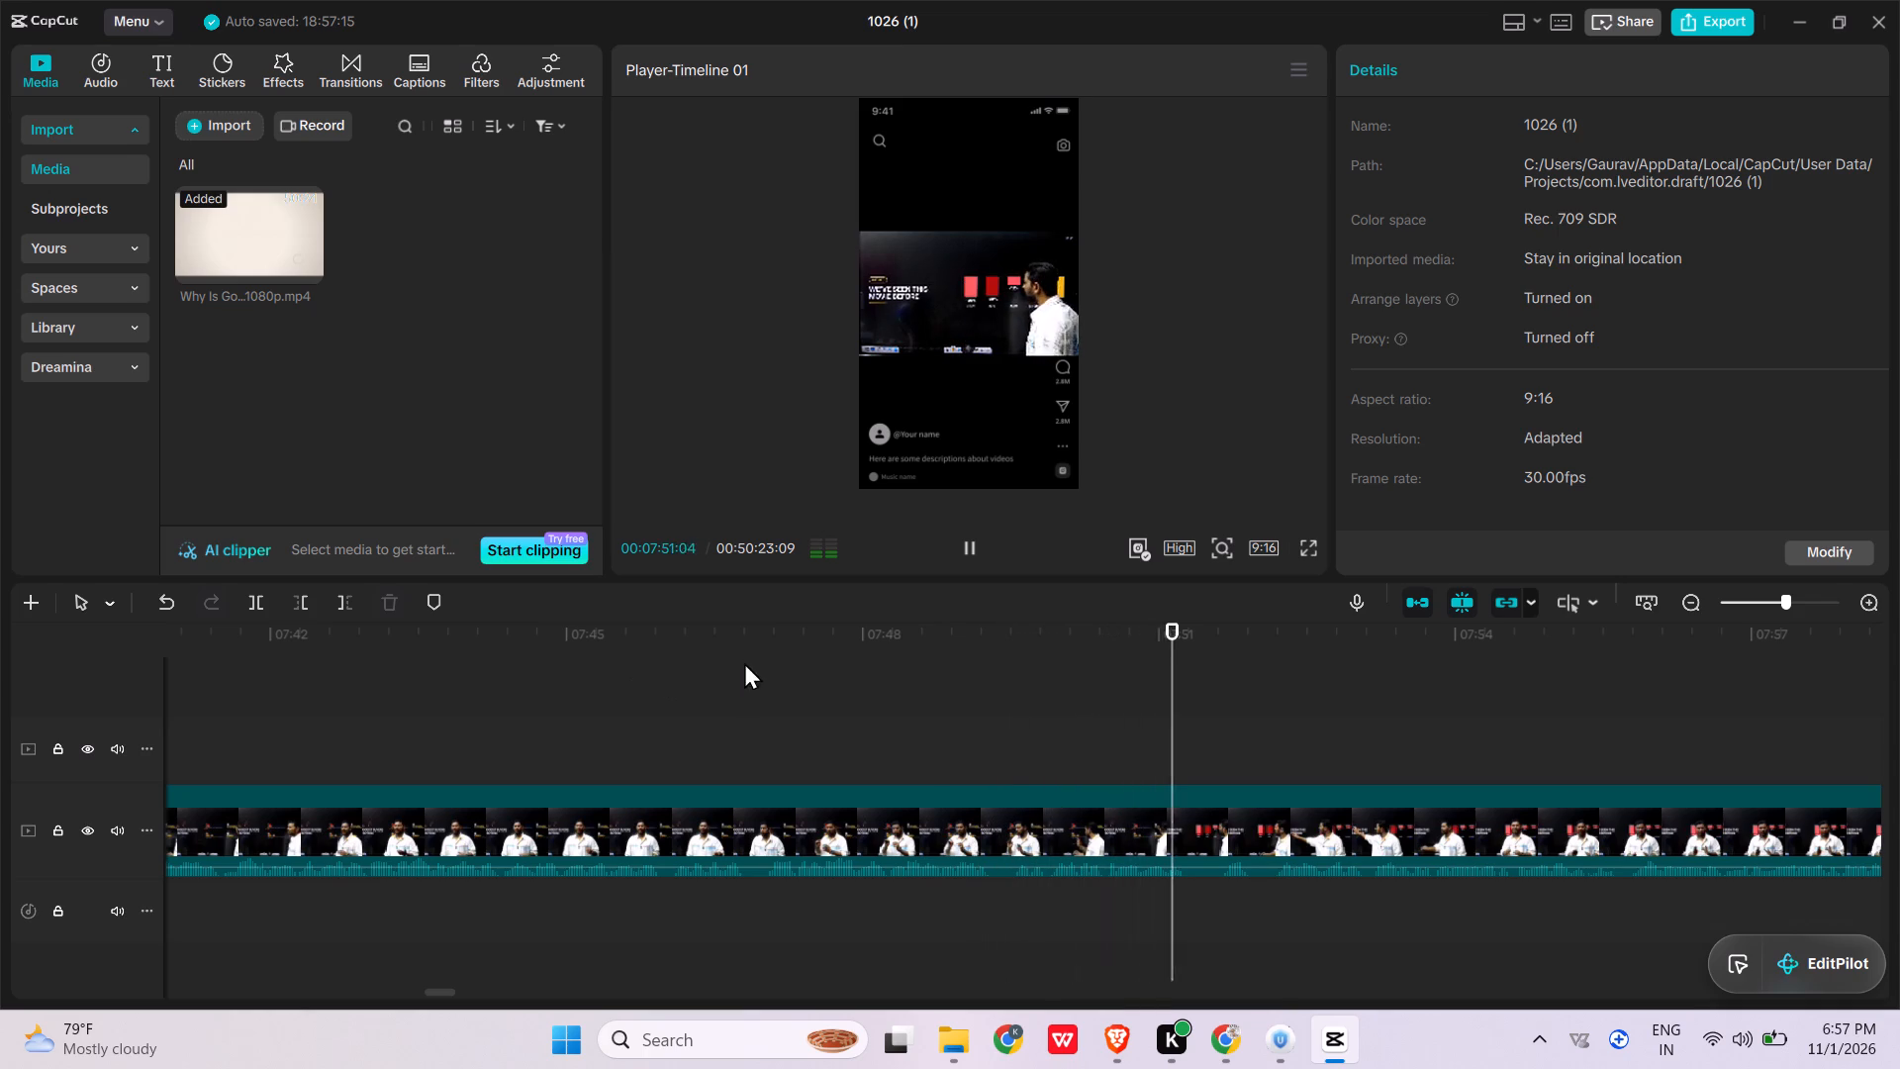
left_click(1182, 710)
left_click_drag(1183, 711, 1199, 711)
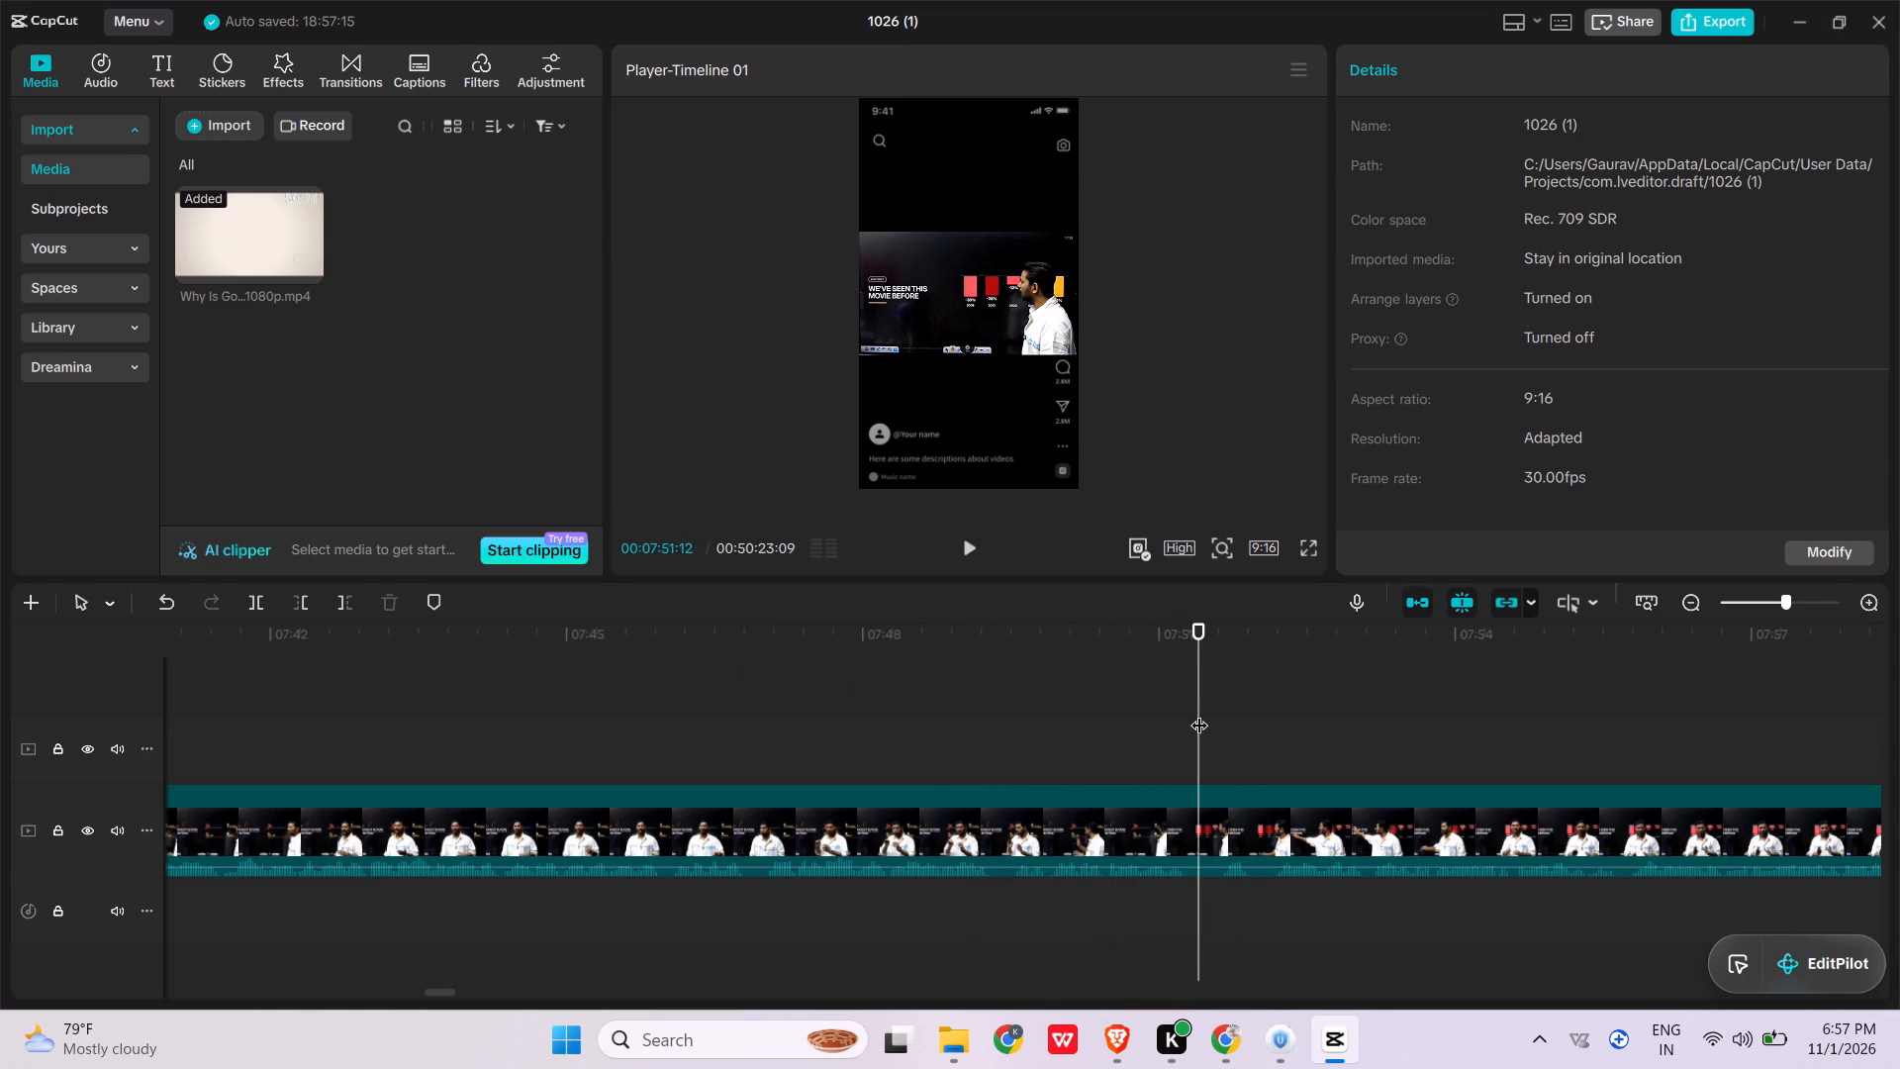
key("ctrl+b")
scroll(1206, 735, "down", 13, "ctrl")
scroll(1193, 1051, "down", 11, "ctrl")
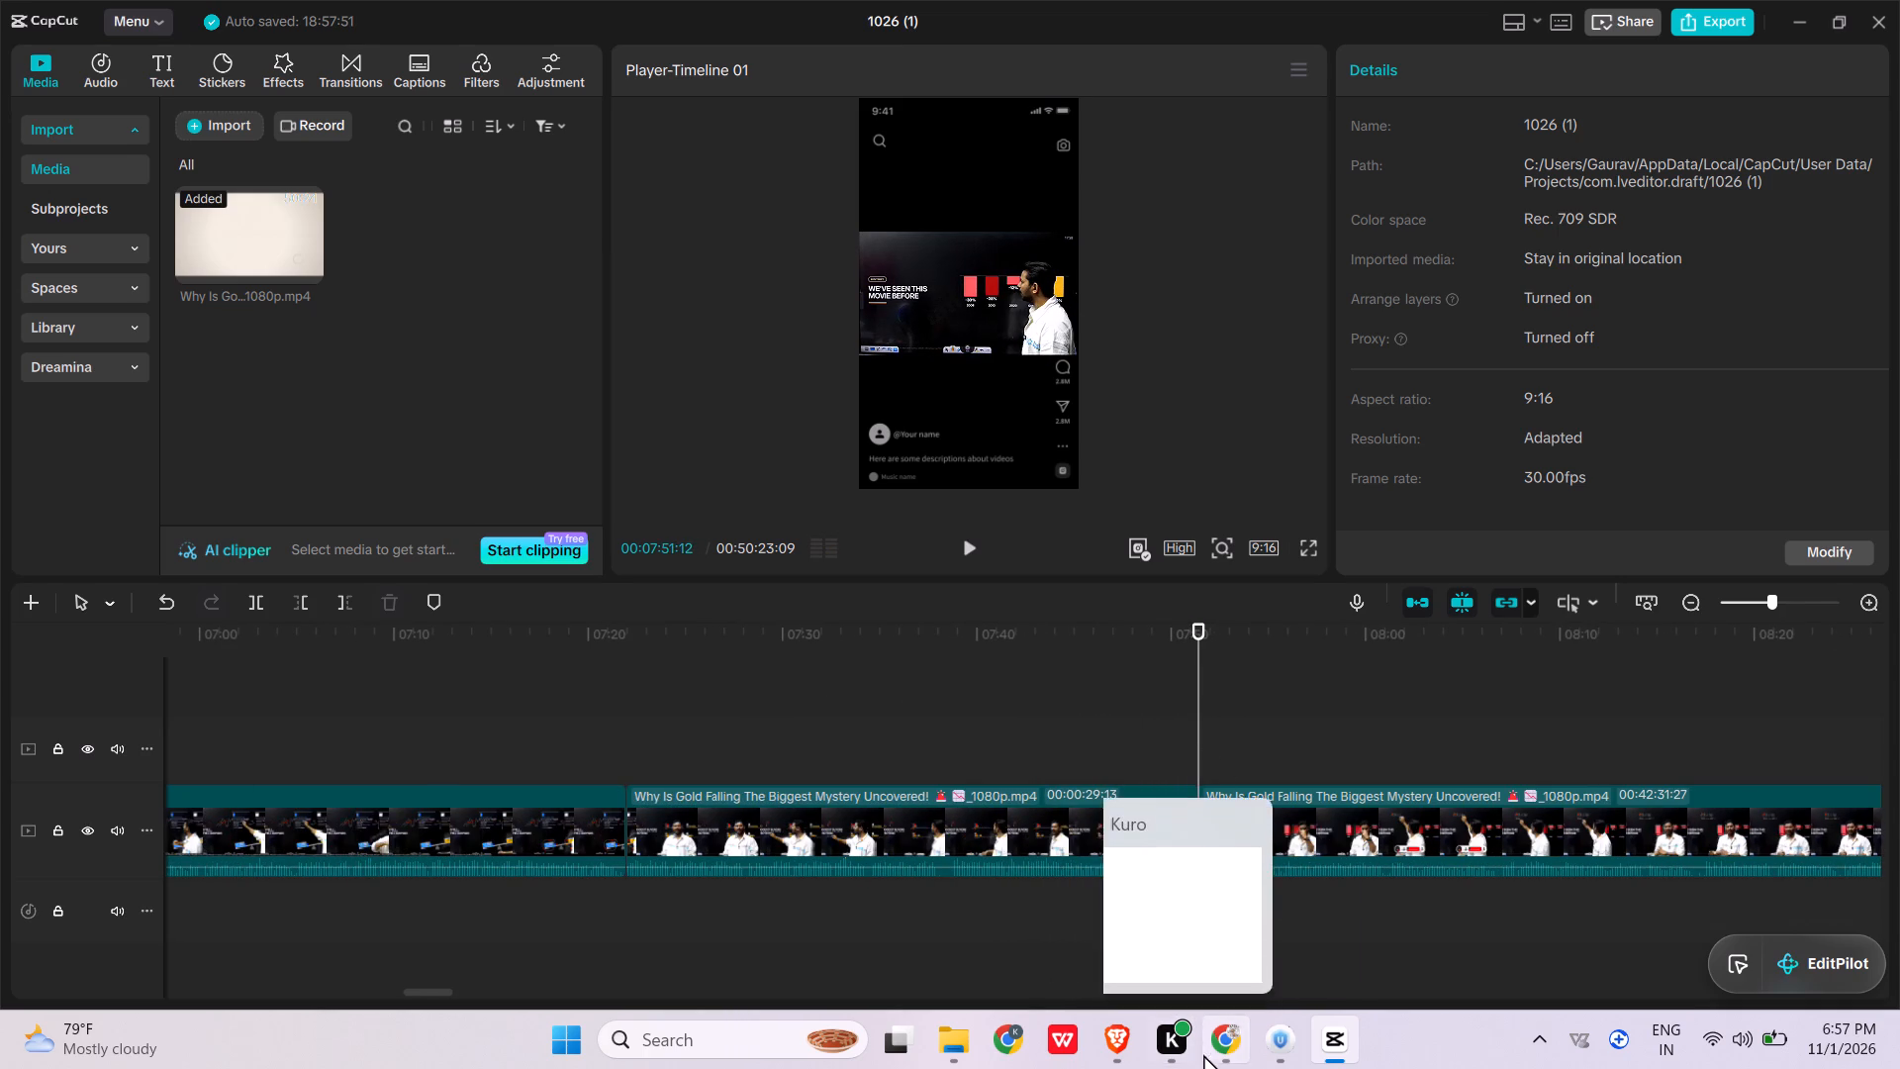
In Brave, play Karan Aujla's "Ashke" music video from the YouTube results and turn its volume up.
left_click(1131, 1068)
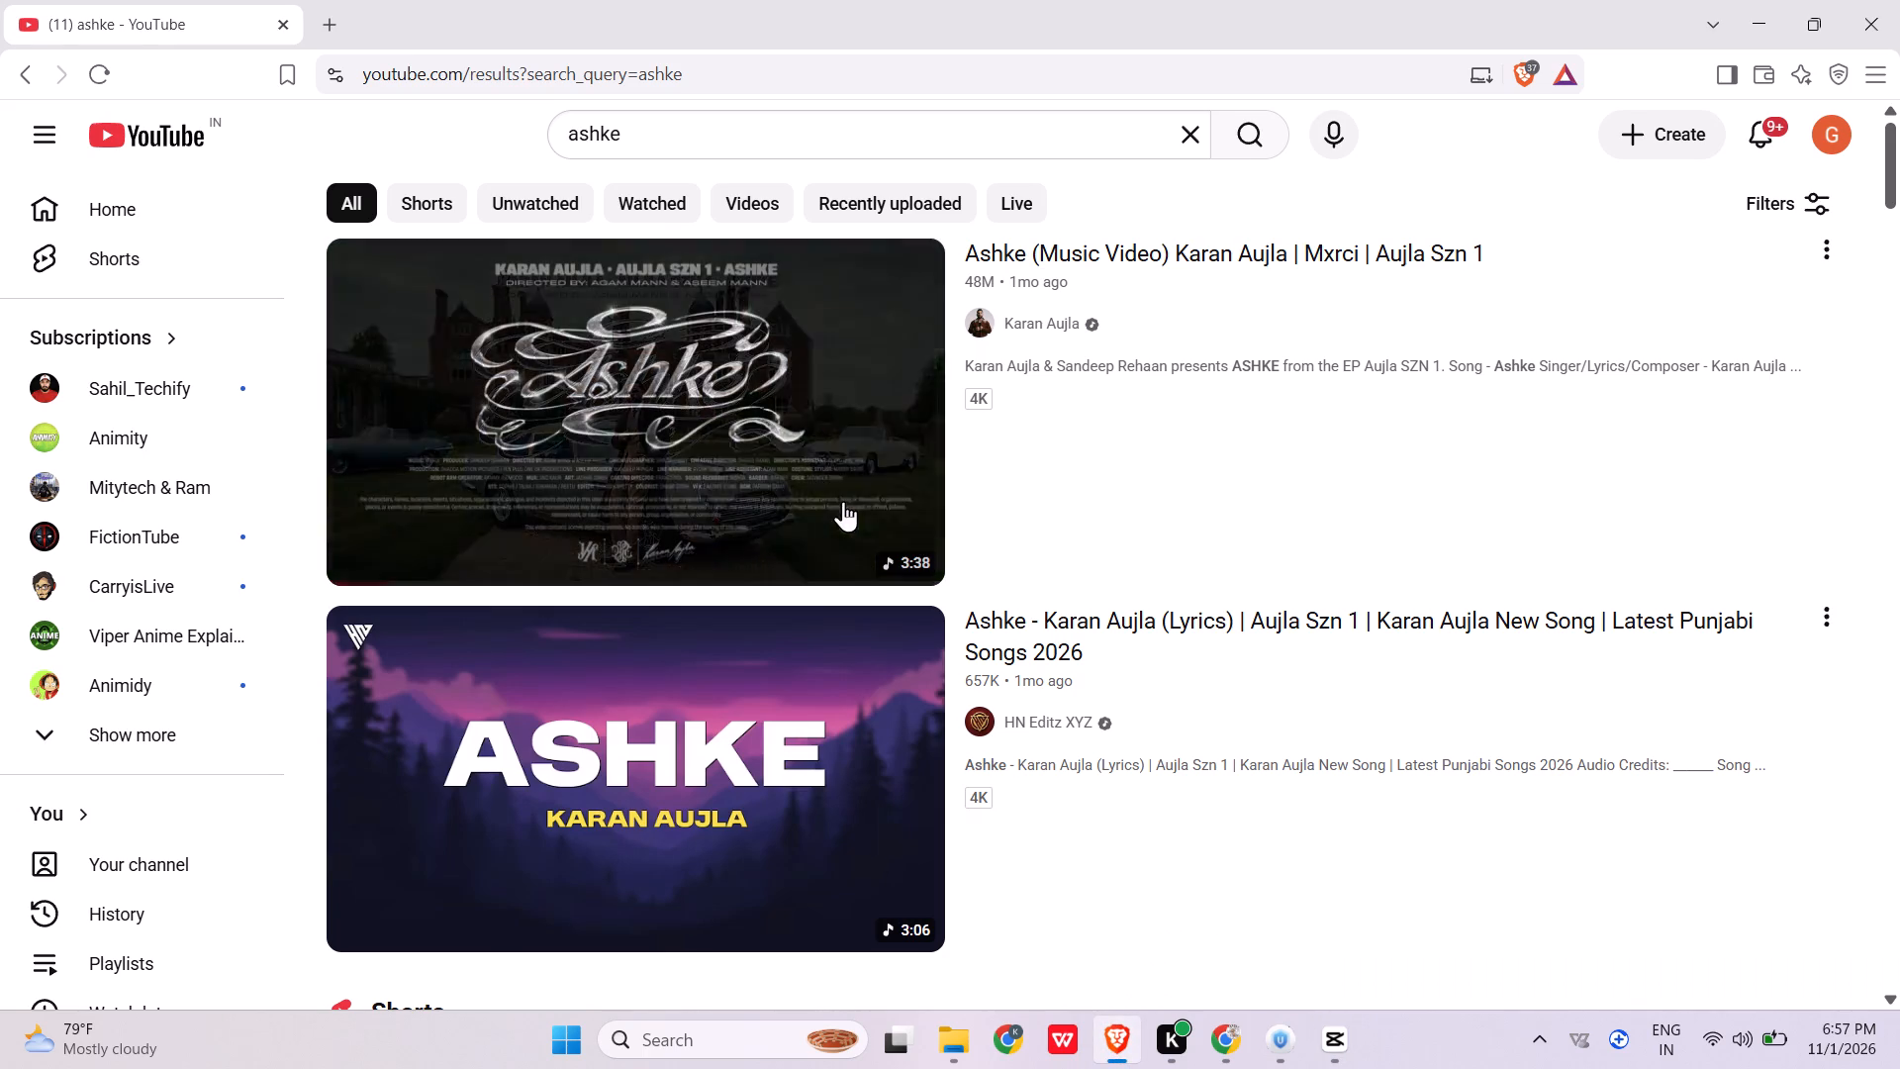
left_click(856, 460)
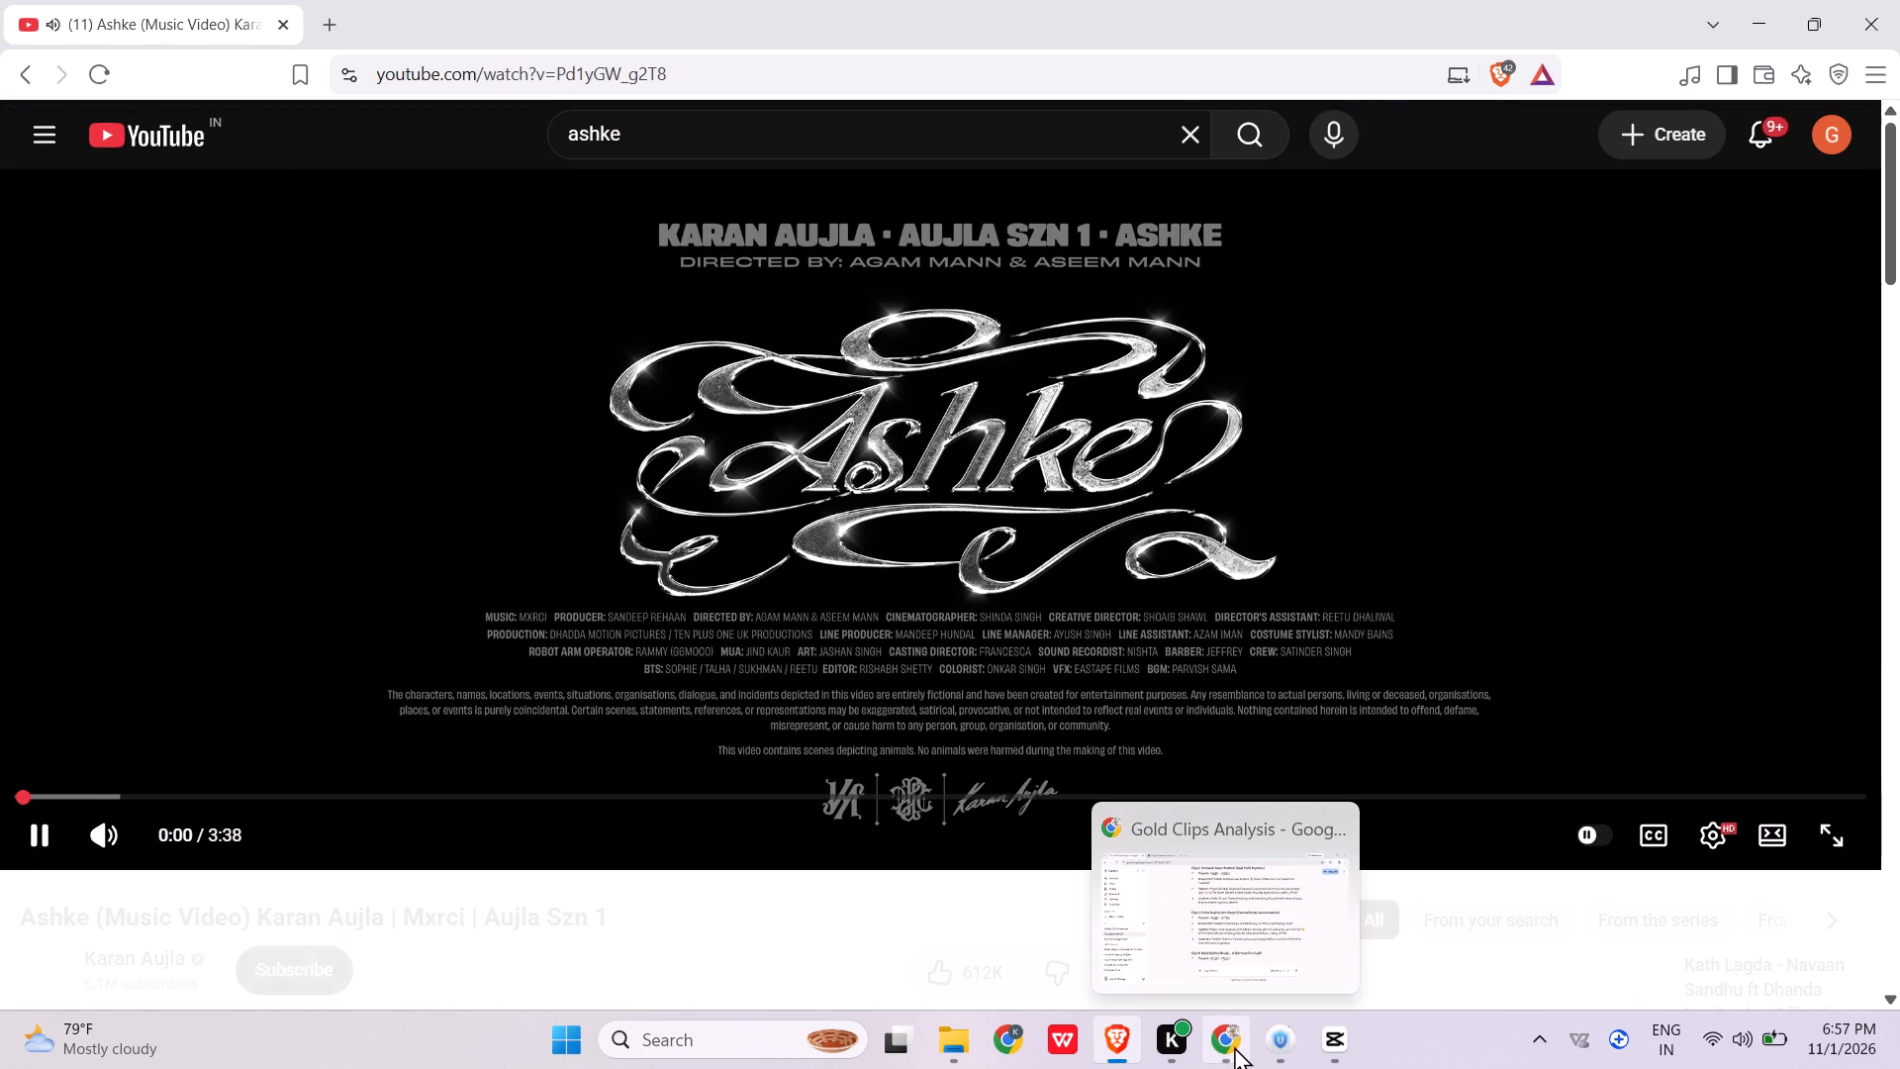
scroll(1272, 1050, "right", 1)
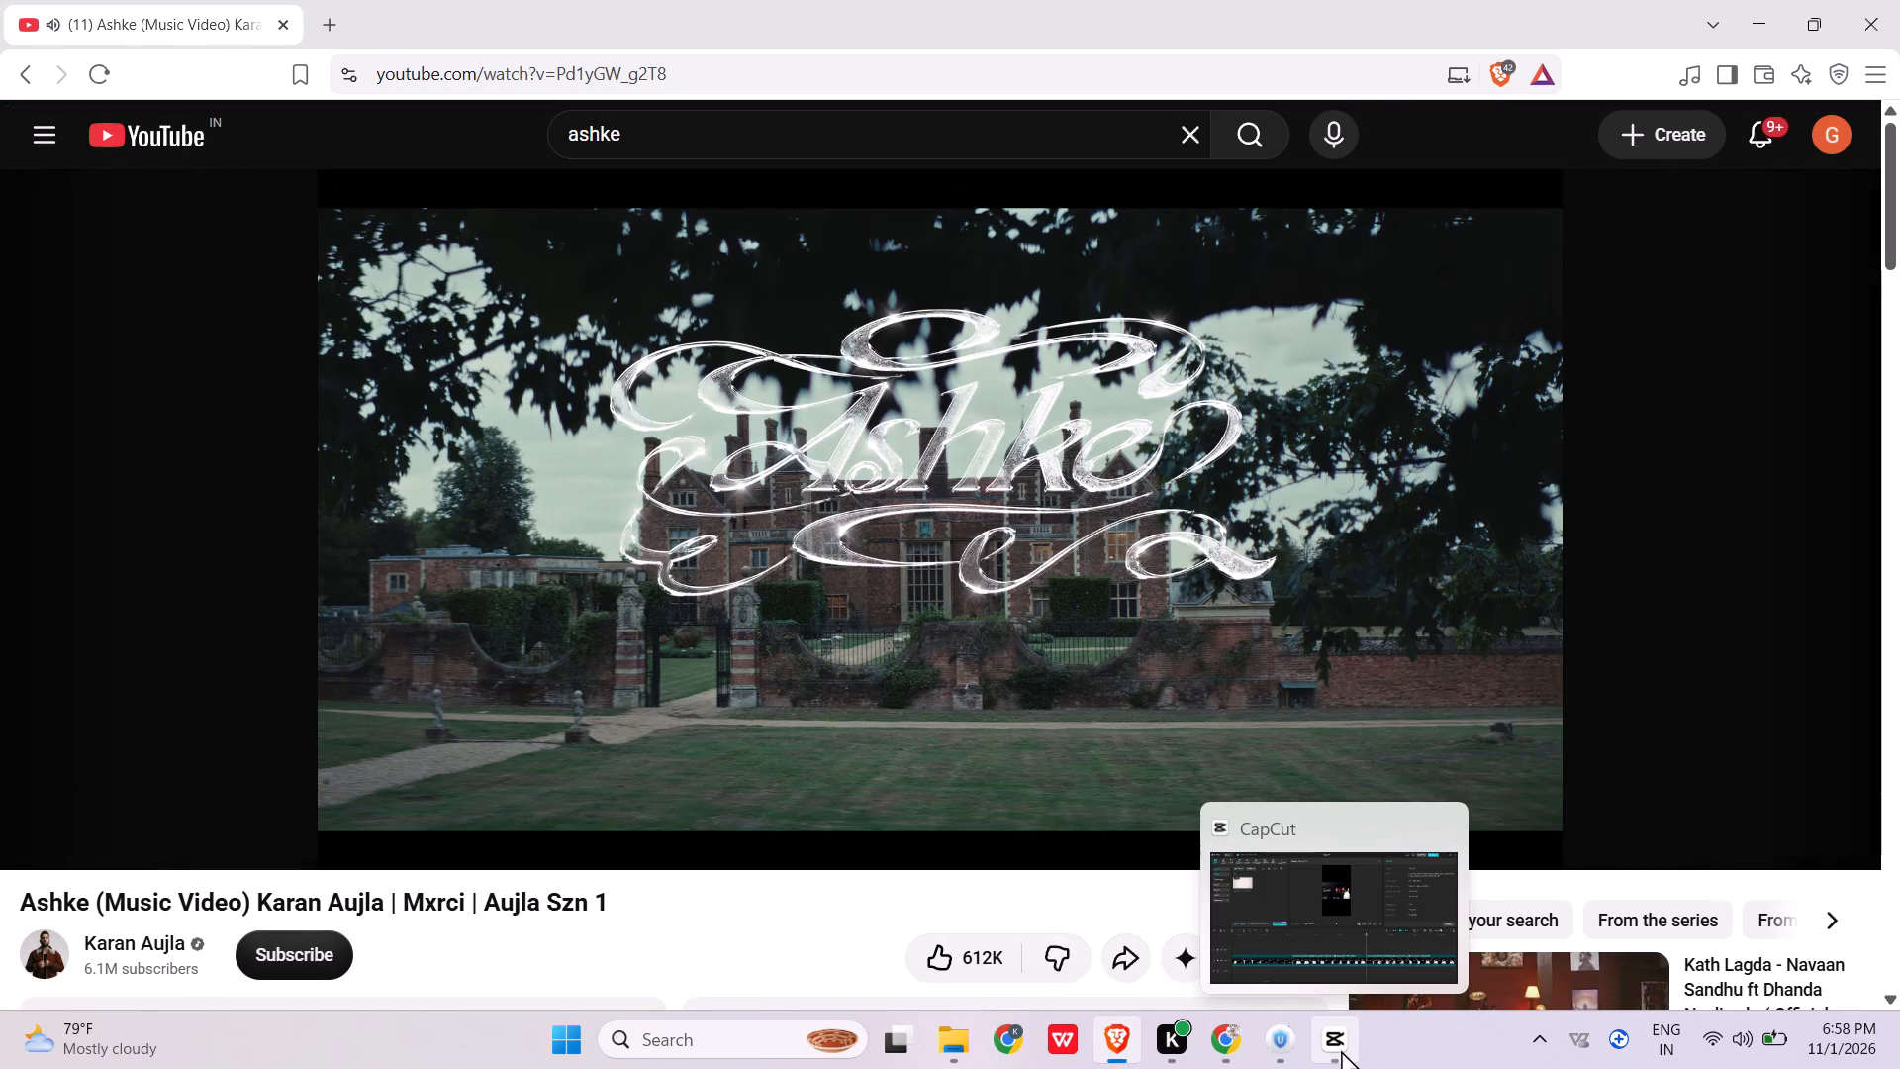
scroll(1341, 1050, "right", 1)
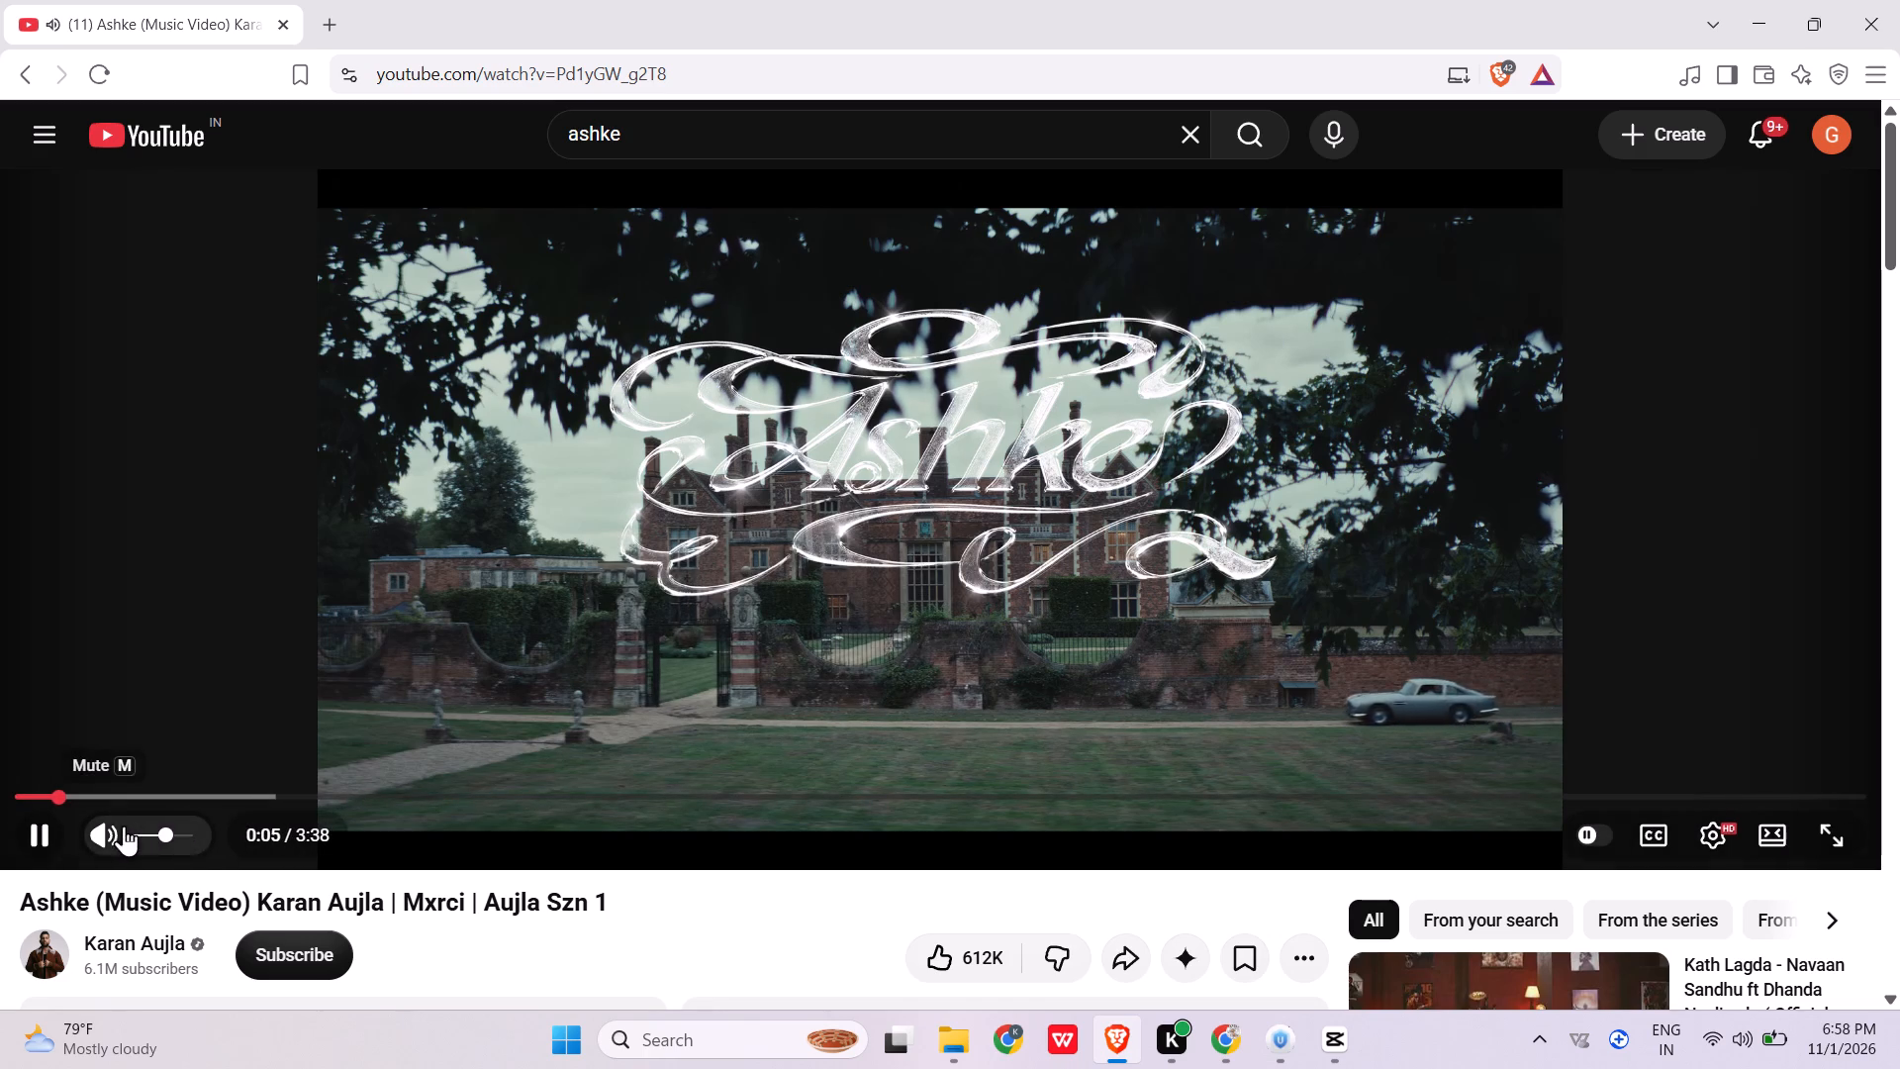
left_click_drag(168, 830, 332, 858)
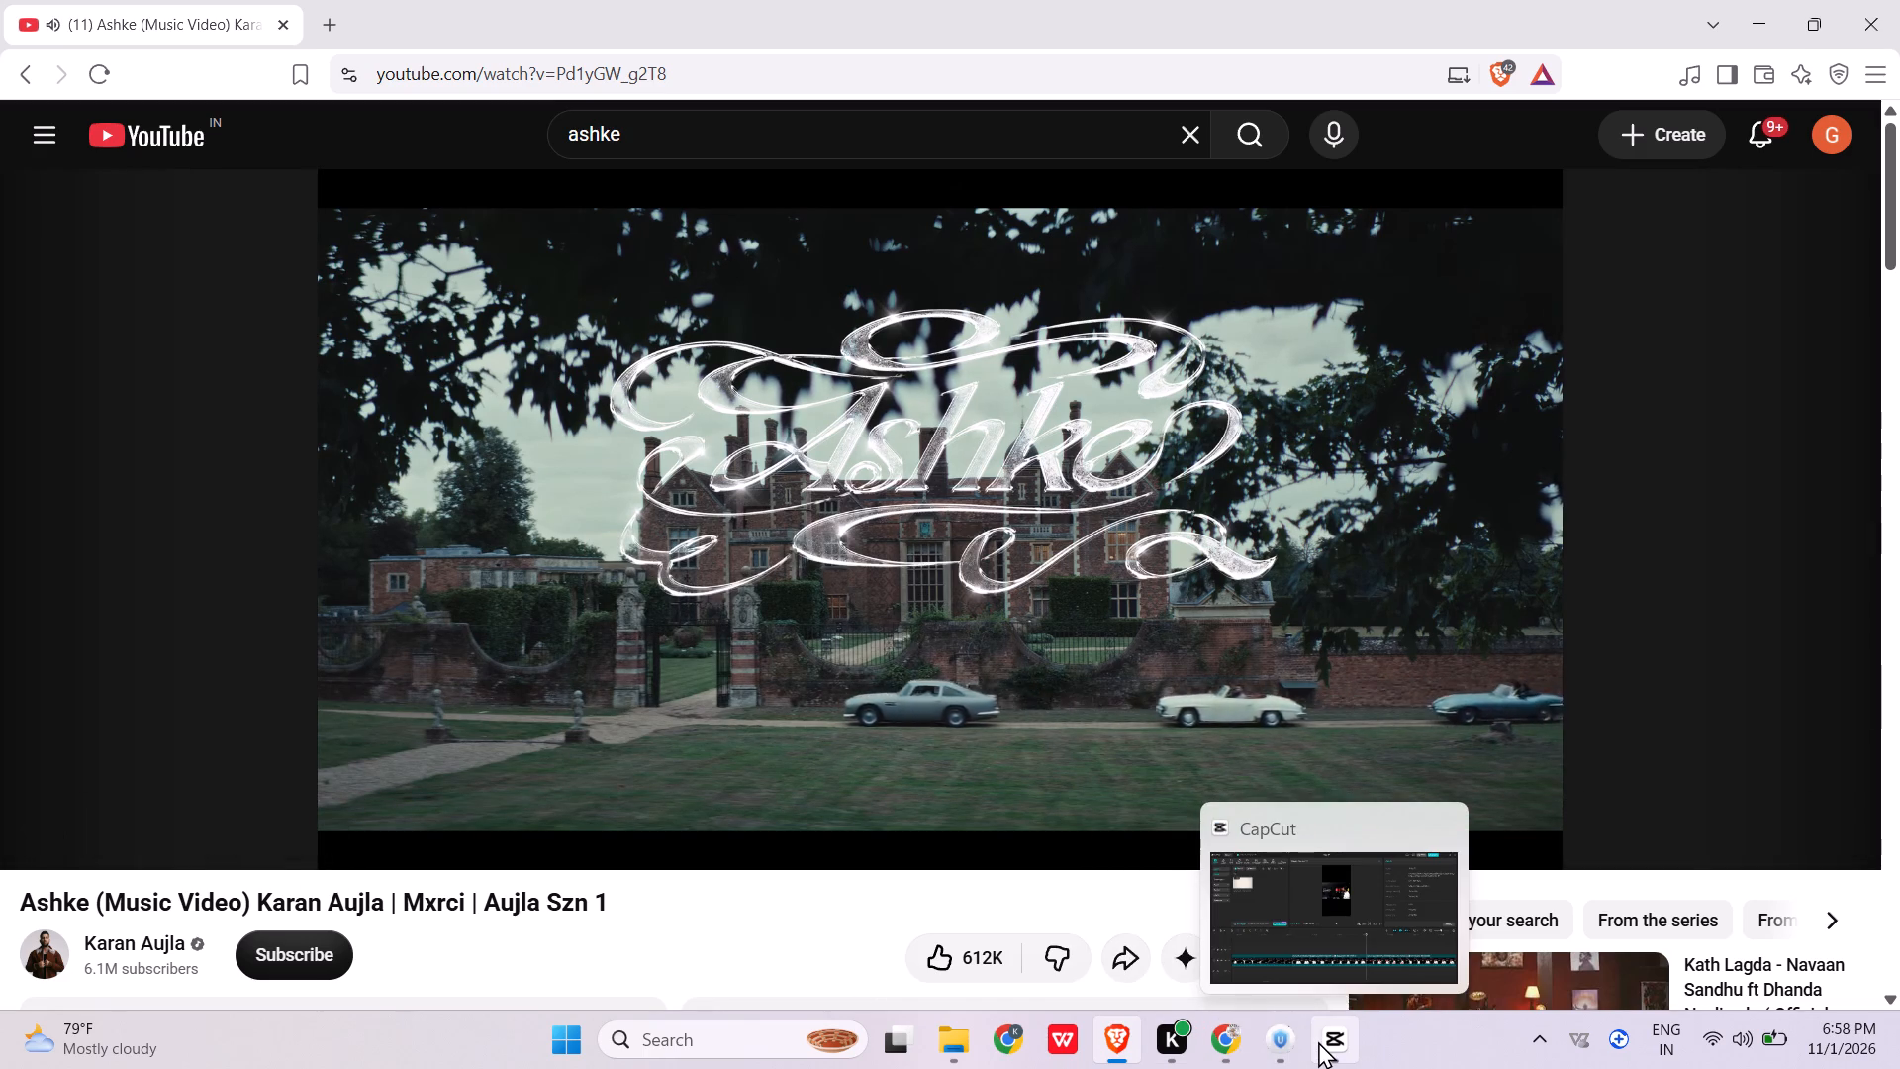
scroll(1318, 1041, "right", 1)
Return to CapCut and delete the main video's segments after and before Clip 3.
left_click(1318, 1041)
scroll(1243, 914, "down", 12, "ctrl")
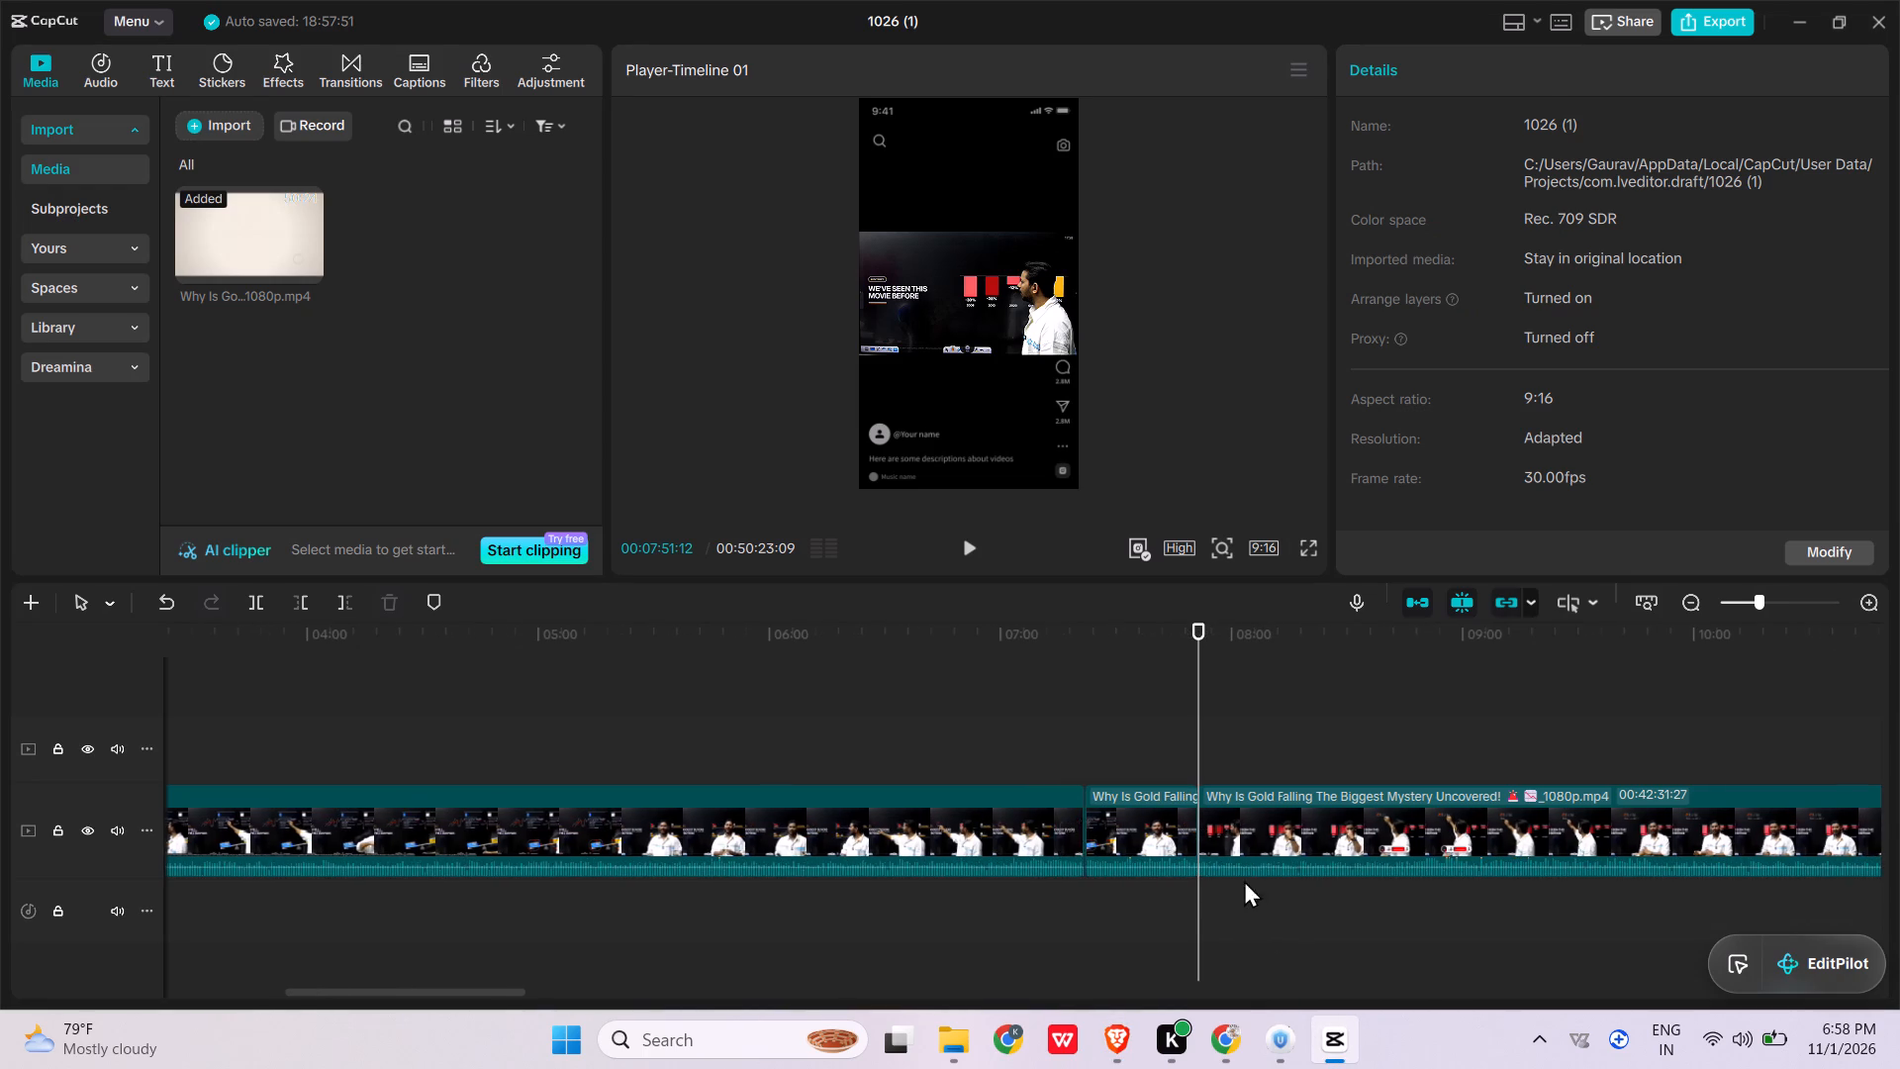
left_click(1253, 838)
key("BackSpace")
left_click(1001, 831)
key("BackSpace")
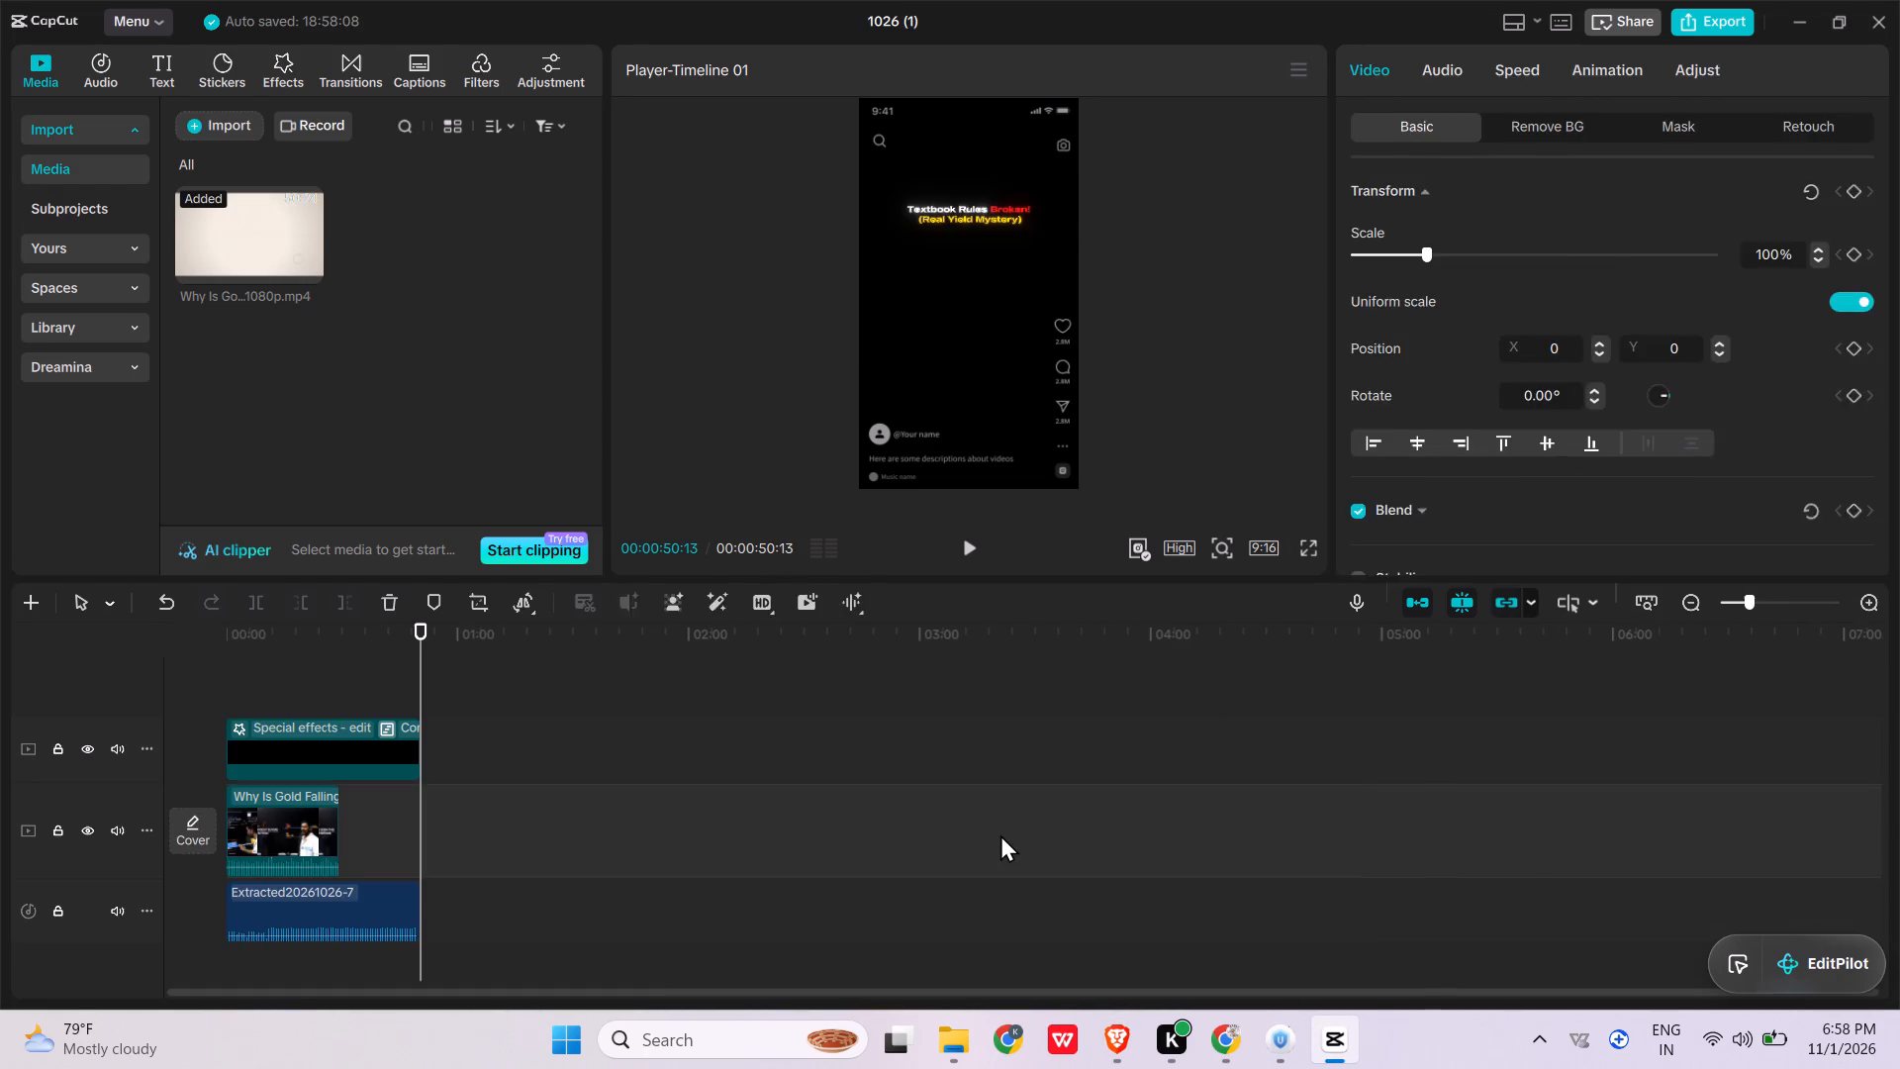
Delete the extracted audio clip beneath the main video.
scroll(743, 871, "down", 15, "ctrl")
left_click(604, 920)
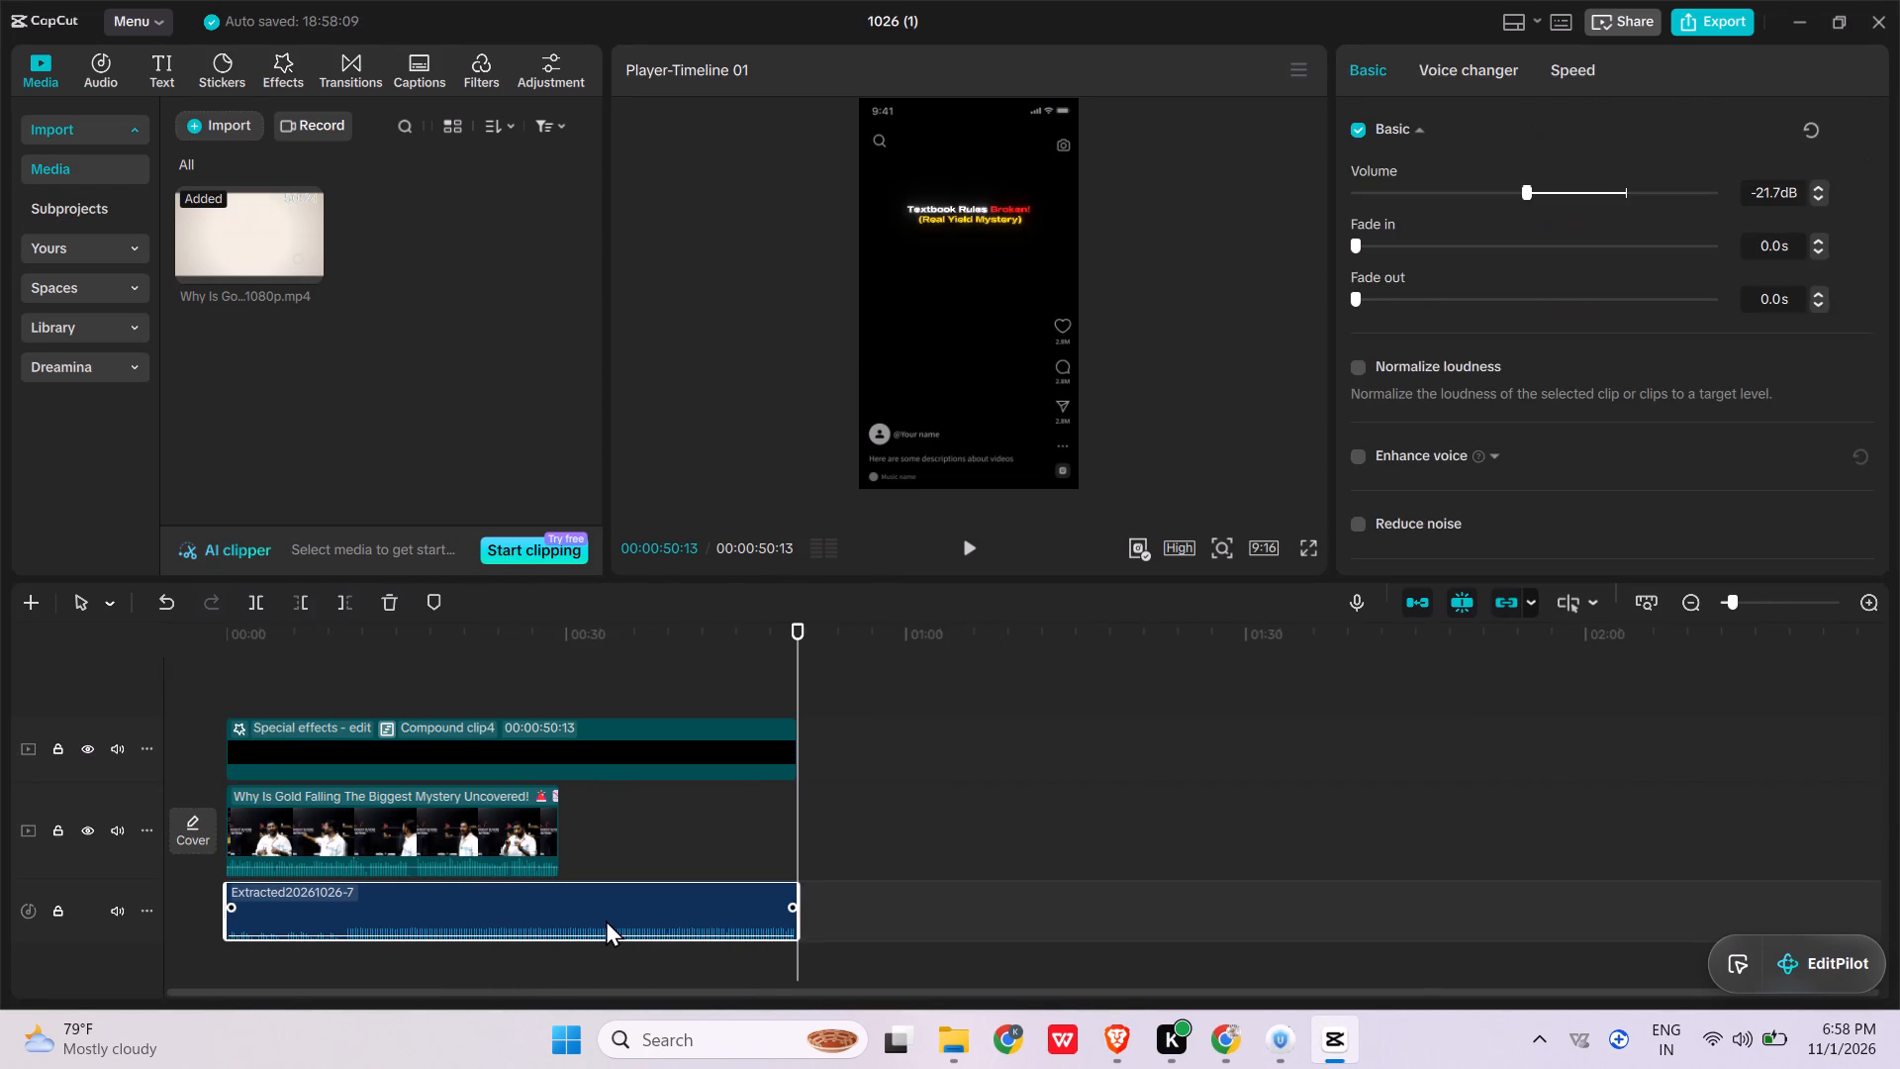
key("BackSpace")
Shorten the "Textbook Rules Broken!" title compound clip to end with the main video at about 29 seconds.
left_click(645, 751)
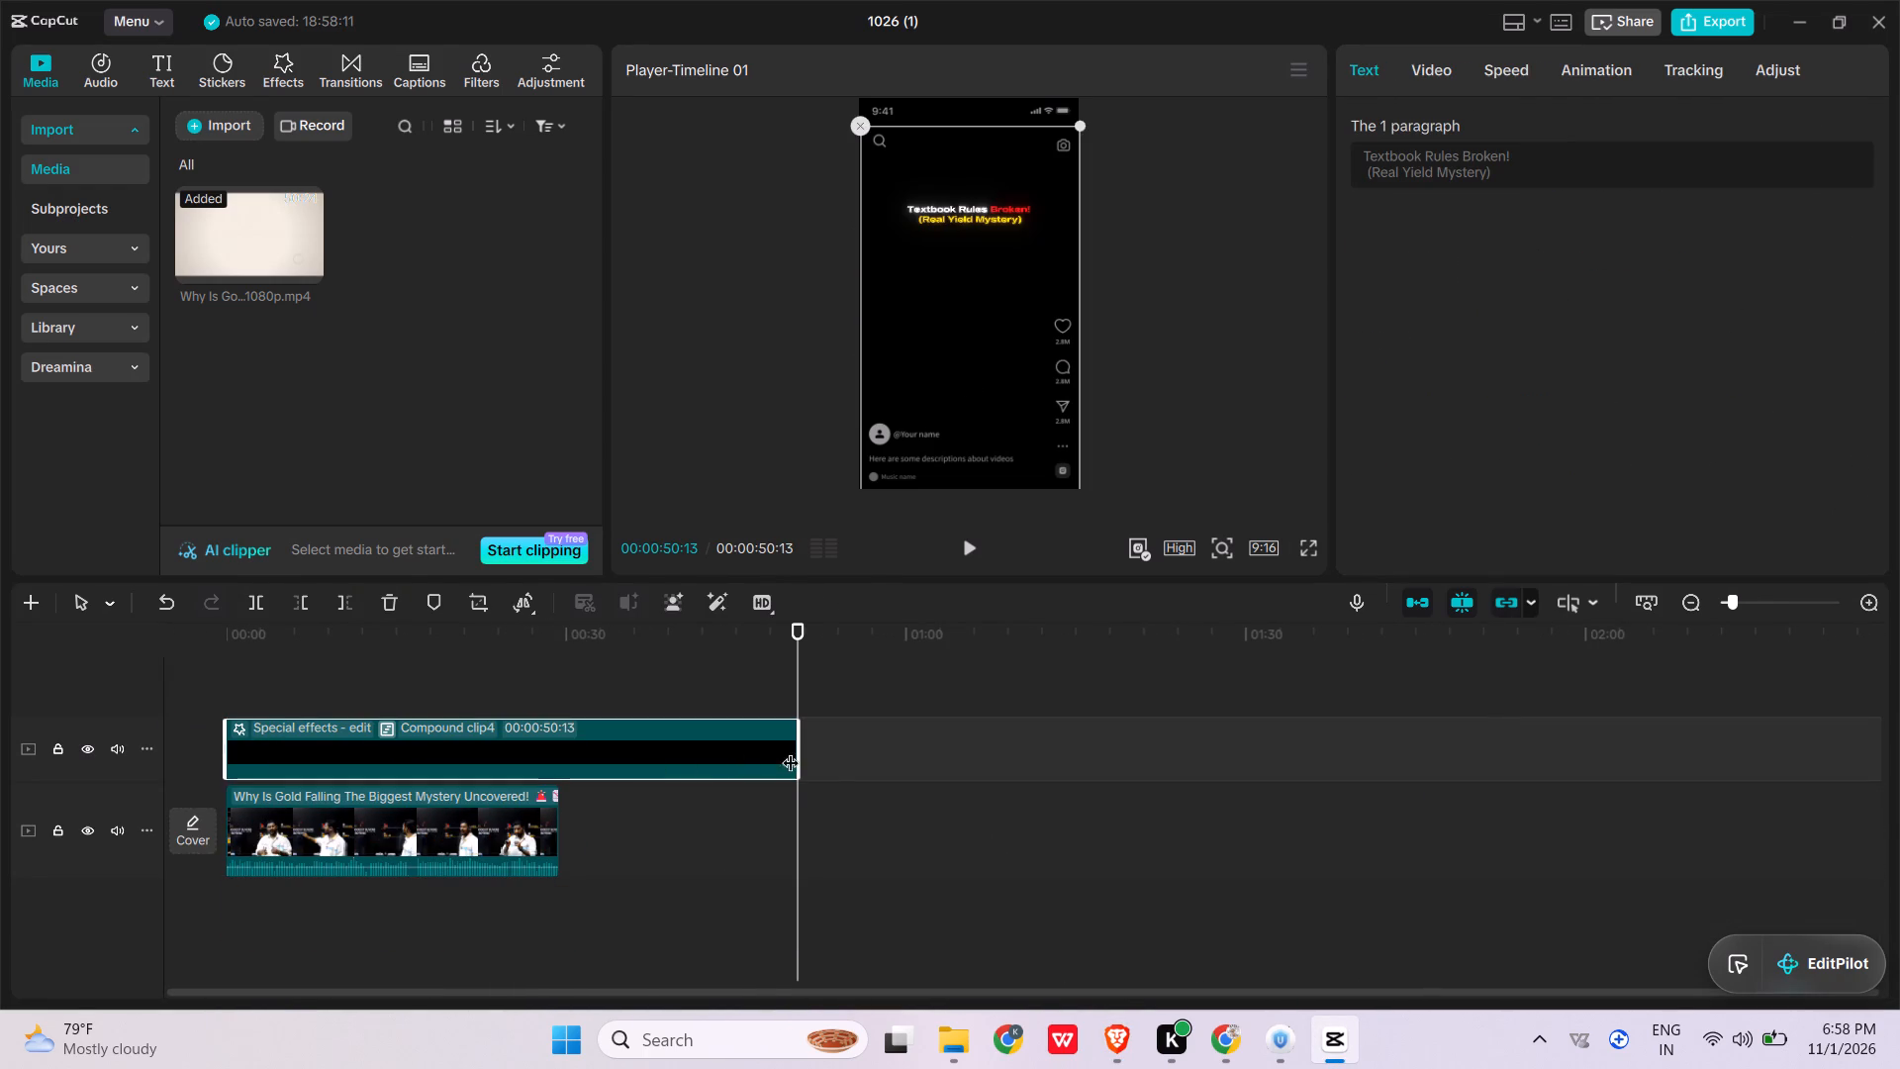
left_click_drag(802, 760, 563, 790)
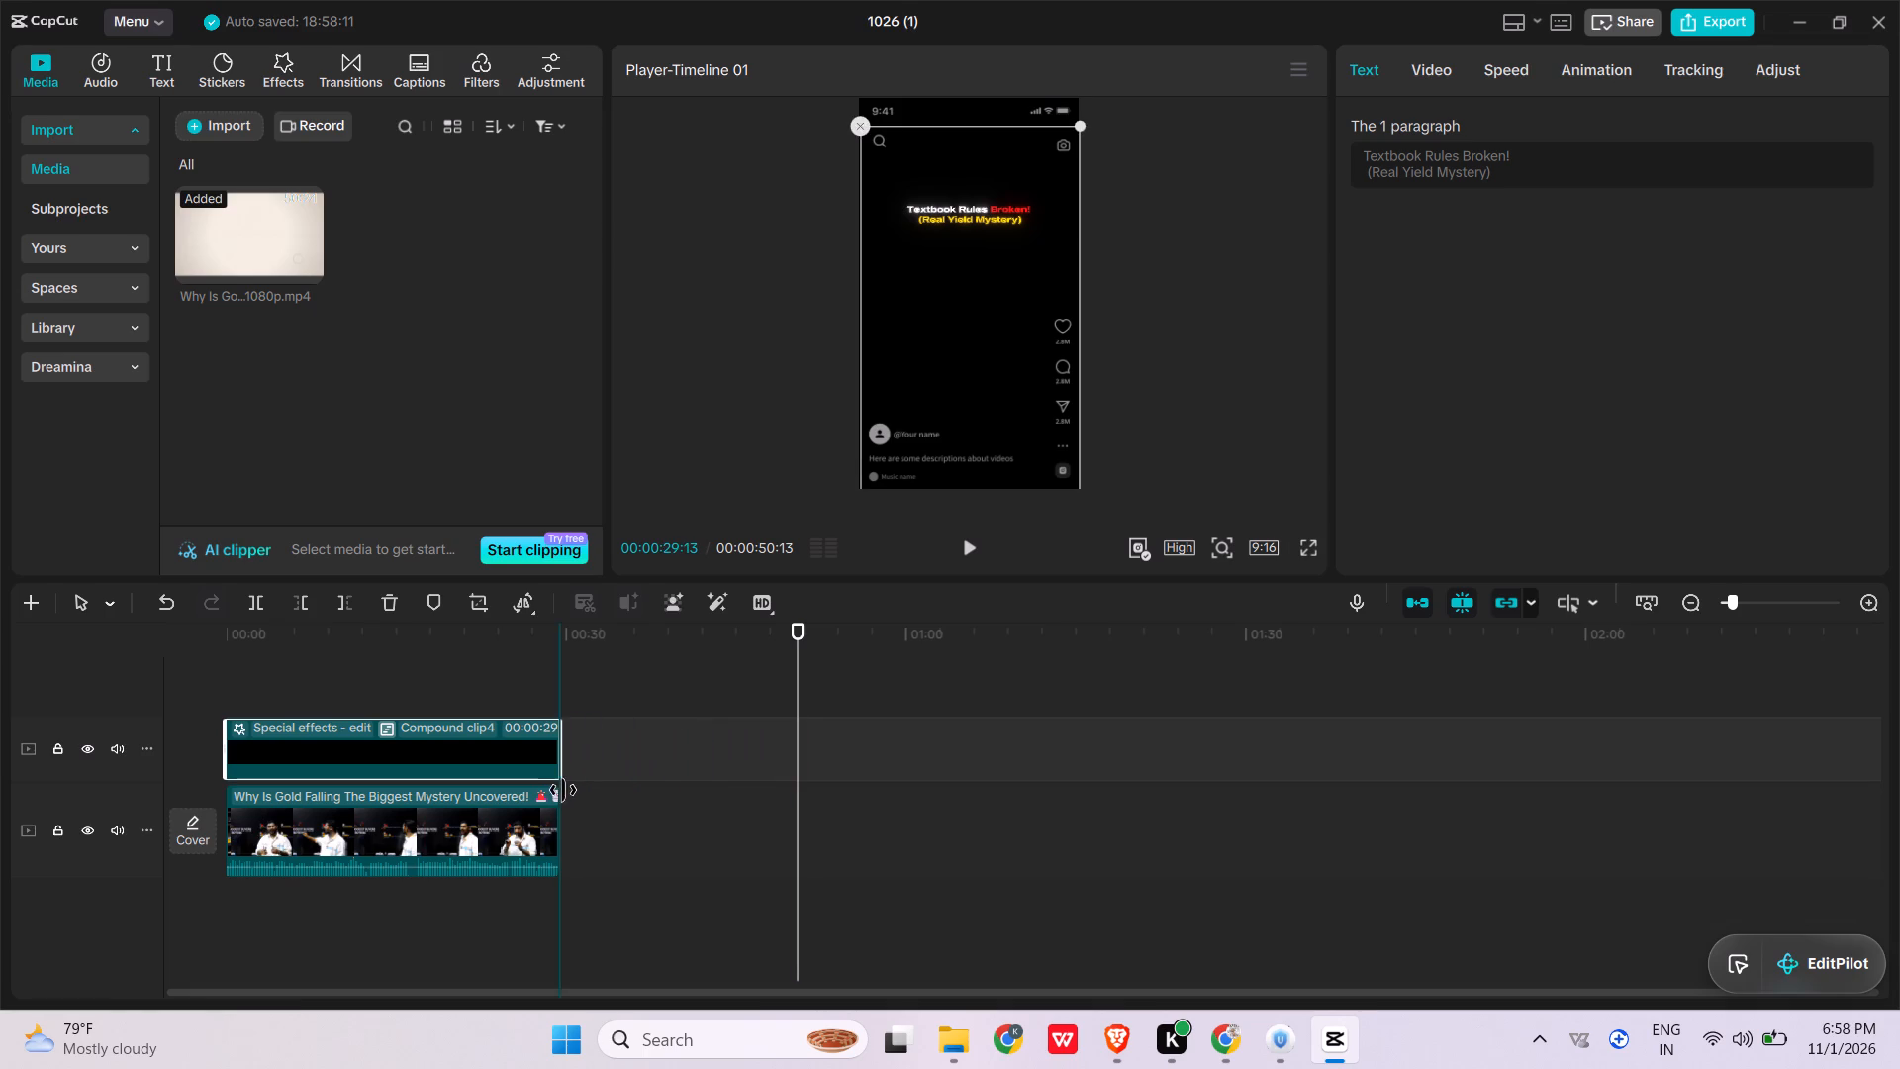
left_click_drag(563, 790, 562, 790)
scroll(618, 856, "up", 13, "ctrl")
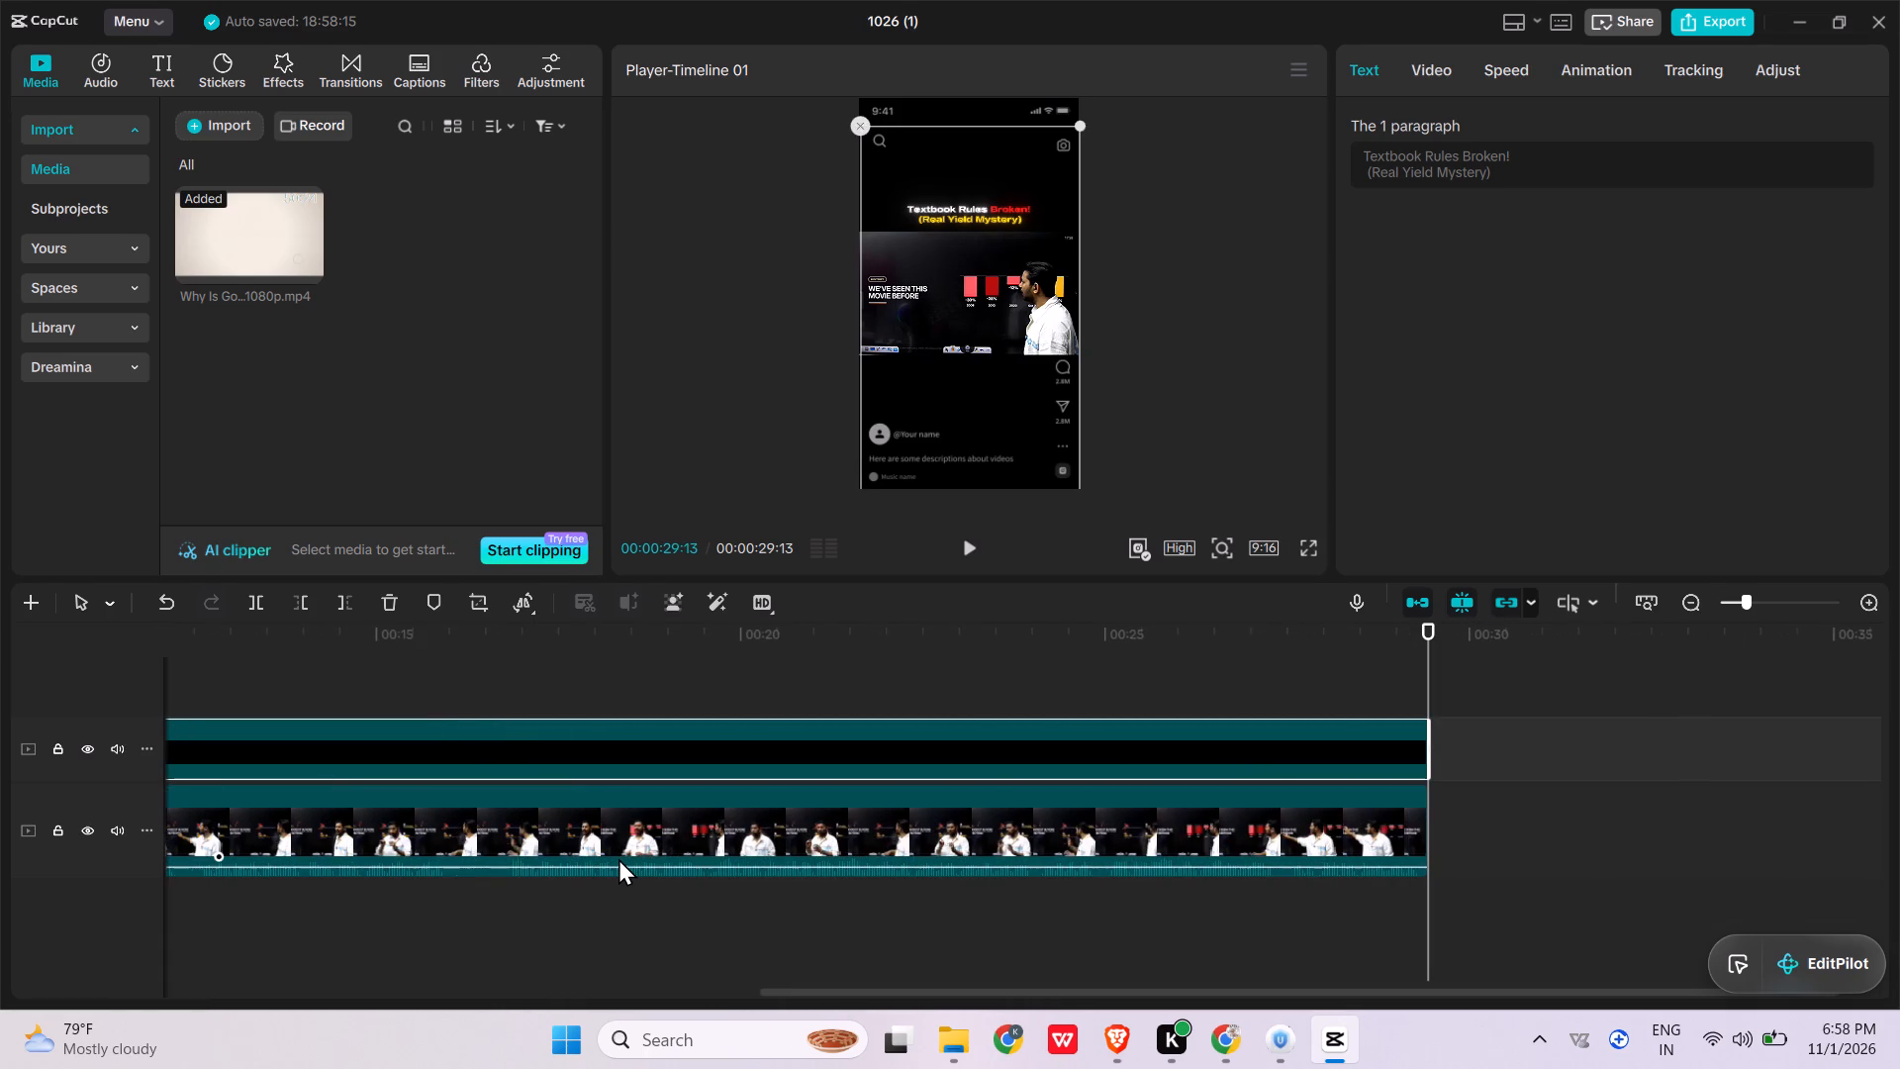
scroll(618, 858, "down", 13, "ctrl")
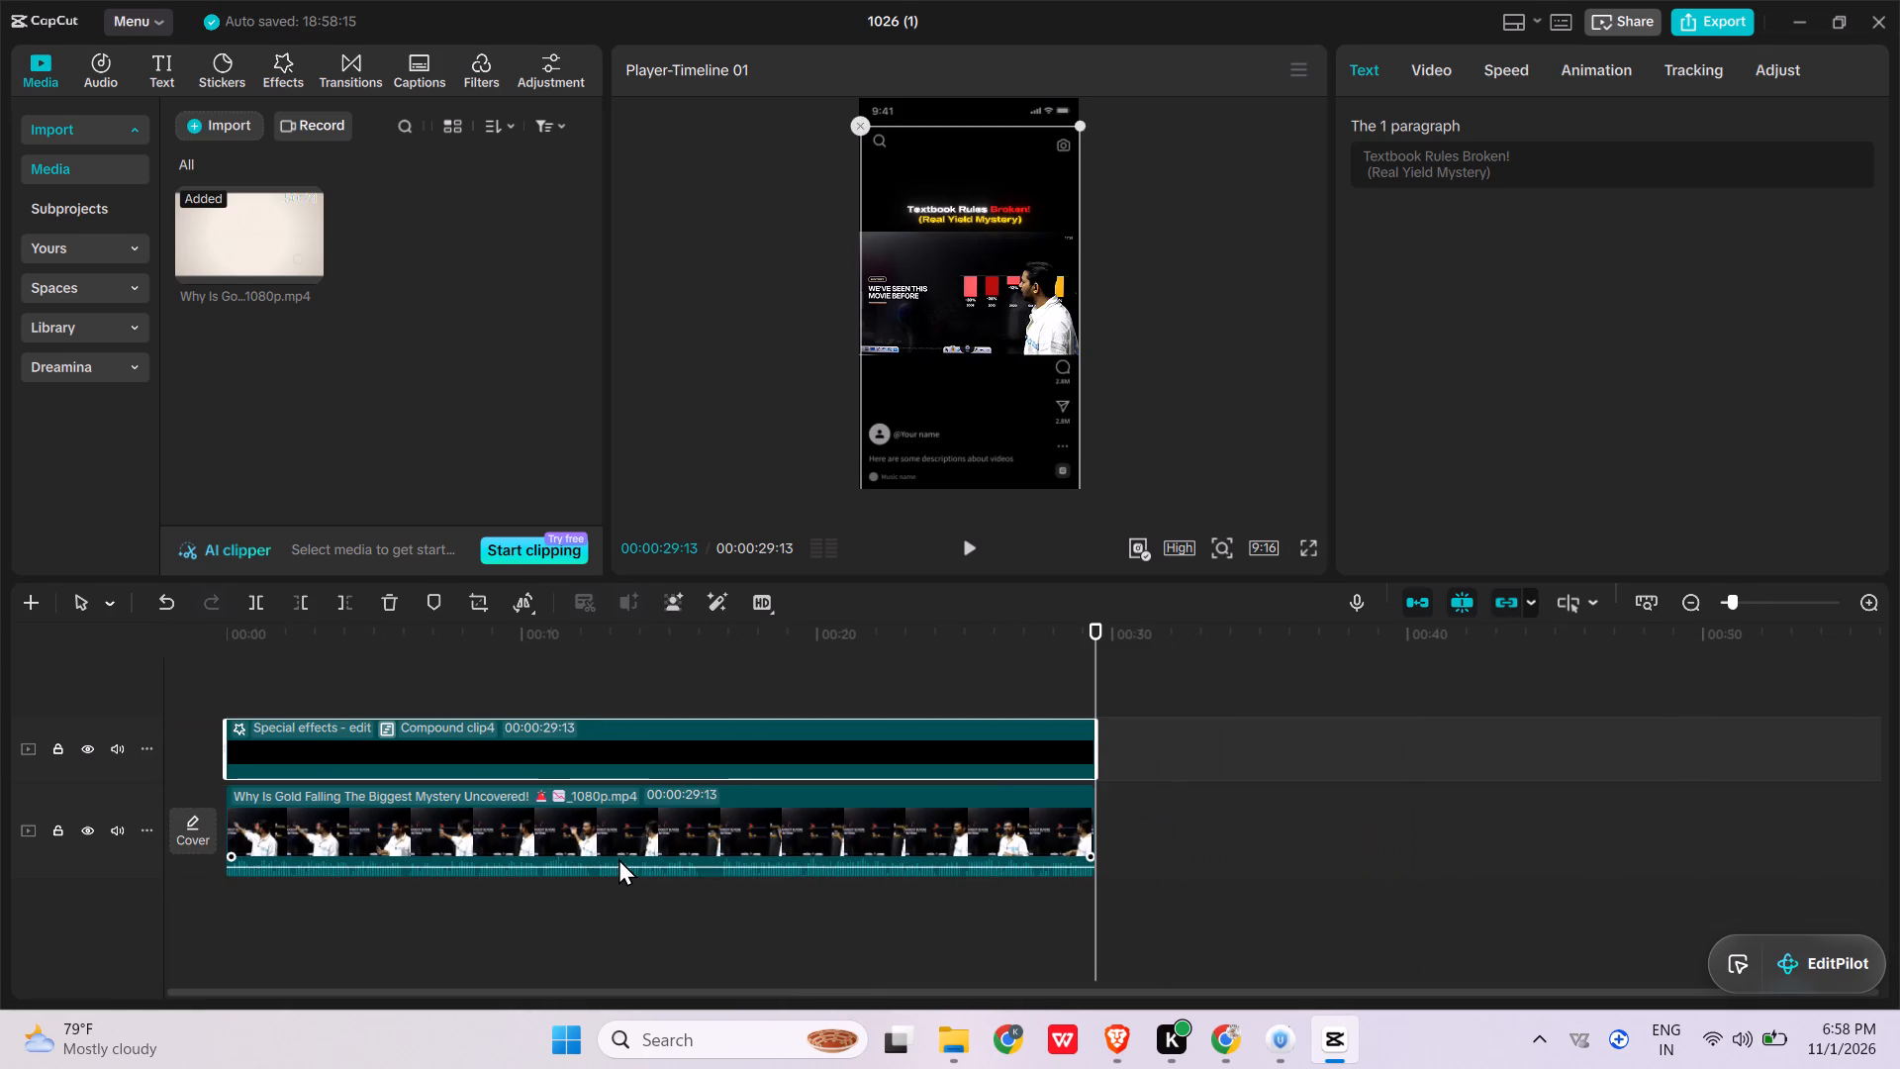
left_click(665, 922)
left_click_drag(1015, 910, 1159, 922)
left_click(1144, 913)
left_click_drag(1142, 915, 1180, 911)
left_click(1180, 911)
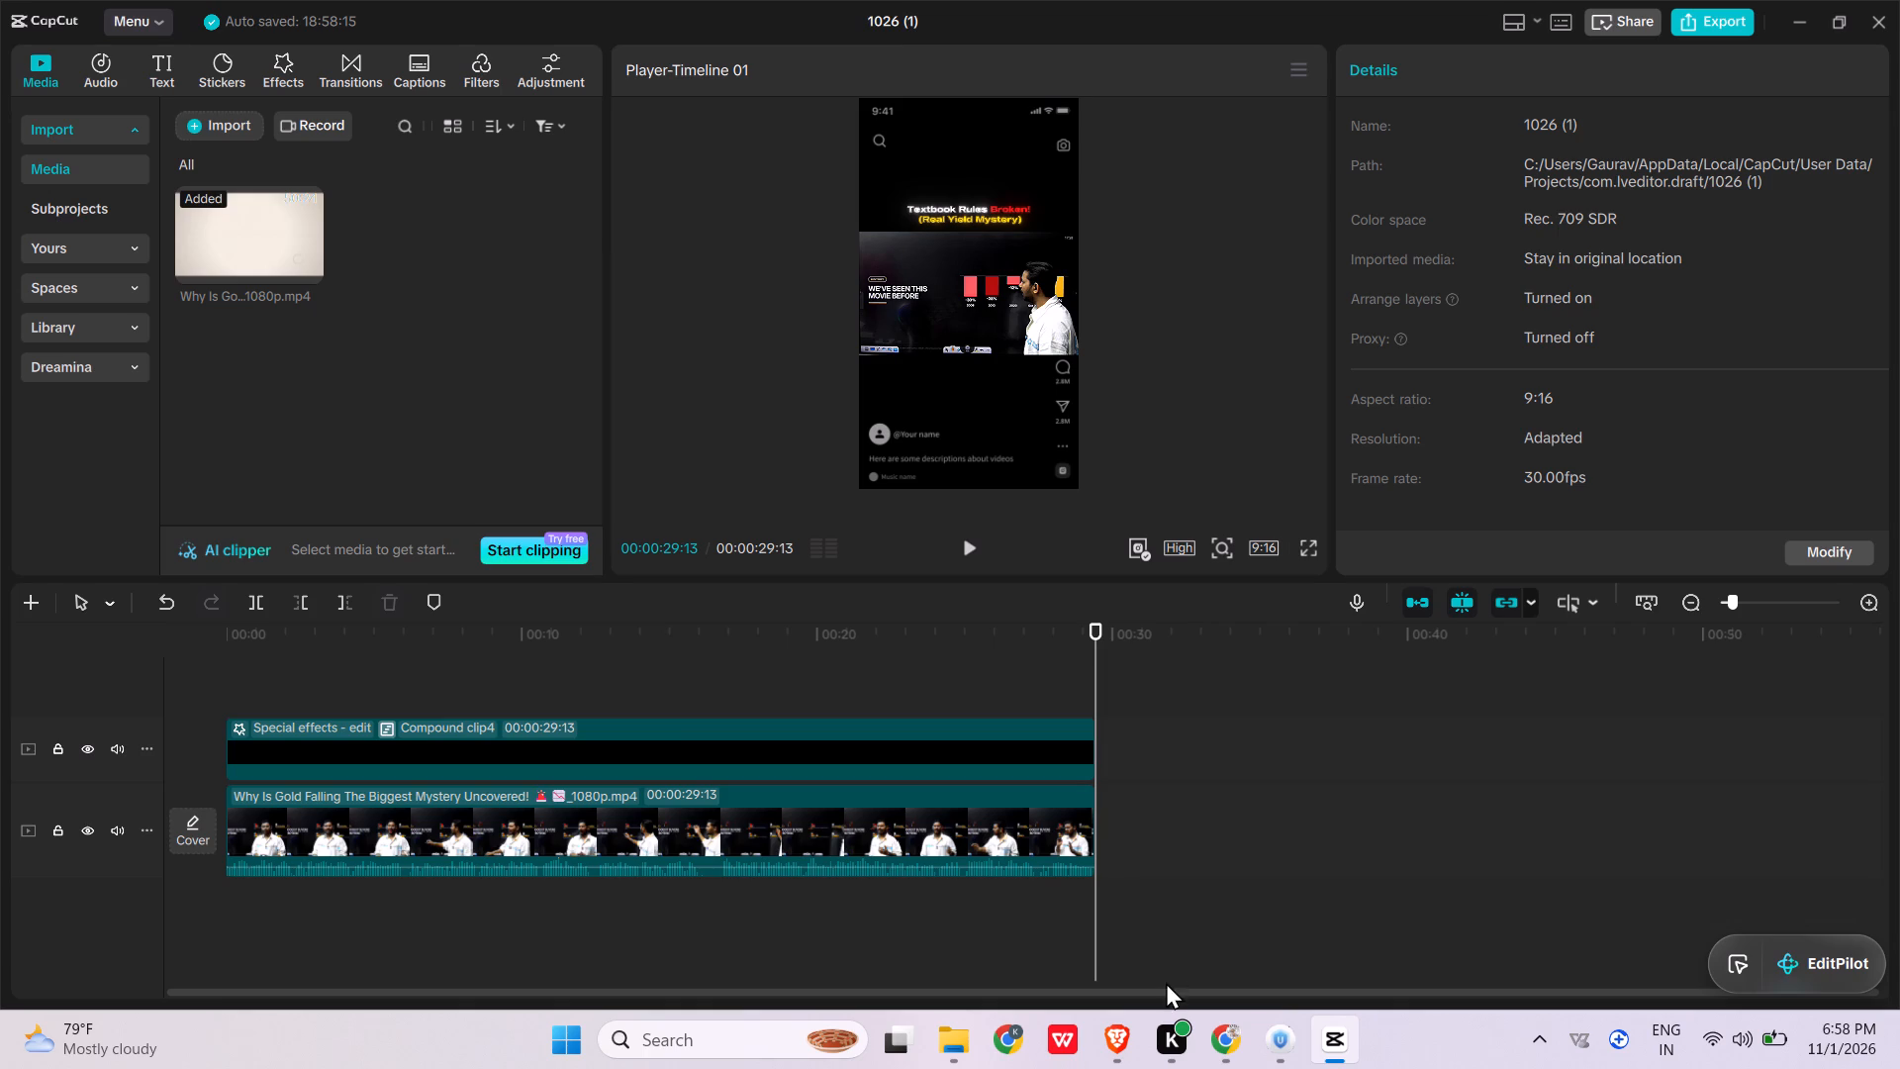
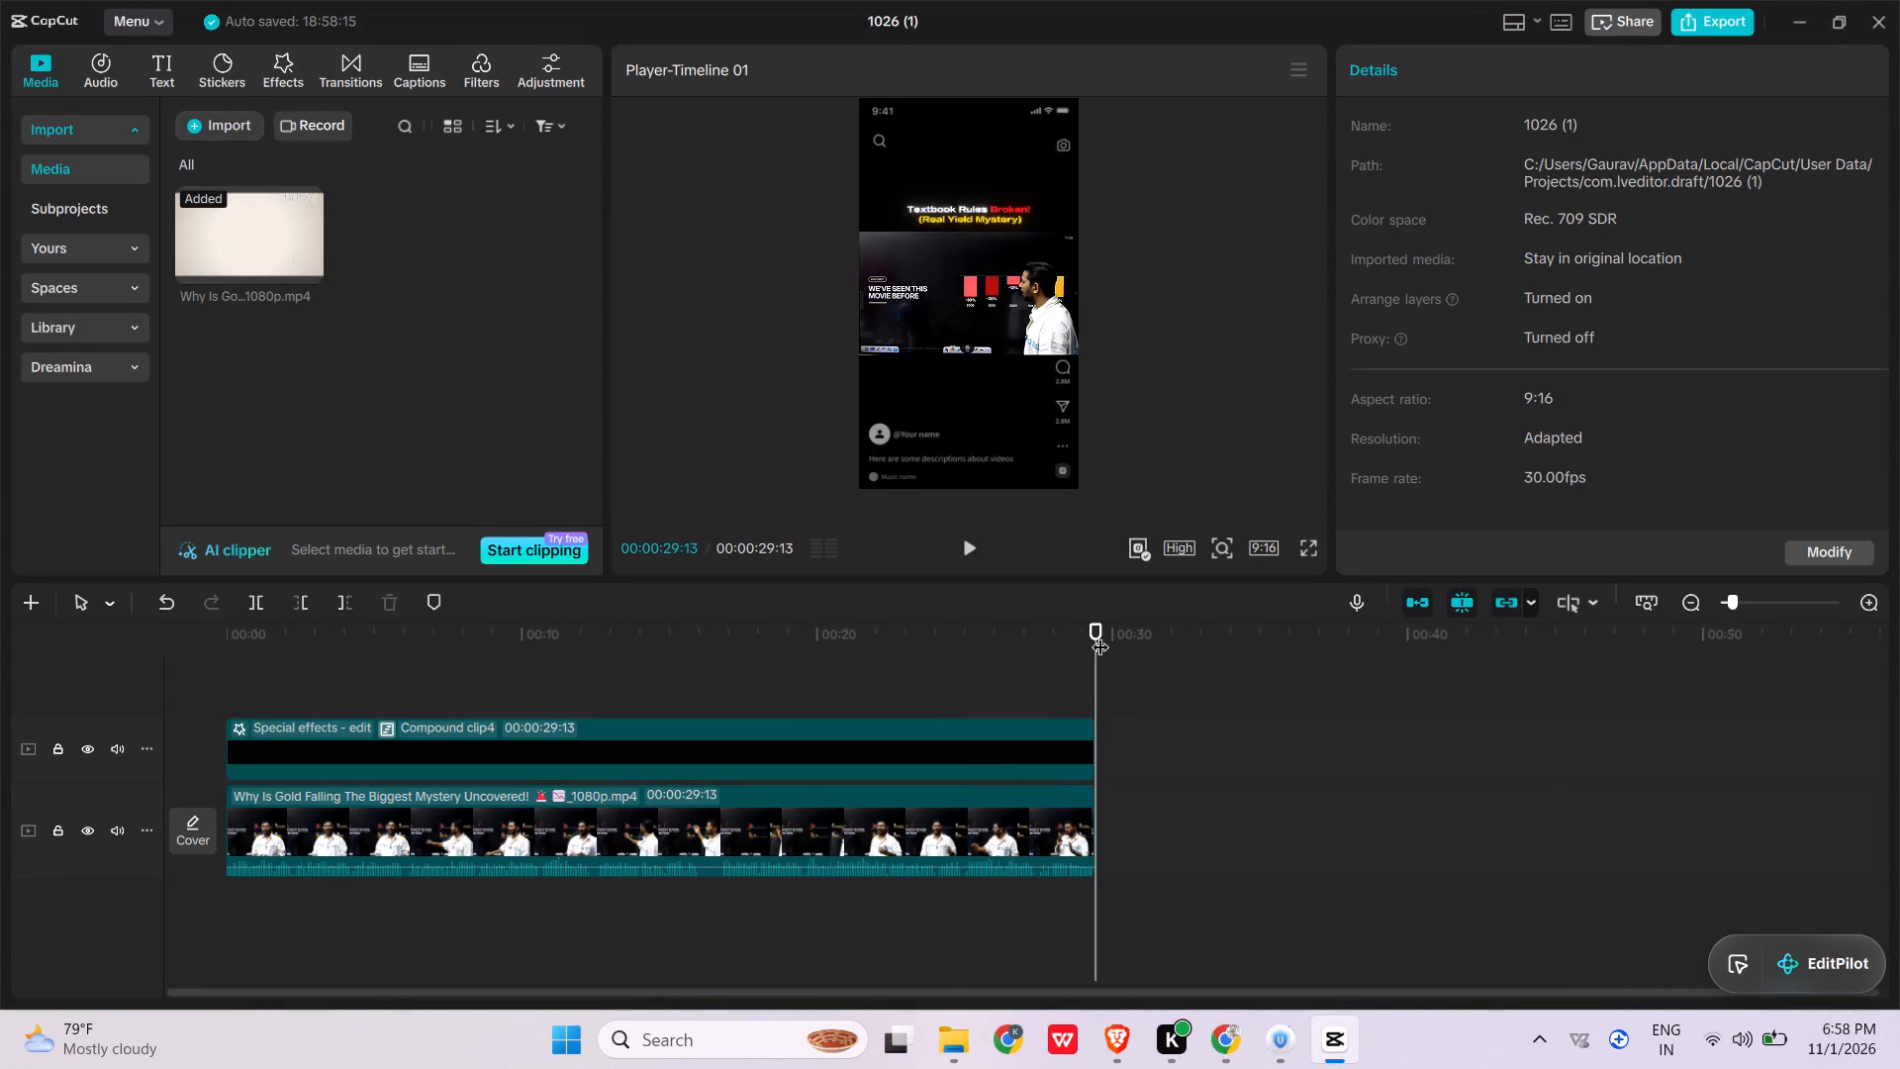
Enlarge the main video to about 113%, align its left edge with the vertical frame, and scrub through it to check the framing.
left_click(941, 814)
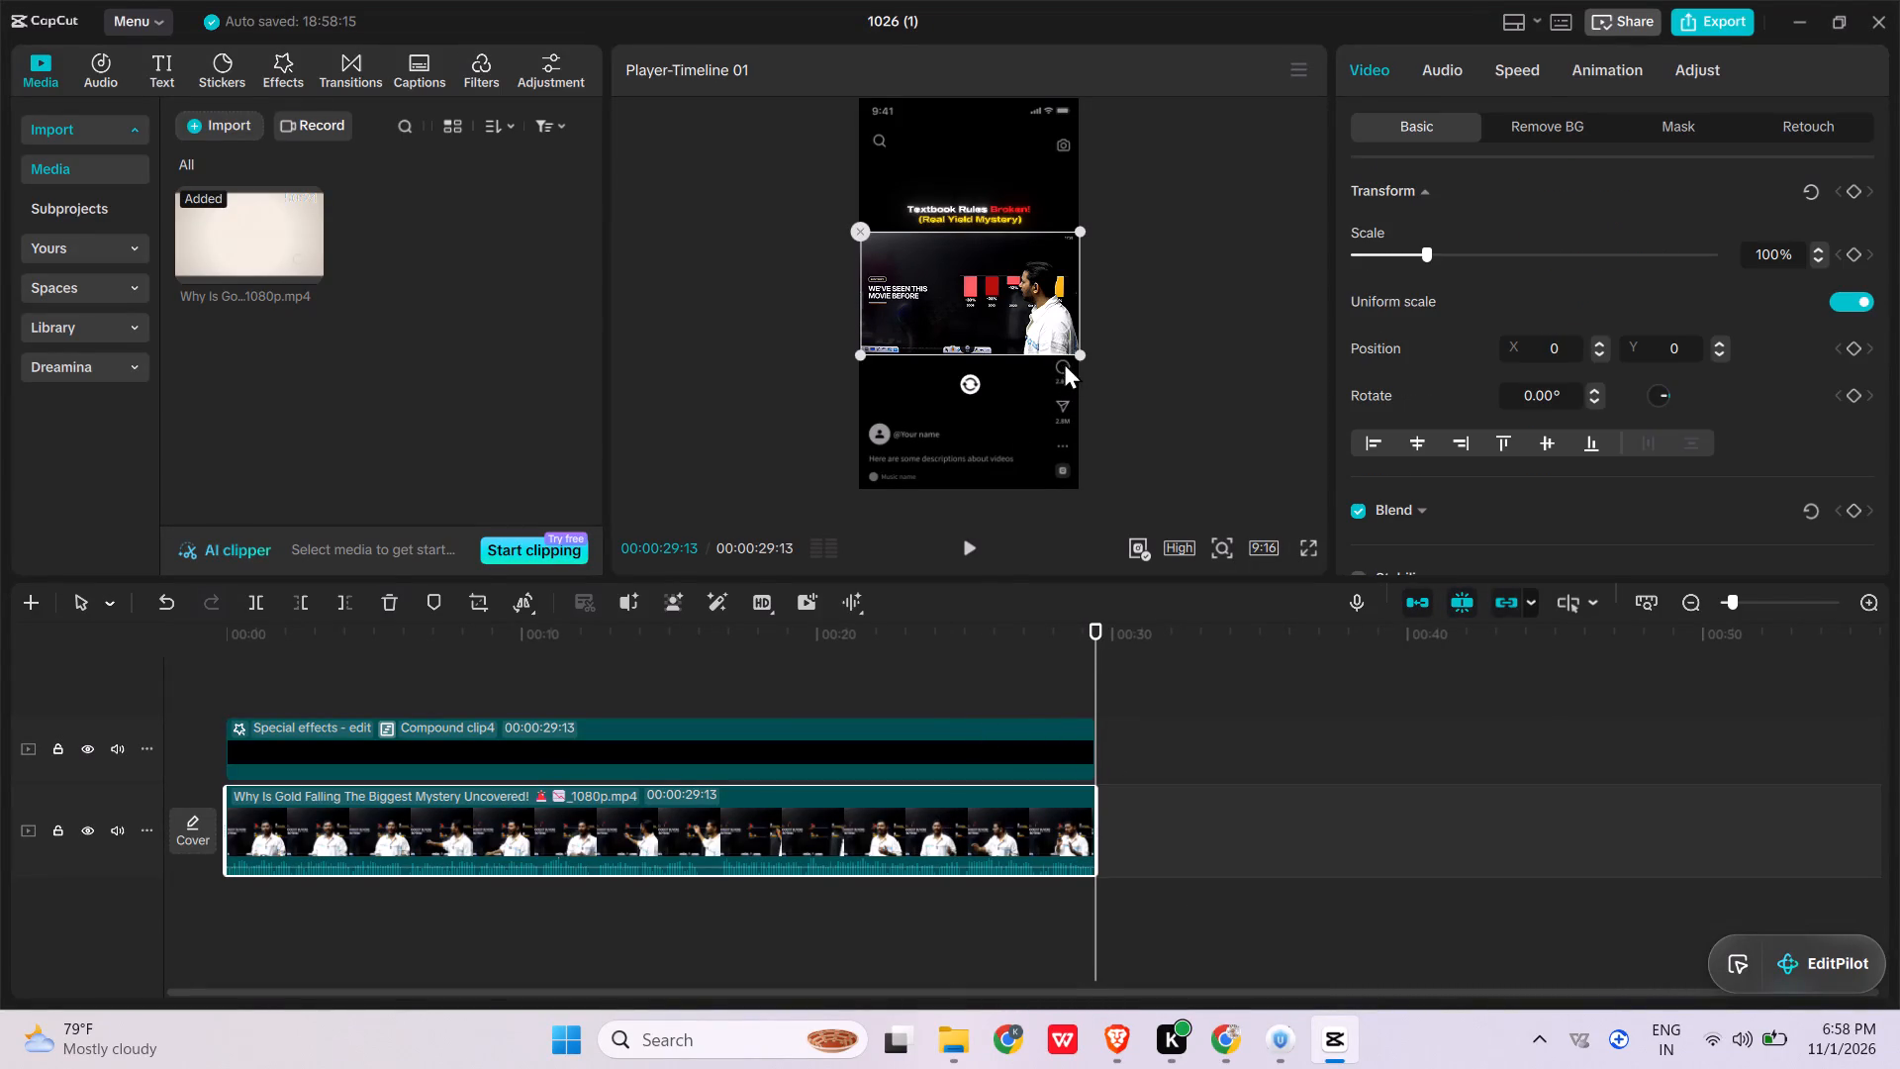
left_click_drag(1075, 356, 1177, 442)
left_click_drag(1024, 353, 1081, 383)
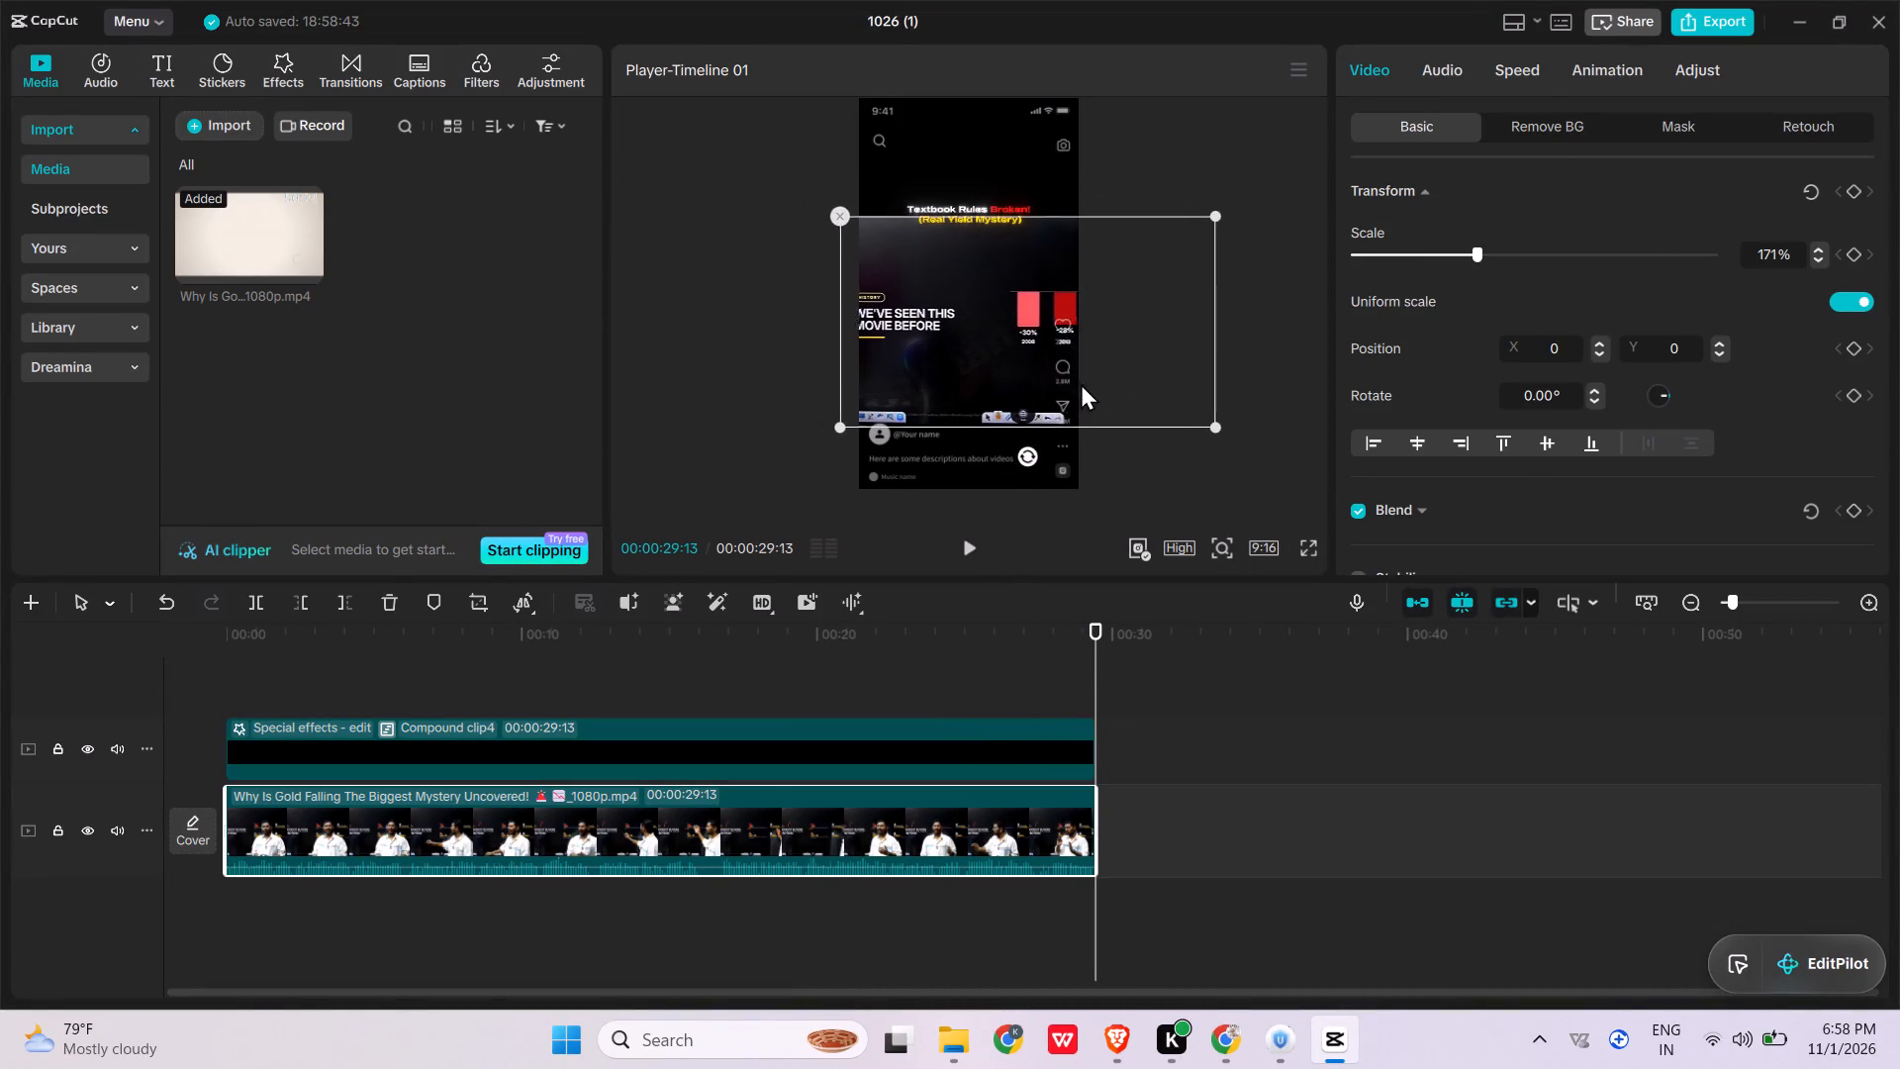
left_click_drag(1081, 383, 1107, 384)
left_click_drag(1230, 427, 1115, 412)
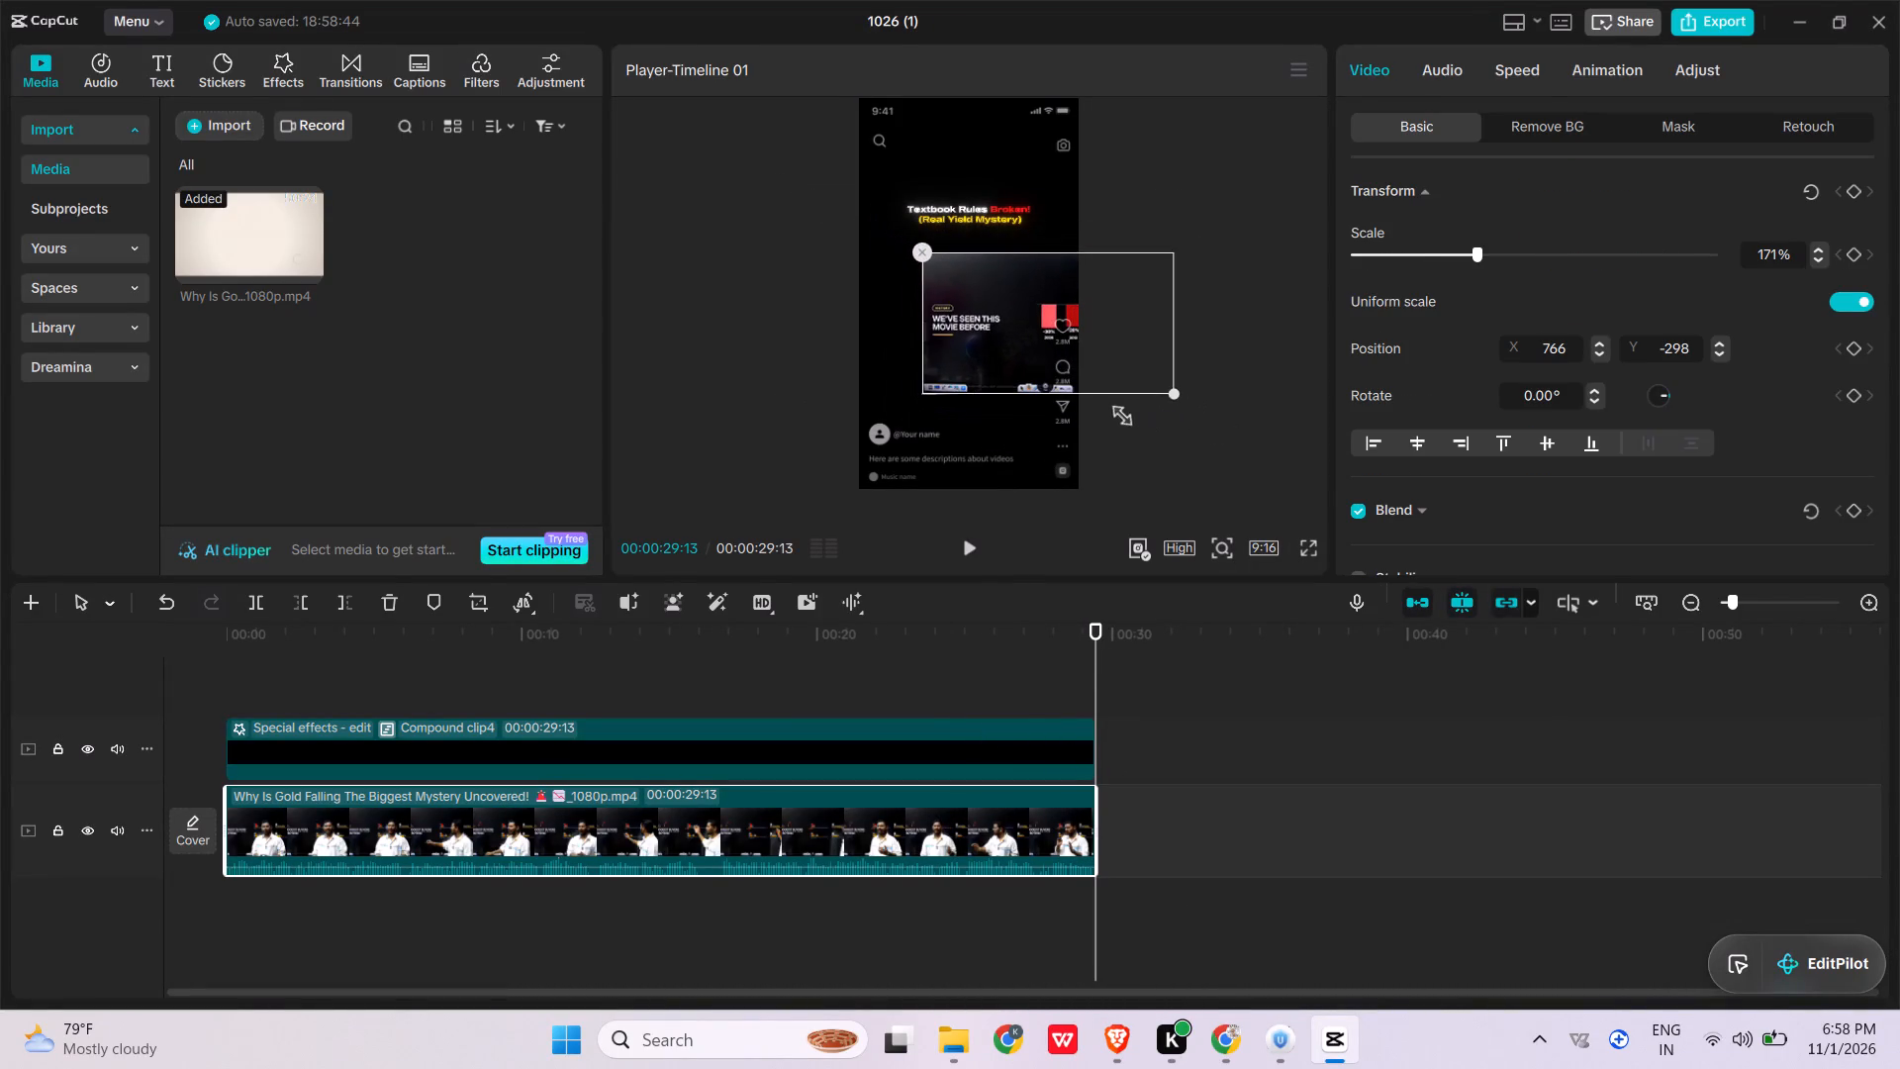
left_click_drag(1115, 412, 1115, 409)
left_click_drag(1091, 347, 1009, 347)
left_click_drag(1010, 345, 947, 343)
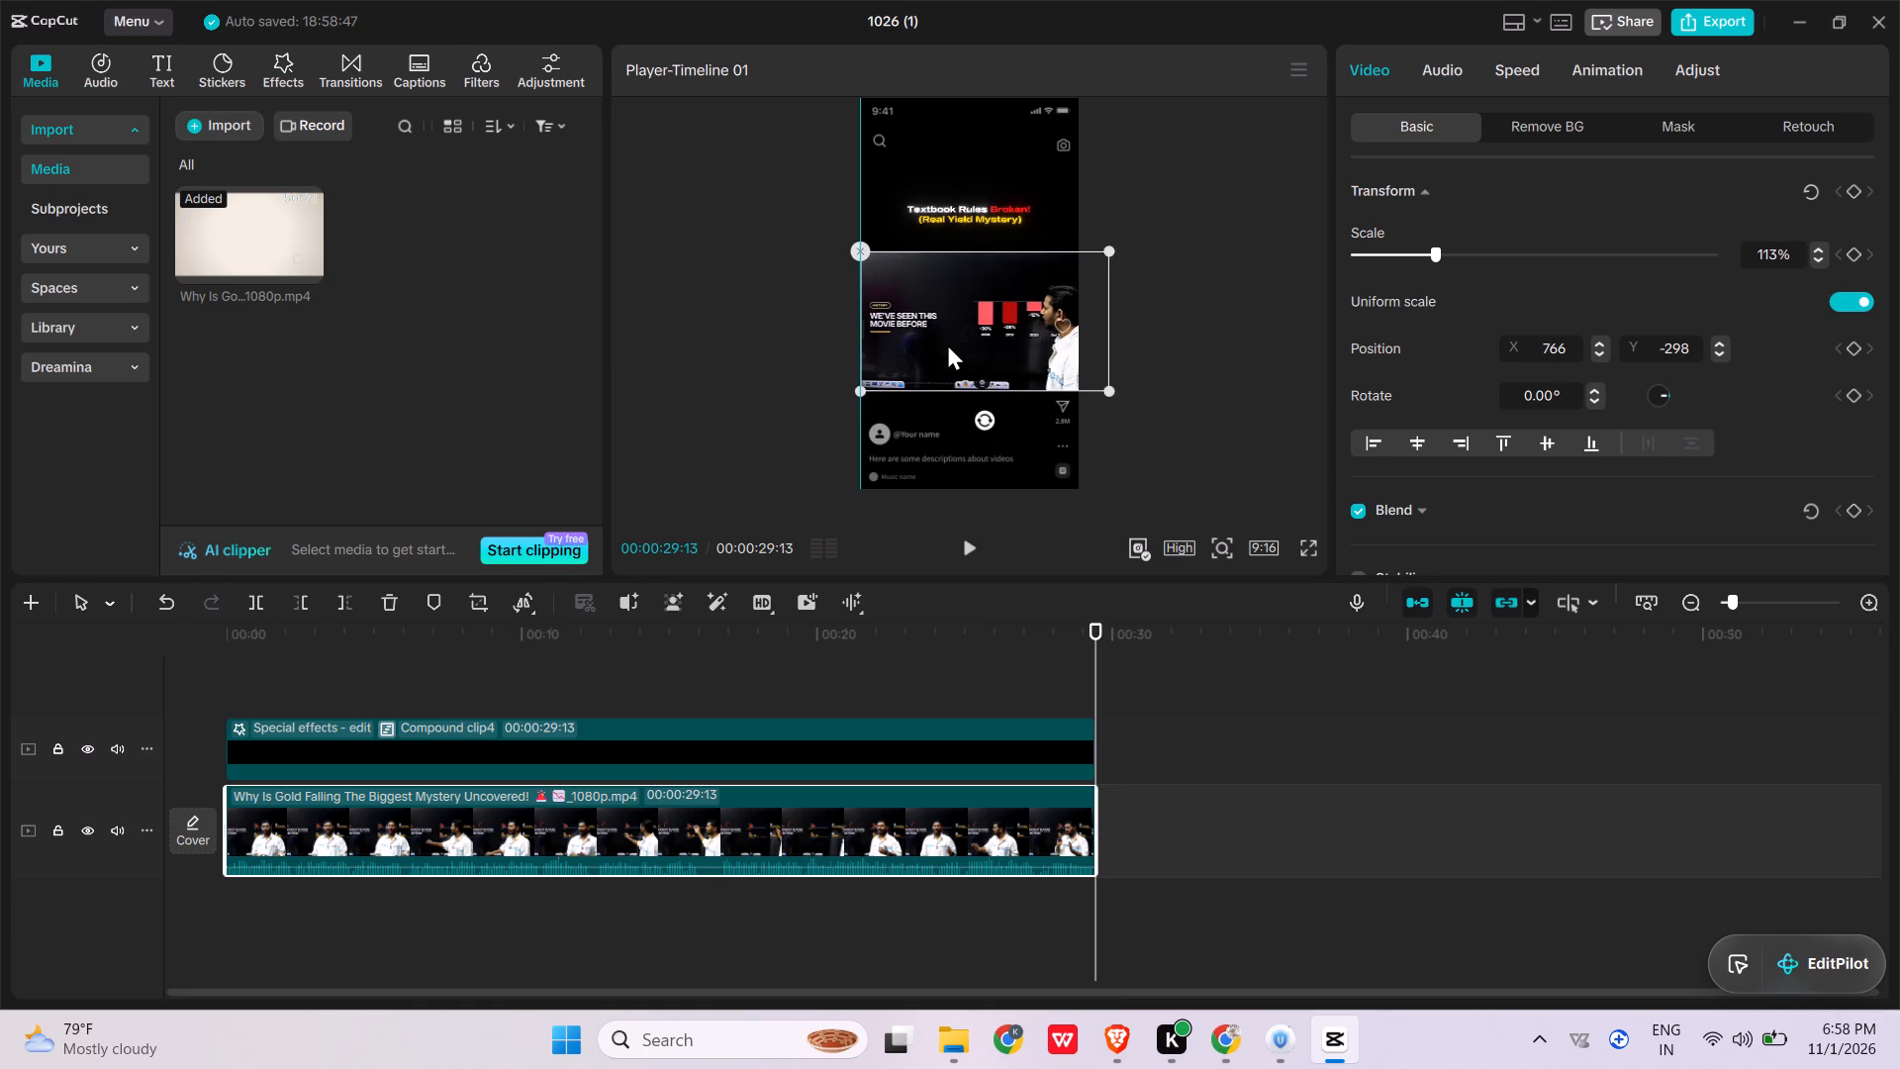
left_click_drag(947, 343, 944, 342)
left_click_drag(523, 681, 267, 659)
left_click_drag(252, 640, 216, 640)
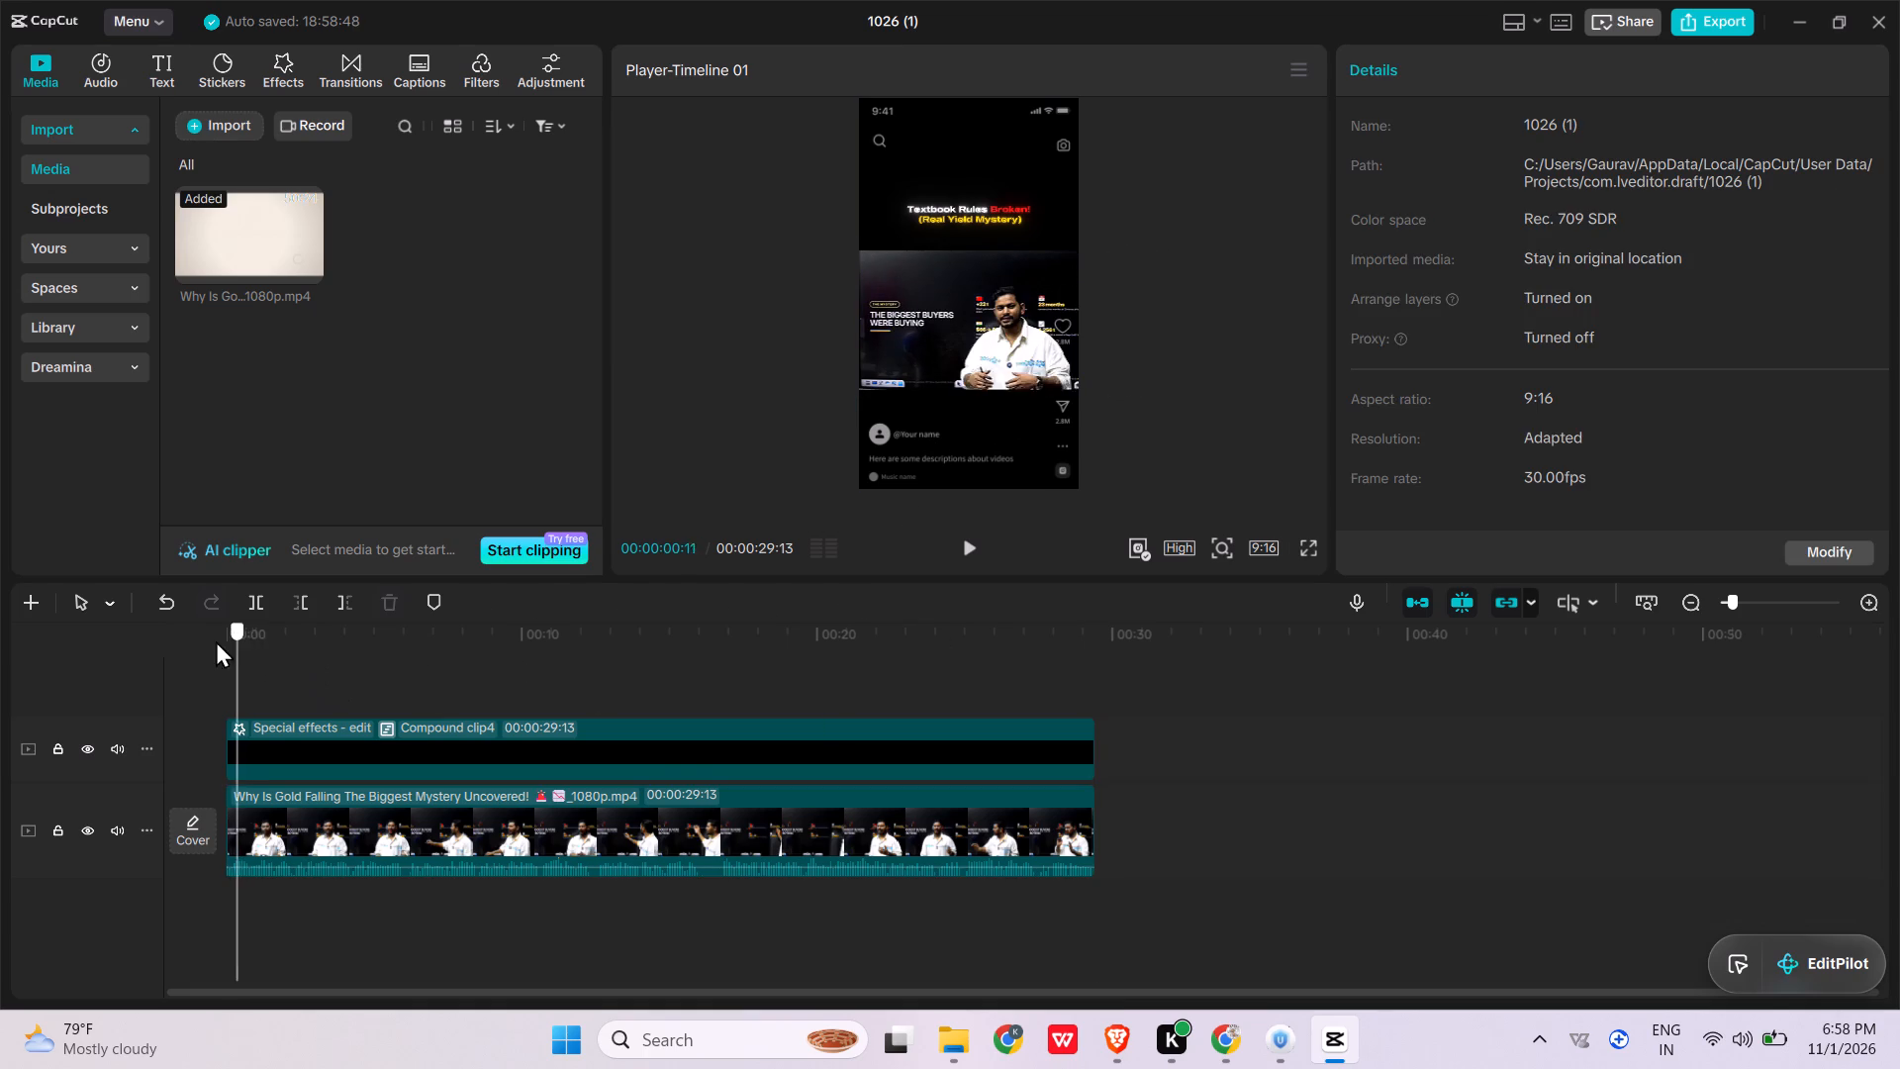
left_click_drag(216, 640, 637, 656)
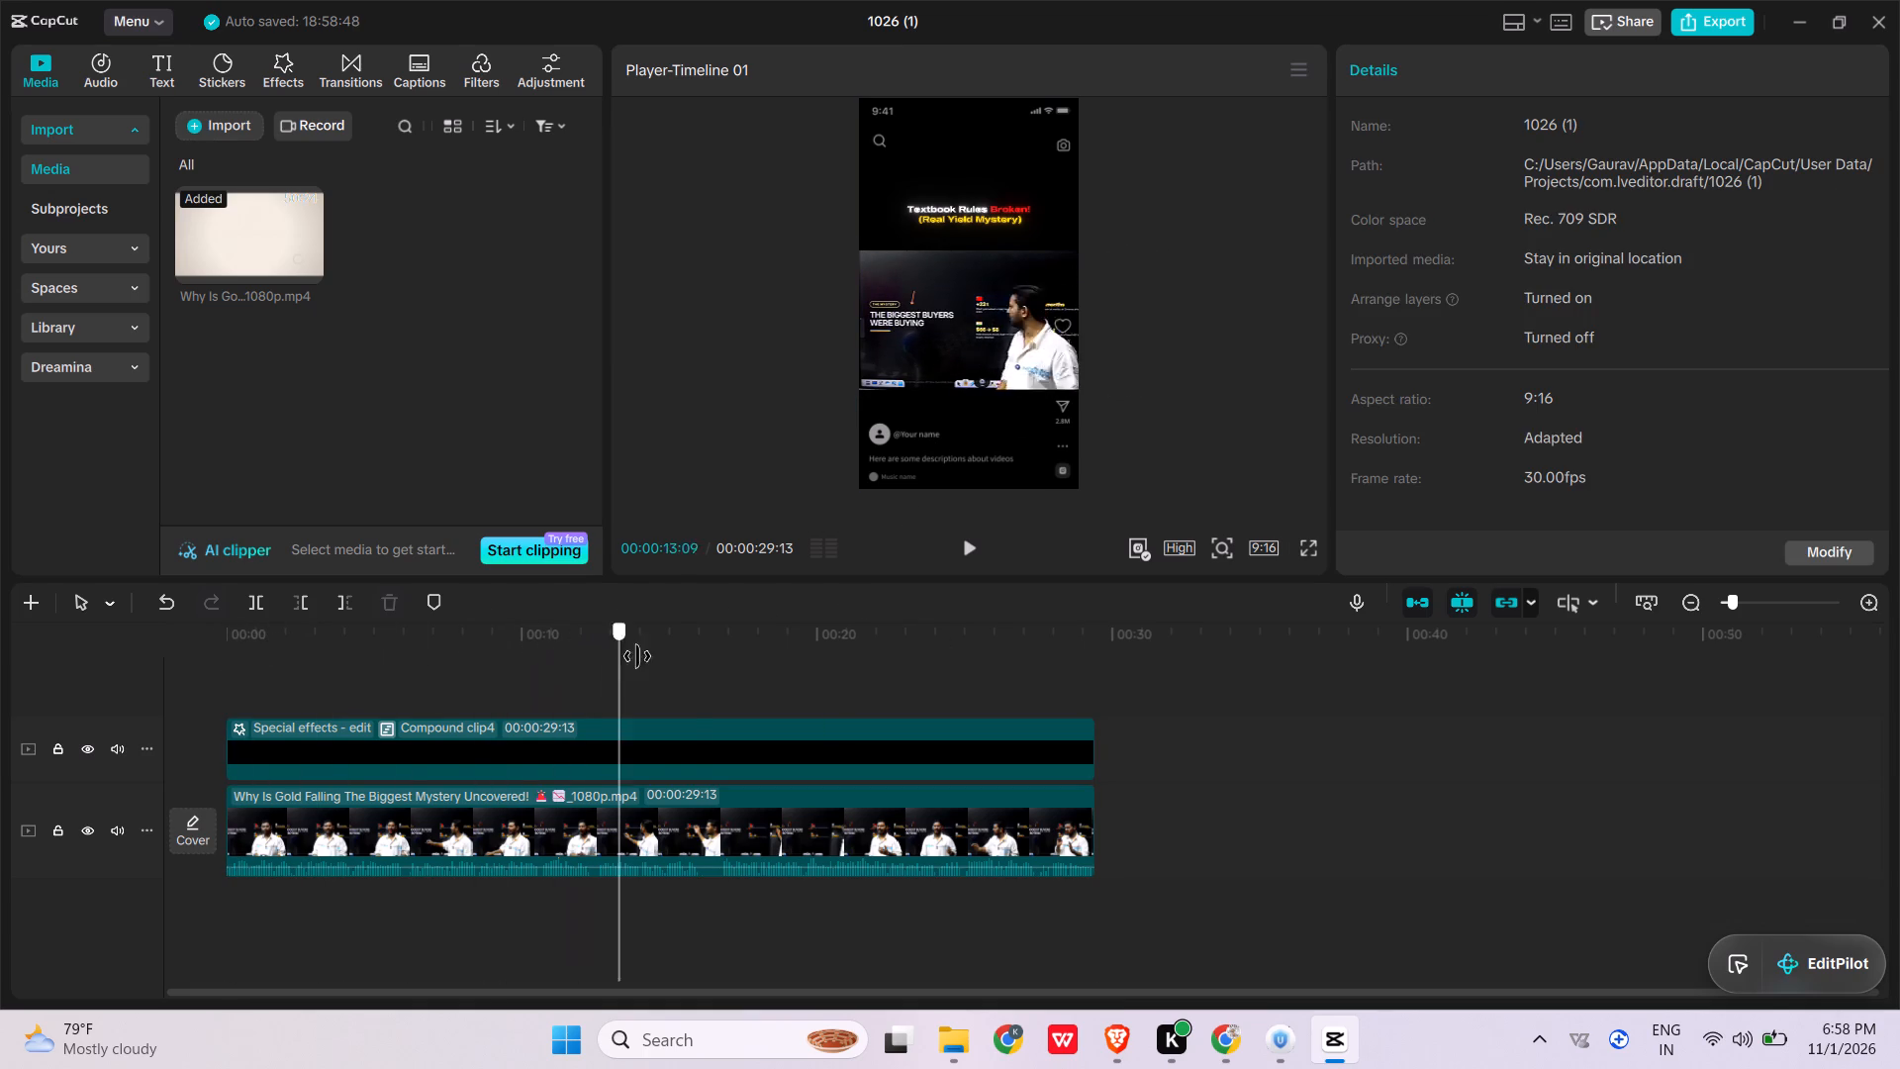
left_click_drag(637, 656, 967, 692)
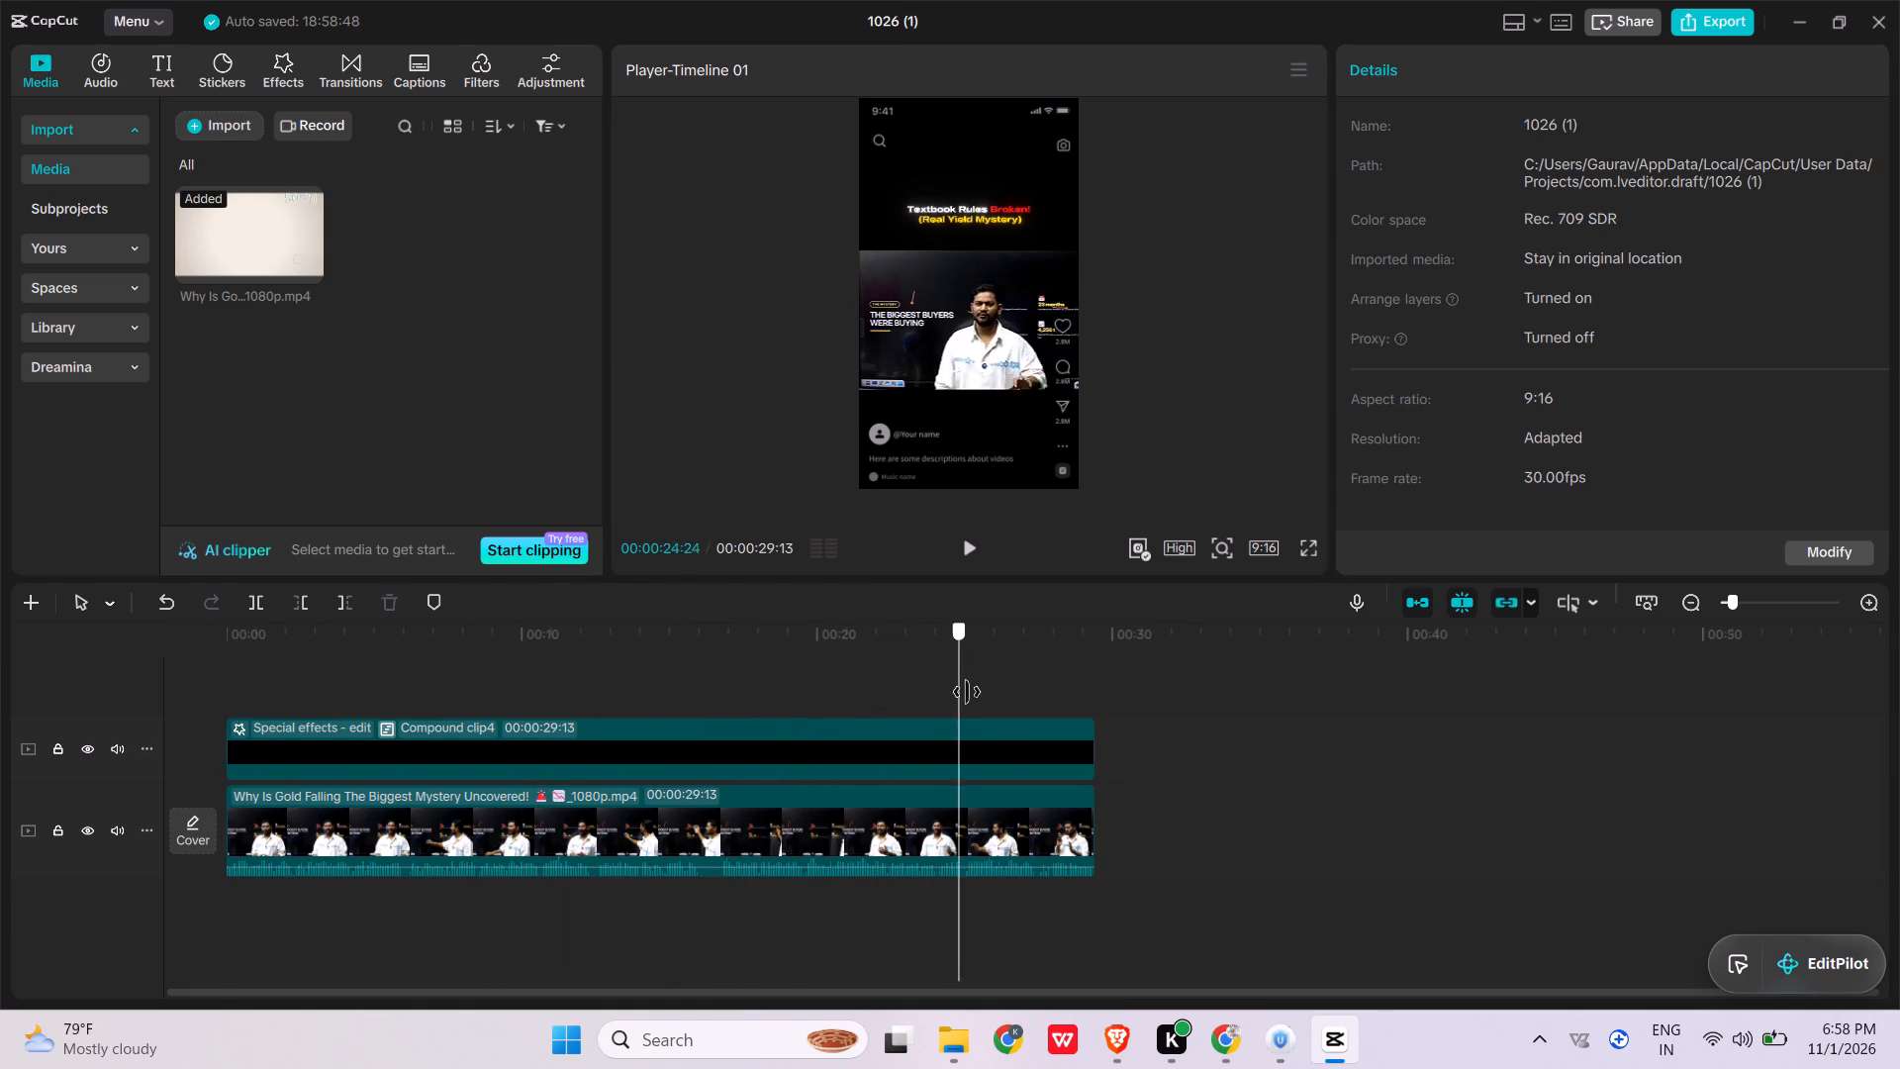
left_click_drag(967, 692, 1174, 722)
Scale the main video to about 135%, reposition it to about X -313, Y -237, and scrub to check the speaker's framing.
left_click(947, 321)
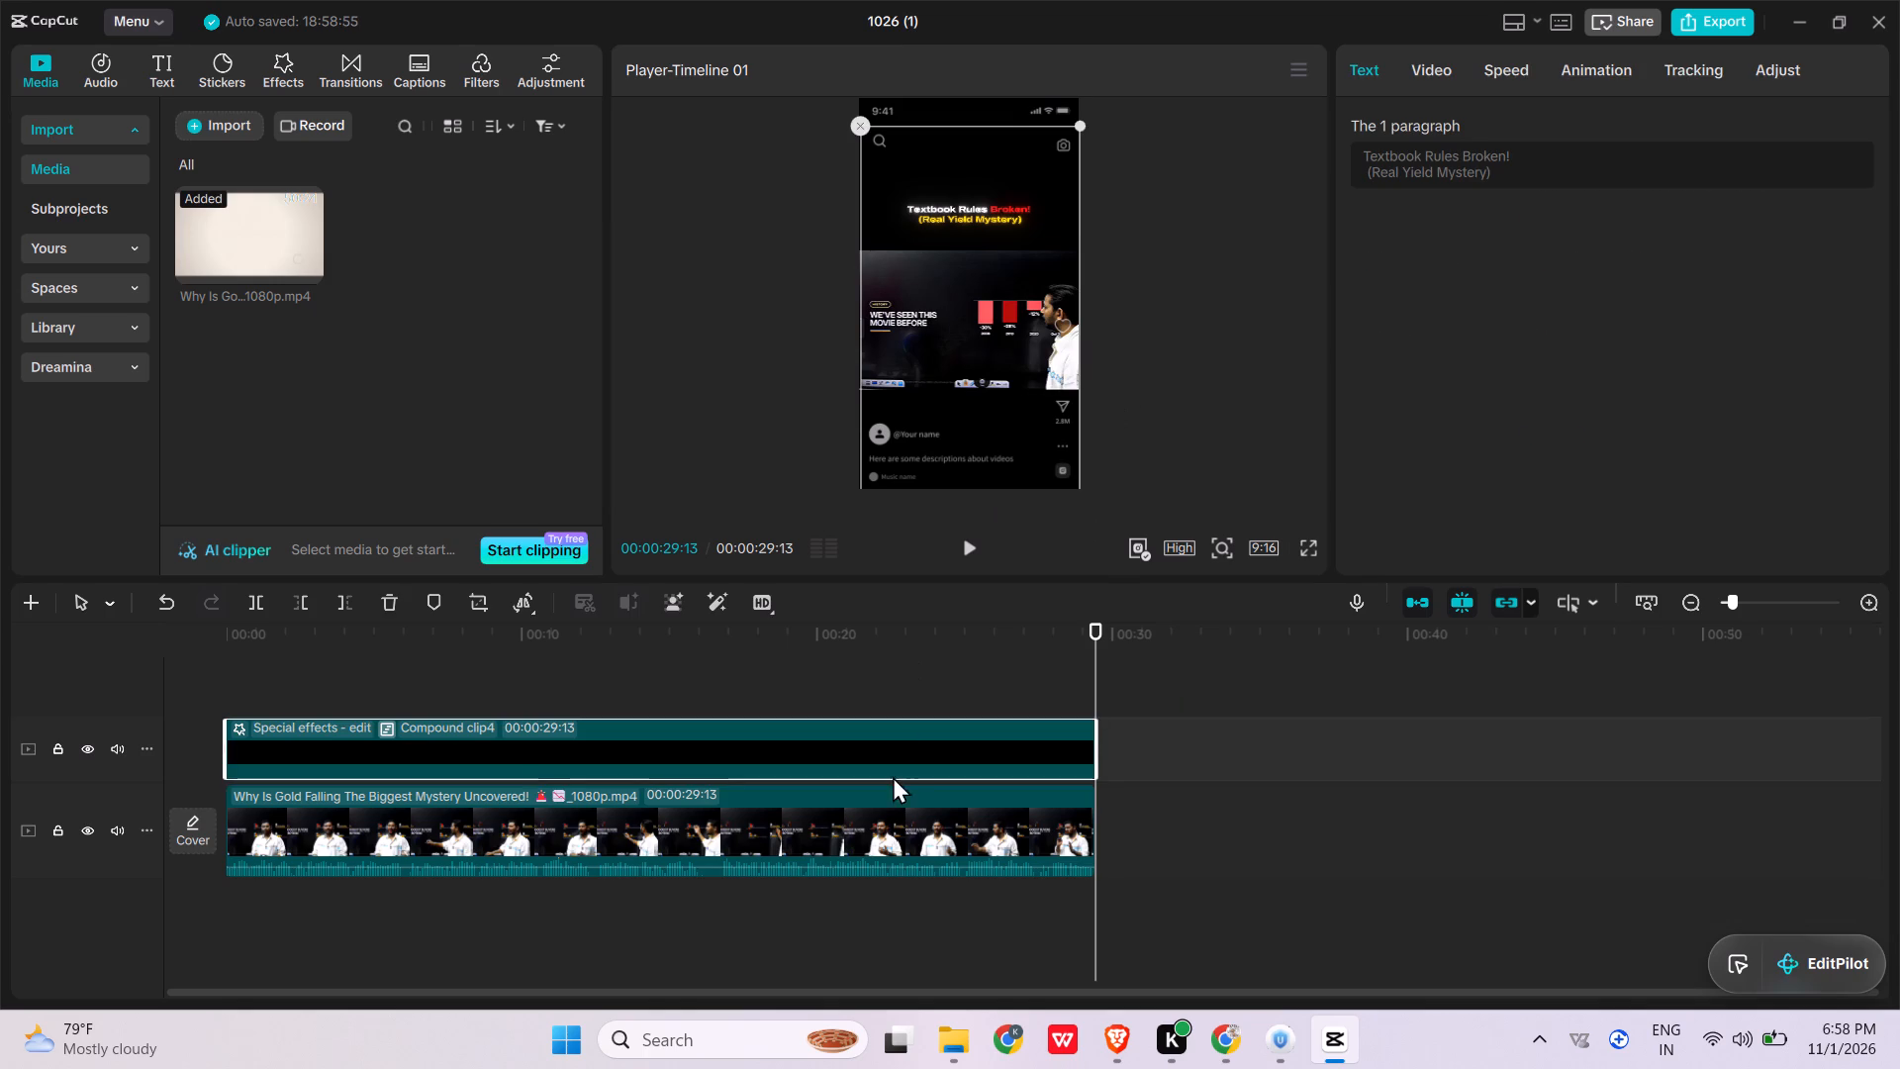
left_click(895, 830)
left_click_drag(1114, 386, 1165, 413)
left_click_drag(999, 355, 988, 356)
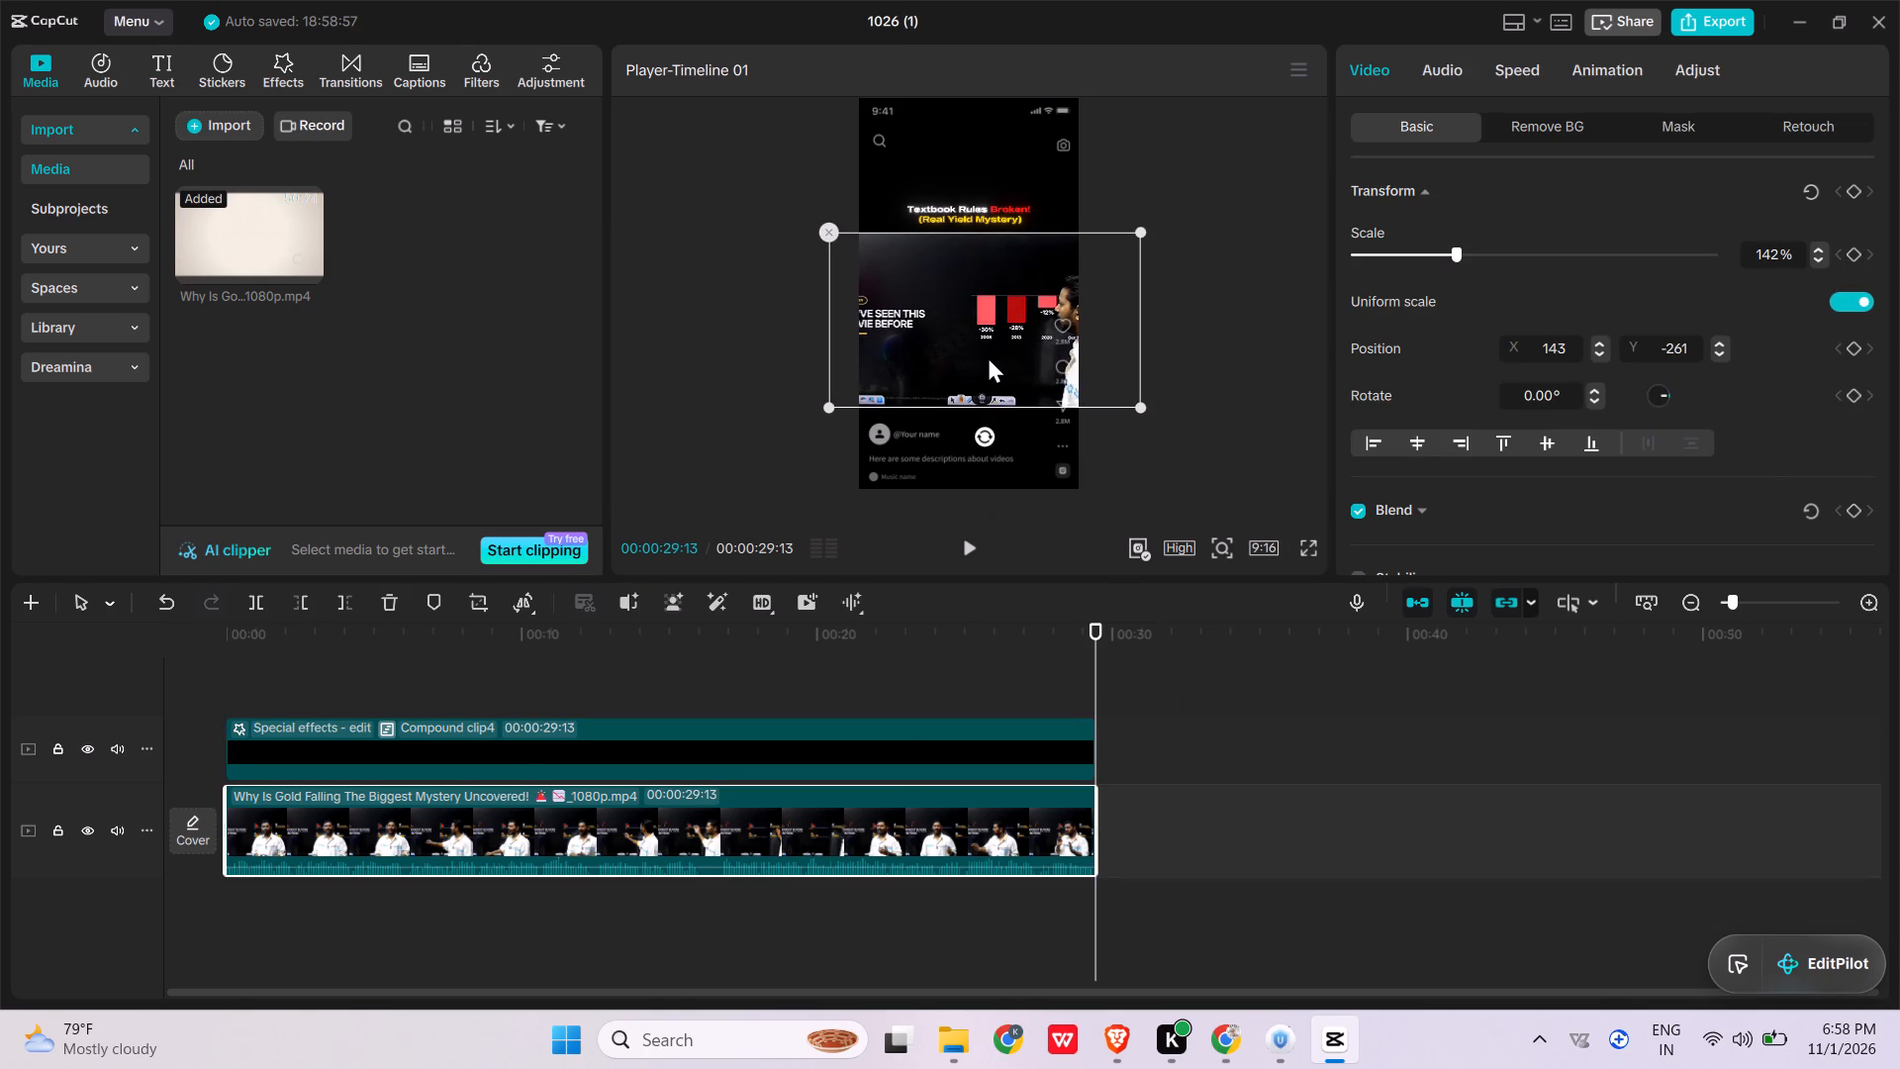
left_click_drag(988, 356, 961, 356)
left_click_drag(981, 364, 926, 366)
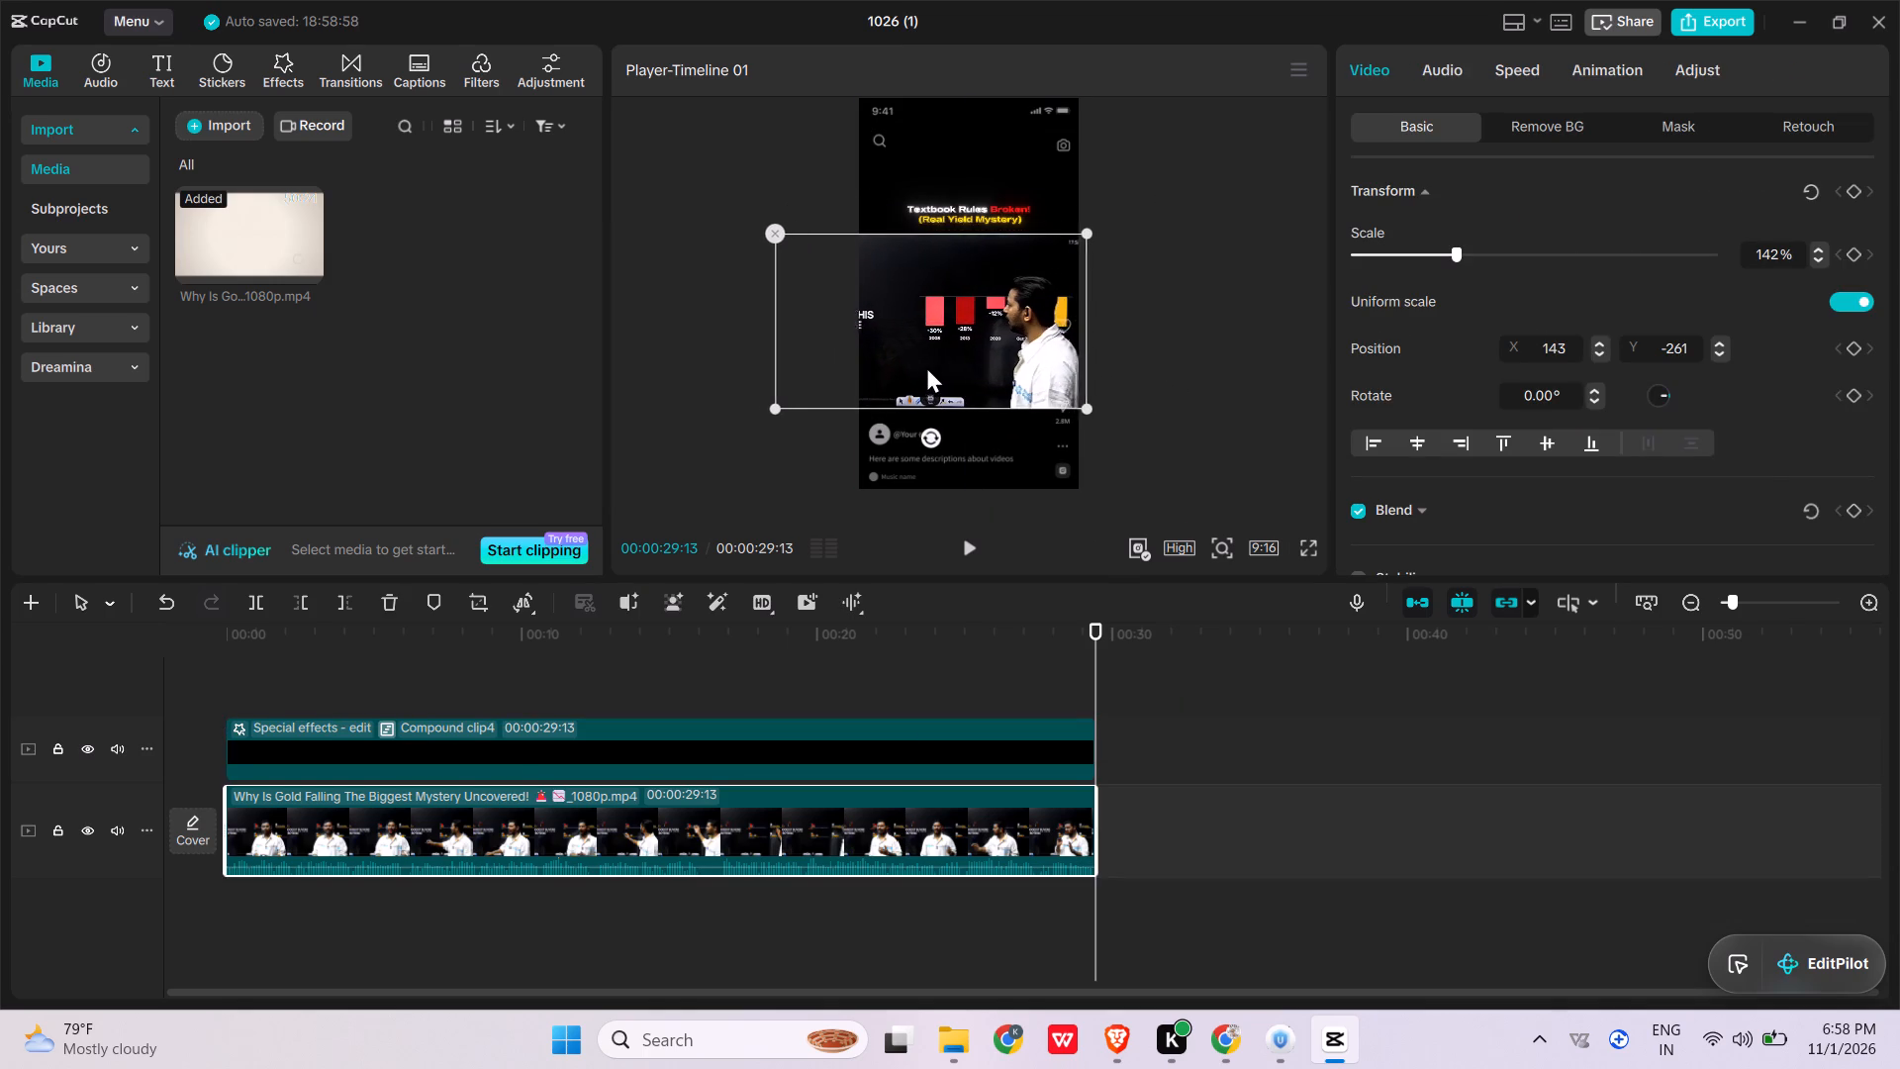
left_click_drag(926, 366, 926, 361)
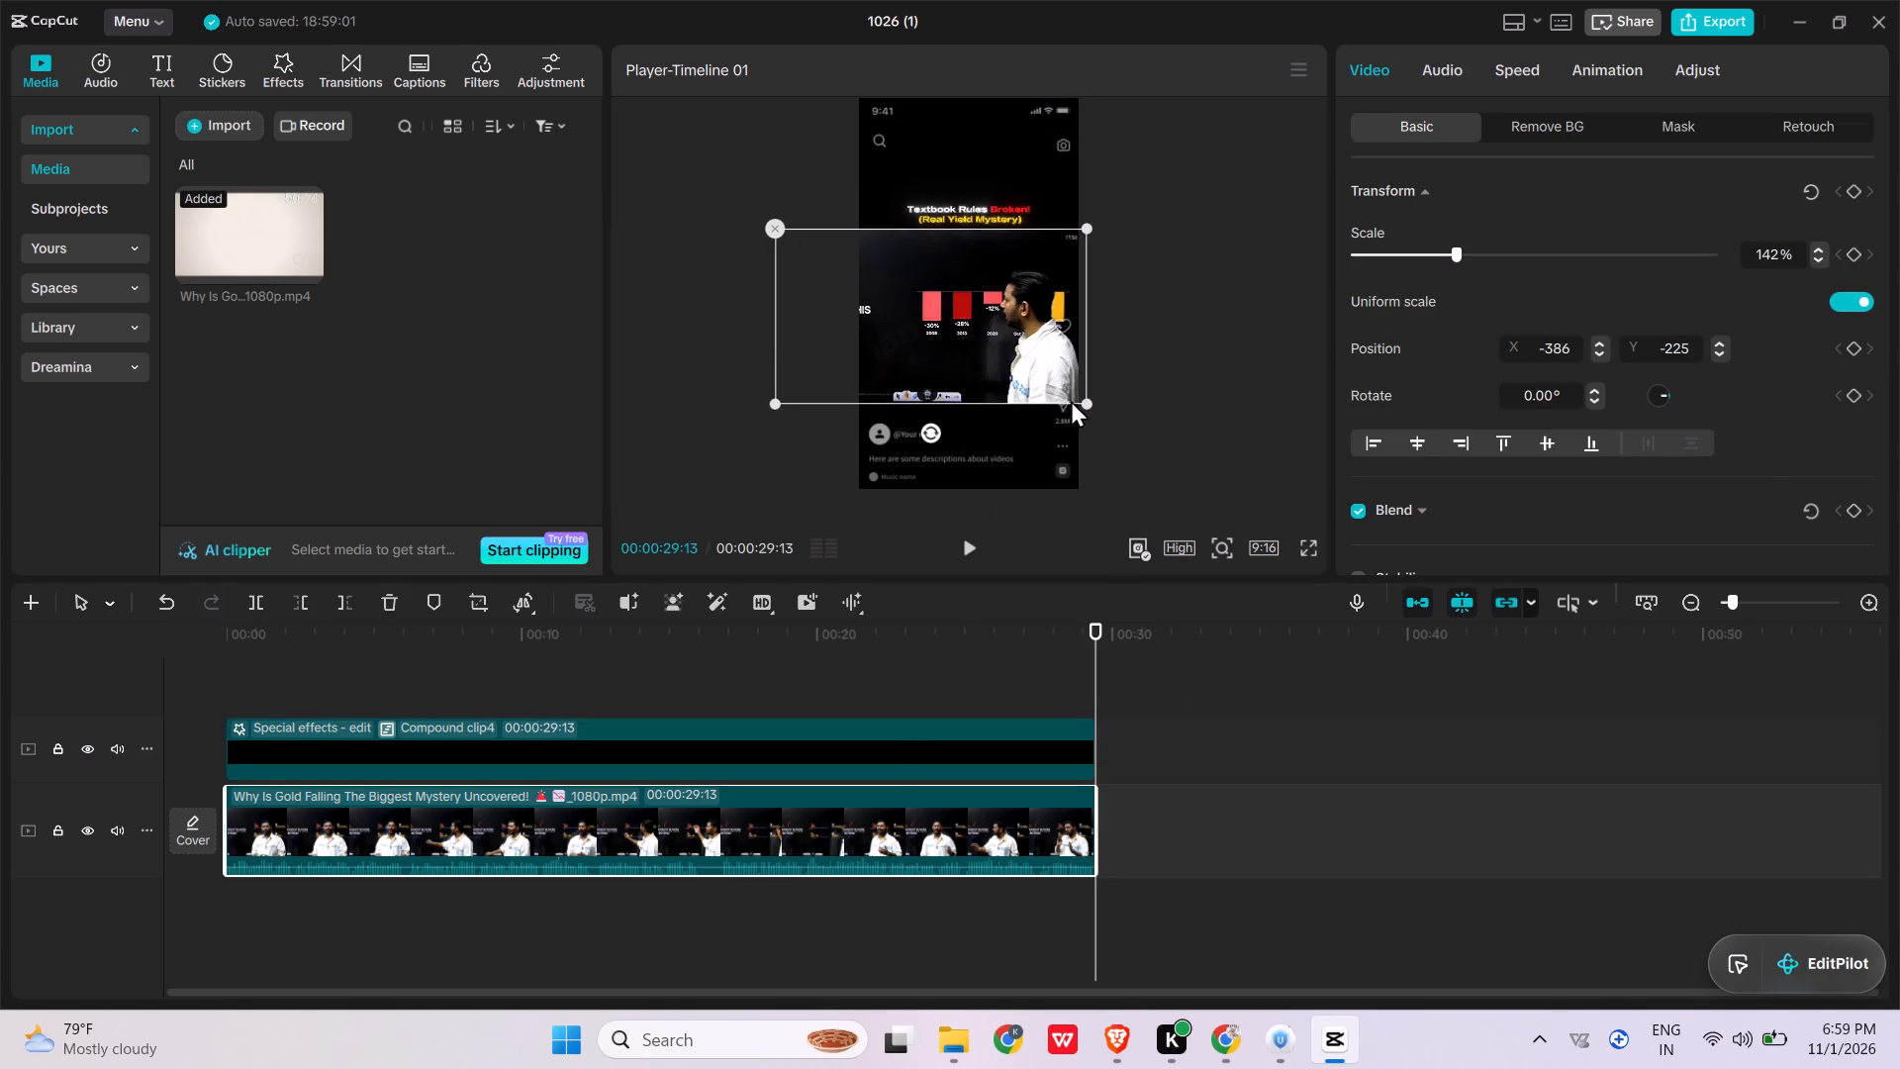
left_click(1077, 400)
left_click(1044, 380)
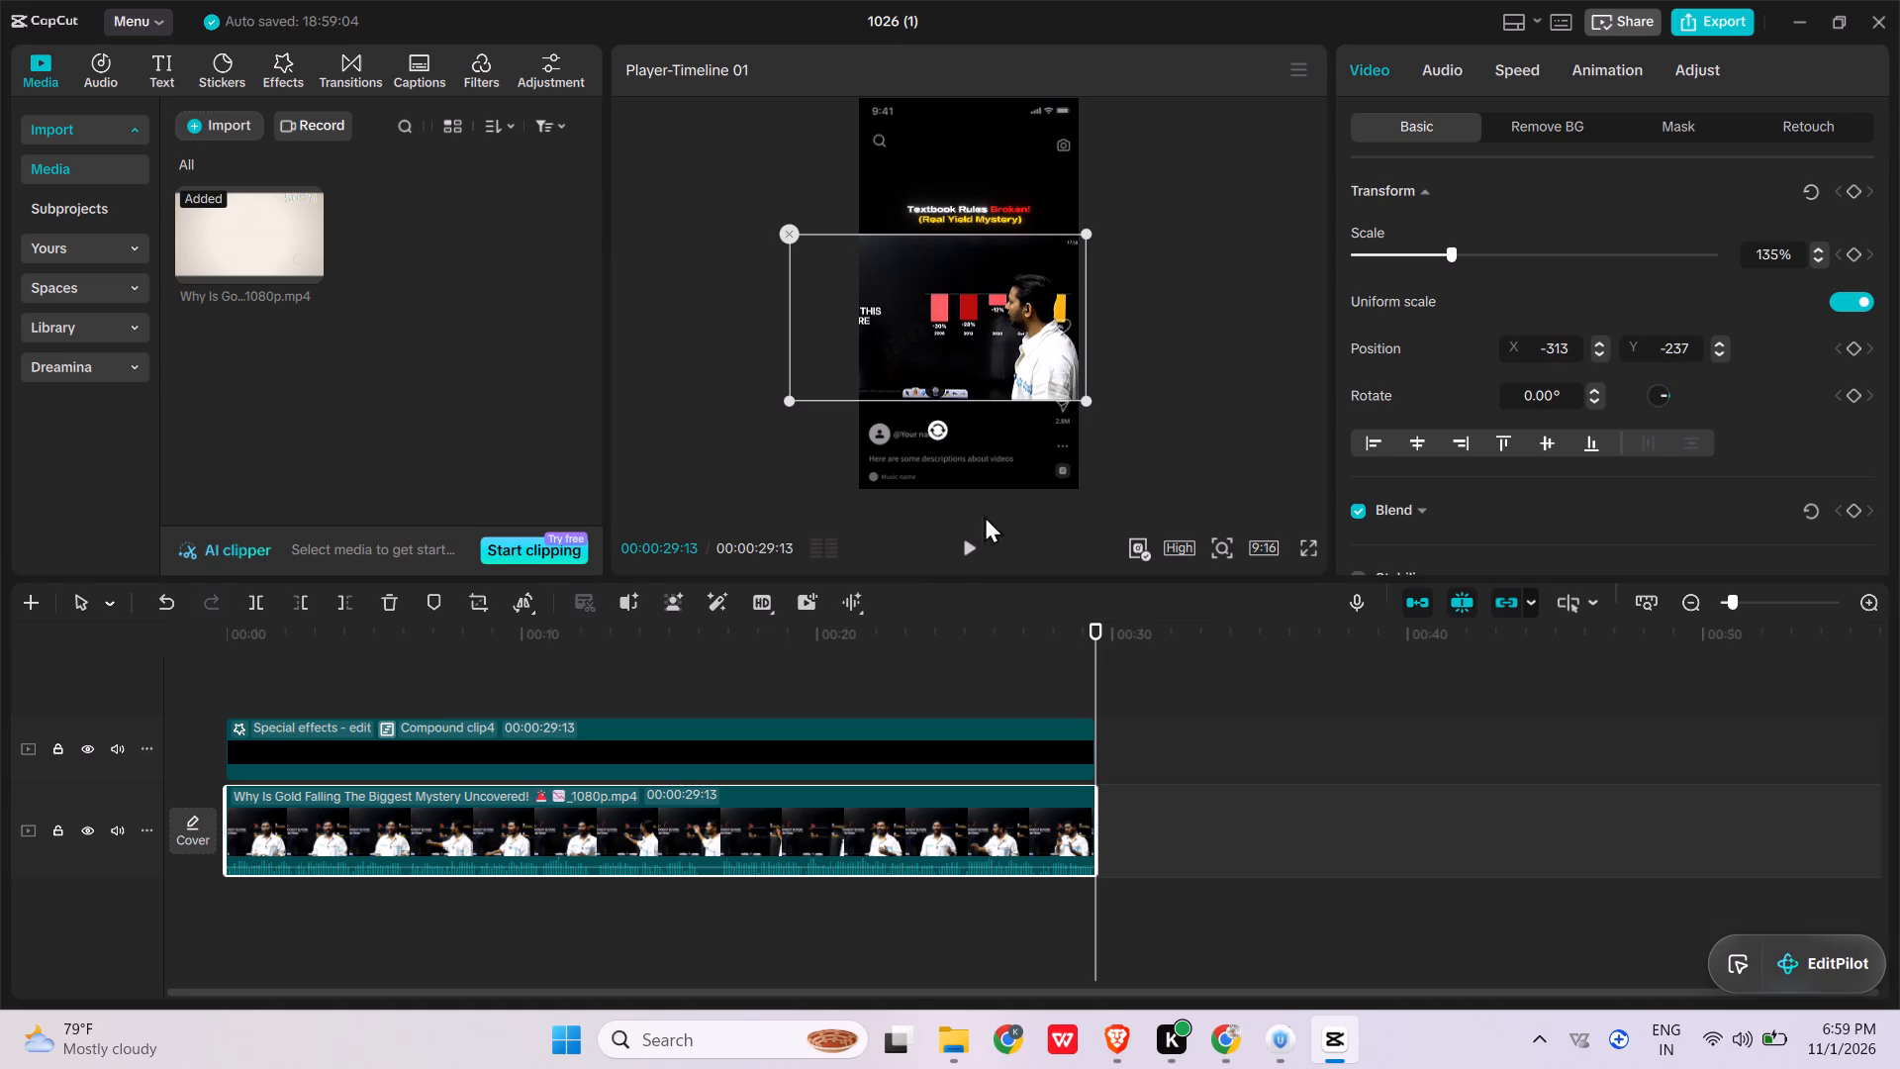
left_click_drag(612, 652, 1167, 710)
left_click_drag(1167, 710, 1174, 709)
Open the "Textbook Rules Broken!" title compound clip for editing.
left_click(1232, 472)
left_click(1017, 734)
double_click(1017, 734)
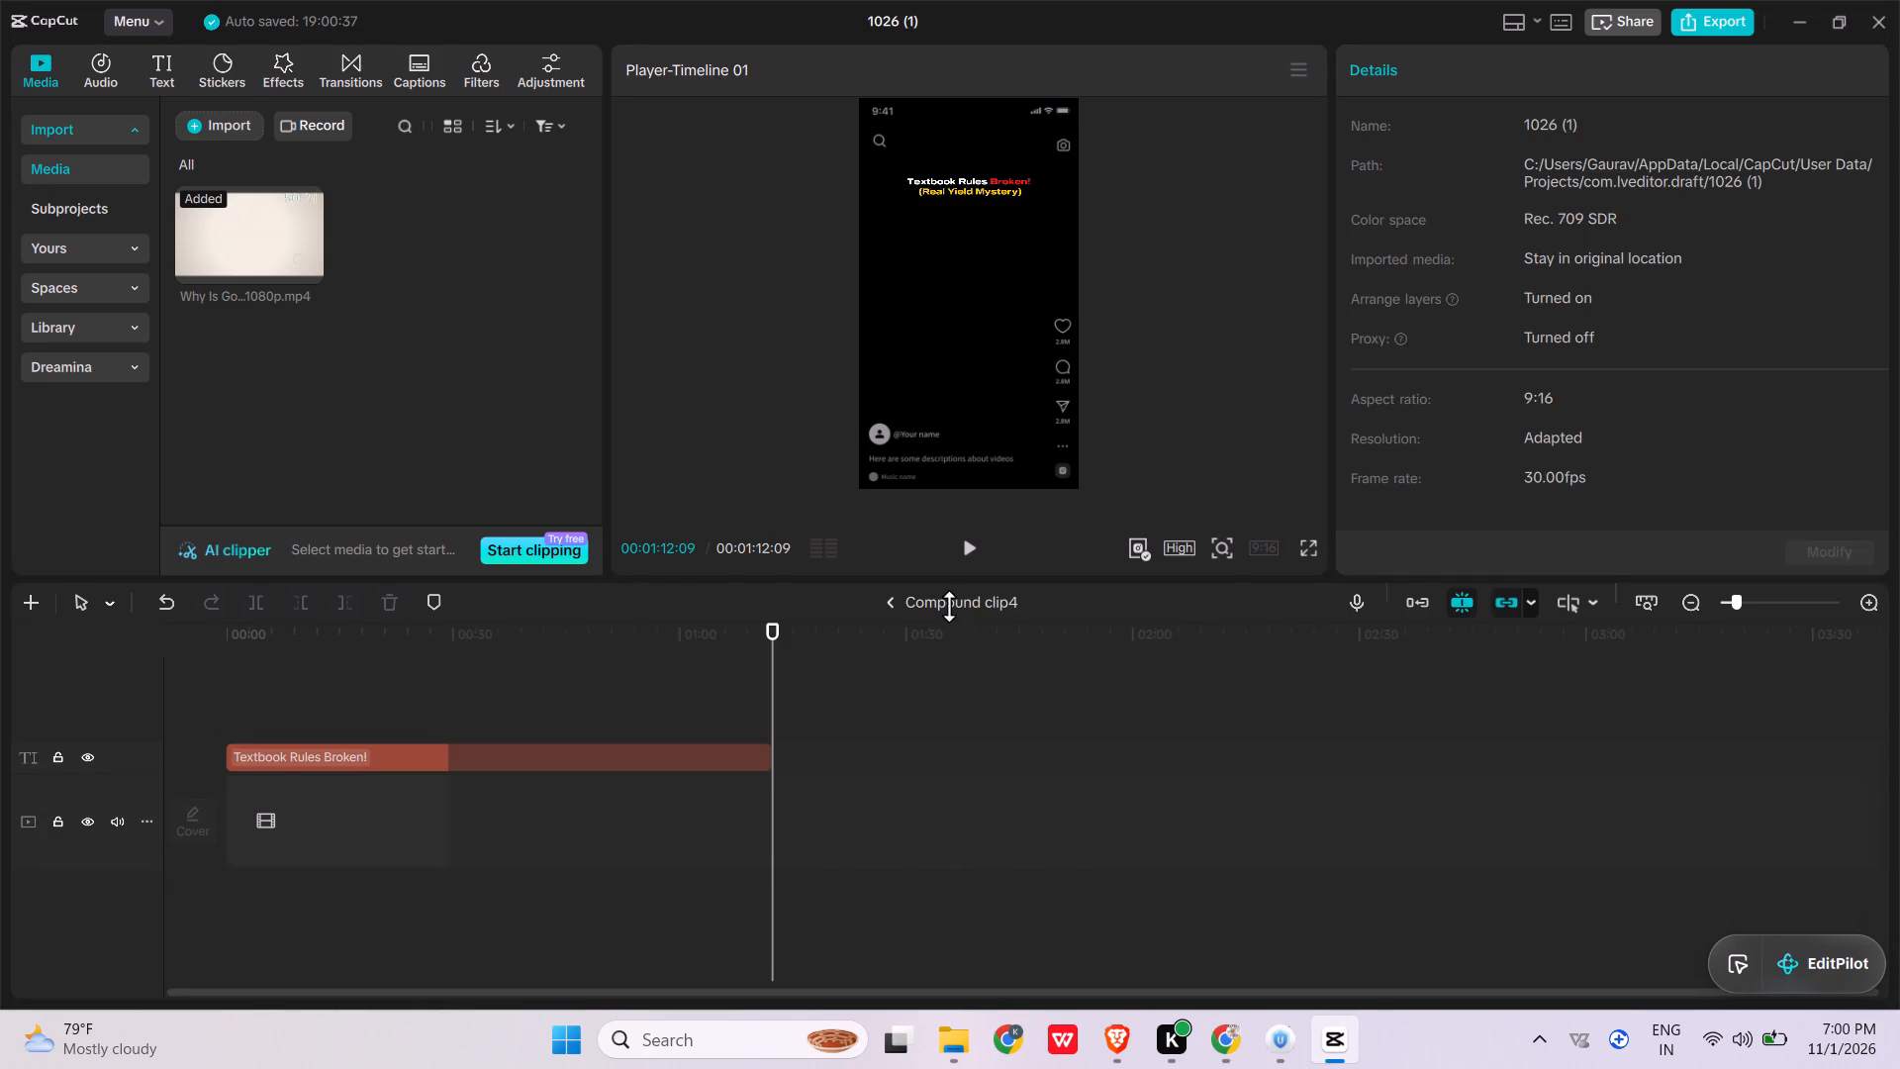
double_click(838, 739)
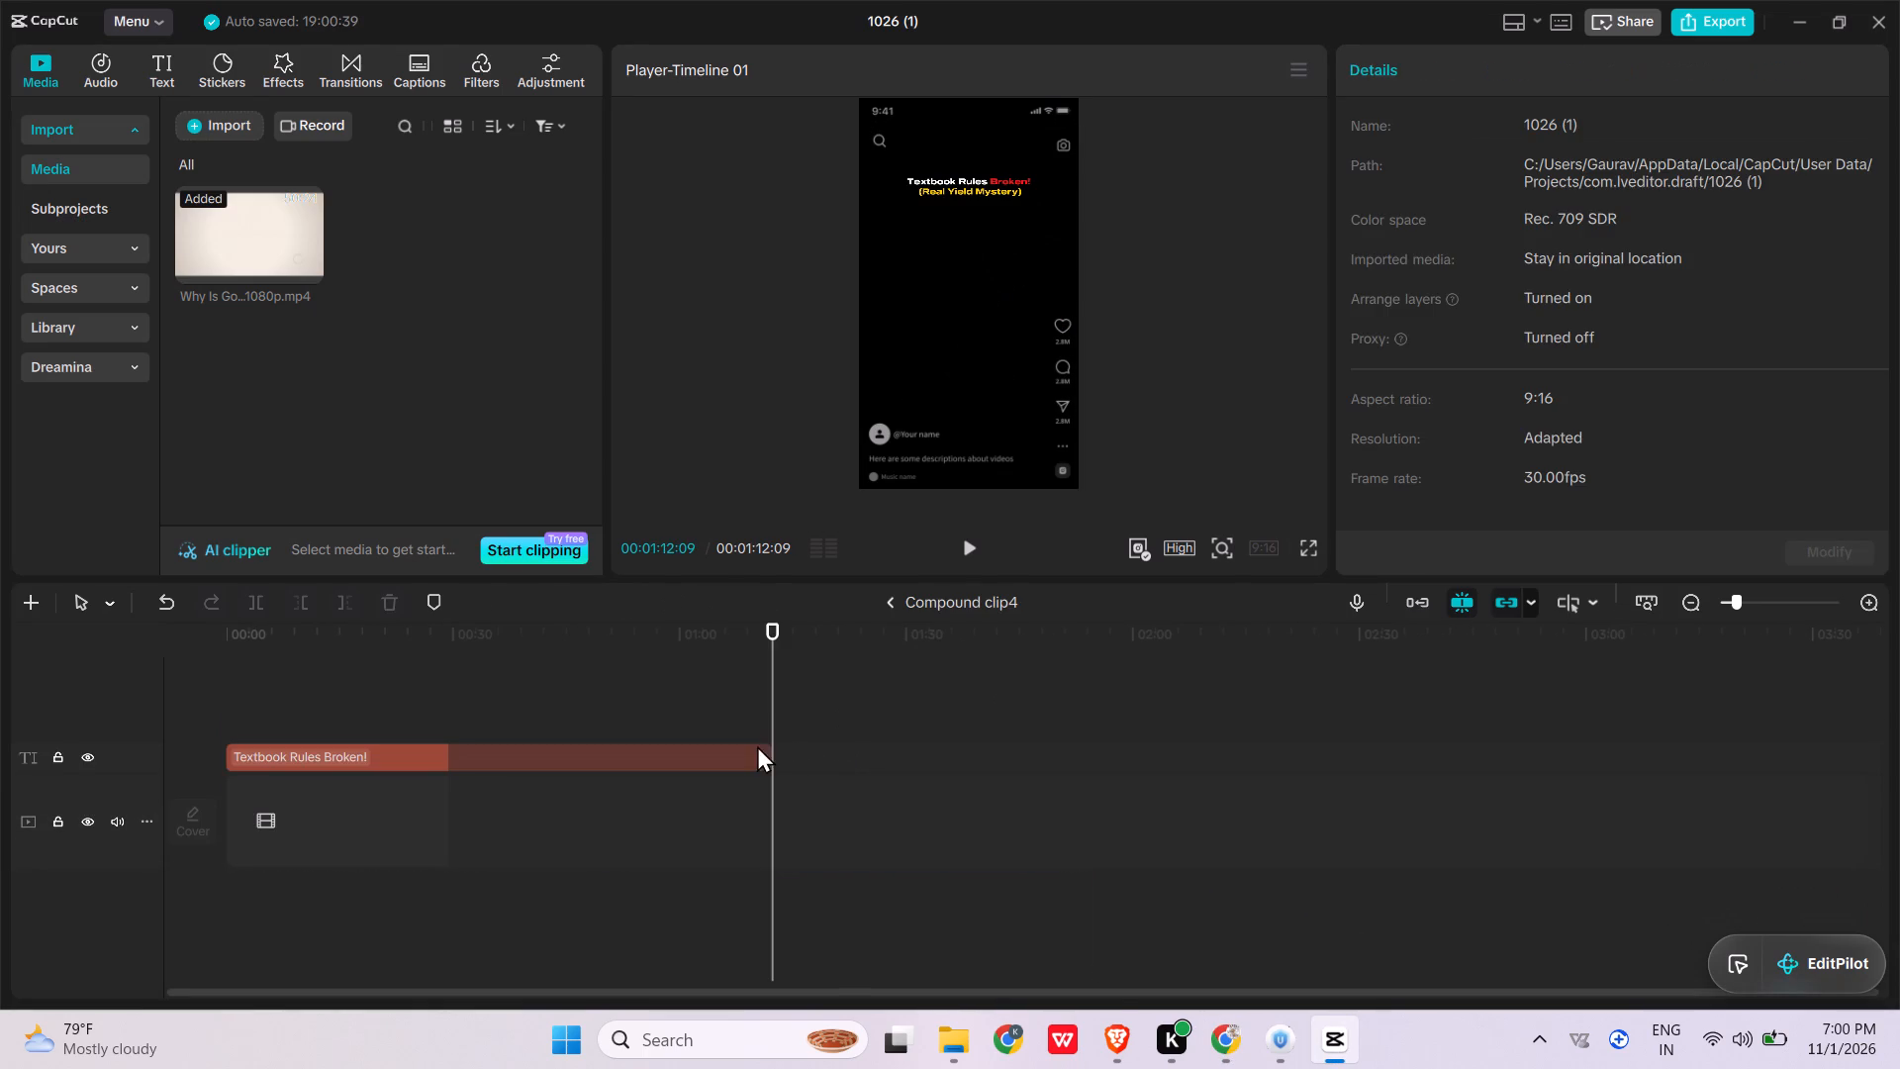
left_click(757, 745)
left_click_drag(1609, 202, 1320, 153)
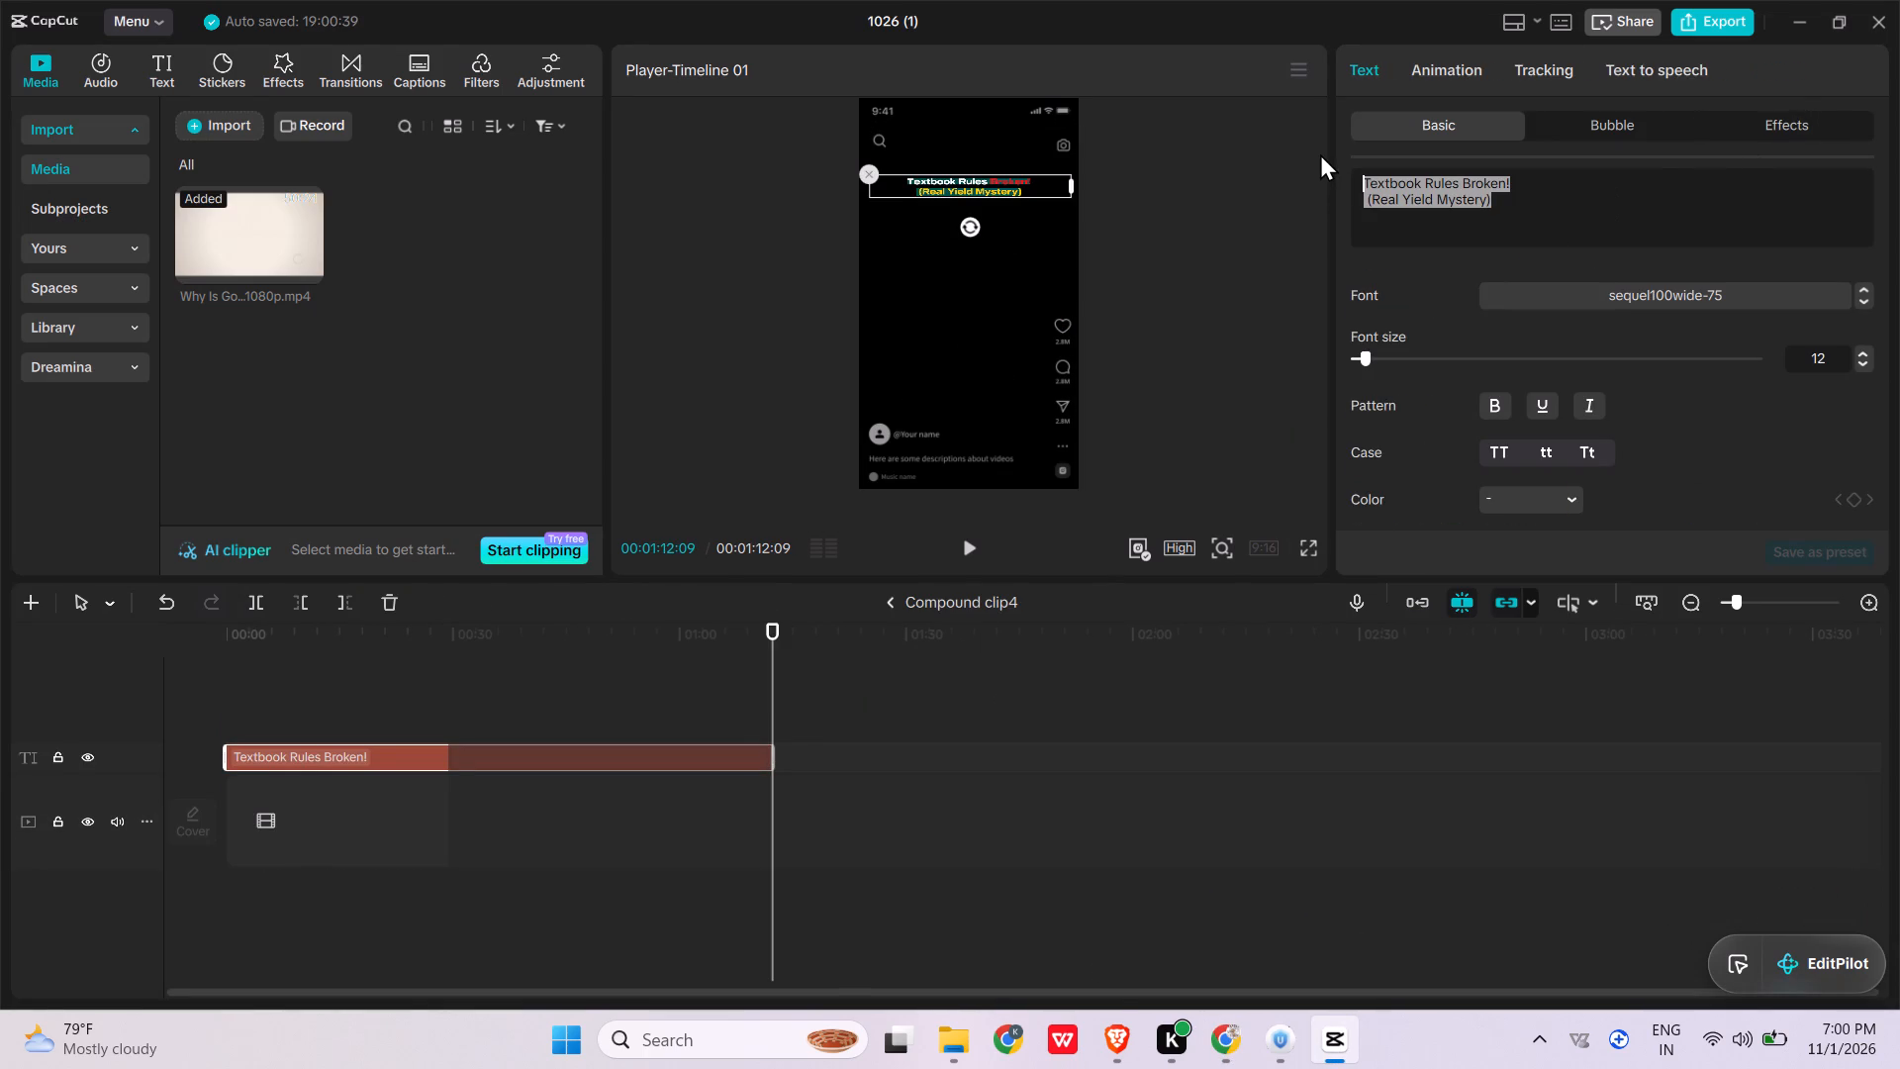
key("BackSpace")
right_click_drag(1365, 169, 1372, 185)
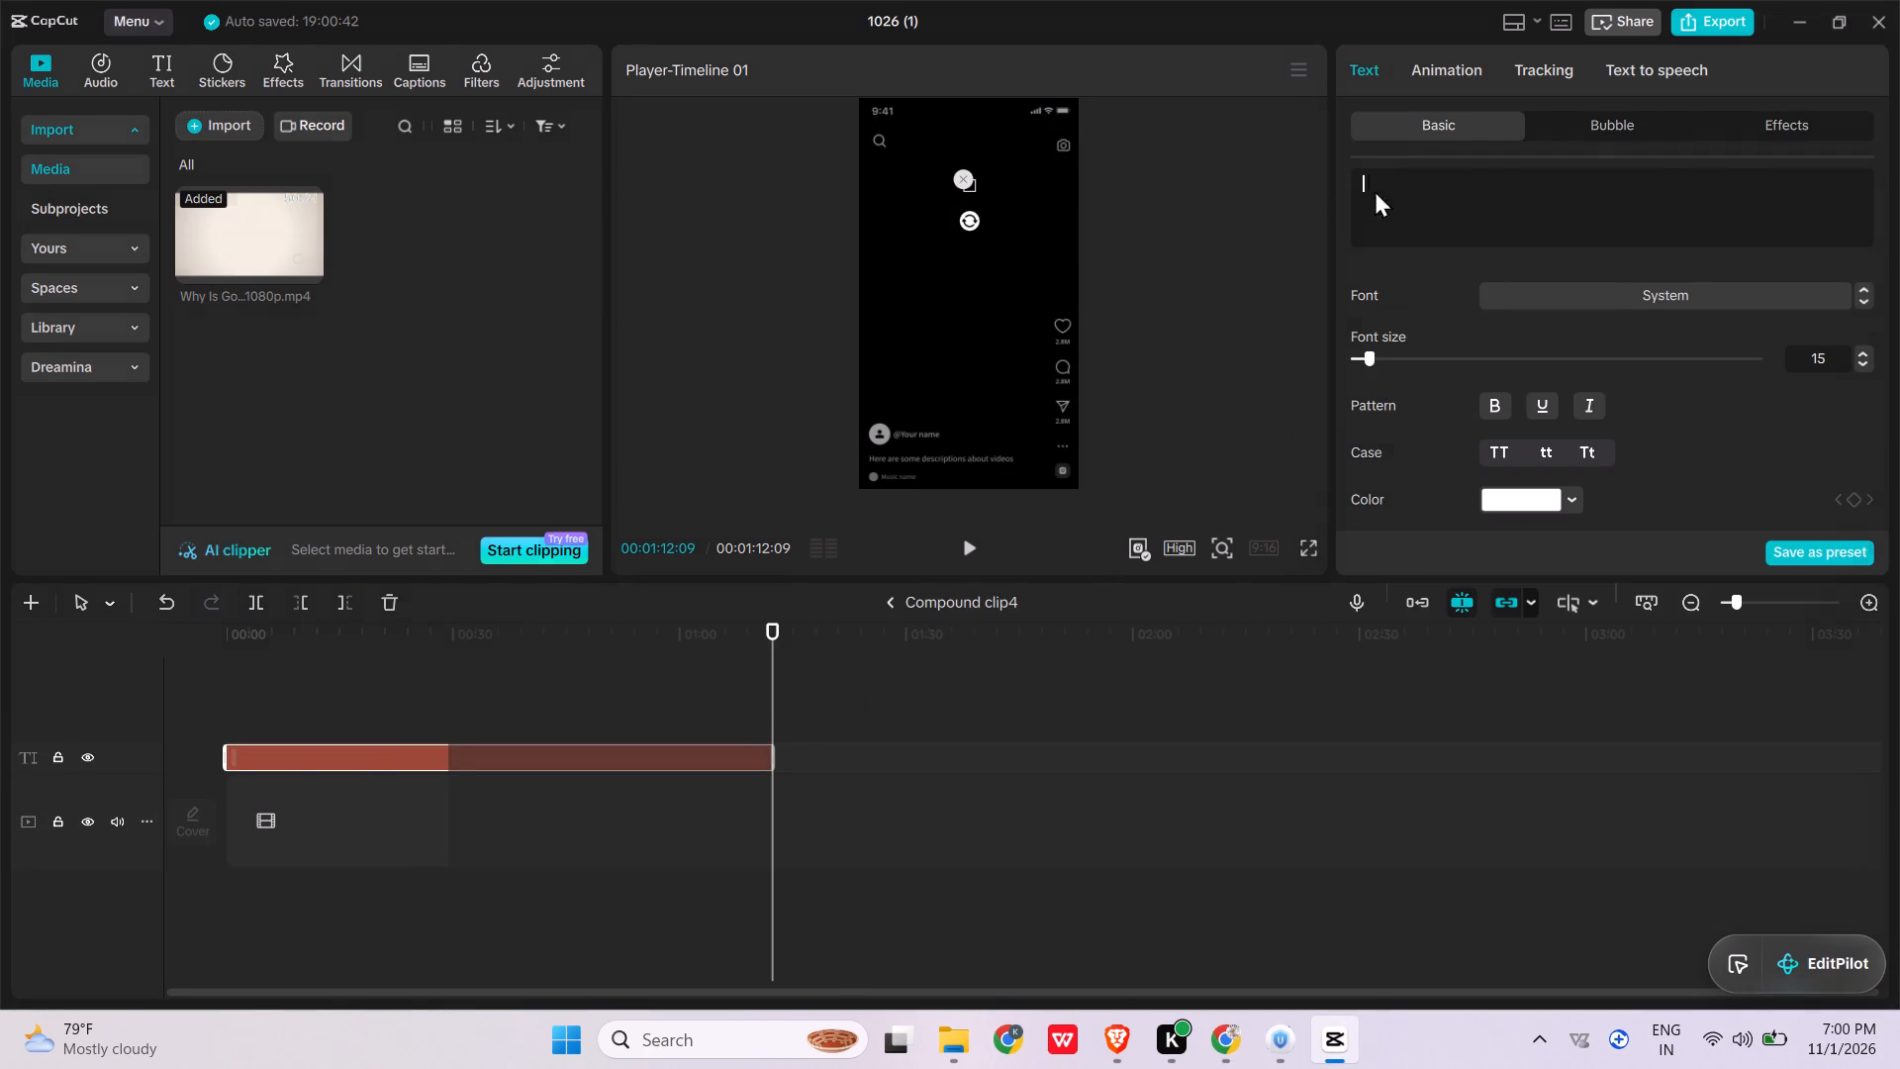
left_click(1449, 312)
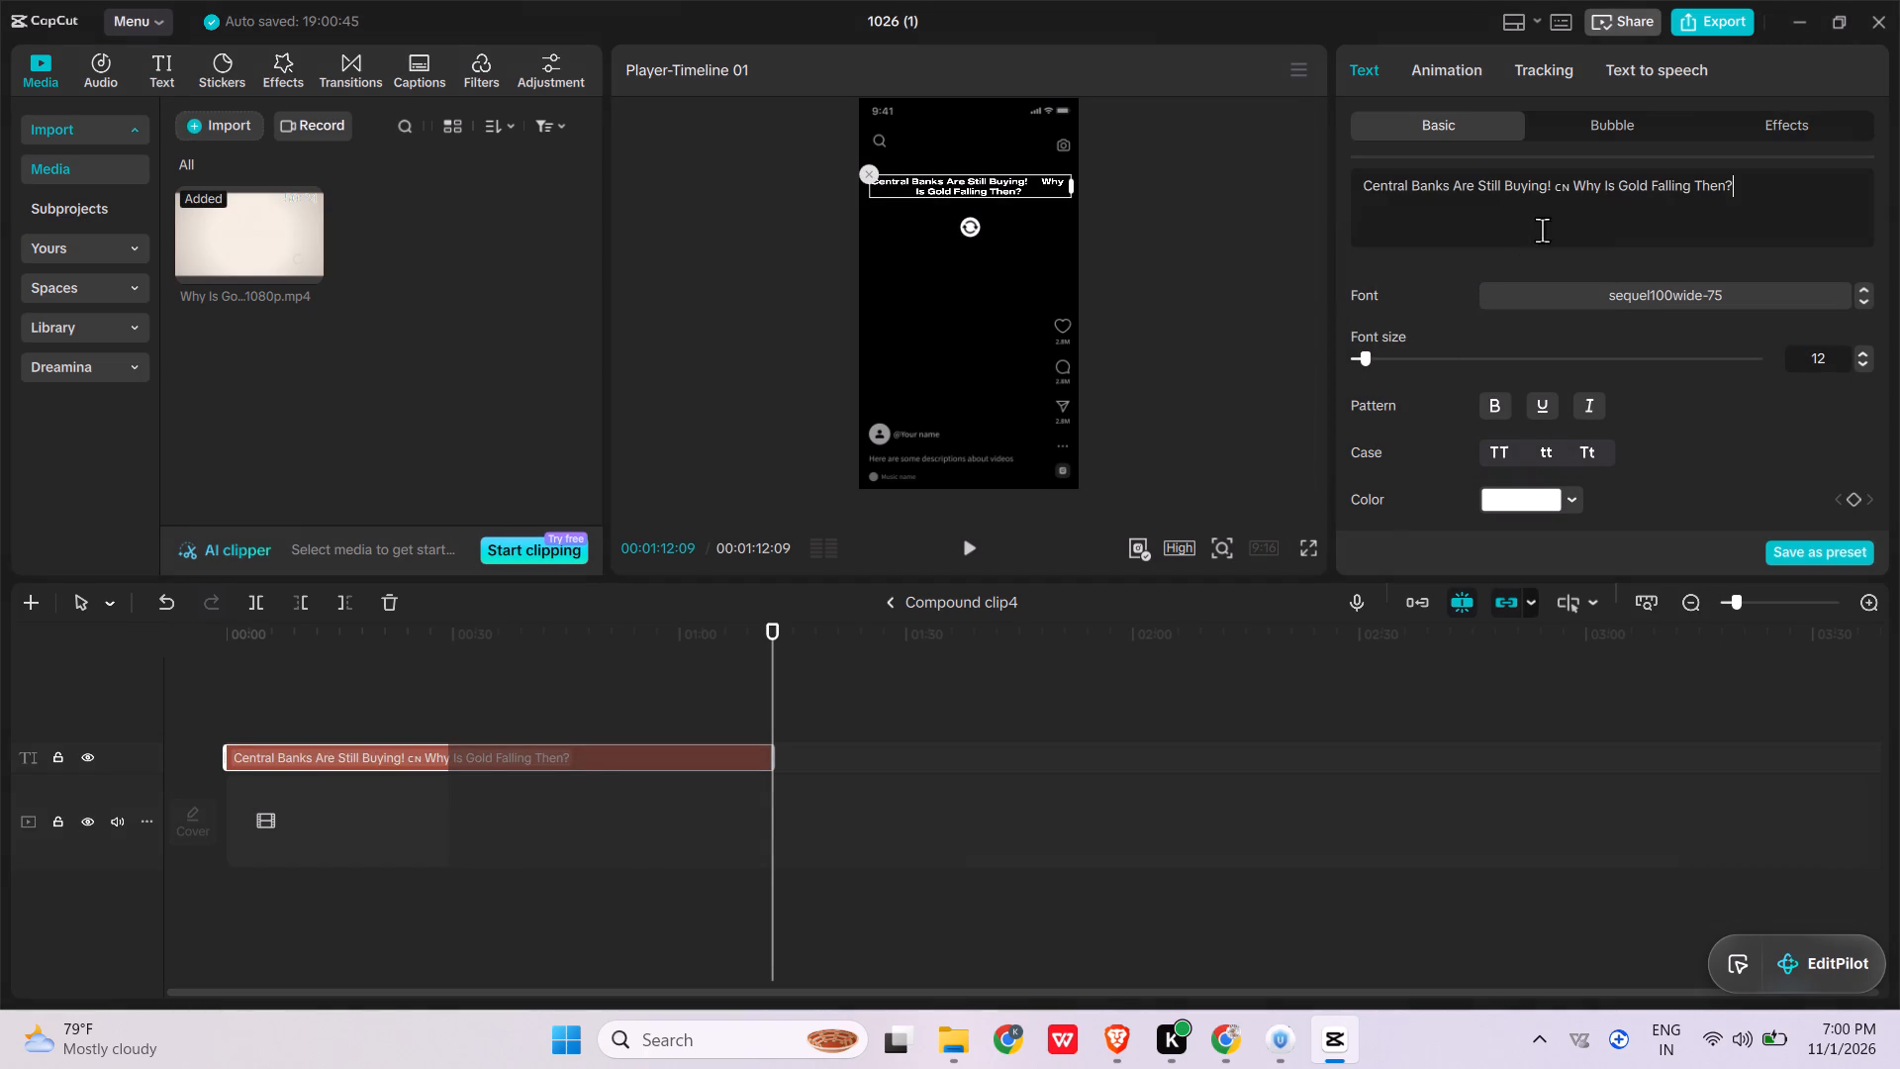
Remove the "CN" symbol from the title, put "Why Is Gold Falling Then?" on a second line, and check it full screen.
left_click(1567, 199)
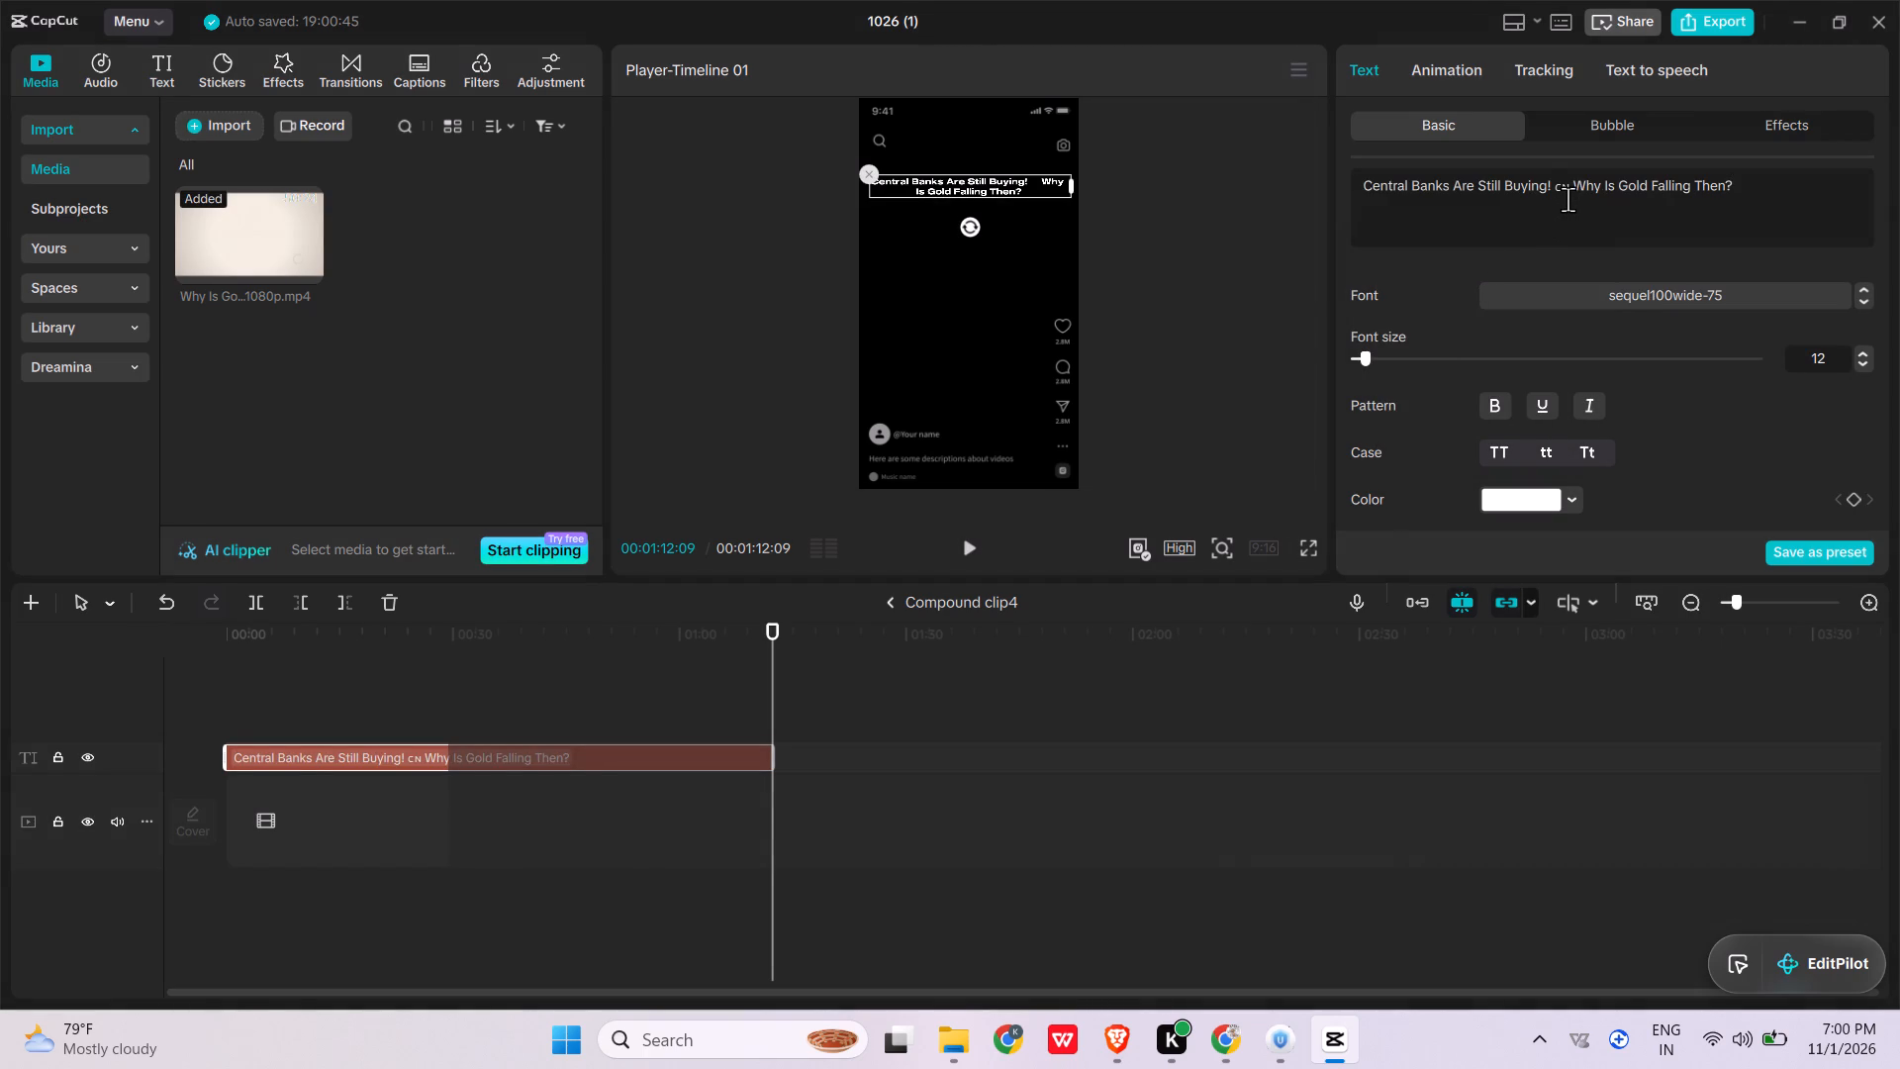
left_click(1571, 194)
key("BackSpace")
key("BackSpace")
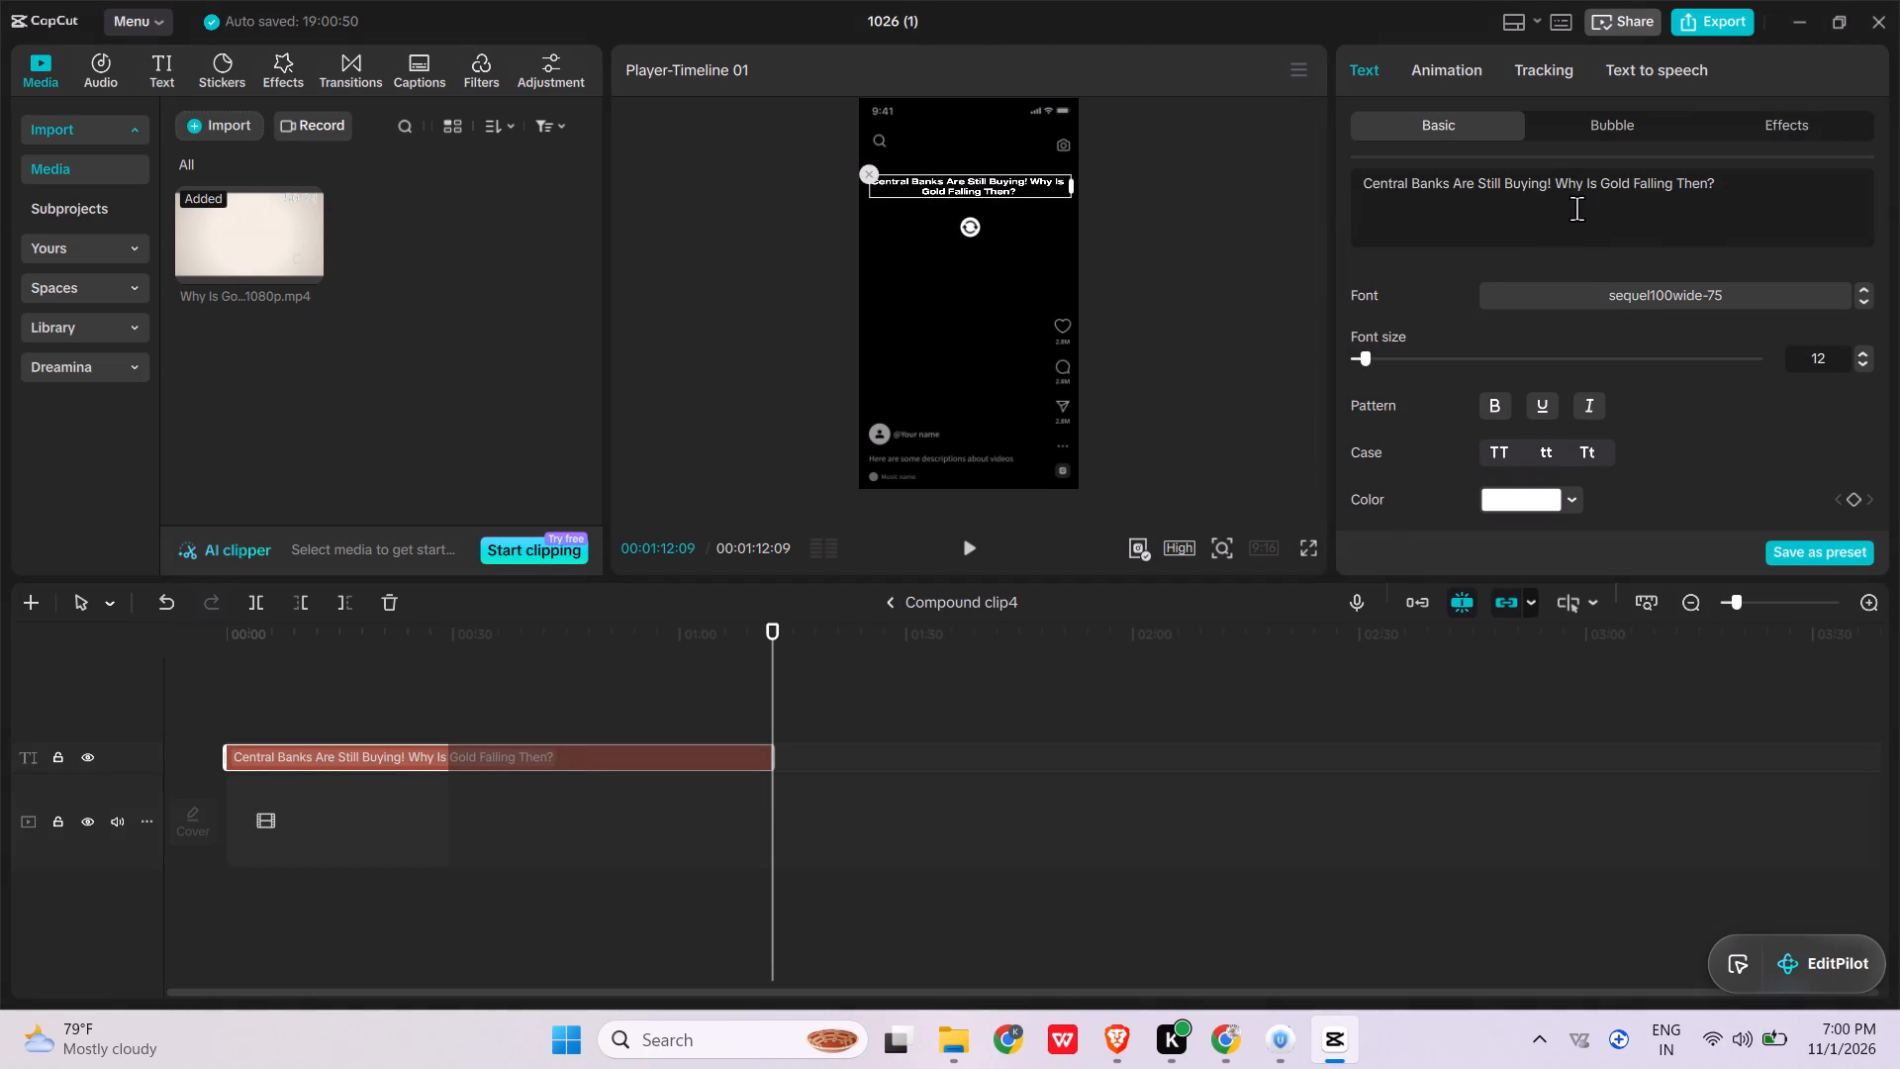
key("Return")
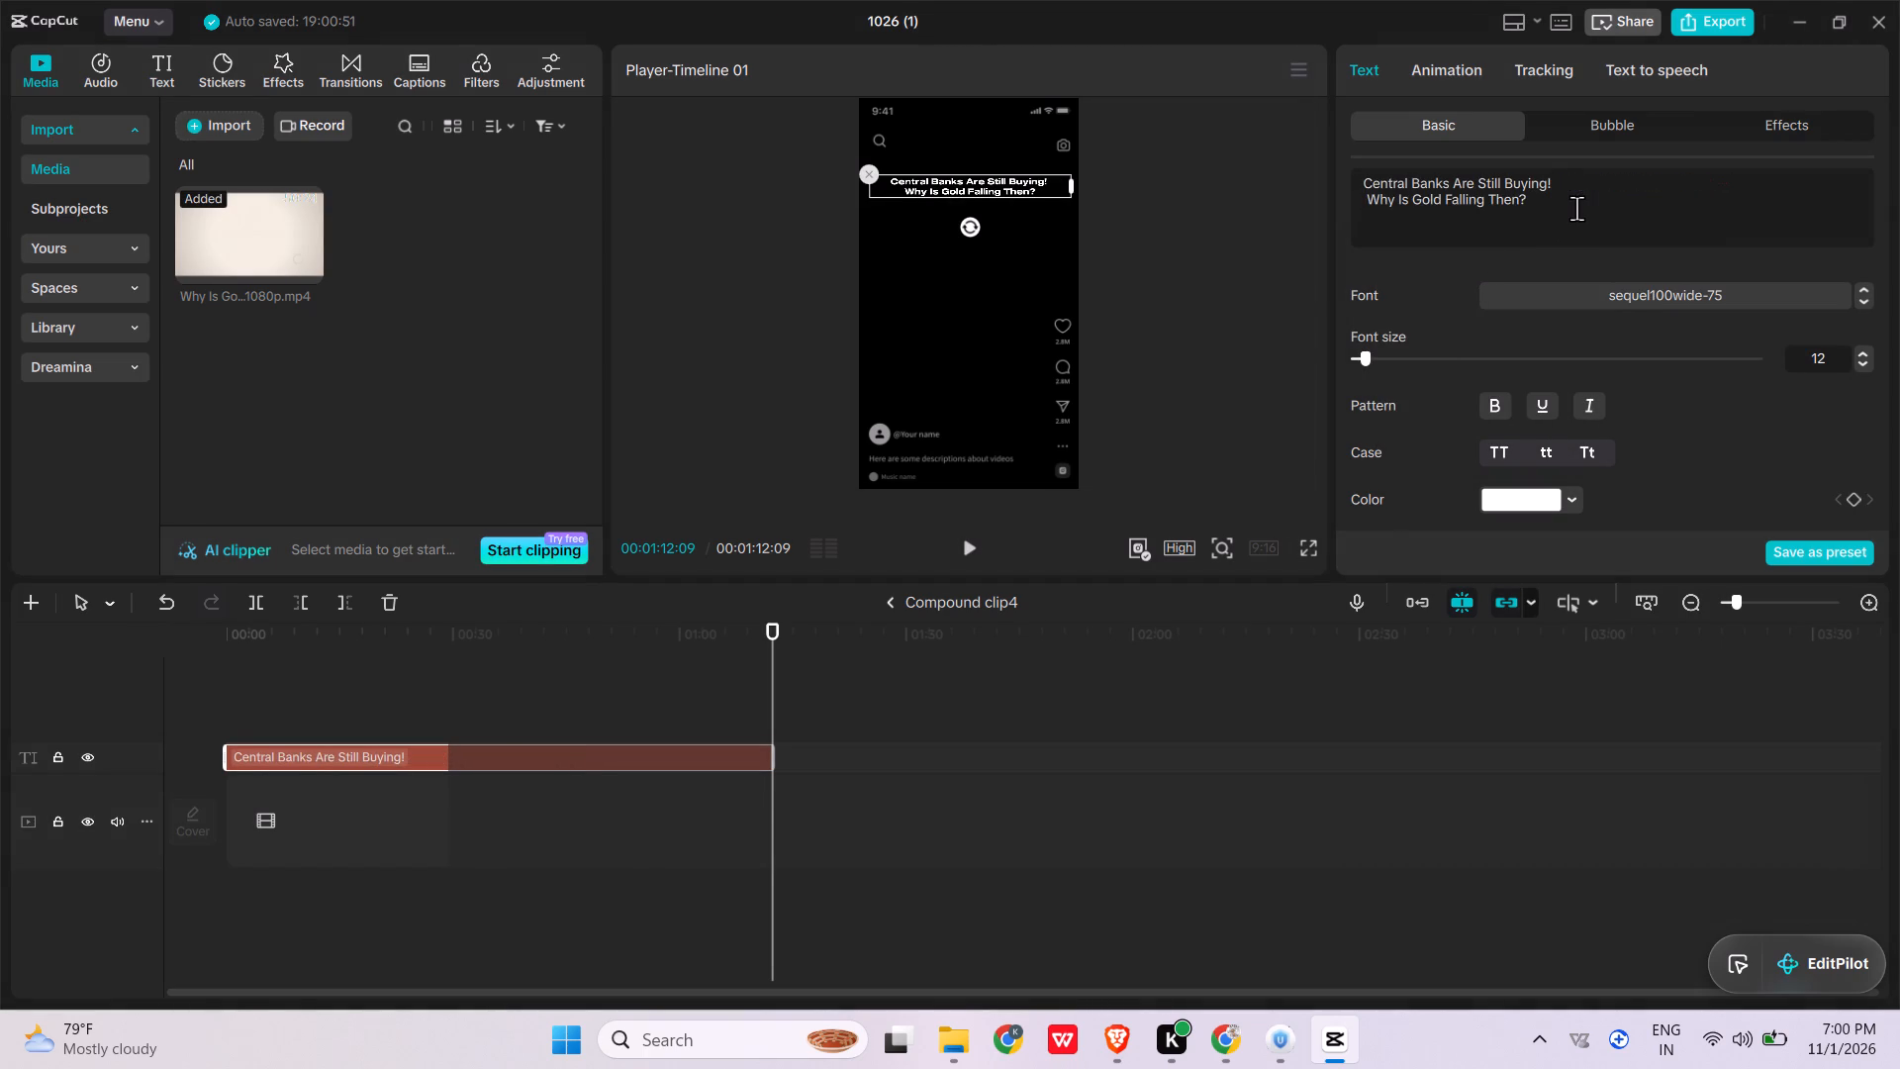
left_click(1313, 545)
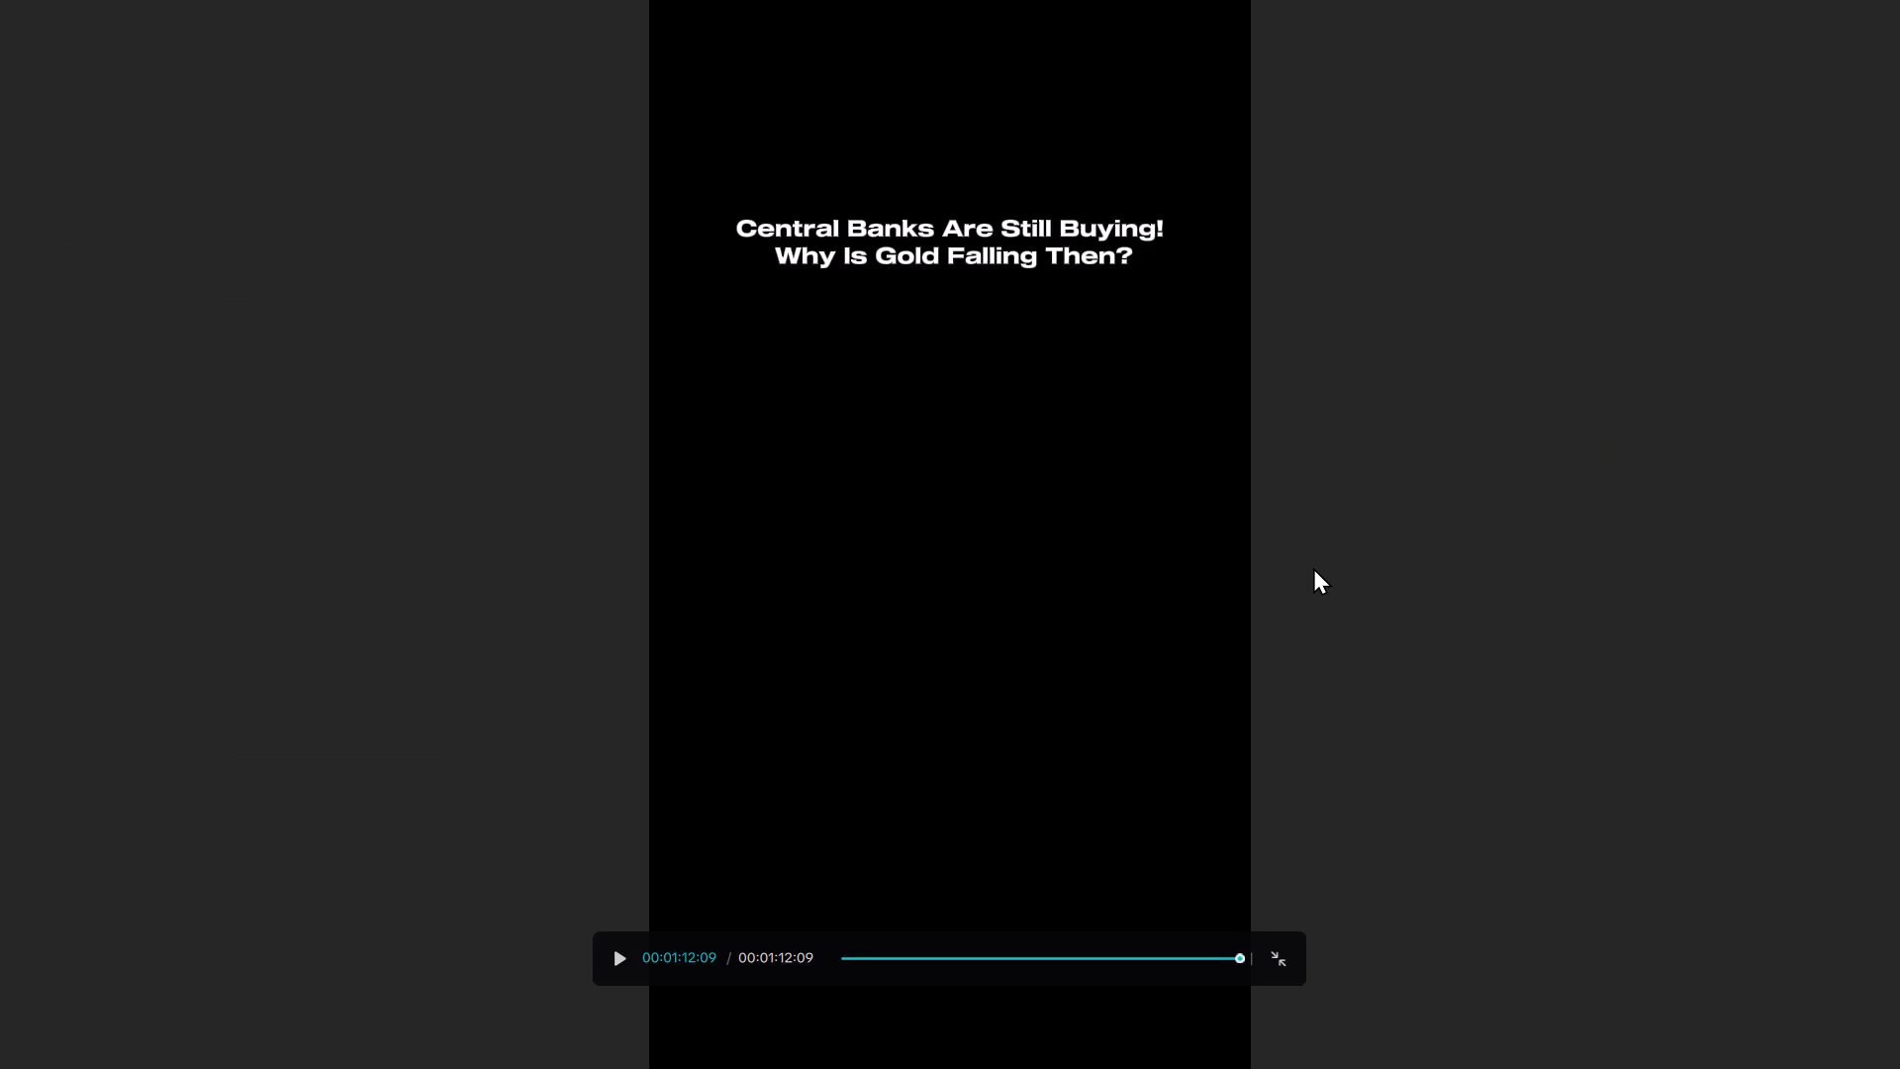
left_click(1282, 955)
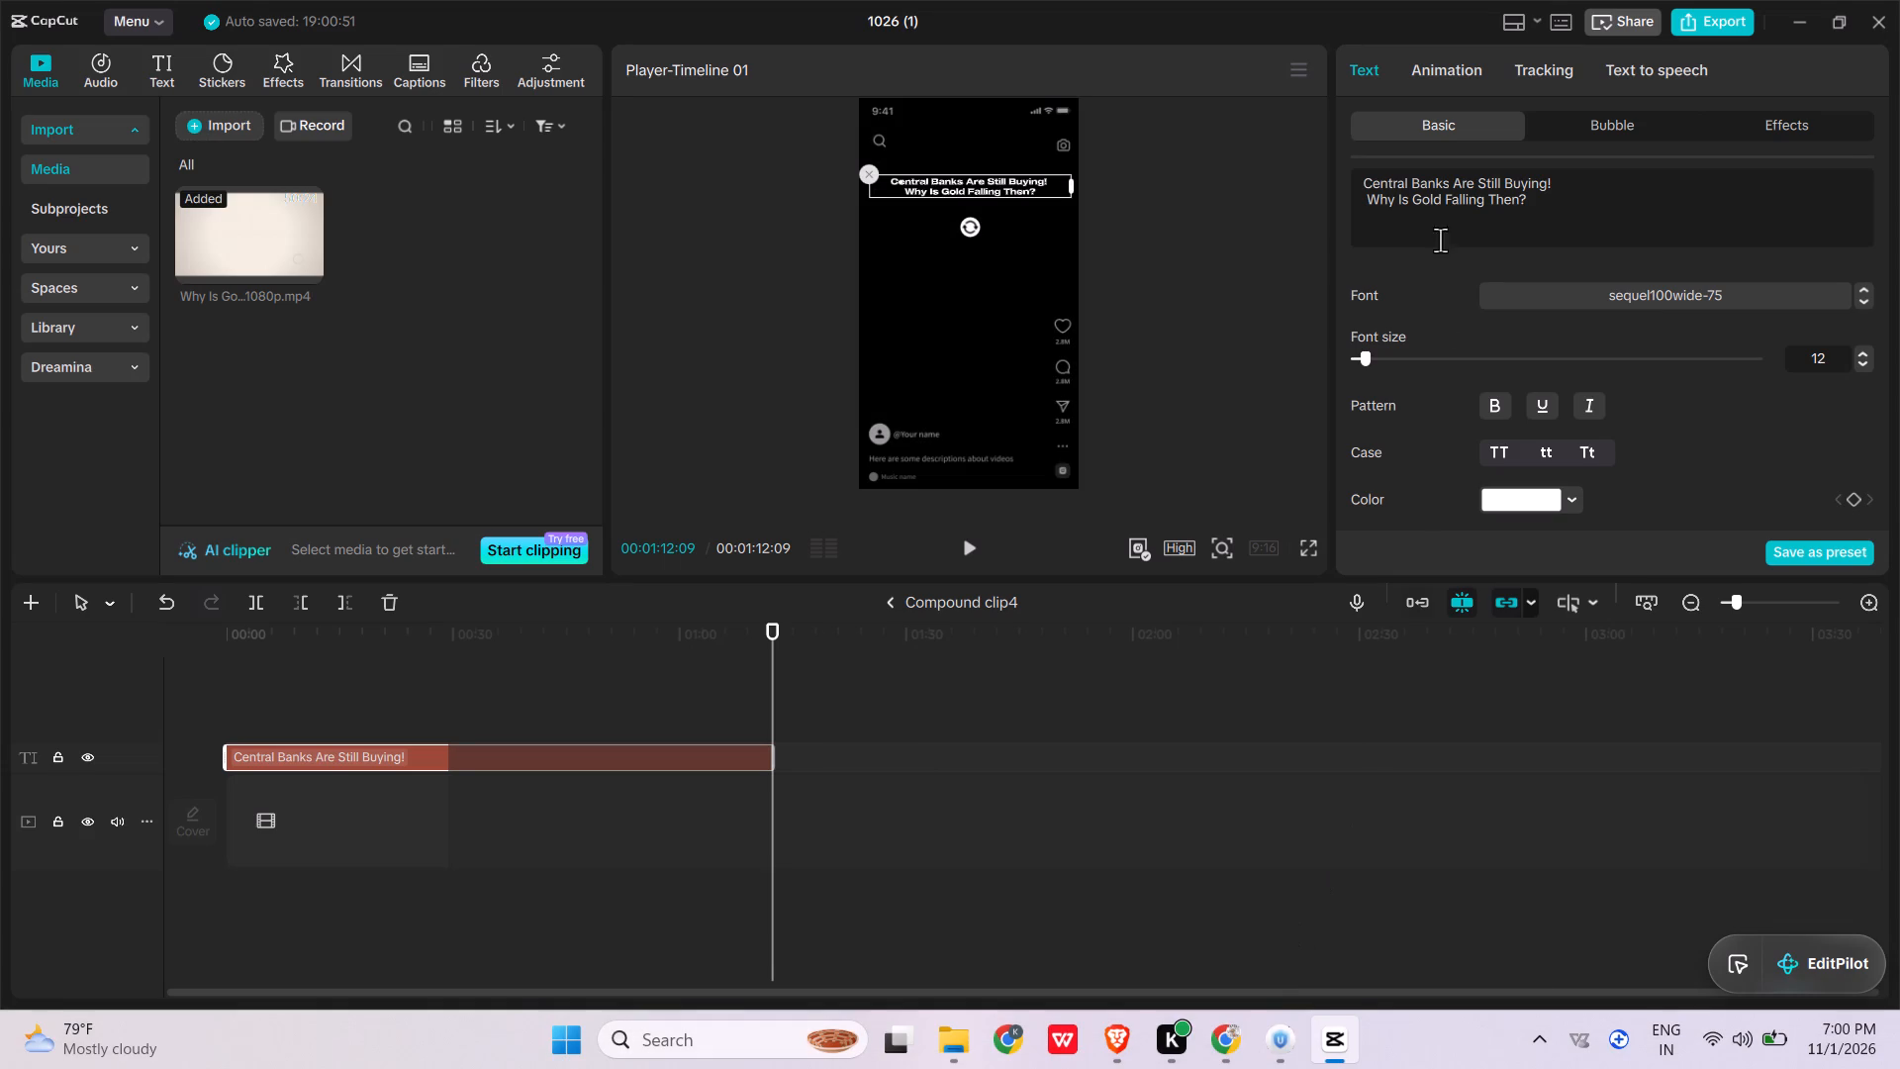
Colour the words "Central Banks" in the title red, EC1D1D.
left_click_drag(1453, 184, 1261, 185)
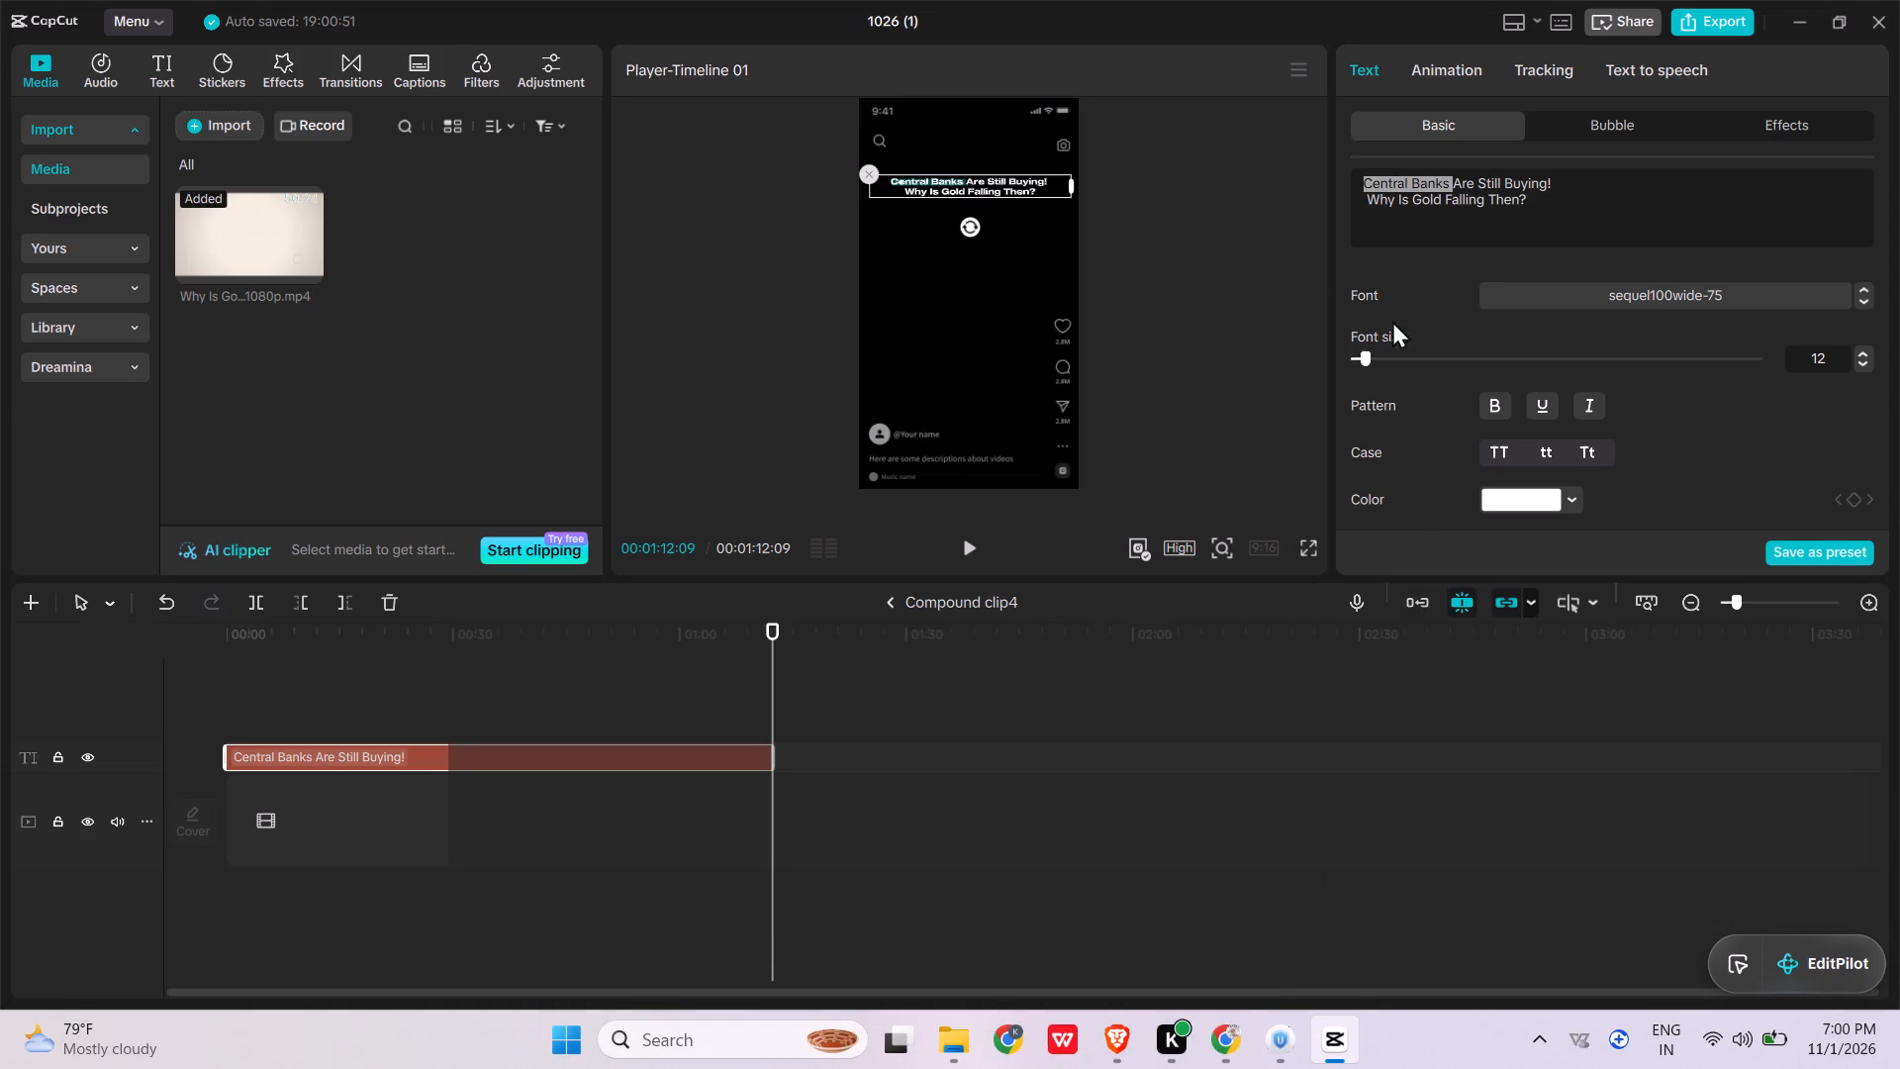
left_click(1568, 497)
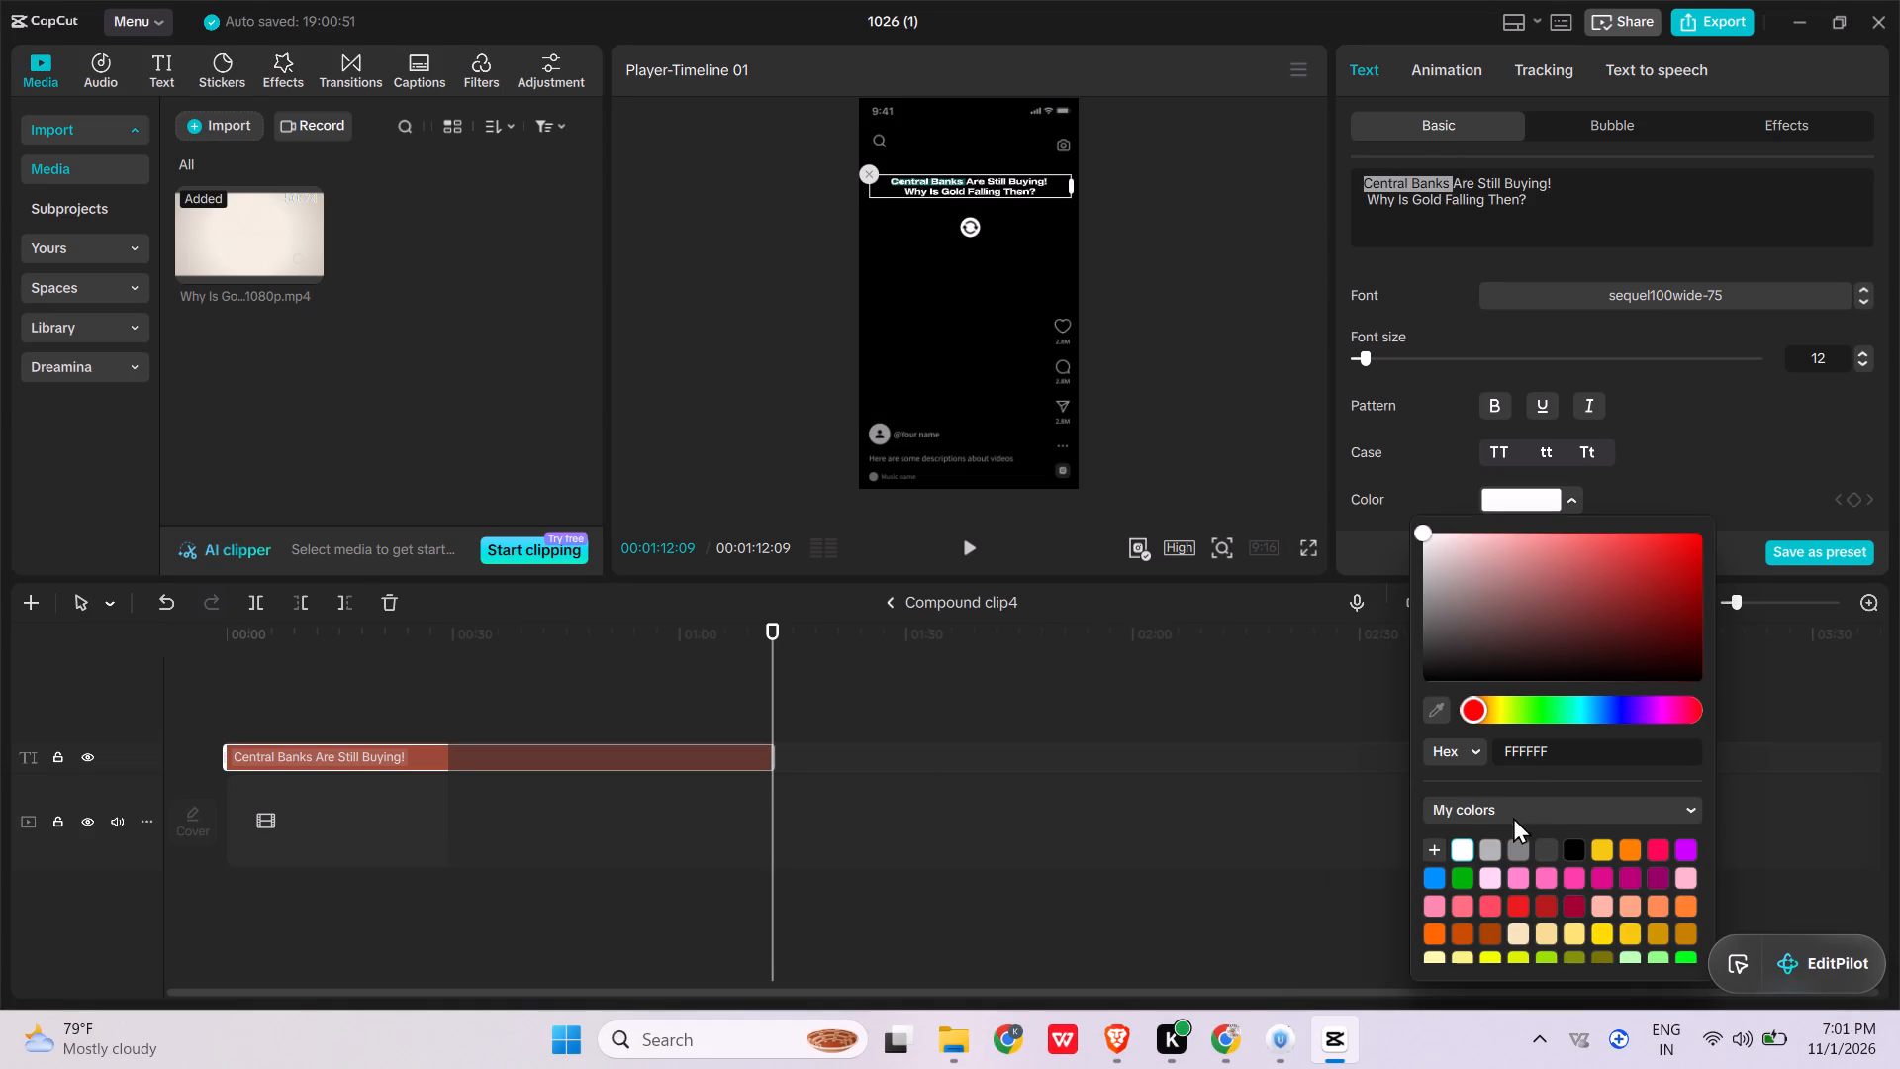
left_click_drag(1531, 611, 1602, 526)
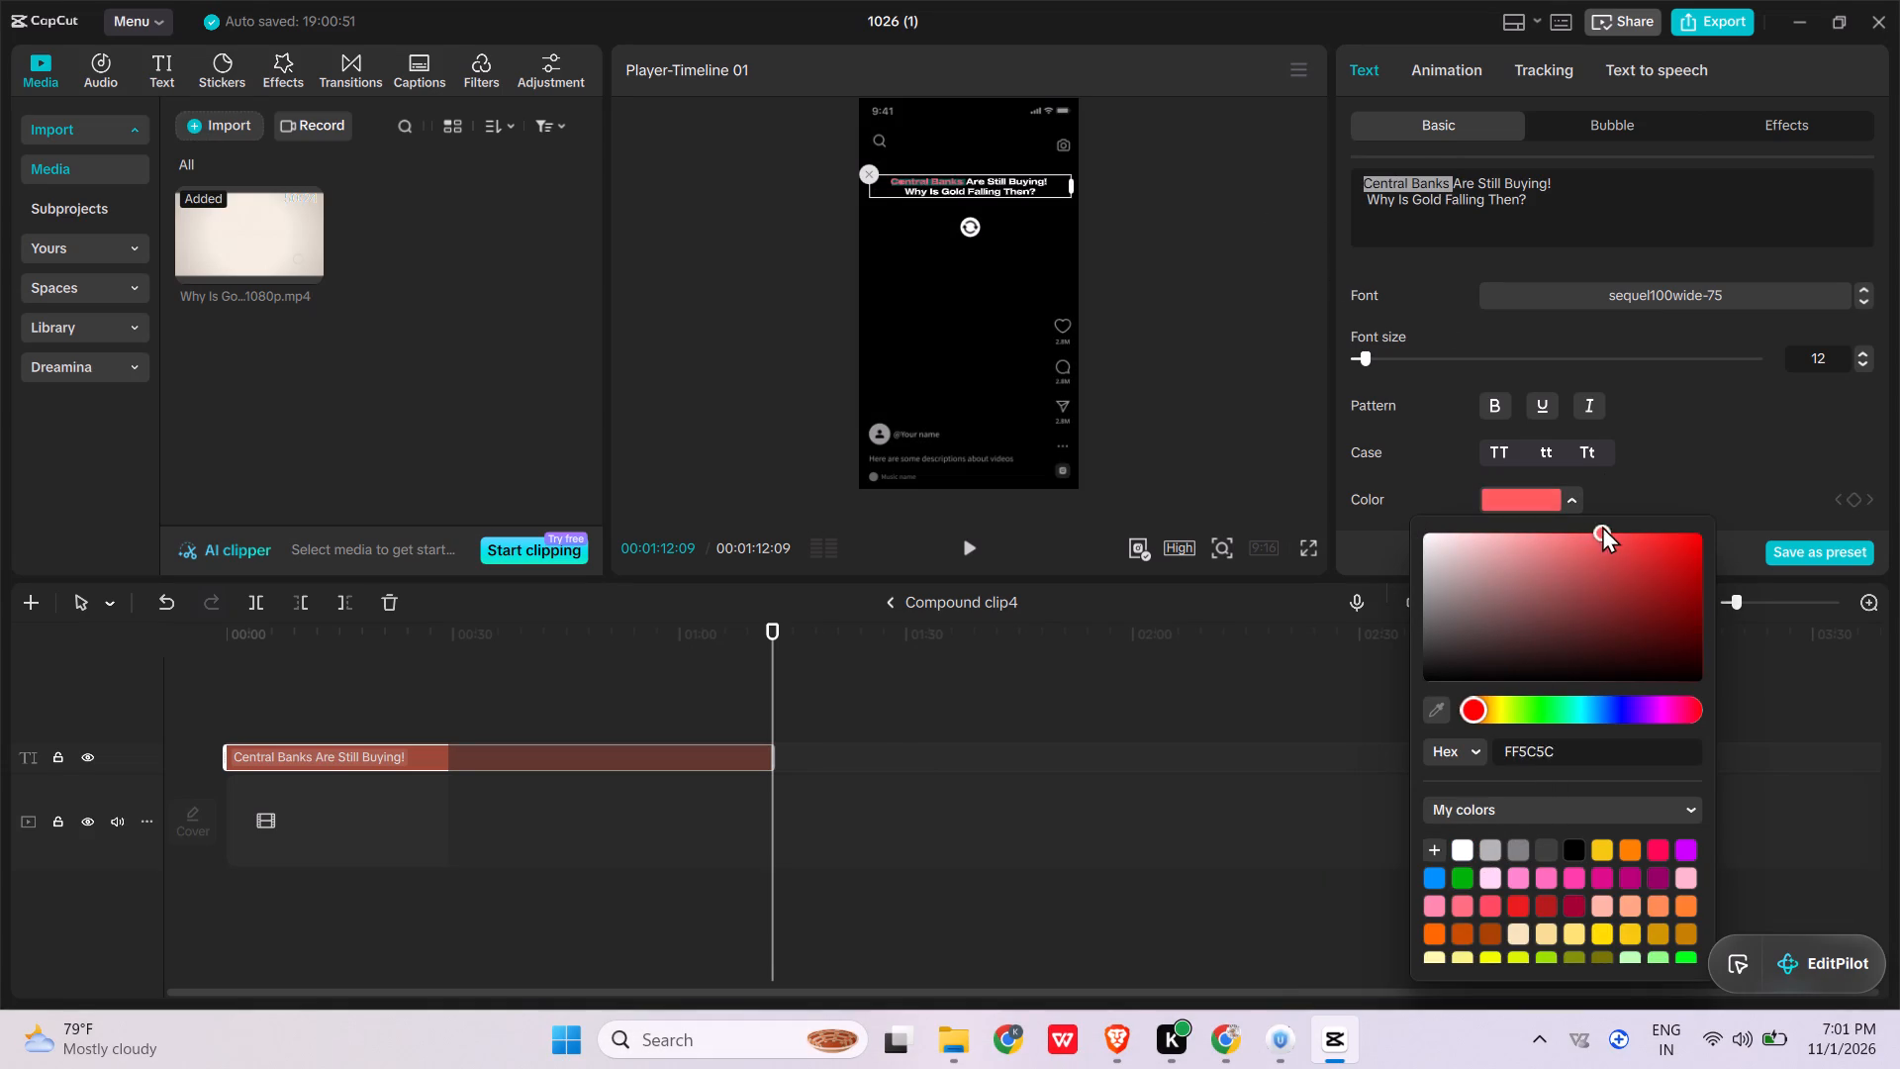
left_click_drag(1602, 526, 1660, 527)
left_click(1510, 895)
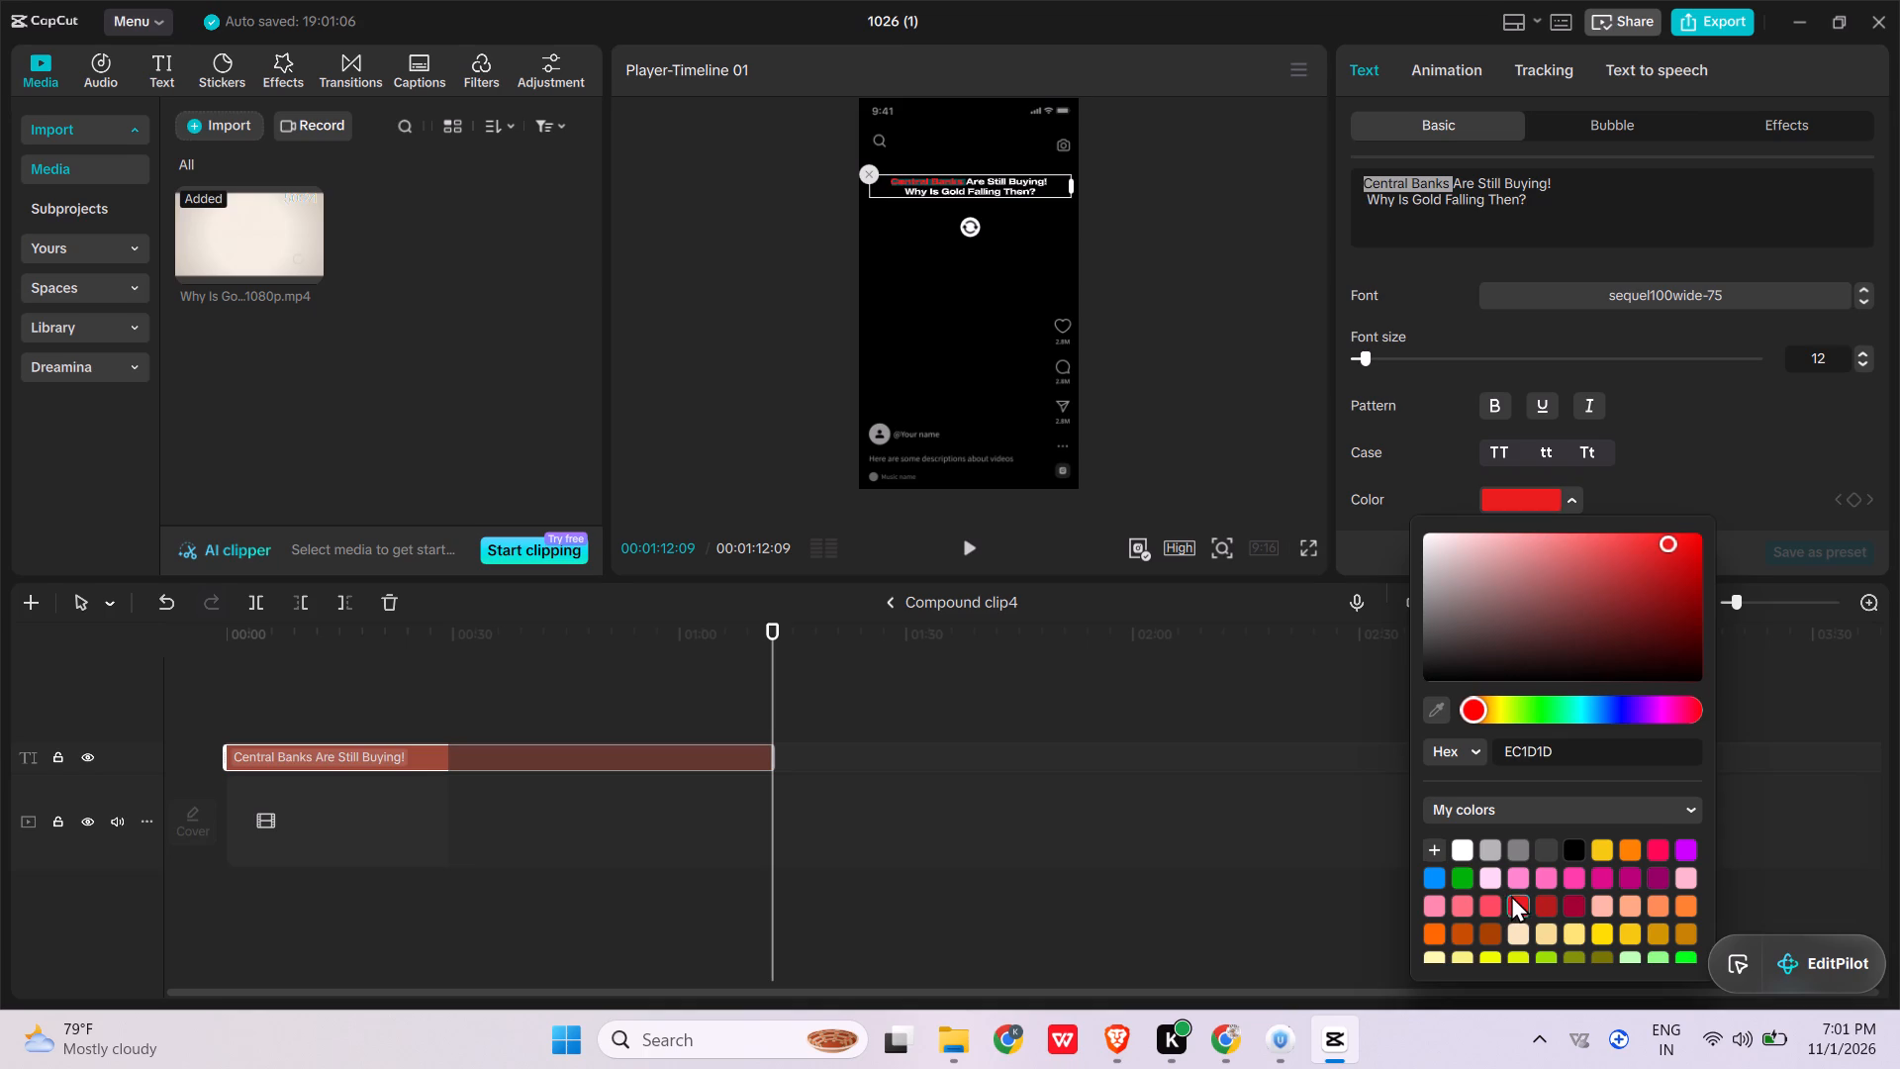
left_click(1460, 240)
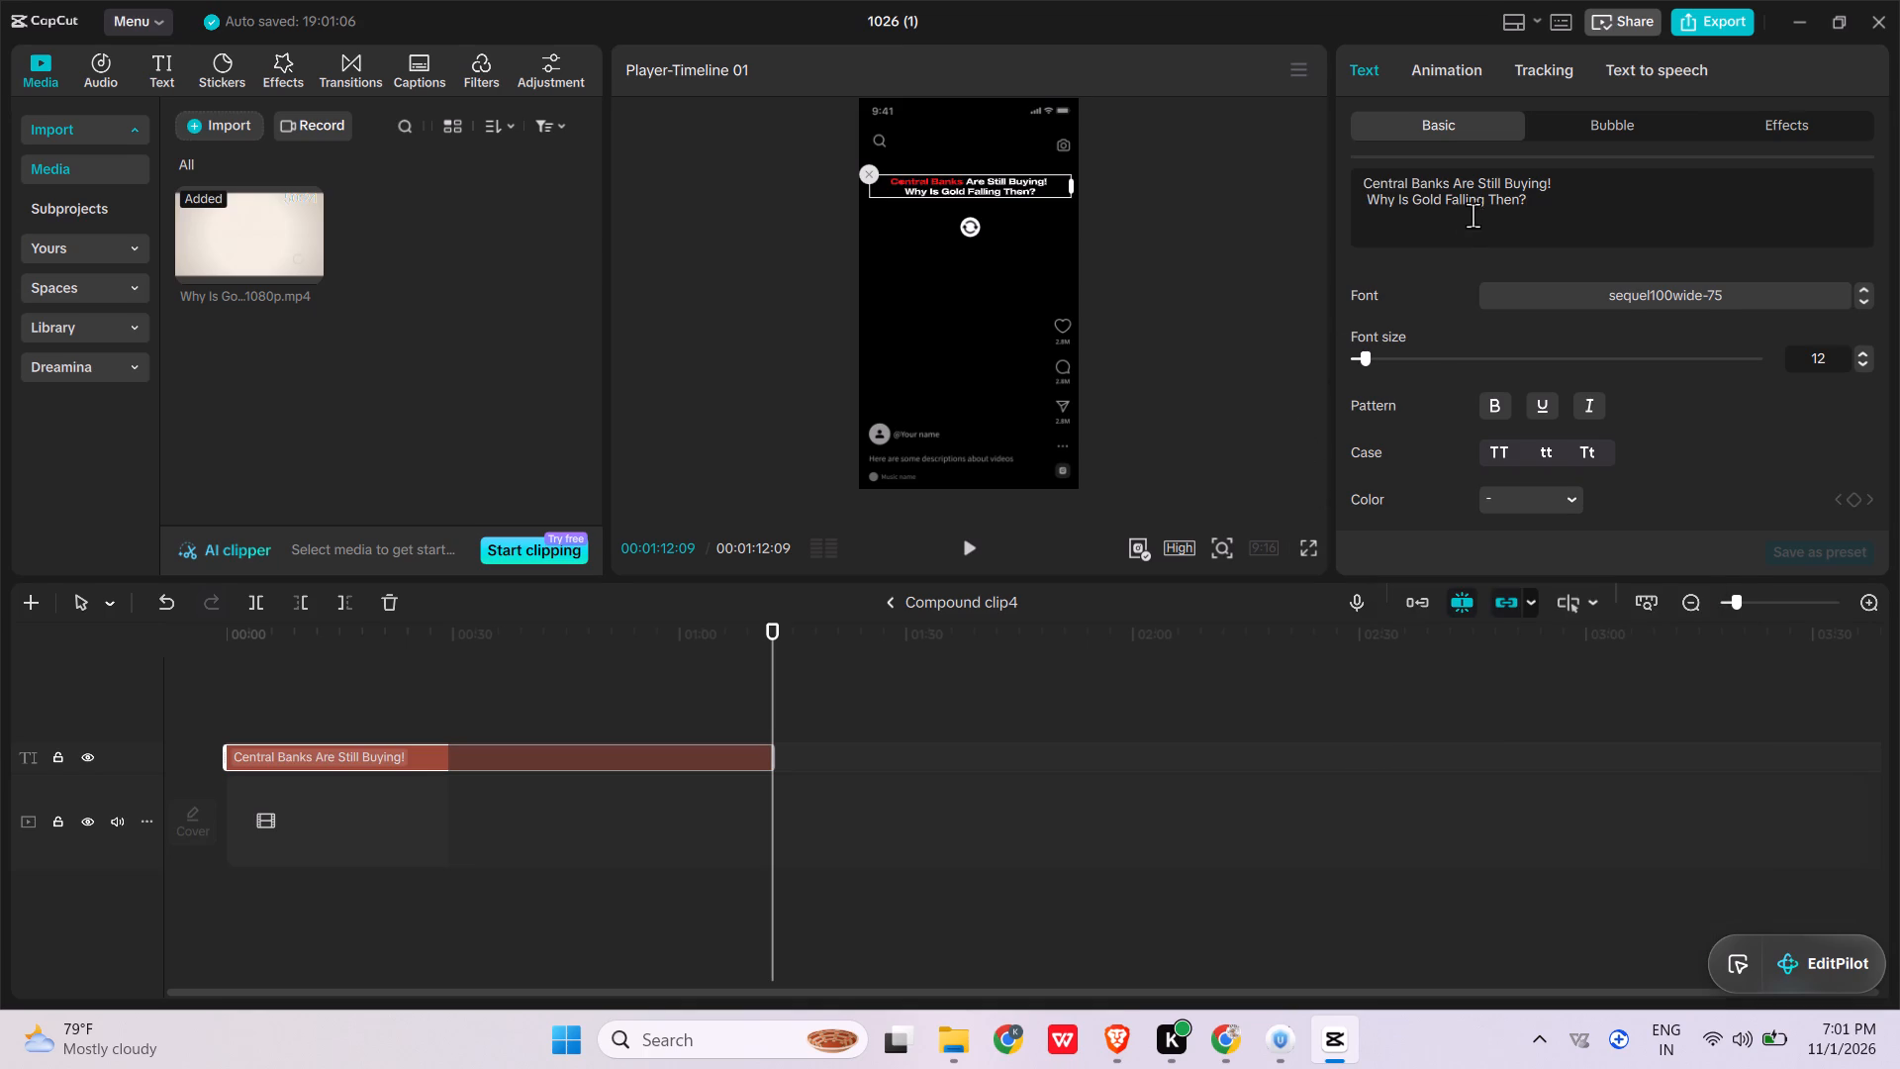
Colour the words "Gold Falling" in the title yellow and check the title full screen.
left_click_drag(1486, 204, 1414, 202)
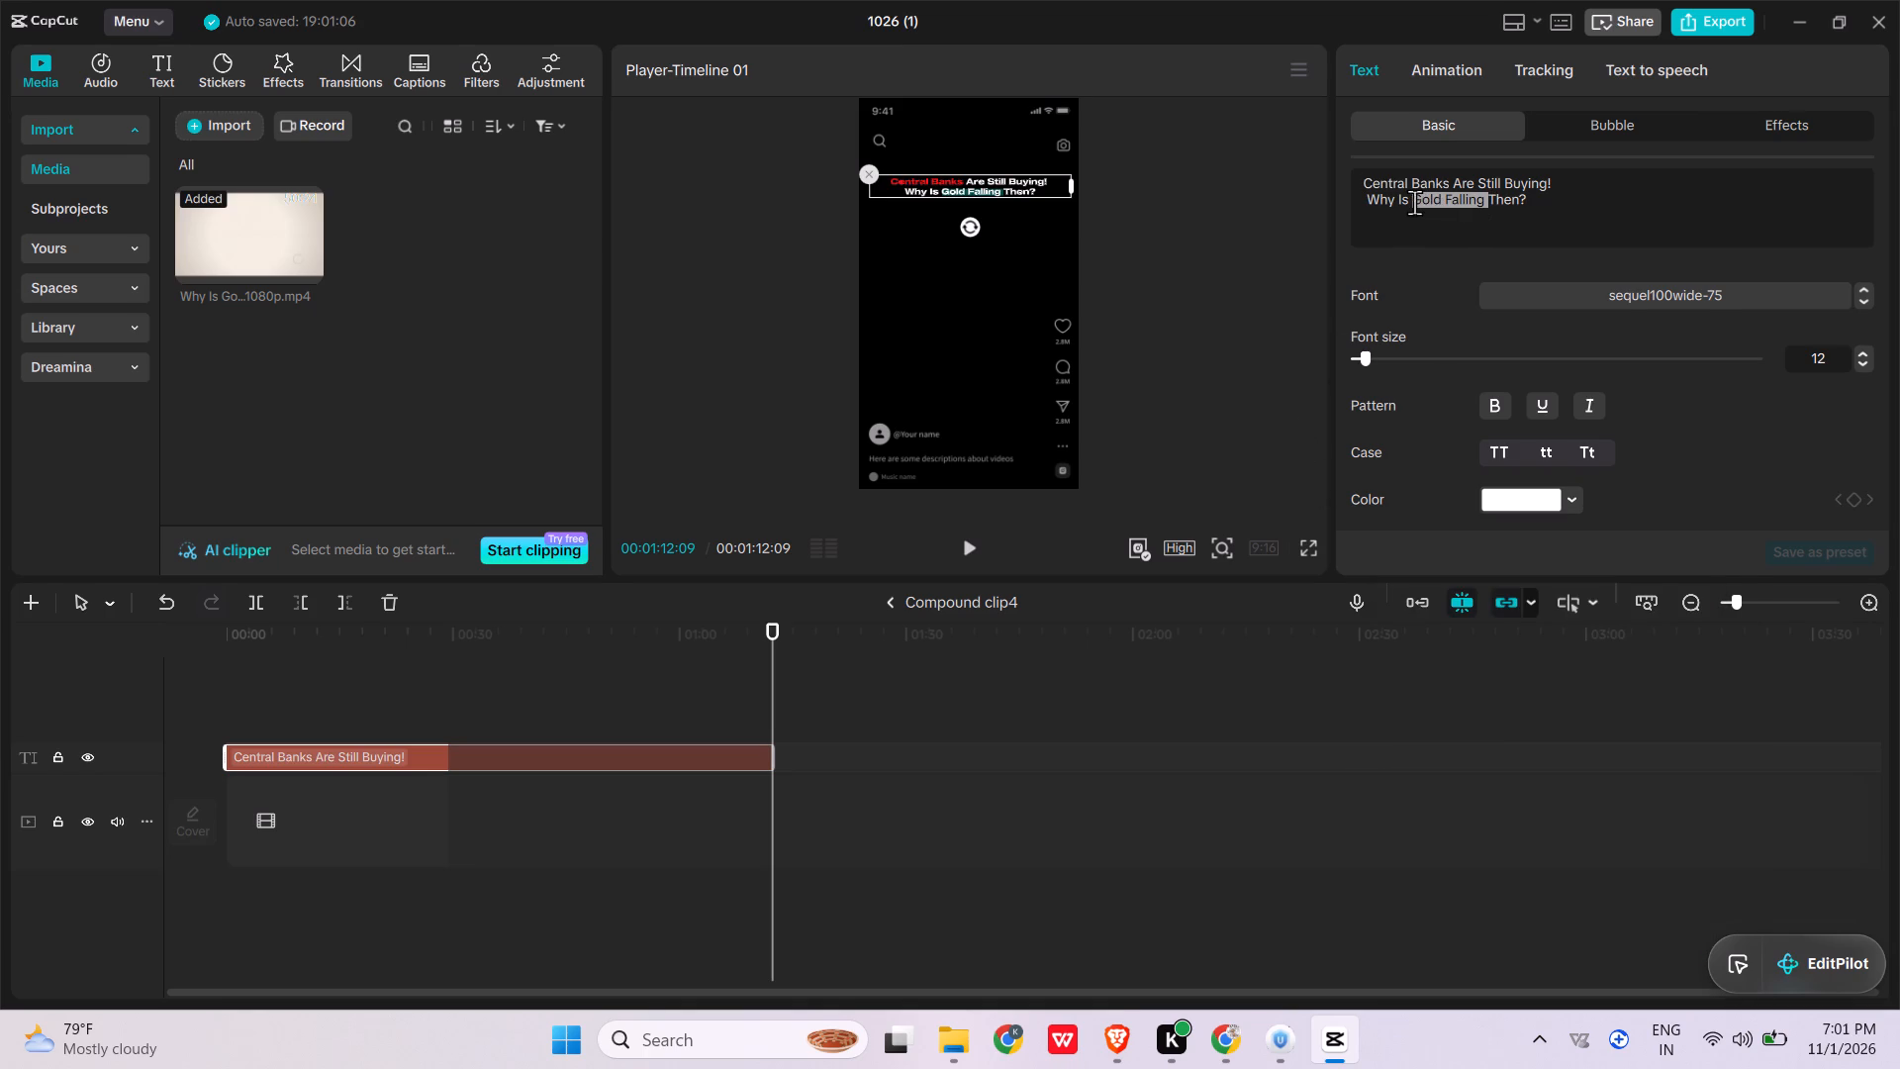
left_click_drag(1414, 202, 1411, 202)
left_click(1569, 498)
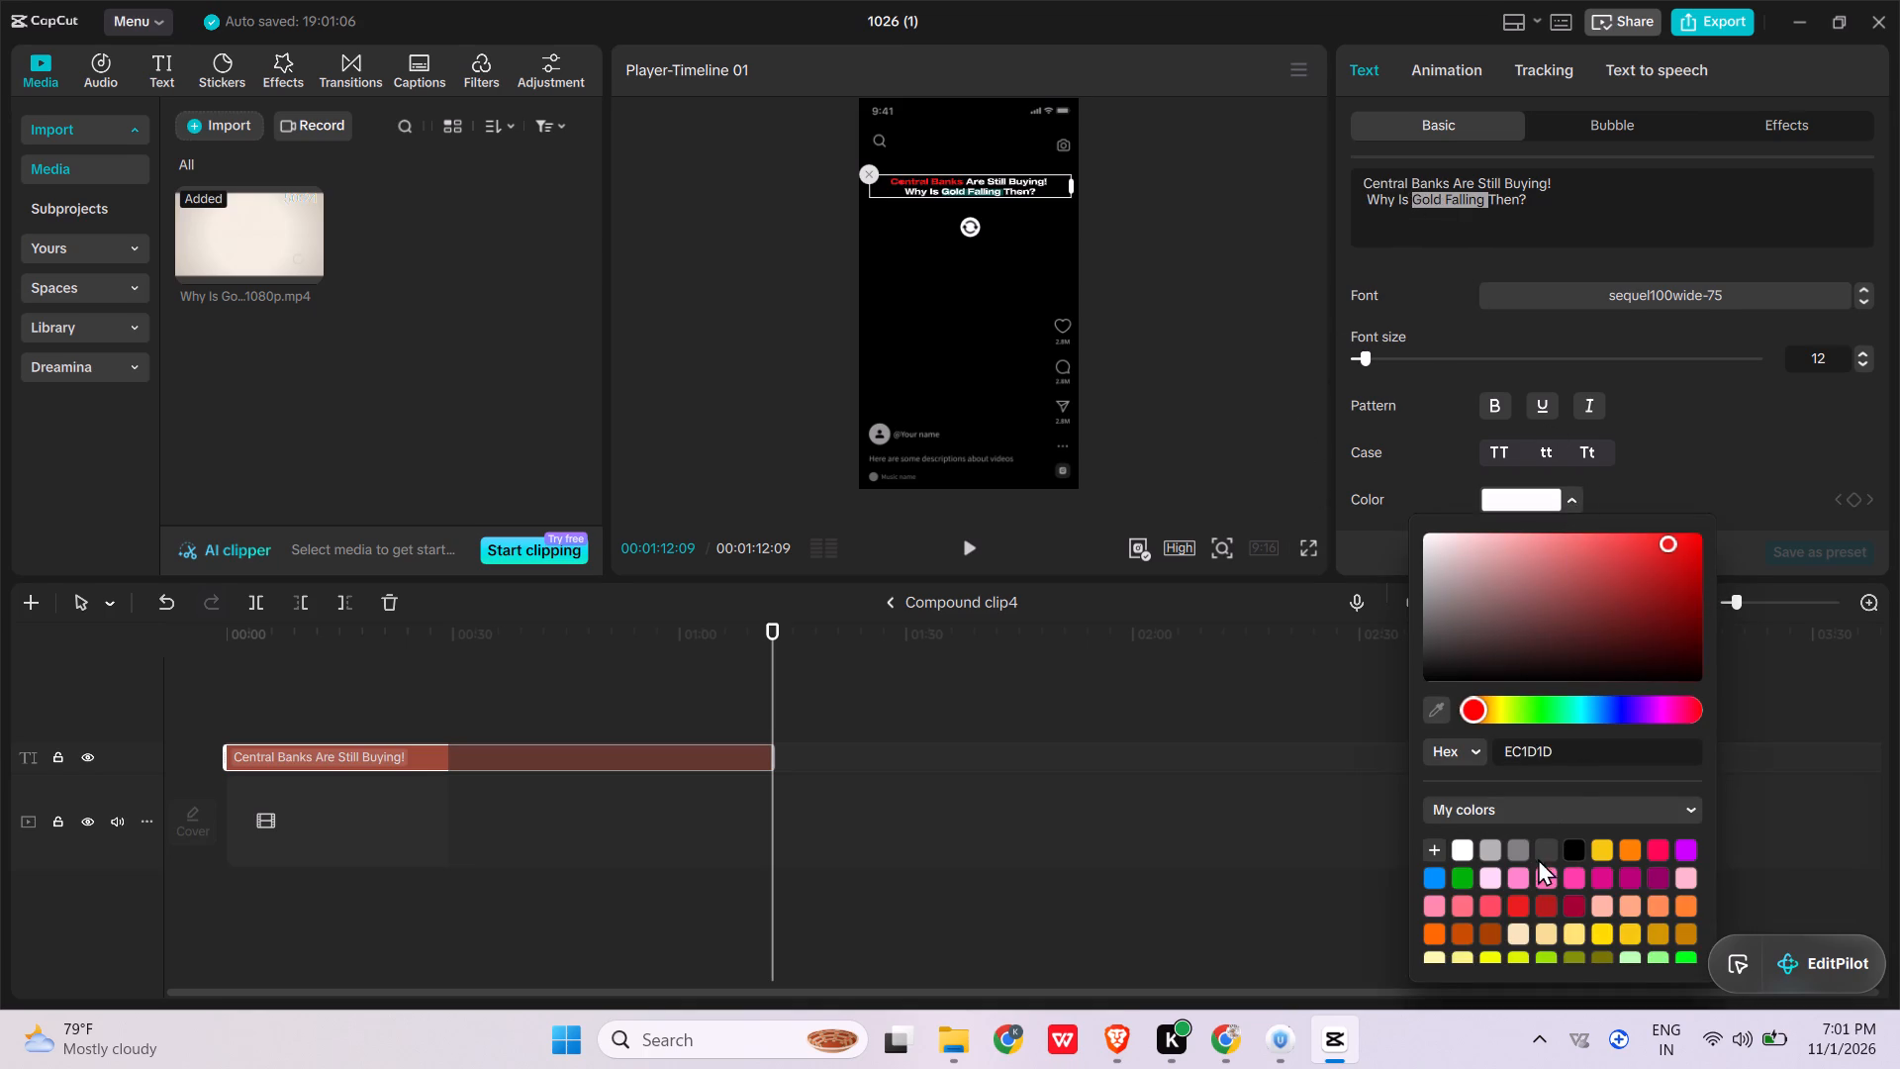
left_click(1604, 848)
left_click(1228, 402)
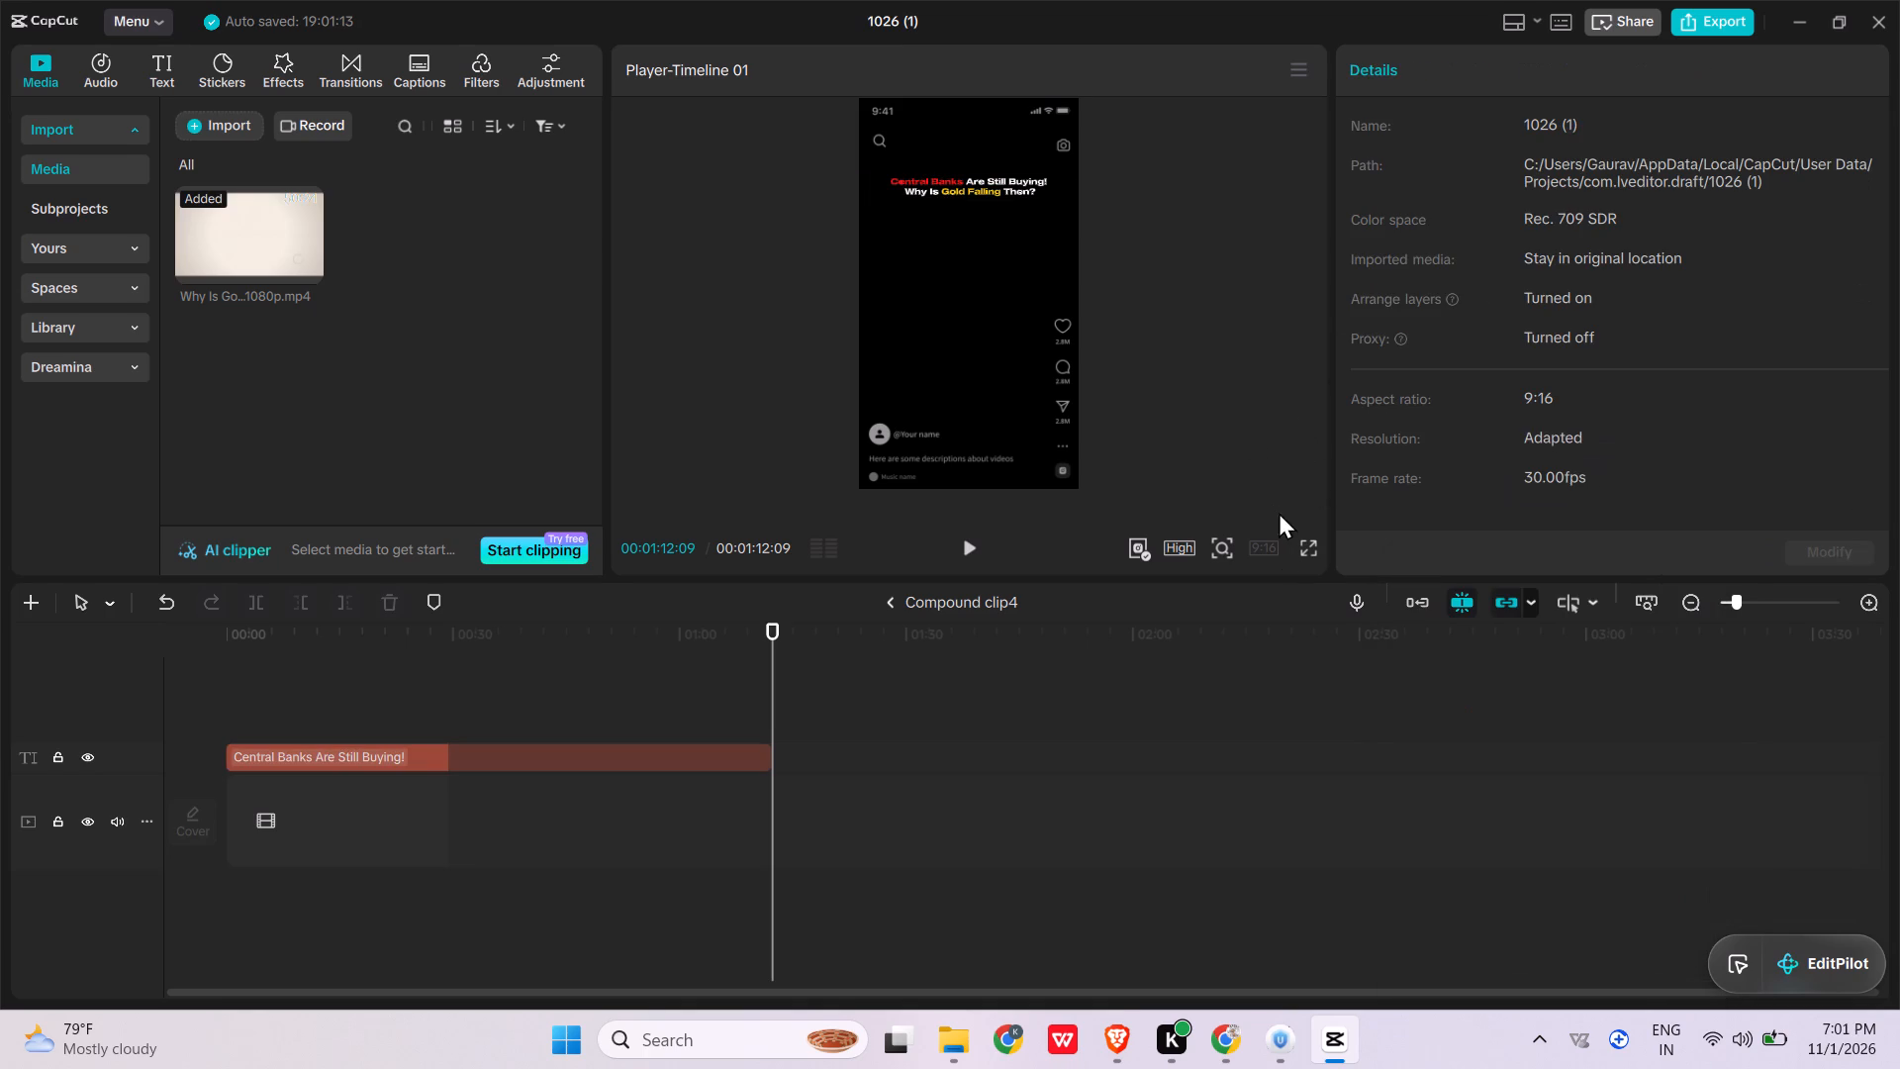
left_click(1312, 545)
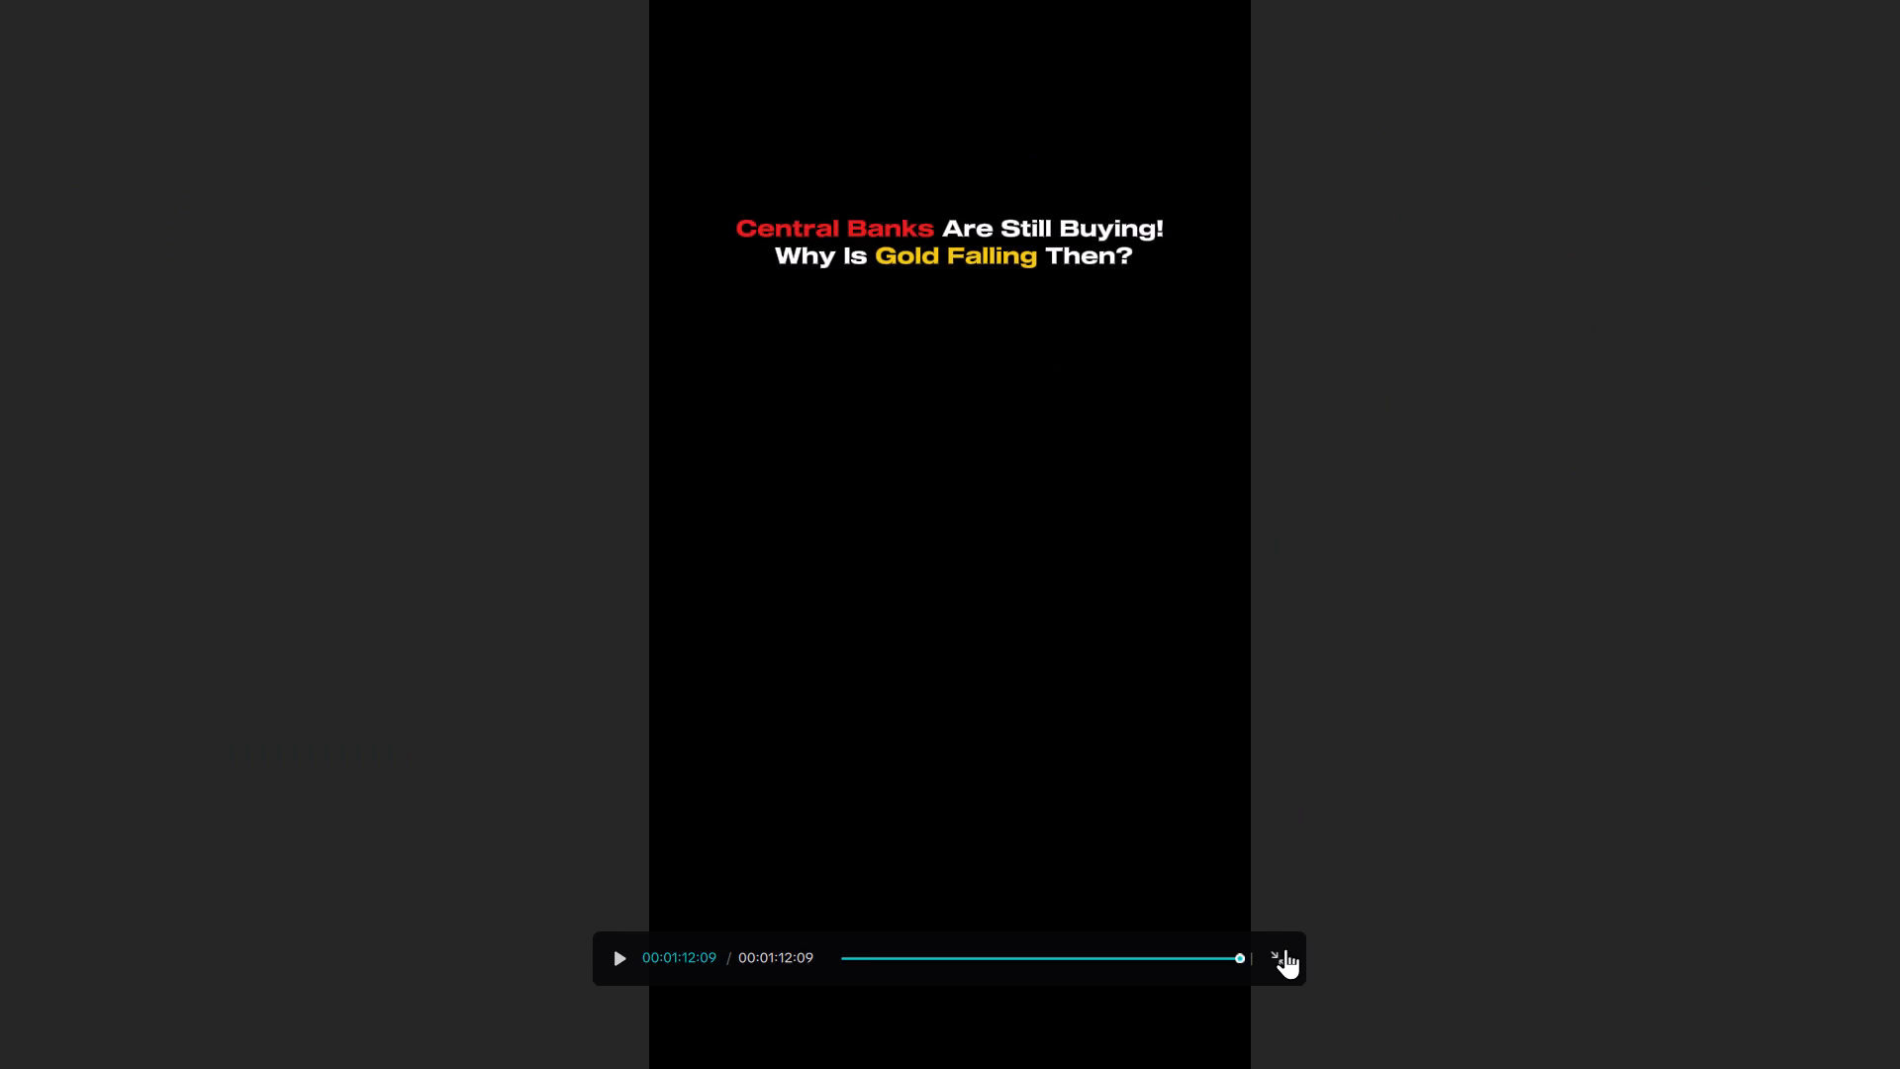
left_click(1285, 948)
Leave the title compound clip, check the frame full screen, and move the title overlay slightly up in the frame.
left_click(893, 594)
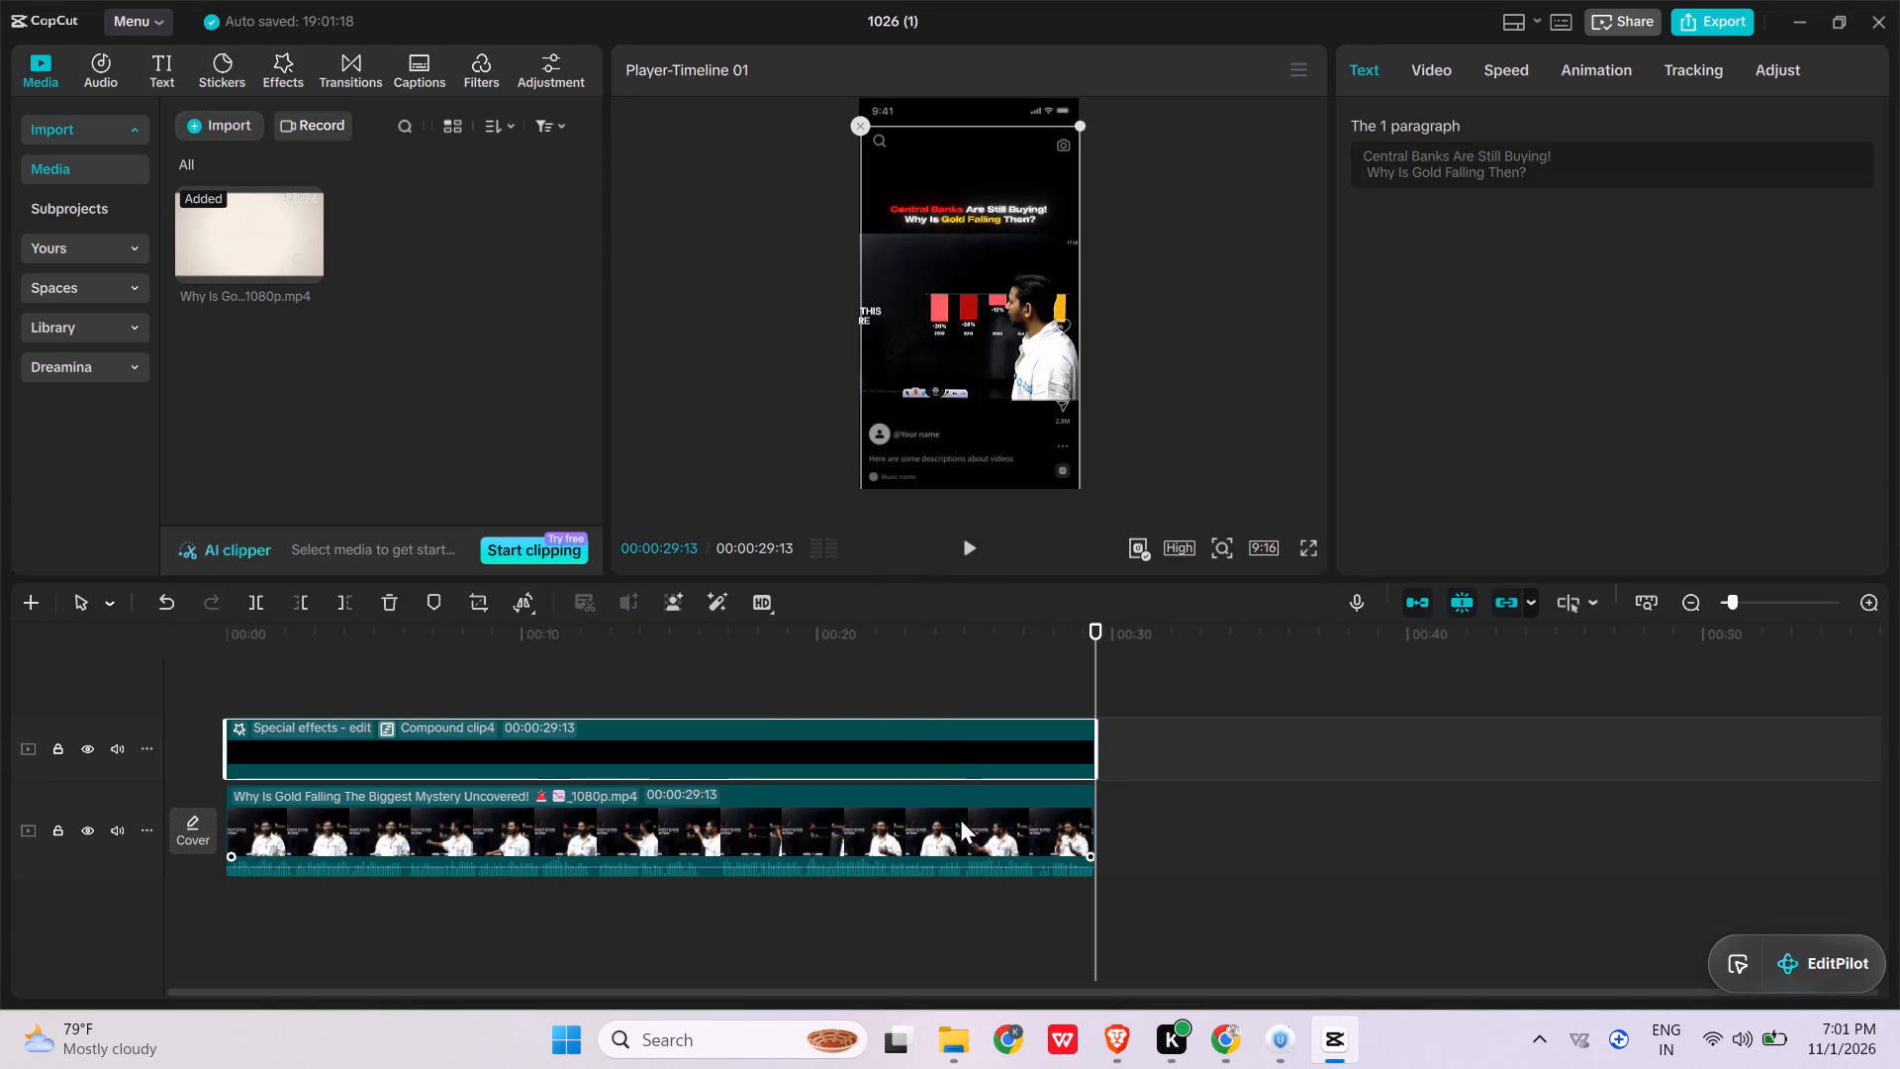
left_click(1305, 548)
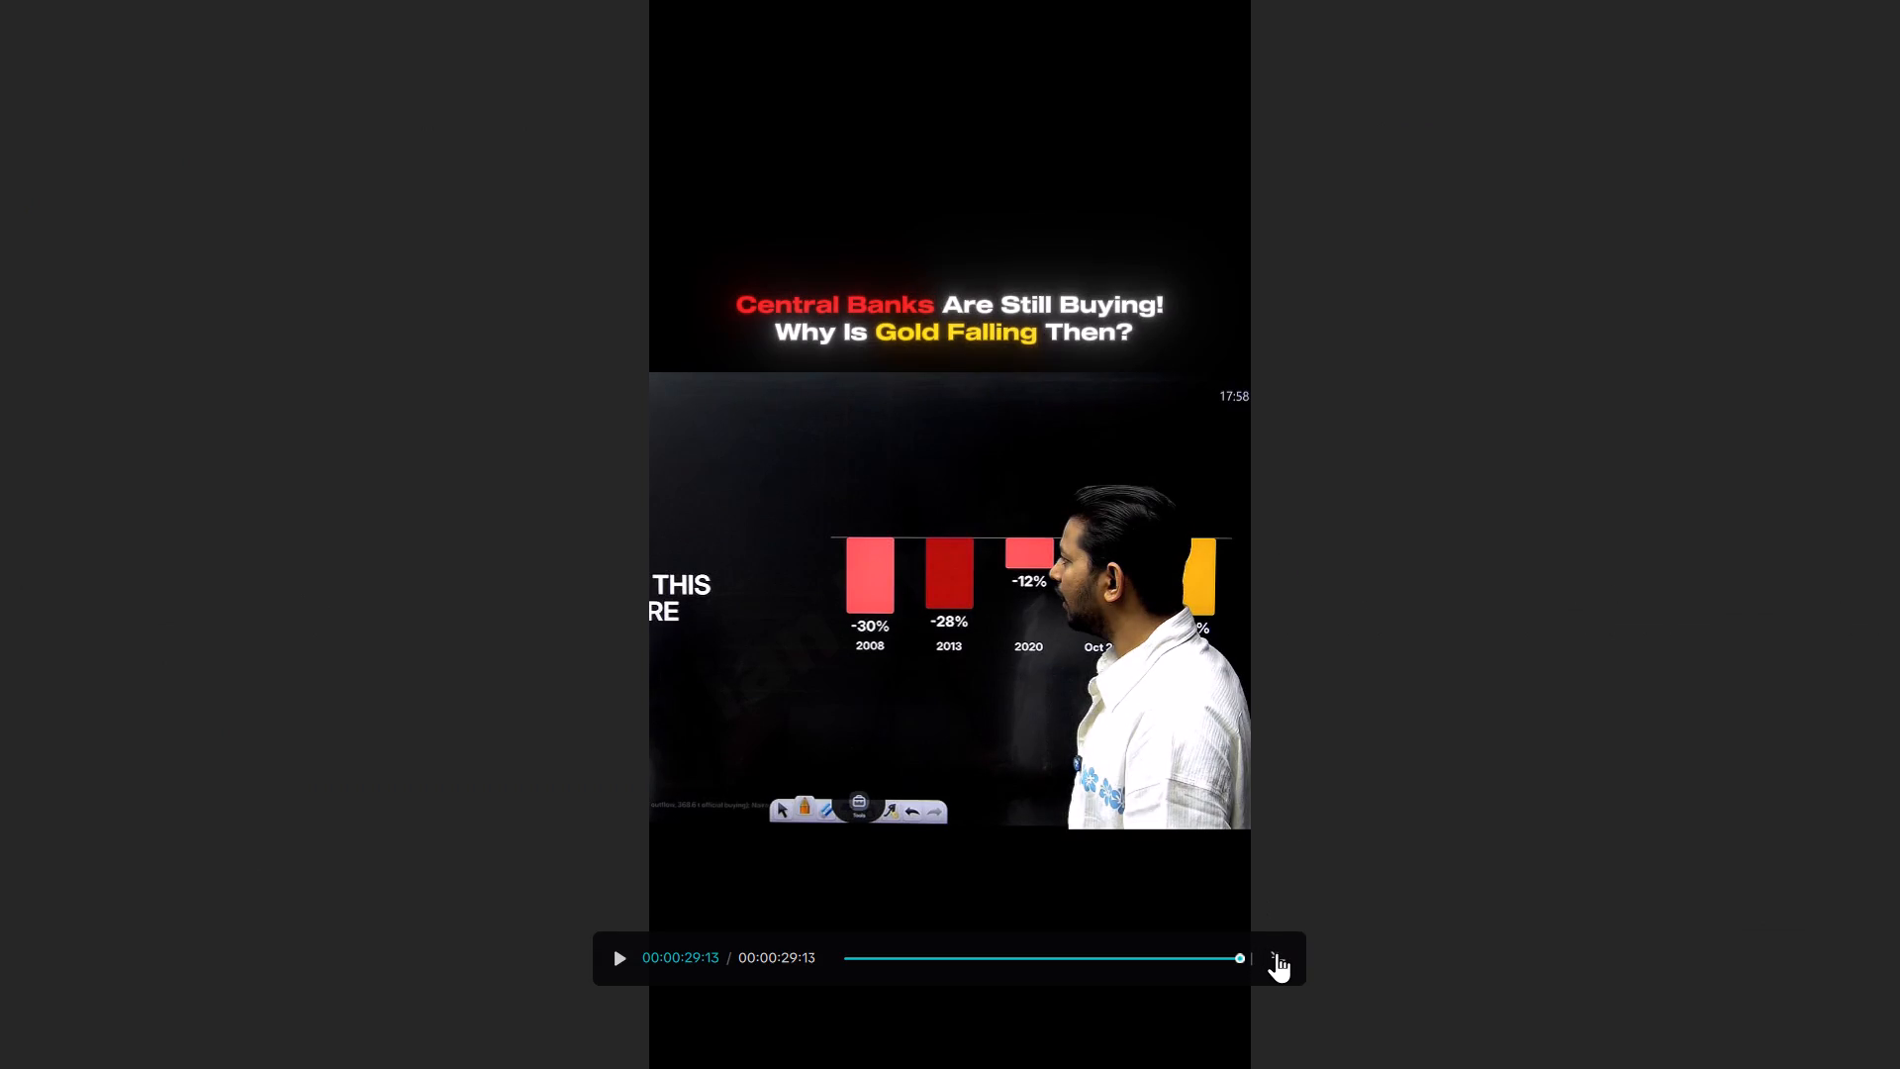
left_click(1279, 952)
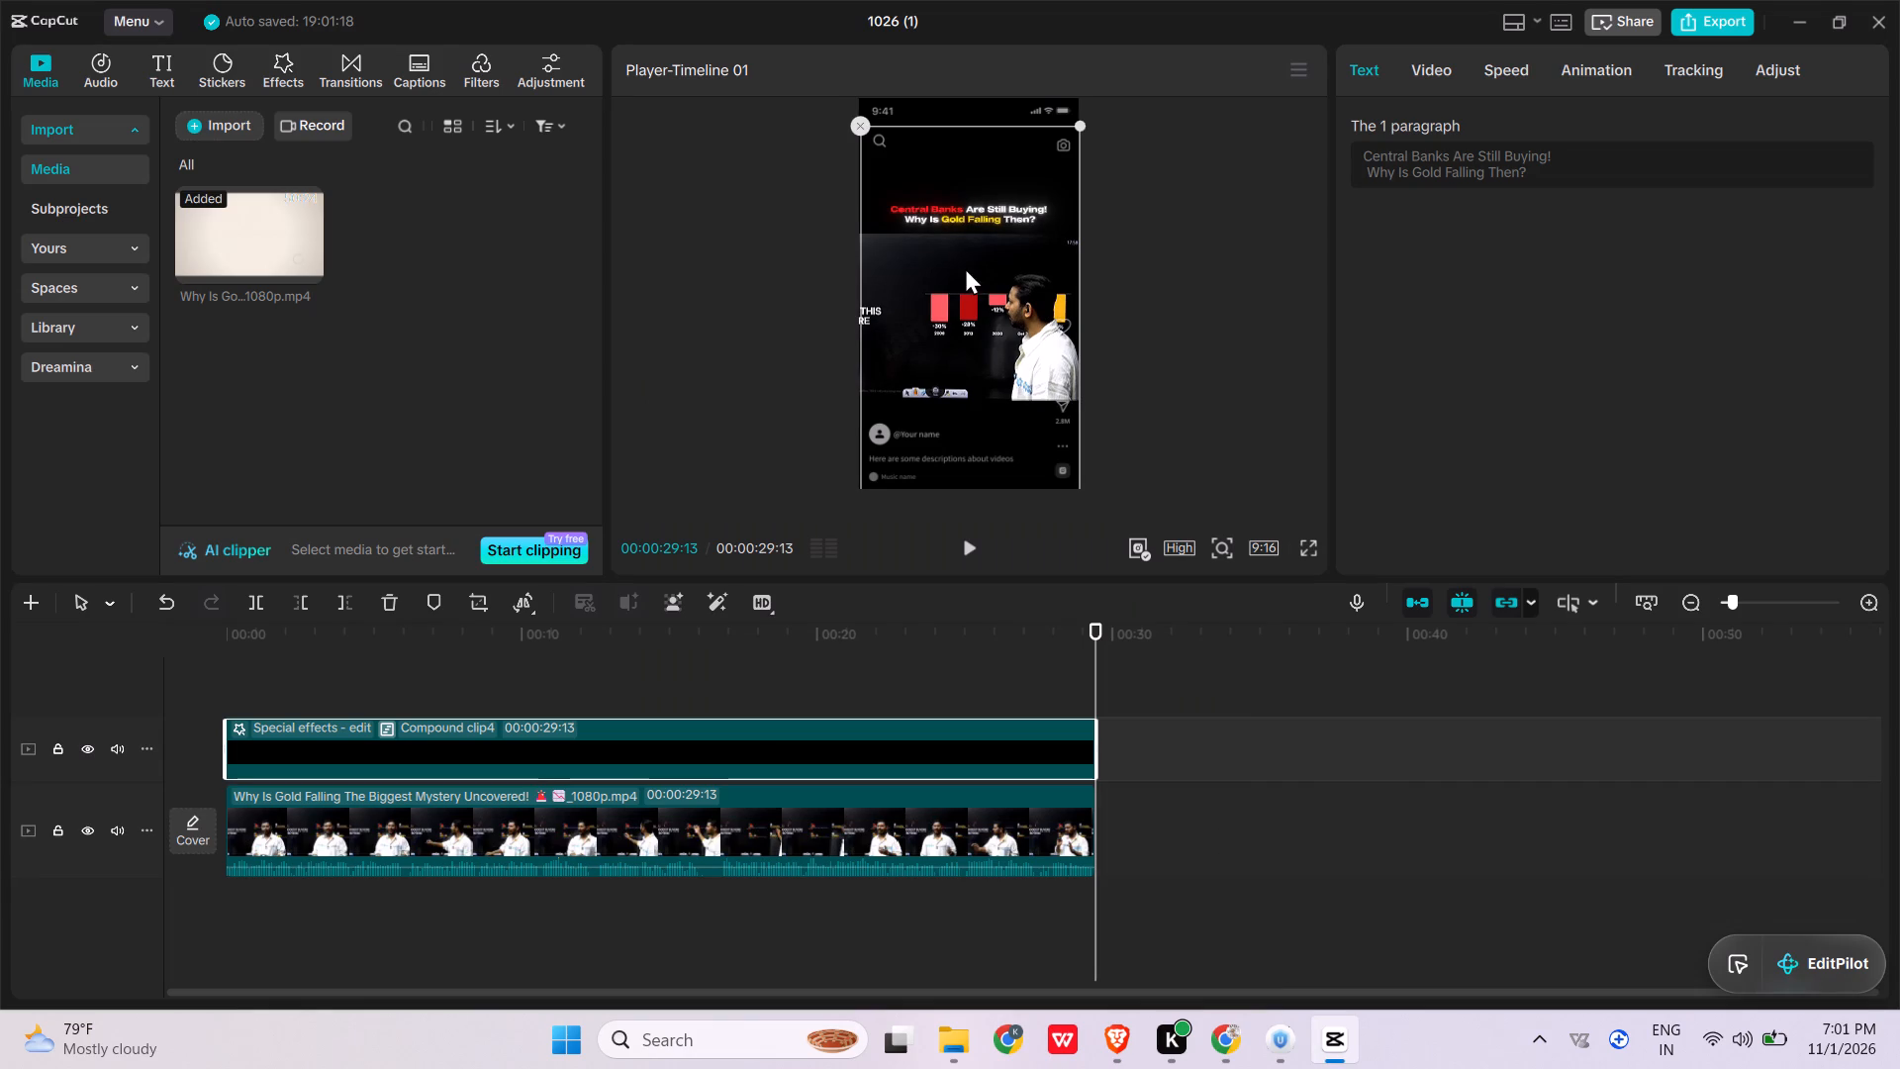
left_click_drag(968, 218, 973, 197)
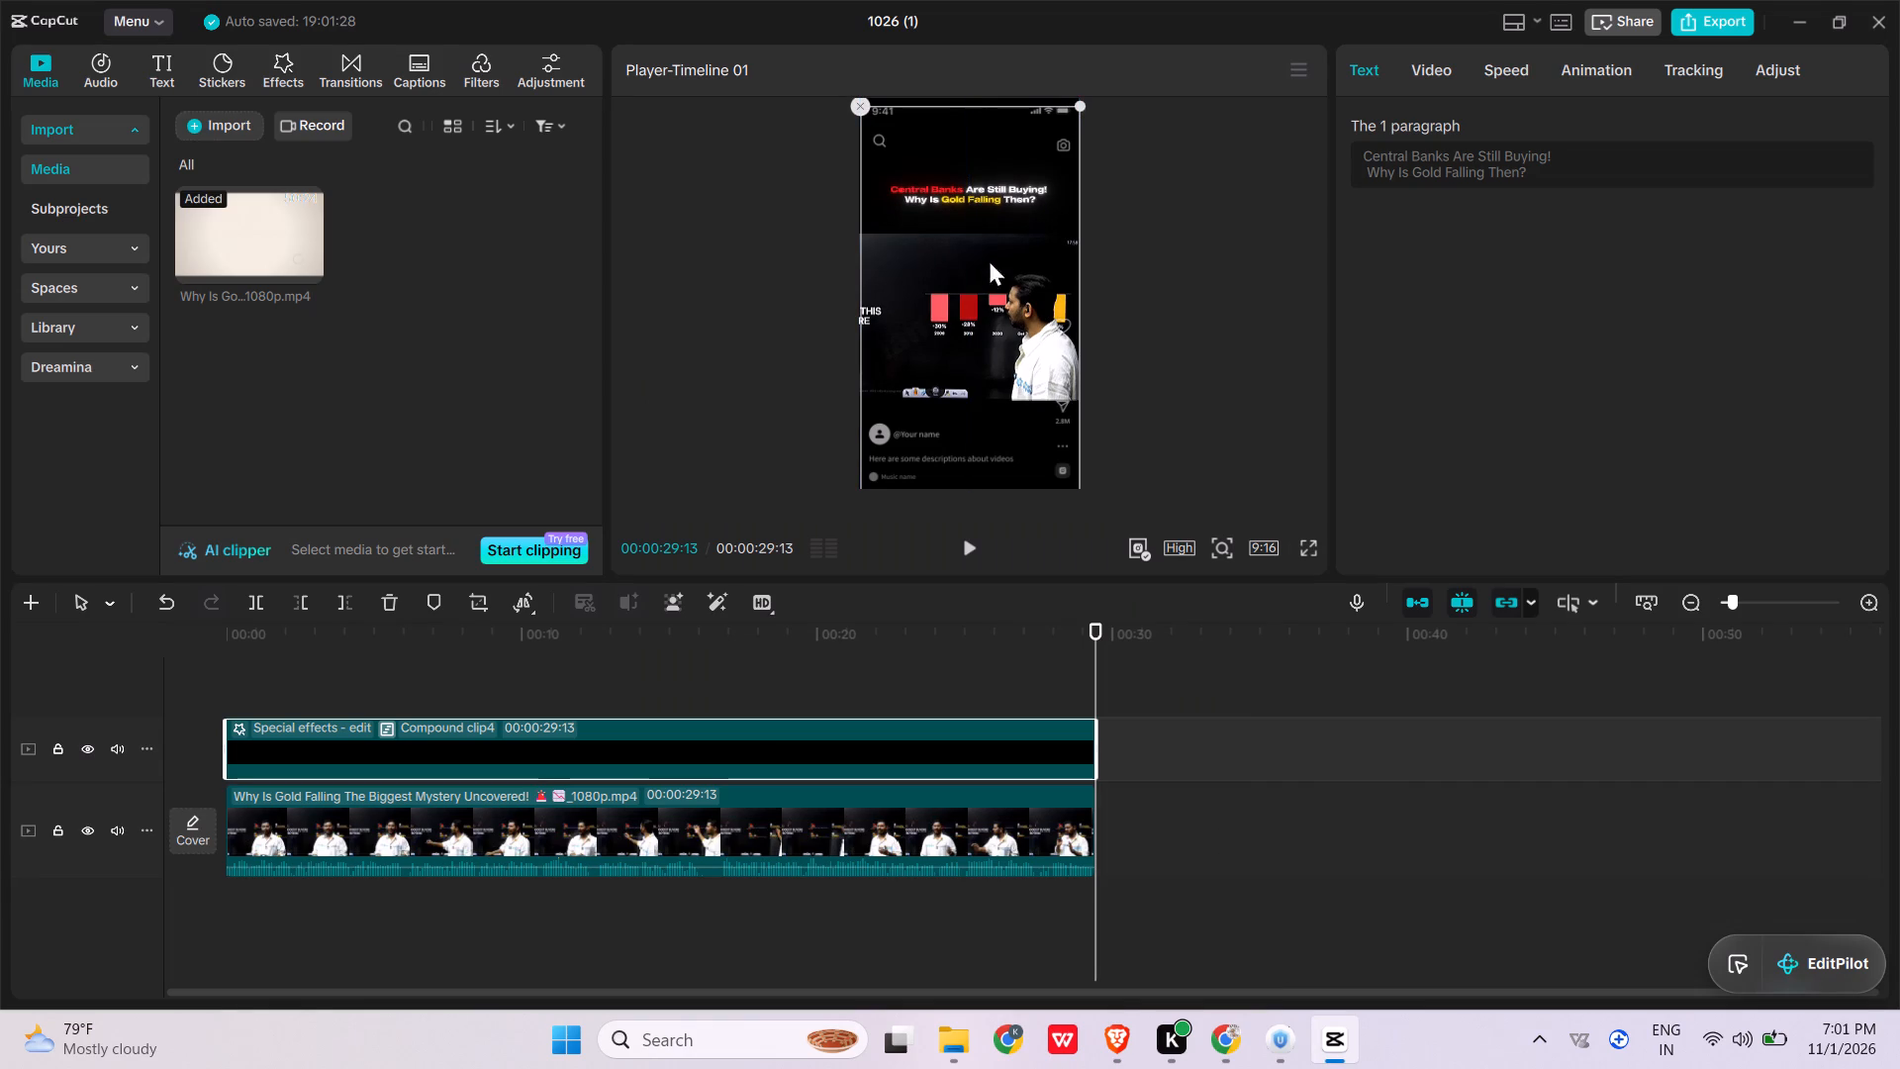
Move the gold video up and slightly left beneath the title, aligning its right edge with the frame, and check it full screen.
left_click(995, 285)
left_click(1018, 844)
left_click_drag(986, 372, 986, 371)
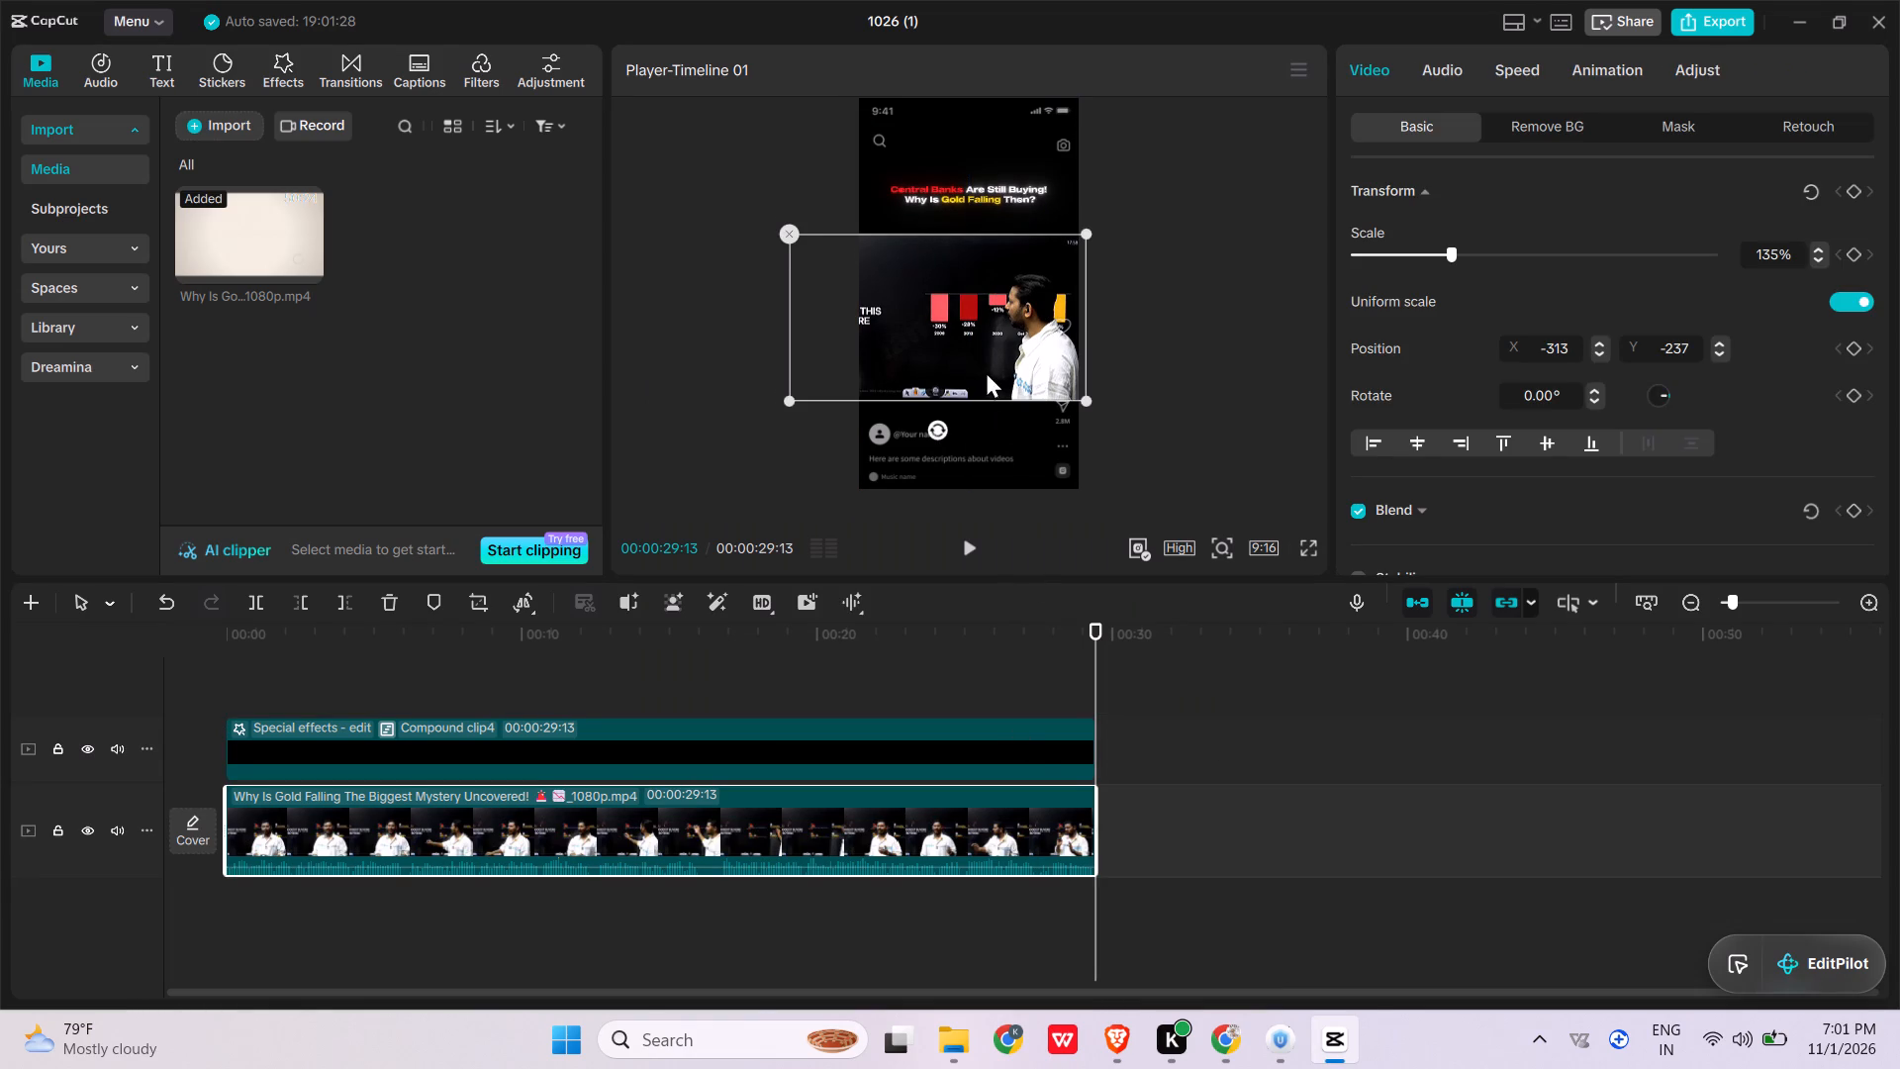
left_click_drag(986, 371, 975, 354)
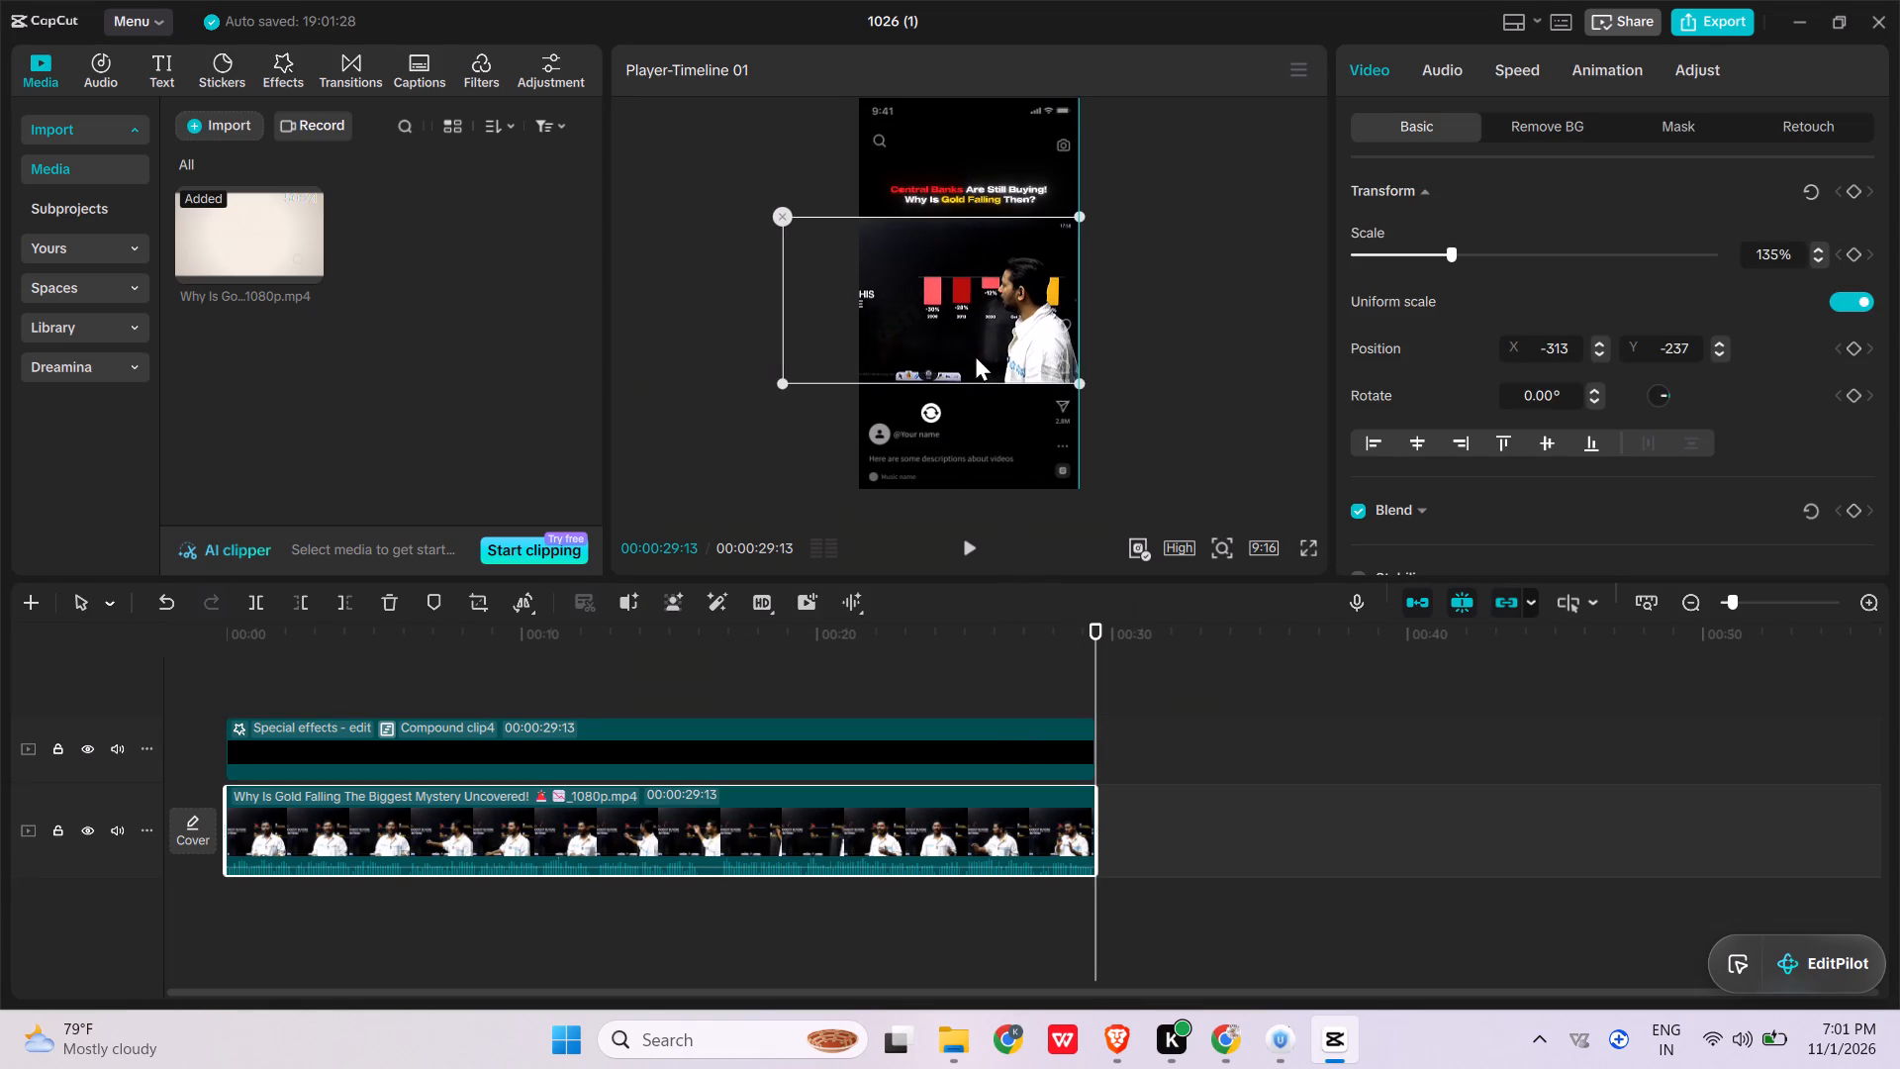
left_click_drag(975, 354, 976, 354)
left_click(1226, 433)
left_click(1307, 542)
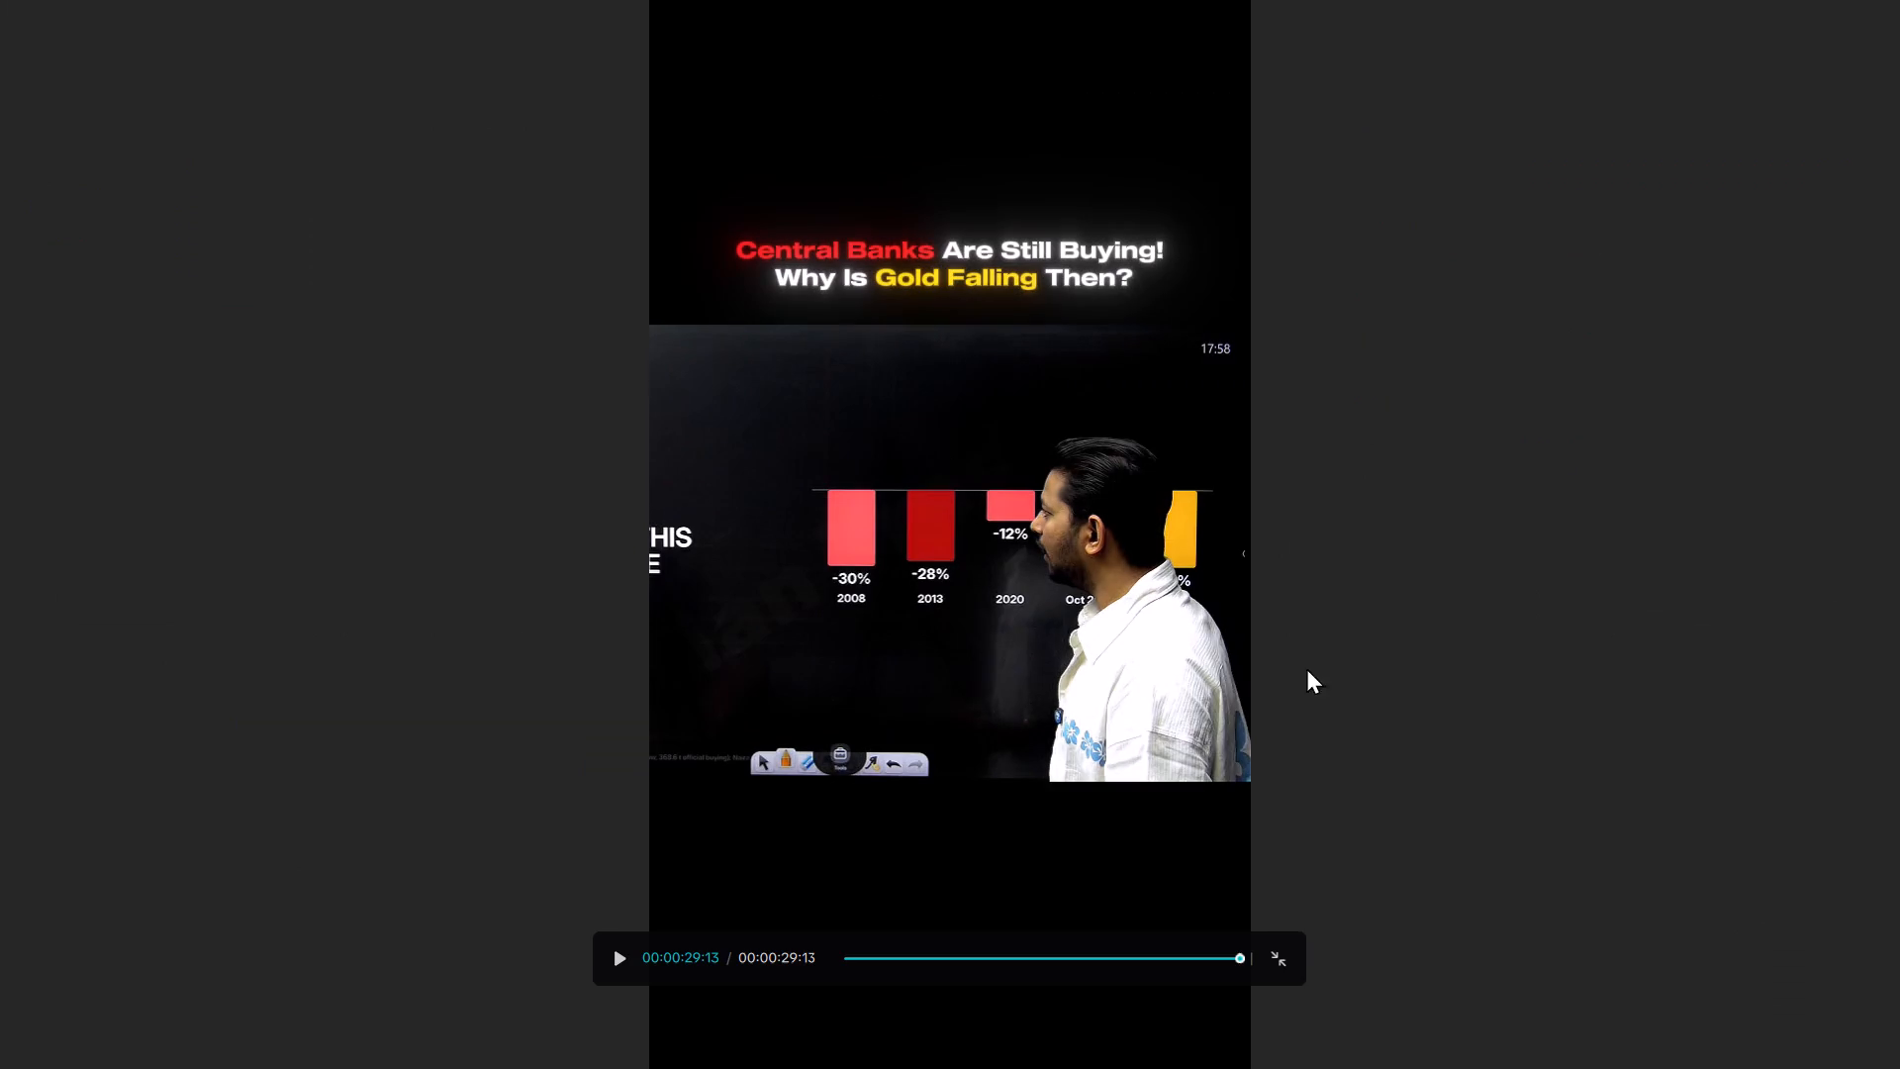
left_click(1288, 967)
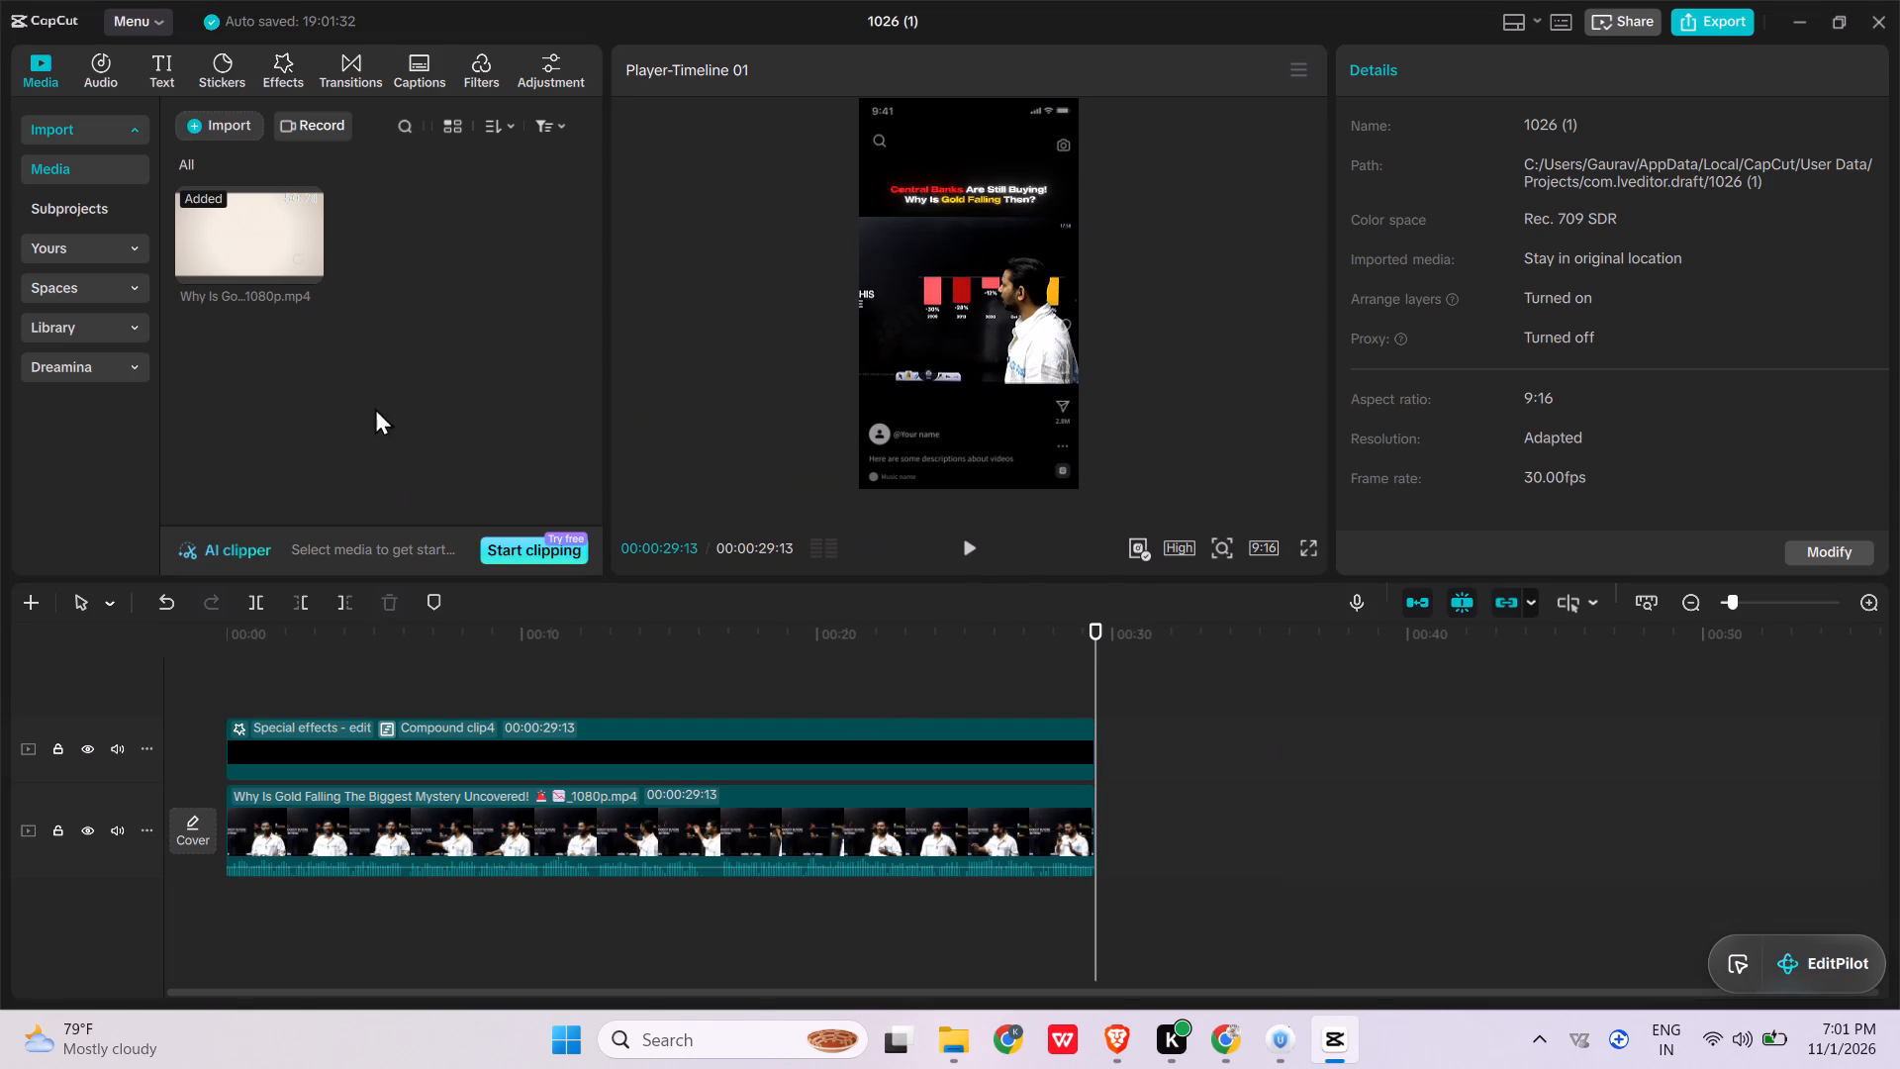
Generate auto captions for the timeline with auto-detected spoken language and filler-word identification on.
left_click(476, 70)
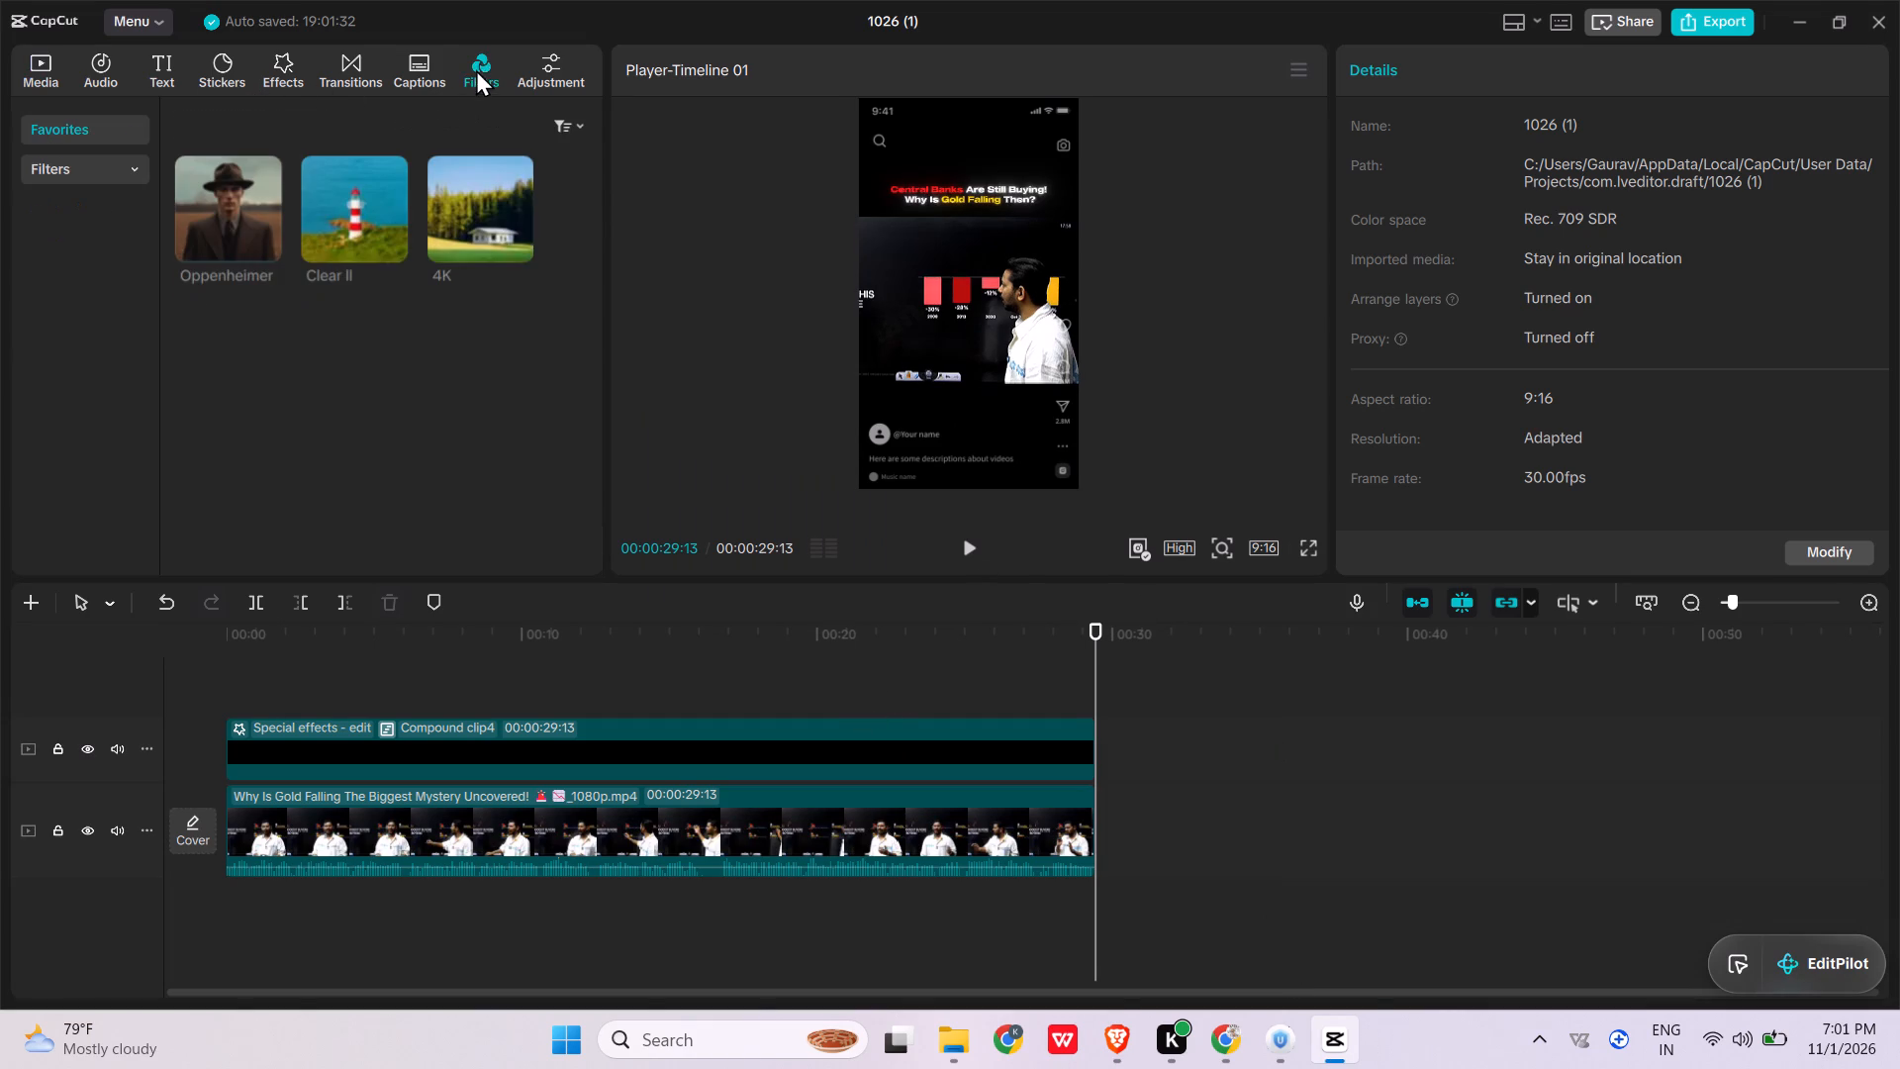
left_click(442, 71)
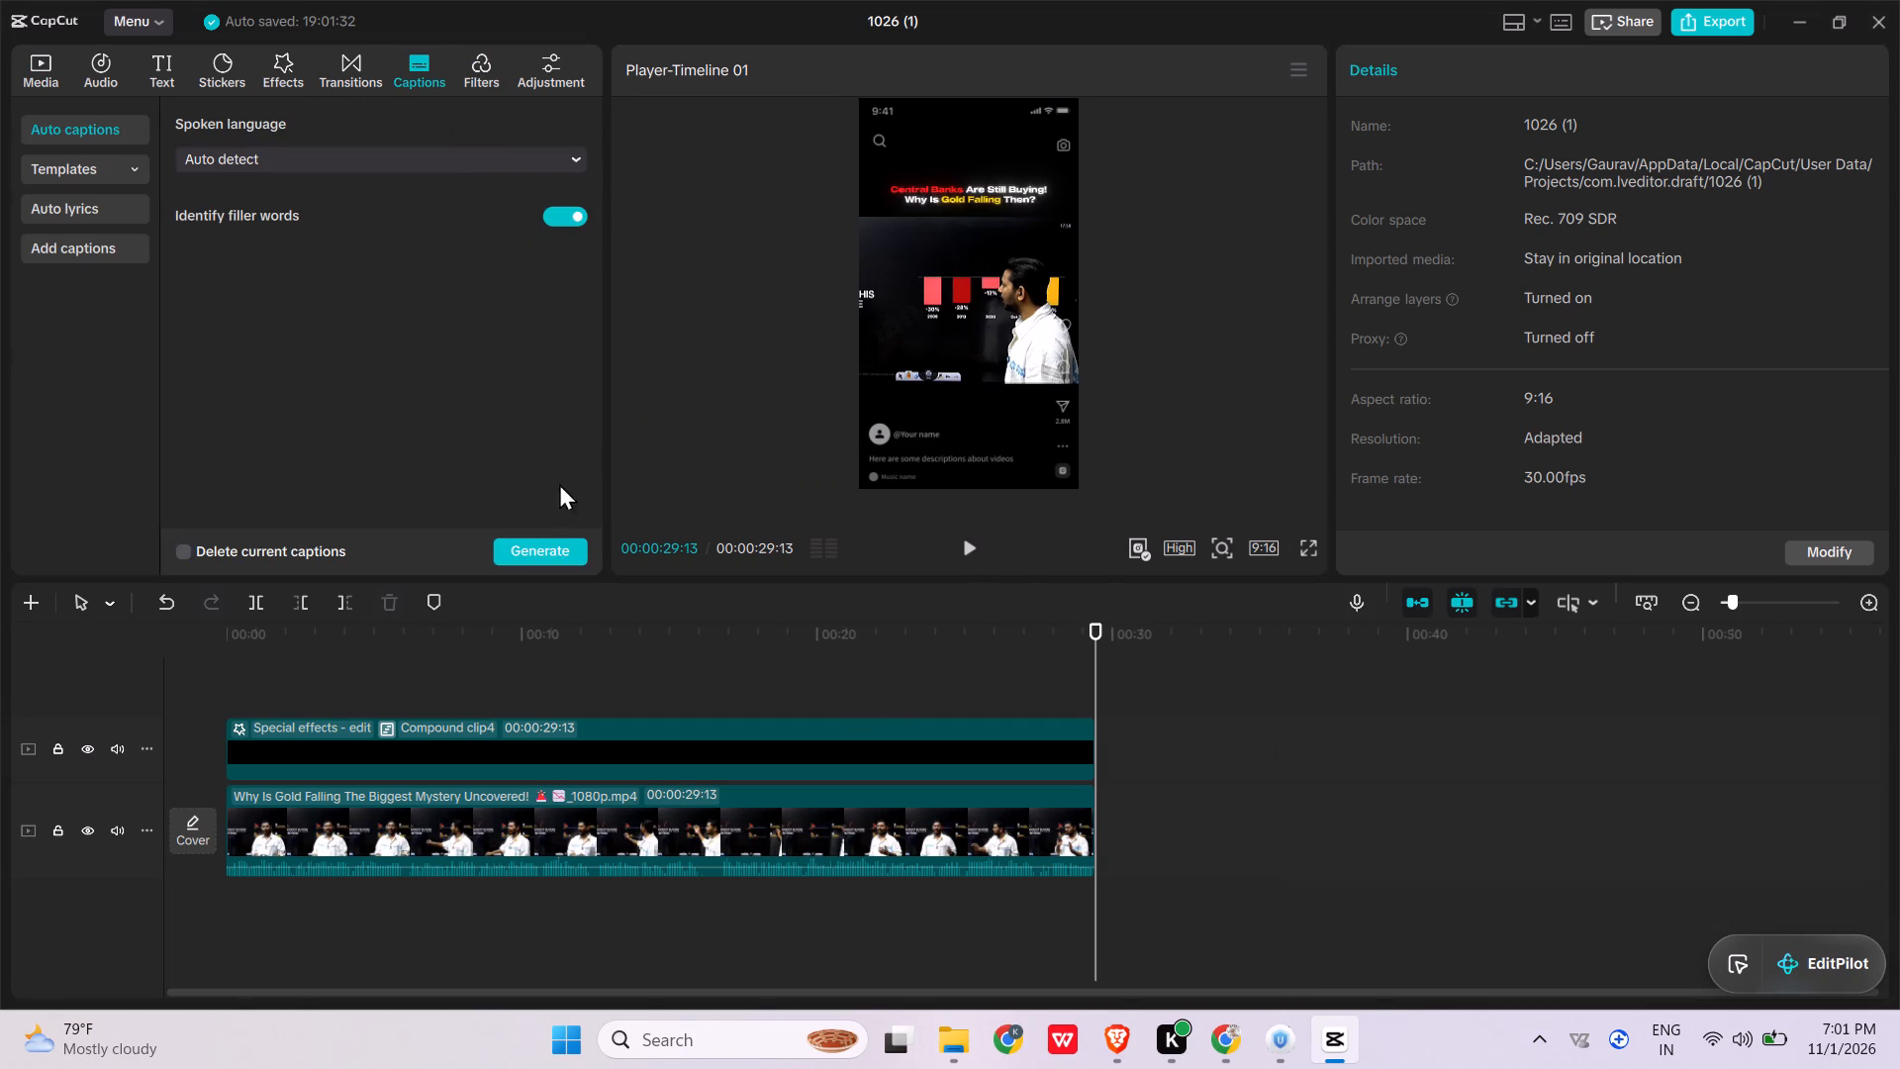
left_click(552, 549)
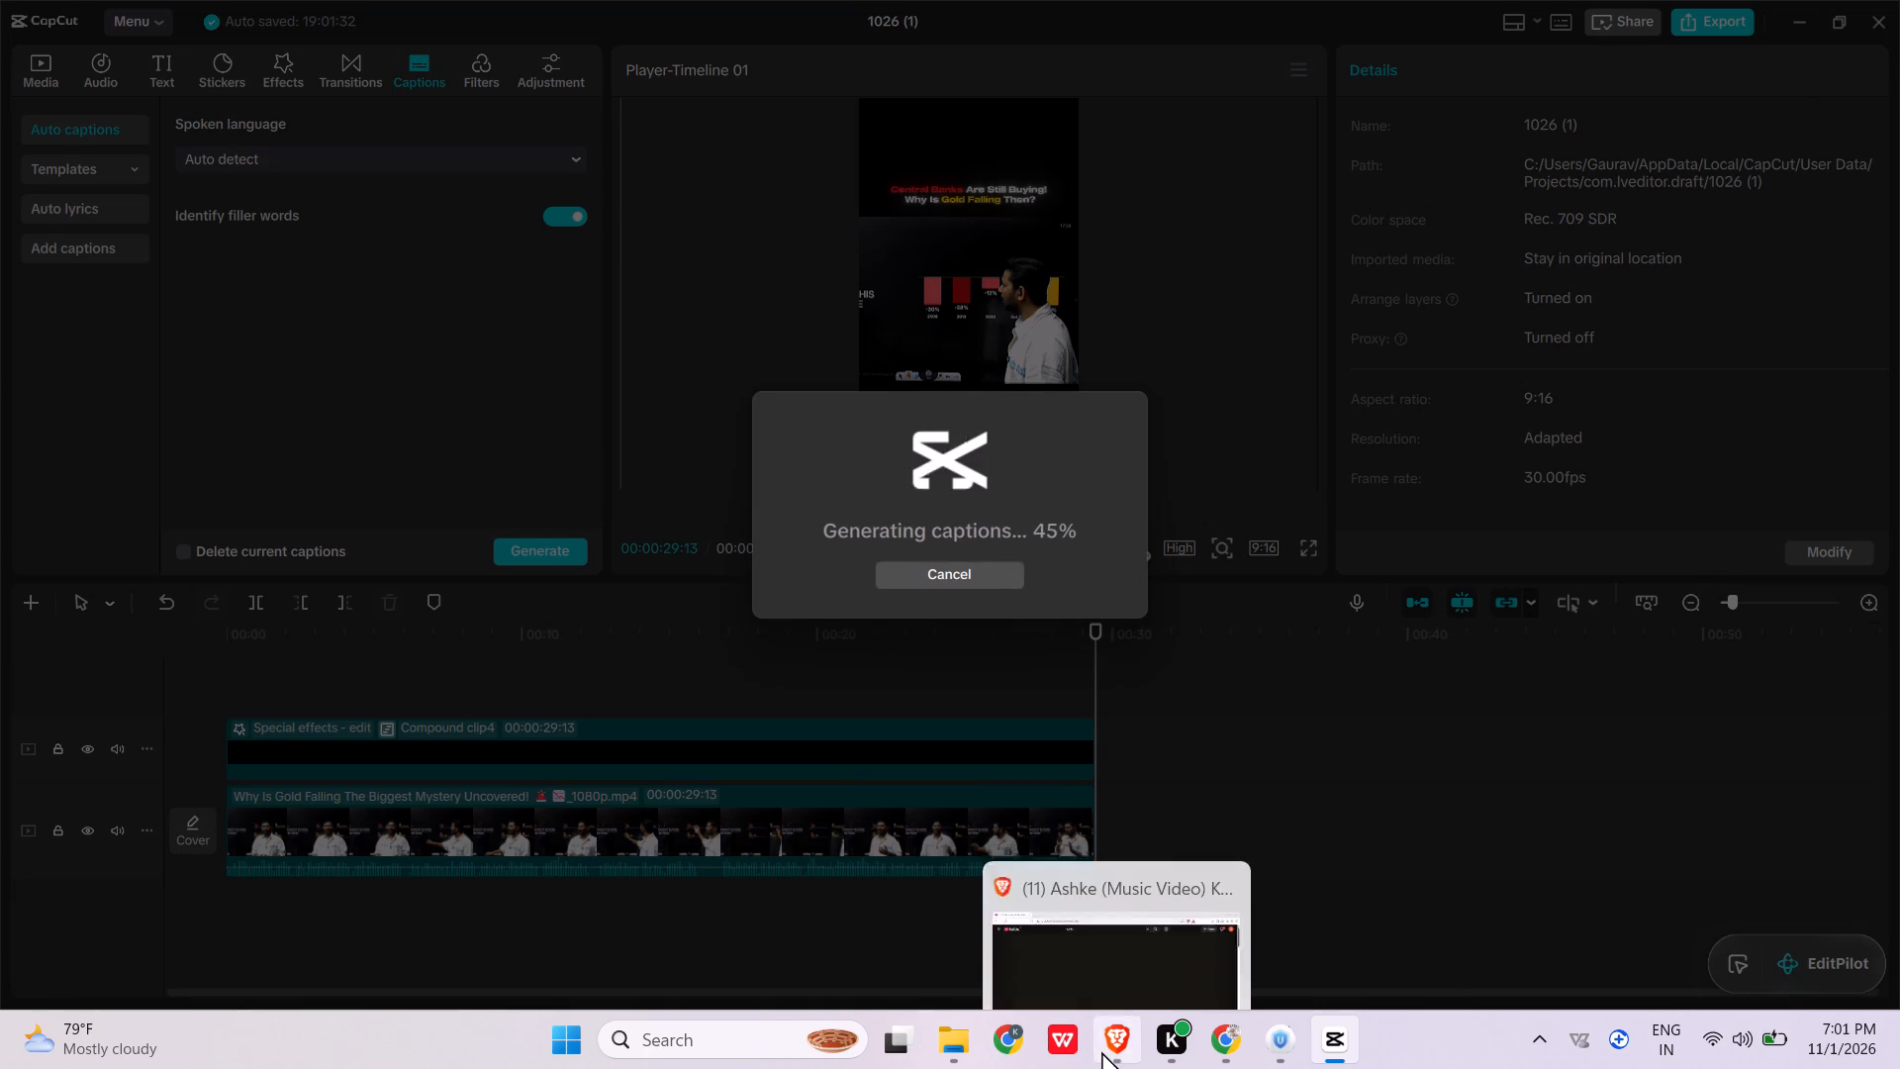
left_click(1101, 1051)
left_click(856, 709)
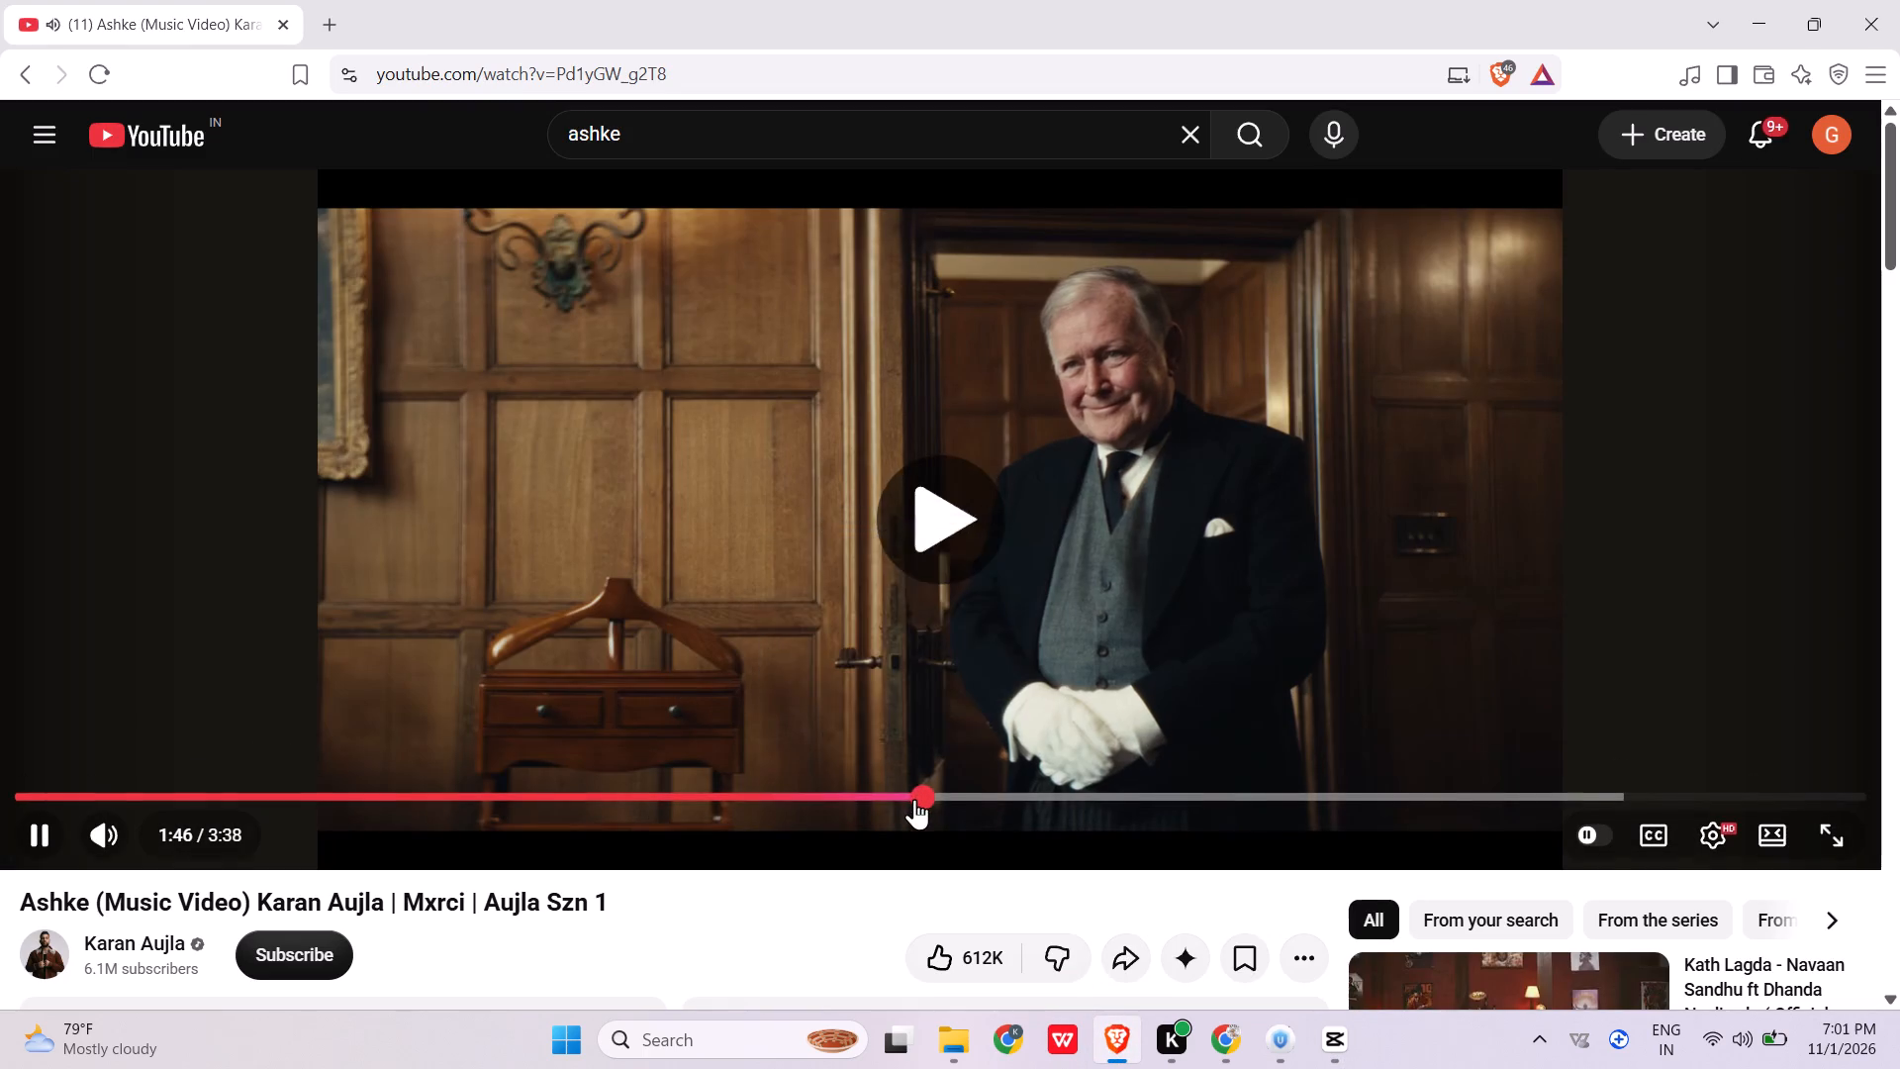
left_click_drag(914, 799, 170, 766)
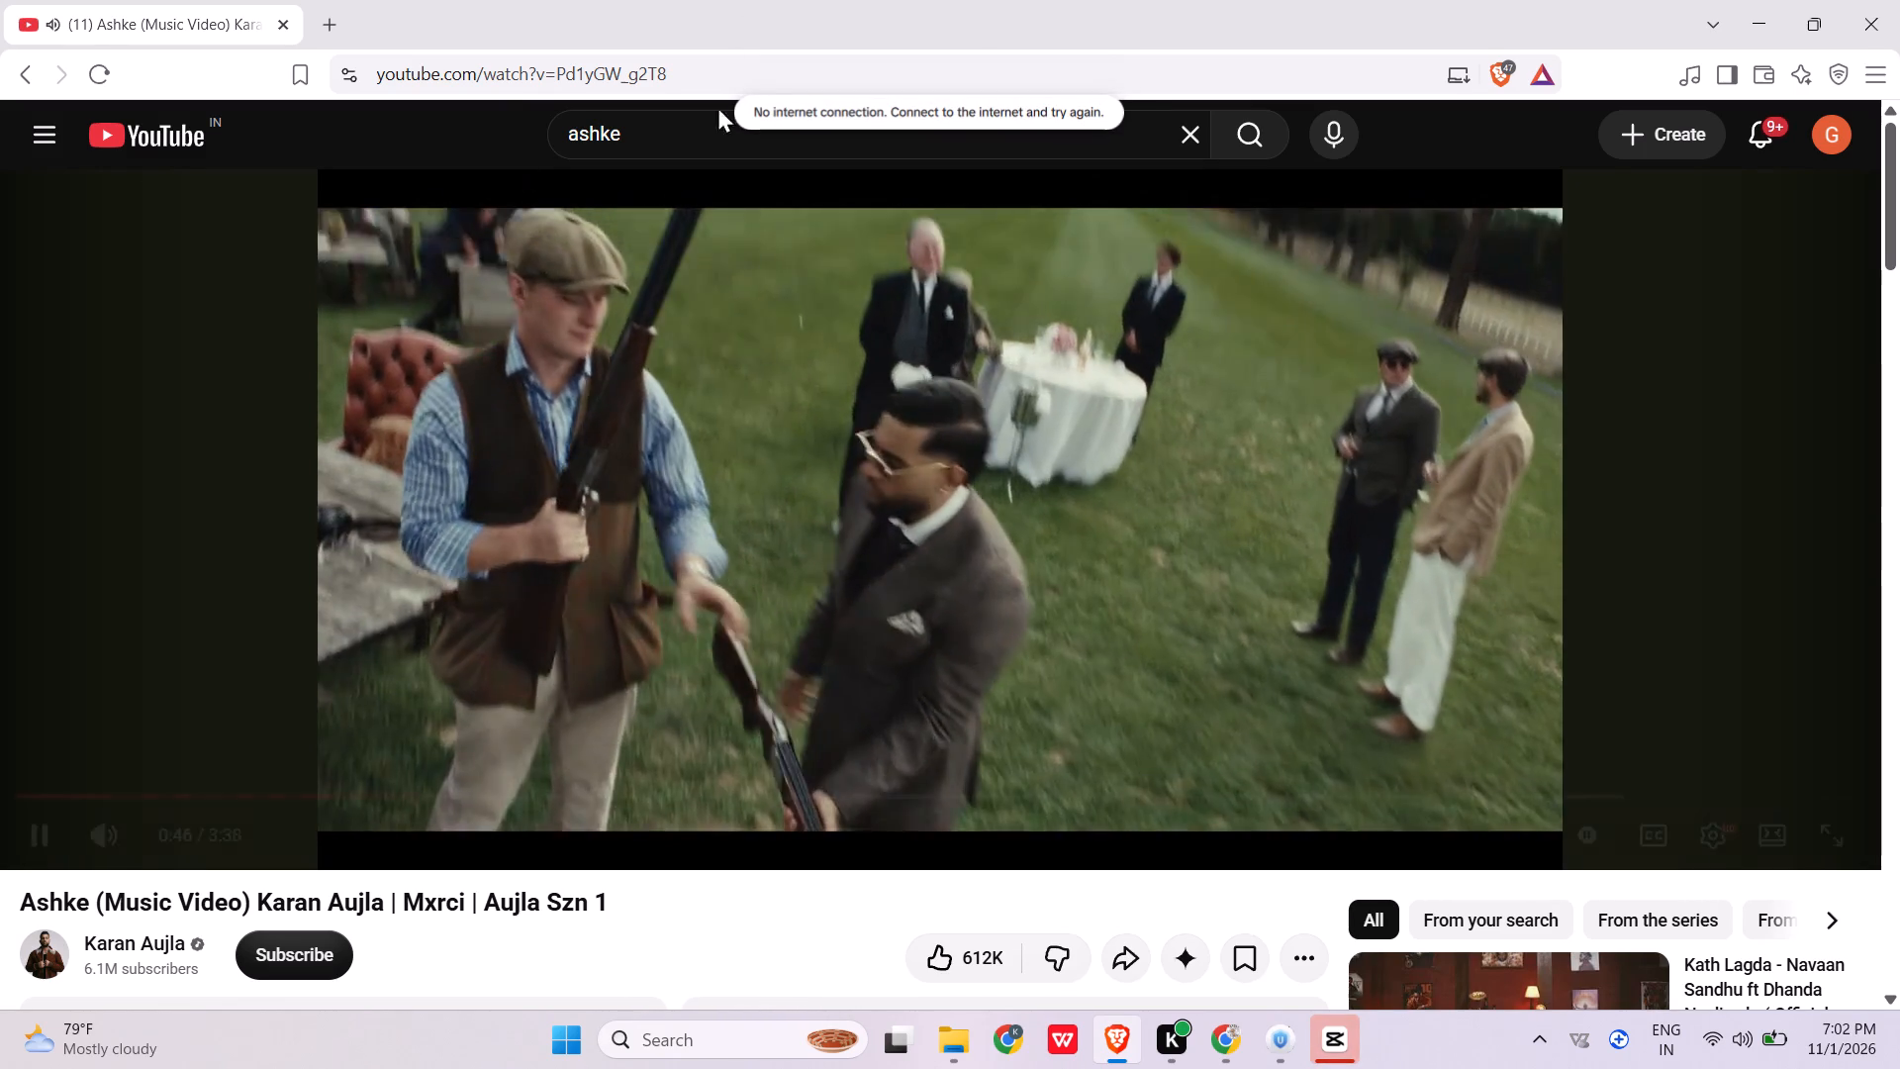
Switch to Urban VPN, continue with the free version, connect to the Ukraine location, and return to CapCut.
left_click(1276, 1054)
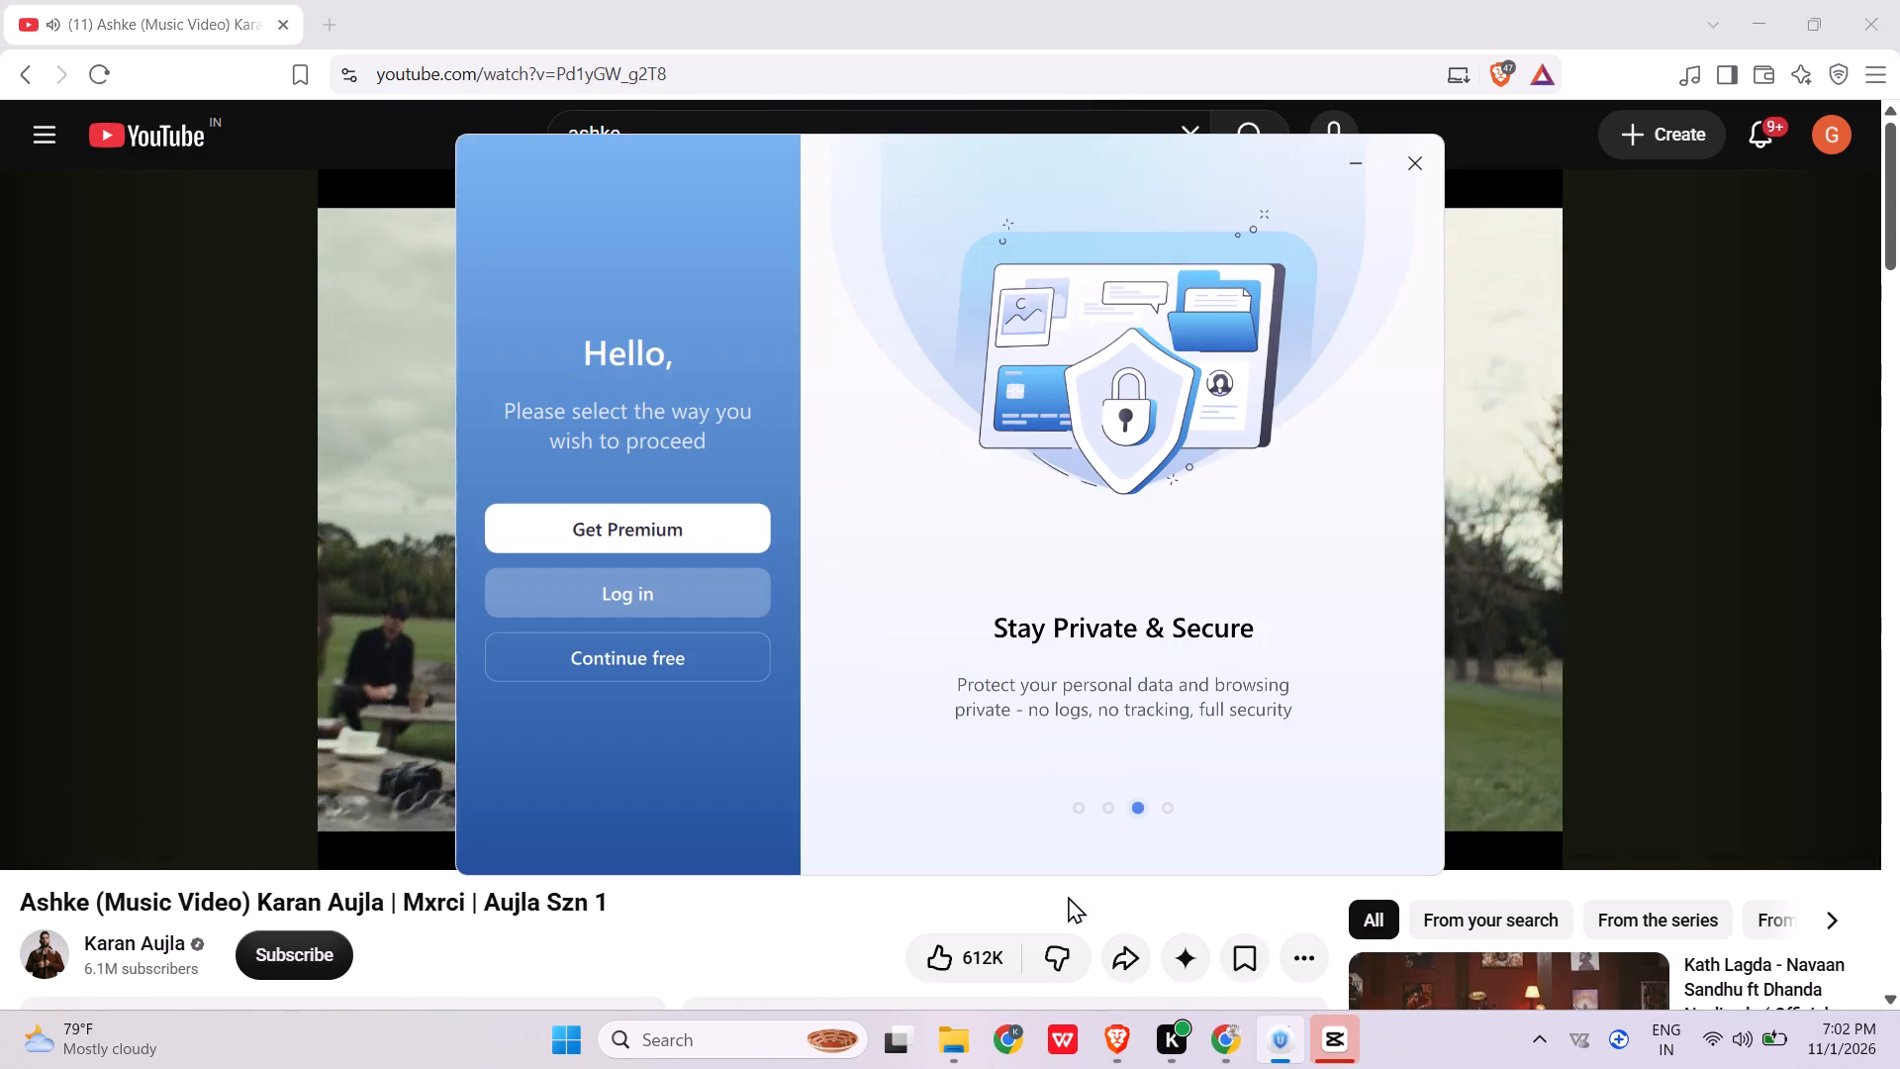
left_click(686, 667)
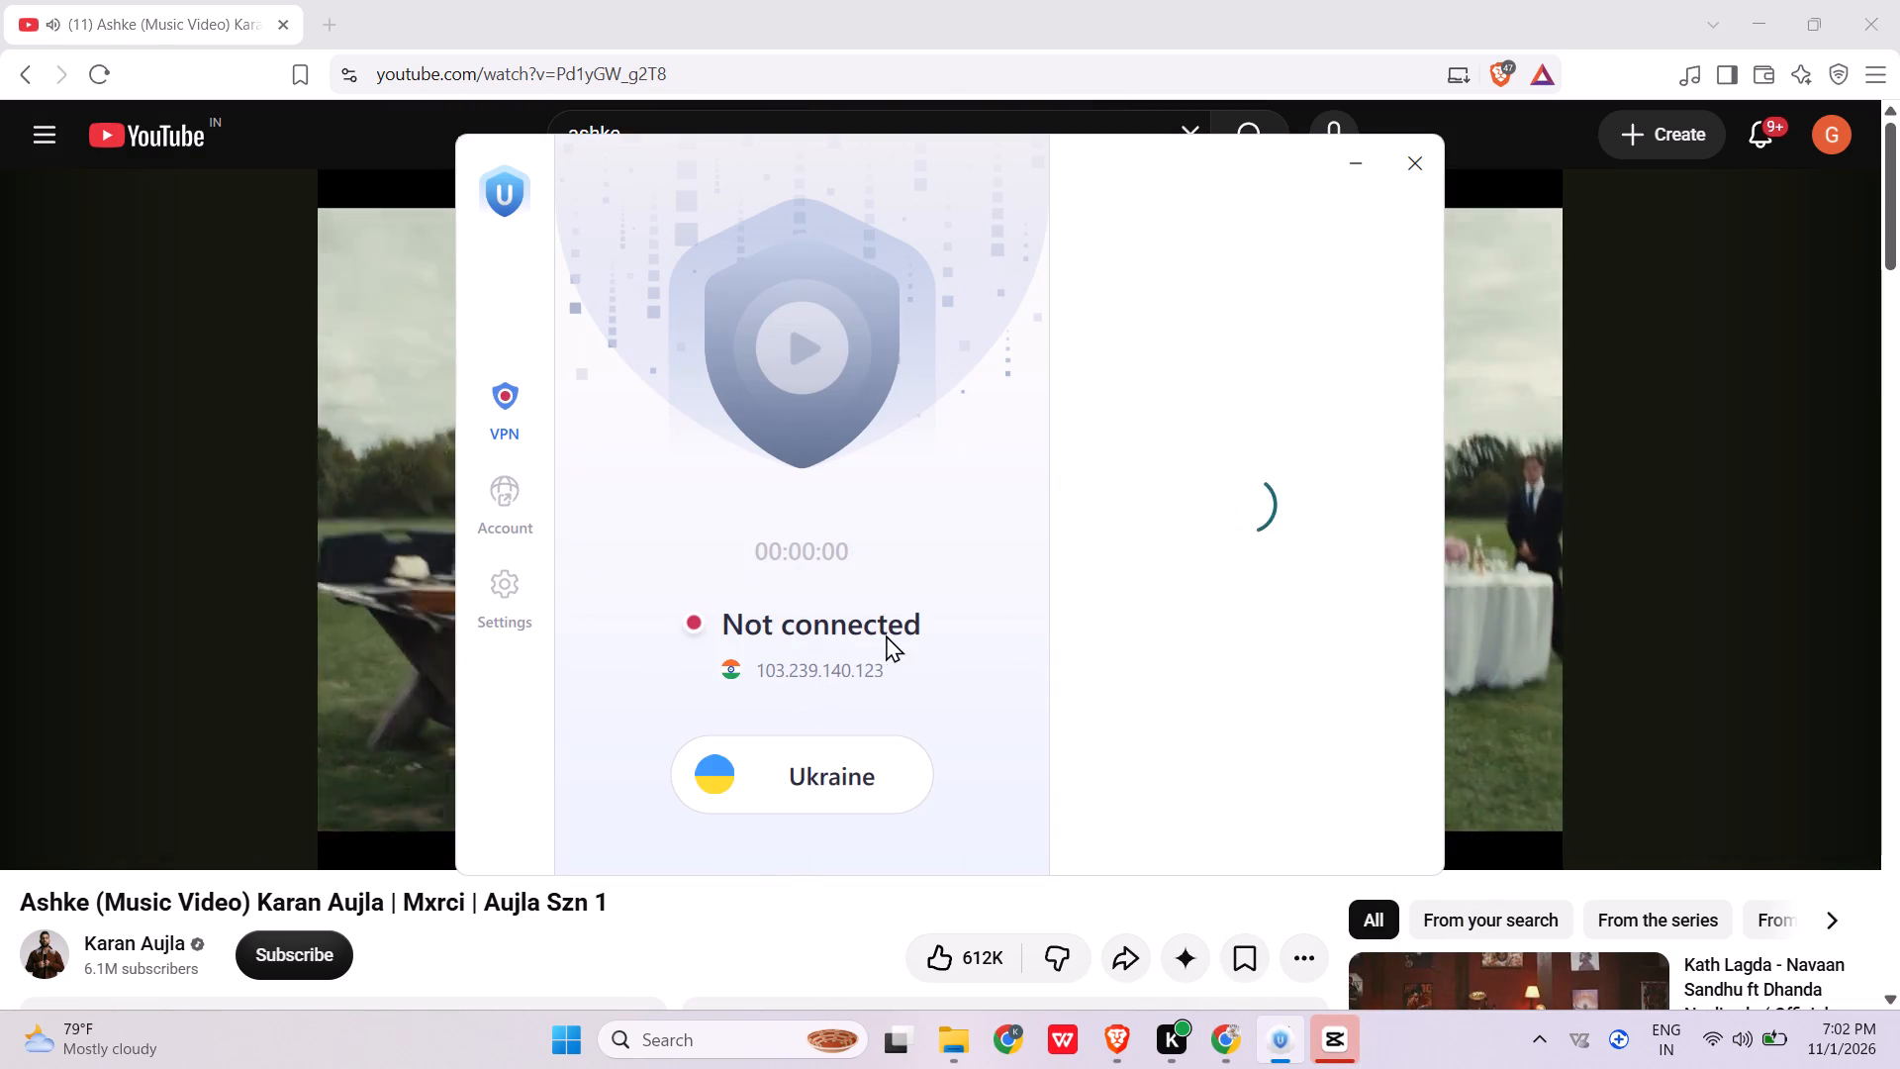
left_click(1110, 572)
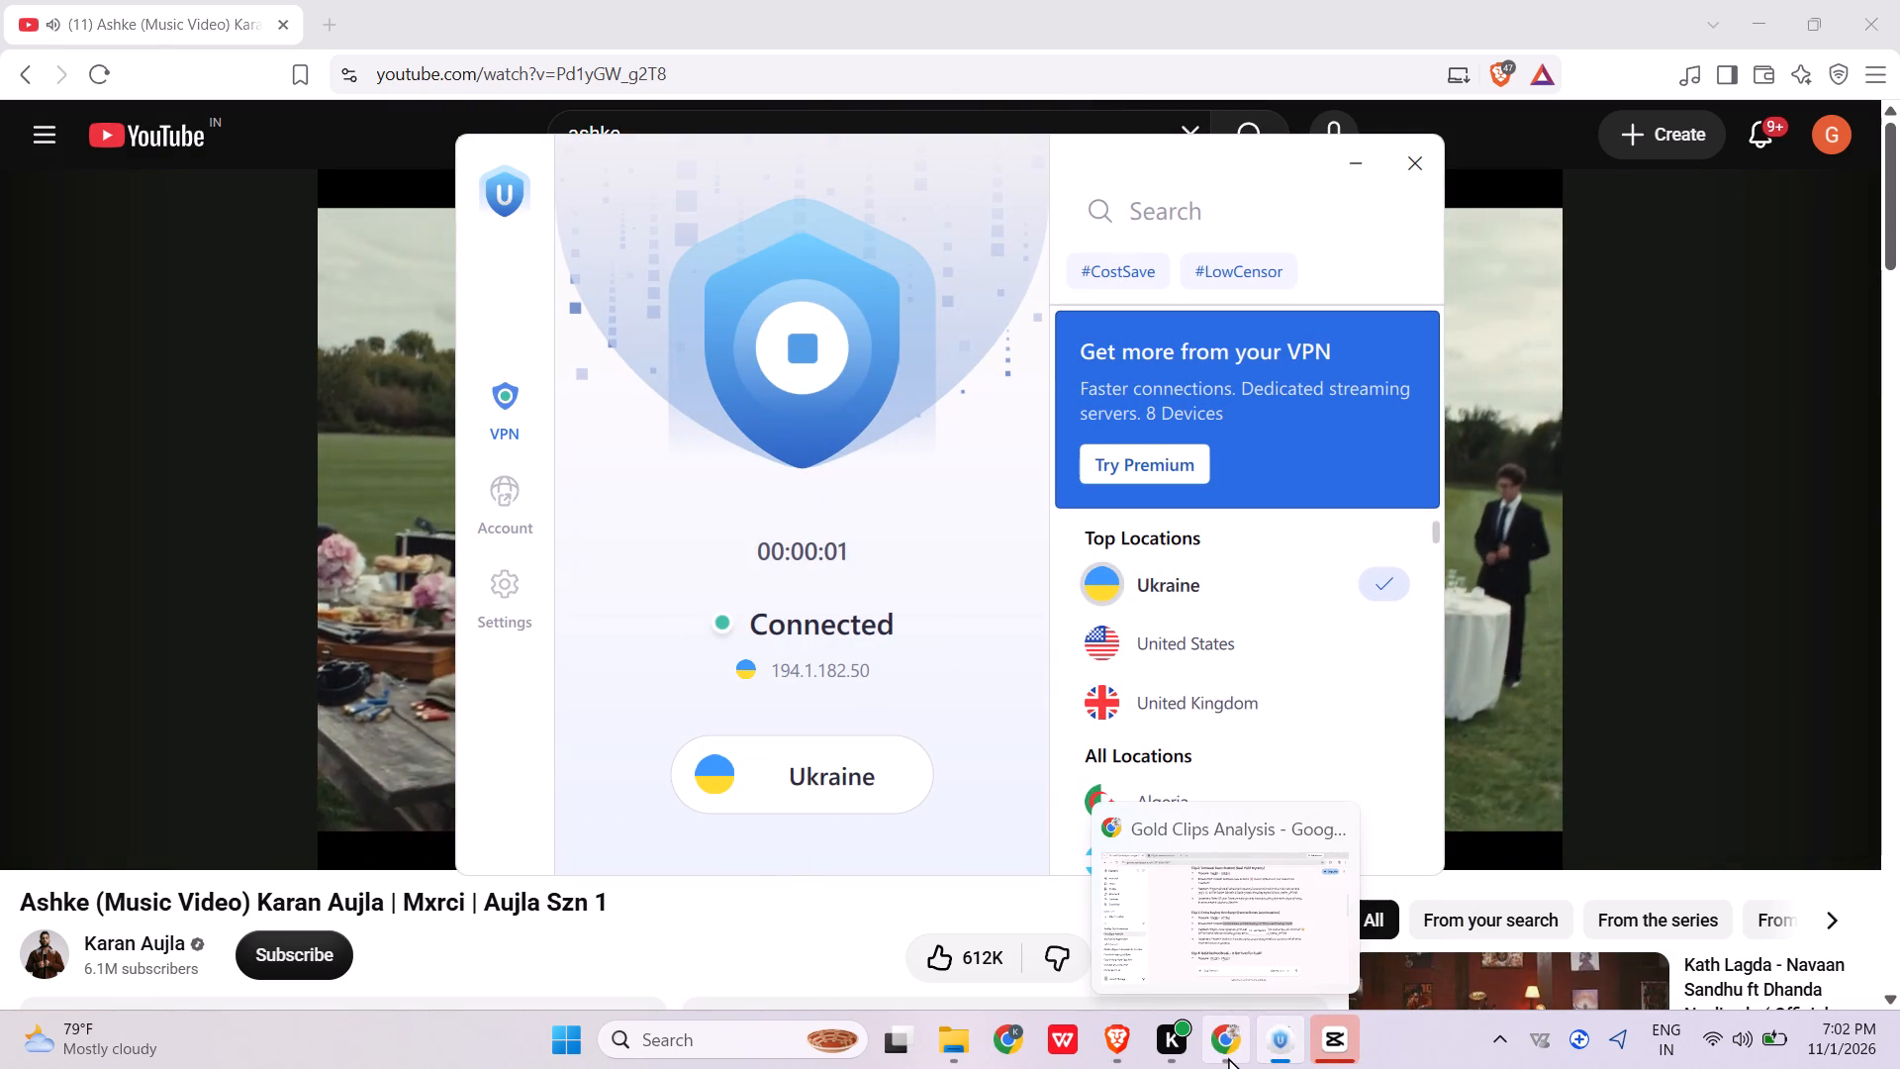
left_click(1322, 1048)
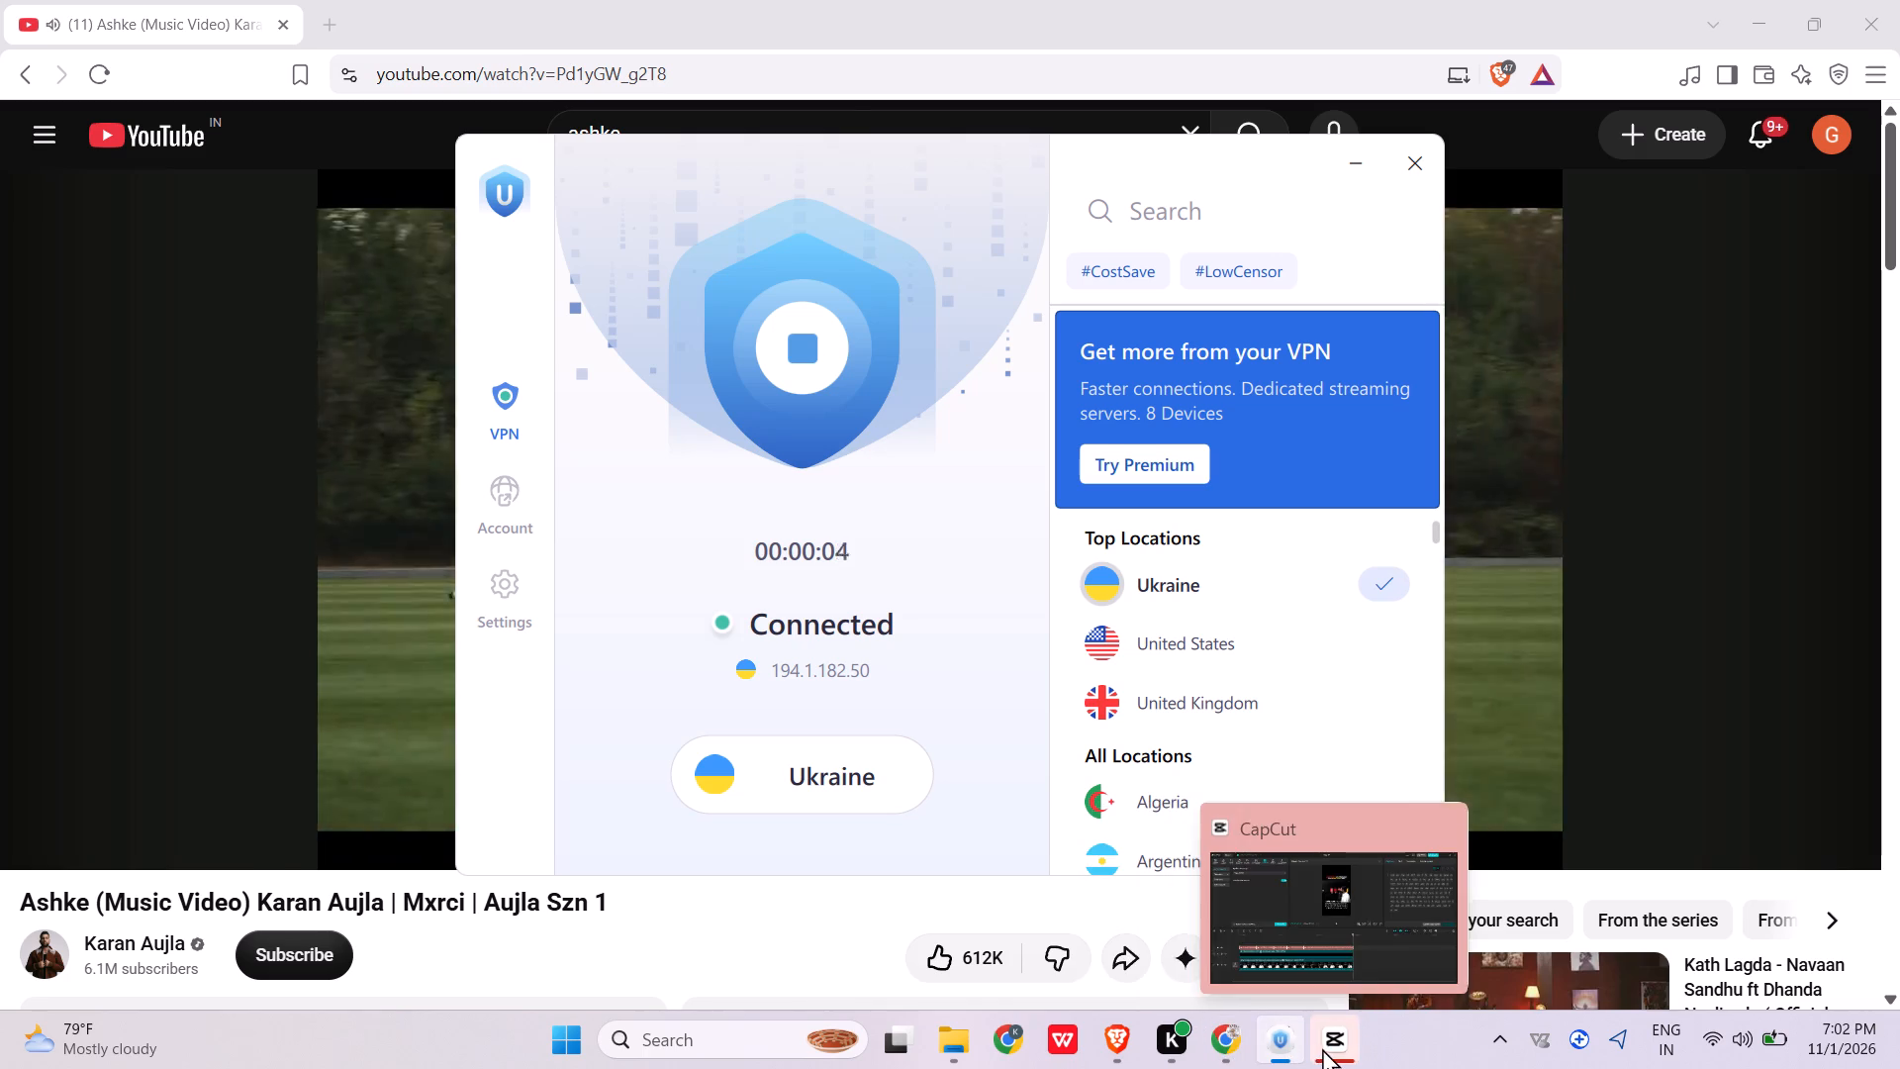
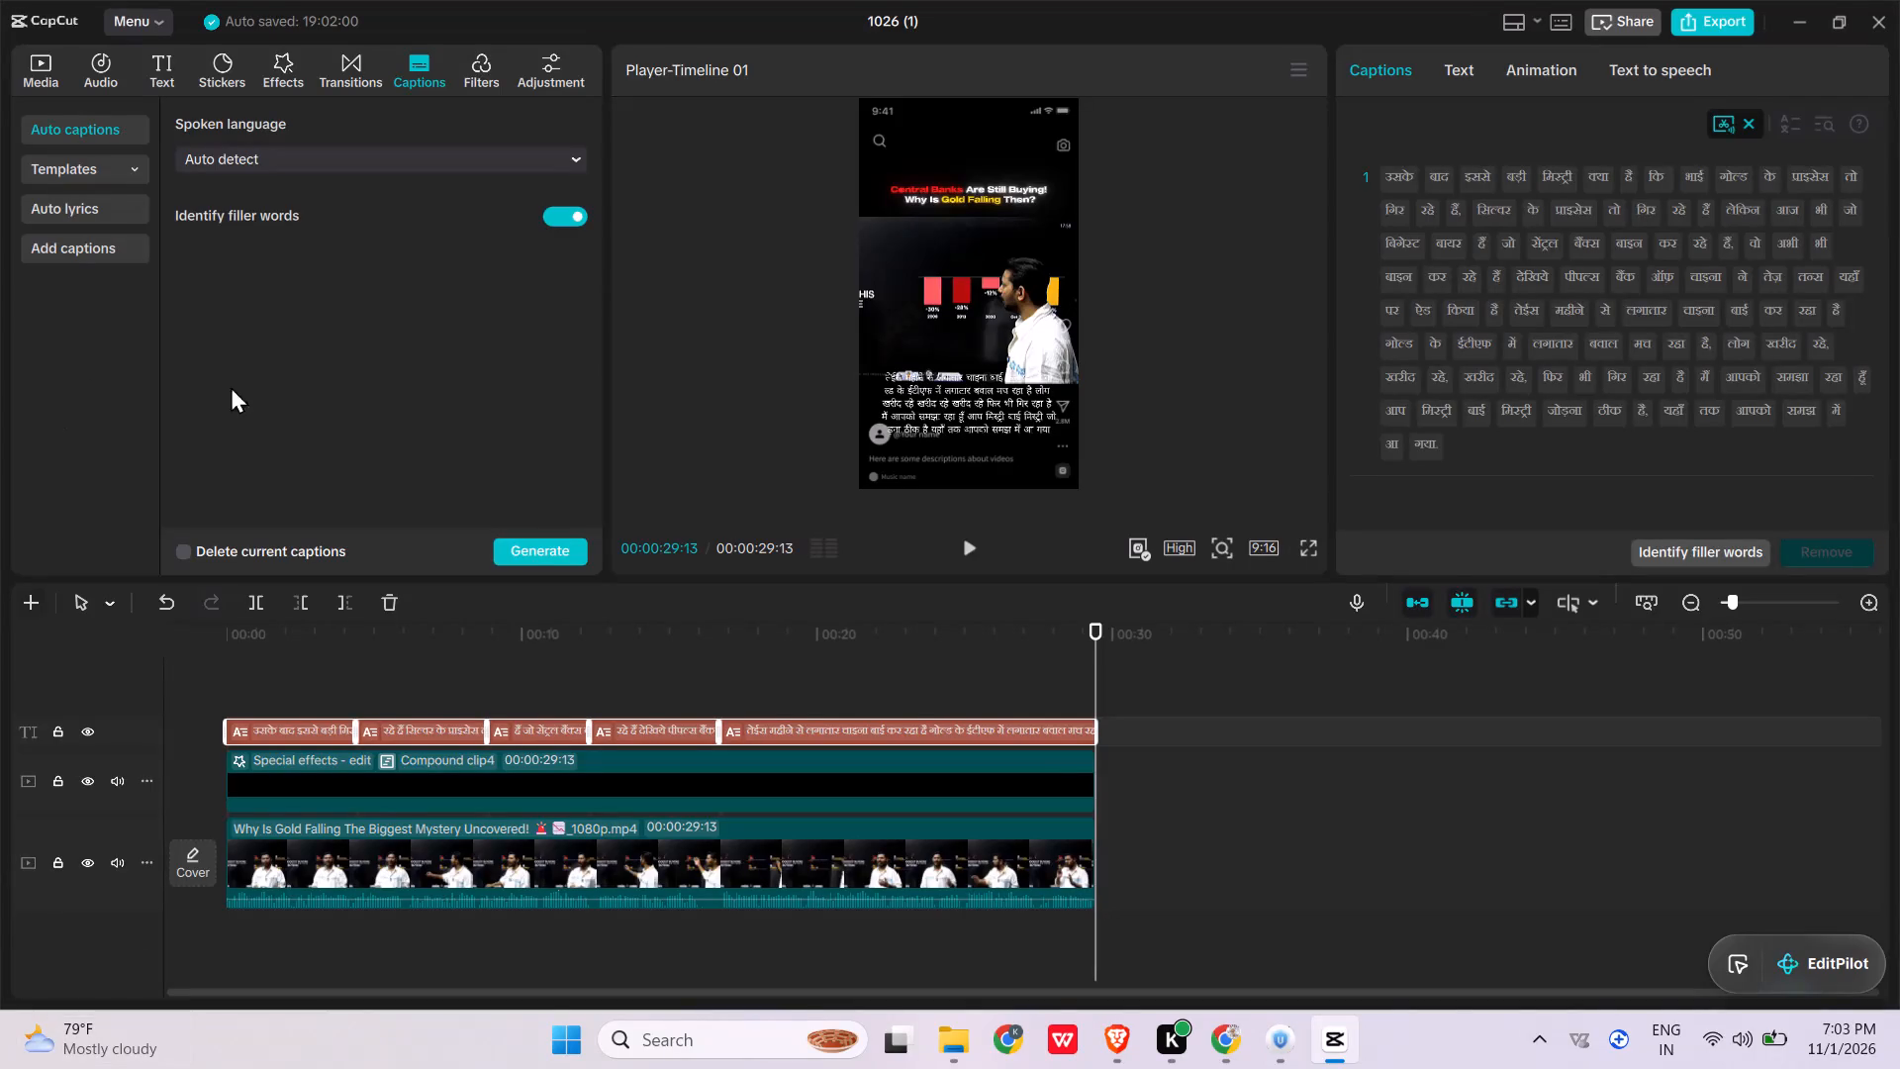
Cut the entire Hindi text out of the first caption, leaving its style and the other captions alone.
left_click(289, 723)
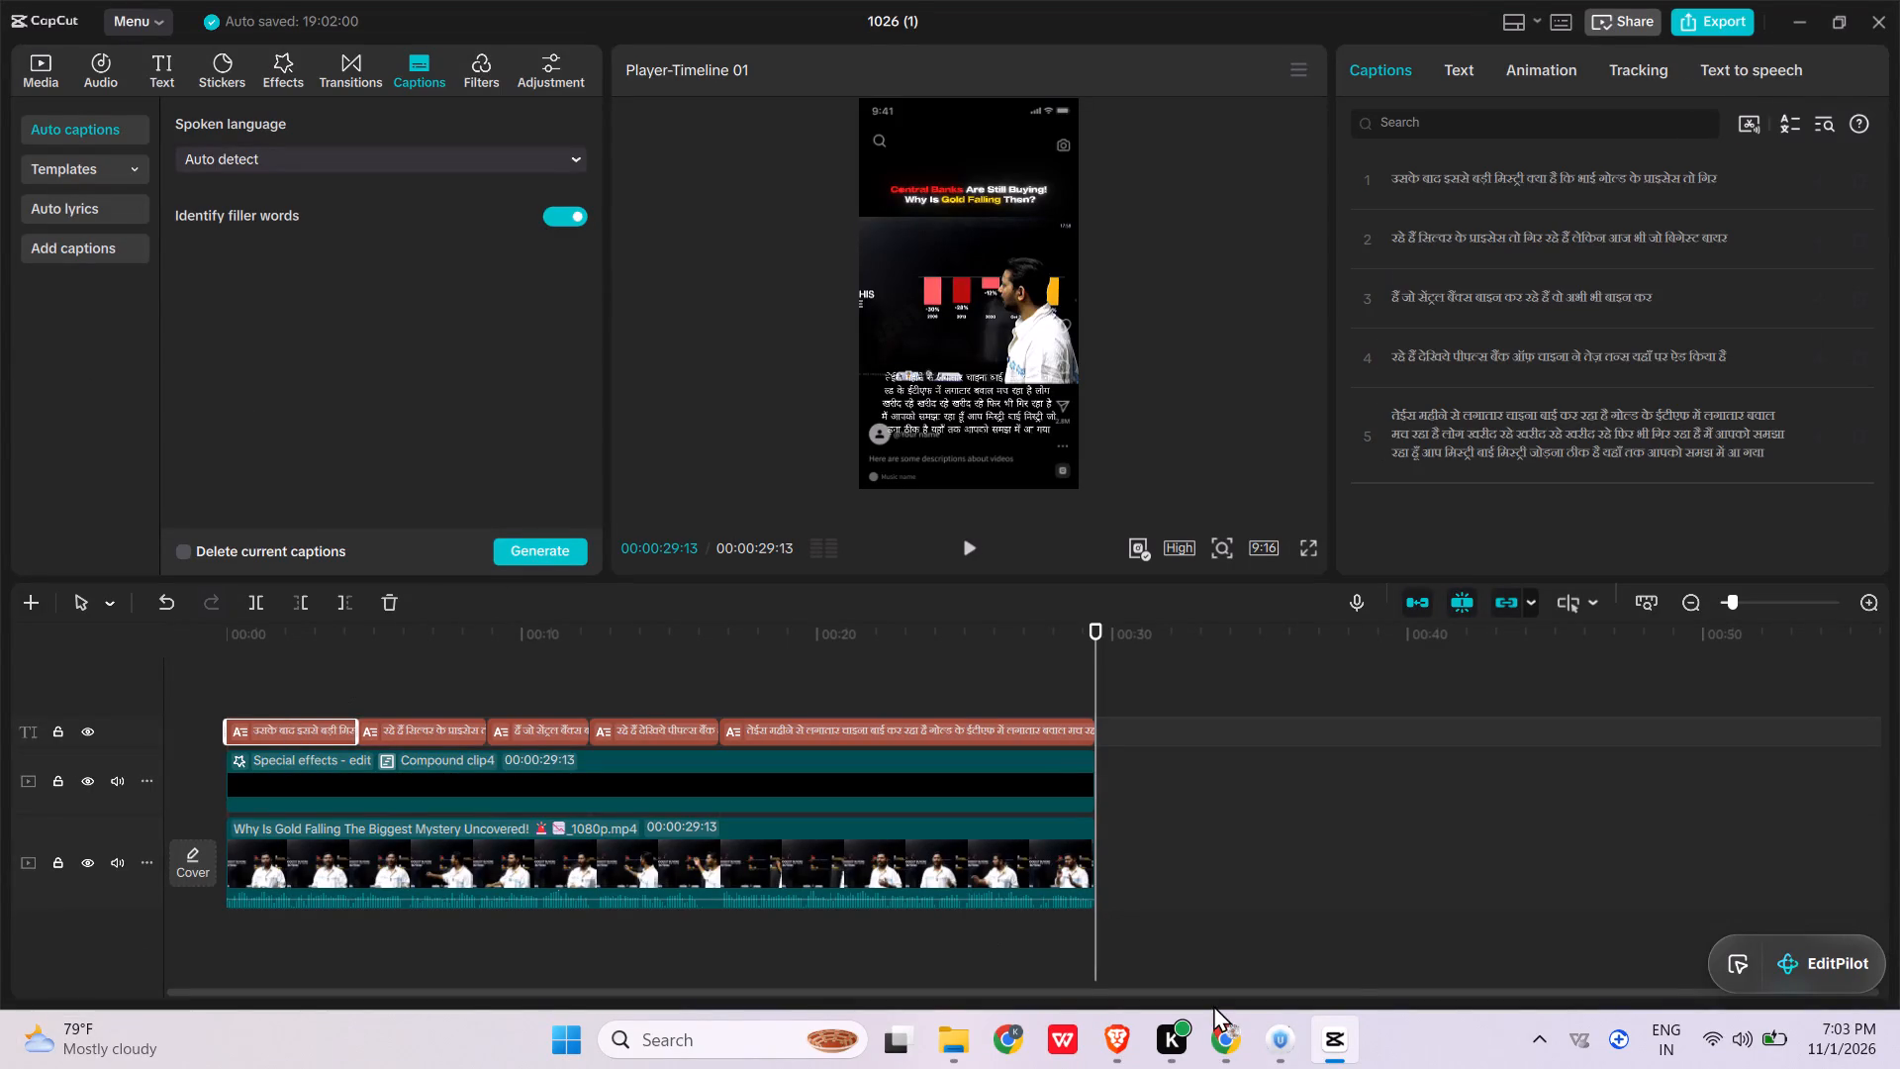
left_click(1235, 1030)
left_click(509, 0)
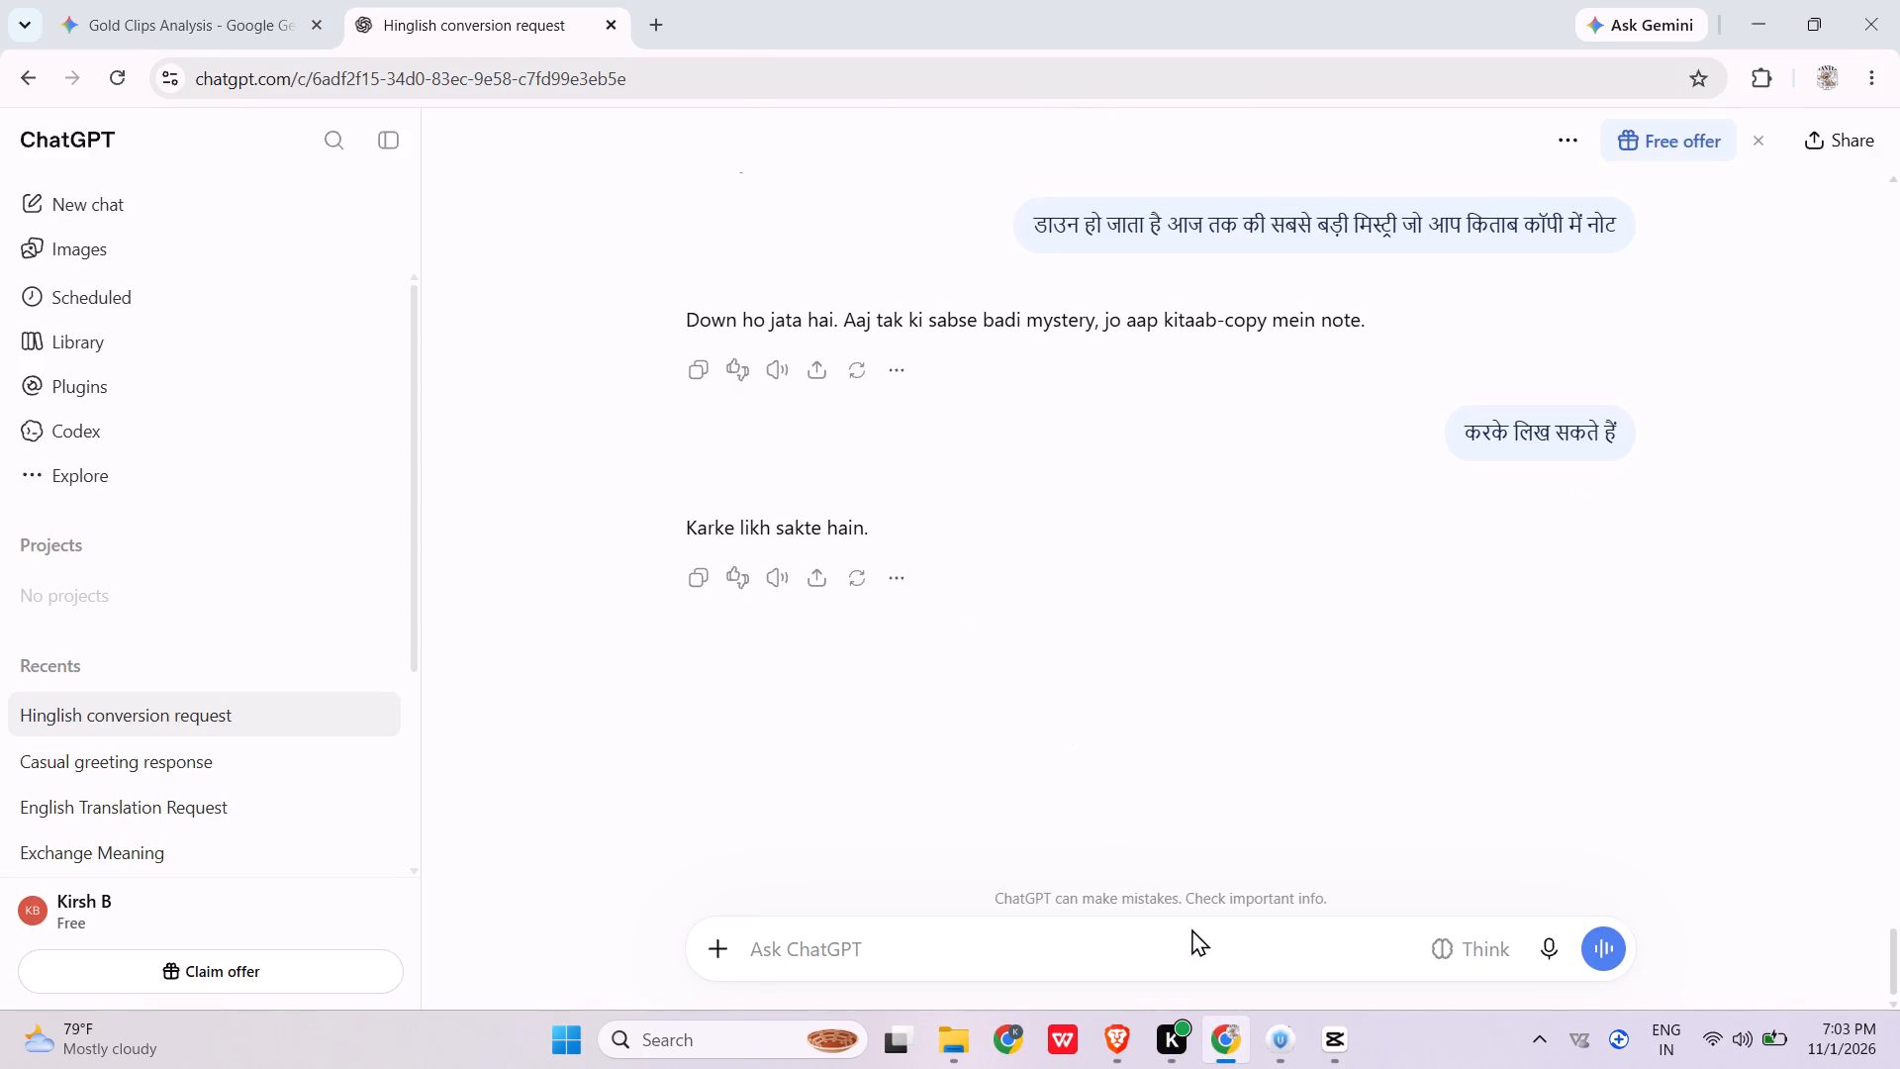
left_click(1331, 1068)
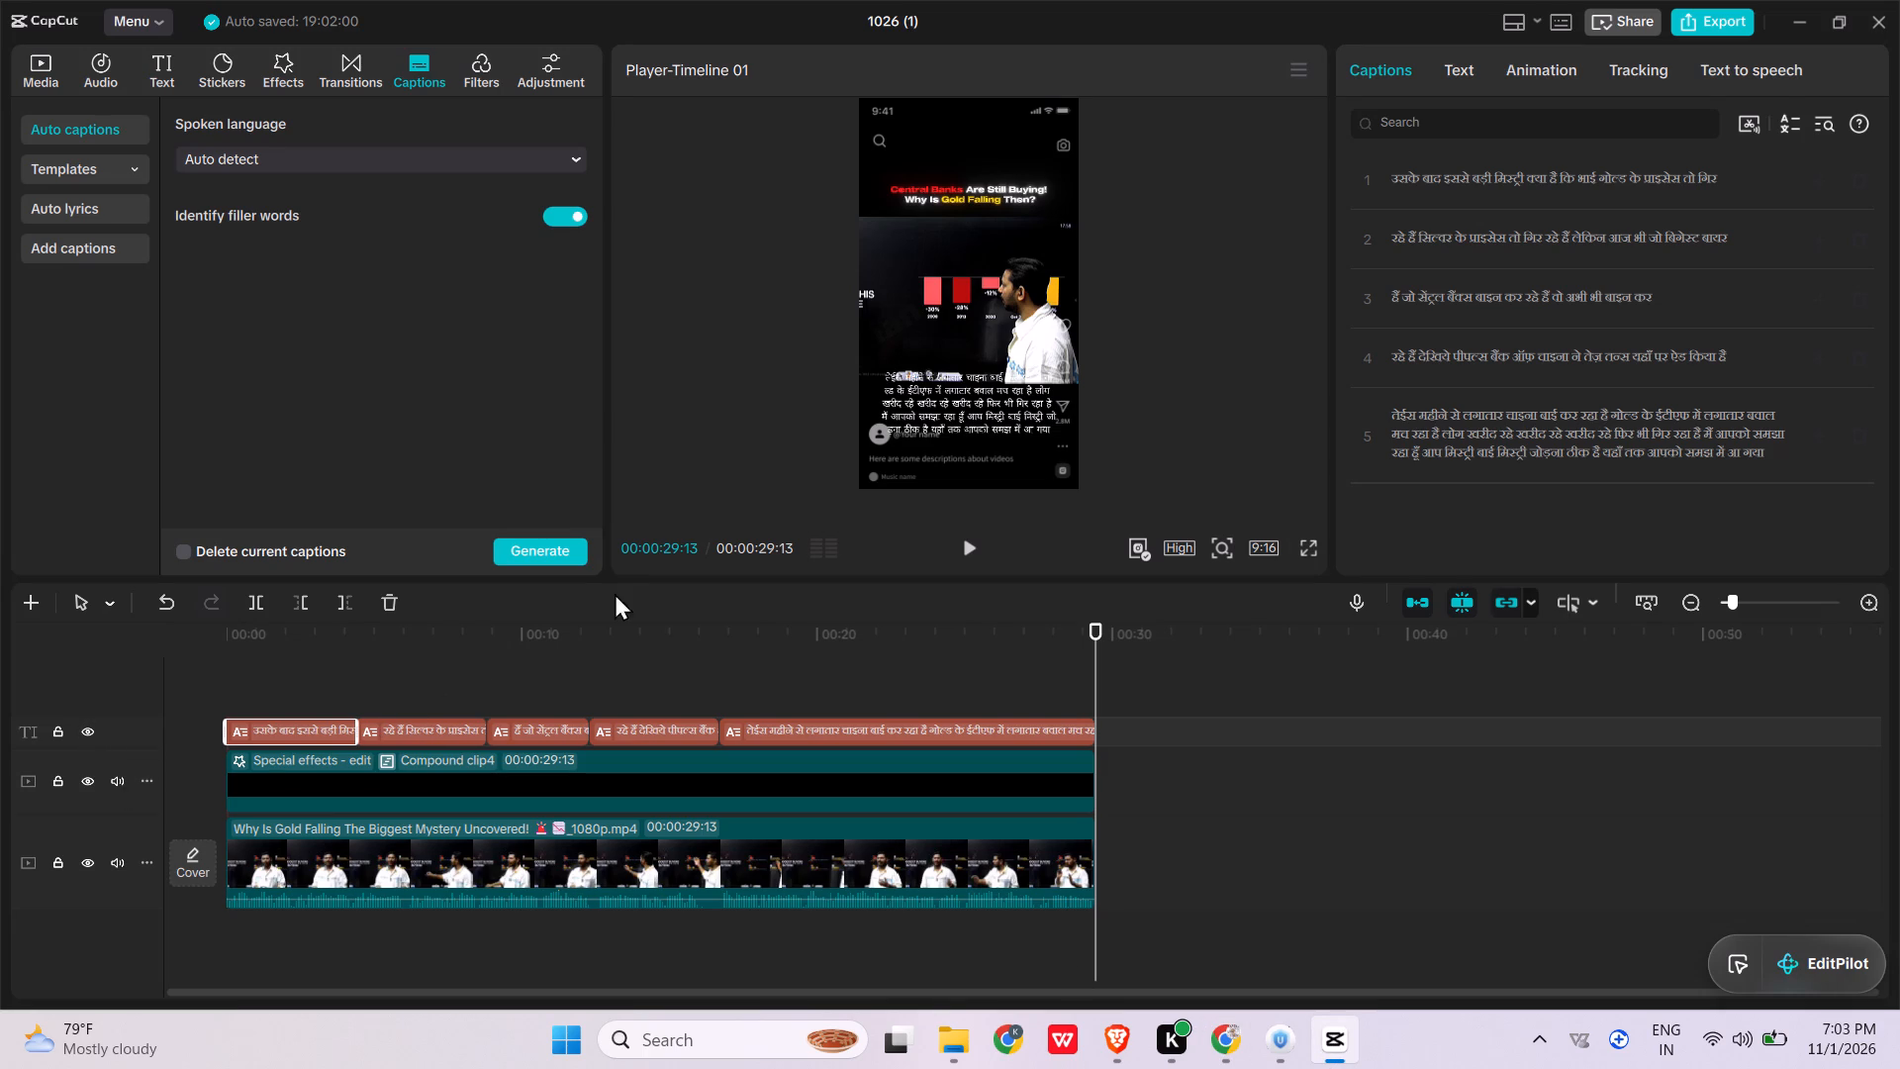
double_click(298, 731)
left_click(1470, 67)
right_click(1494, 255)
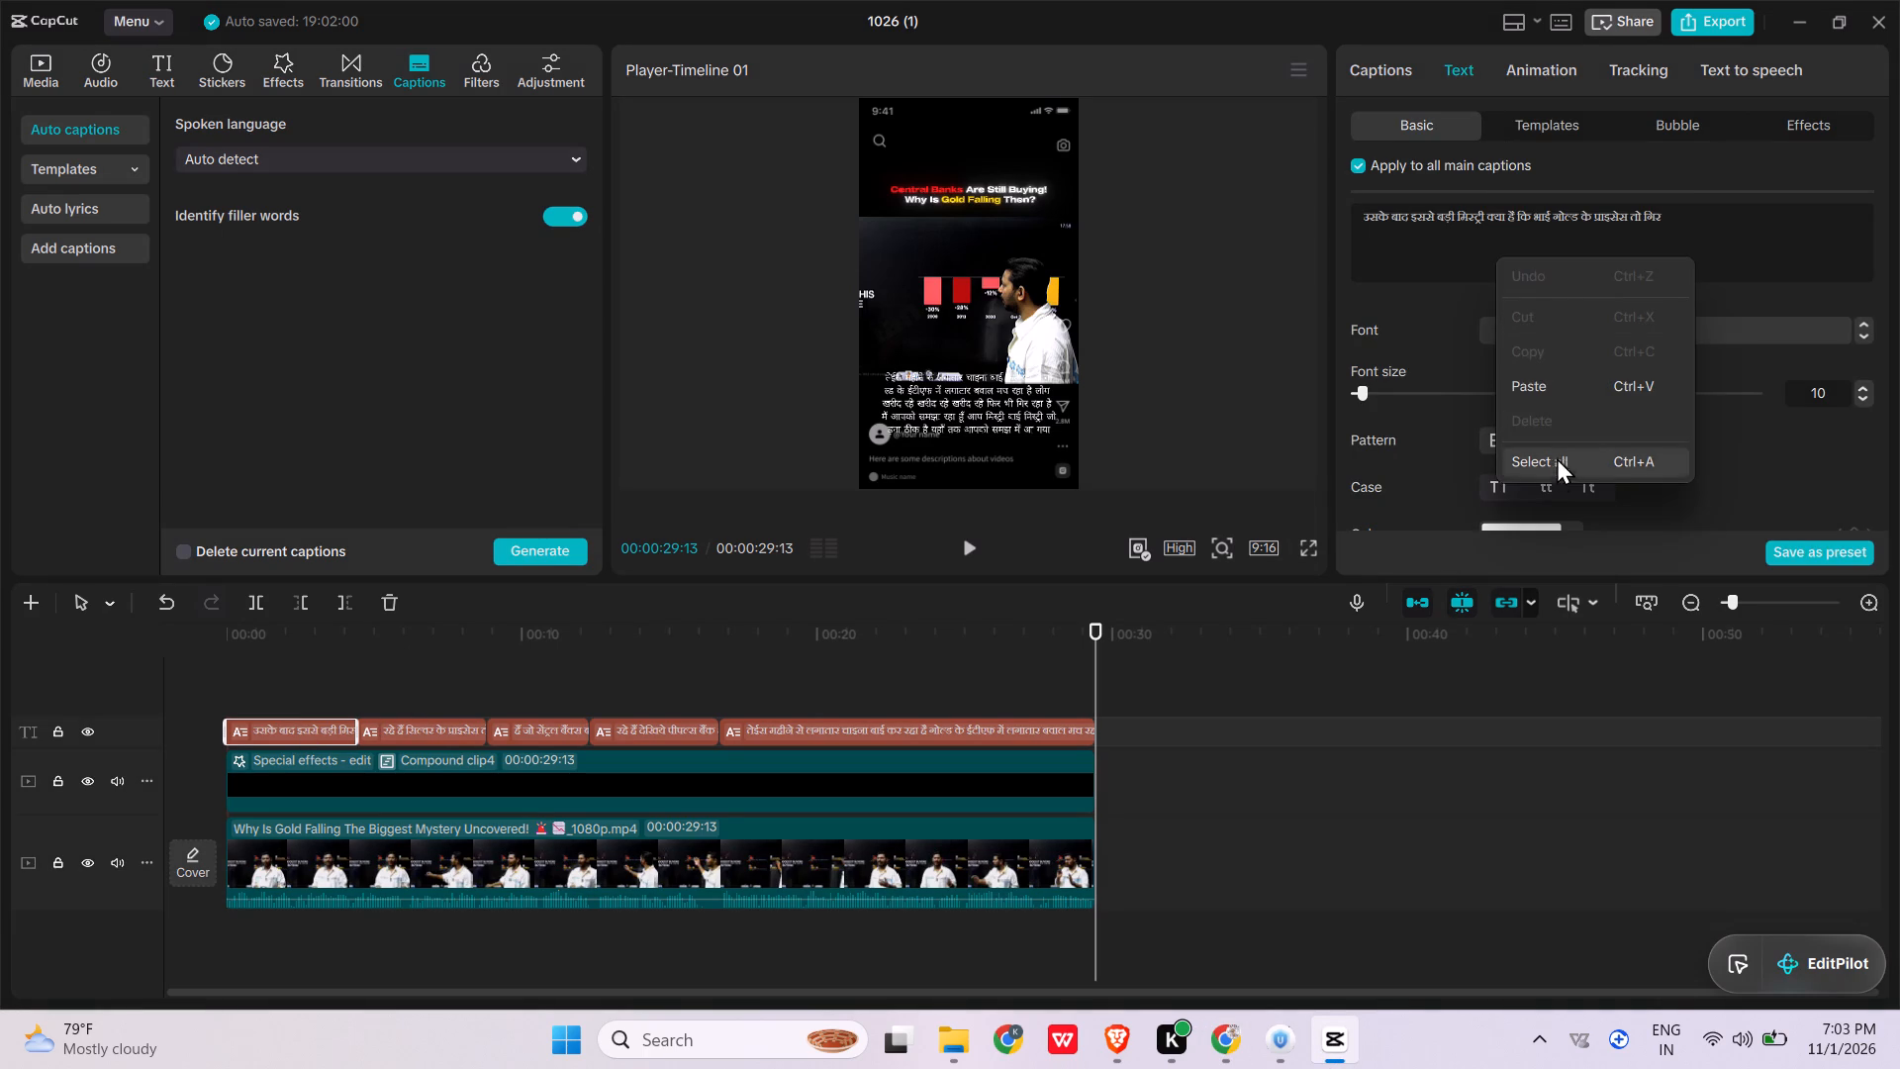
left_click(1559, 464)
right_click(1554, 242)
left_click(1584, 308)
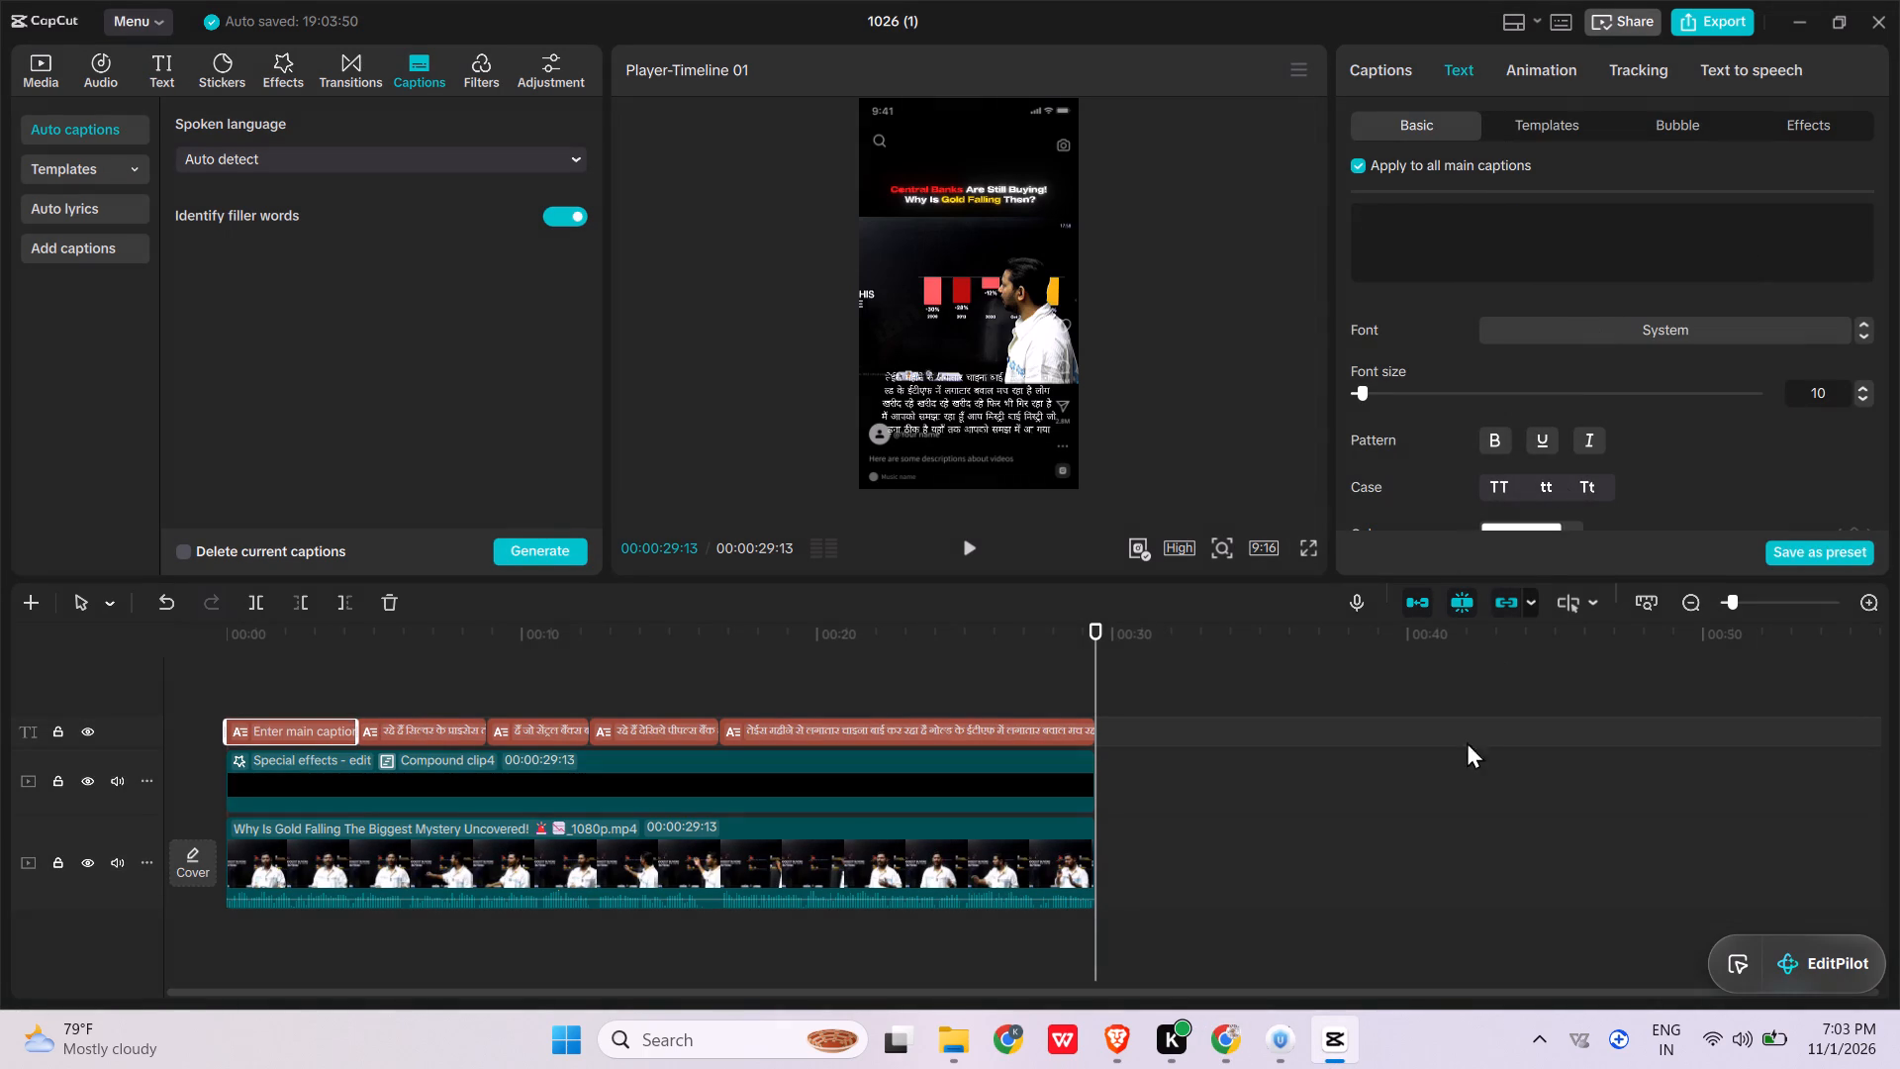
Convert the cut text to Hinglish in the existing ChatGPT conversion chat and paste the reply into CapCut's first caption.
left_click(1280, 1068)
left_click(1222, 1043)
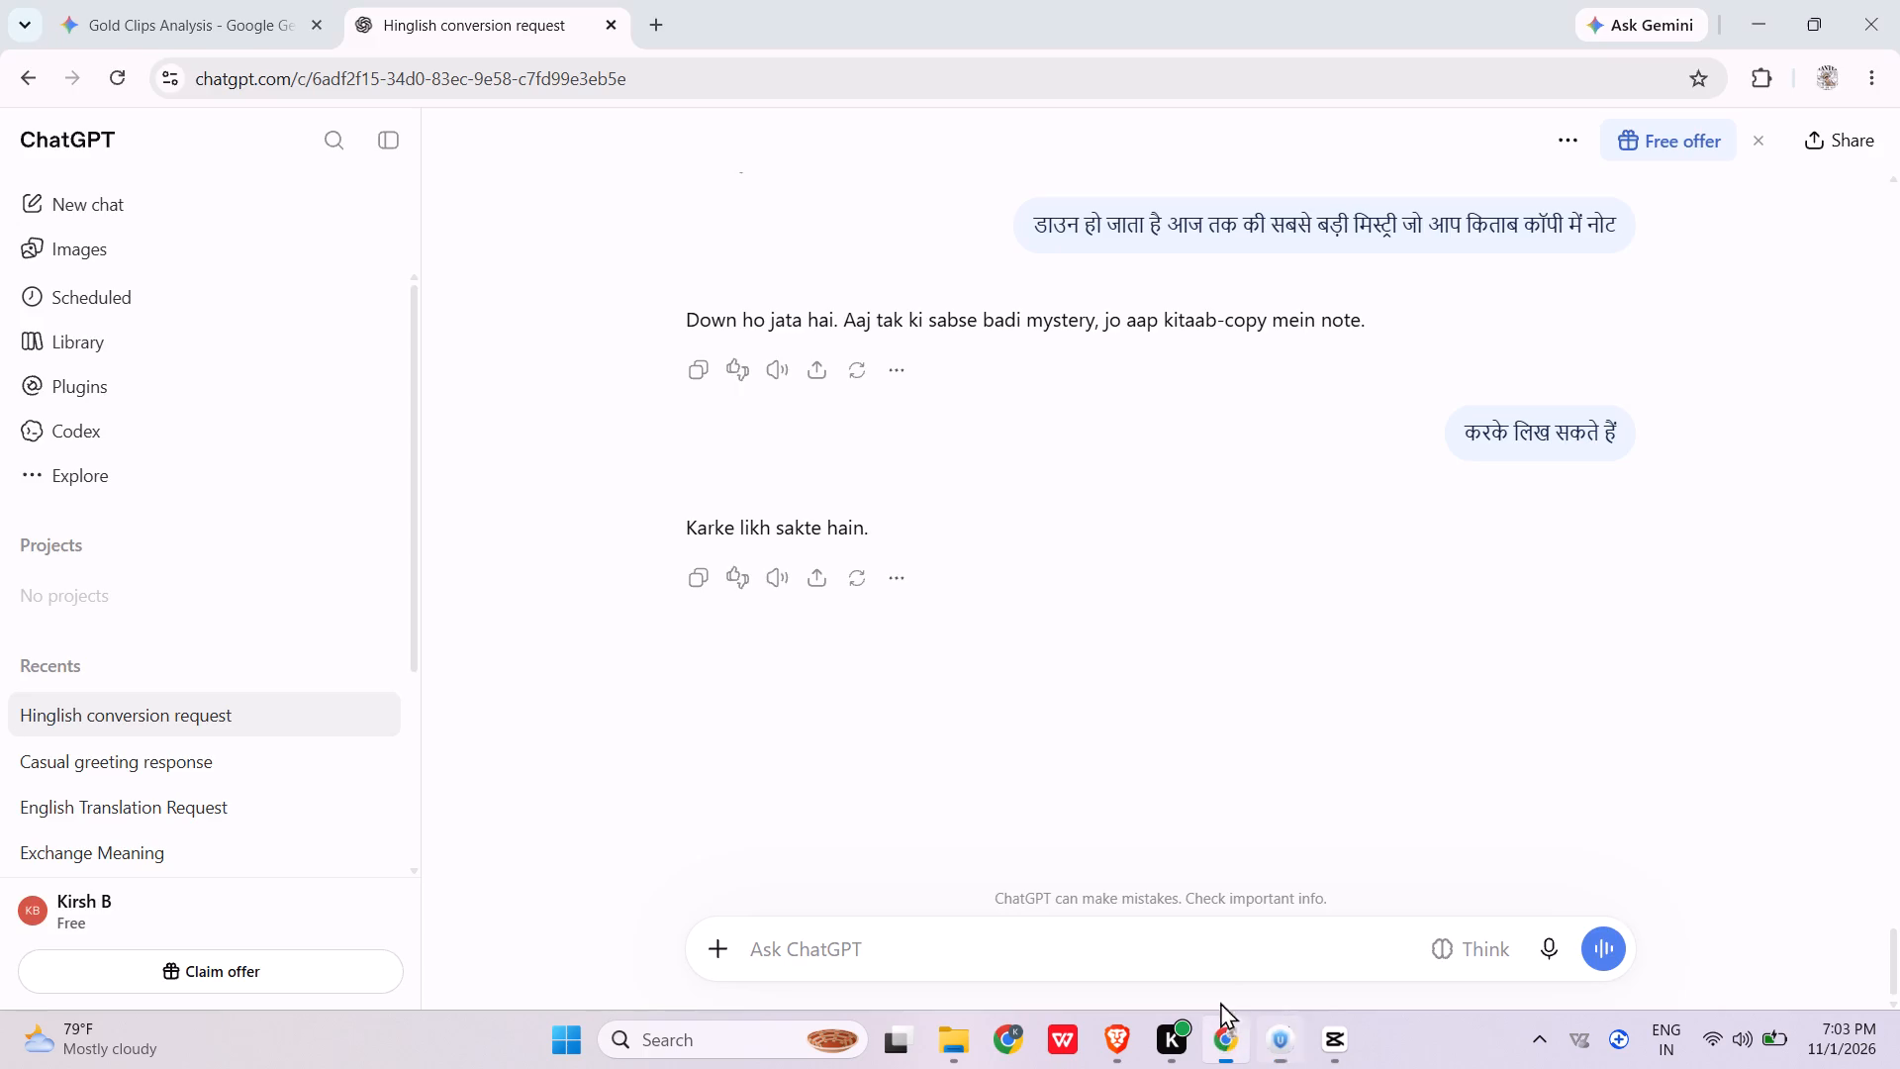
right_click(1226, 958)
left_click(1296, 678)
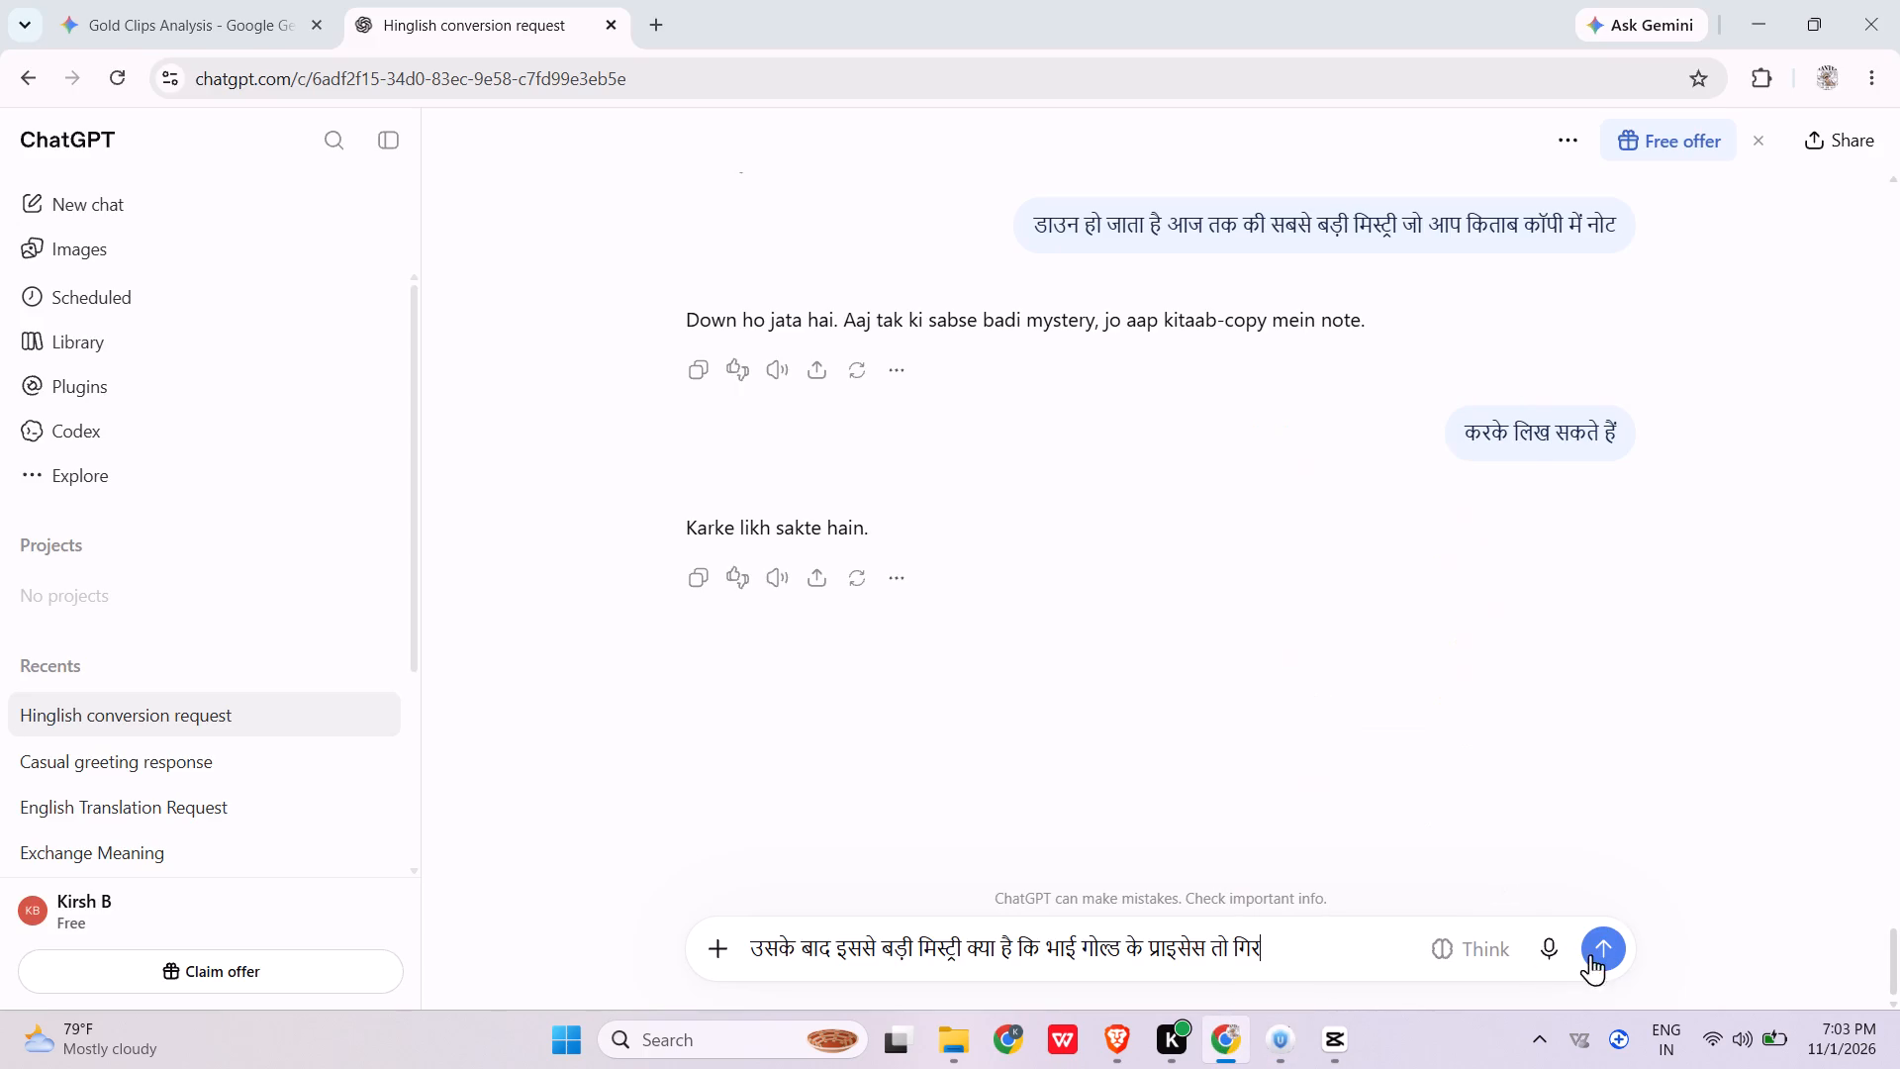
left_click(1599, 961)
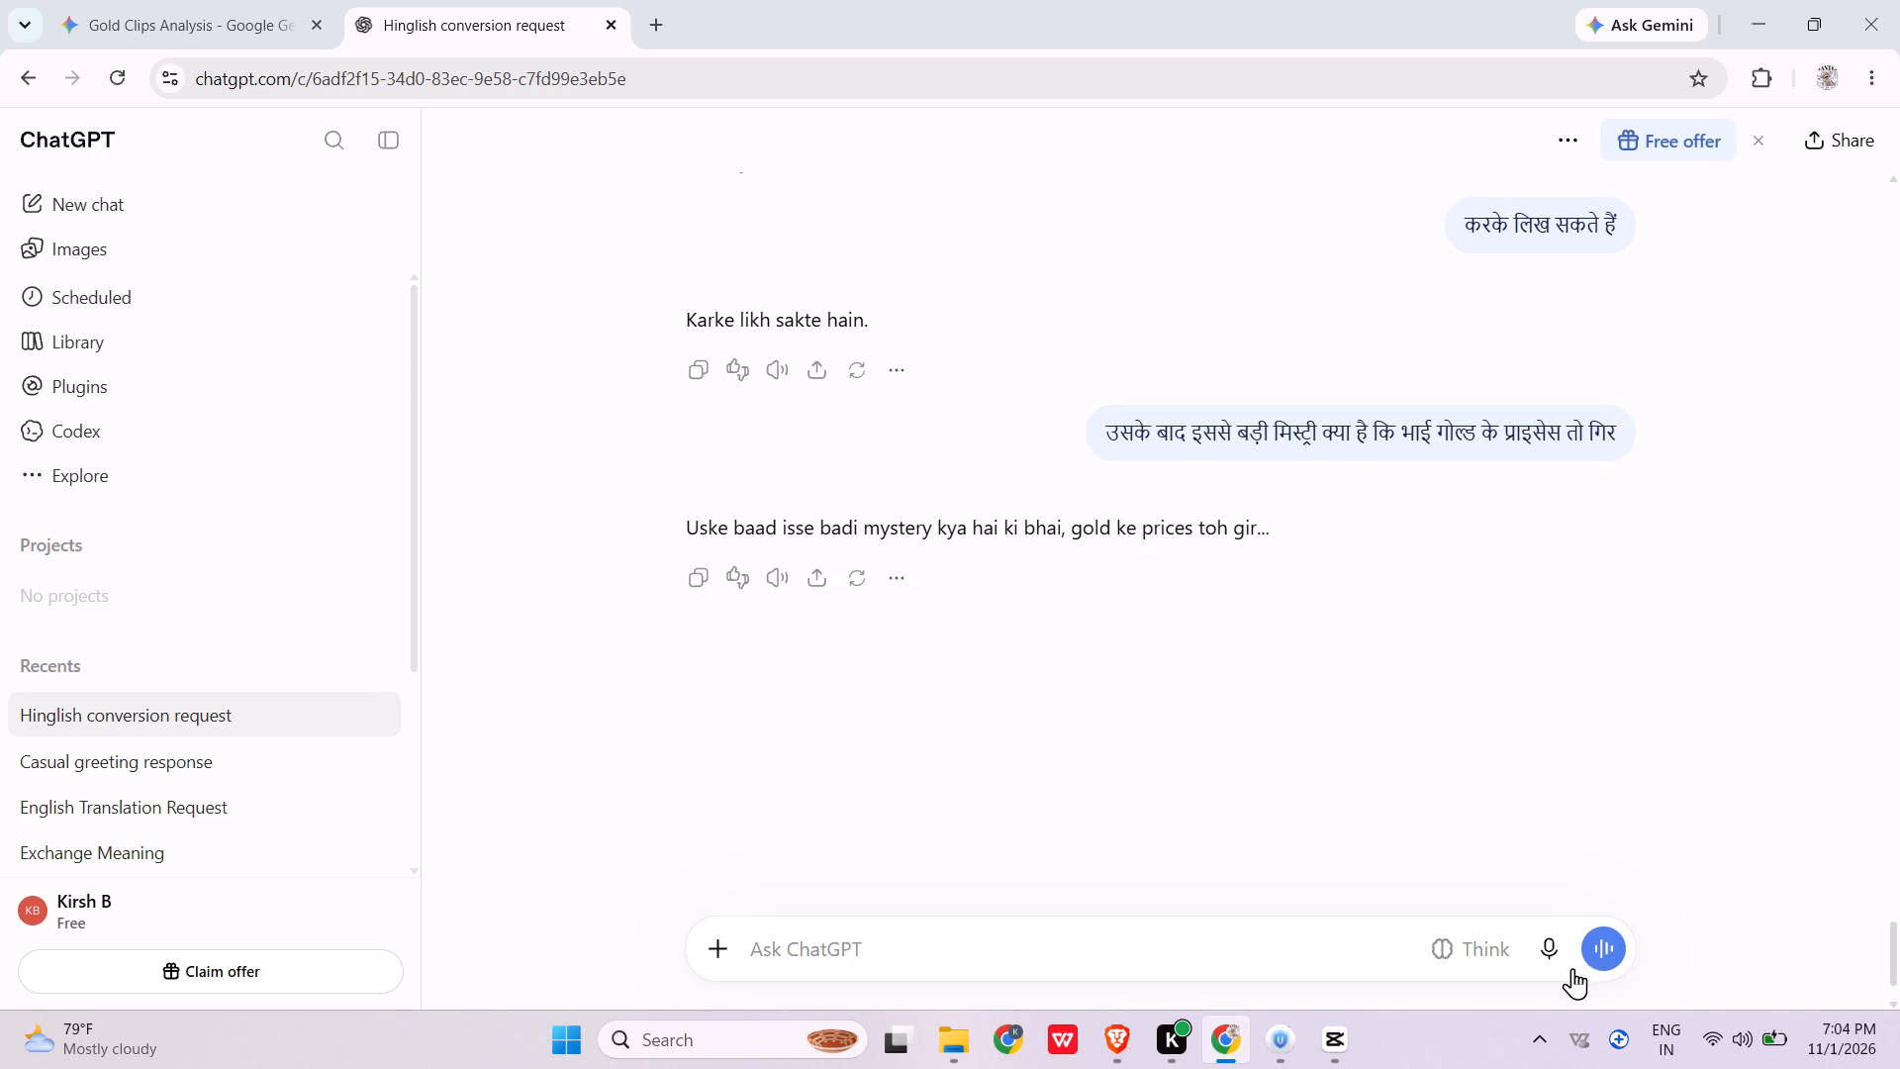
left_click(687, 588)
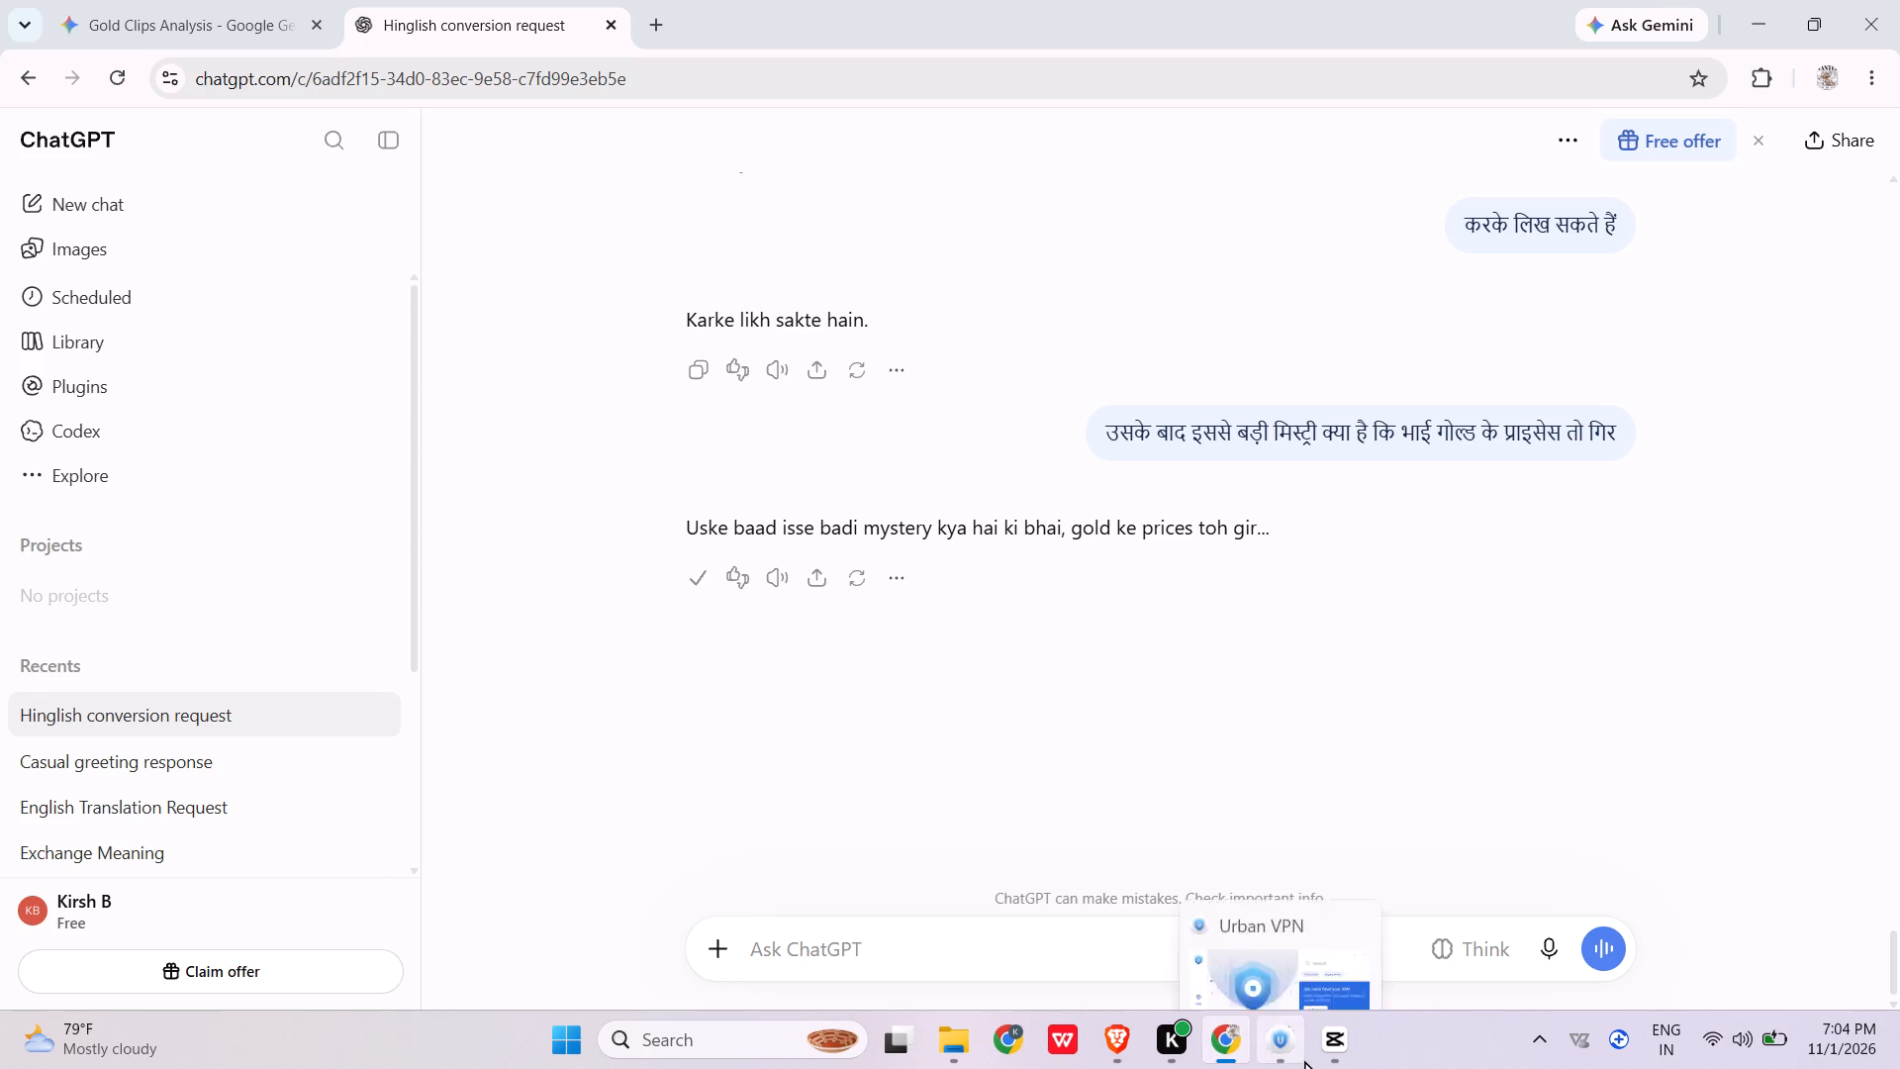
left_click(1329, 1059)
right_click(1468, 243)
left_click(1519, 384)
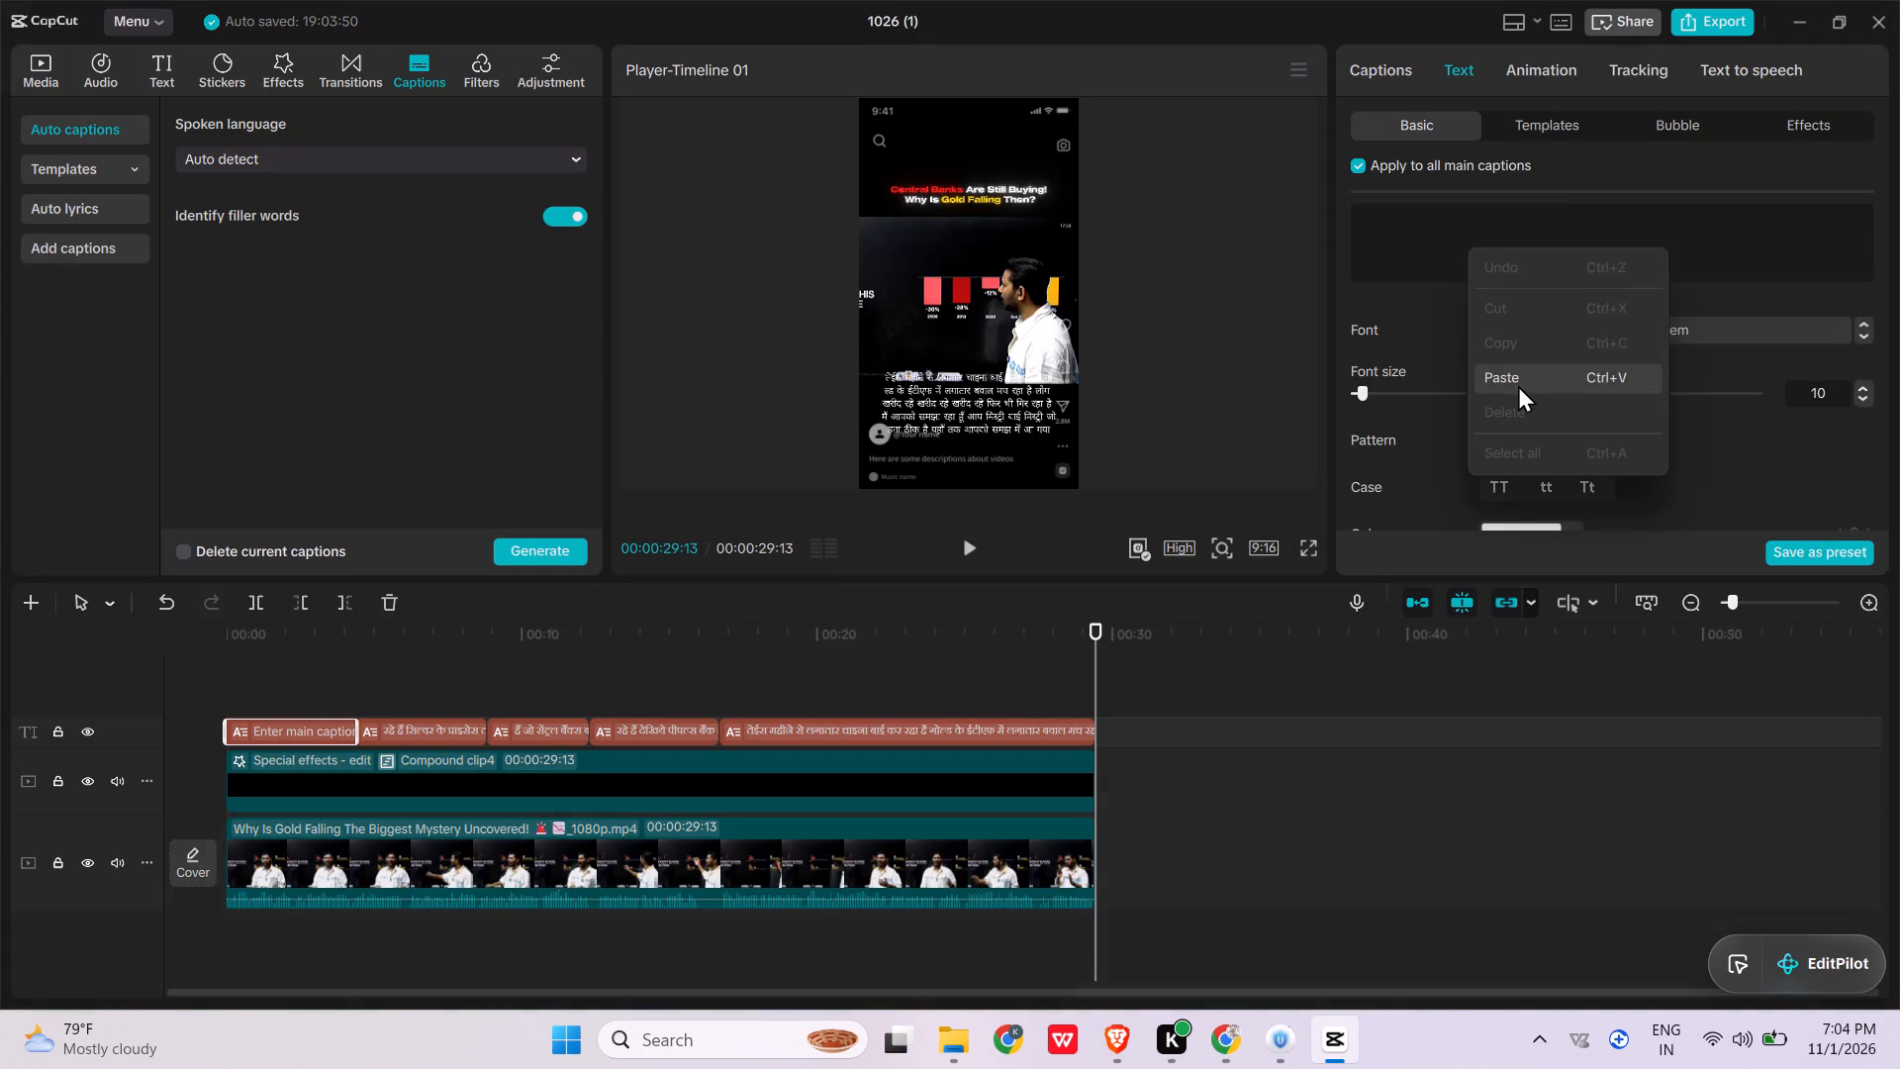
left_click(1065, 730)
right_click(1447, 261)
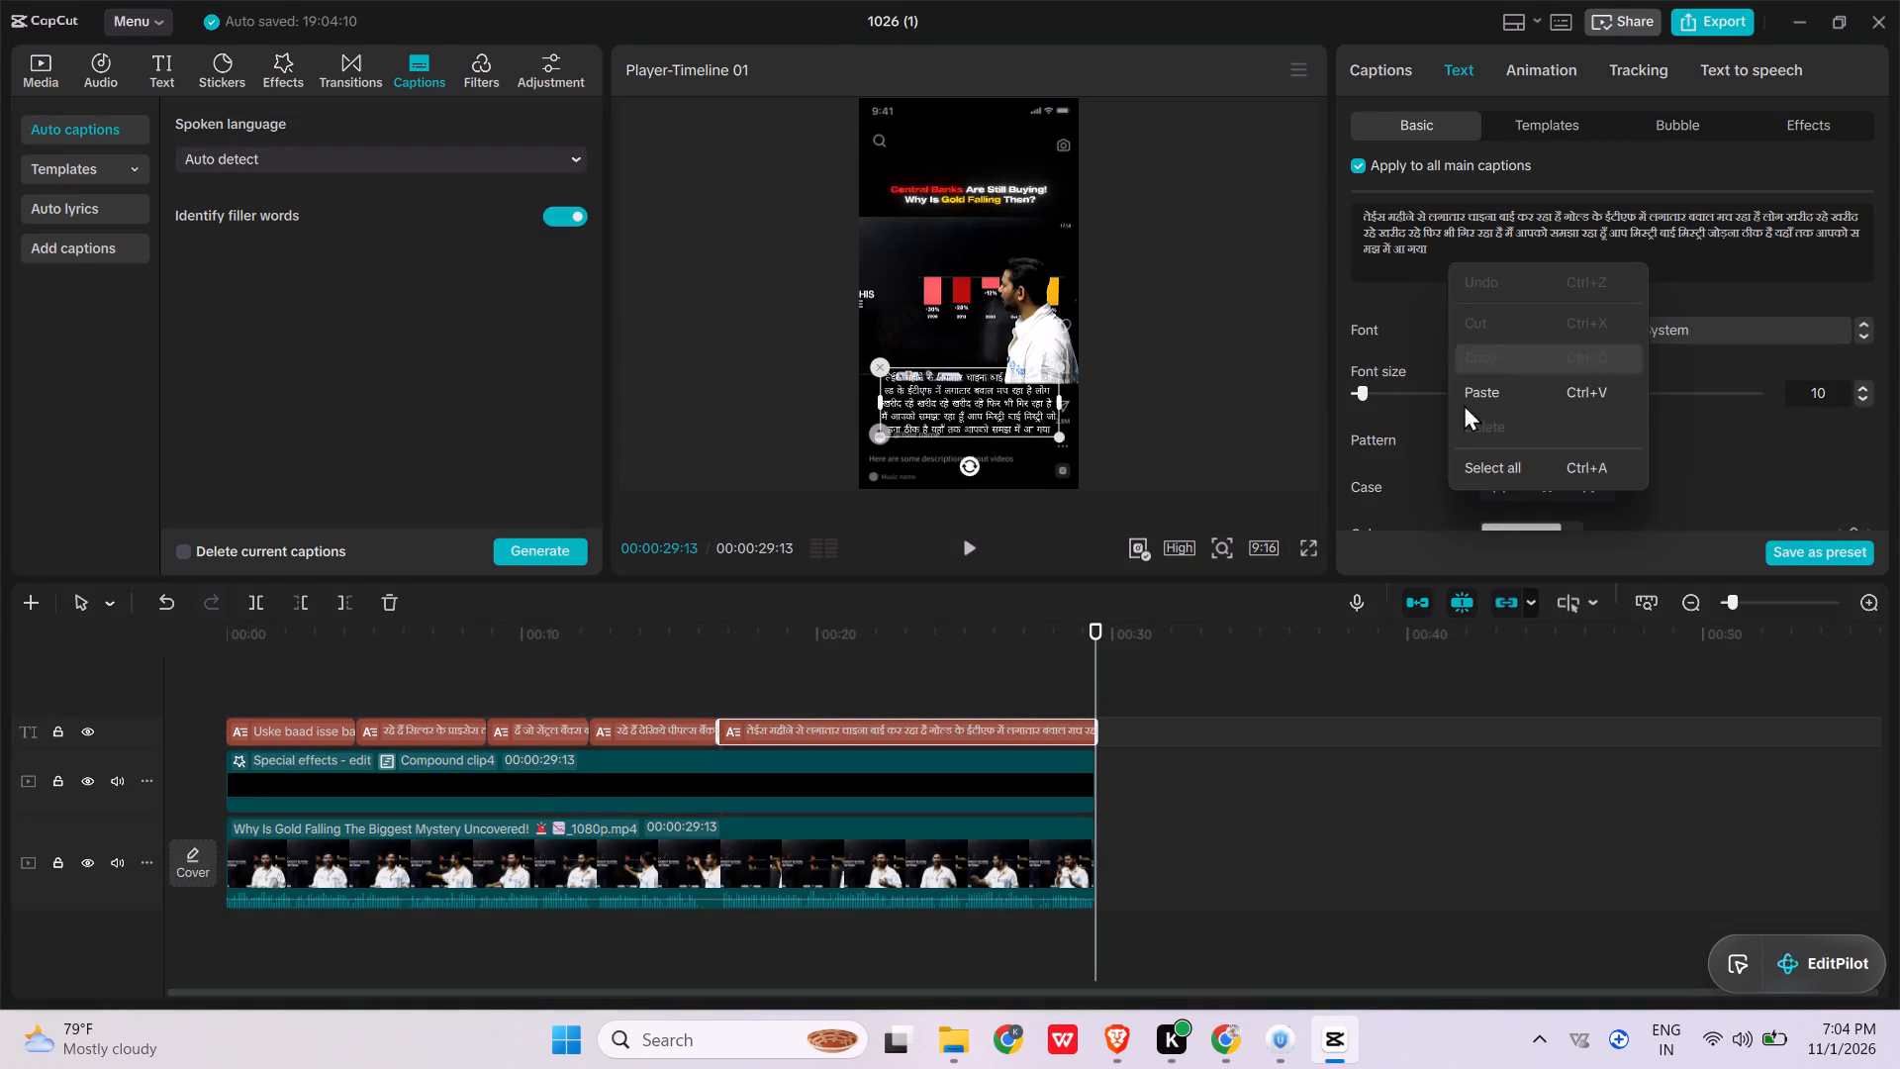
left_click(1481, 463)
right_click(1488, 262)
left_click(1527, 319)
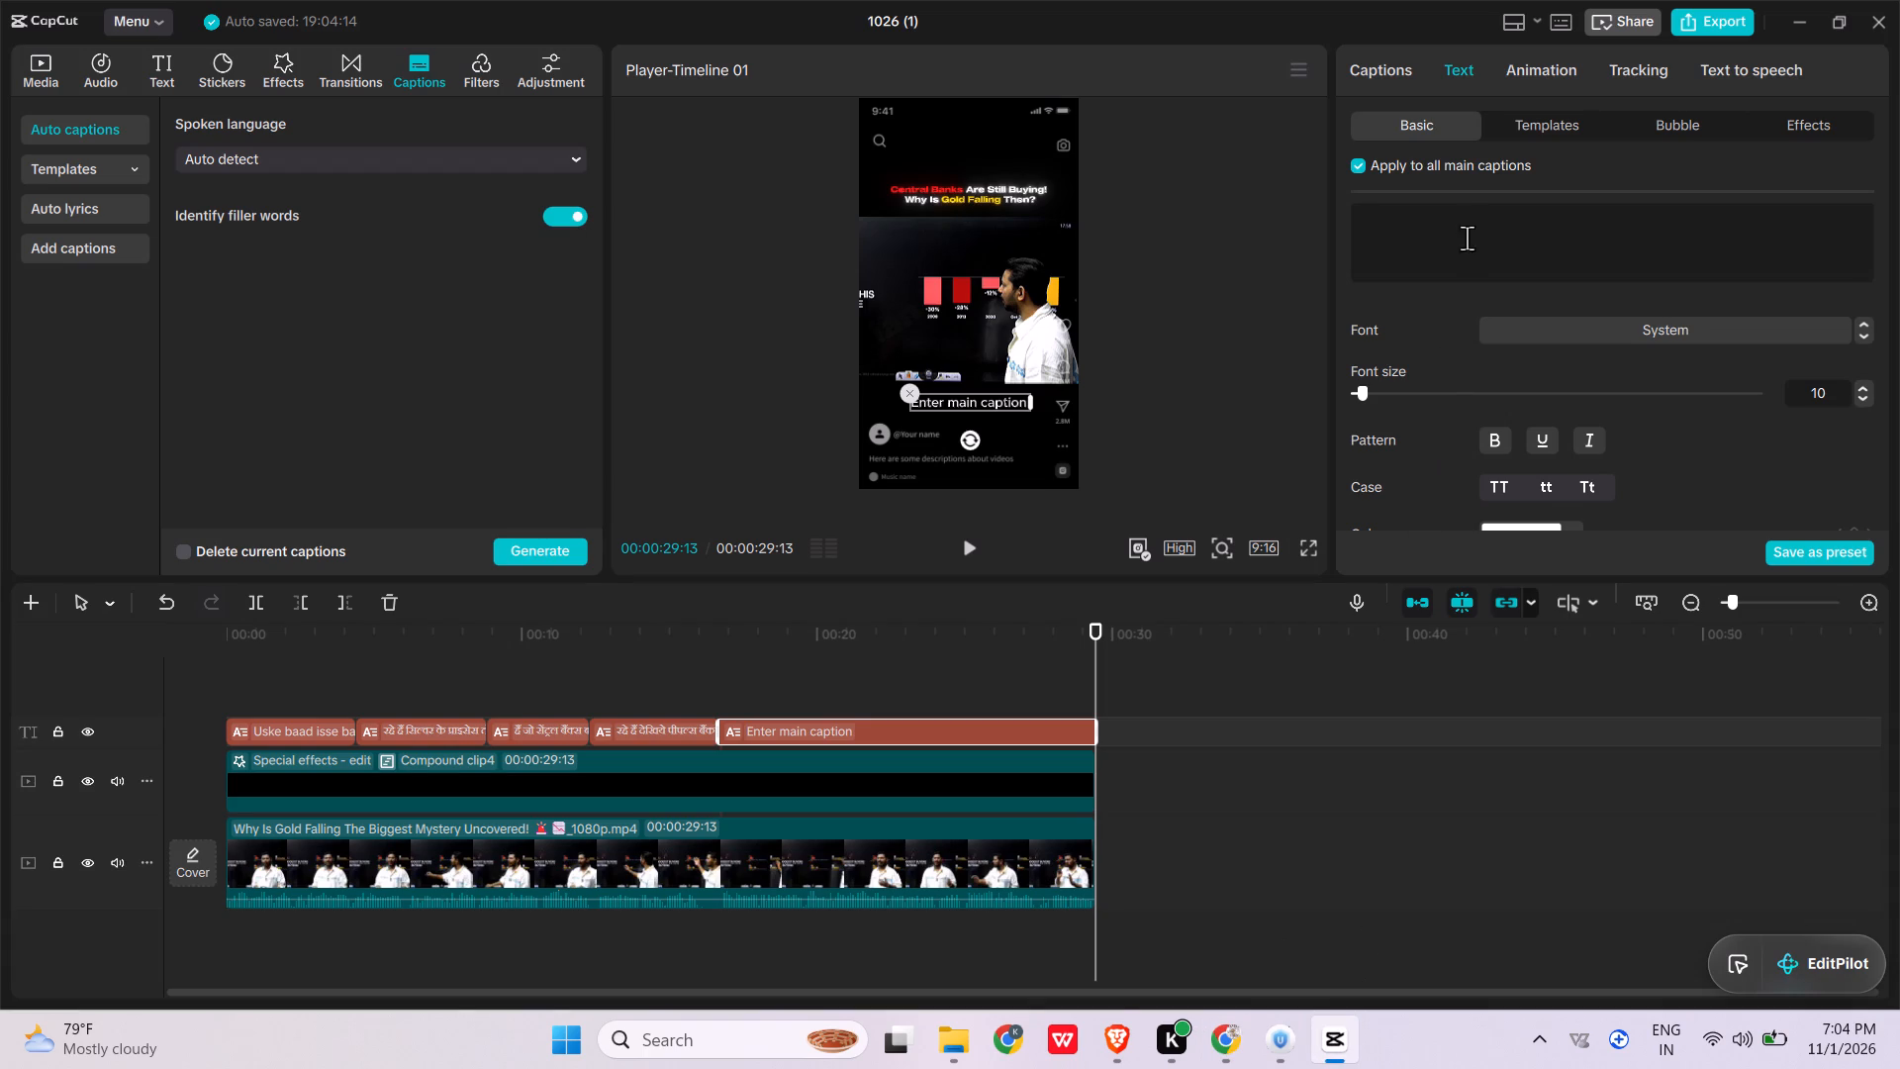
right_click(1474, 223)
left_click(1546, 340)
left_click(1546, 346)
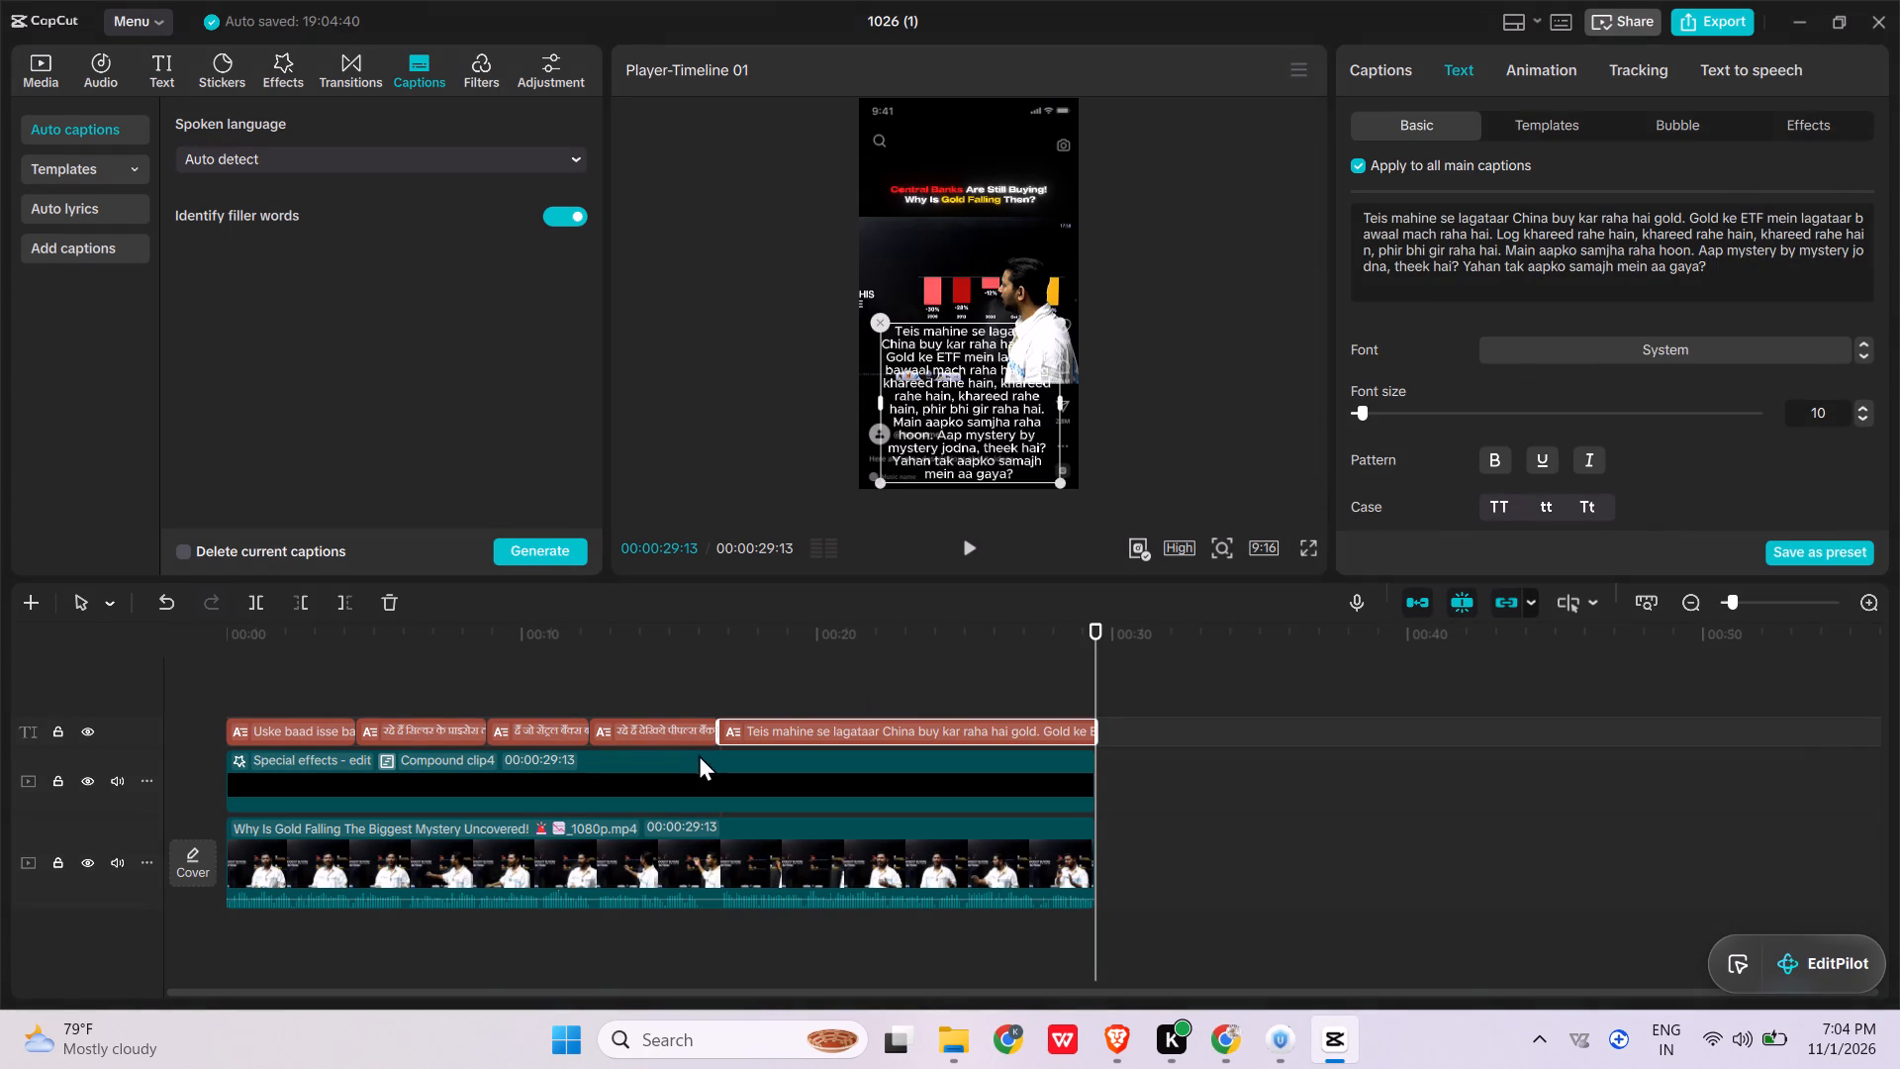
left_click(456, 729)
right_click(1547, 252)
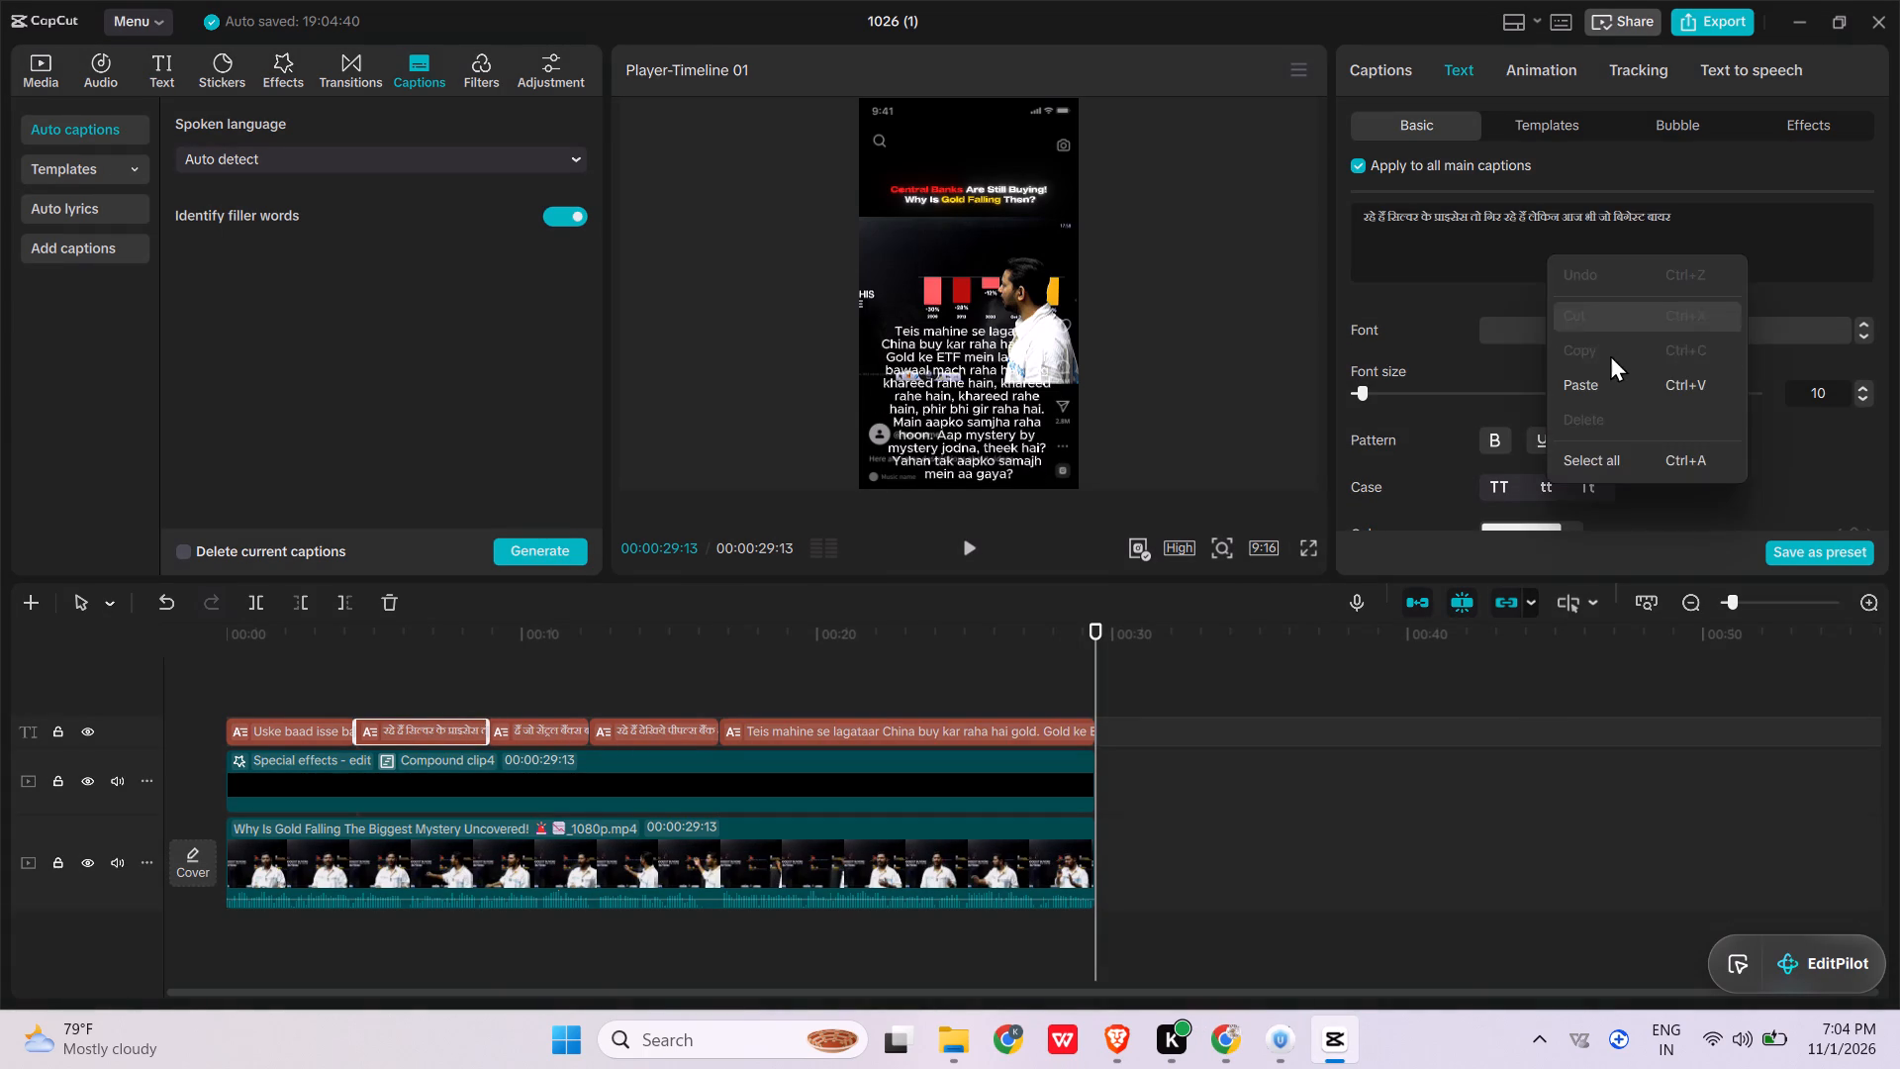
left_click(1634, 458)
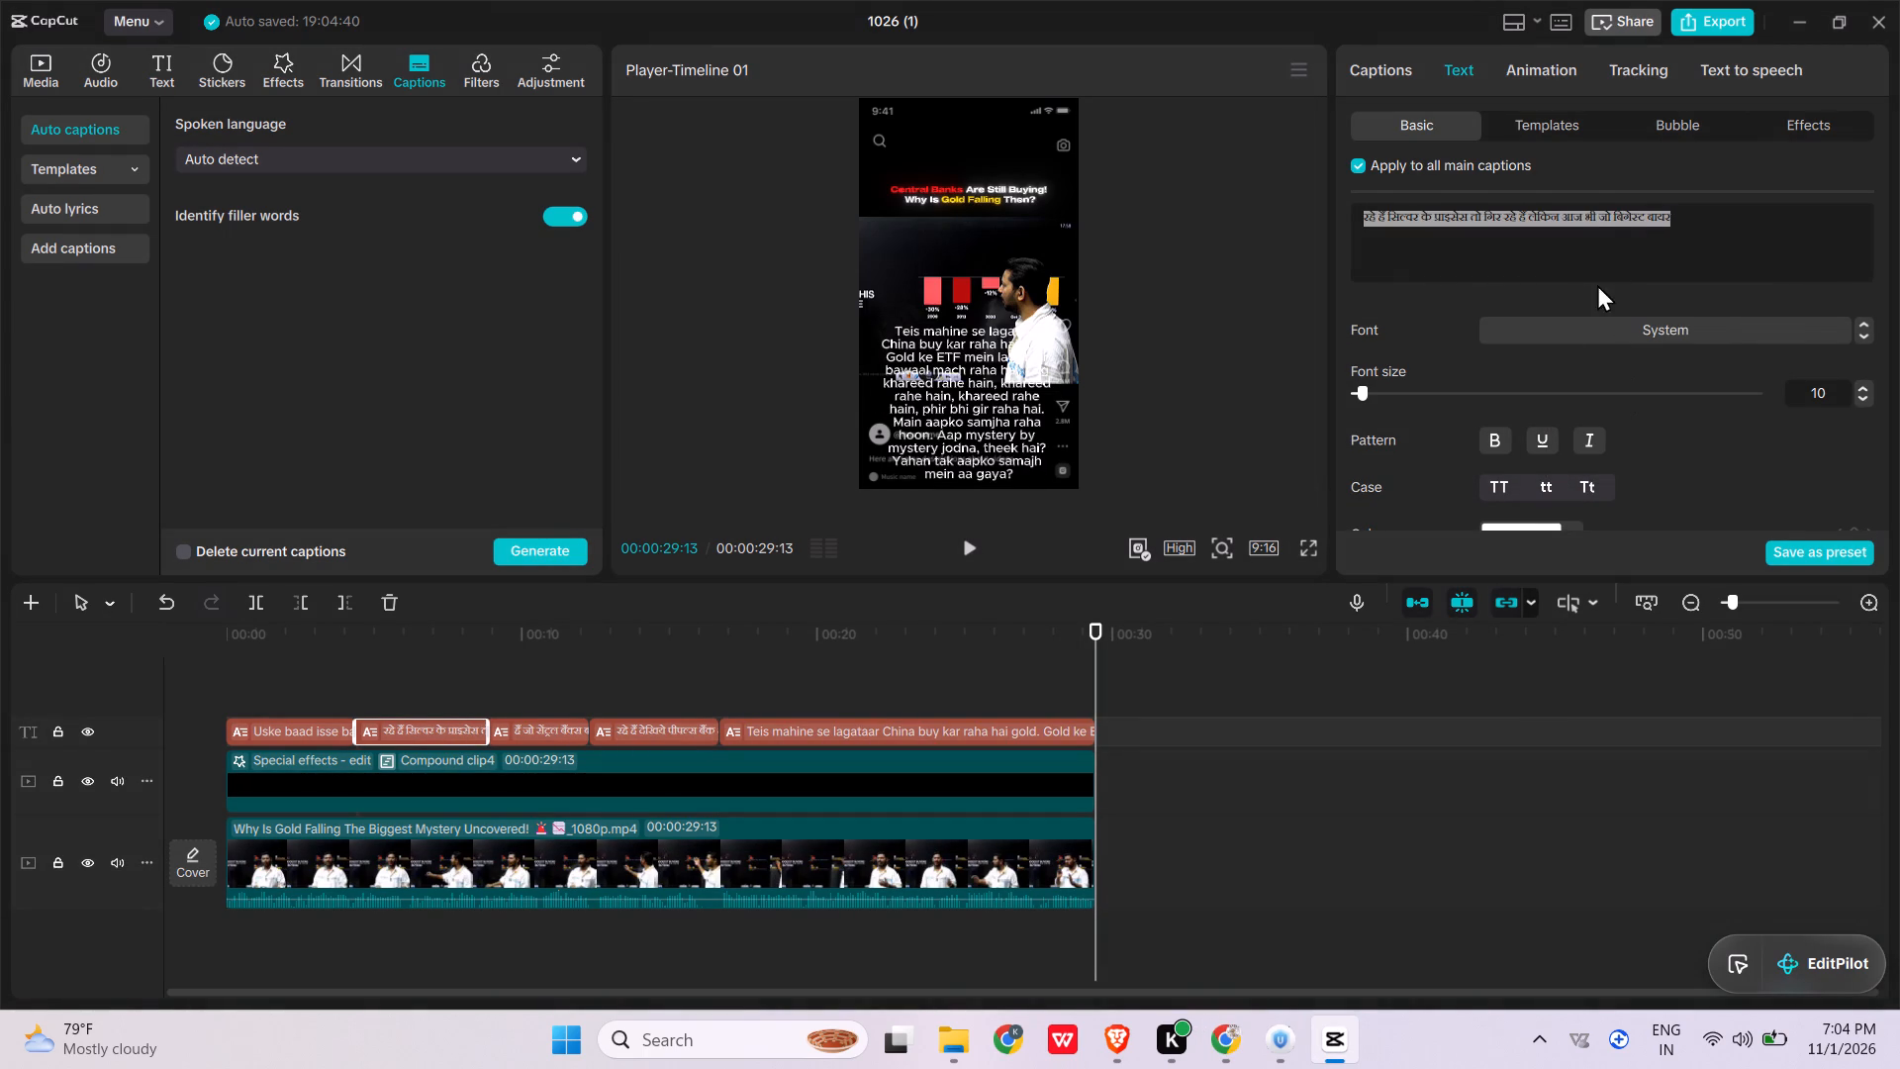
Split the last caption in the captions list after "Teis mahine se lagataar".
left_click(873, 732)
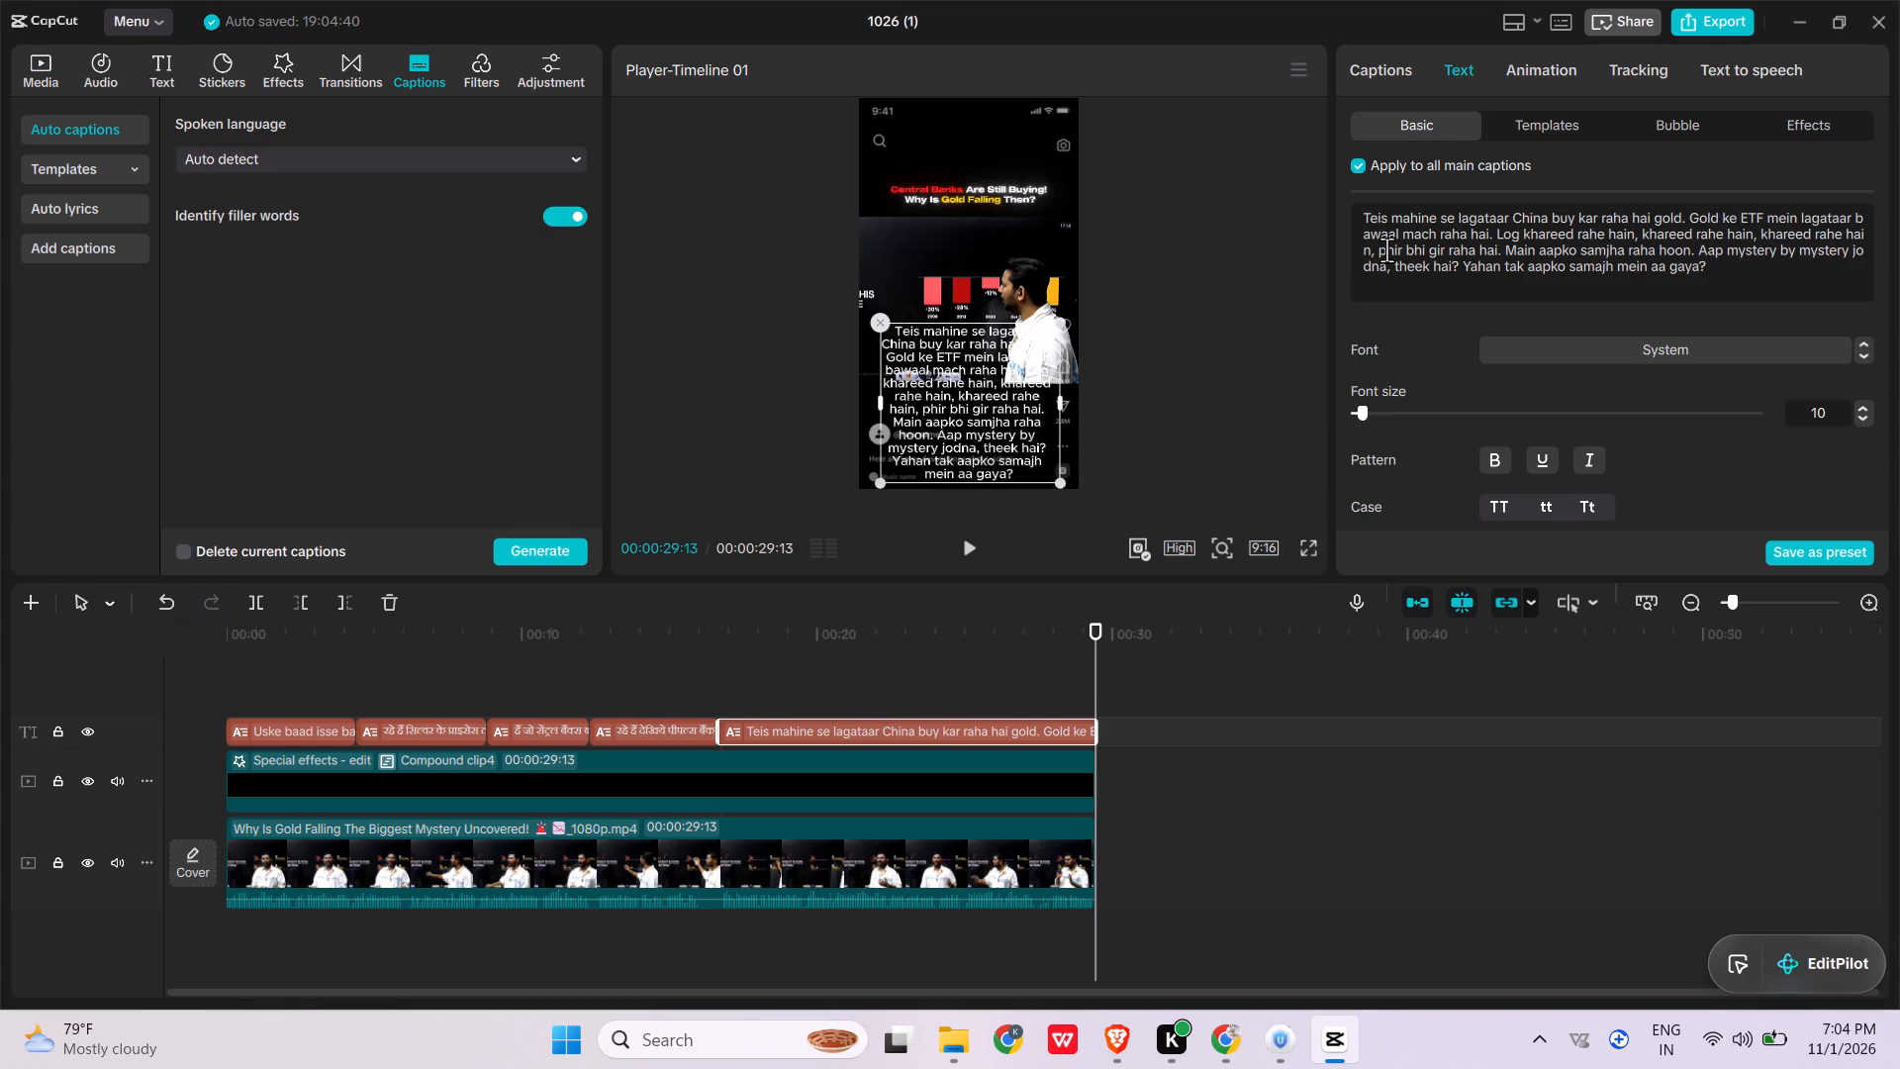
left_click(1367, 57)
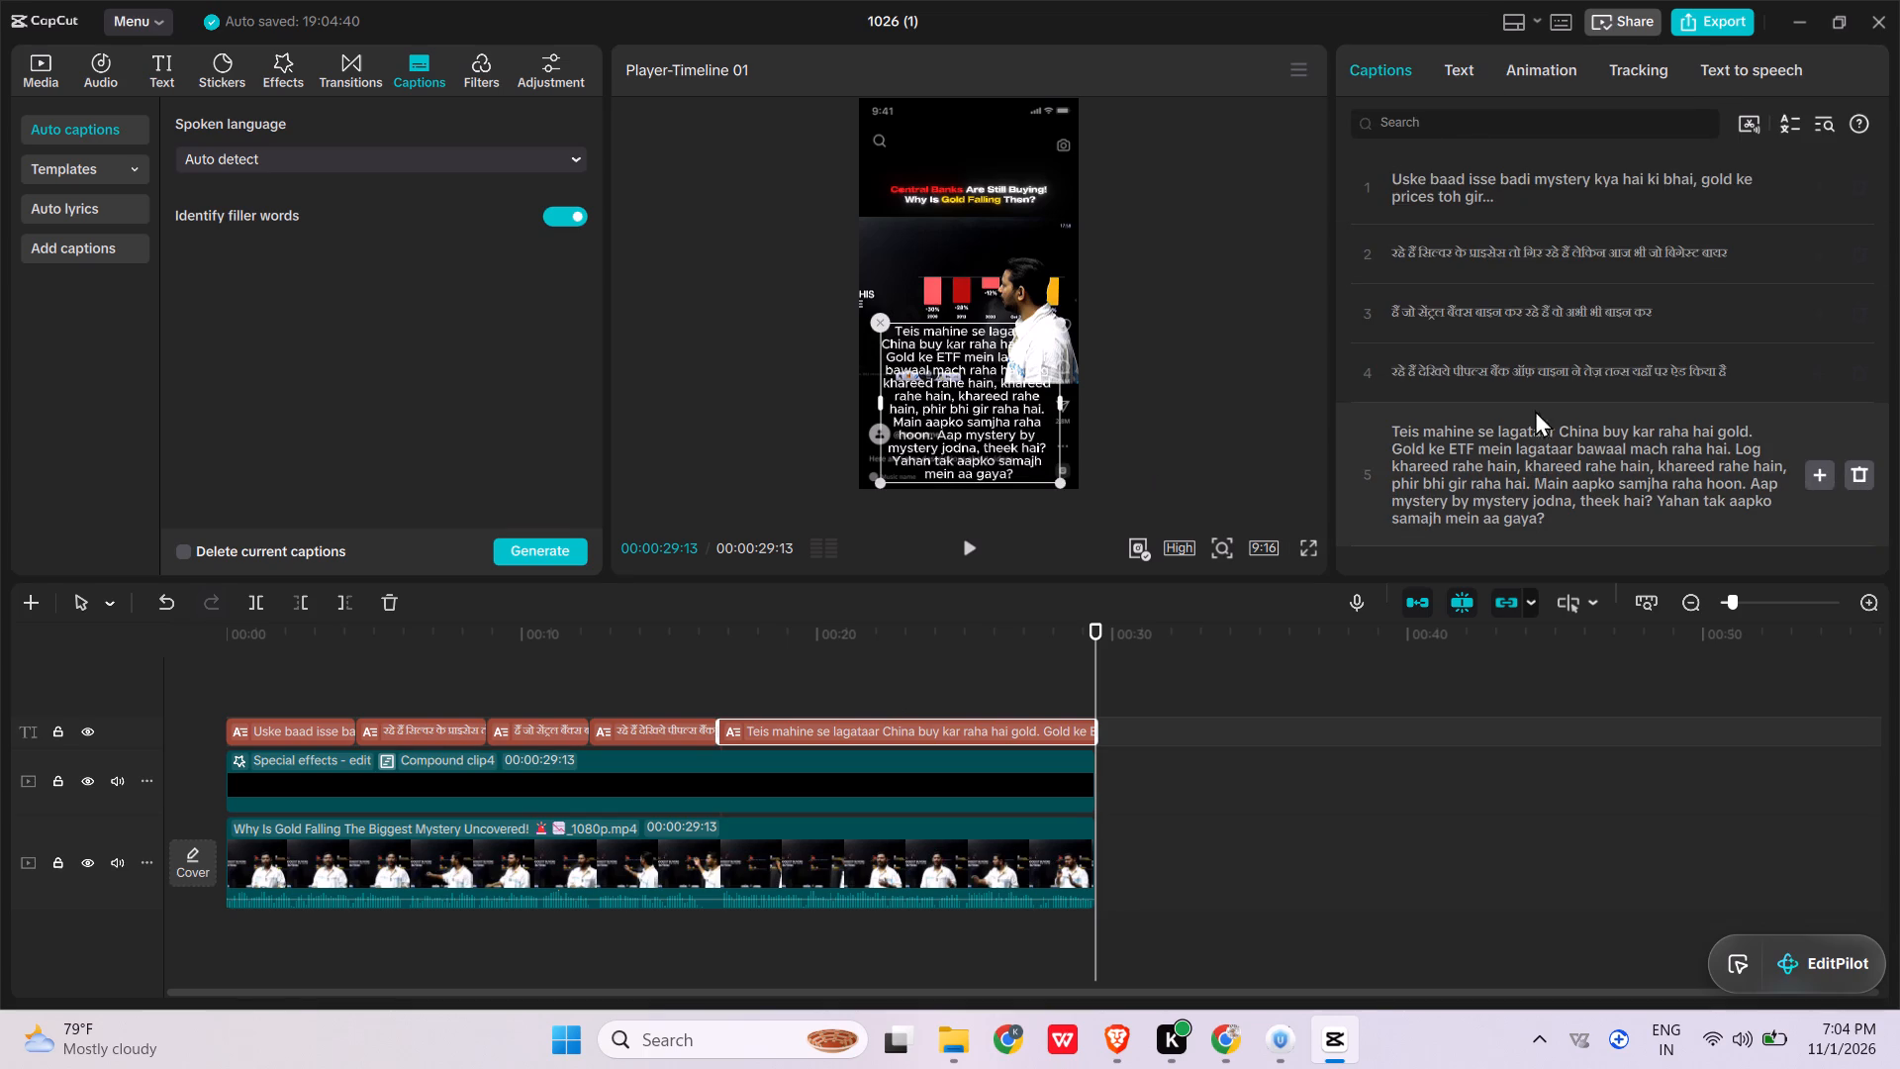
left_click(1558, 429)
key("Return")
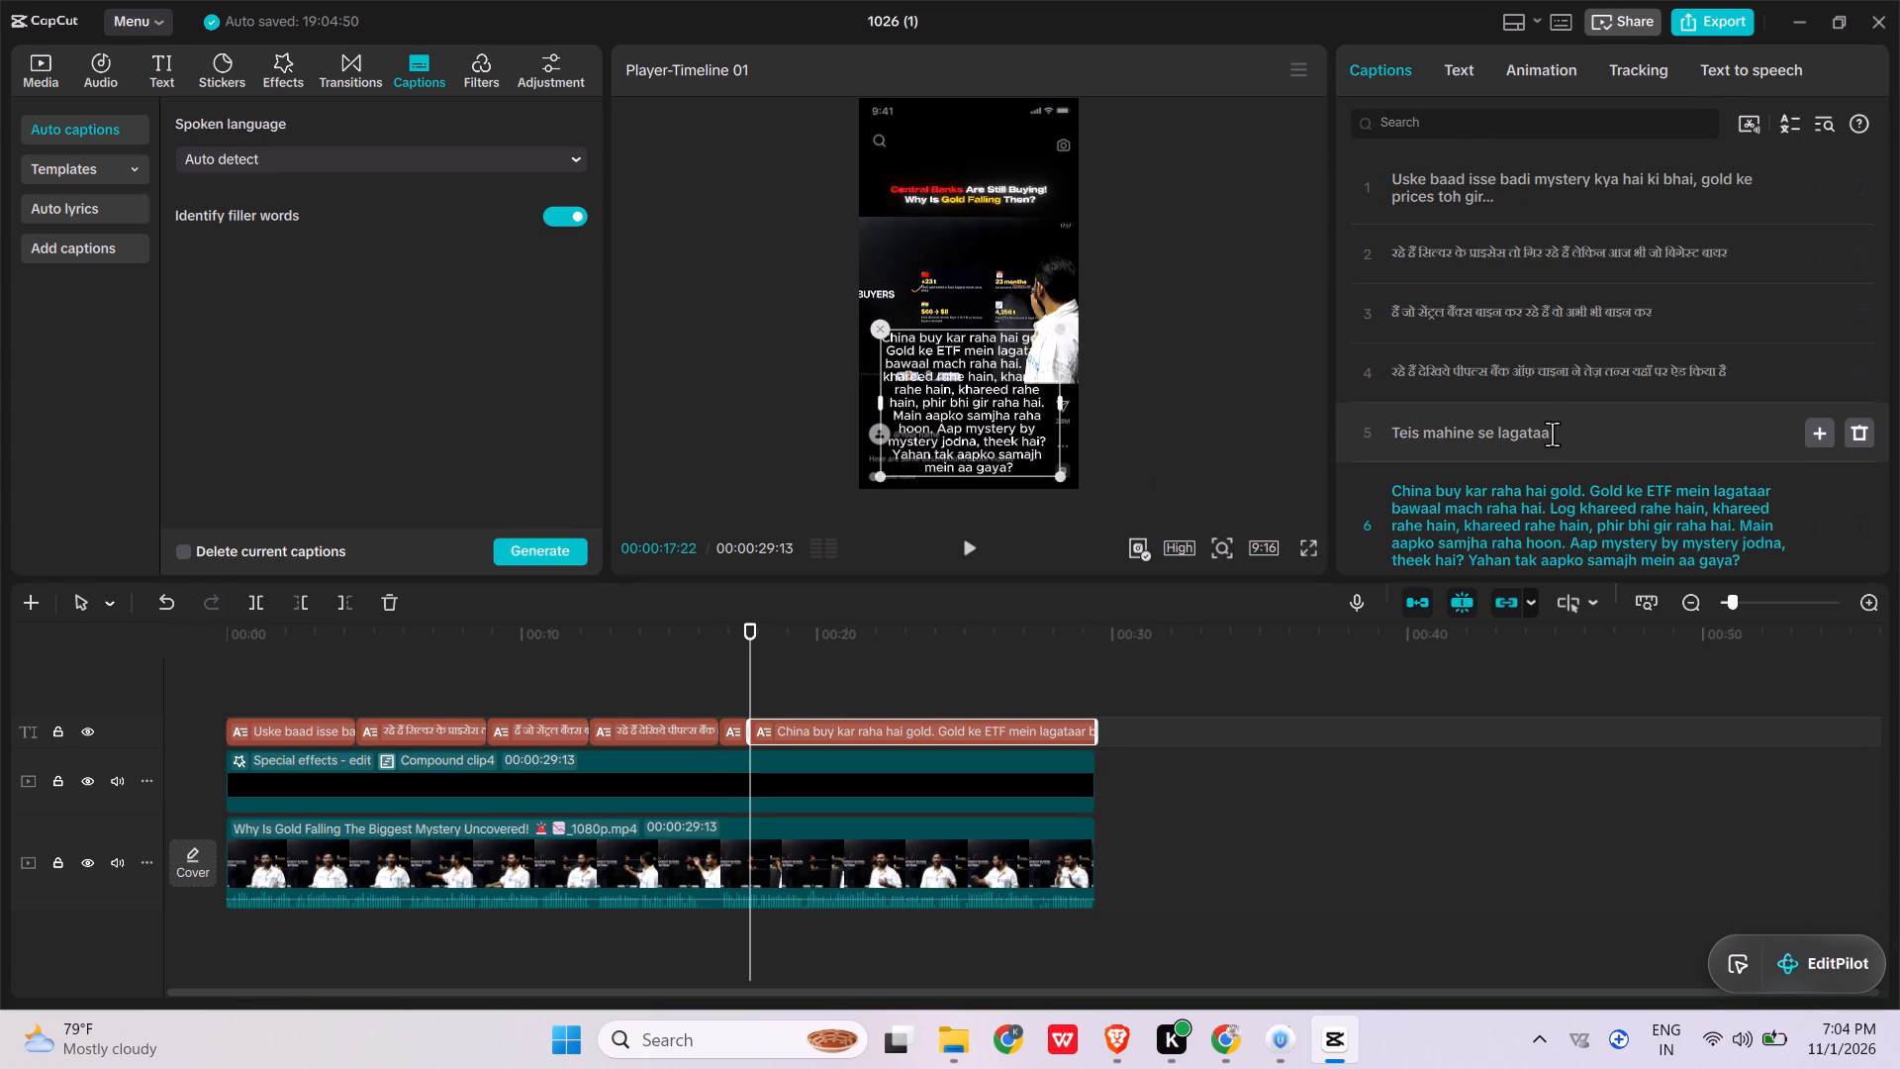
Generate new auto captions with Arabic as the spoken language, deleting the current captions.
scroll(924, 786, "up", 9, "ctrl")
scroll(924, 786, "down", 16, "ctrl")
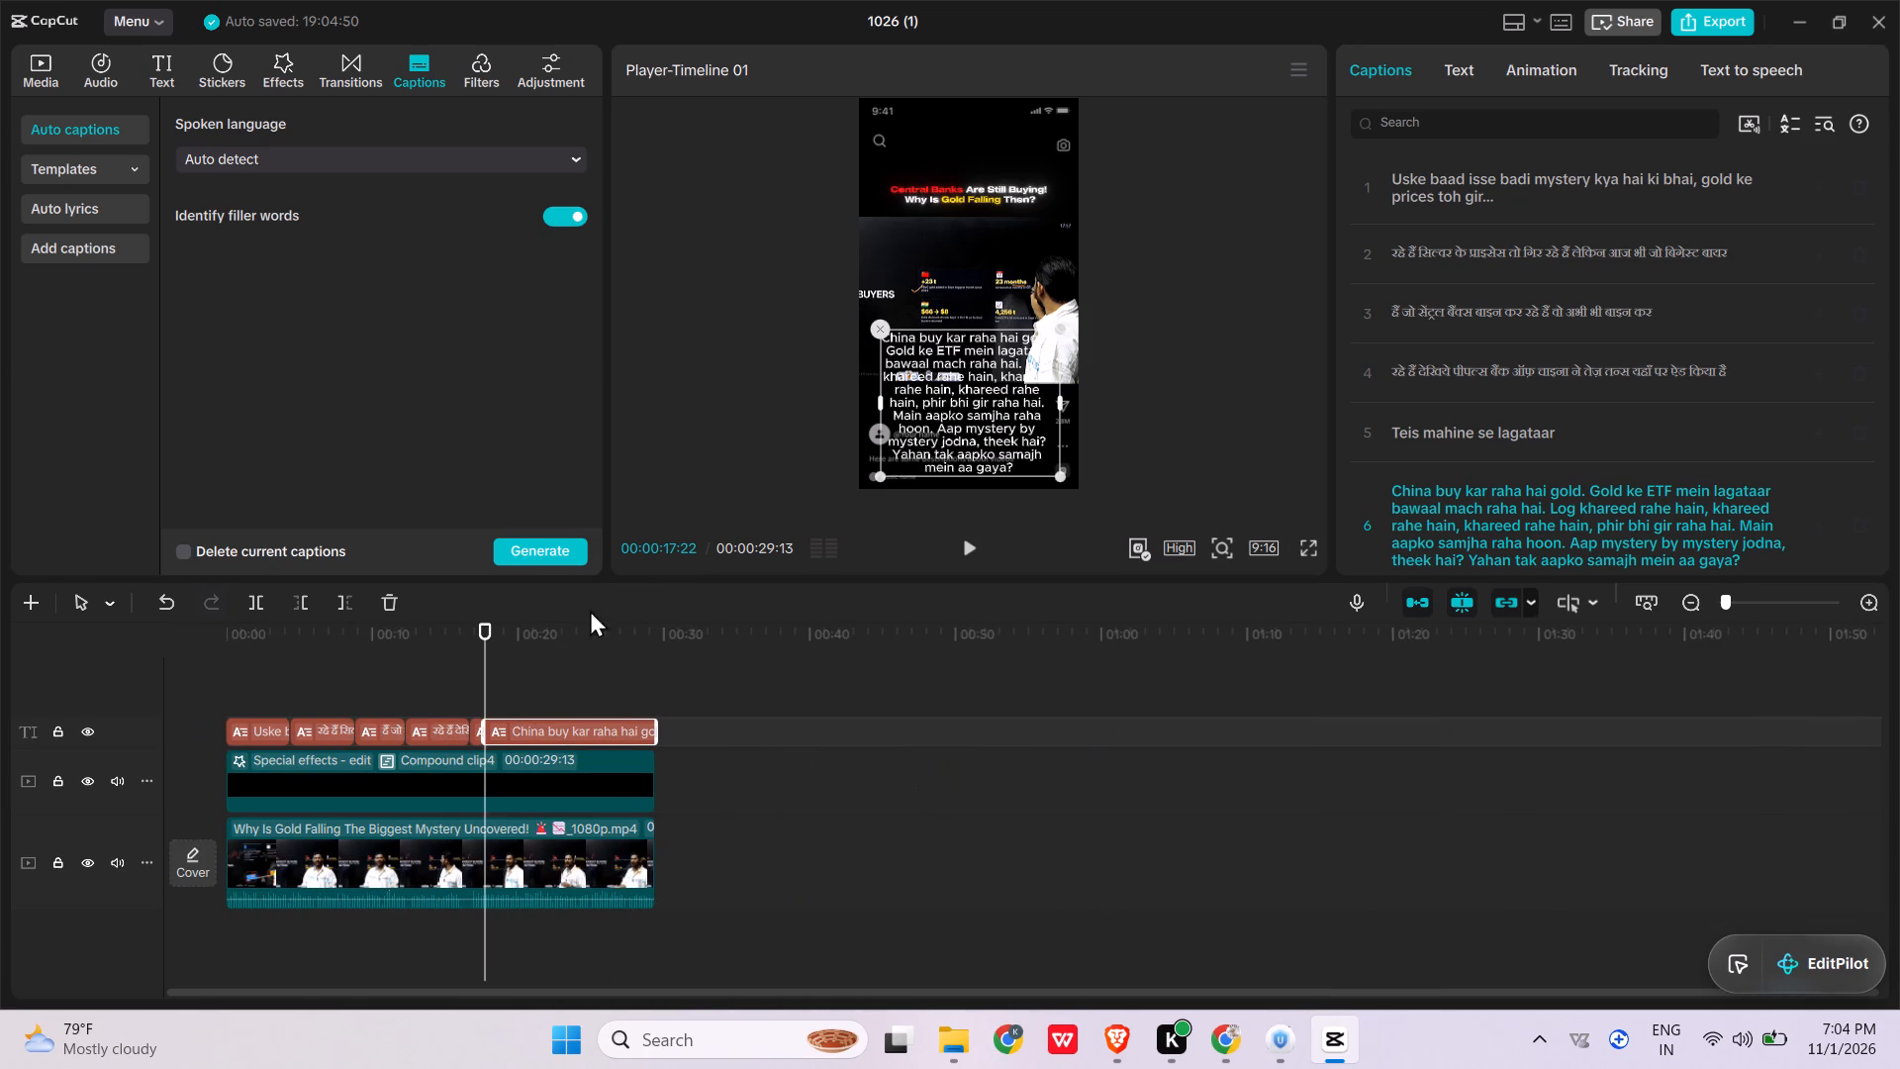
left_click(274, 559)
left_click(492, 163)
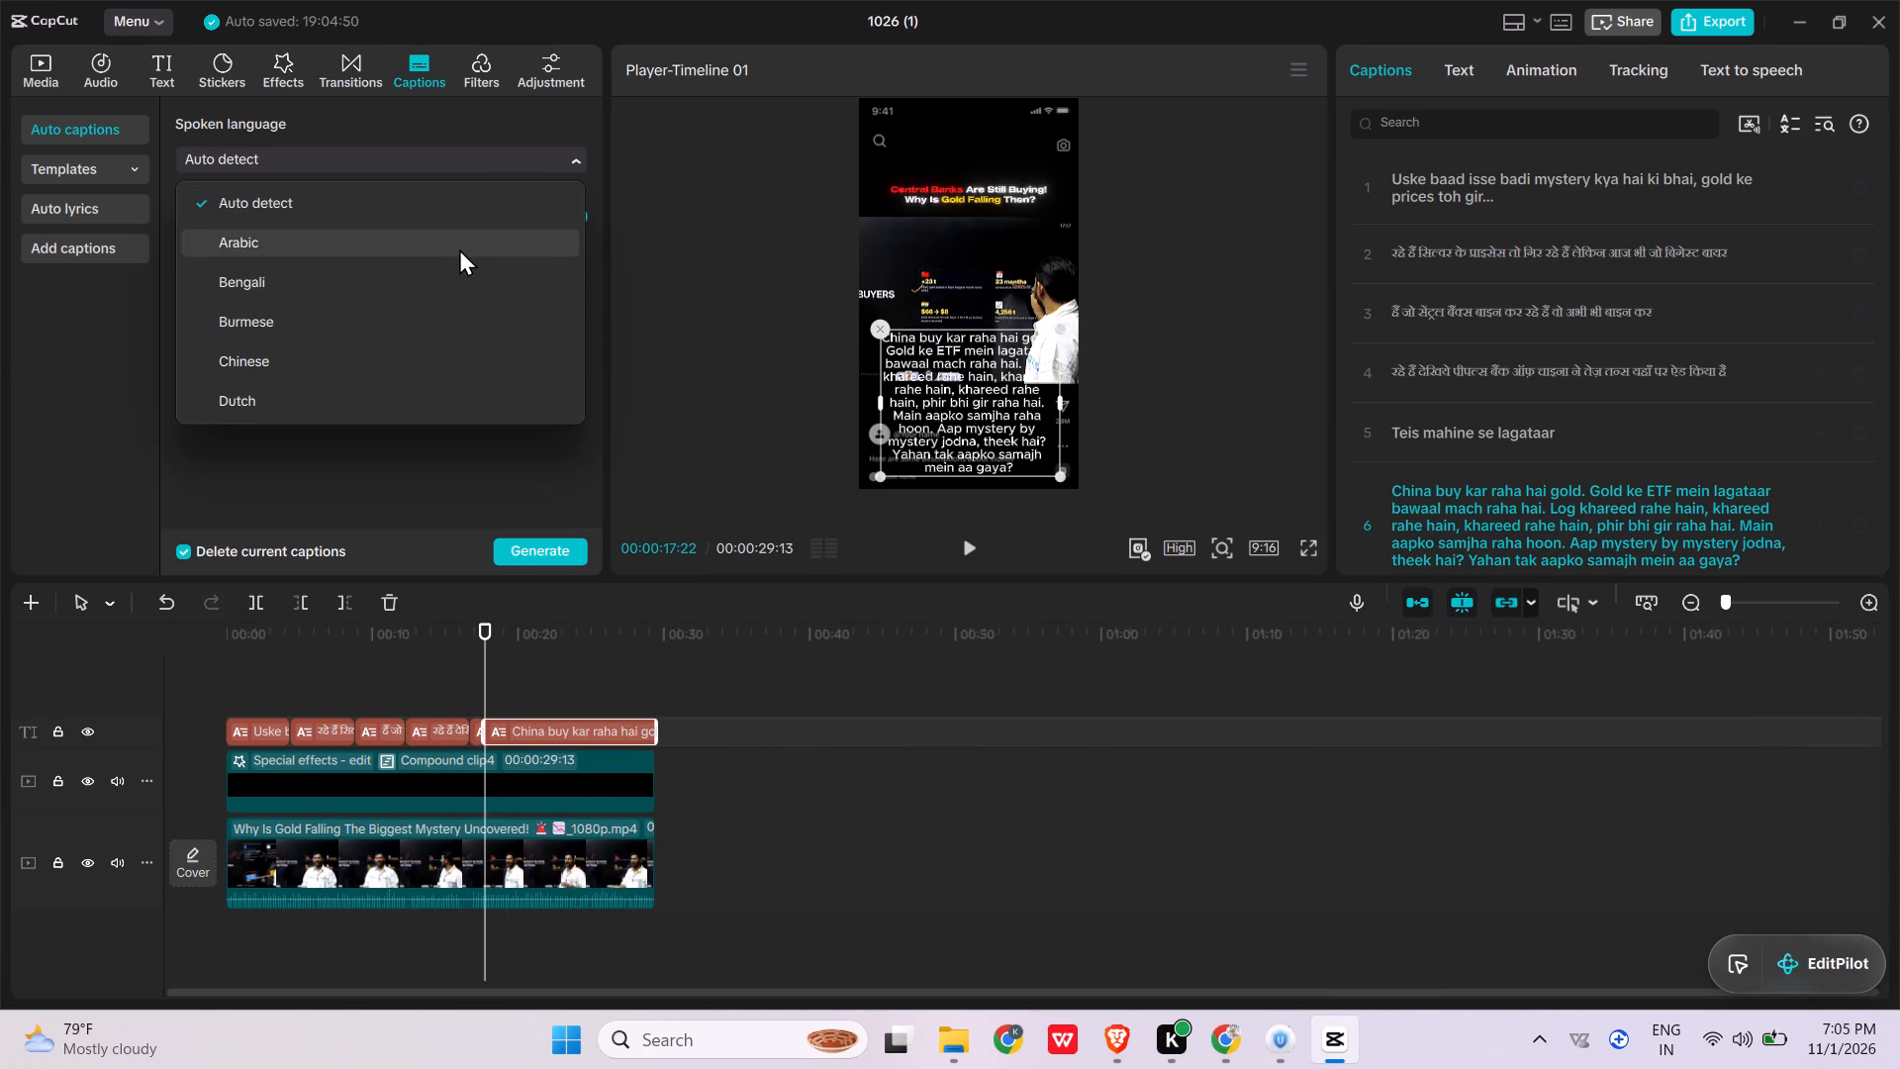
left_click(460, 243)
left_click(535, 543)
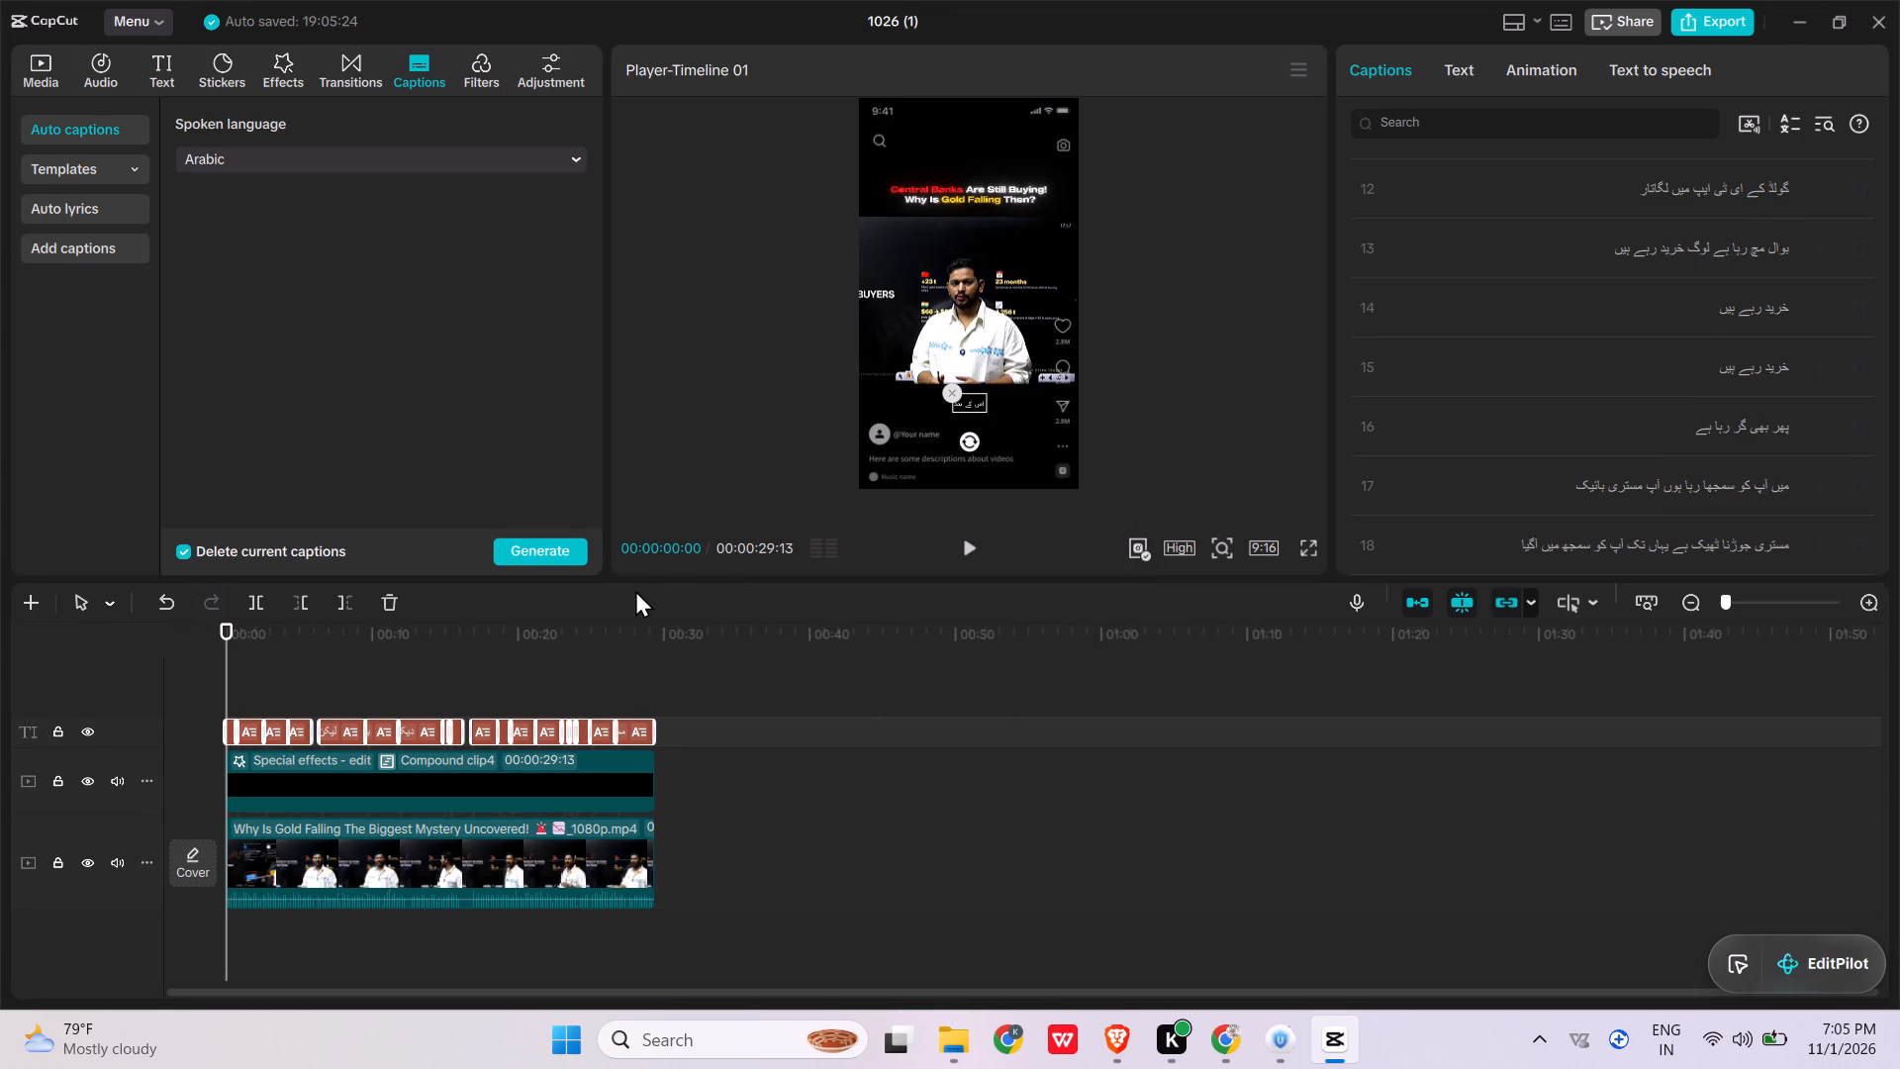
scroll(735, 746, "up", 12, "ctrl")
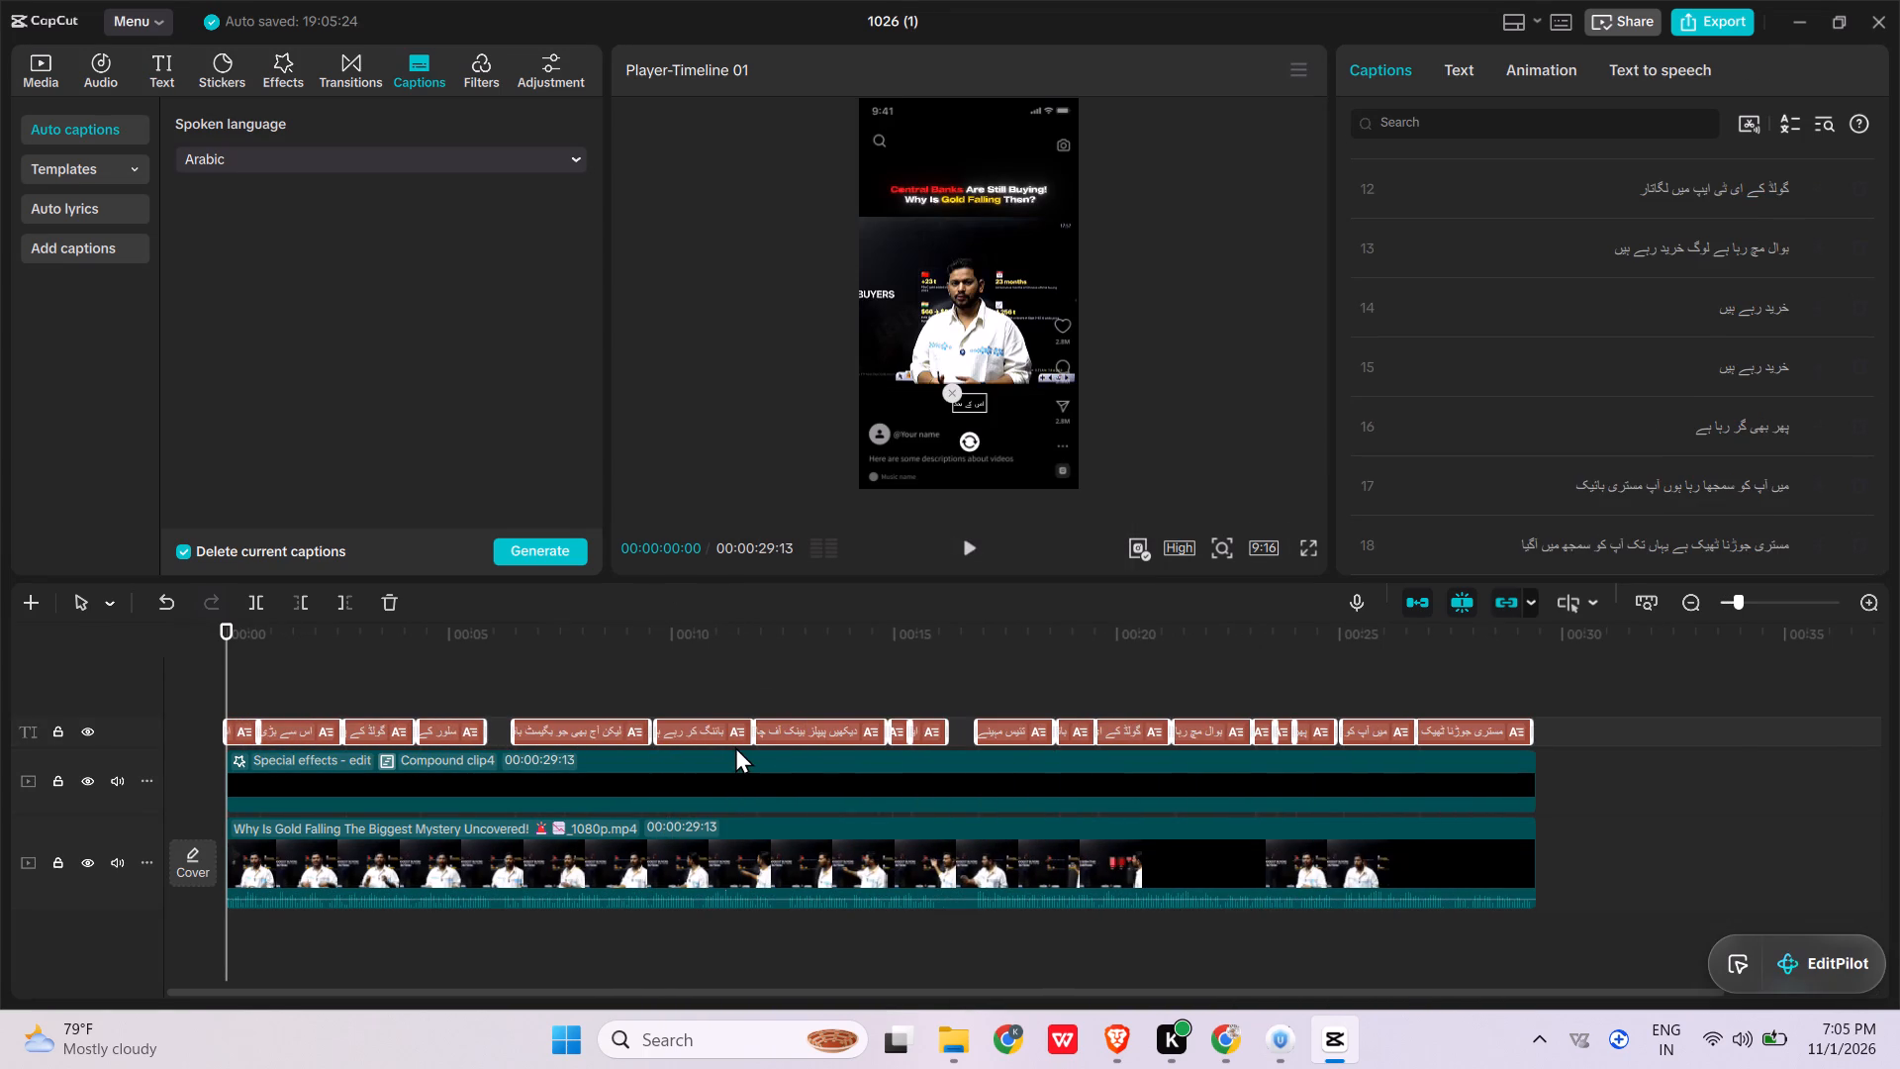
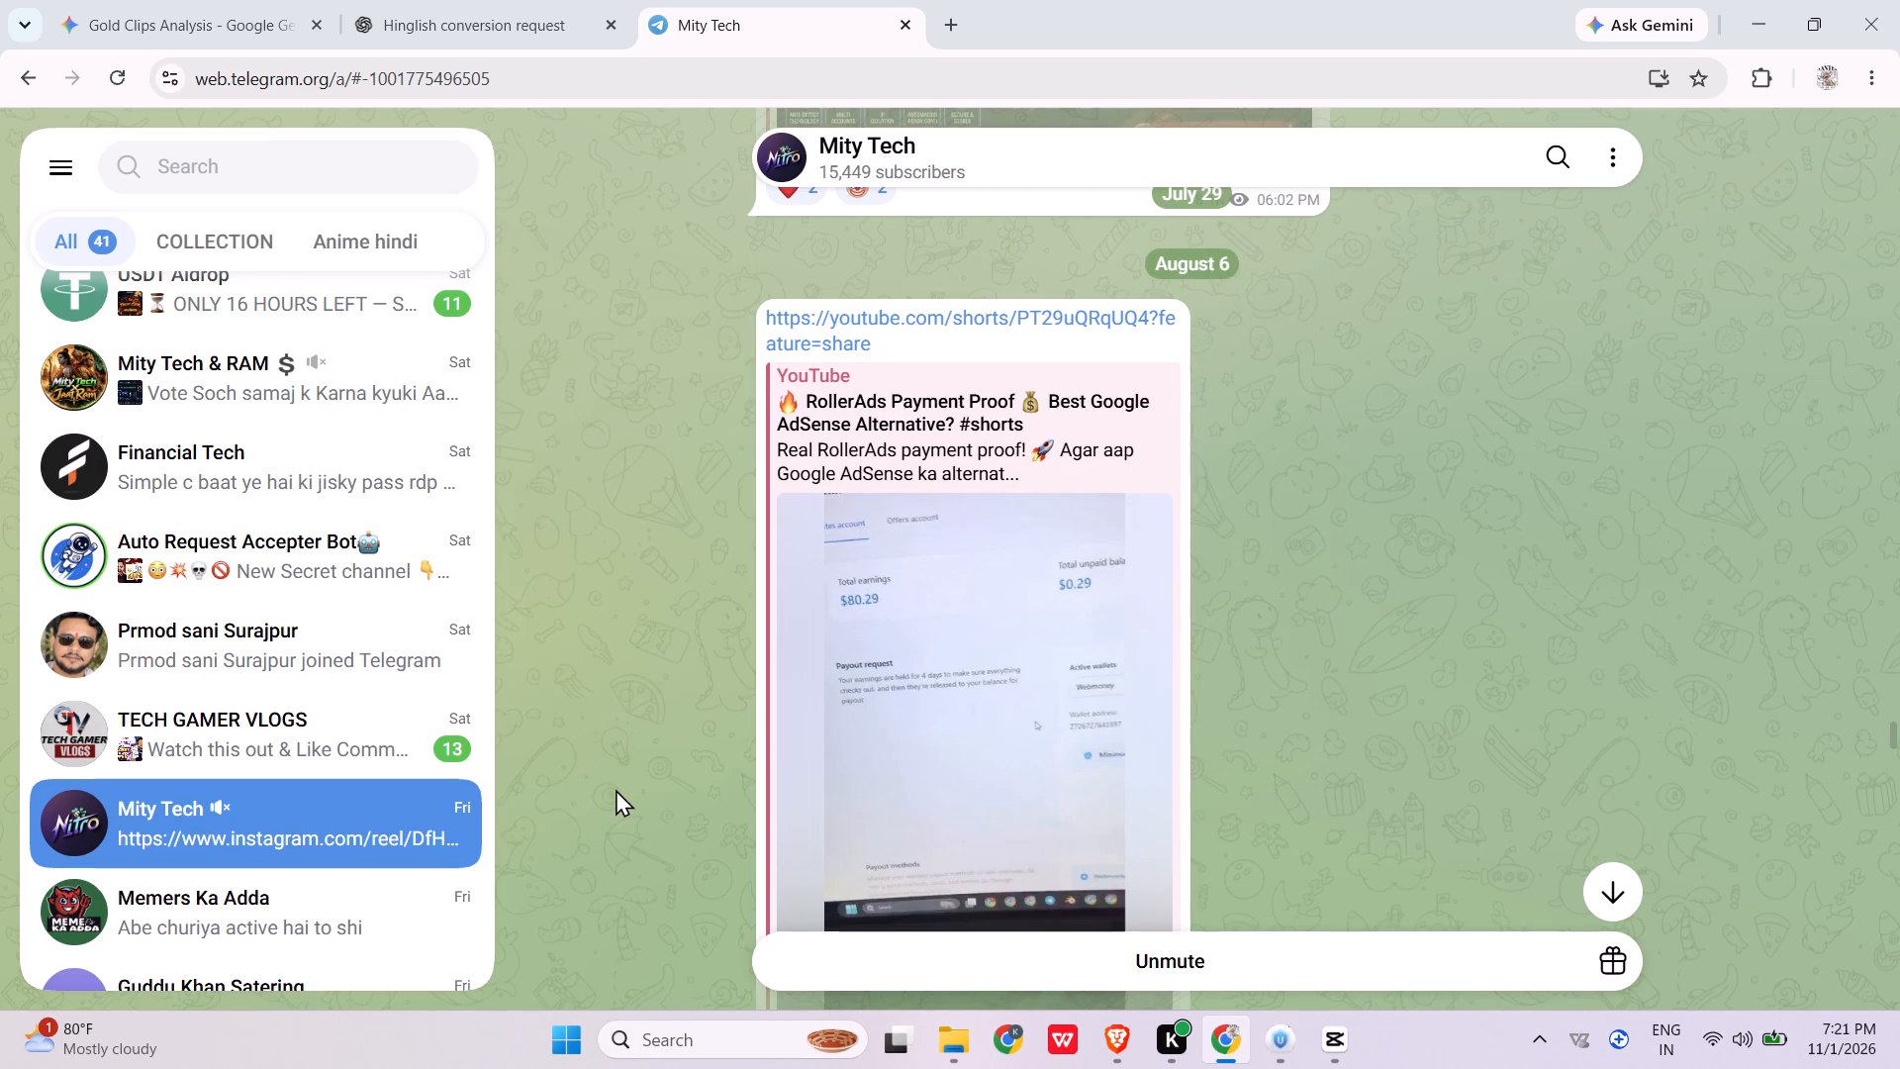
Browse back through the older posts in the Mity Tech Telegram channel.
scroll(616, 789, "up", 2)
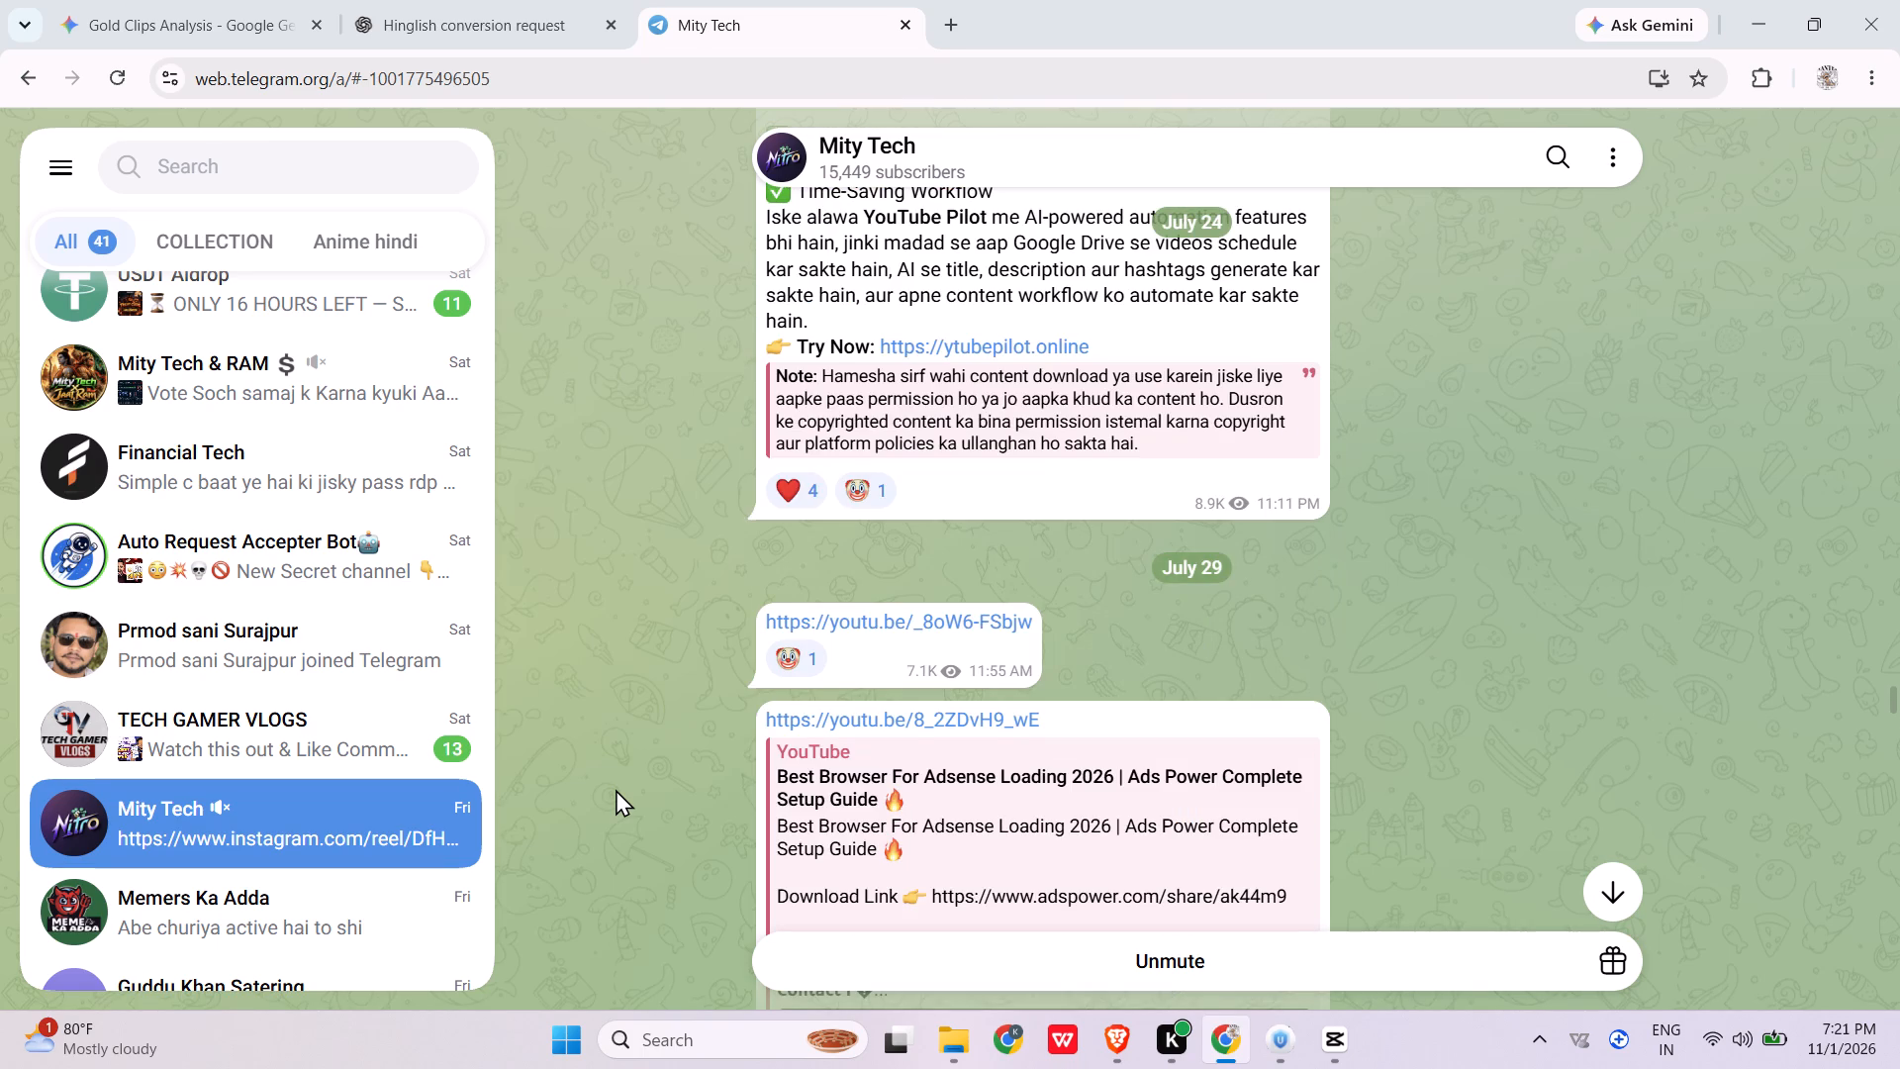
scroll(616, 789, "down", 1)
scroll(616, 789, "up", 3)
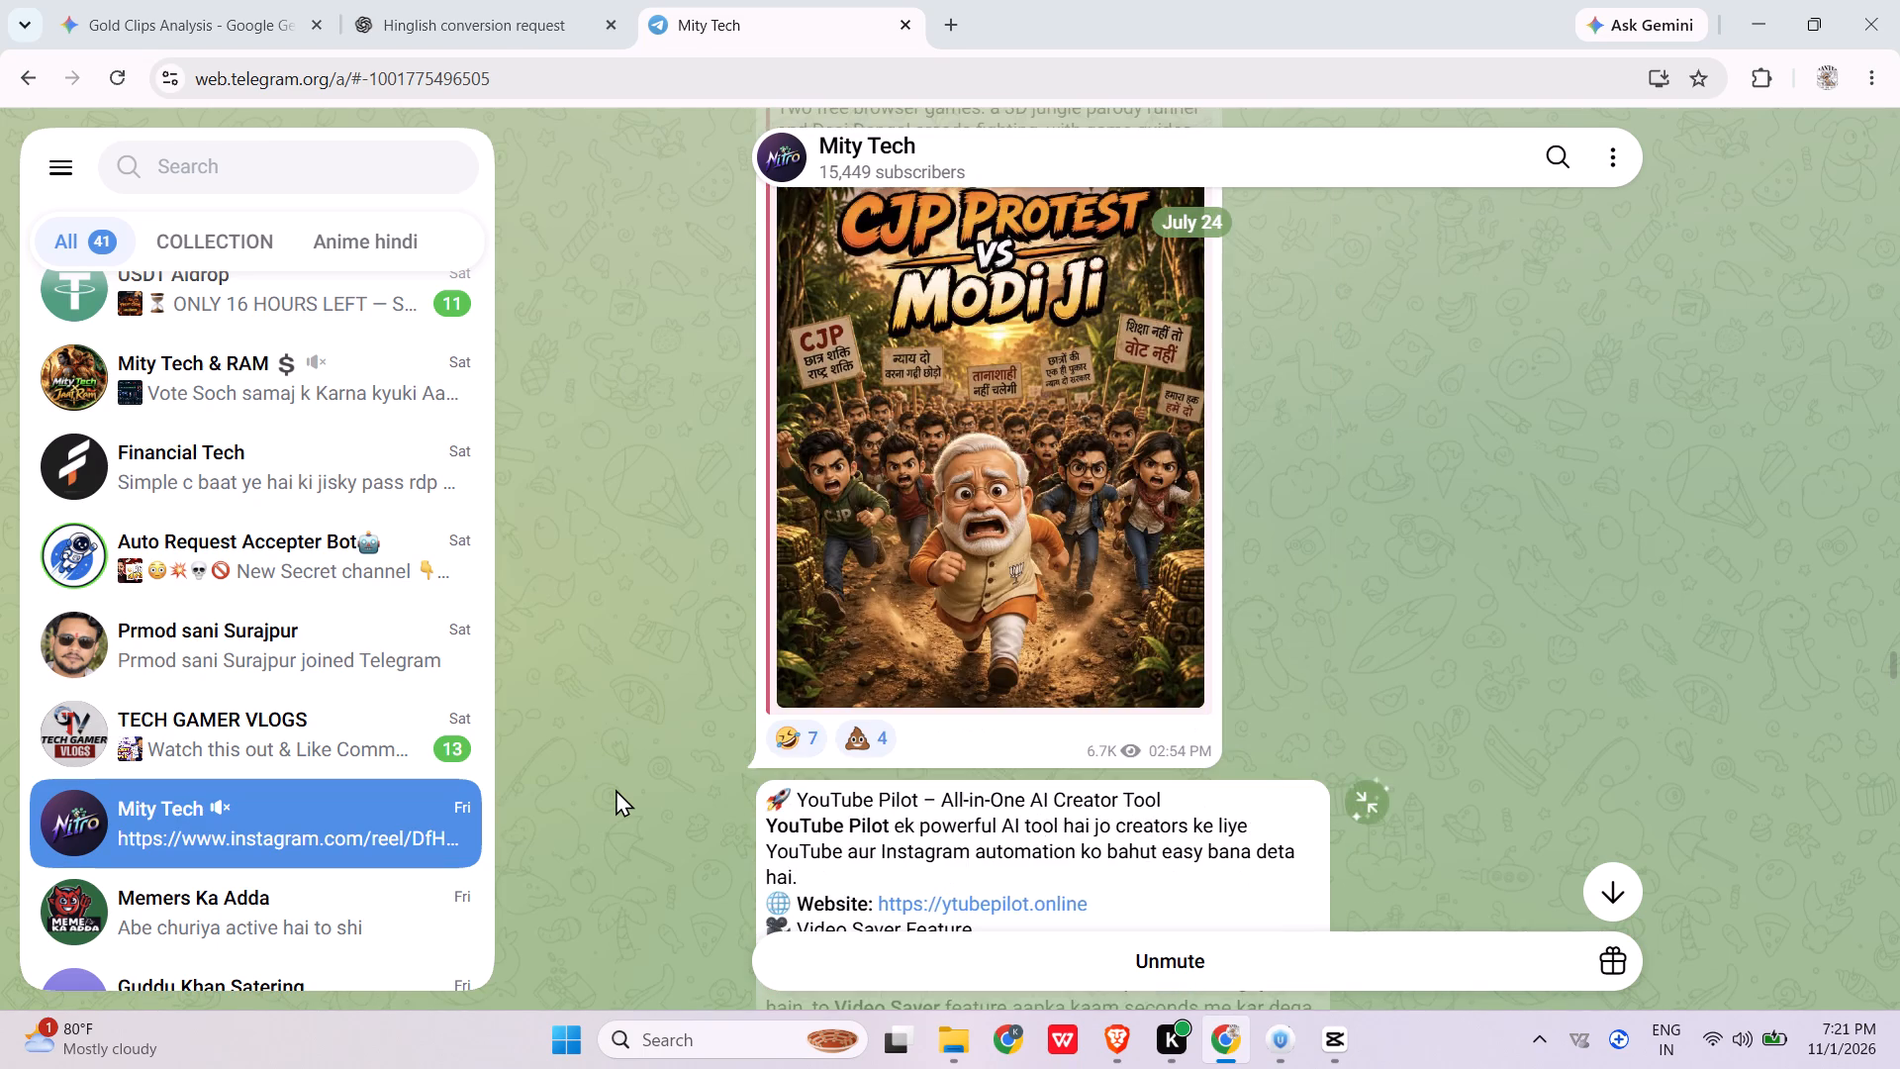
scroll(616, 789, "up", 3)
scroll(616, 789, "down", 2)
scroll(616, 789, "up", 1)
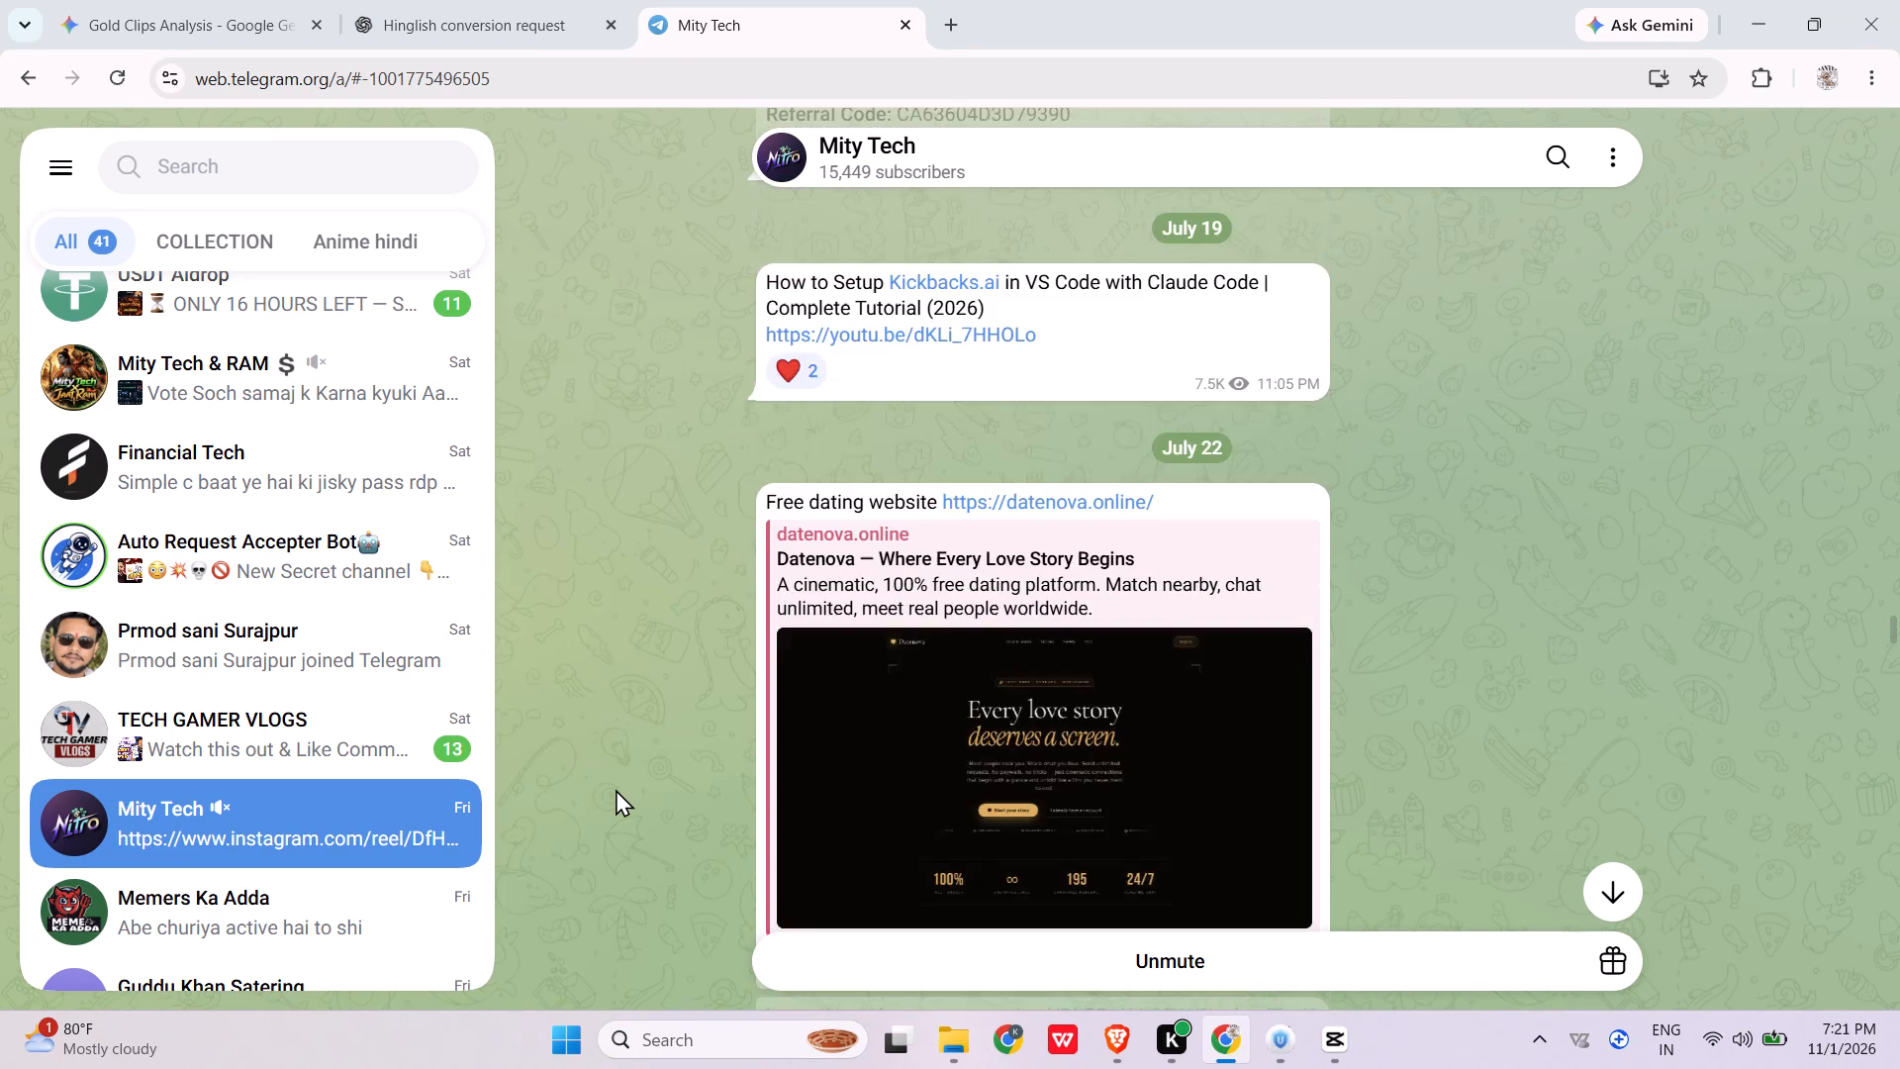
scroll(616, 789, "up", 4)
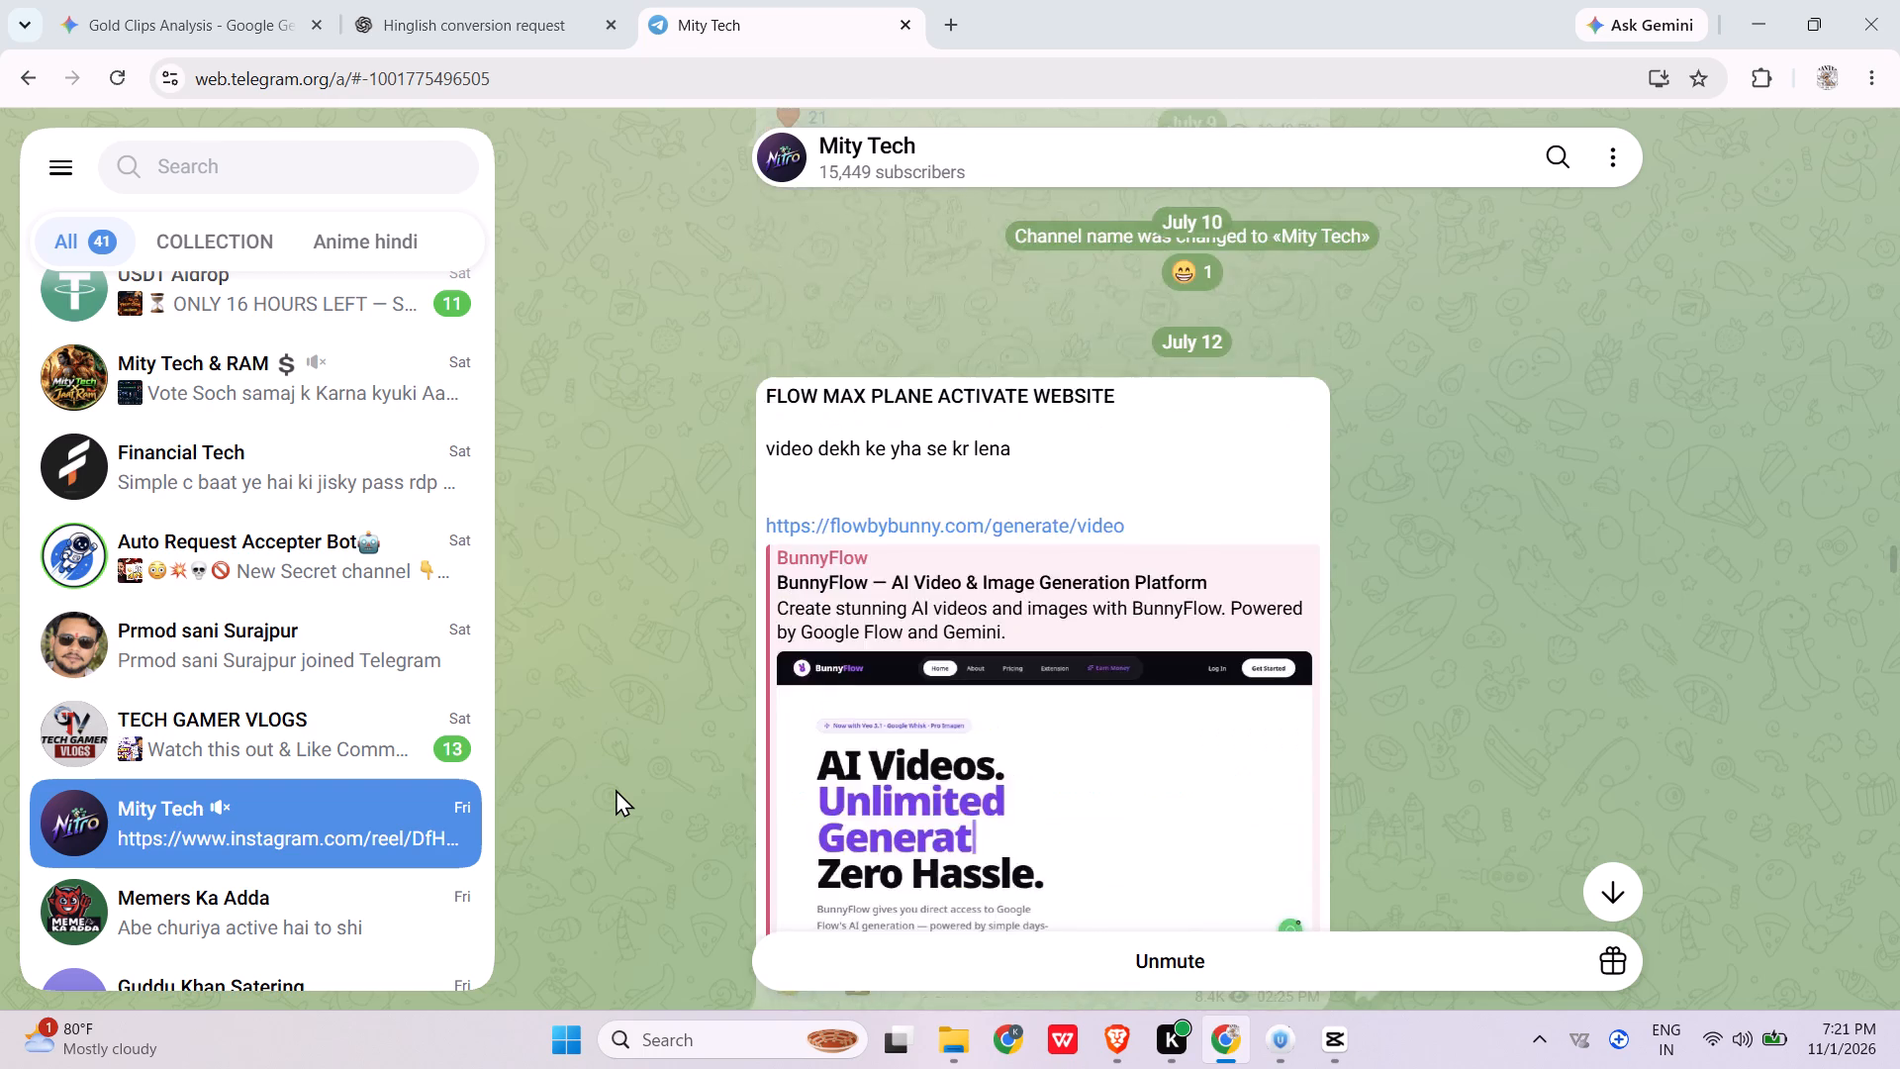
scroll(616, 789, "up", 5)
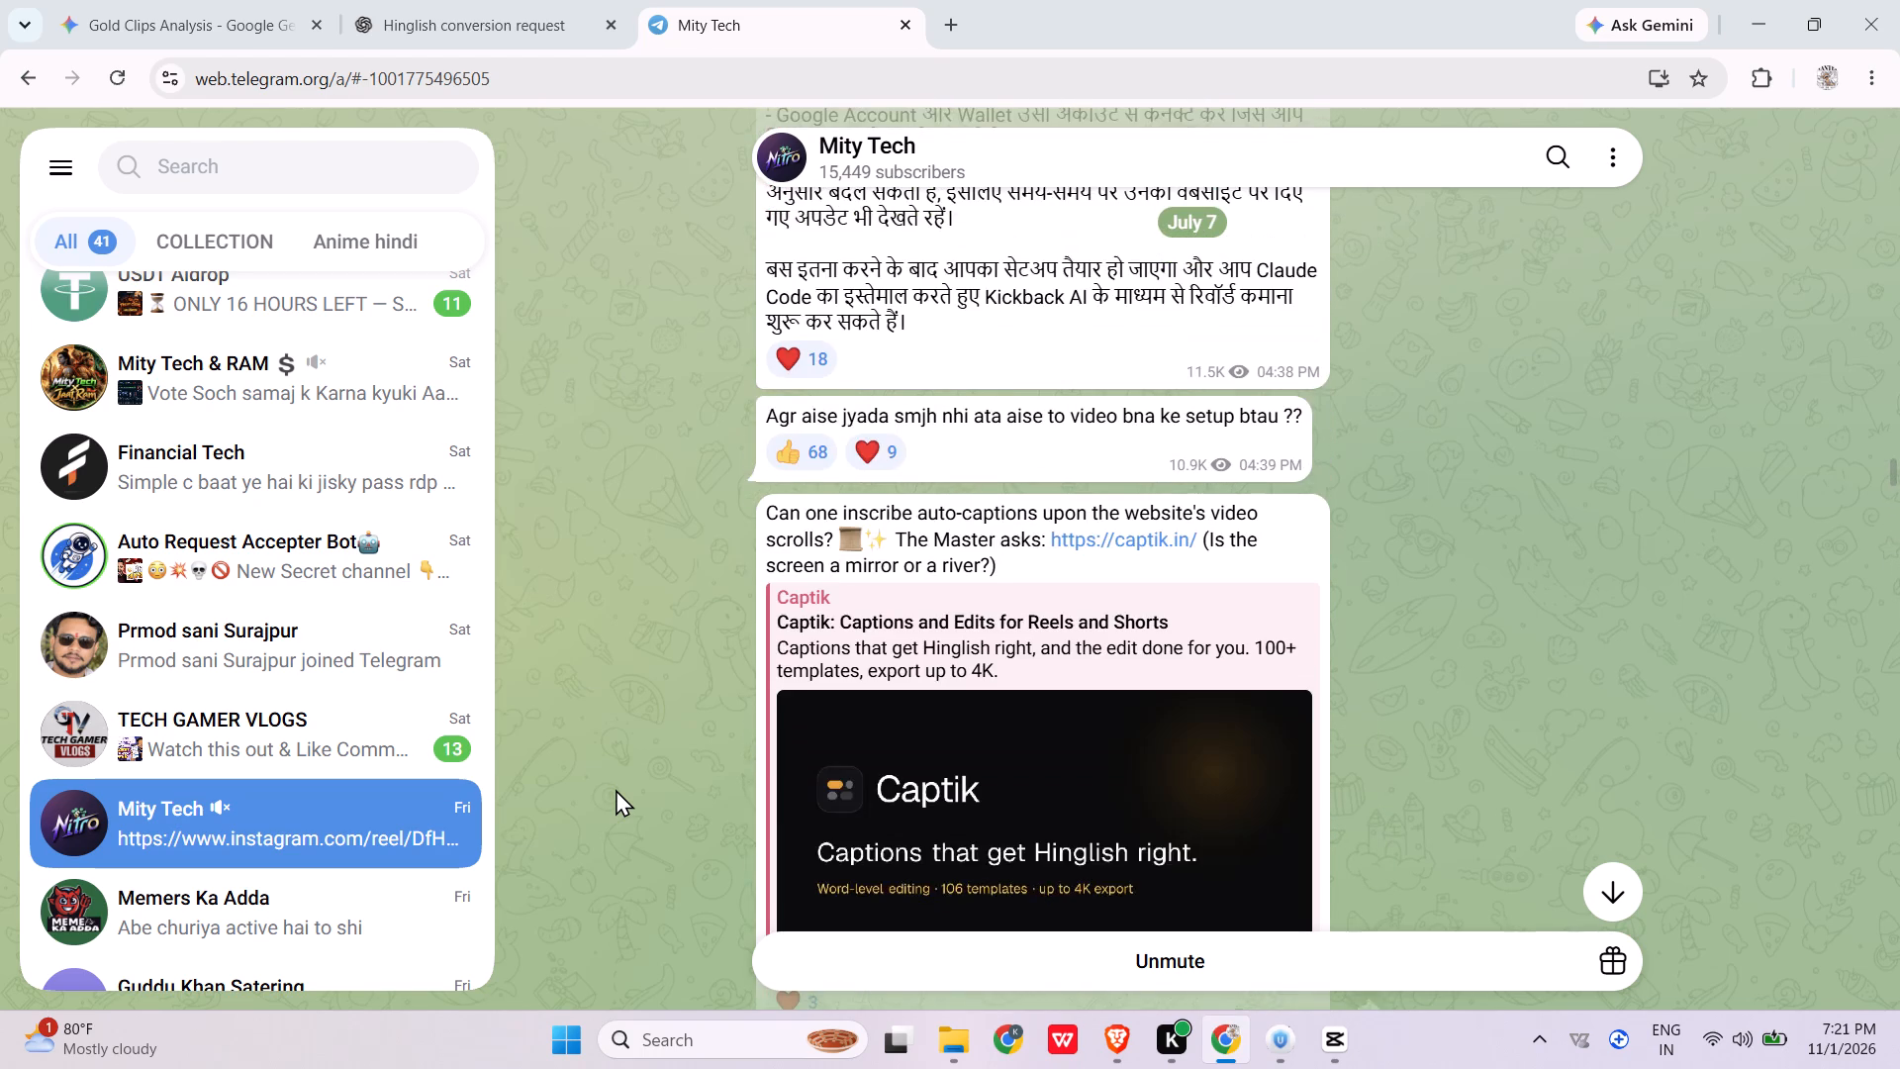
scroll(616, 789, "up", 4)
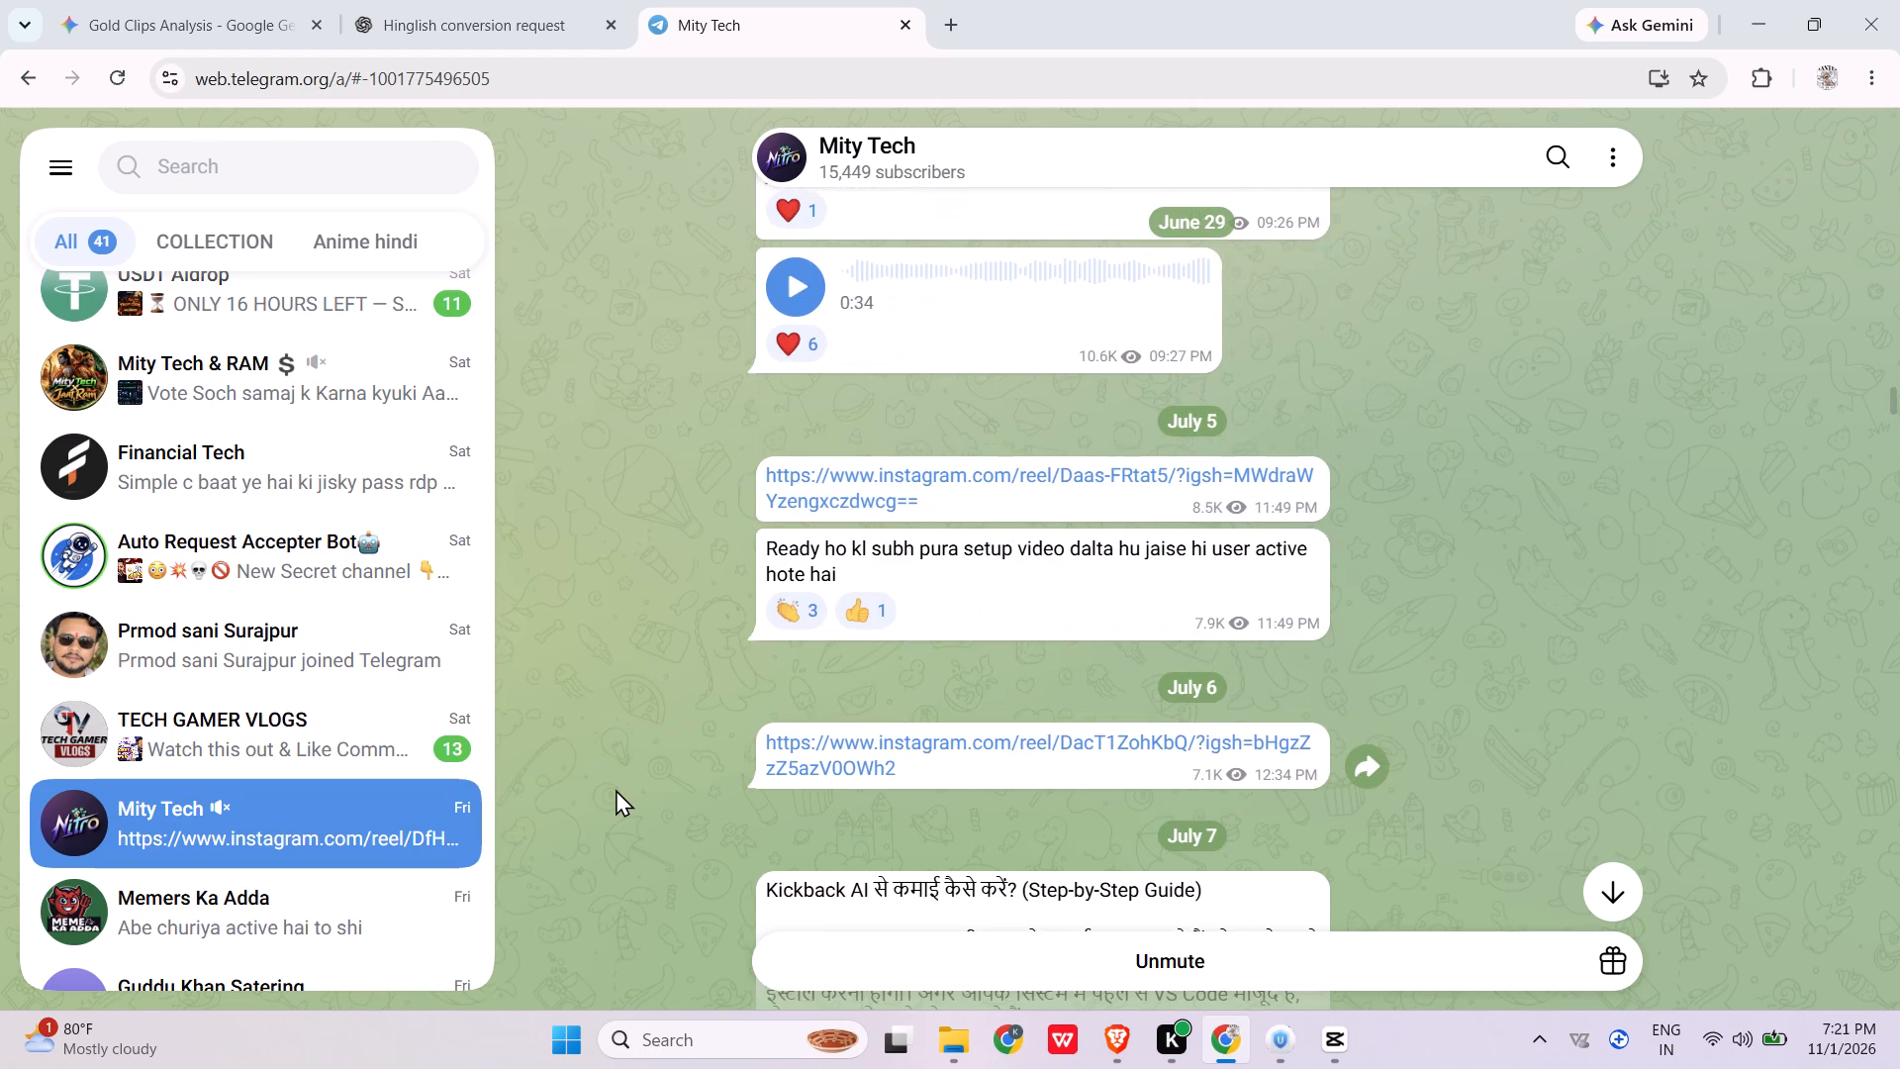
scroll(616, 789, "up", 4)
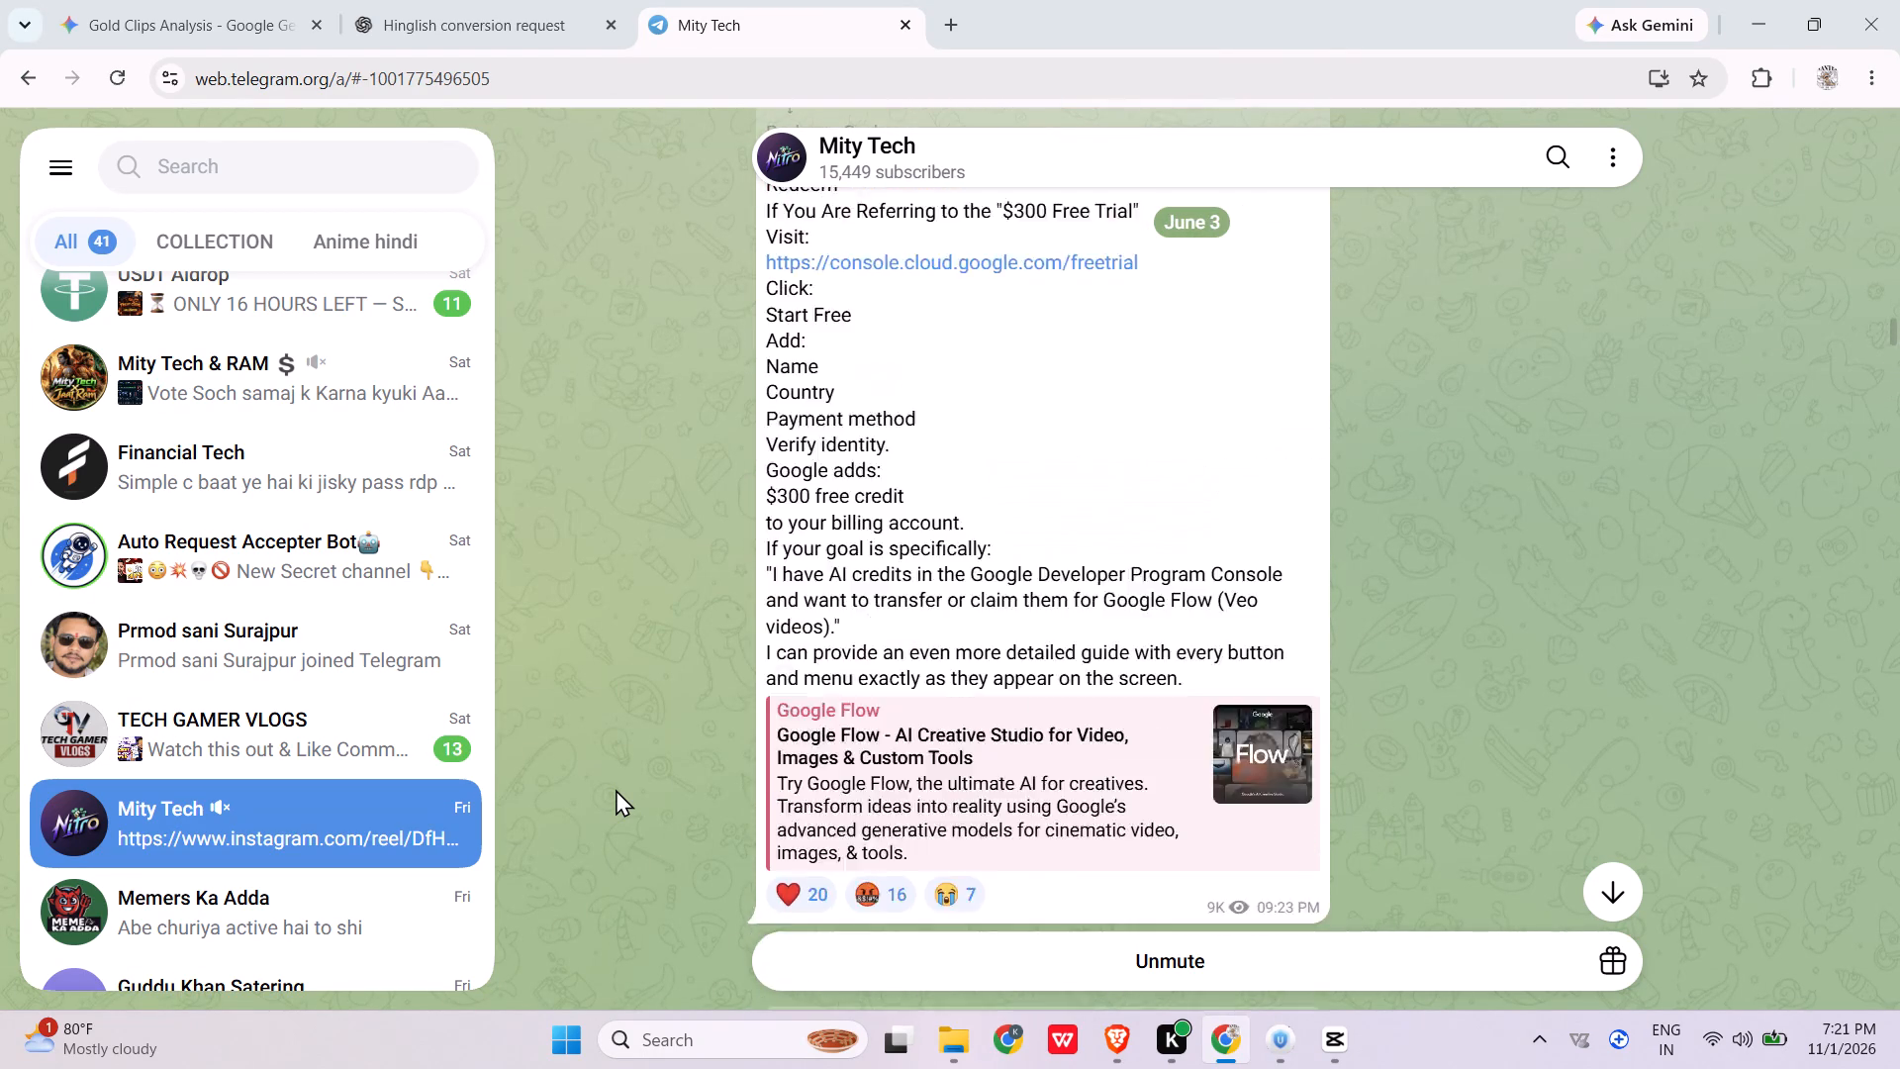
scroll(616, 789, "up", 7)
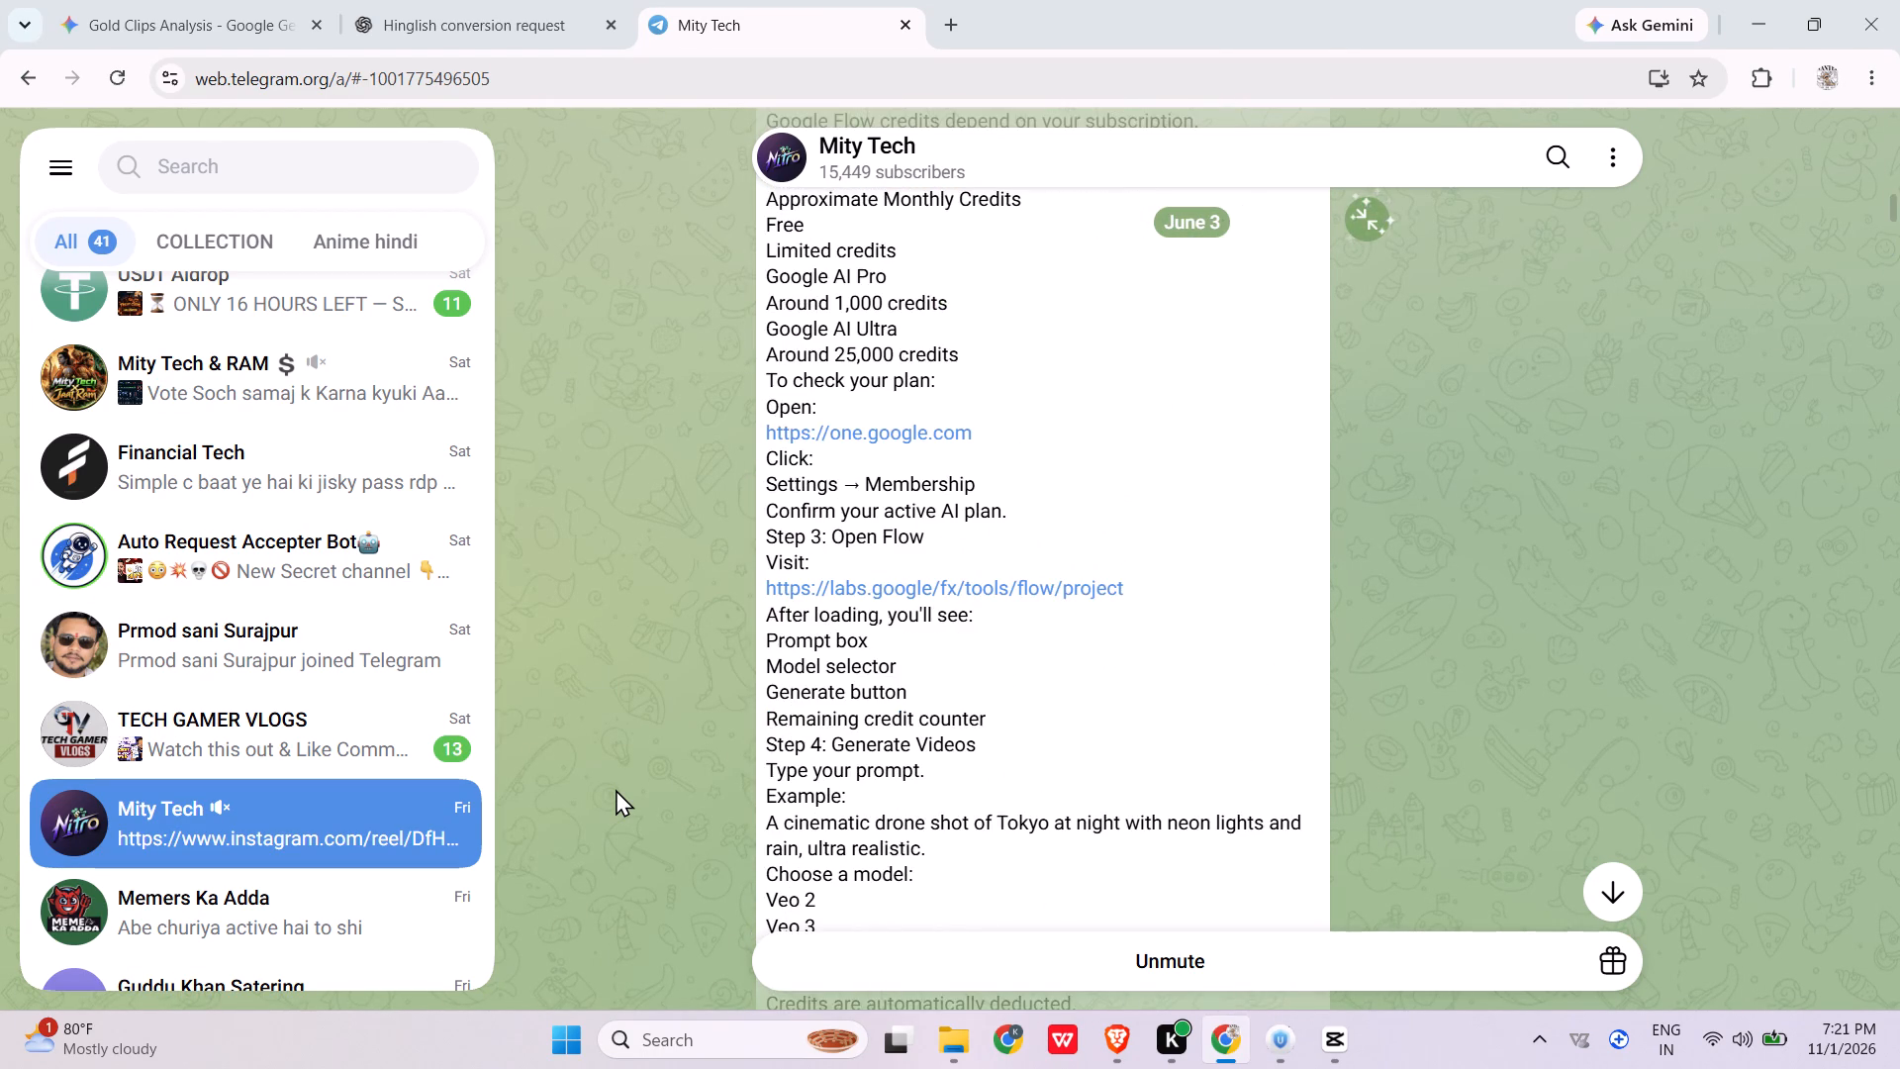
scroll(616, 789, "up", 1)
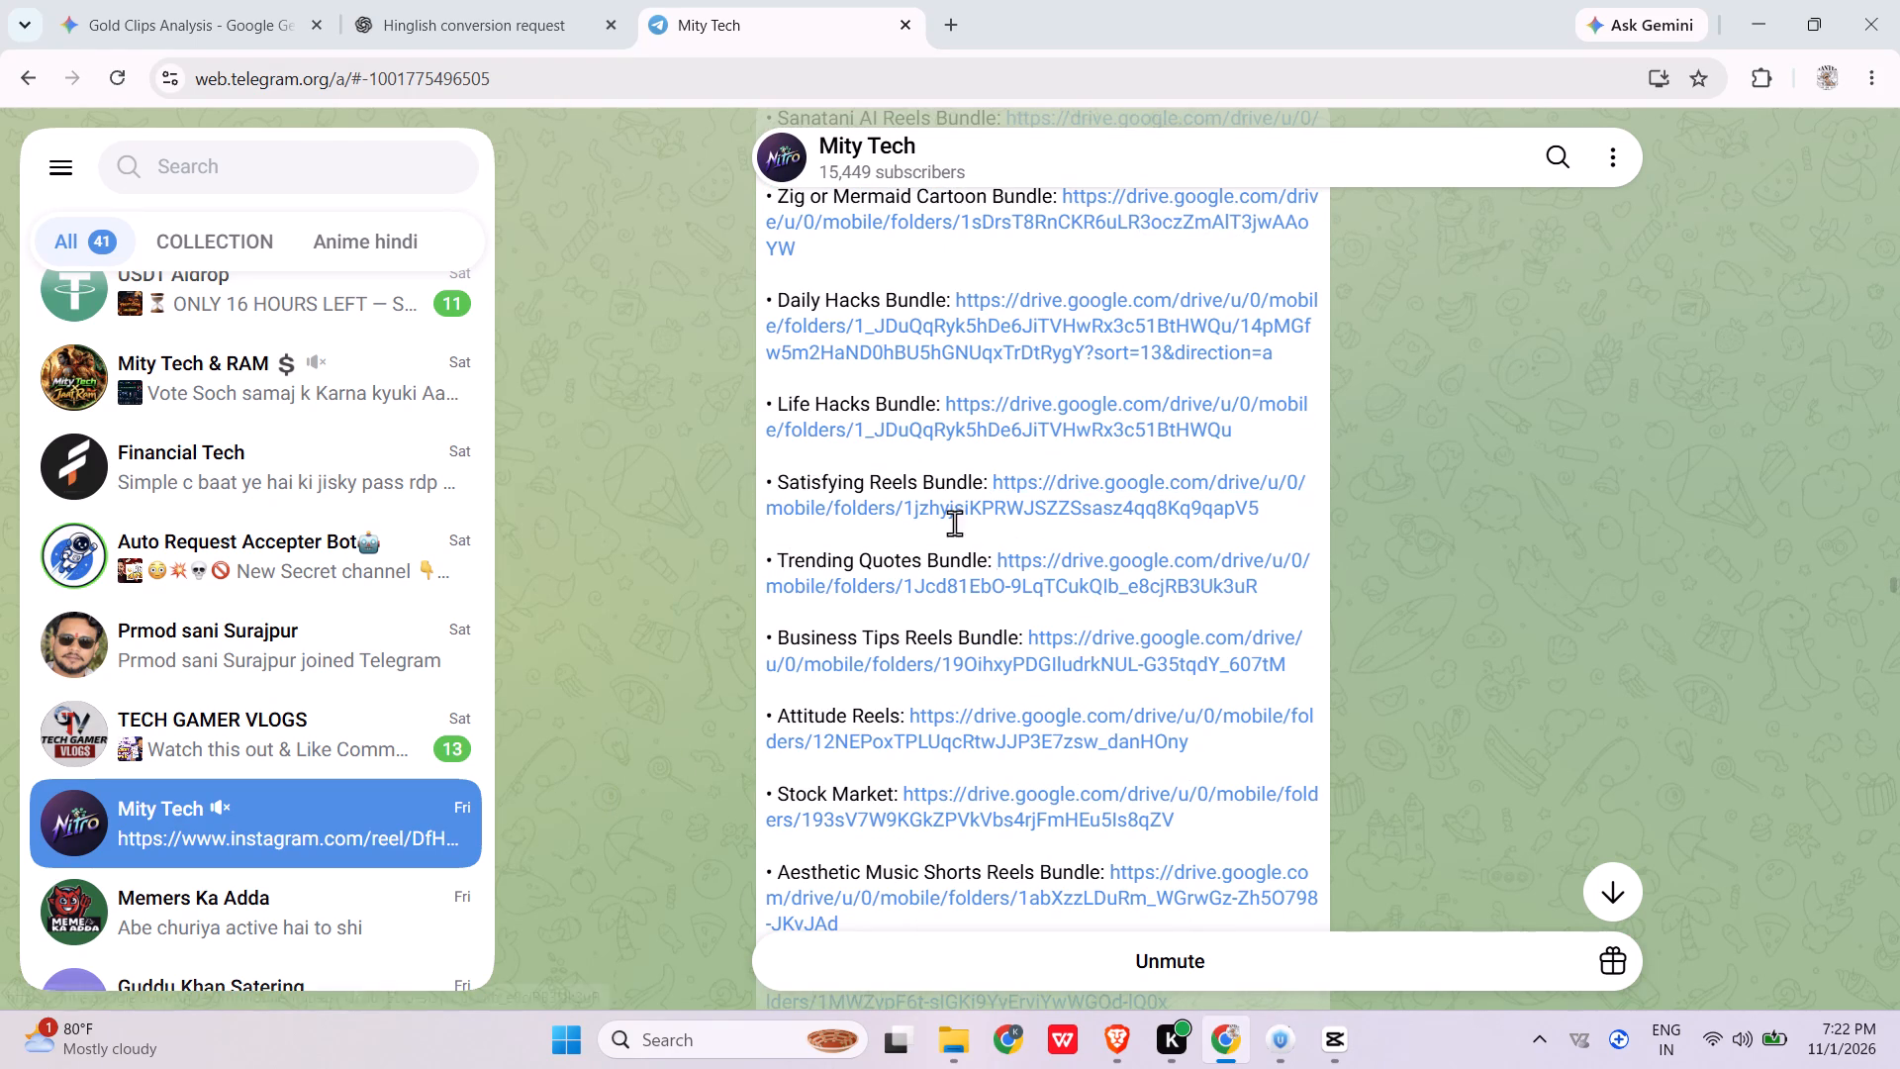
left_click(956, 346)
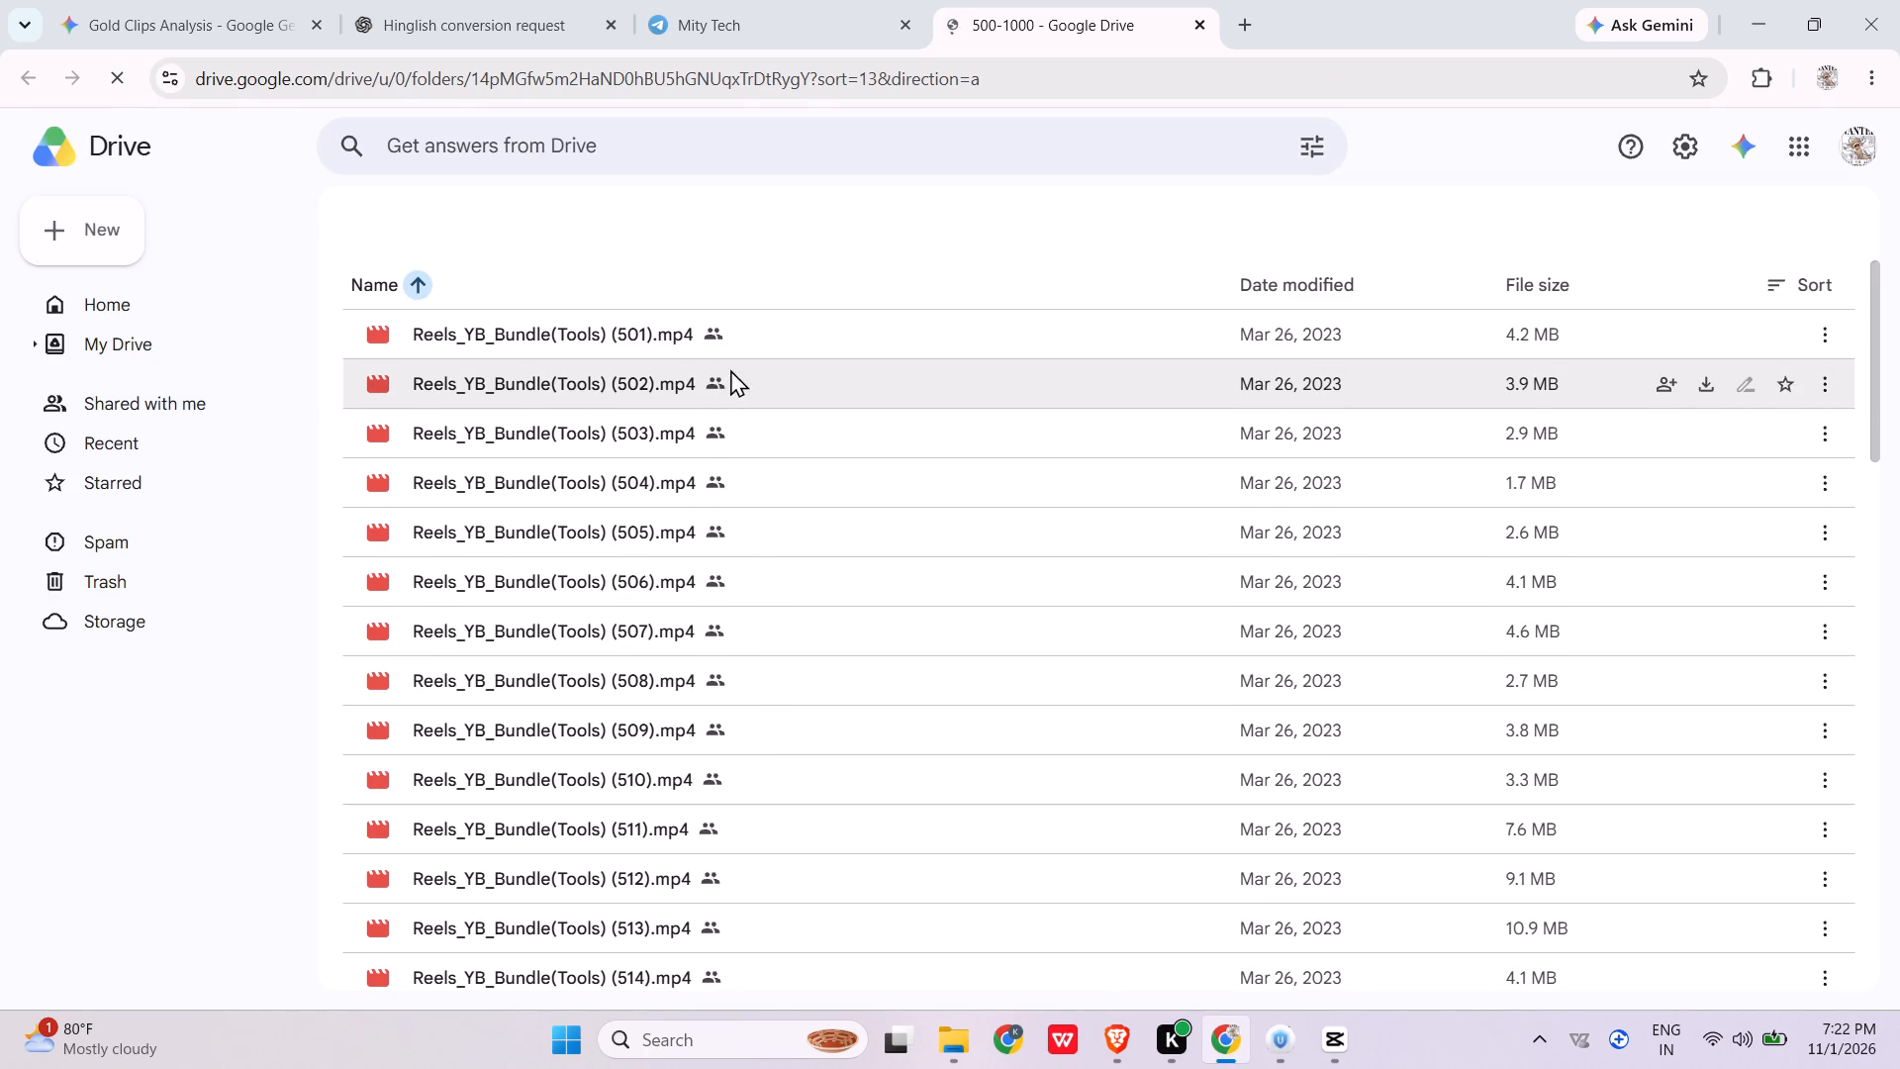
double_click(755, 339)
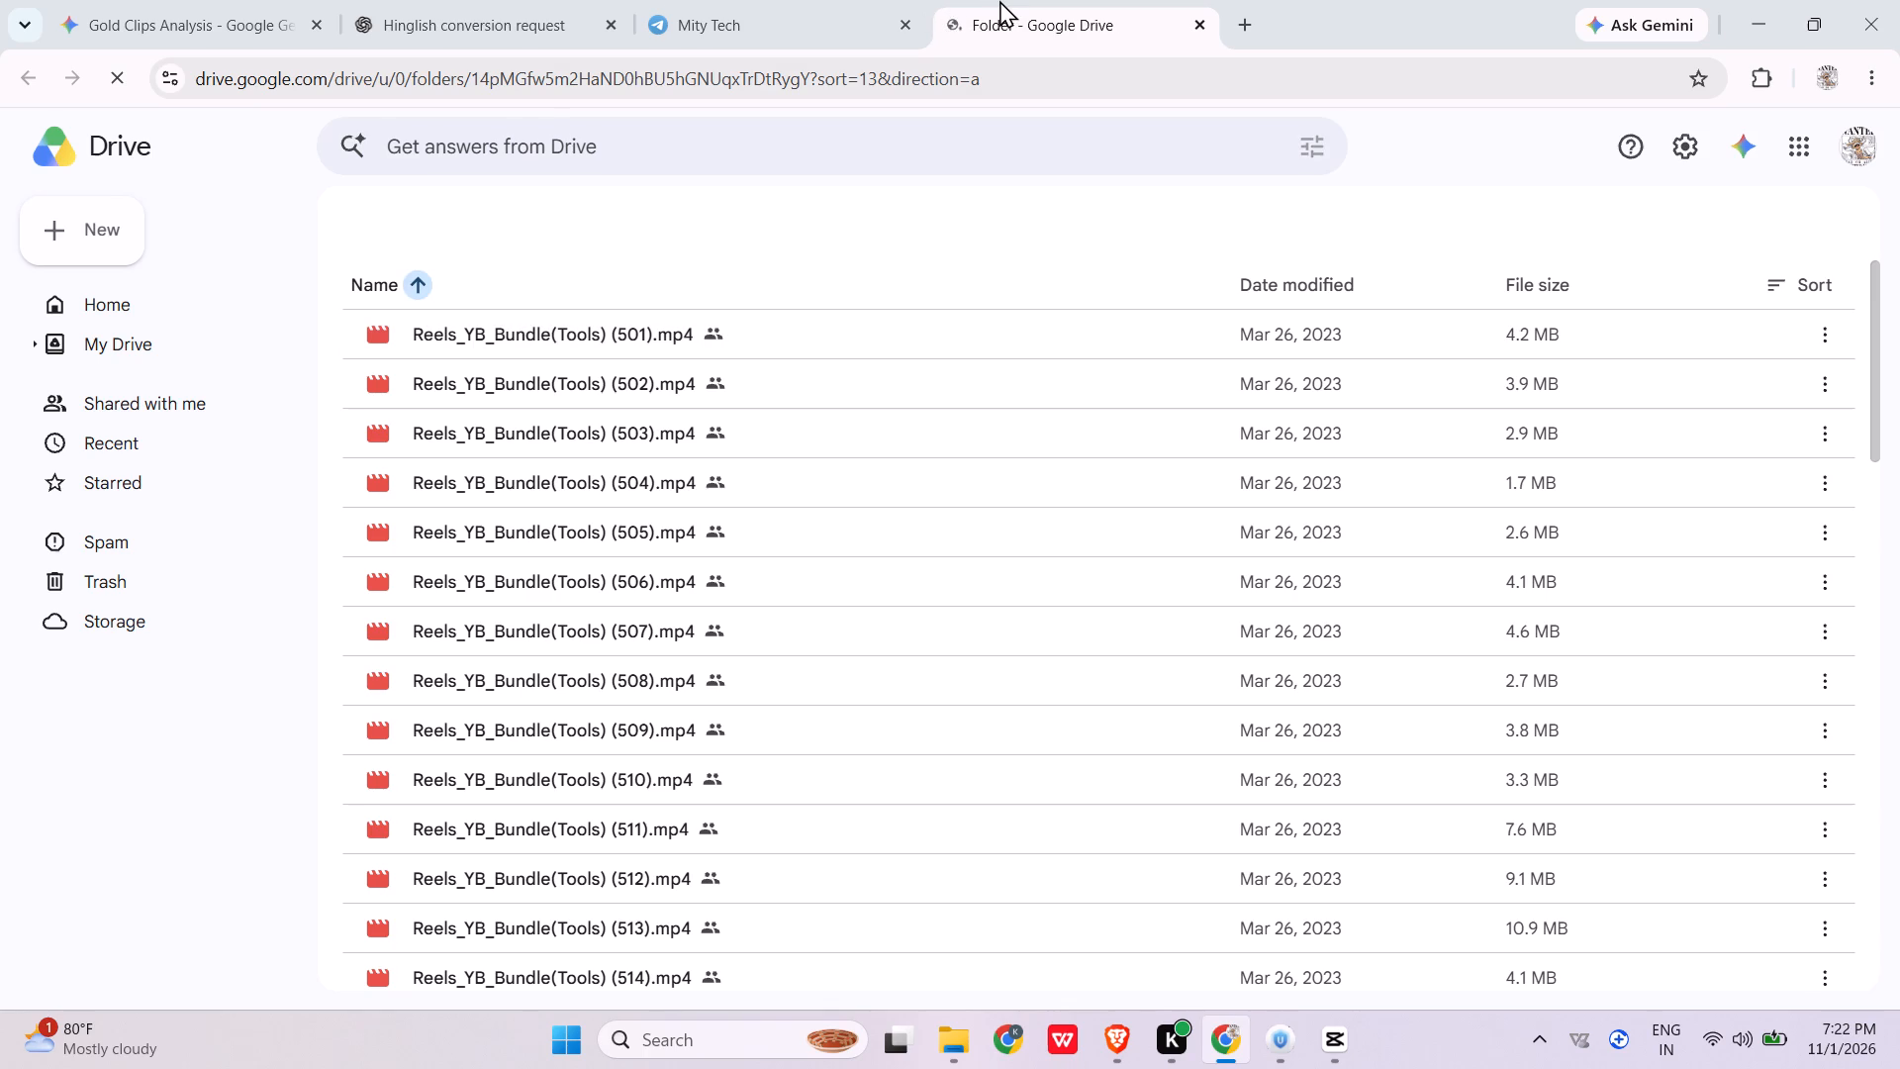
double_click(957, 386)
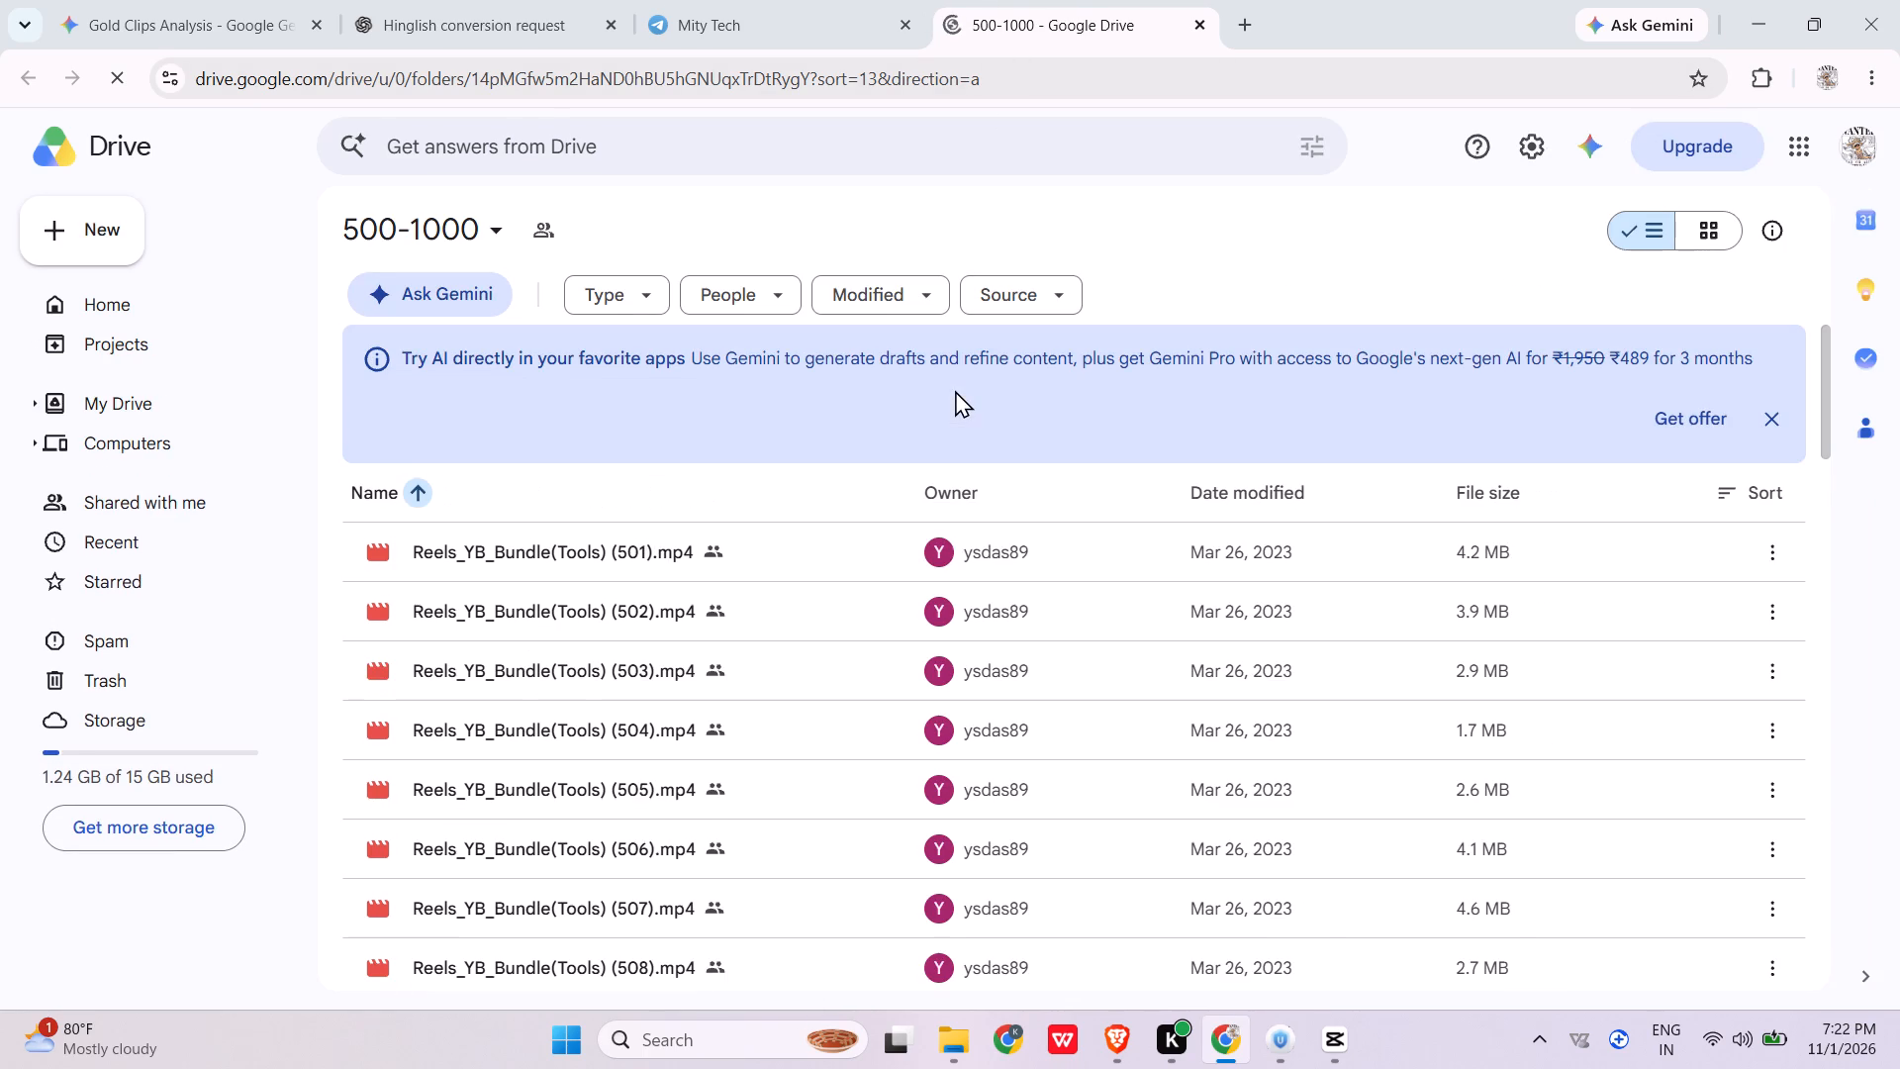
double_click(955, 567)
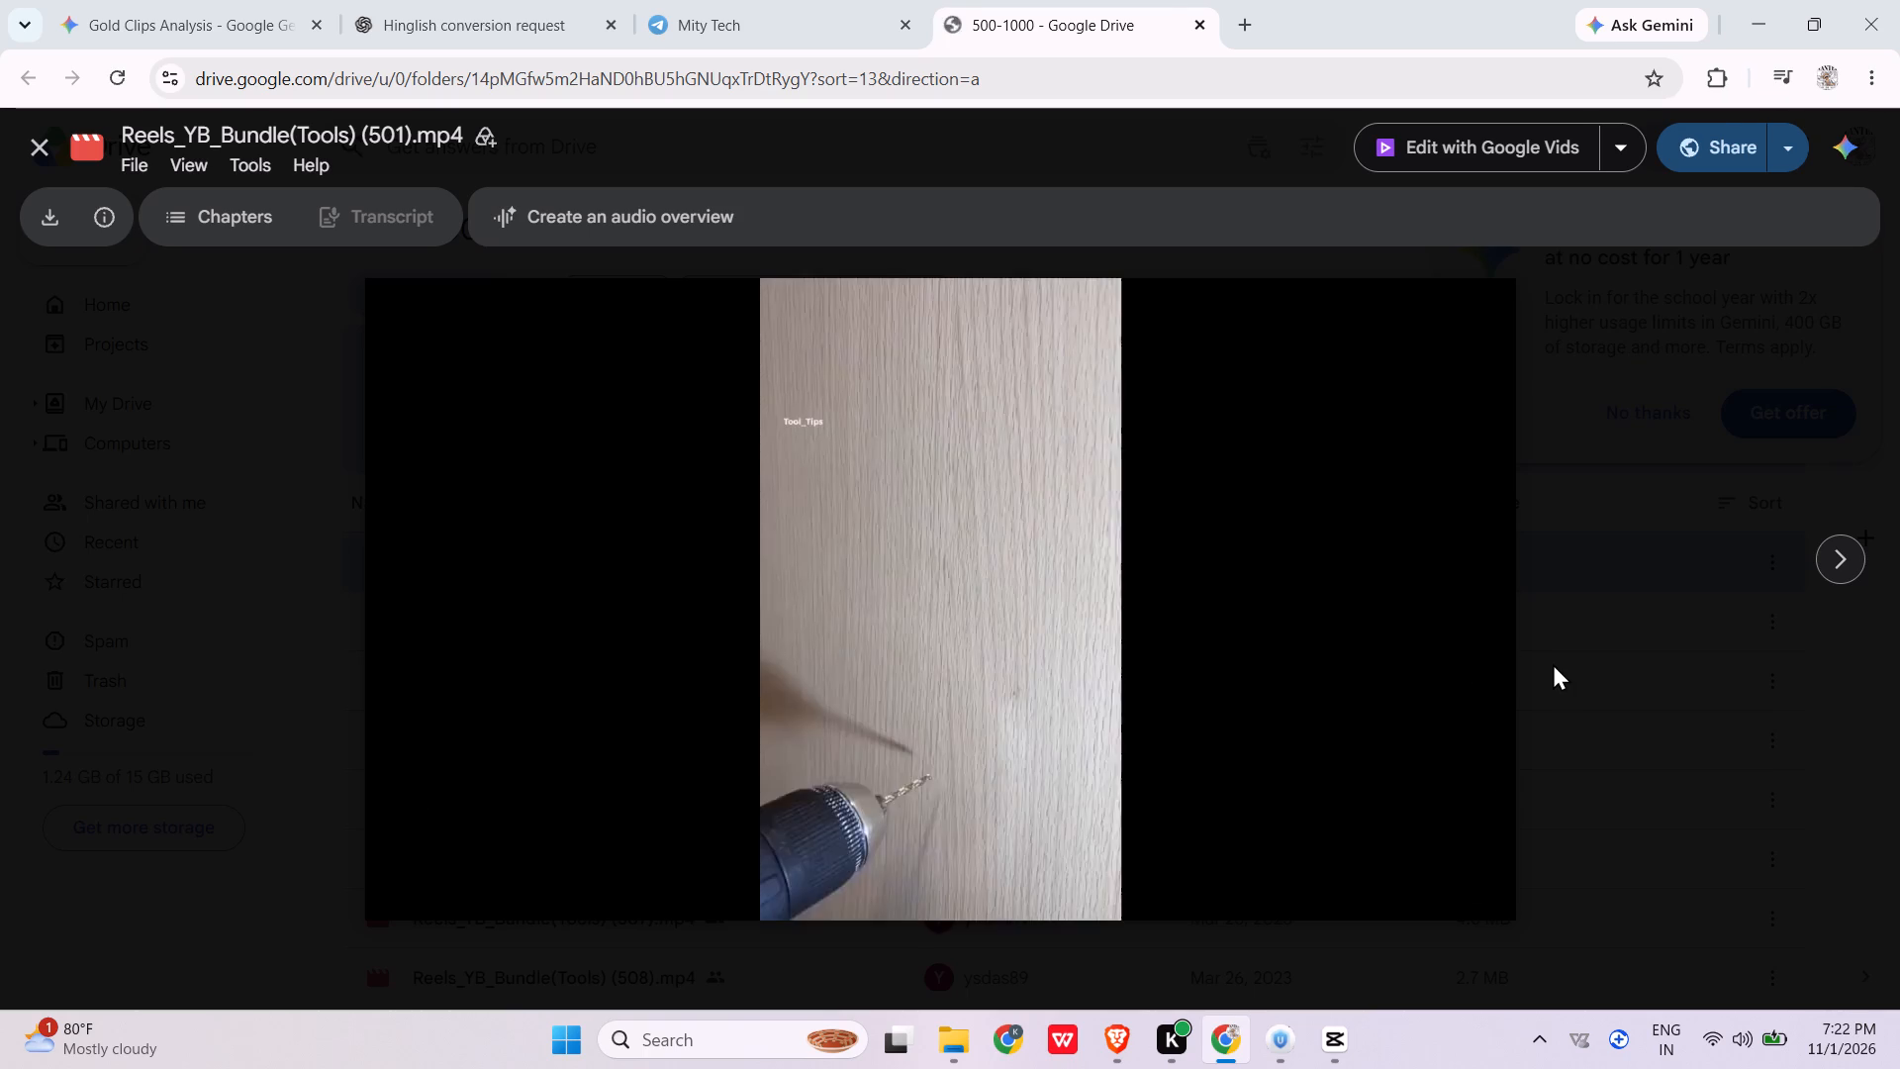
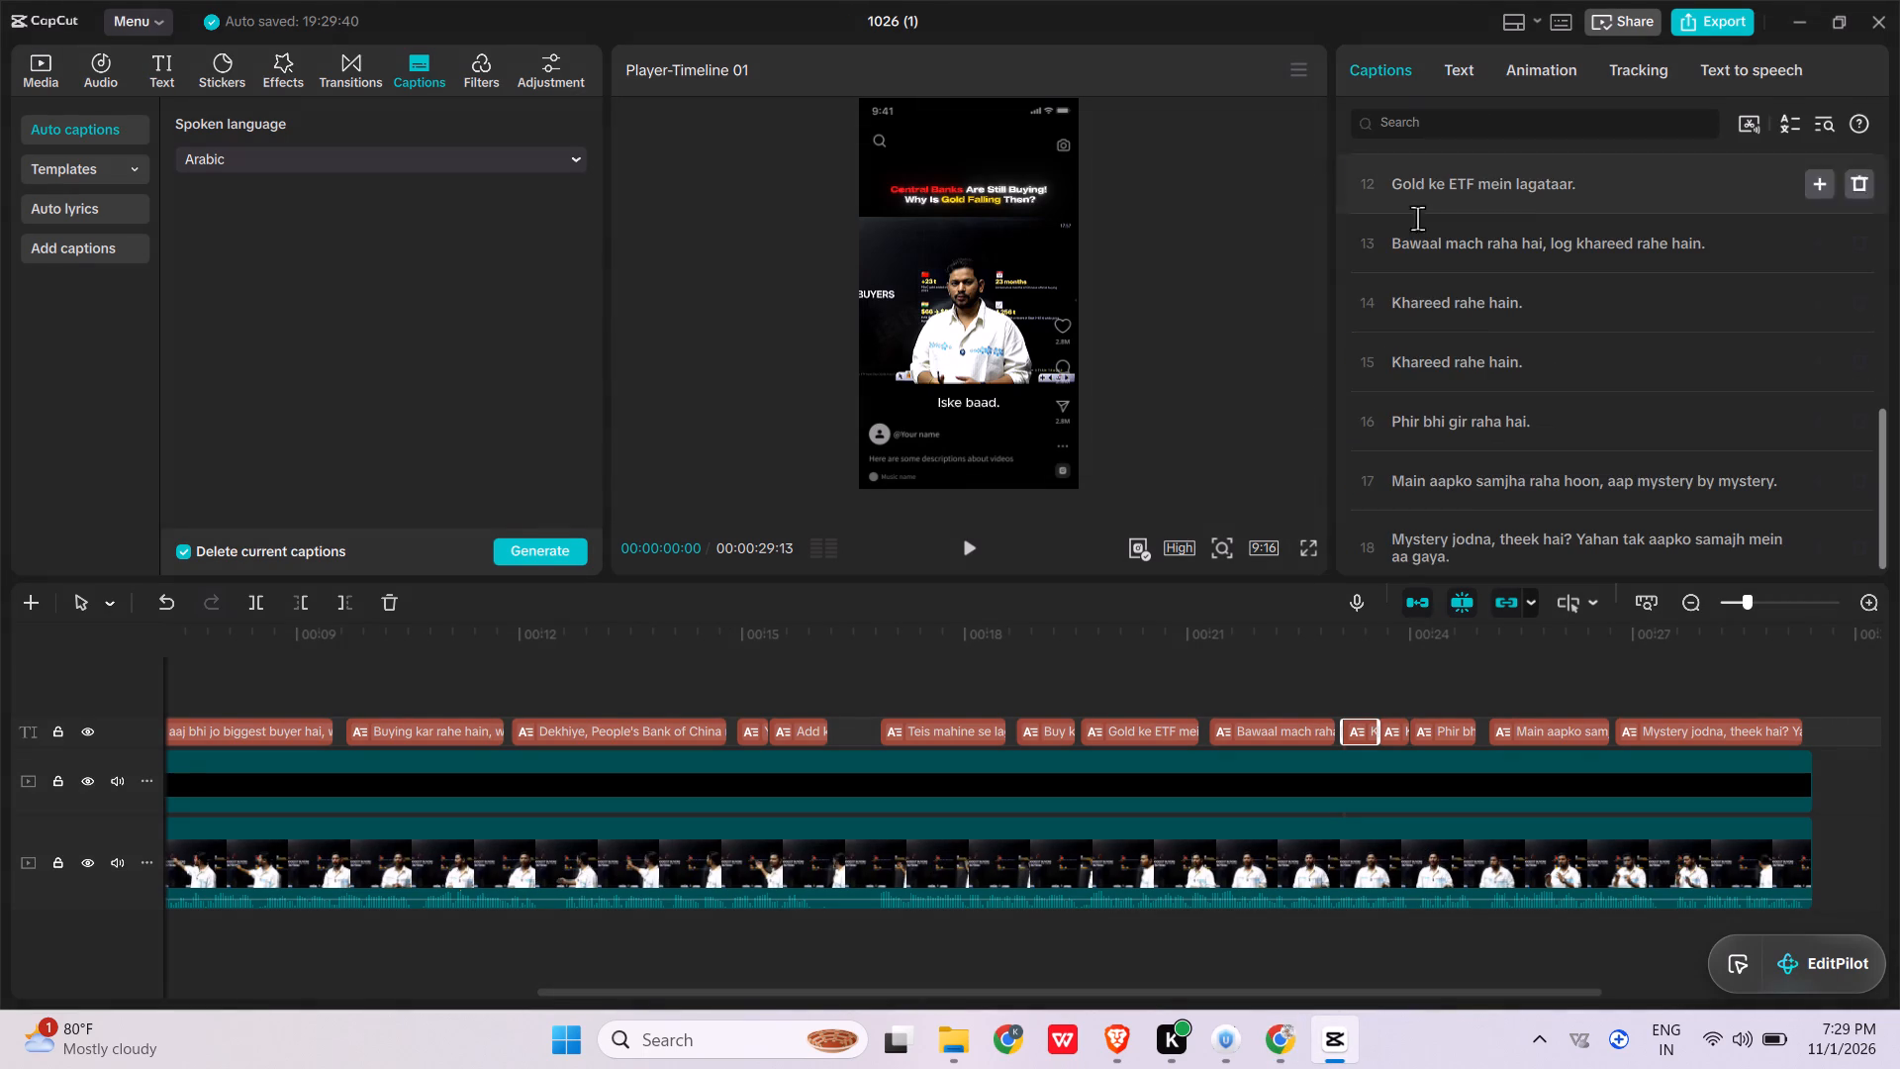
Split the caption "Isse badi mystery kya hai ki bhai." after "mystery" and "Gold ke prices toh gir rahe hain." after "prices".
scroll(1502, 428, "up", 9)
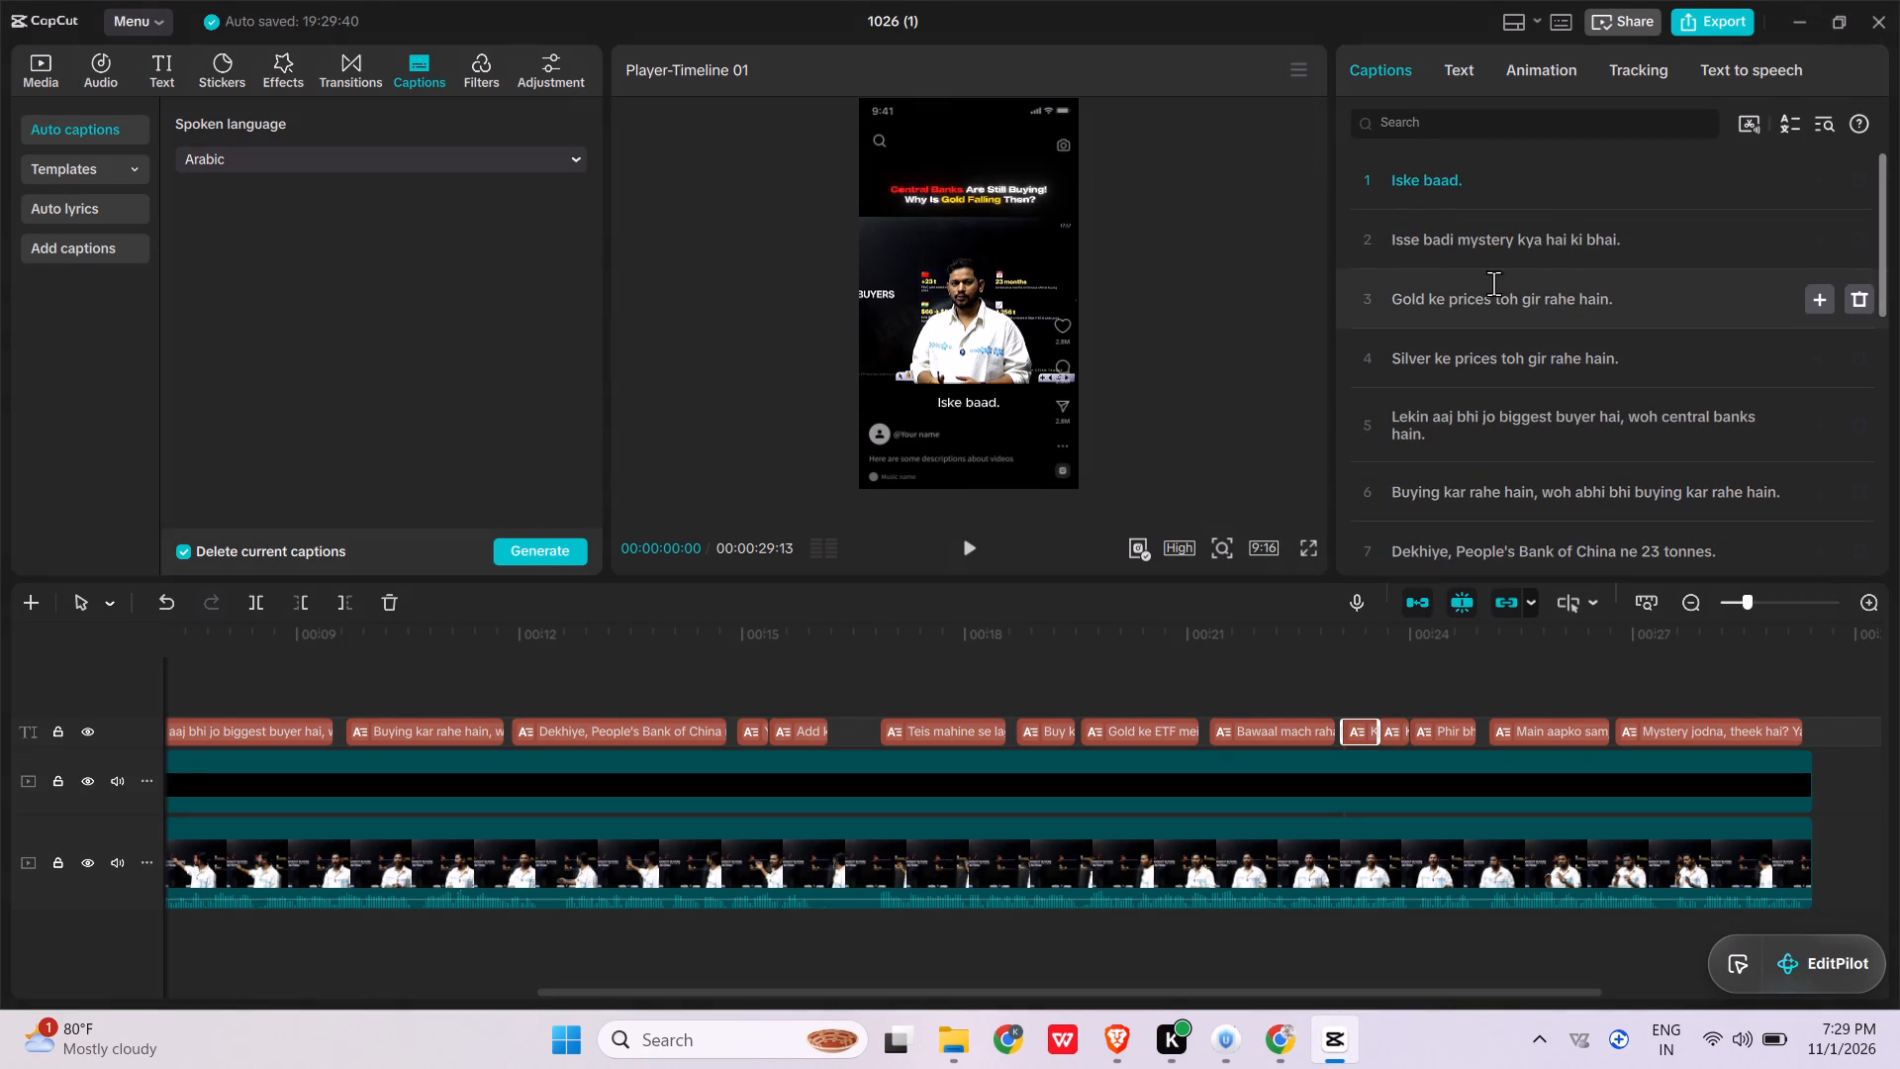
left_click(1522, 243)
key("Return")
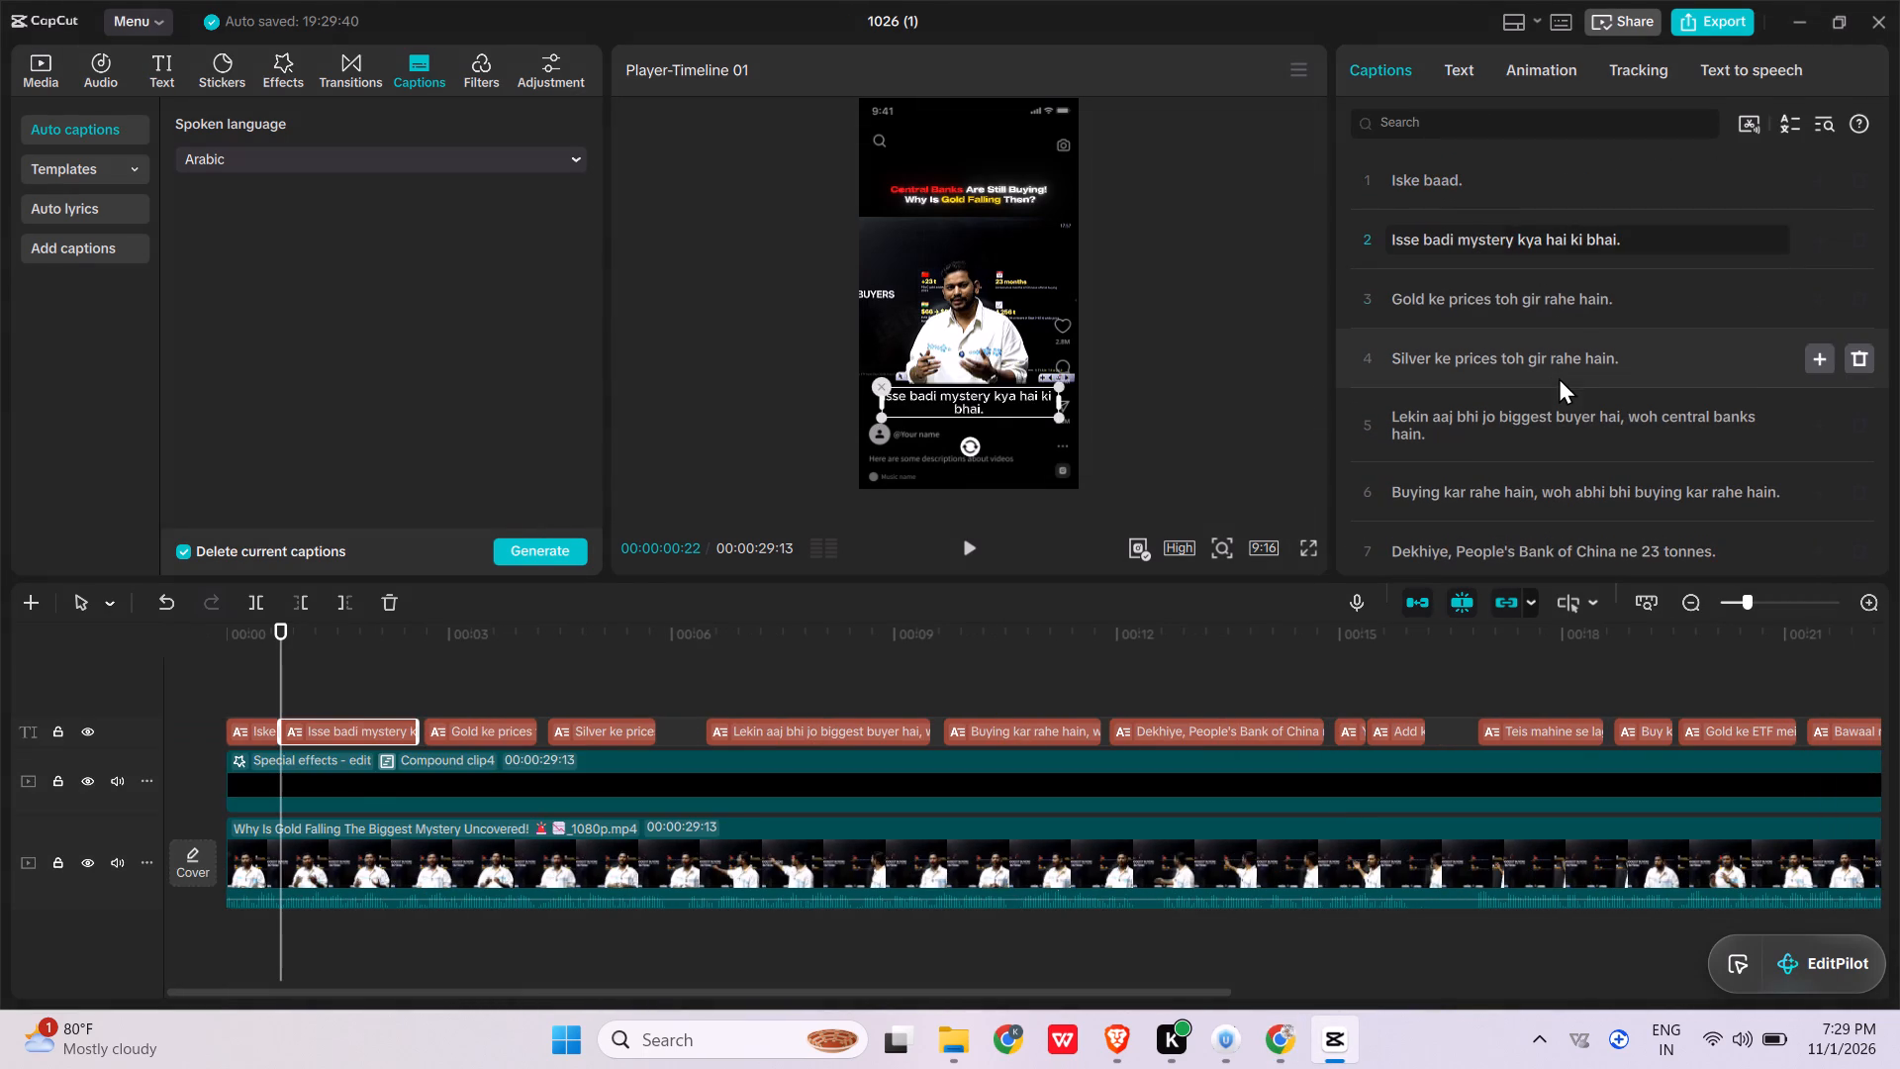
left_click(1492, 361)
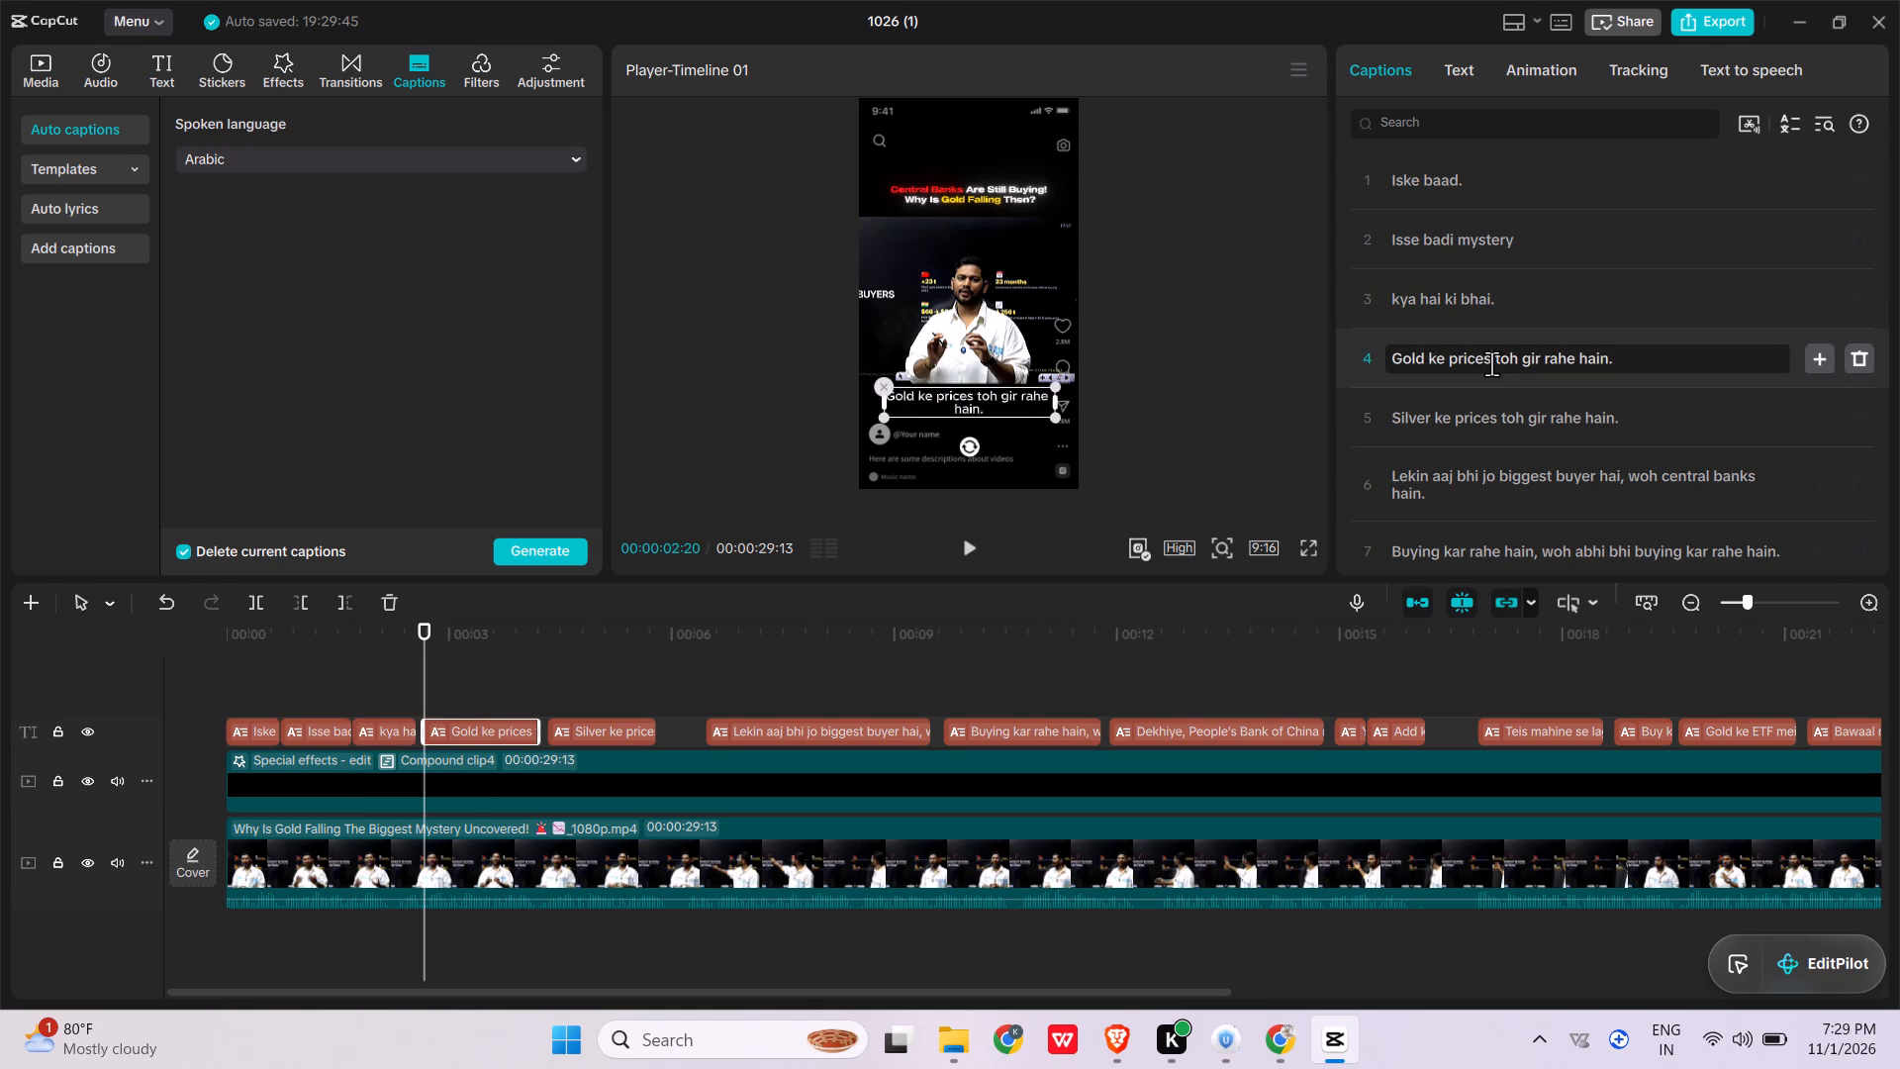
key("Return")
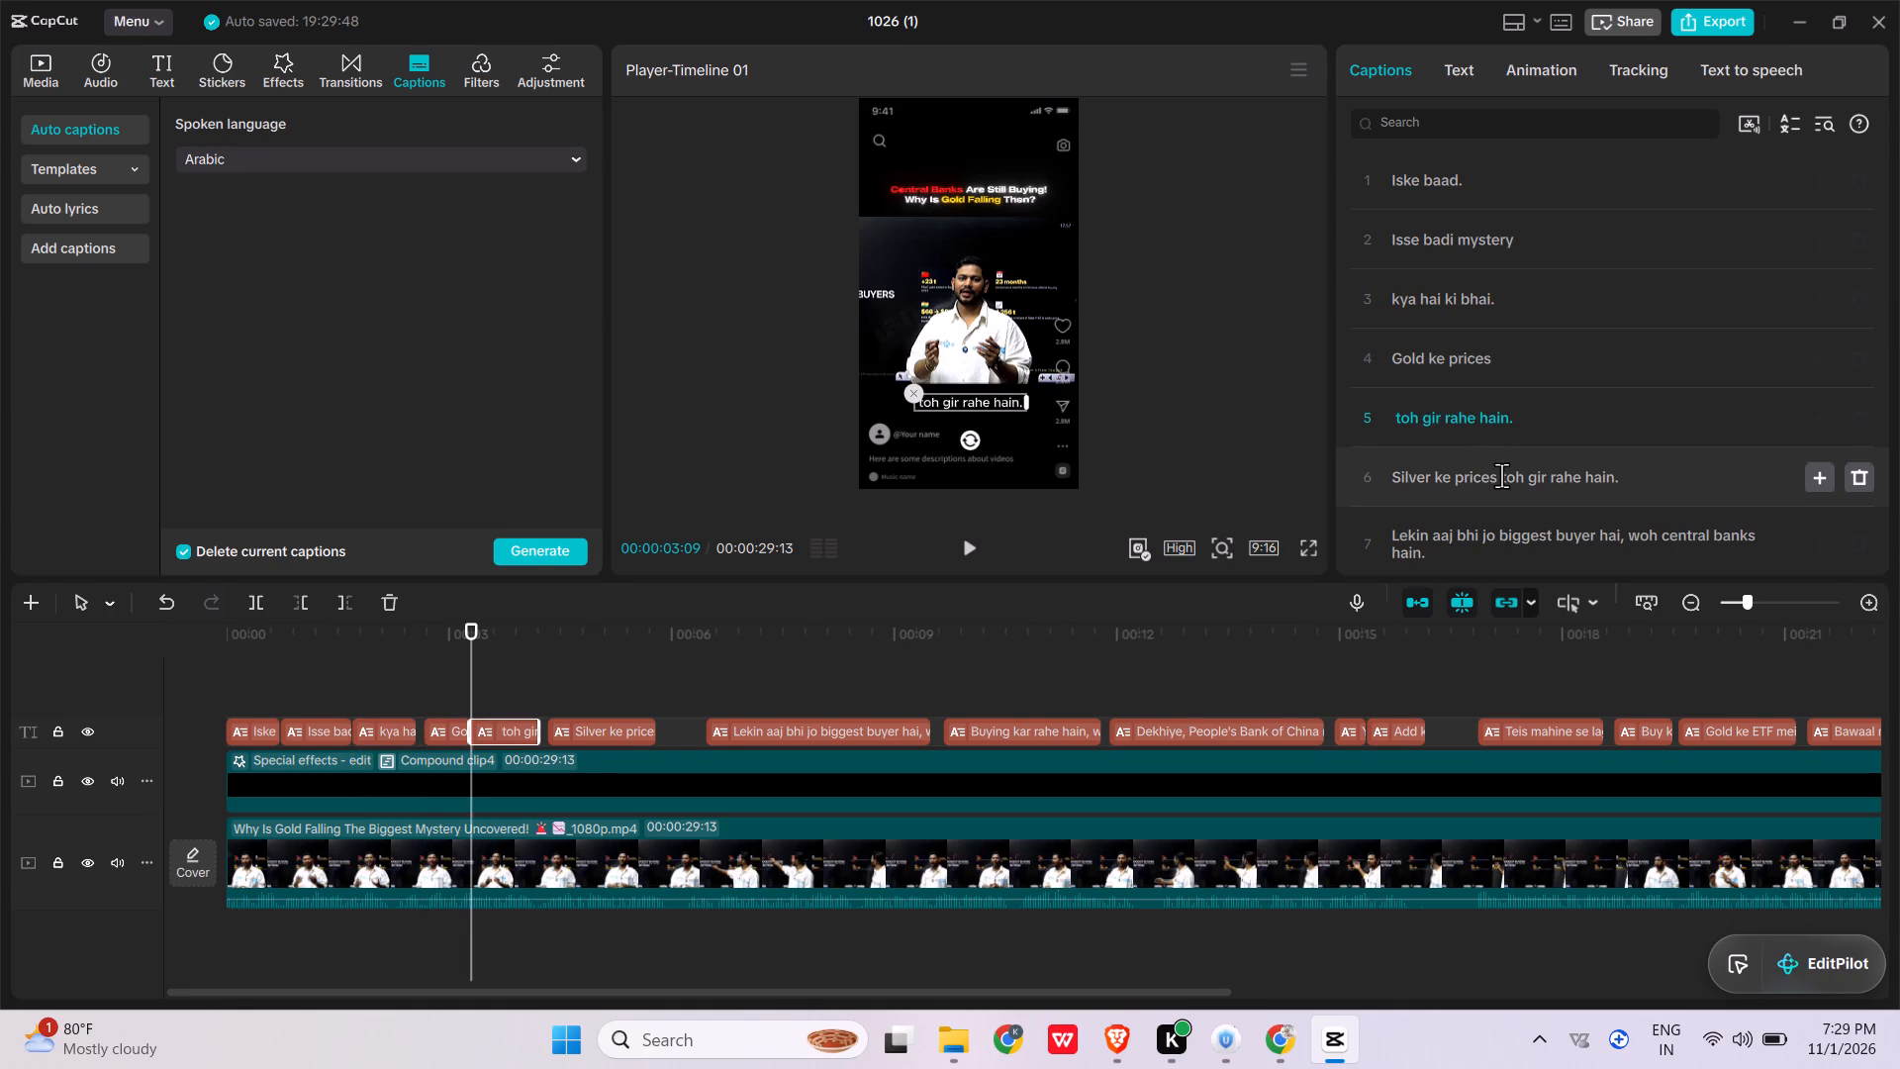
In CapCut, split the Silver, Lekin and Buying captions before "toh gir rahe hain", "woh central banks hain" and "woh abhi bhi buying kar rahe hain".
left_click(1501, 475)
key("Return")
scroll(1566, 429, "down", 1)
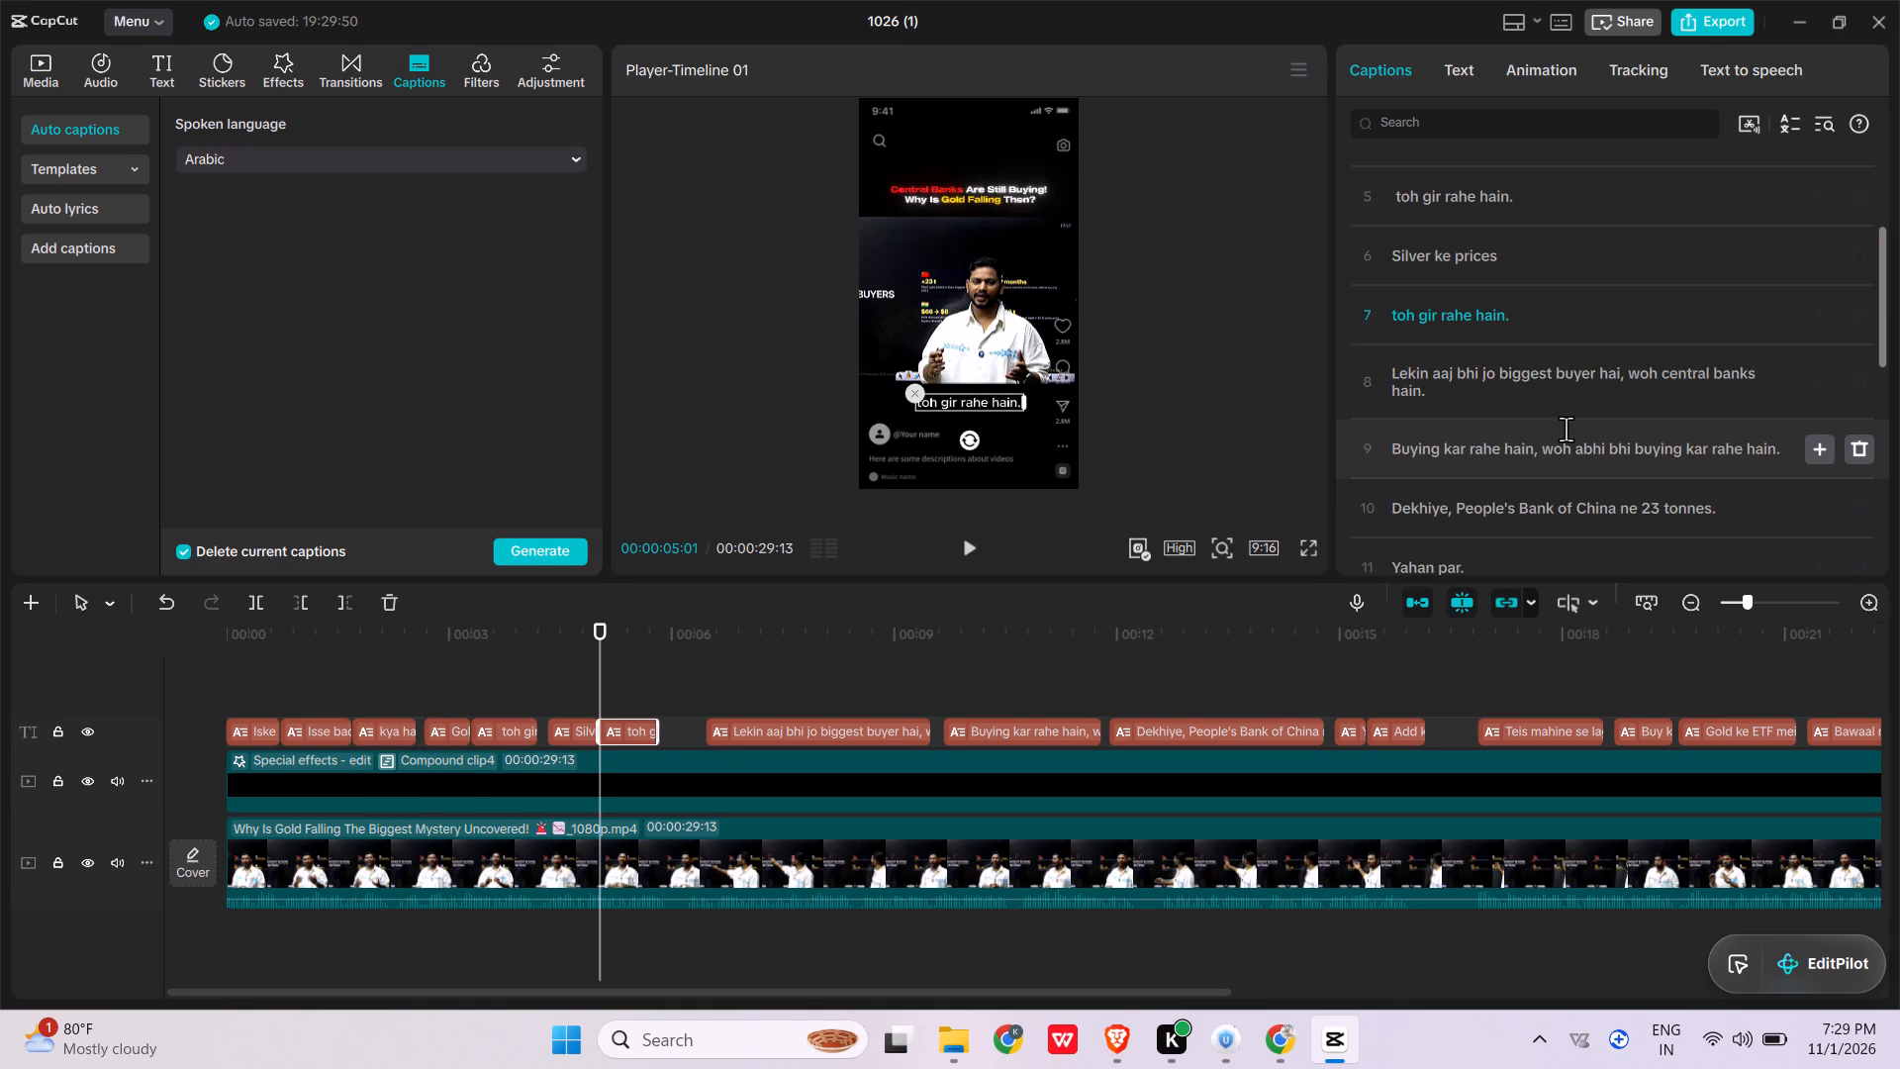
left_click(1626, 375)
key("Return")
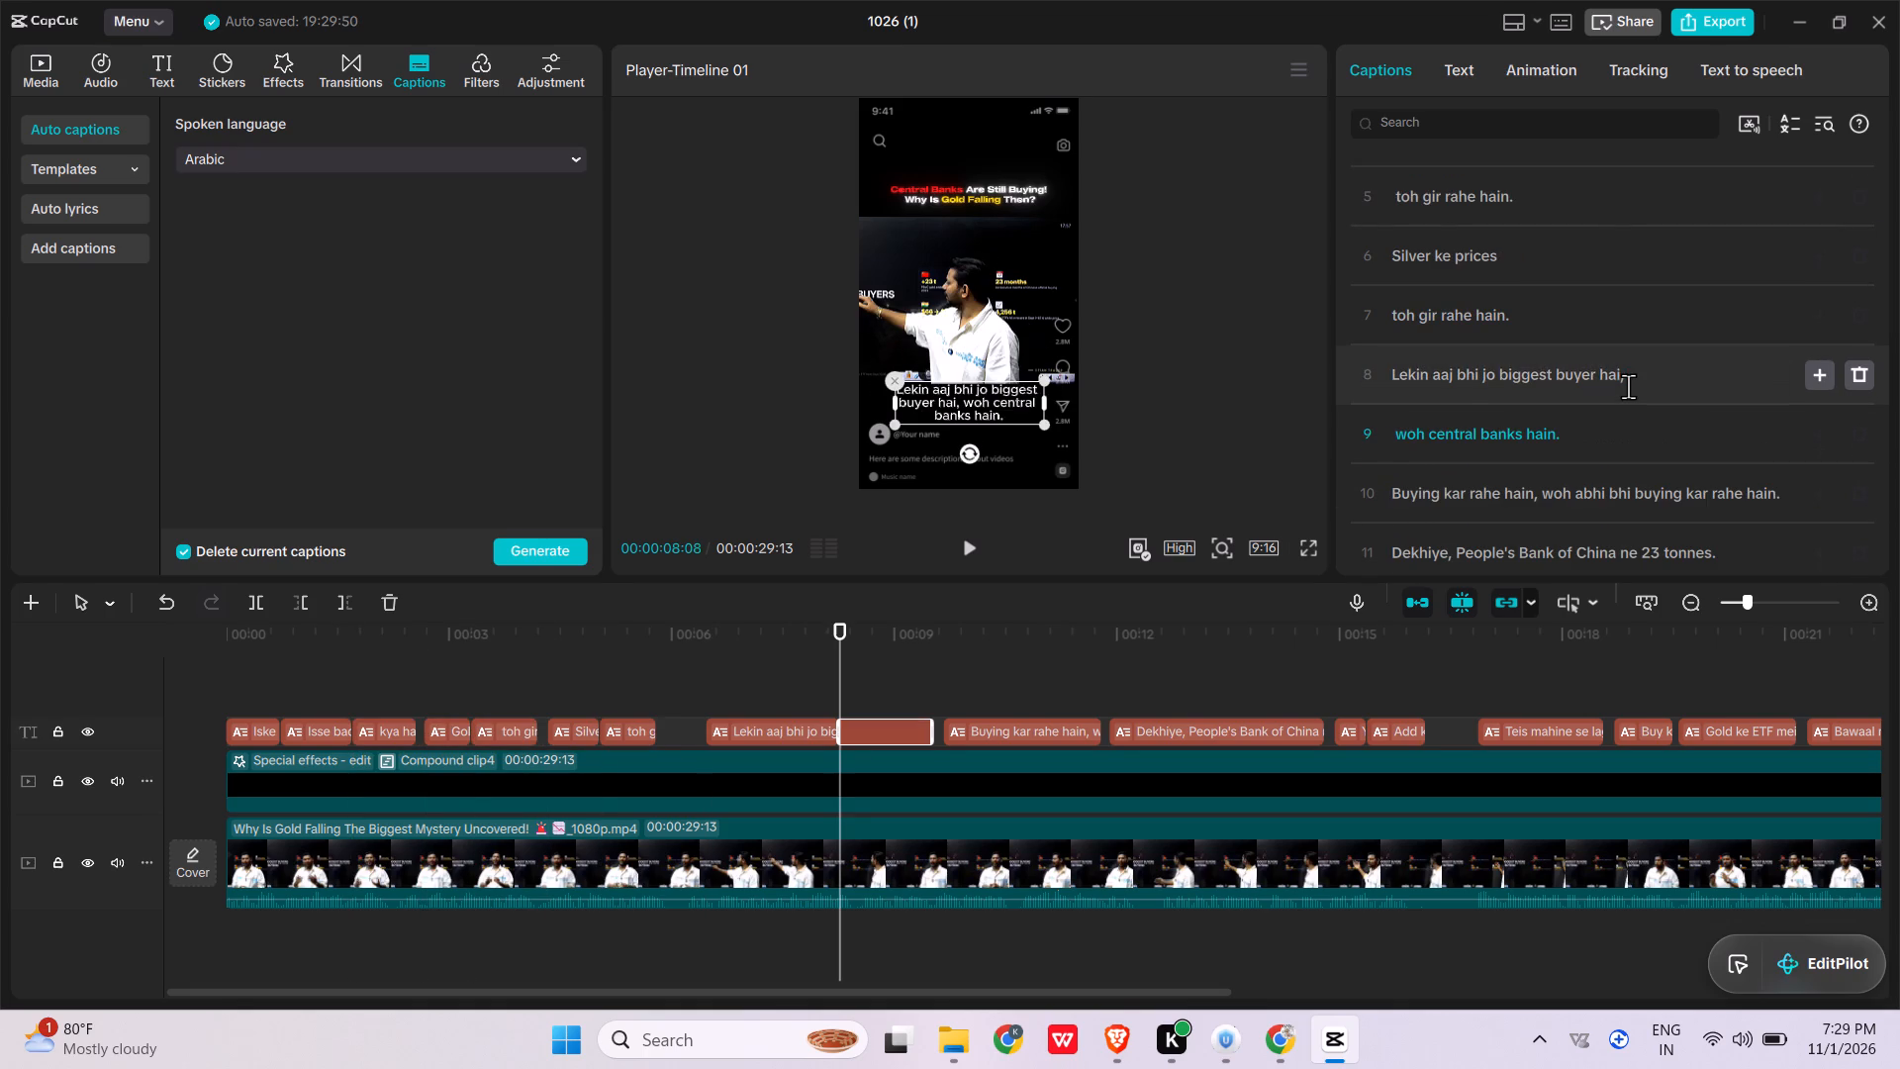
left_click(1538, 487)
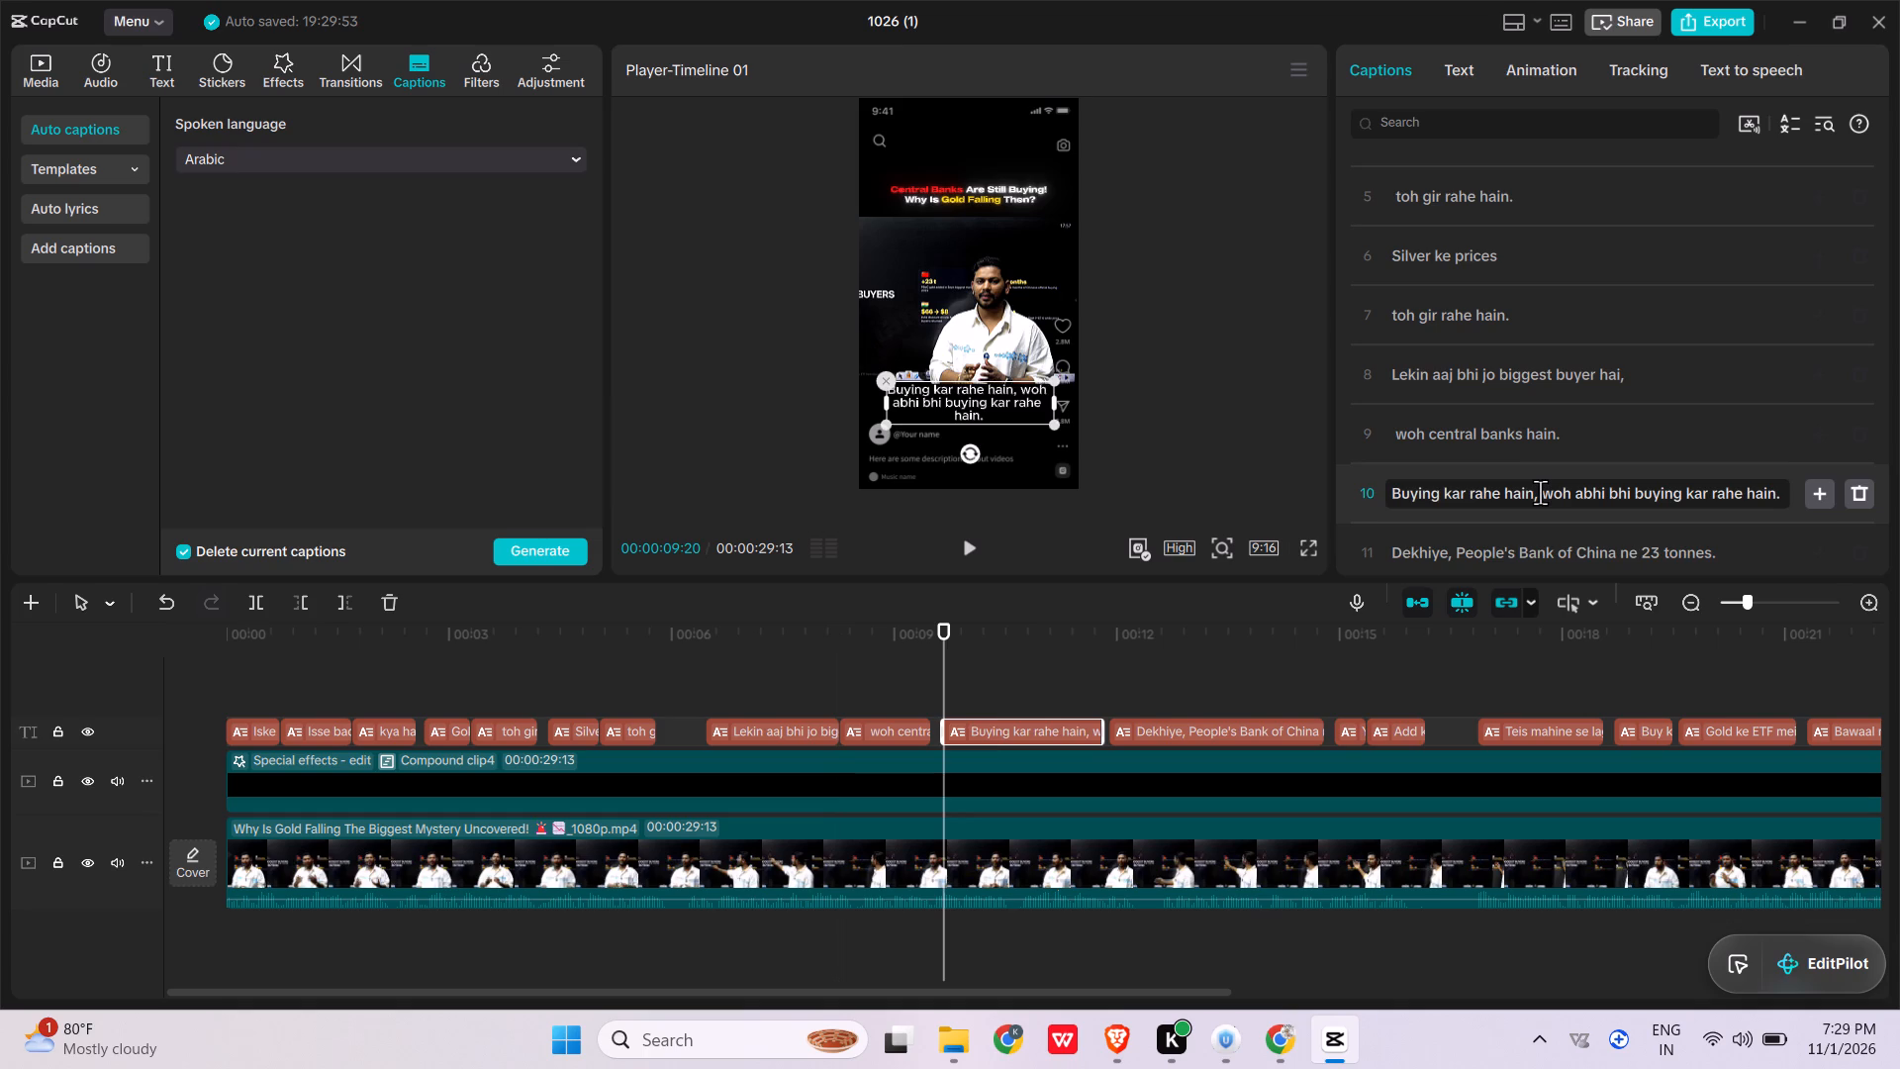
key("Return")
Split the People's Bank caption into three captions: "Dekhiye,", "People's Bank of China" and "ne 23 tonnes.".
scroll(1559, 470, "down", 1)
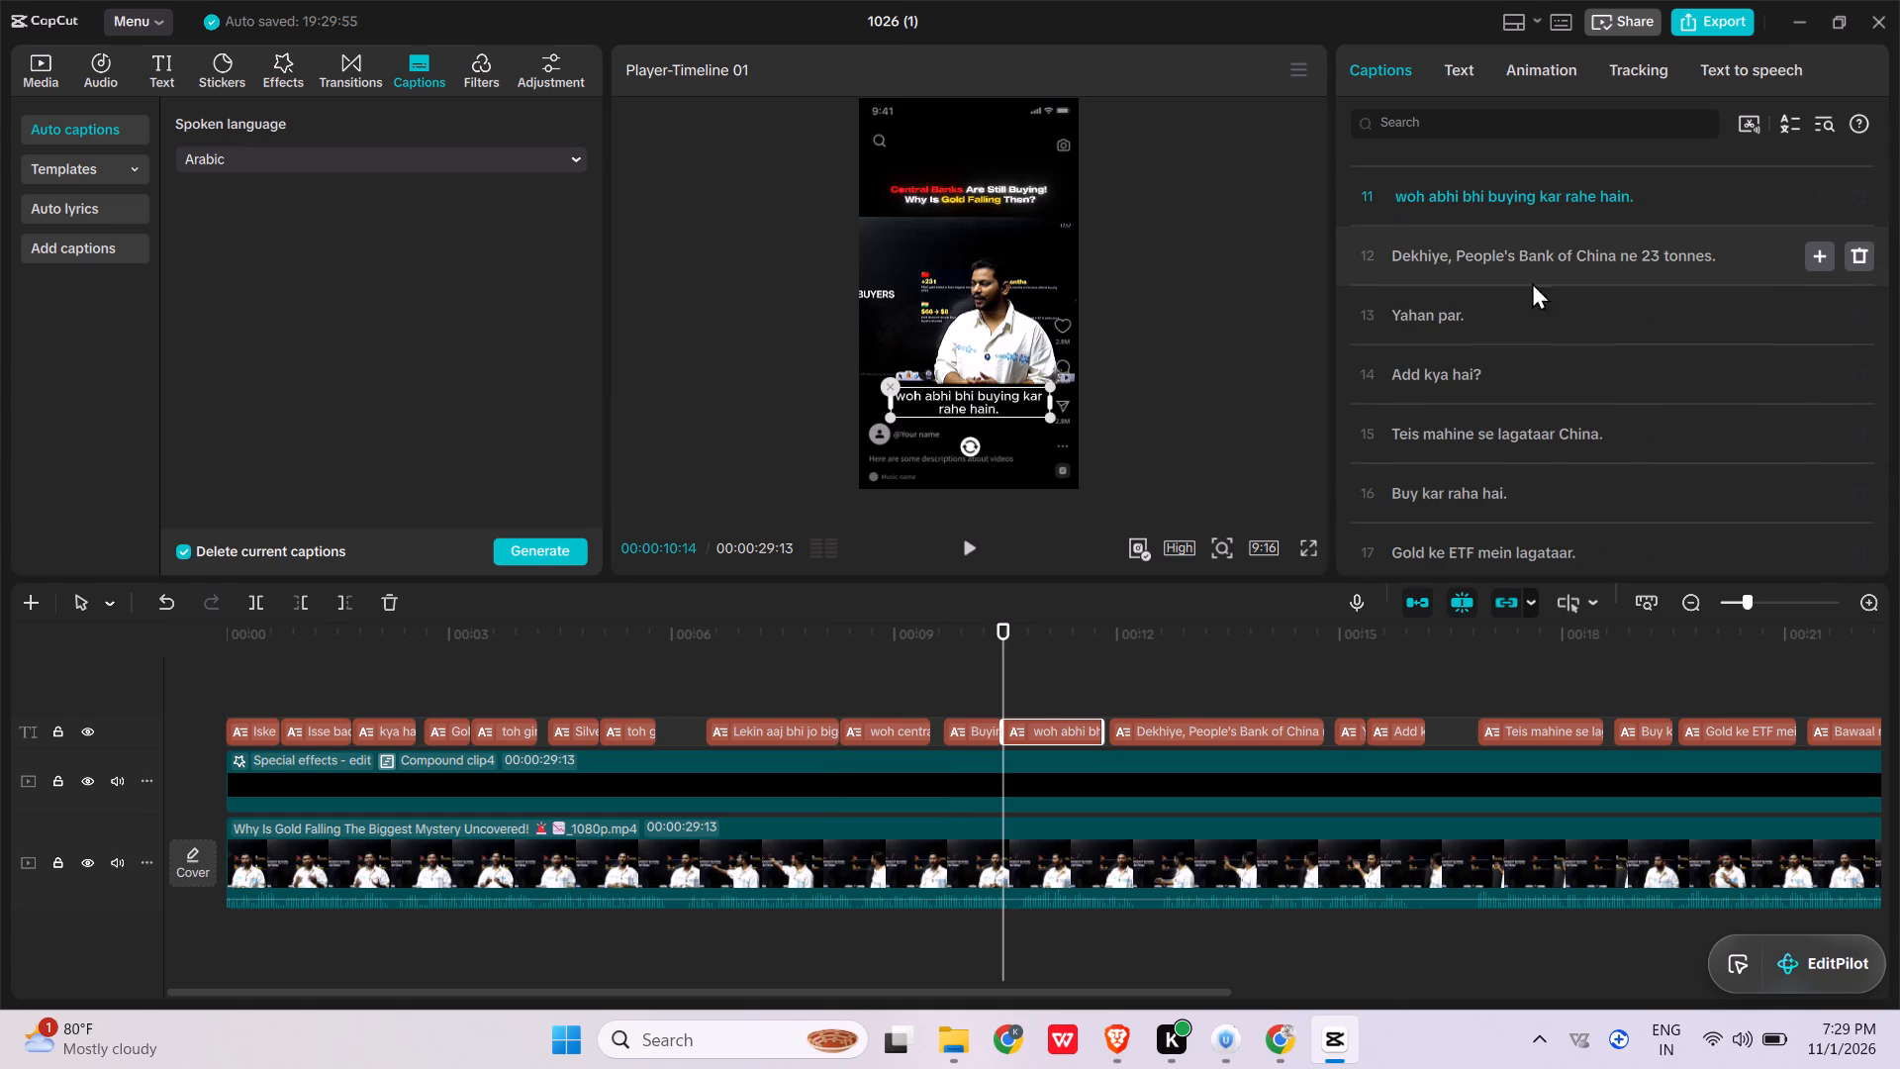
left_click(1453, 261)
key("Return")
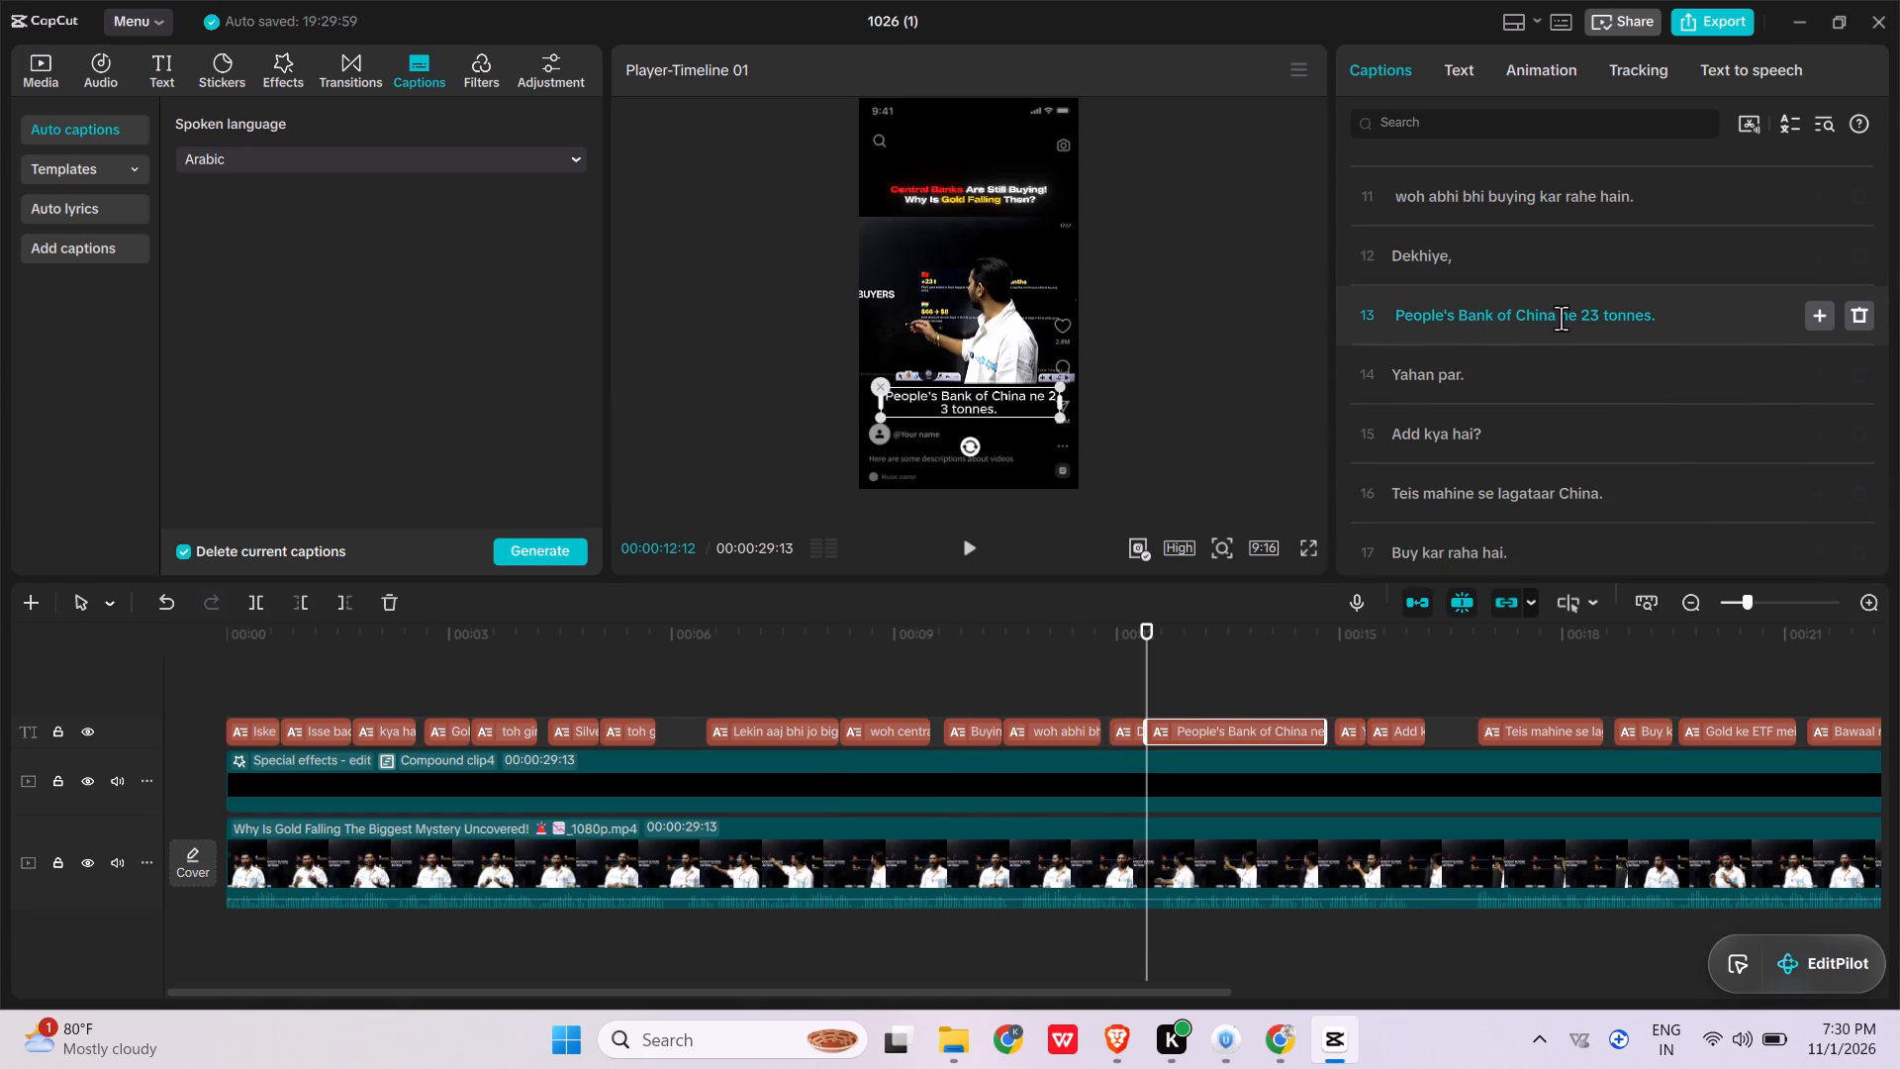
left_click(1561, 318)
key("Return")
Split the "Bawaal mach raha hai," caption before "log khareed rahe hain" and the "Main aapko samjha raha hoon," caption before "aap mystery by mystery".
scroll(1556, 317, "down", 1)
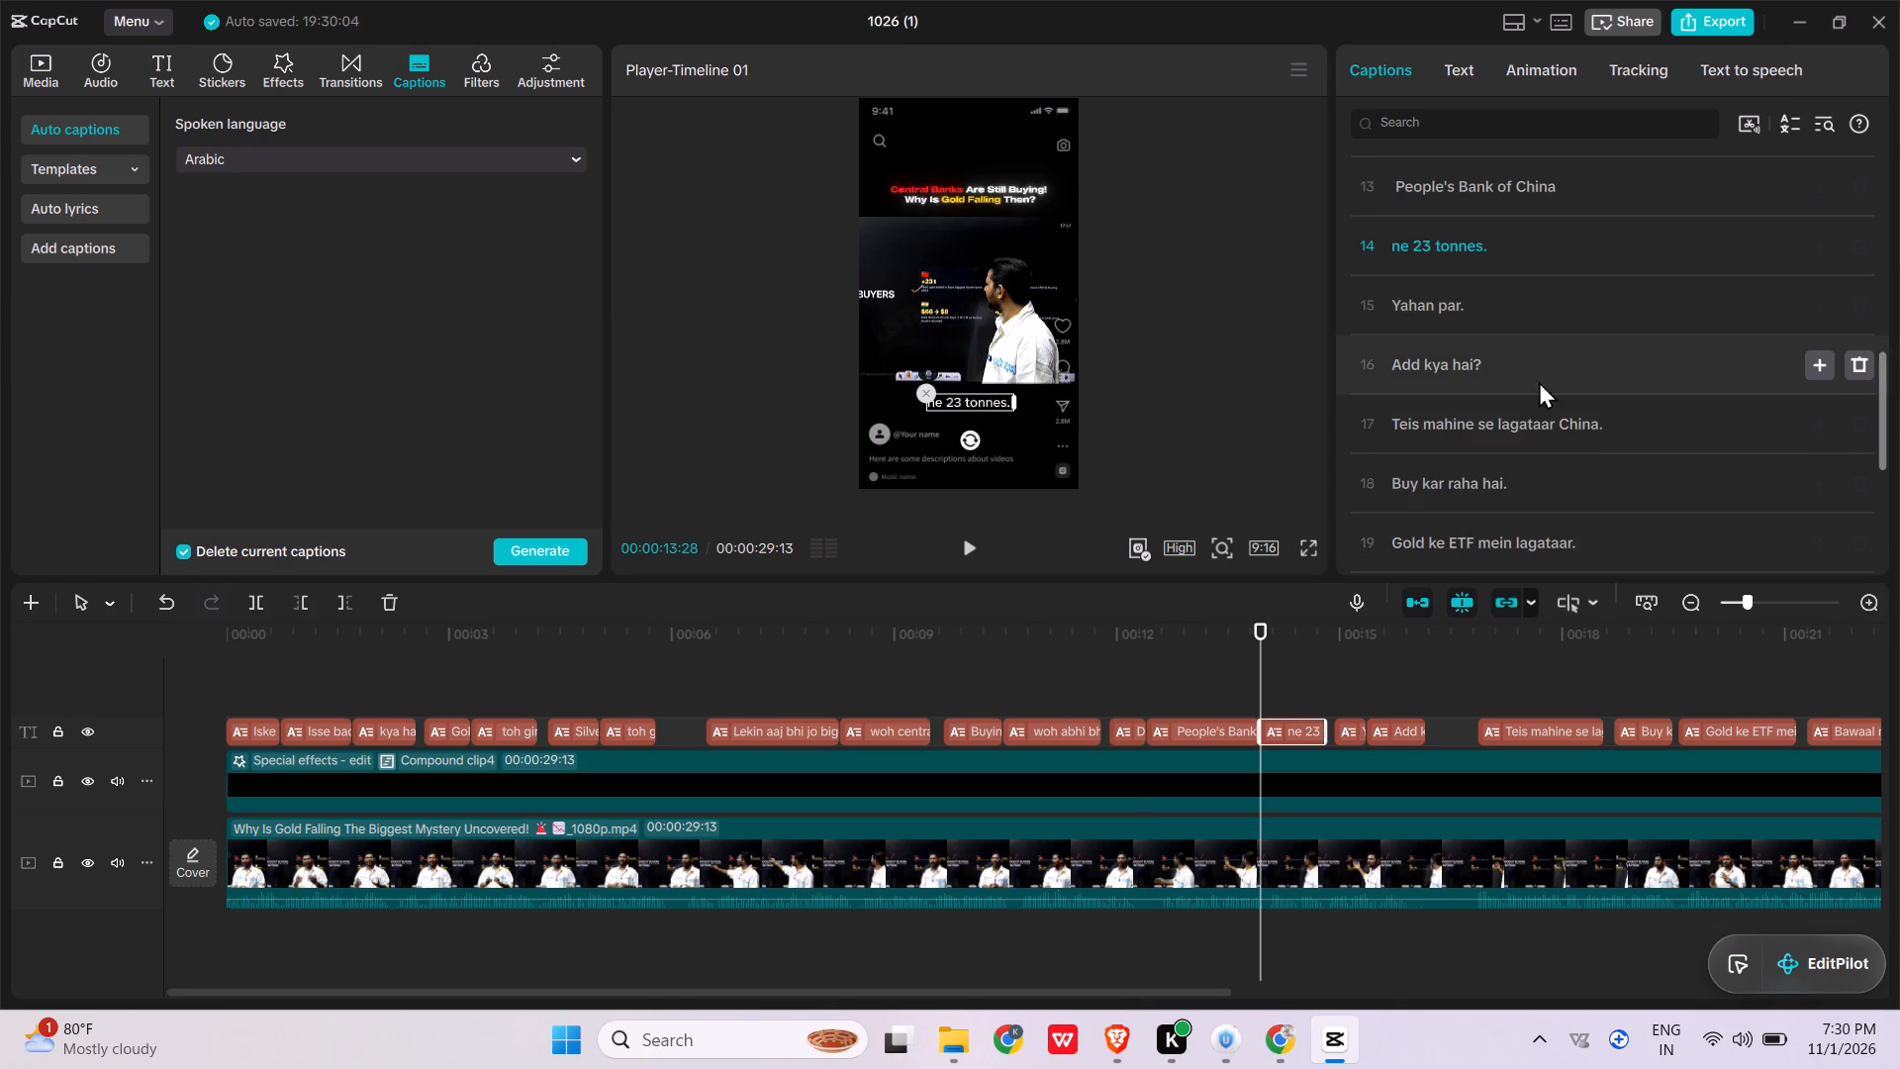
scroll(1559, 456, "down", 2)
left_click(1552, 410)
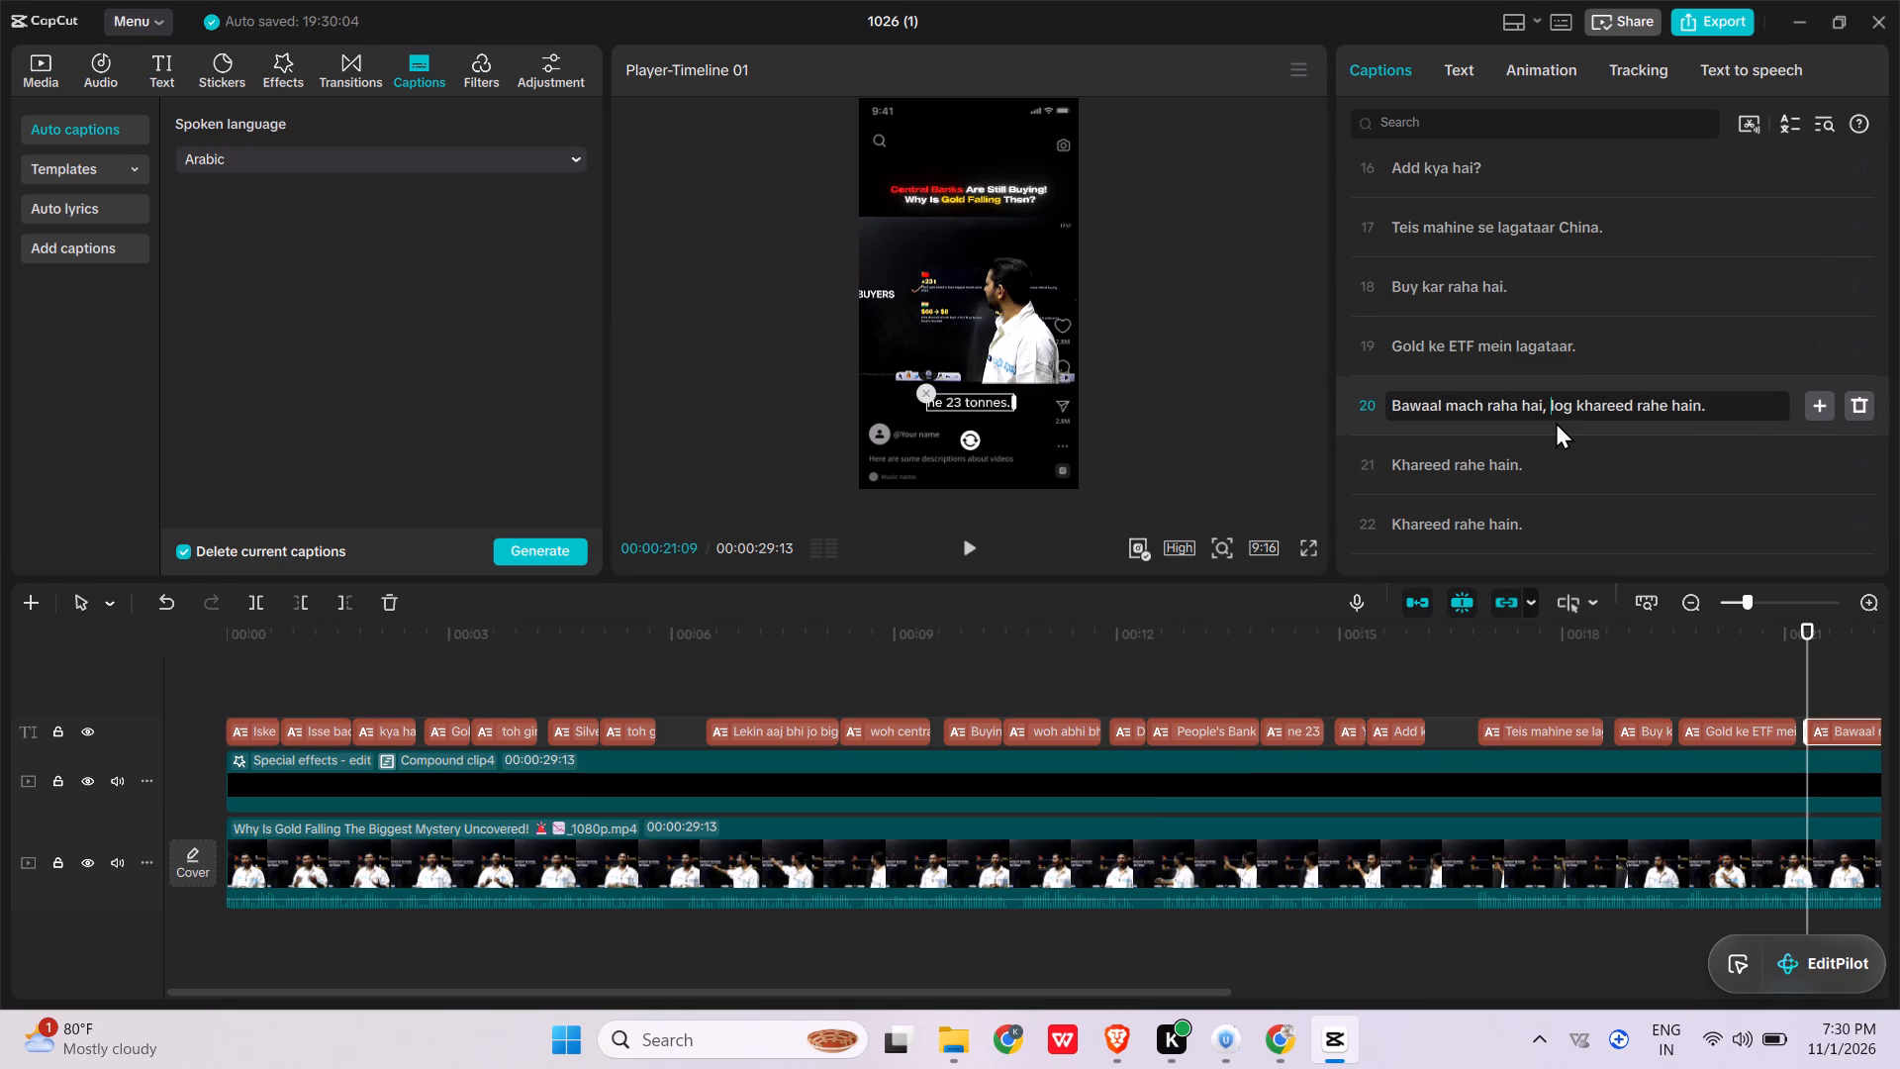
key("Return")
scroll(1532, 402, "down", 6)
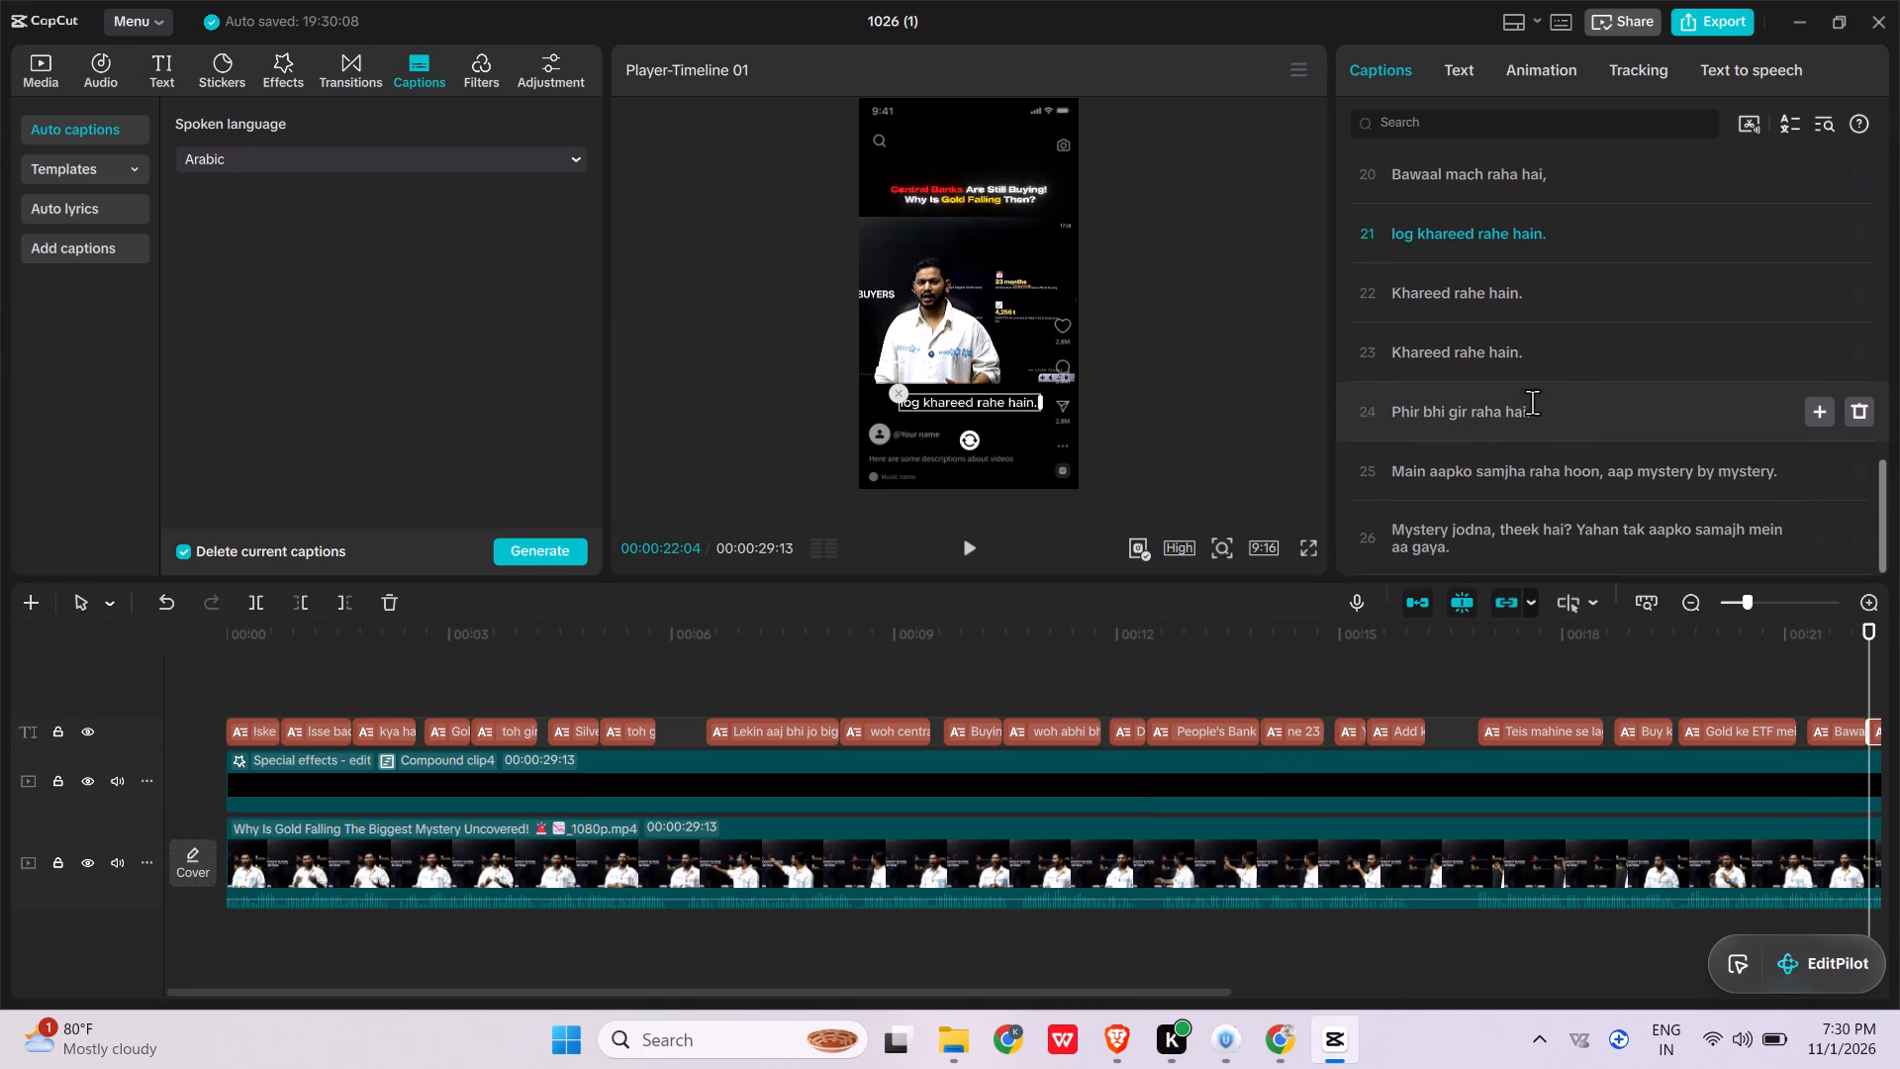
left_click(1608, 473)
key("Return")
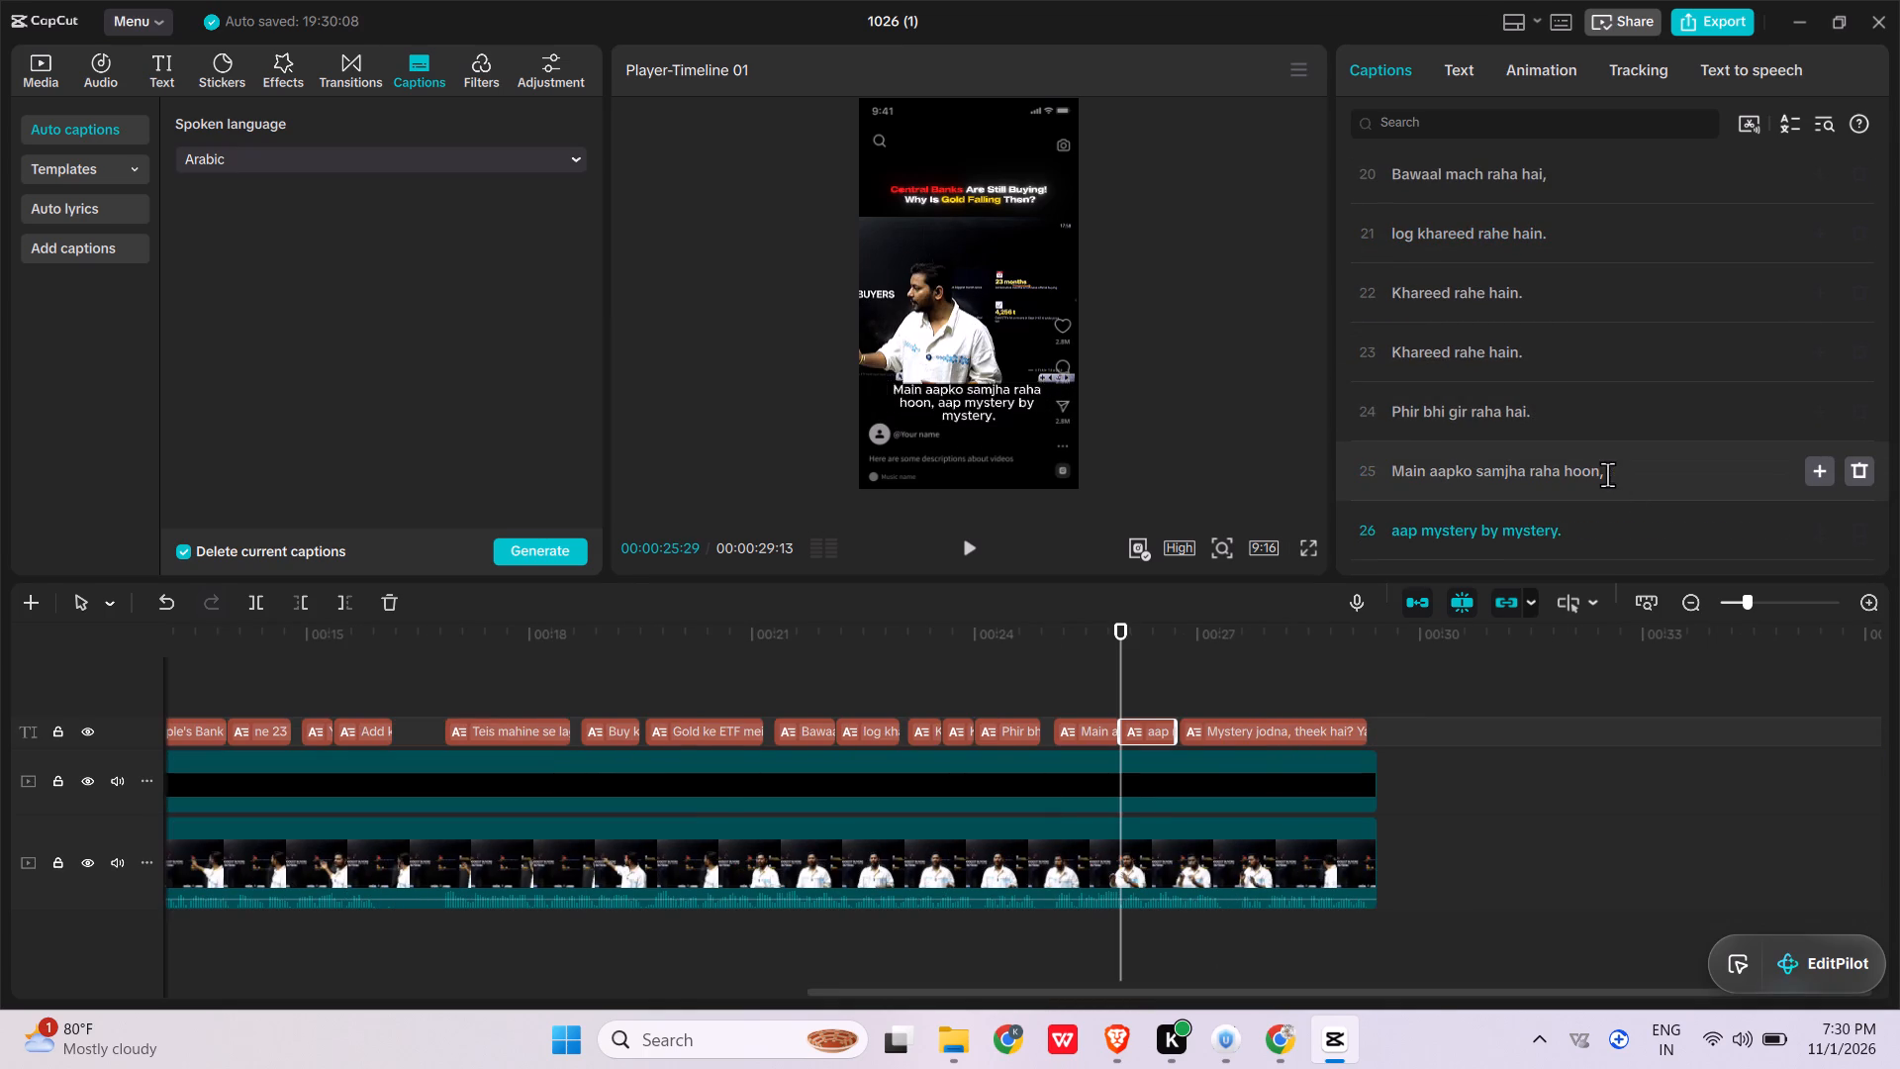
Split the last caption into four: "Mystery jodna,", "theek hai?", "Yahan tak aapko" and "samajh mein aa gaya.".
scroll(1516, 487, "down", 3)
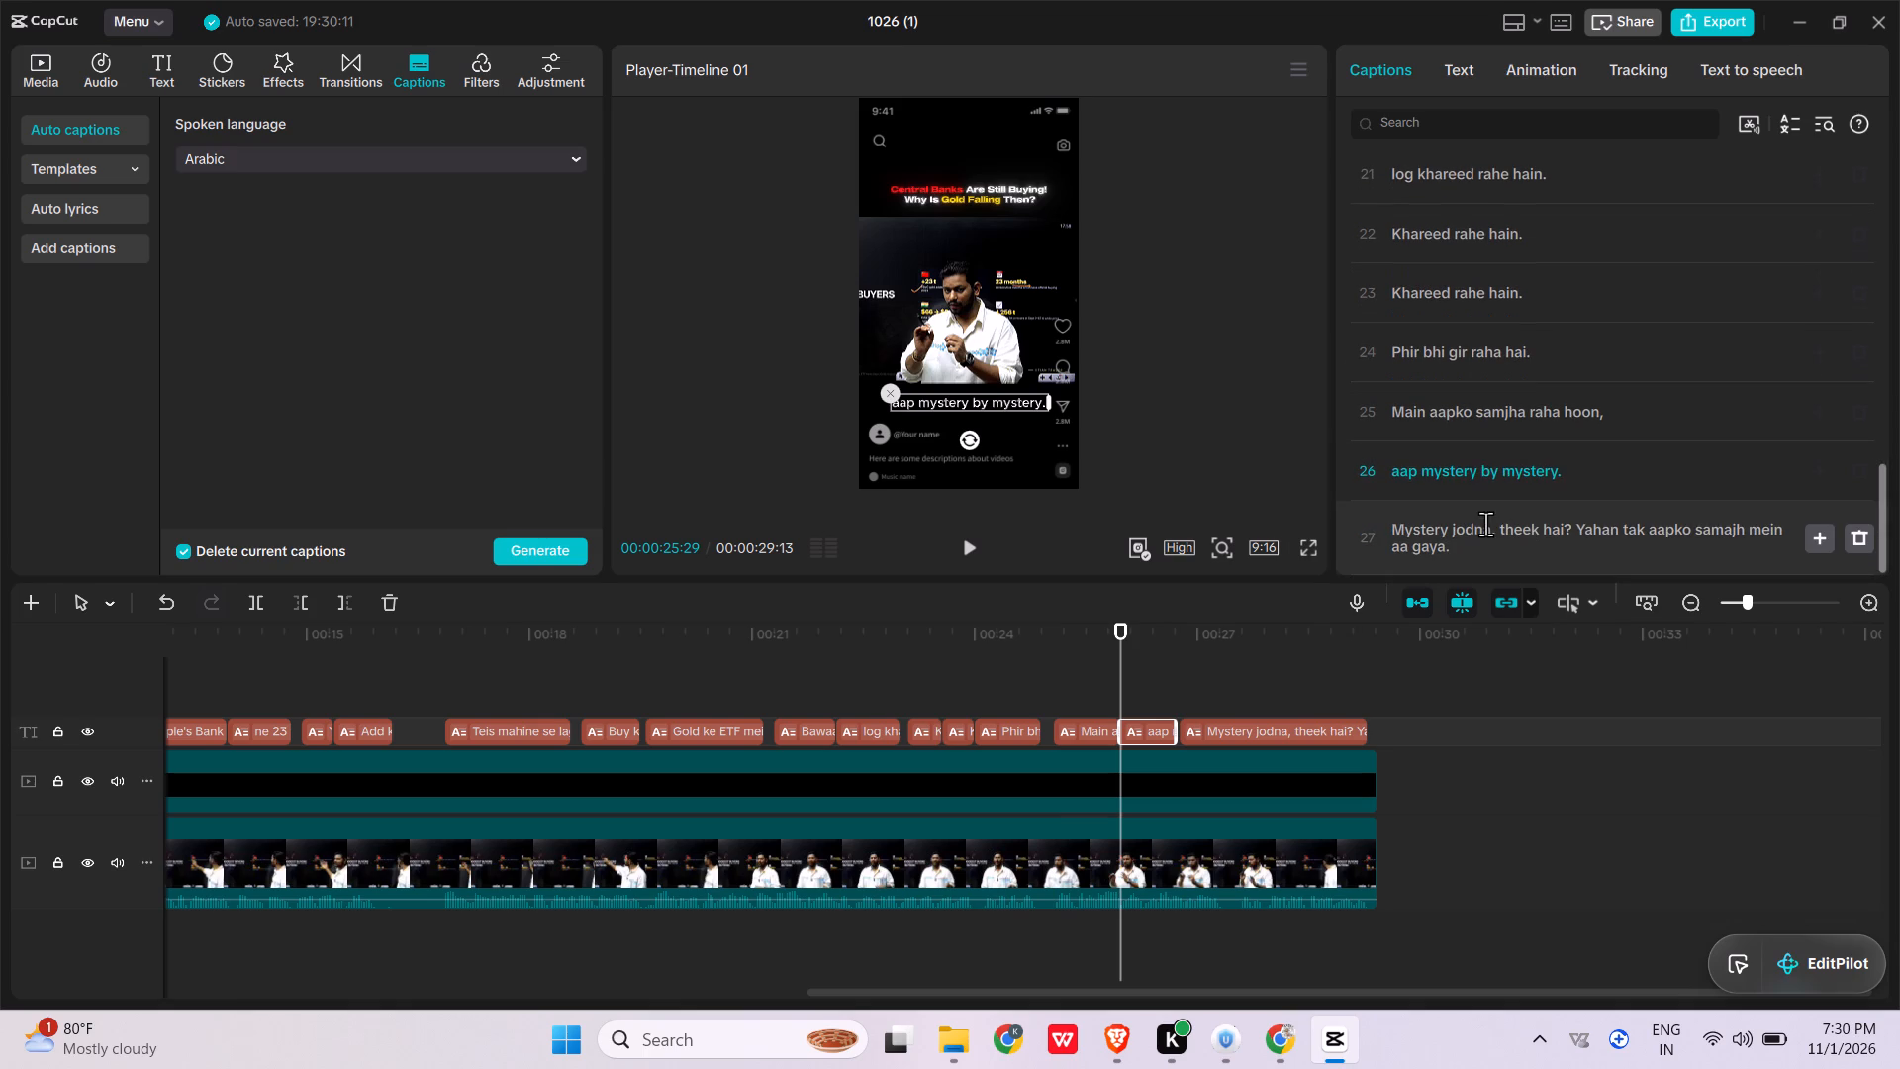
left_click(1499, 528)
key("Return")
scroll(1478, 518, "down", 3)
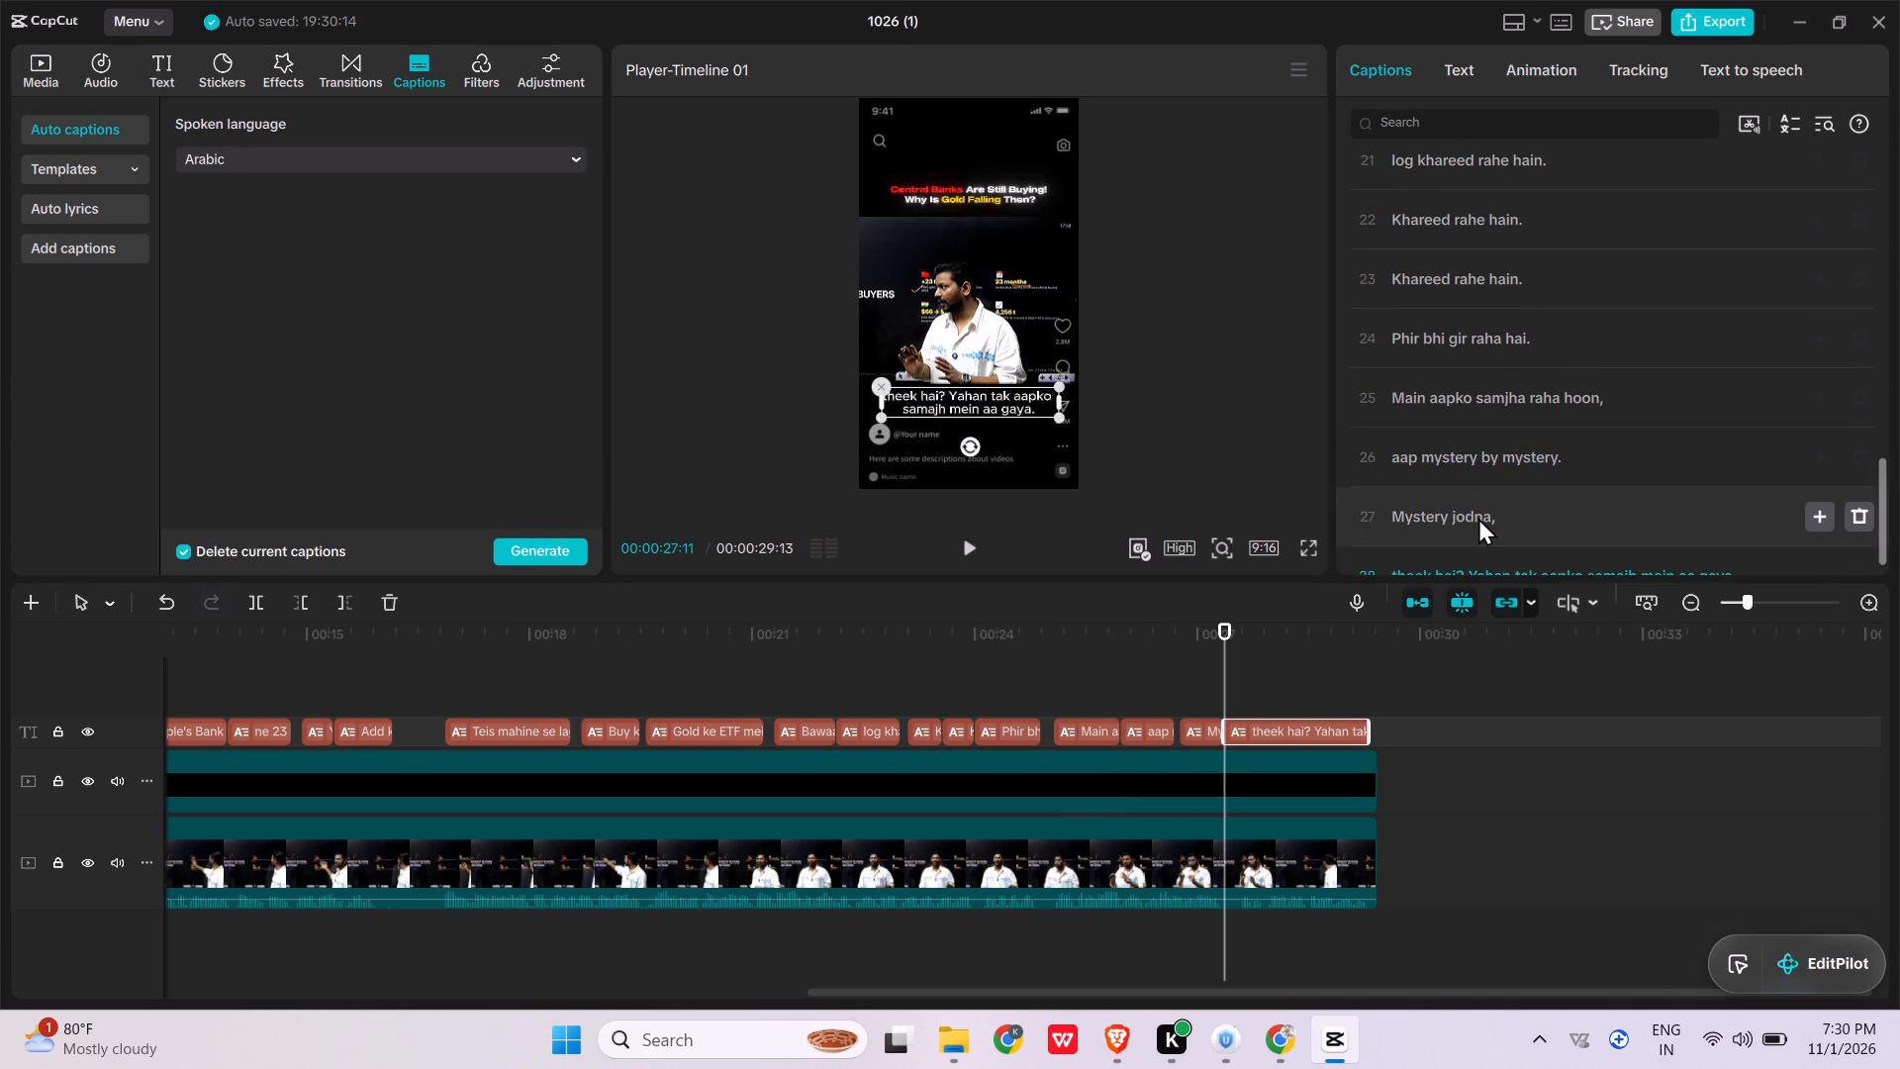
left_click(1472, 546)
key("Return")
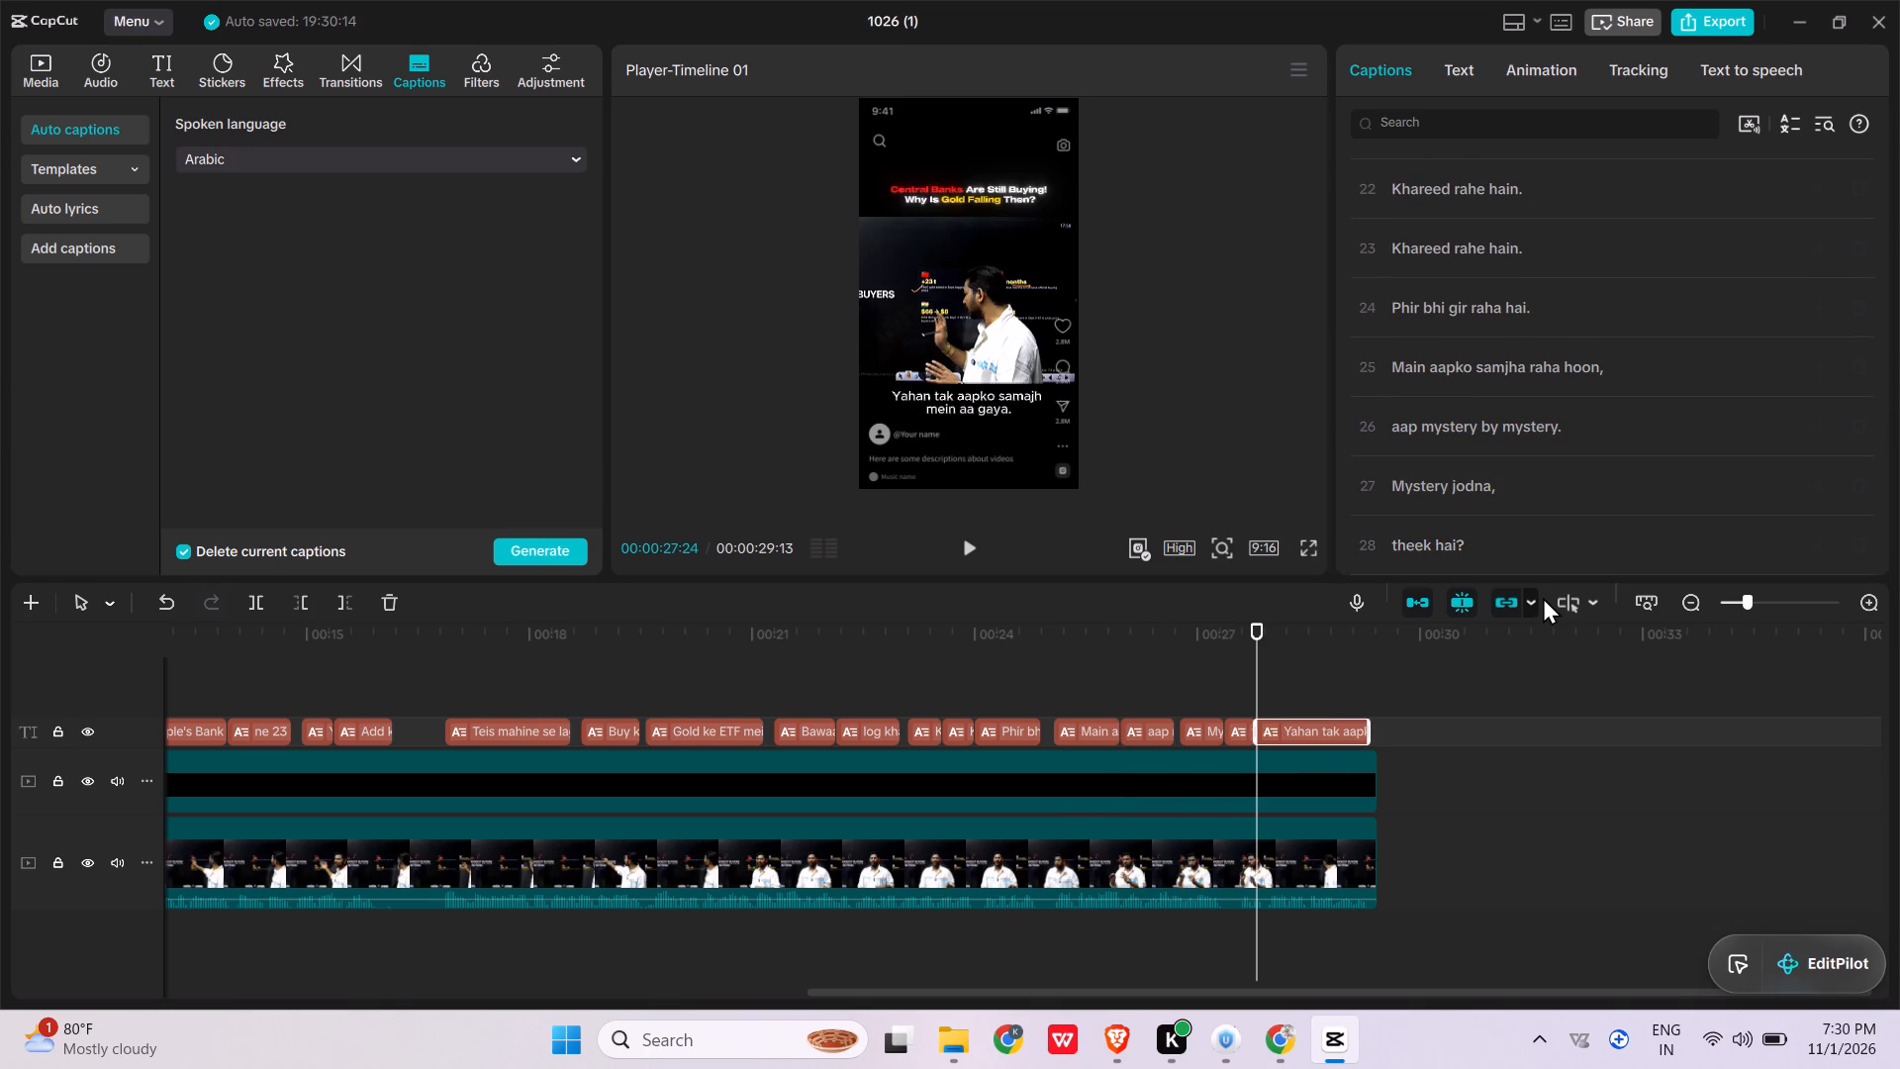
scroll(1538, 564, "down", 4)
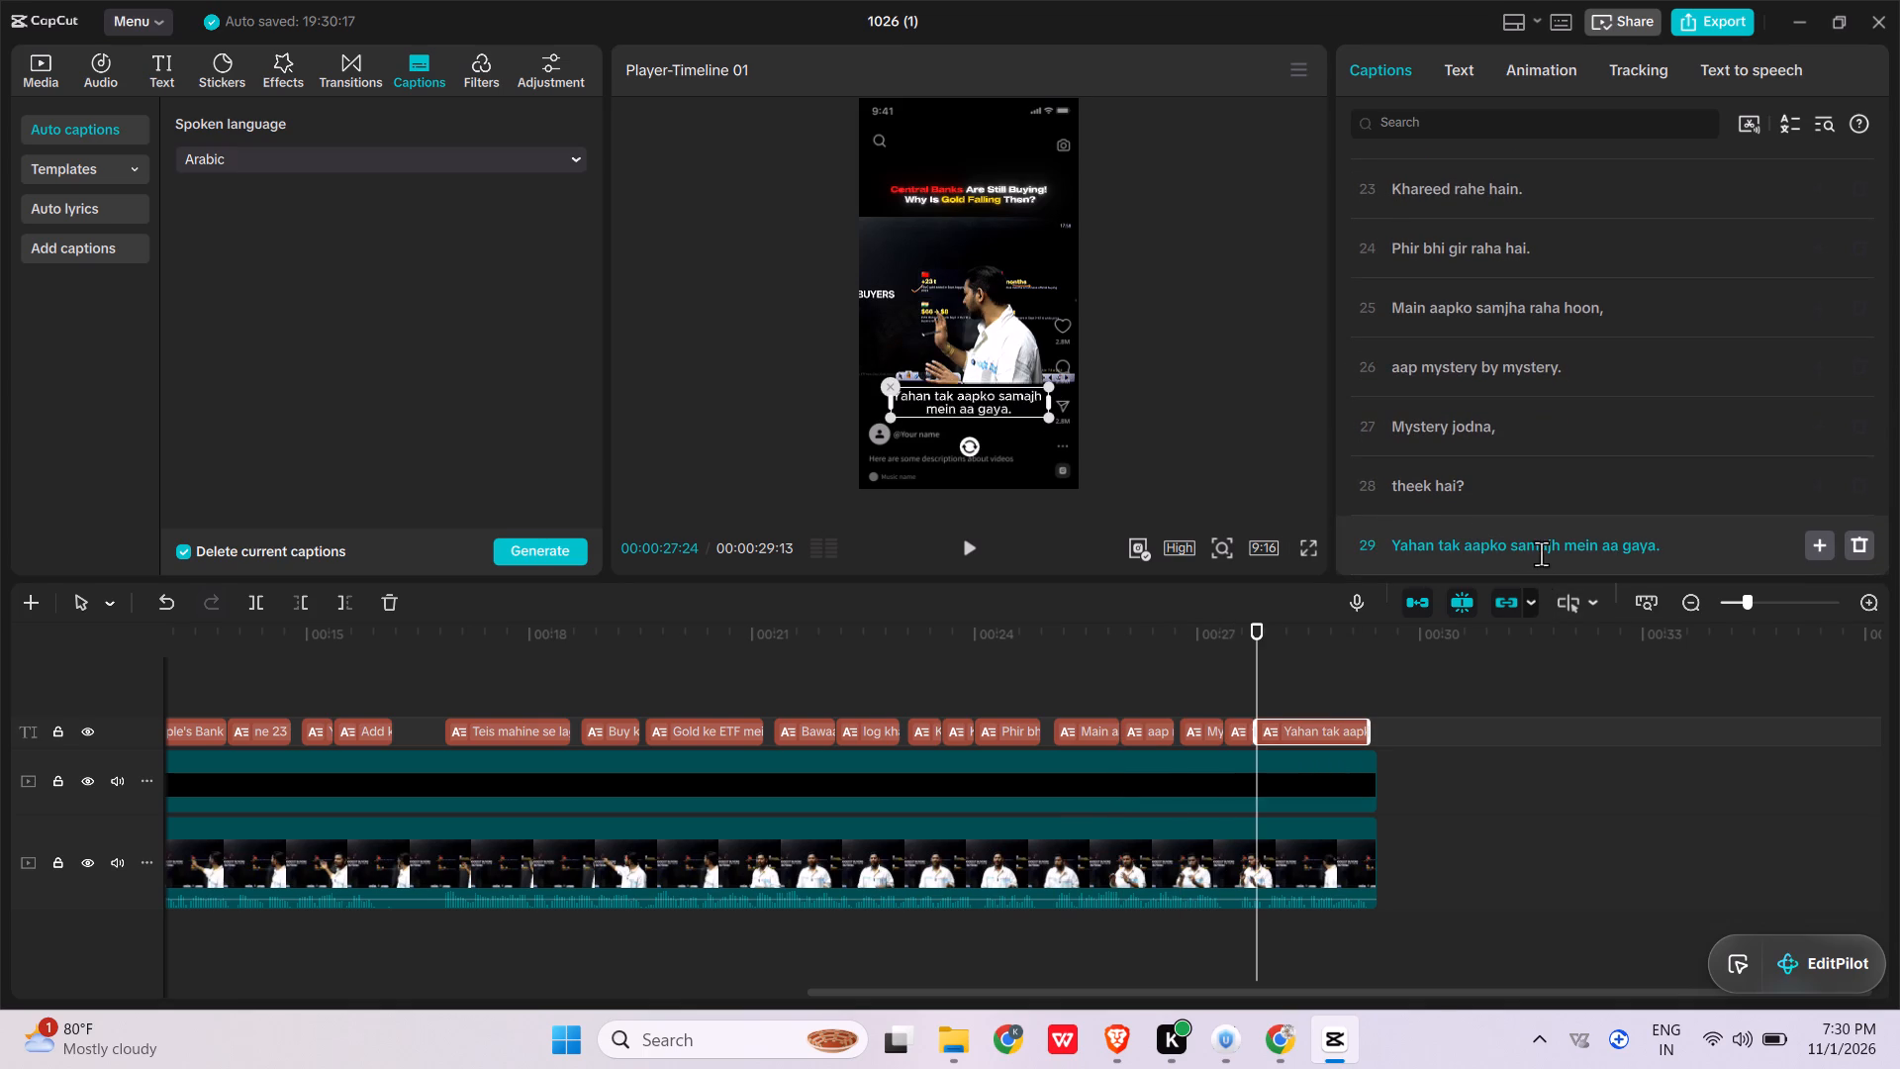
left_click(1511, 543)
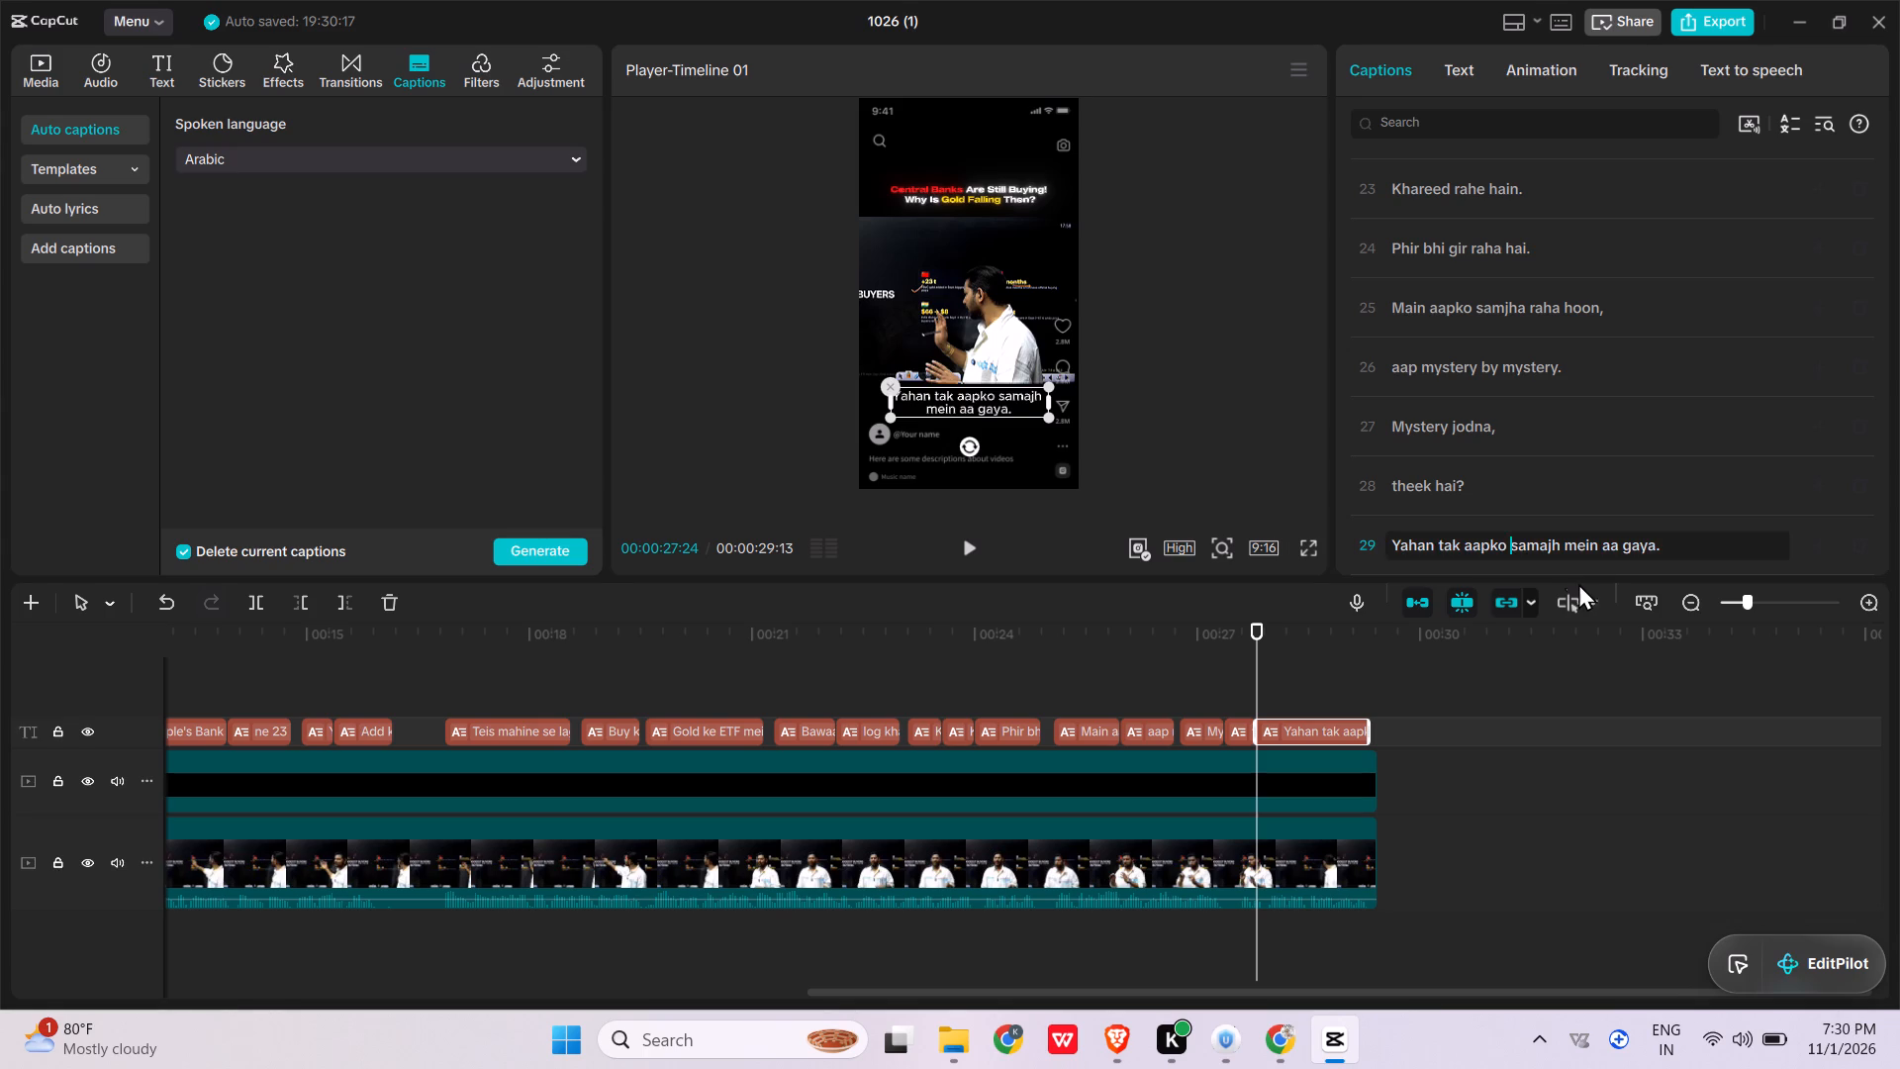
key("Return")
scroll(1571, 537, "down", 5)
scroll(1566, 500, "up", 11)
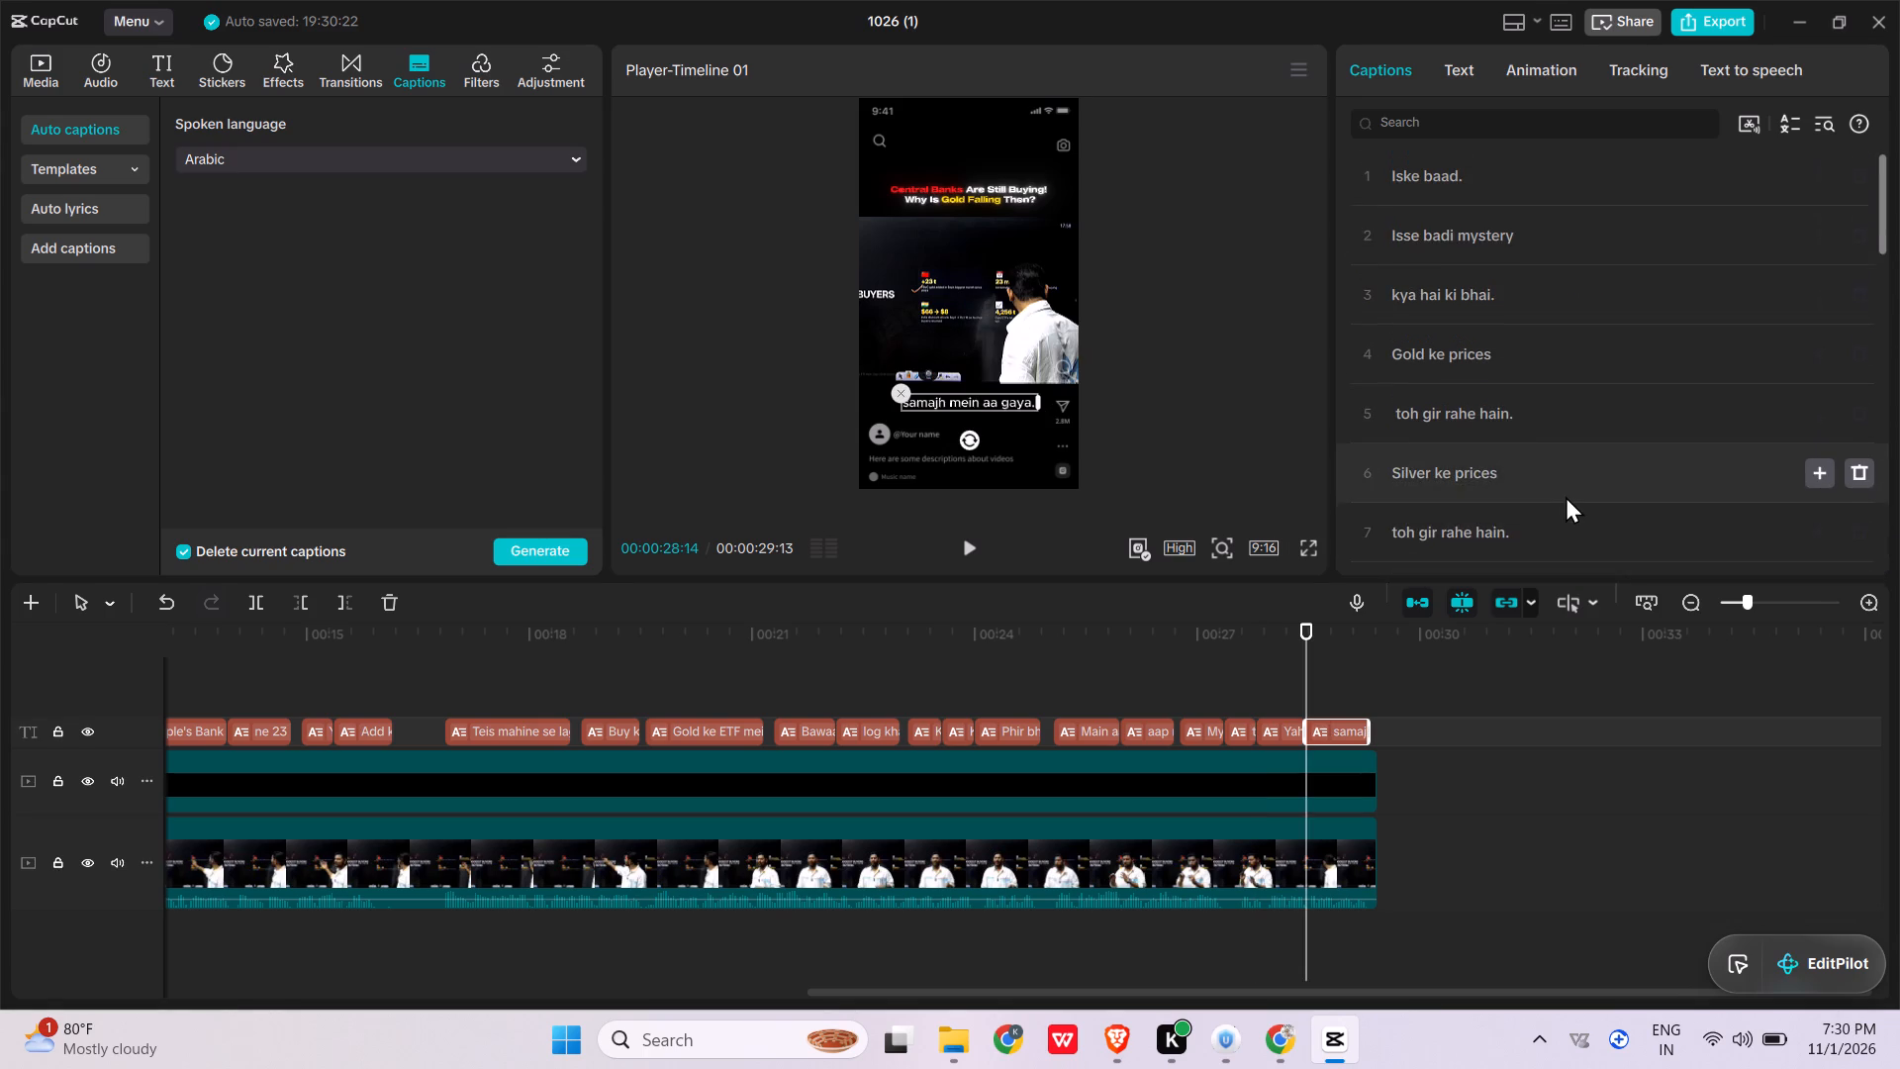
scroll(1566, 496, "up", 8)
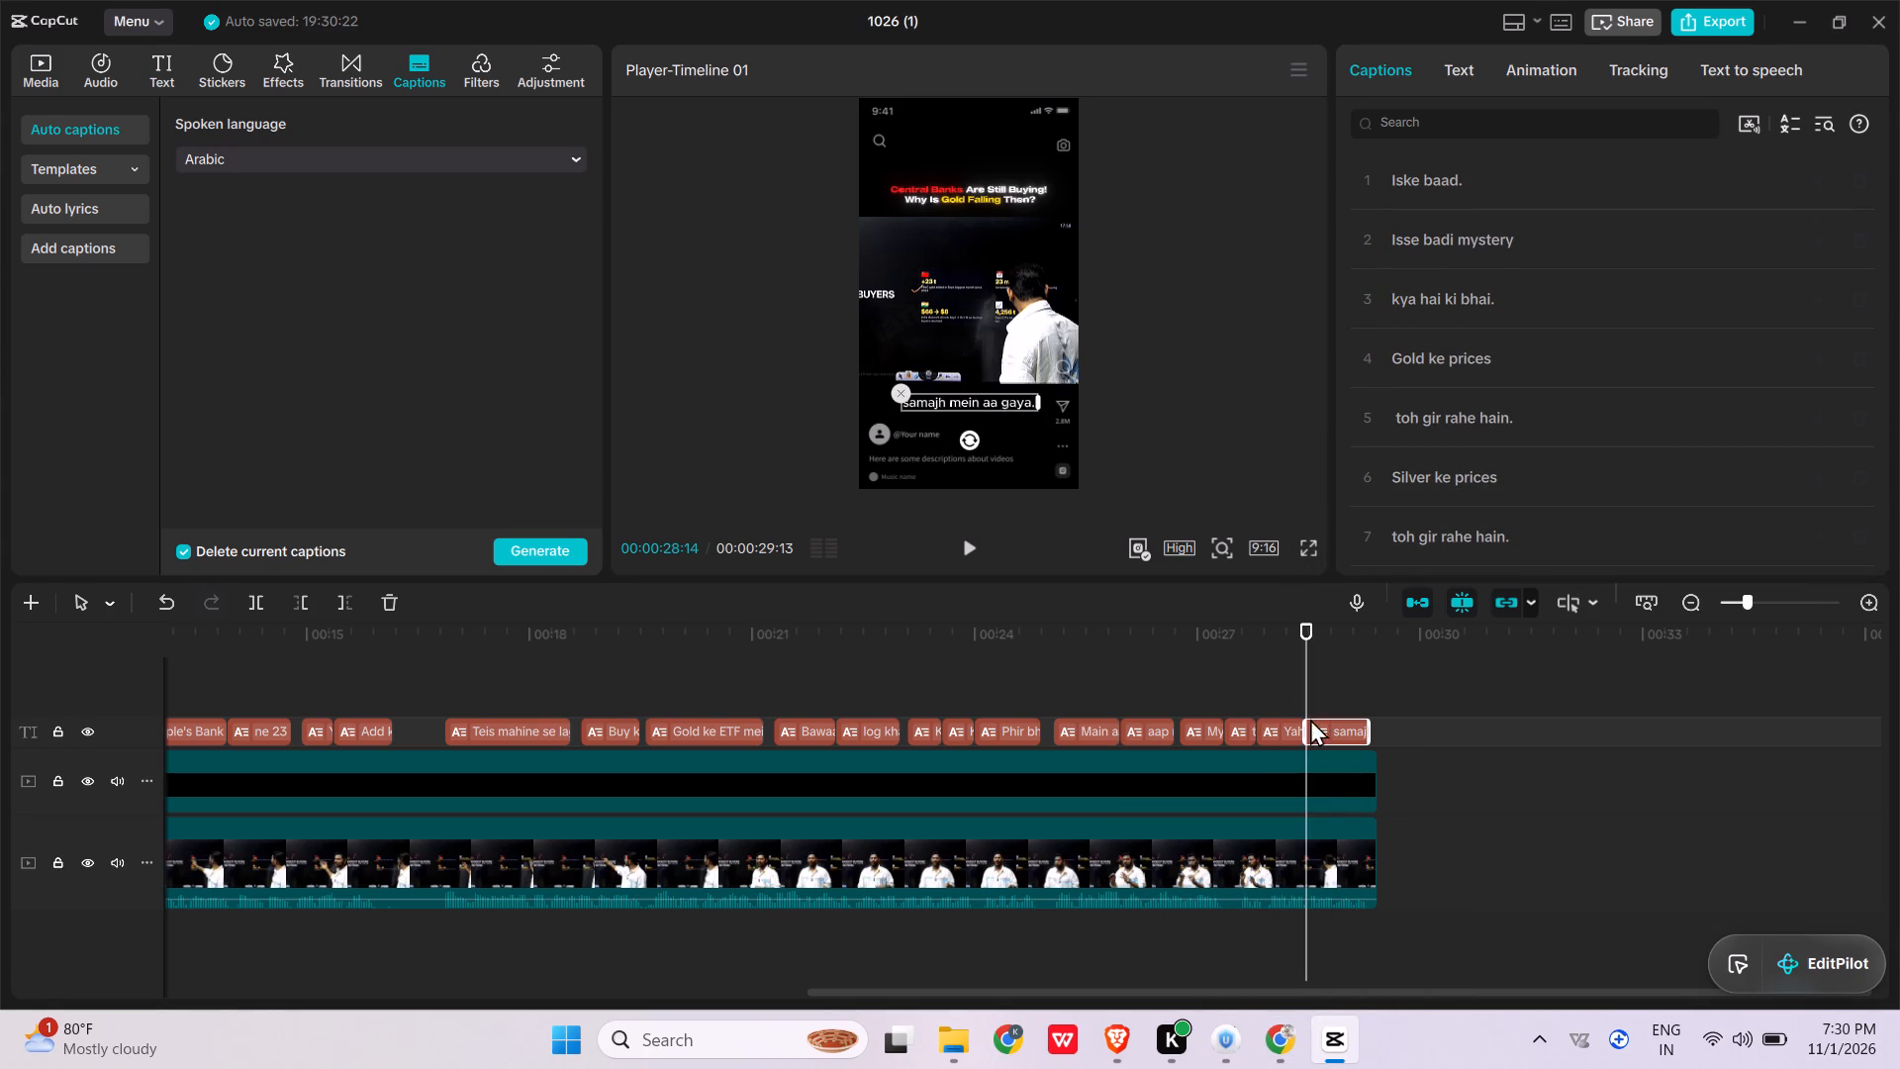
Set the text case of all main captions to title case (Tt).
left_click(1467, 79)
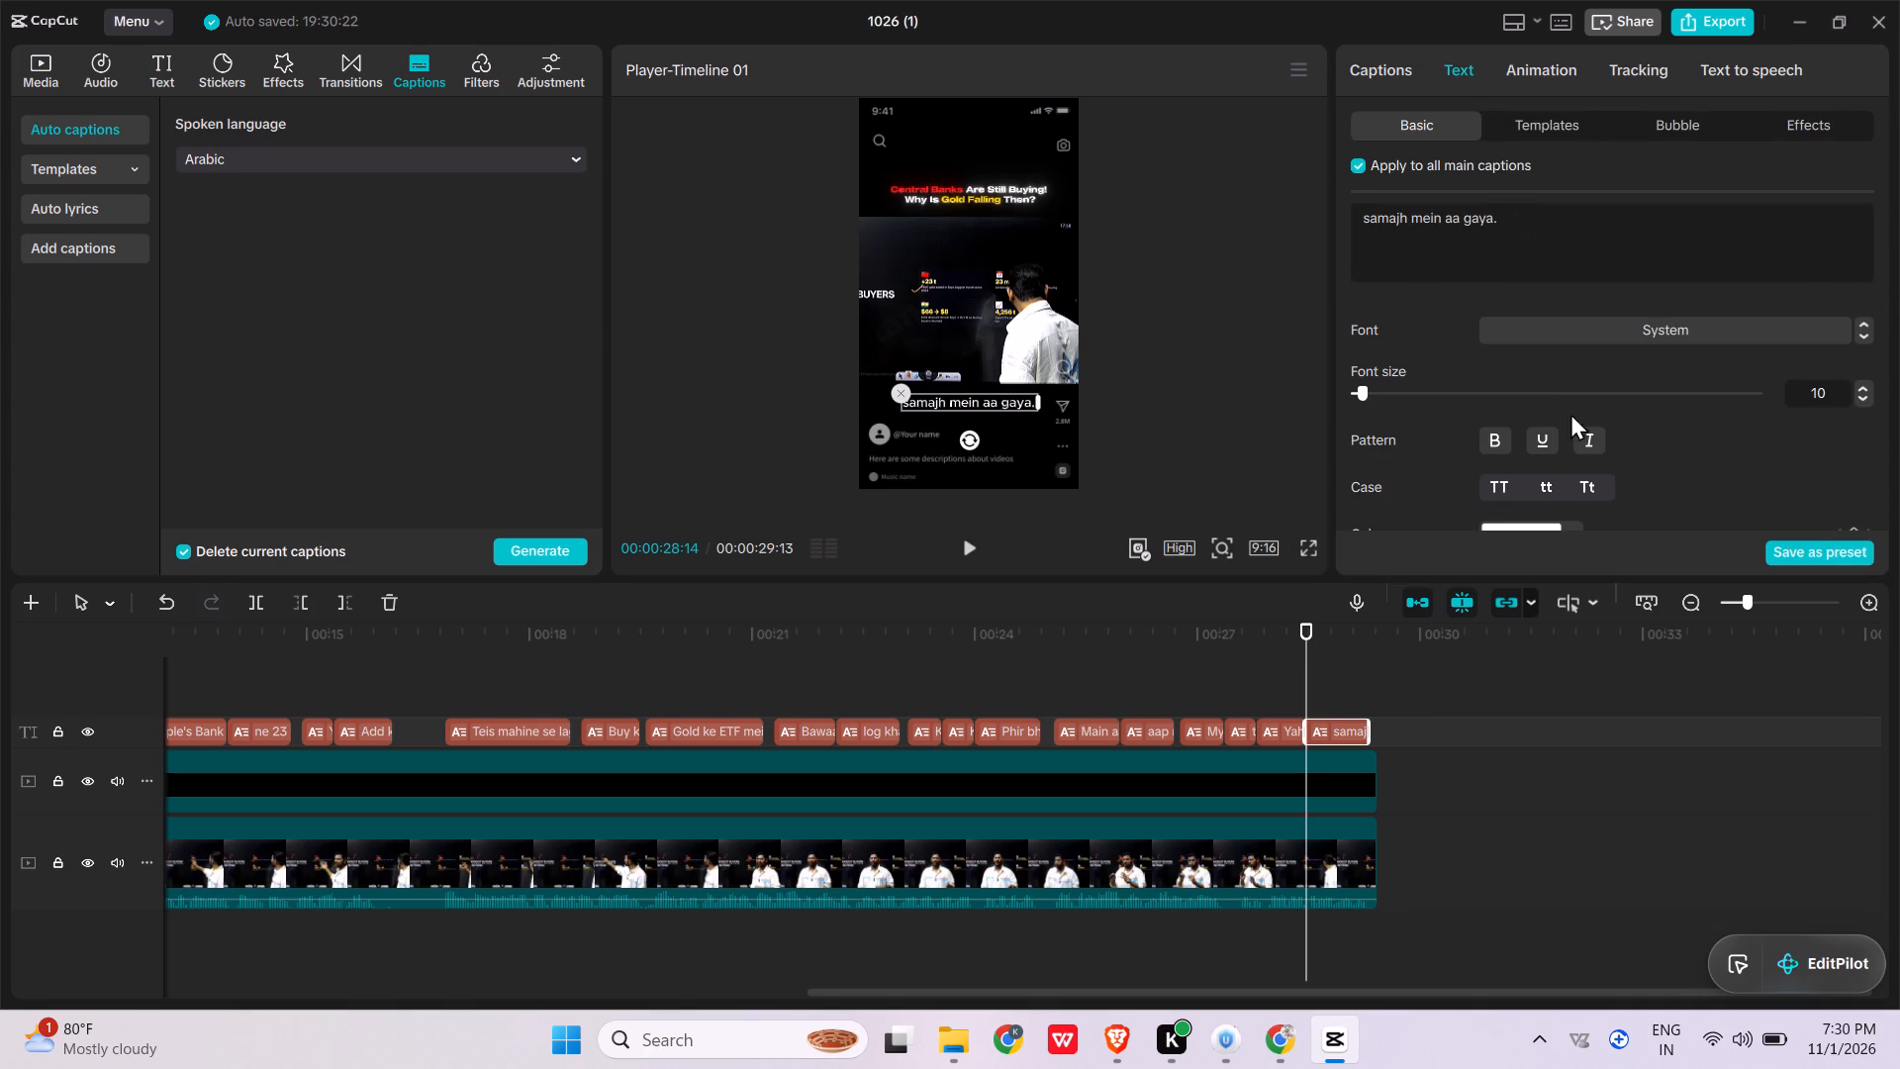
left_click(1596, 478)
Select every caption on the timeline and apply the first favourite text template, with red and white glowing lettering.
scroll(1577, 491, "down", 14, "ctrl")
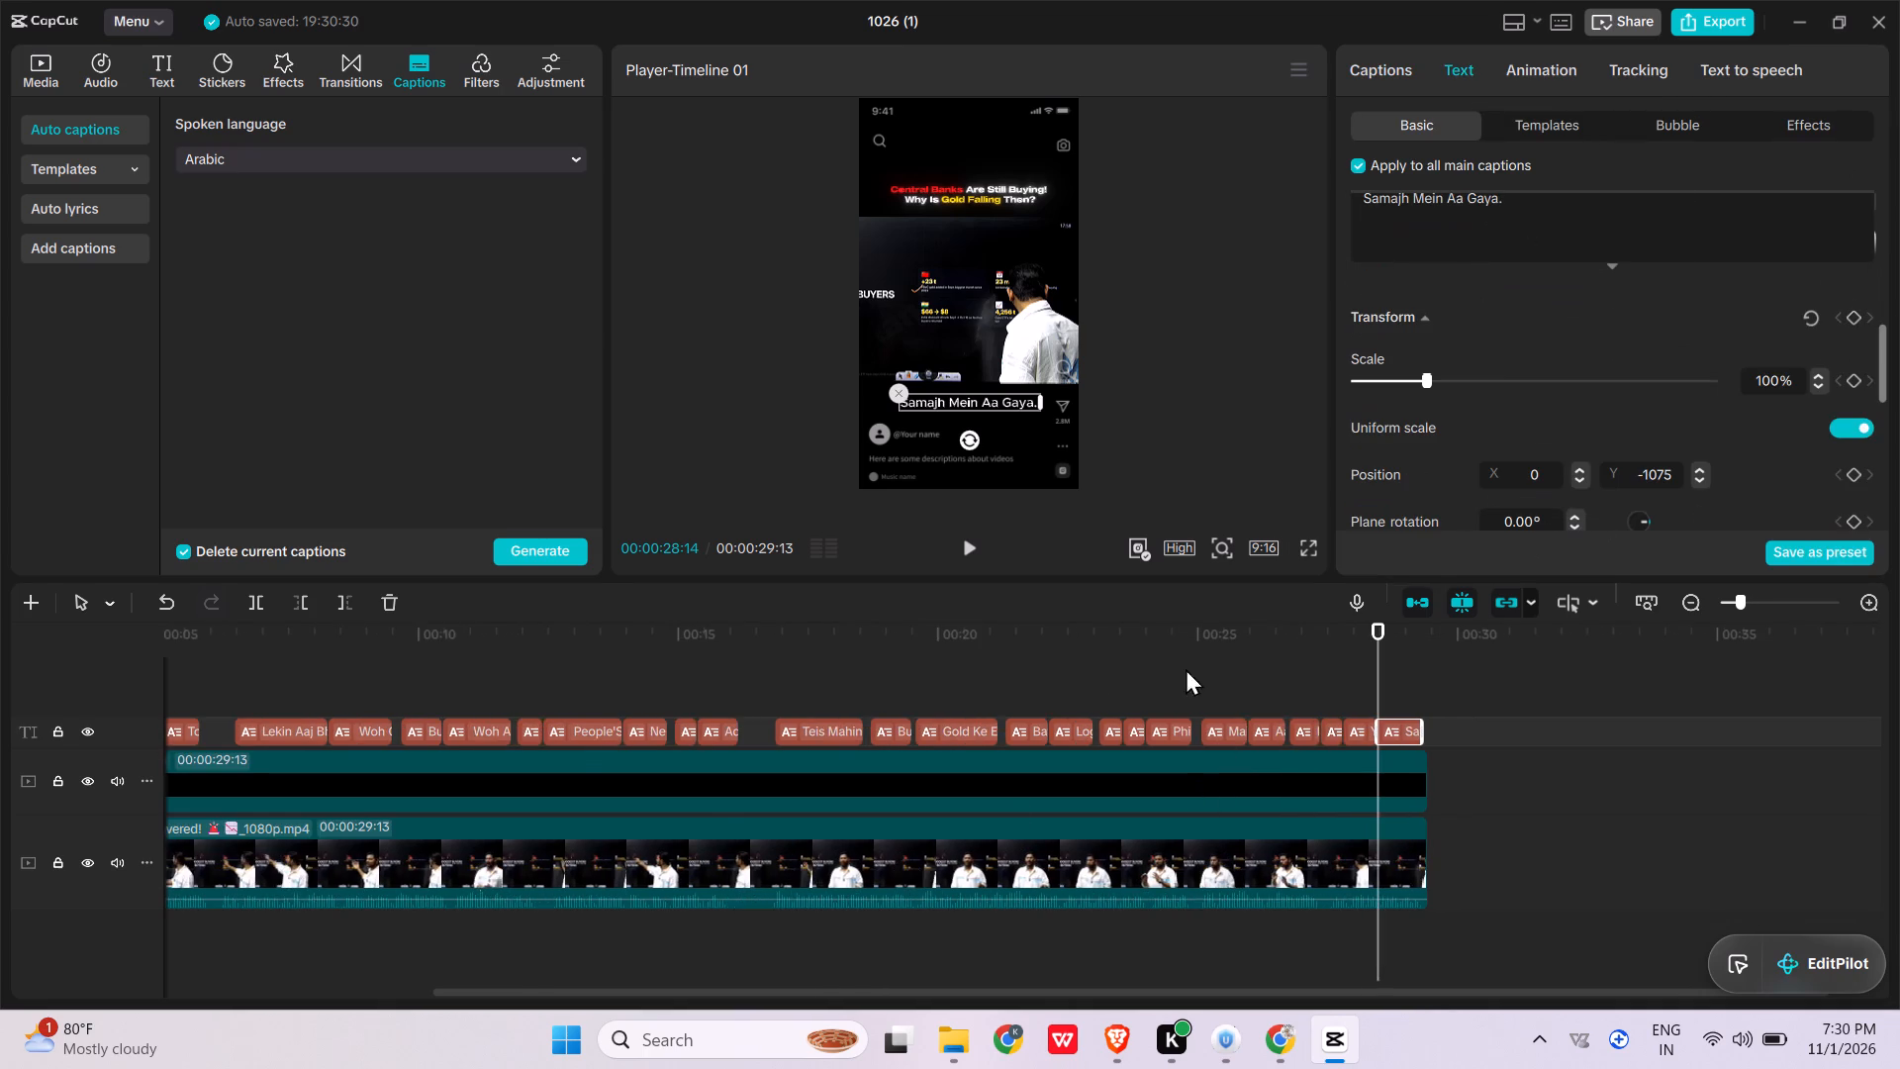
scroll(1079, 714, "down", 10, "ctrl")
left_click_drag(217, 695, 1032, 676)
left_click_drag(1031, 677, 213, 721)
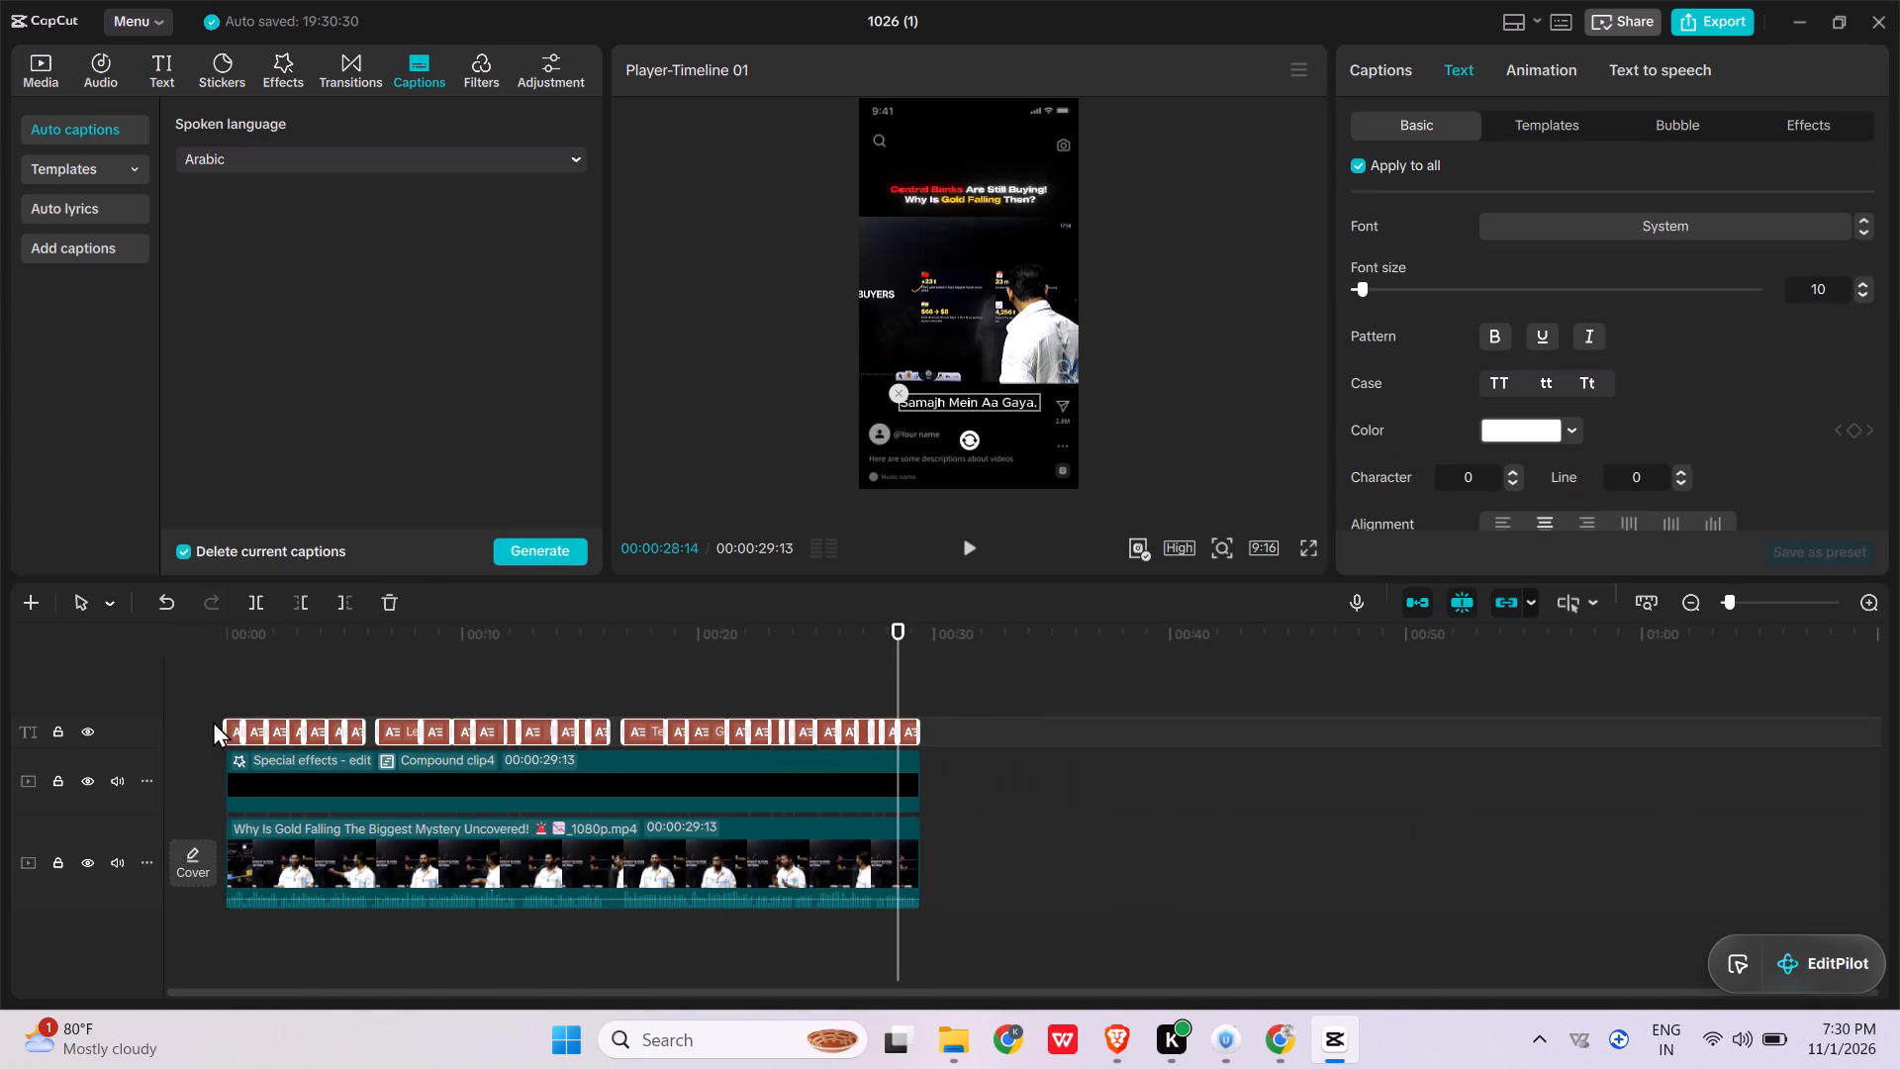
left_click(1536, 133)
left_click(1387, 331)
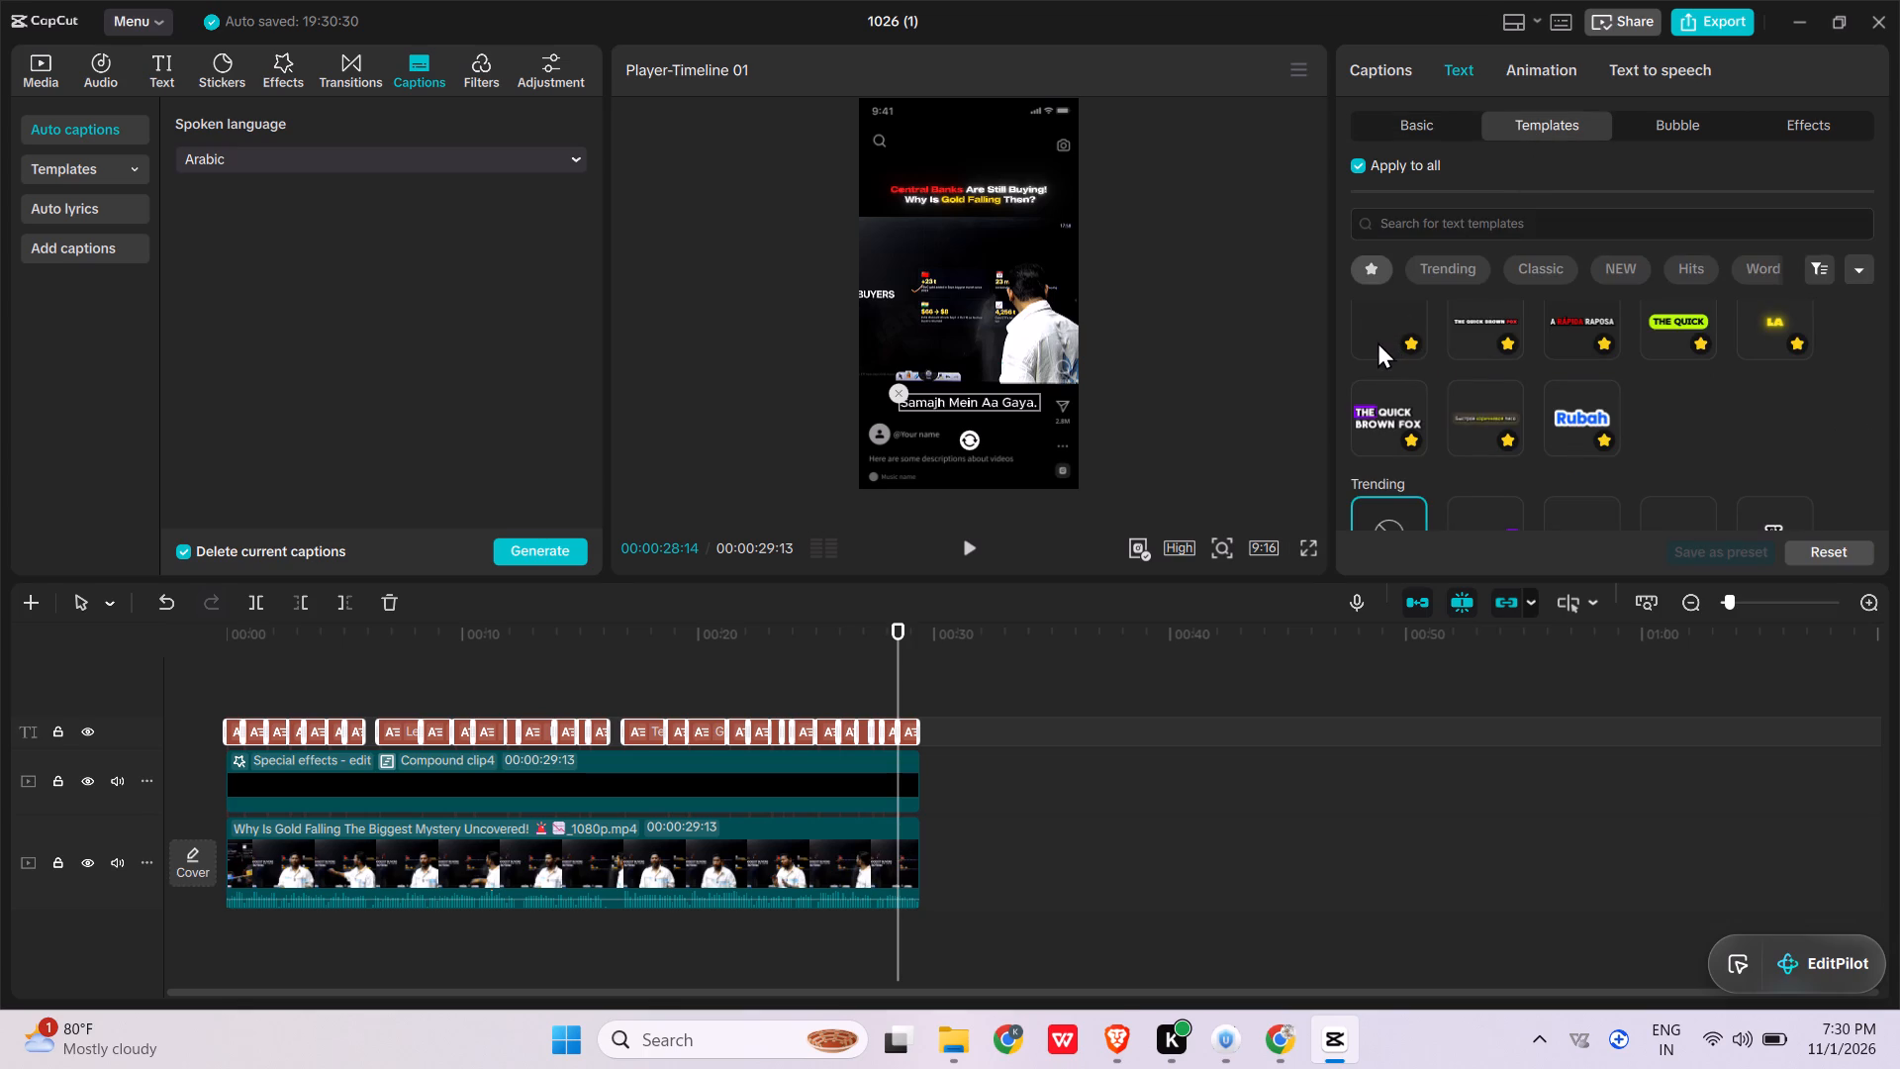
Switch to Brave, pause the "Kath Lagda" music video on YouTube, and return to CapCut.
left_click(1112, 1022)
key("space")
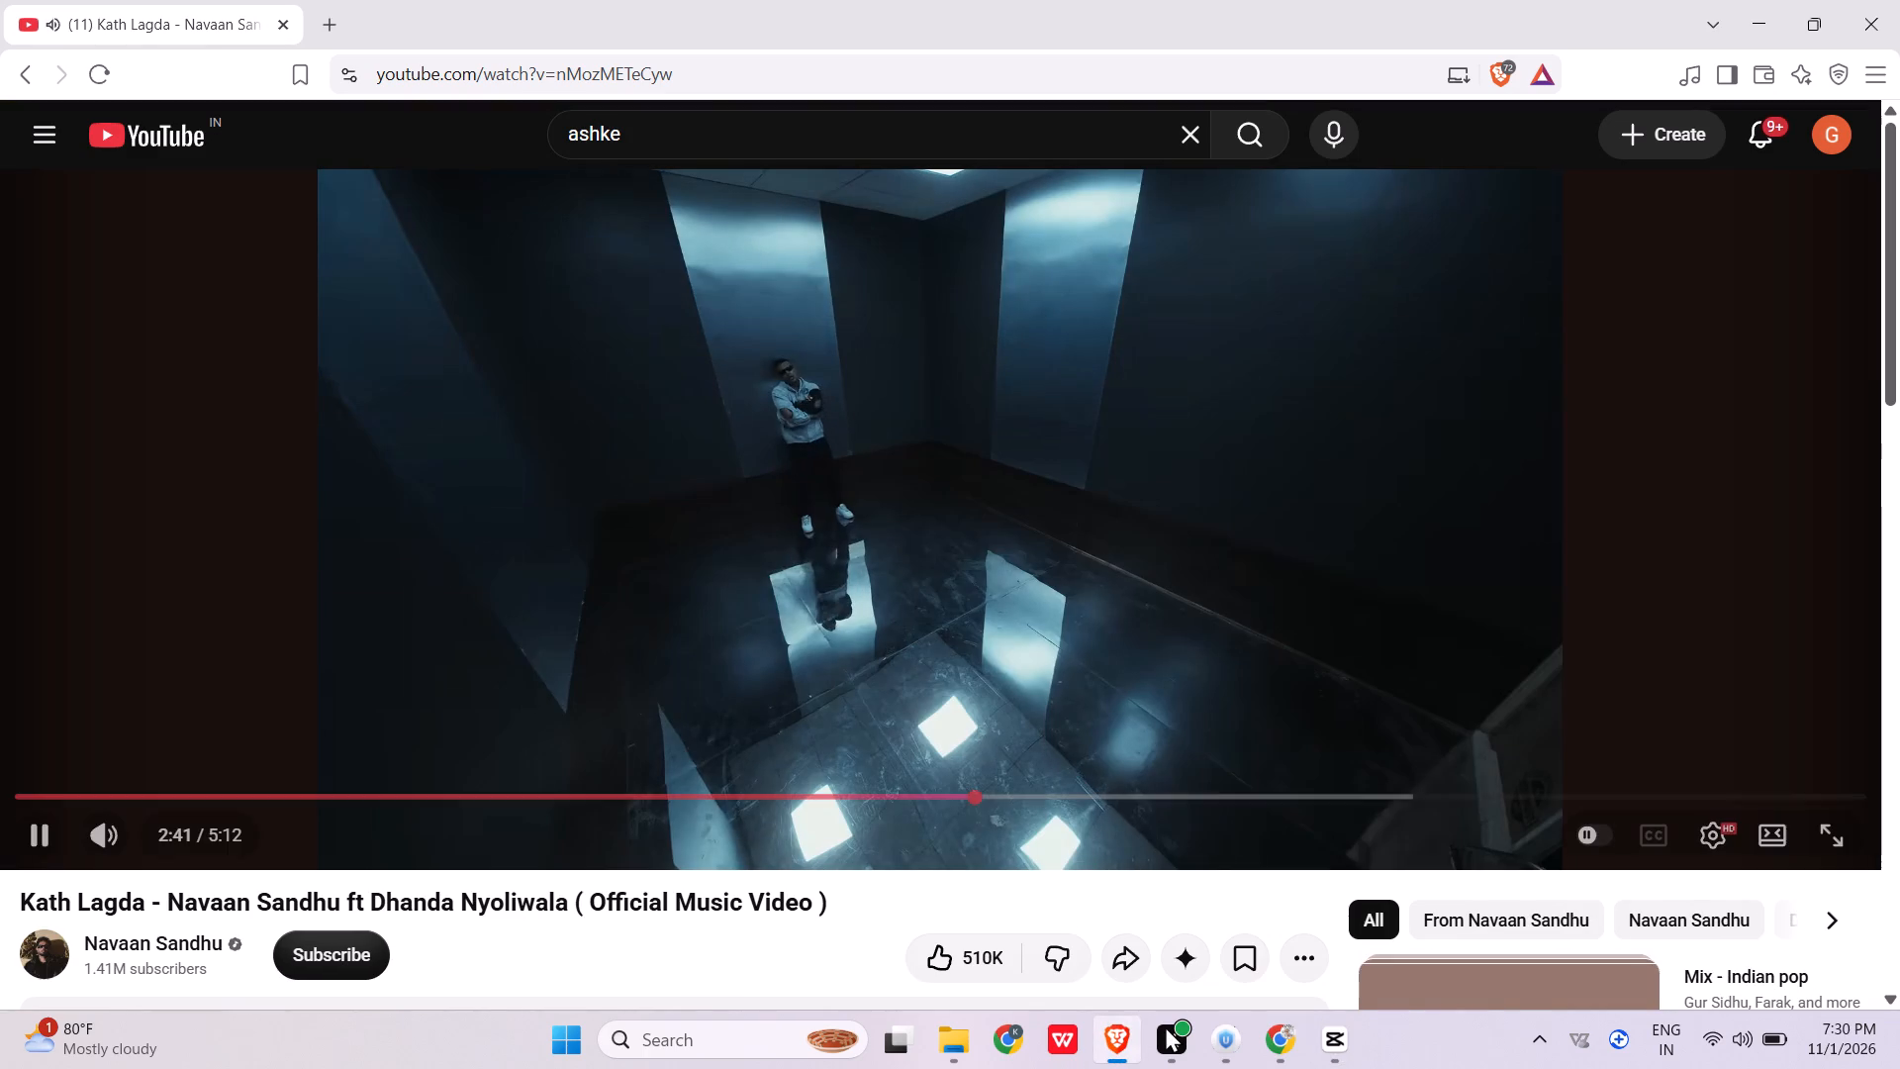
left_click(1320, 1051)
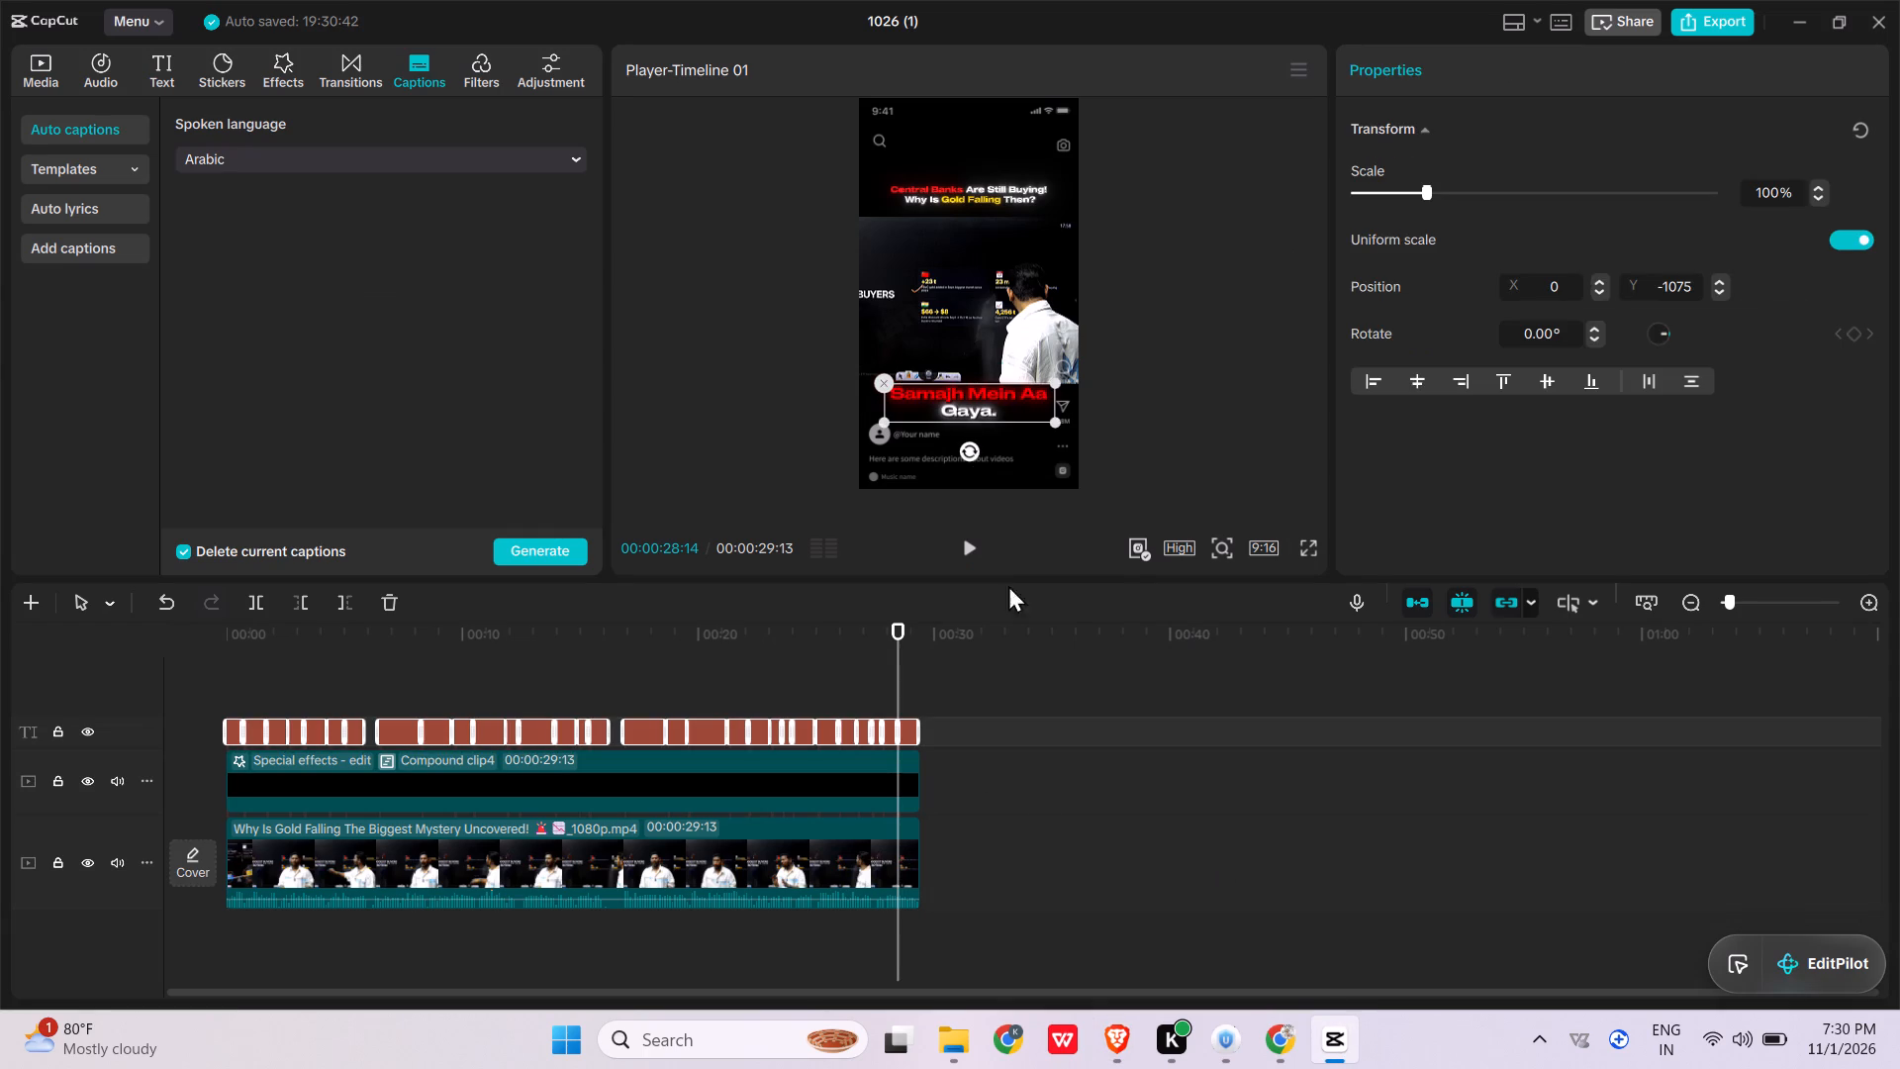
Reduce the scale of all selected captions to 49%.
left_click_drag(1052, 416, 1038, 408)
left_click(1401, 192)
left_click(1417, 184)
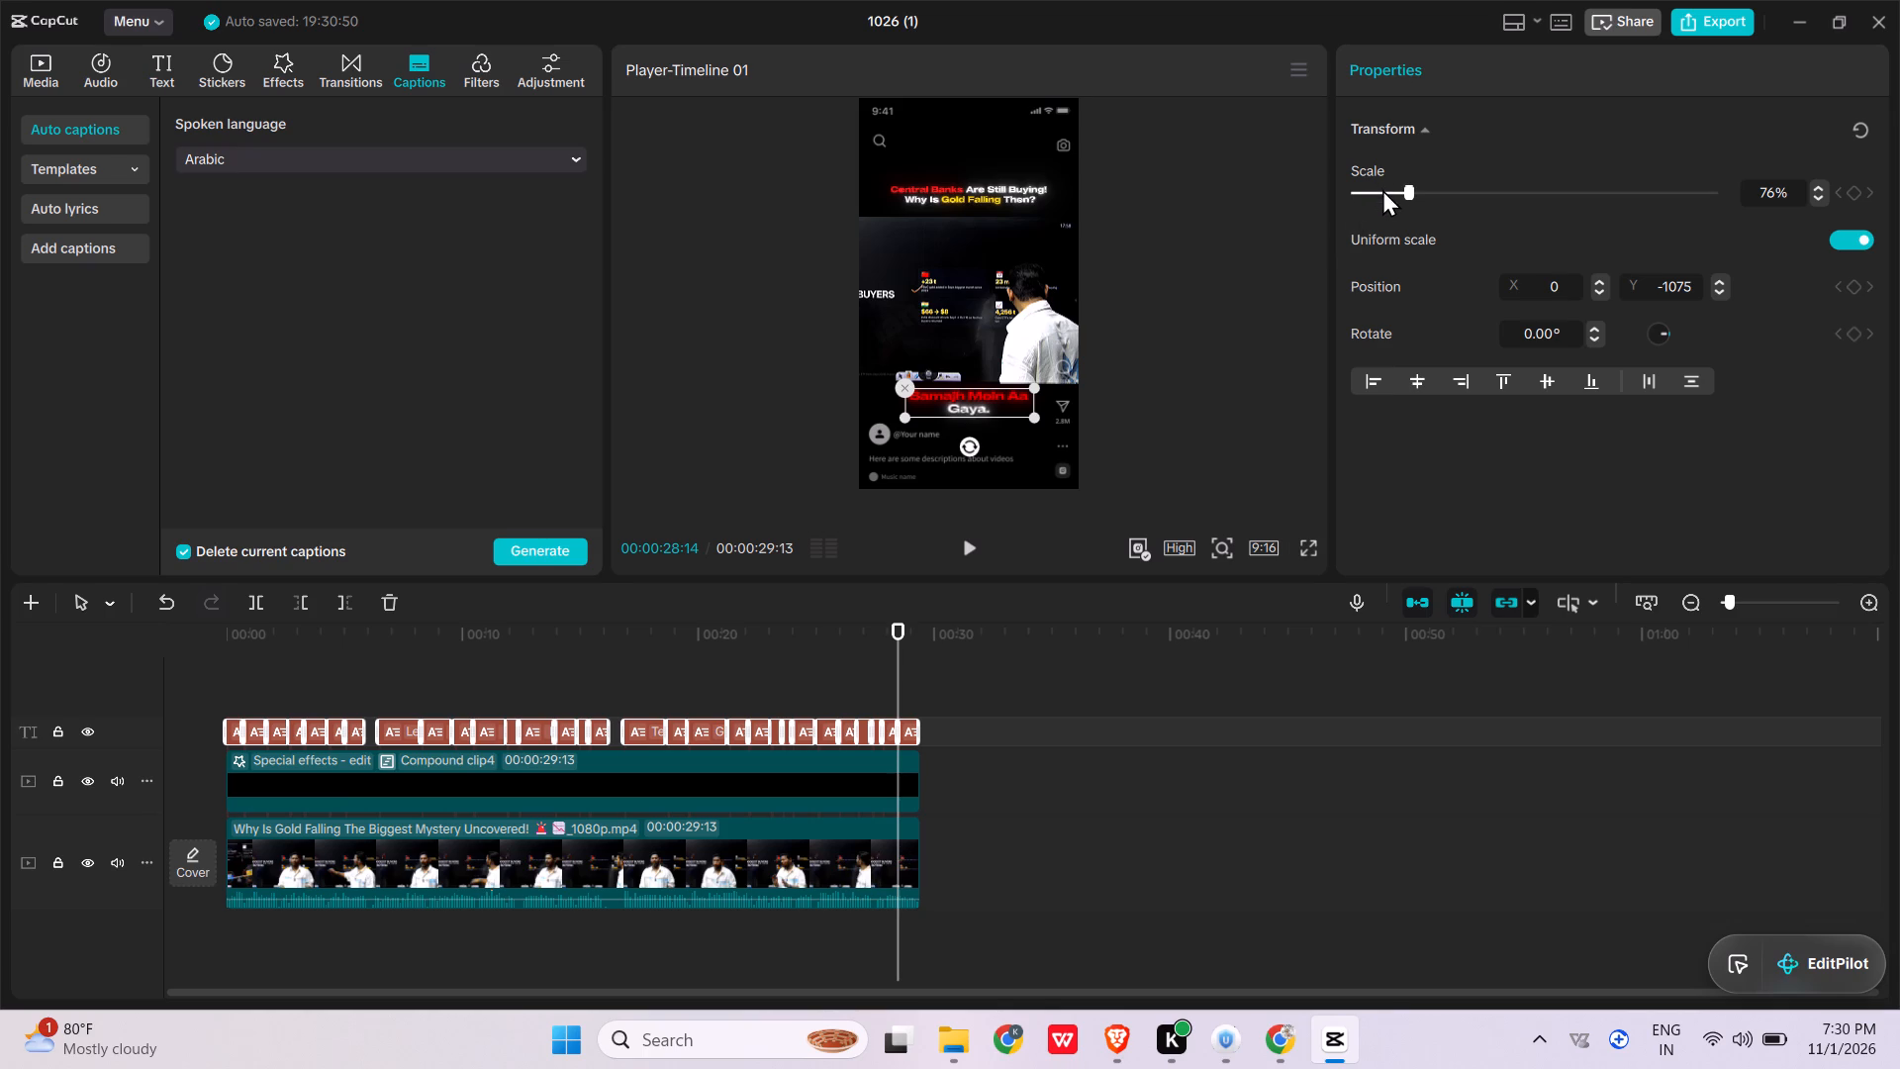
left_click(1390, 193)
Shrink the "Central Banks Are Still Buying!" headline overlay slightly and nudge it up within the frame.
left_click(1001, 197)
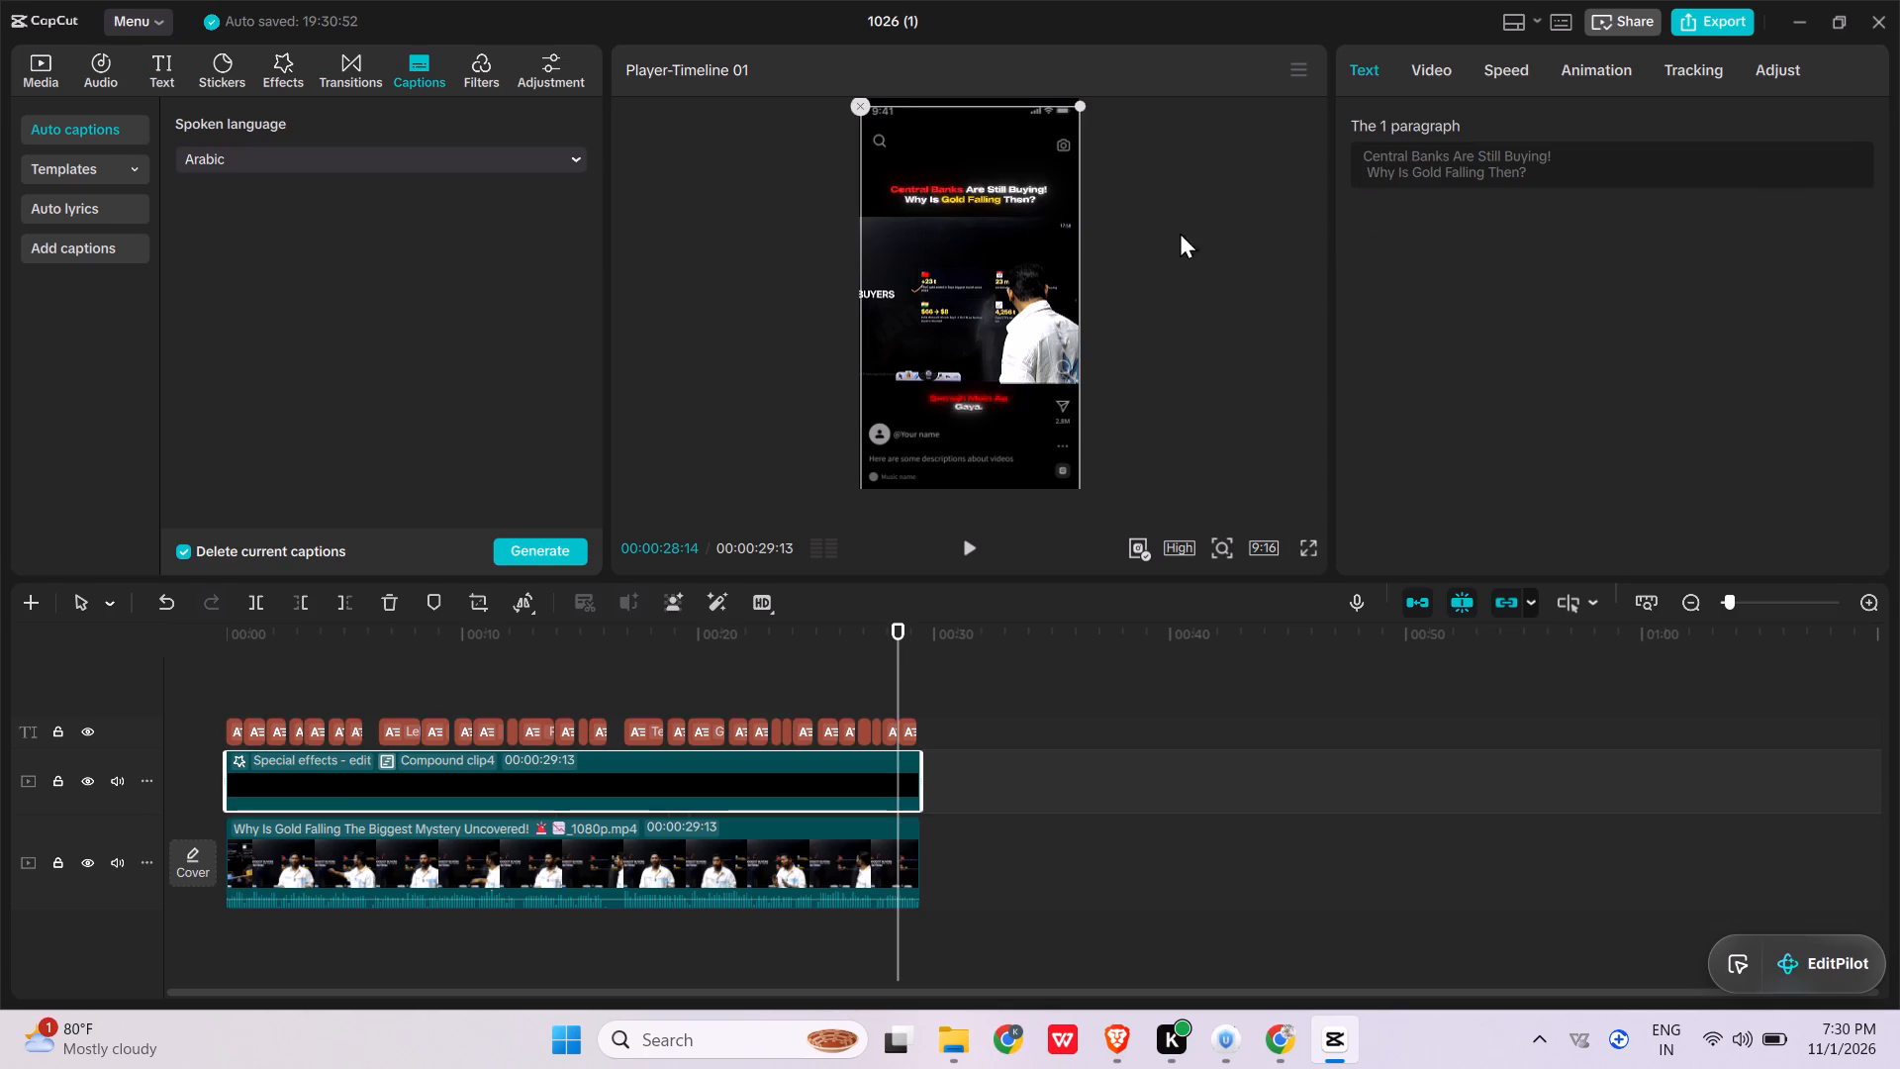
left_click(1002, 202)
left_click(1078, 94)
left_click_drag(1078, 106, 1069, 120)
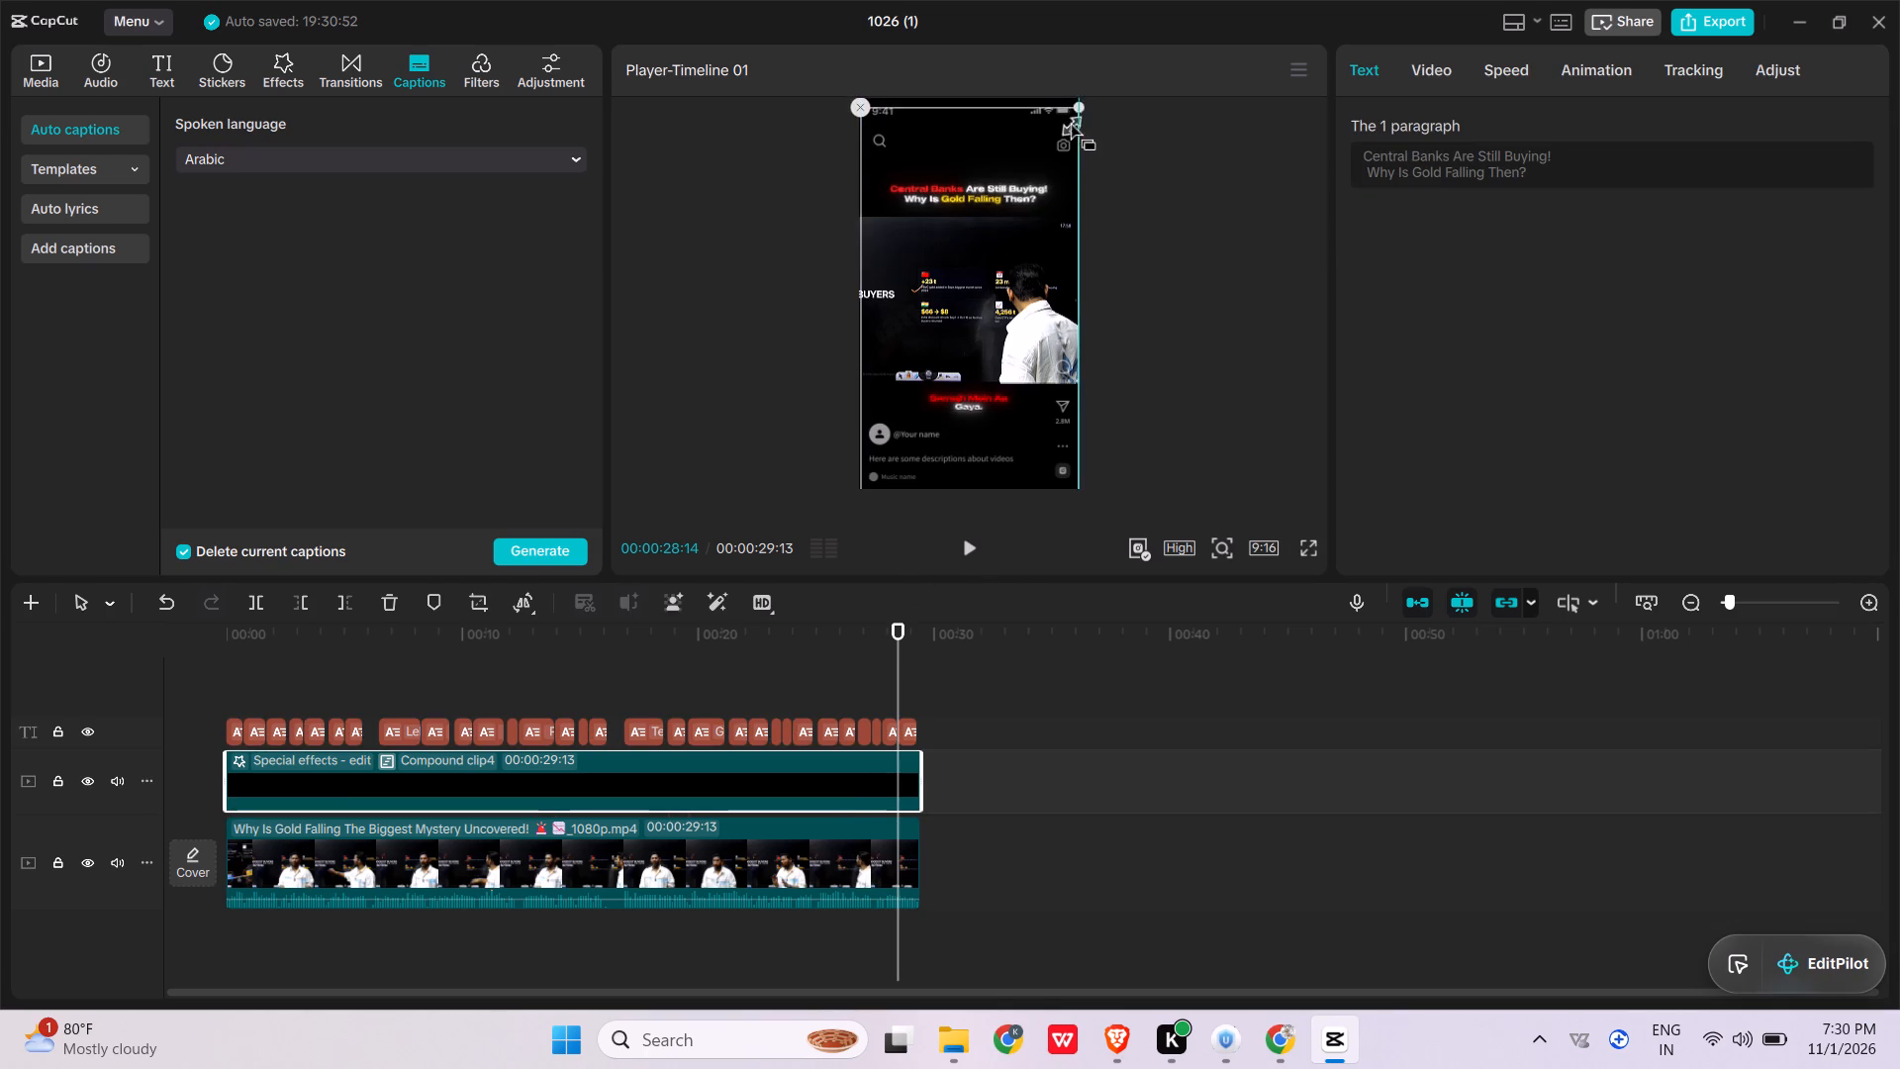
left_click_drag(1069, 120, 1060, 128)
left_click_drag(990, 213, 993, 199)
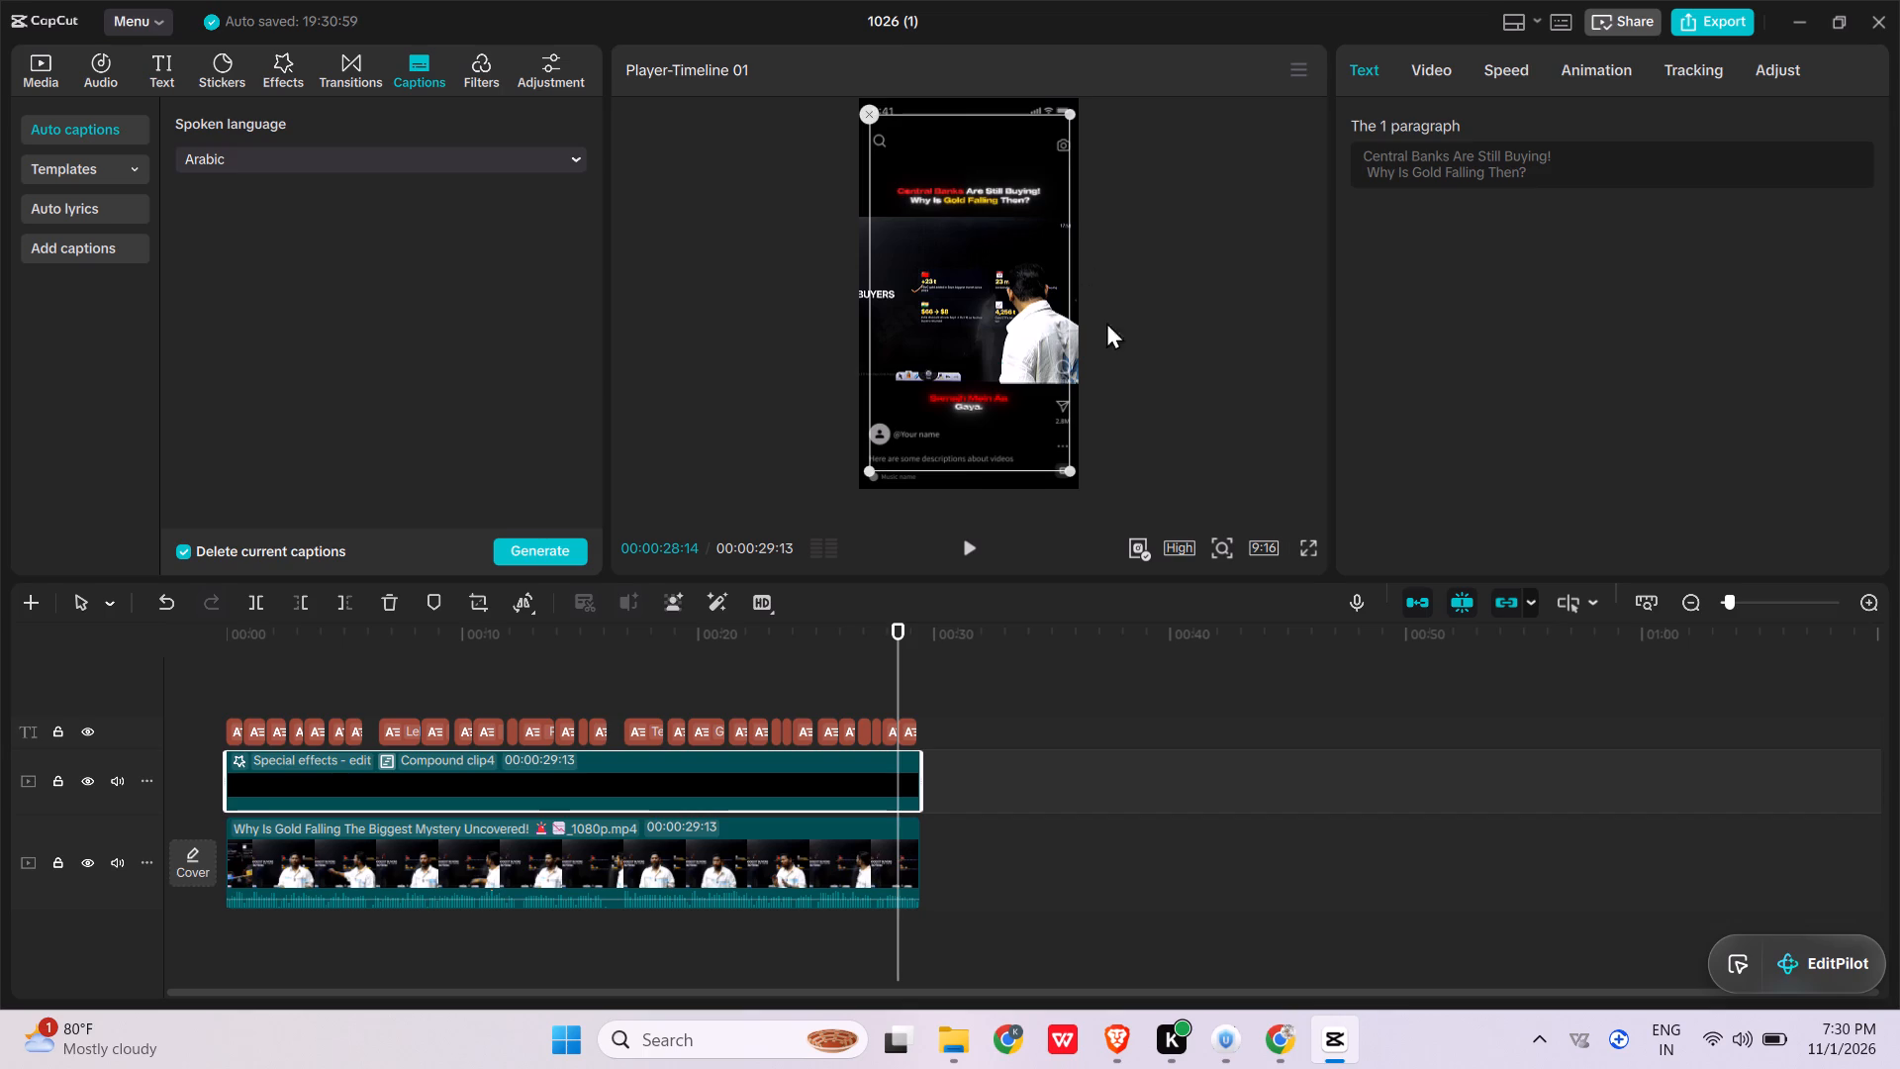
left_click(1164, 423)
Move the captions up over the lower part of the footage and check their placement by playing the full-screen preview.
left_click(982, 403)
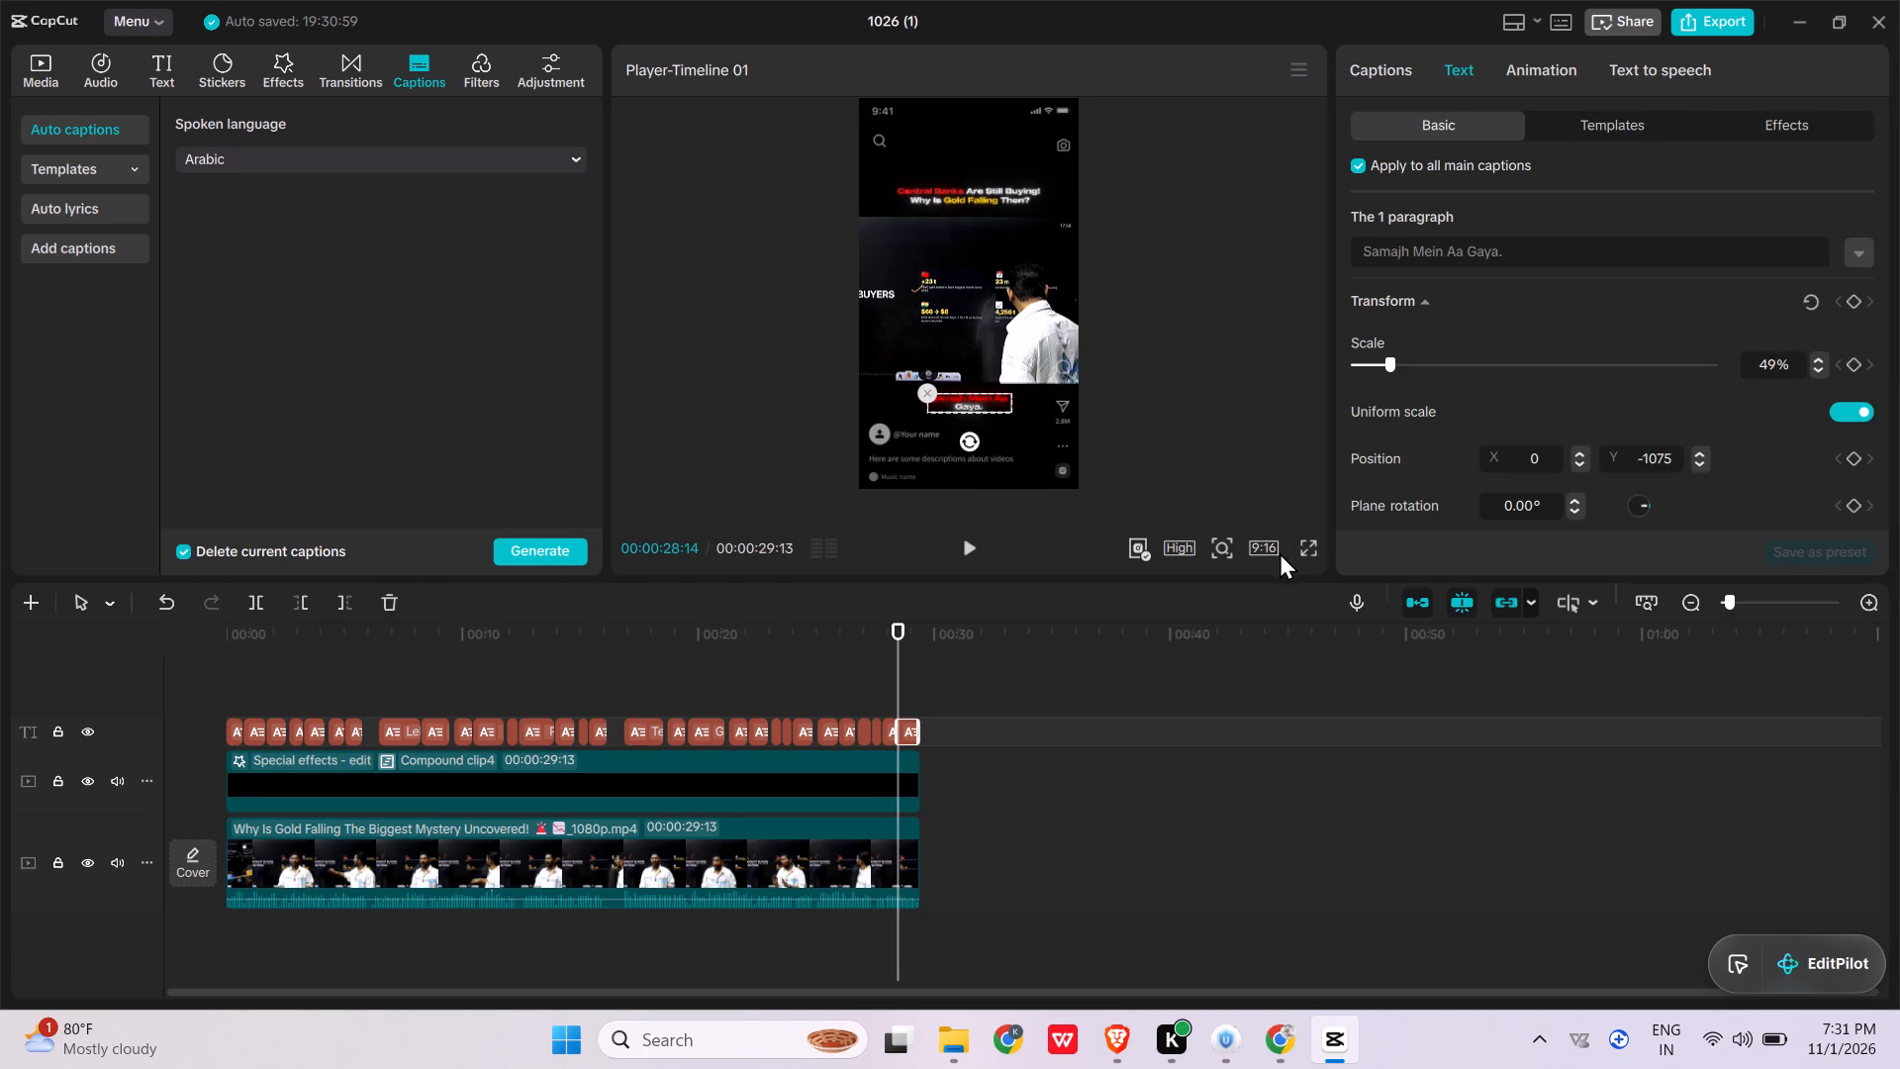
left_click(1302, 545)
key("space")
left_click(1286, 958)
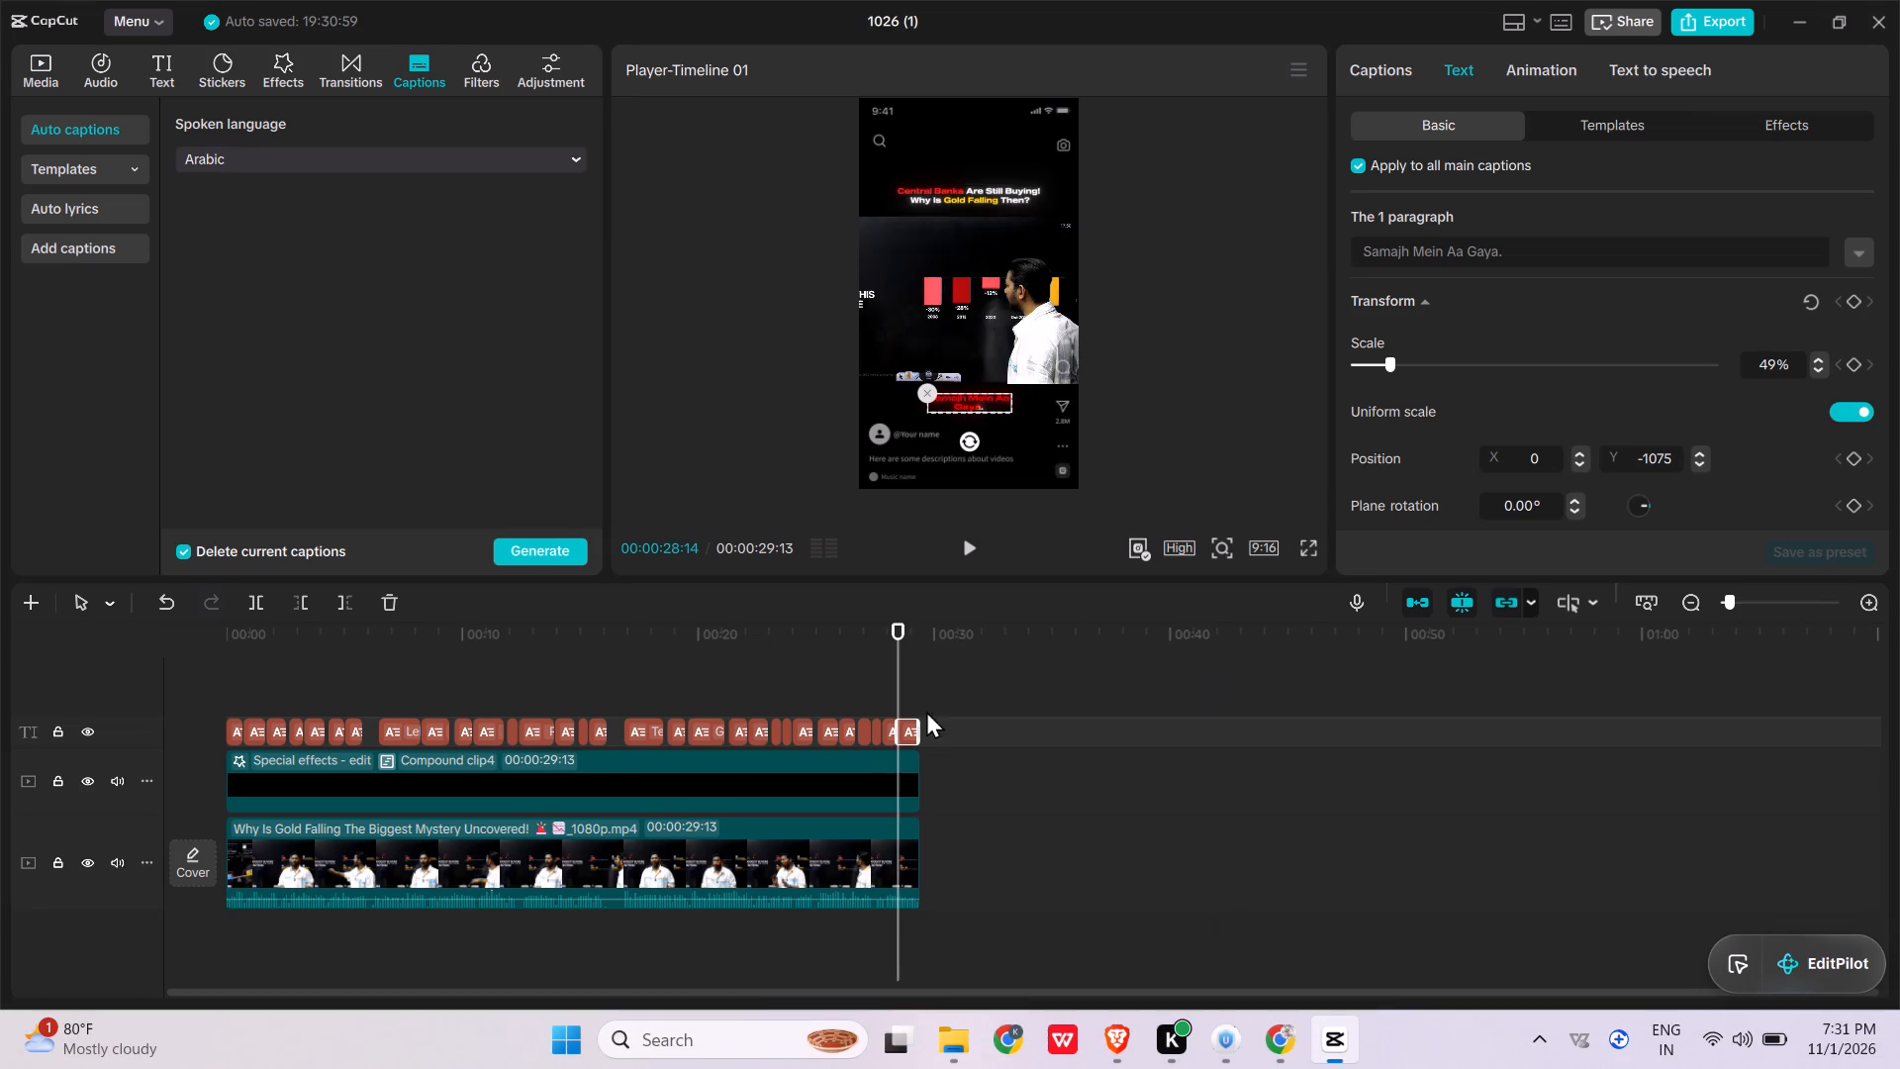
key("space")
left_click_drag(985, 402, 986, 358)
left_click(1303, 544)
key("space")
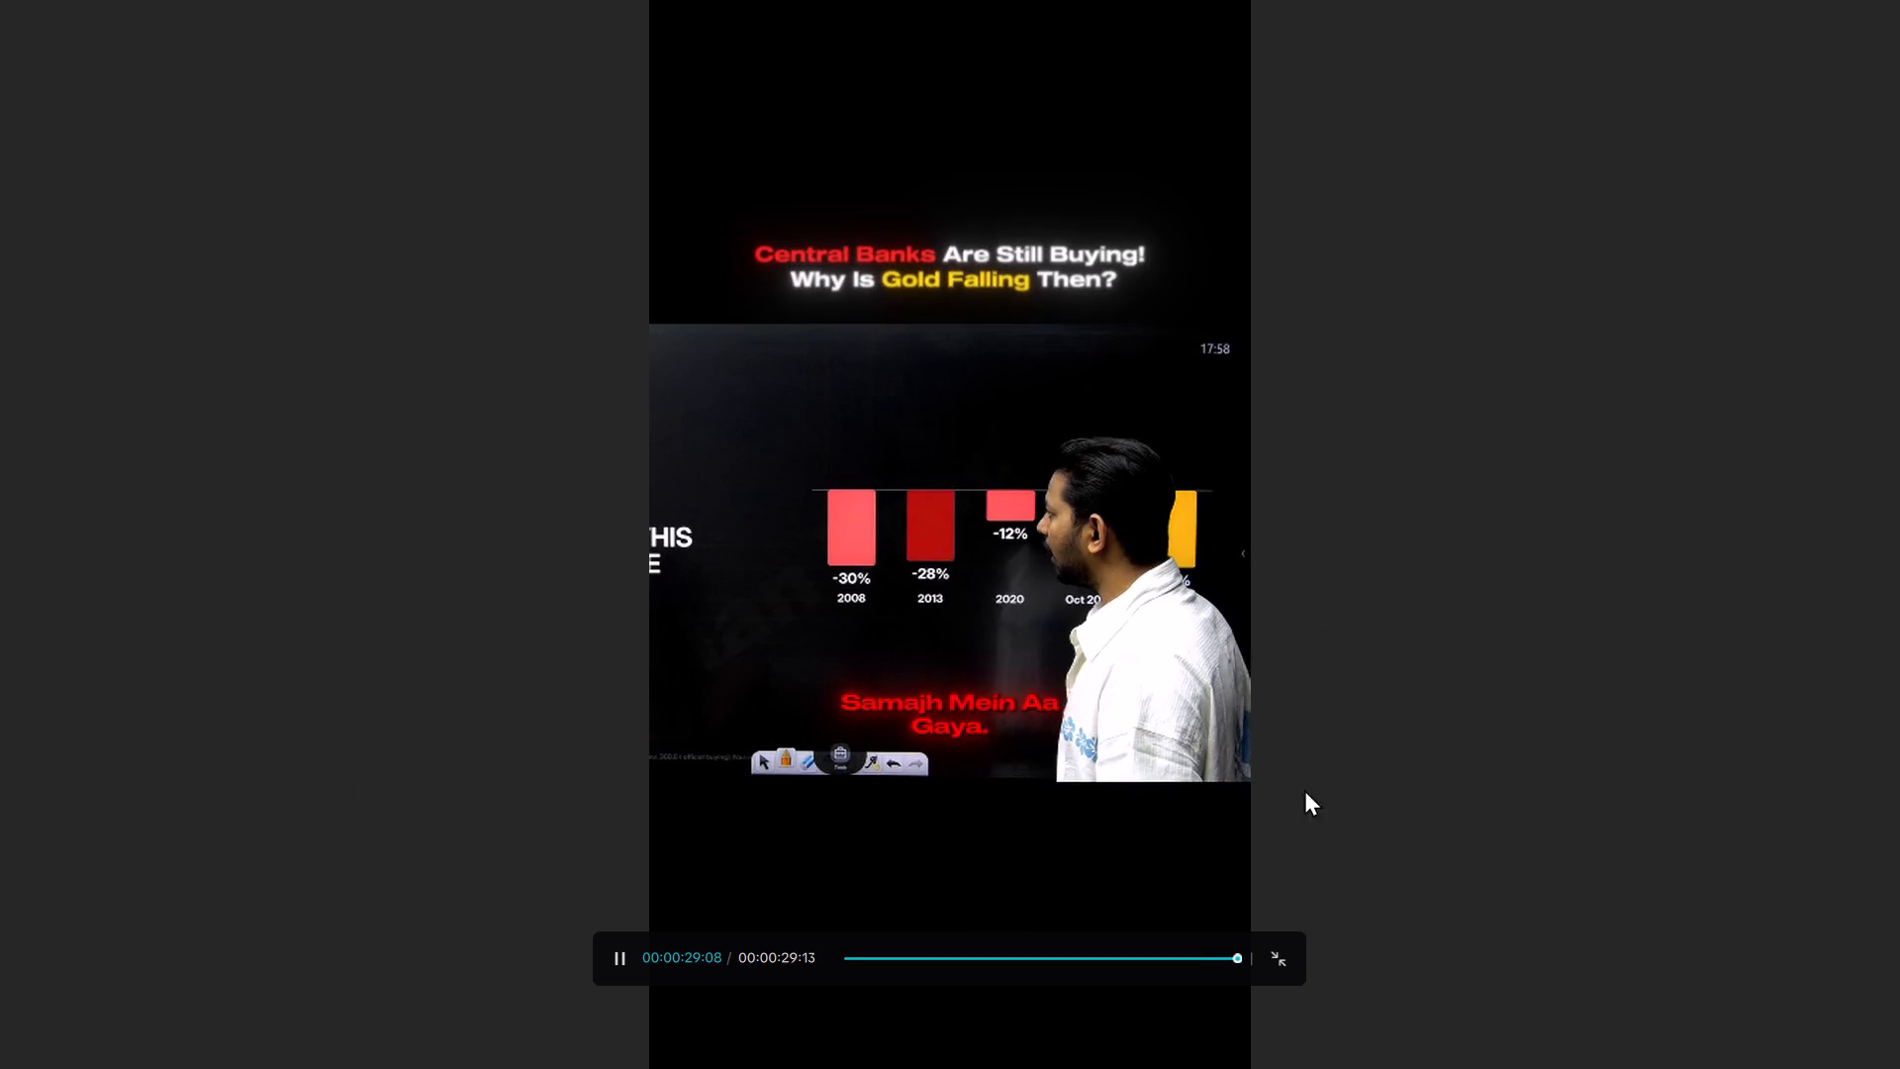
Stop the playback and combine all the caption clips into one compound clip.
key("space")
key("space")
key("space")
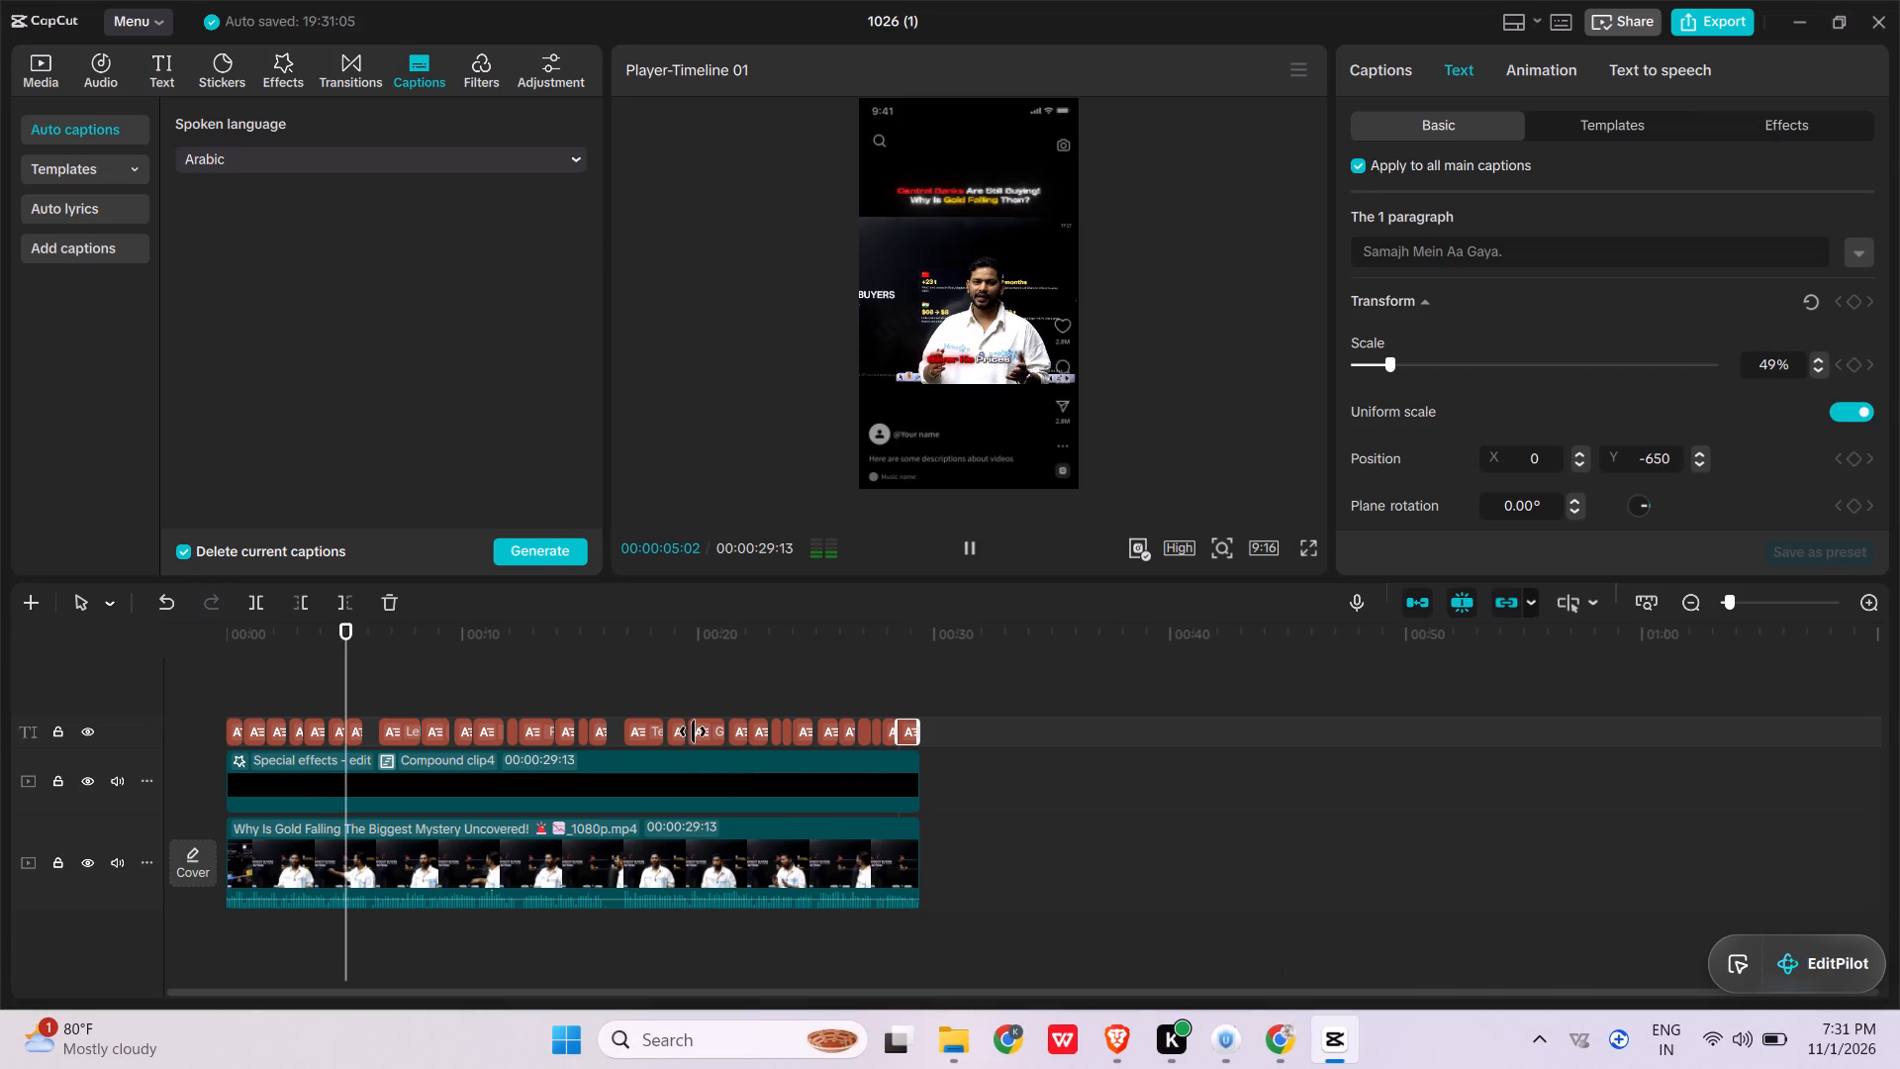
key("space")
left_click_drag(224, 688, 949, 730)
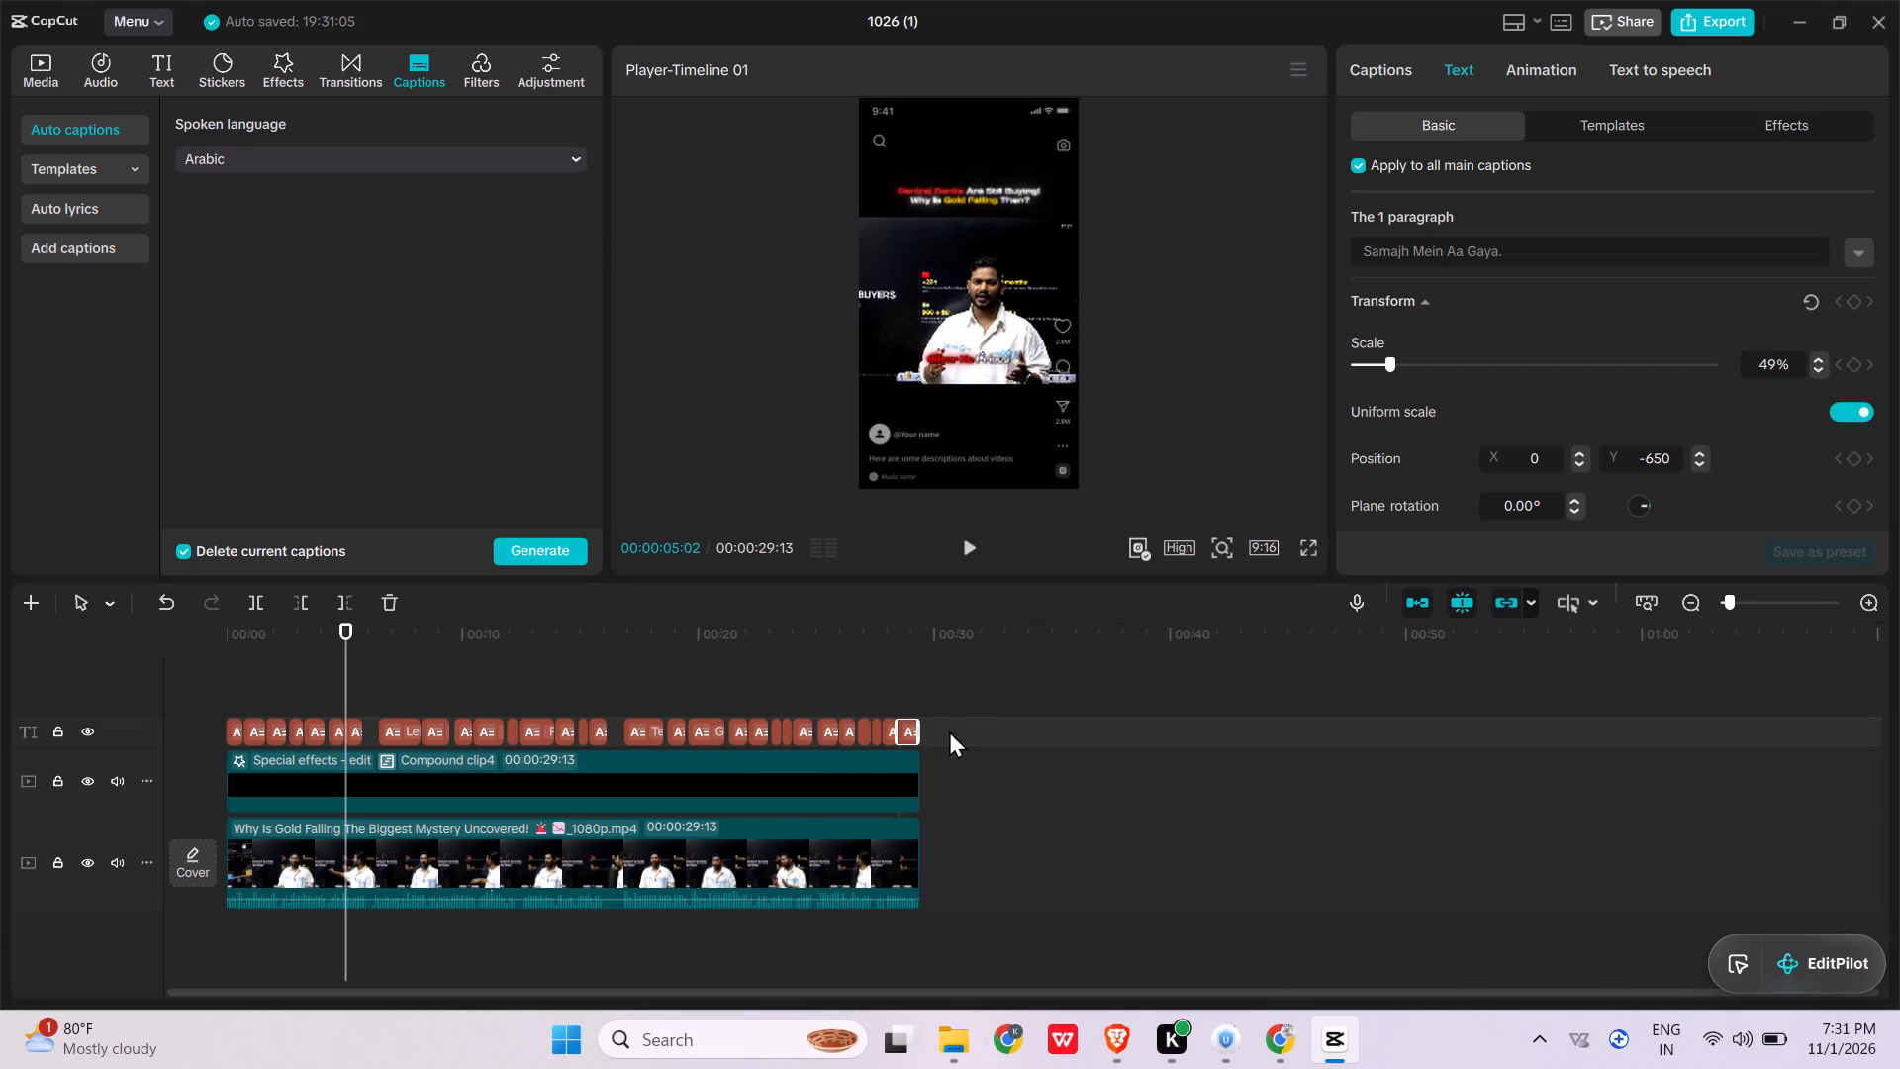
left_click_drag(949, 730, 950, 731)
left_click_drag(960, 712, 217, 716)
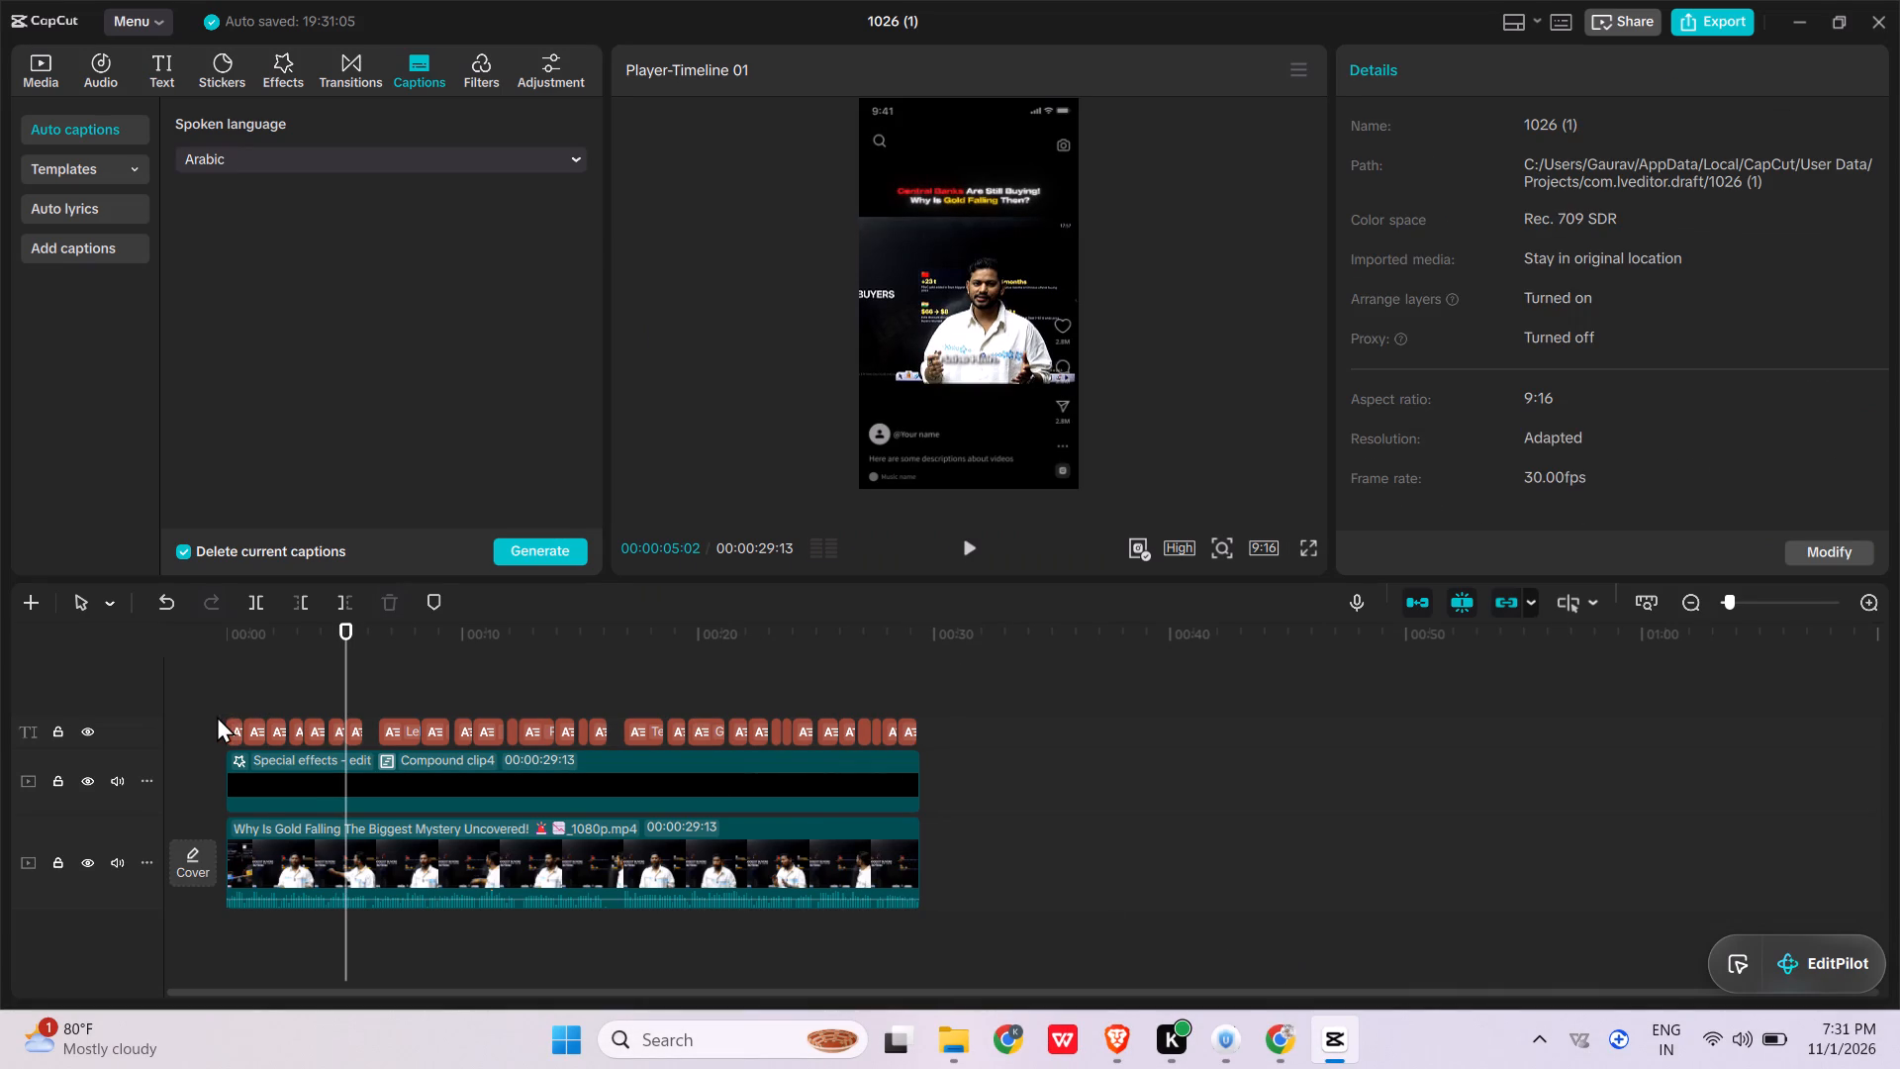
left_click_drag(217, 716, 217, 724)
right_click(260, 729)
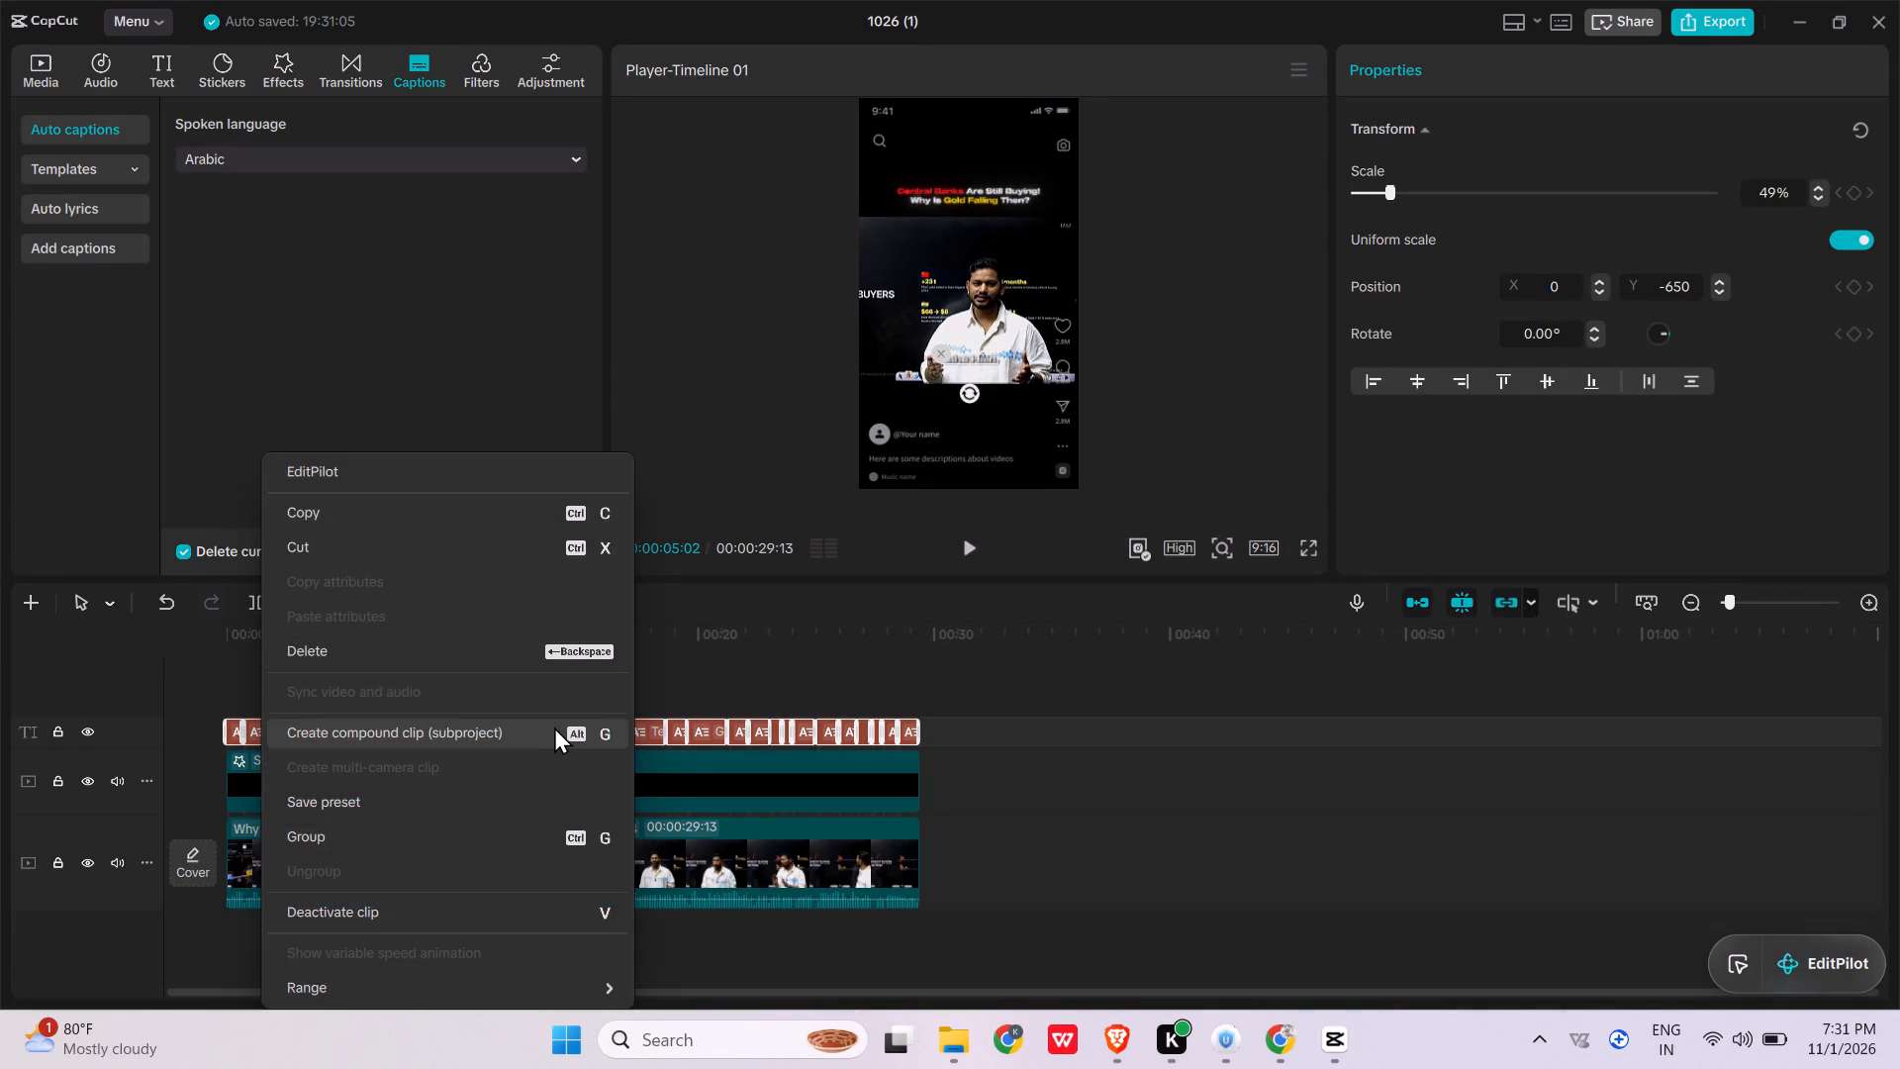
left_click(554, 727)
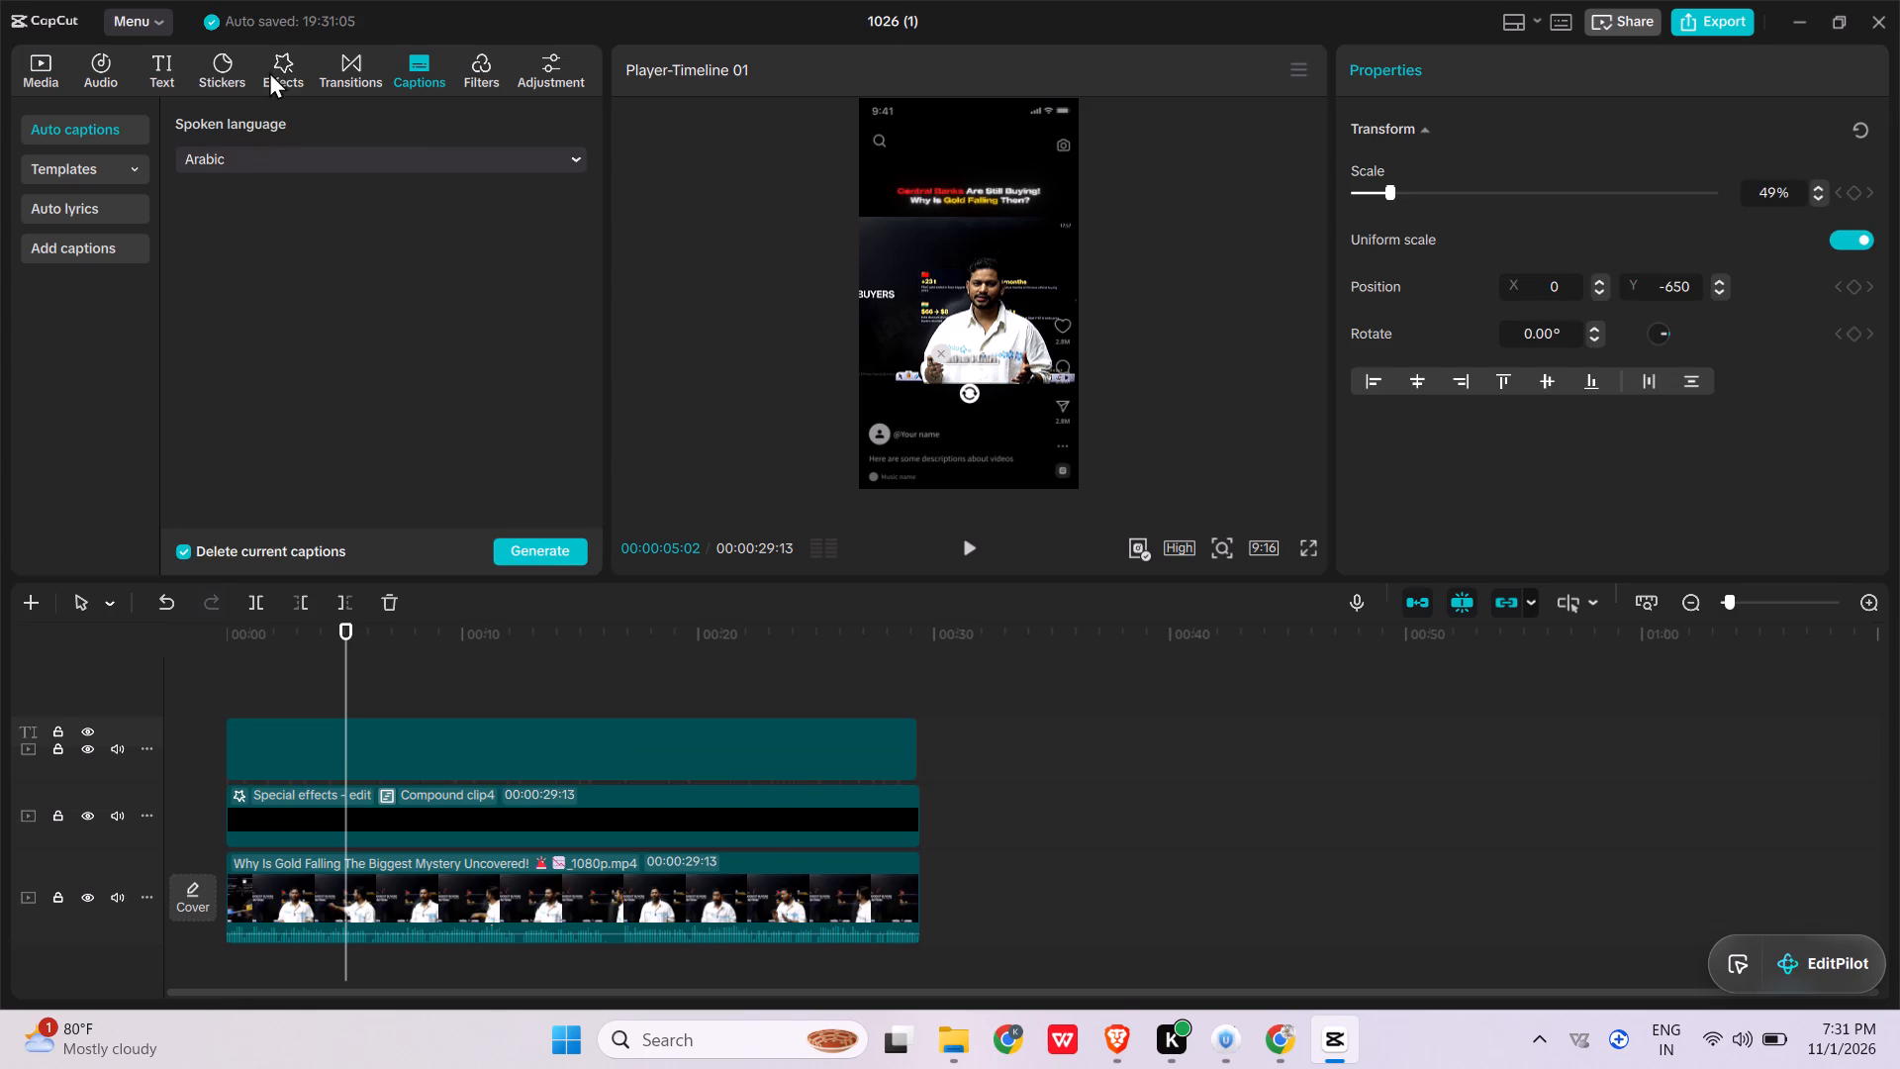
Add the Glow 2 effect to the captions compound clip with Glow 21 and Size 22, and preview it full screen.
left_click(278, 68)
left_click_drag(255, 332, 413, 722)
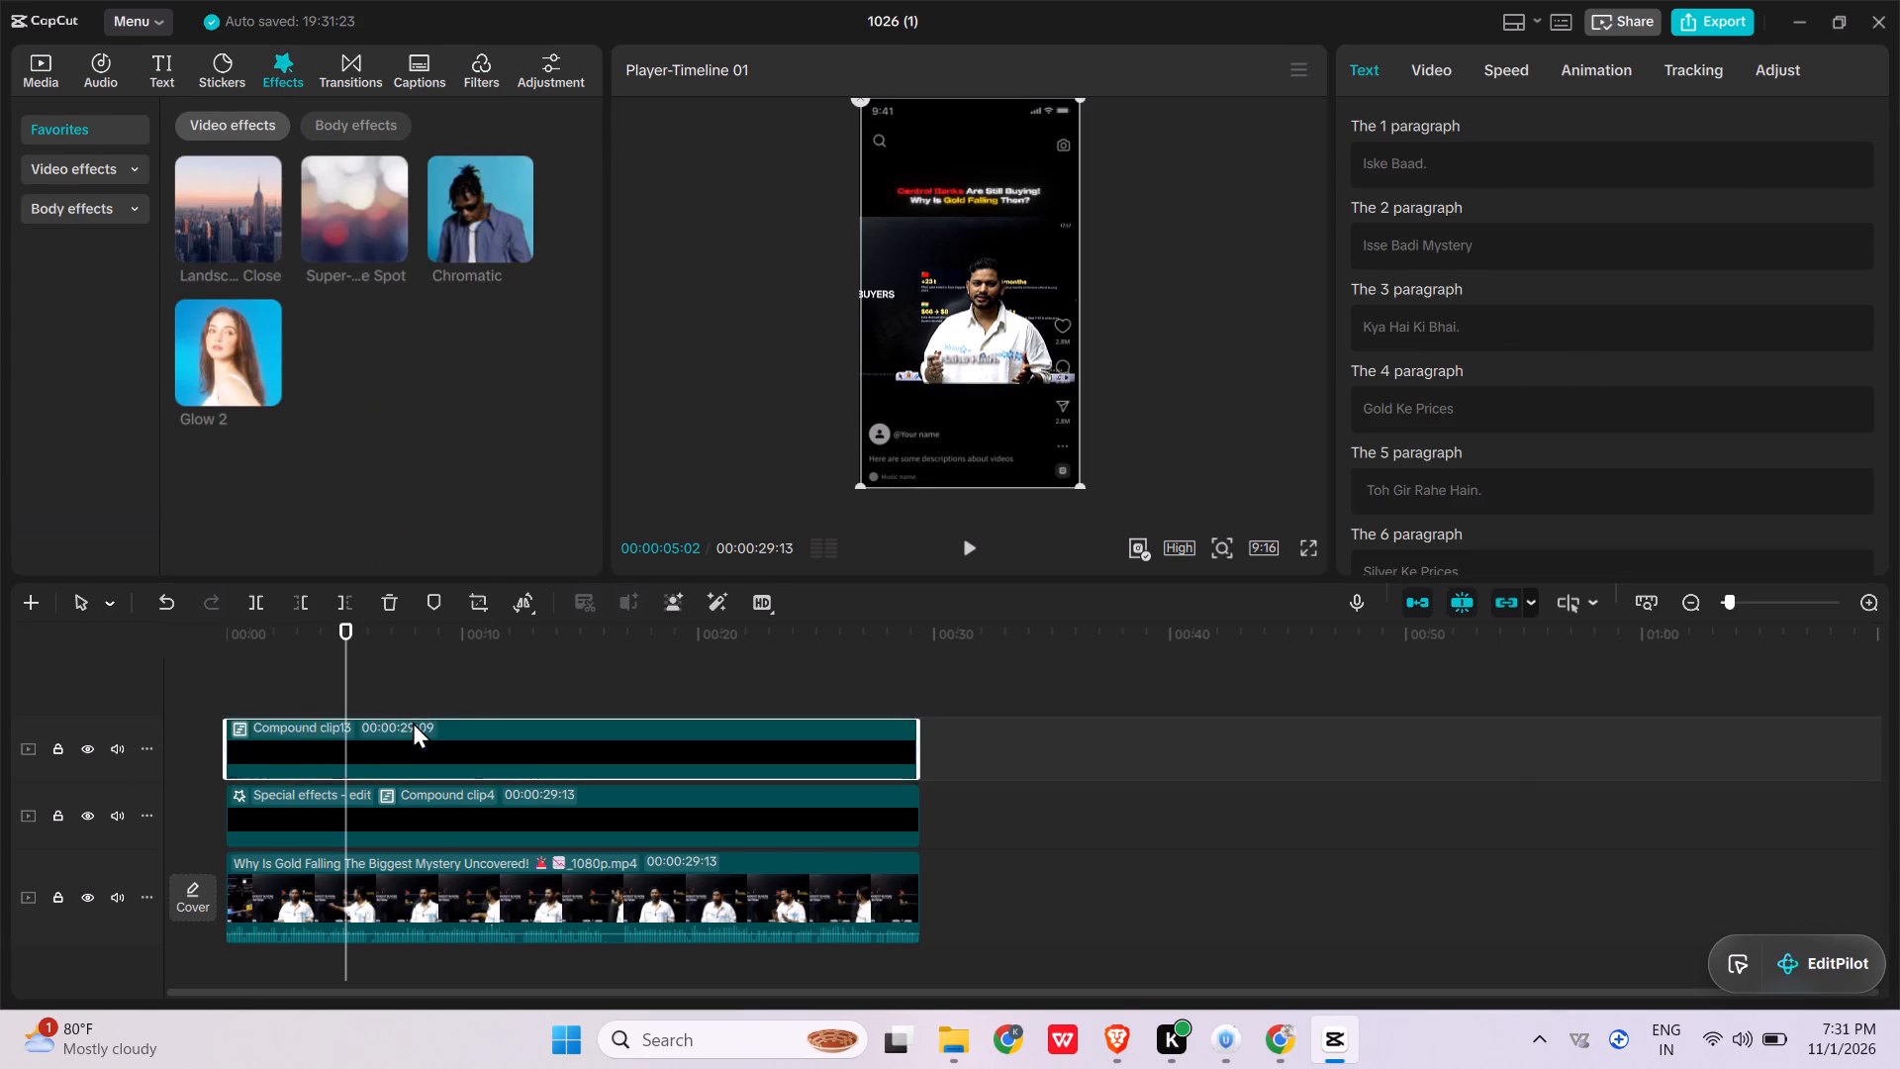
left_click(1444, 335)
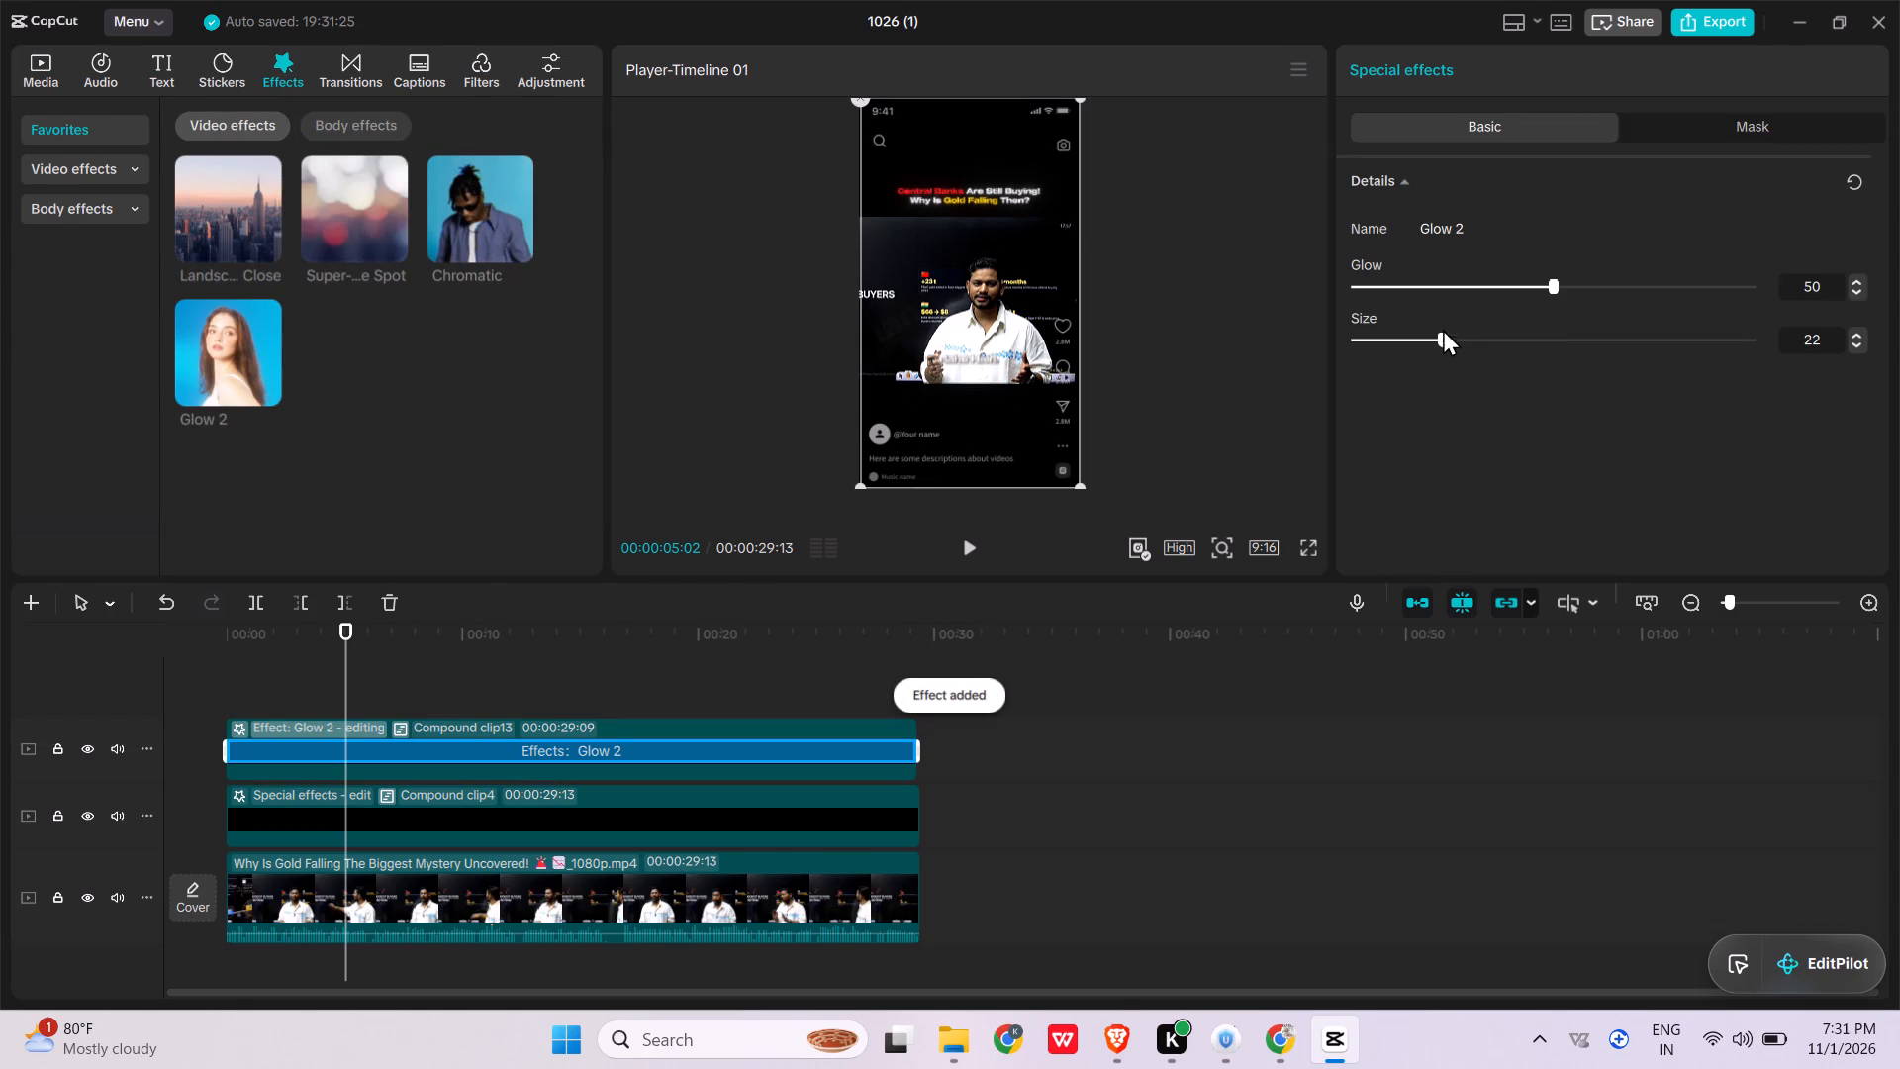
left_click(1438, 287)
key("space")
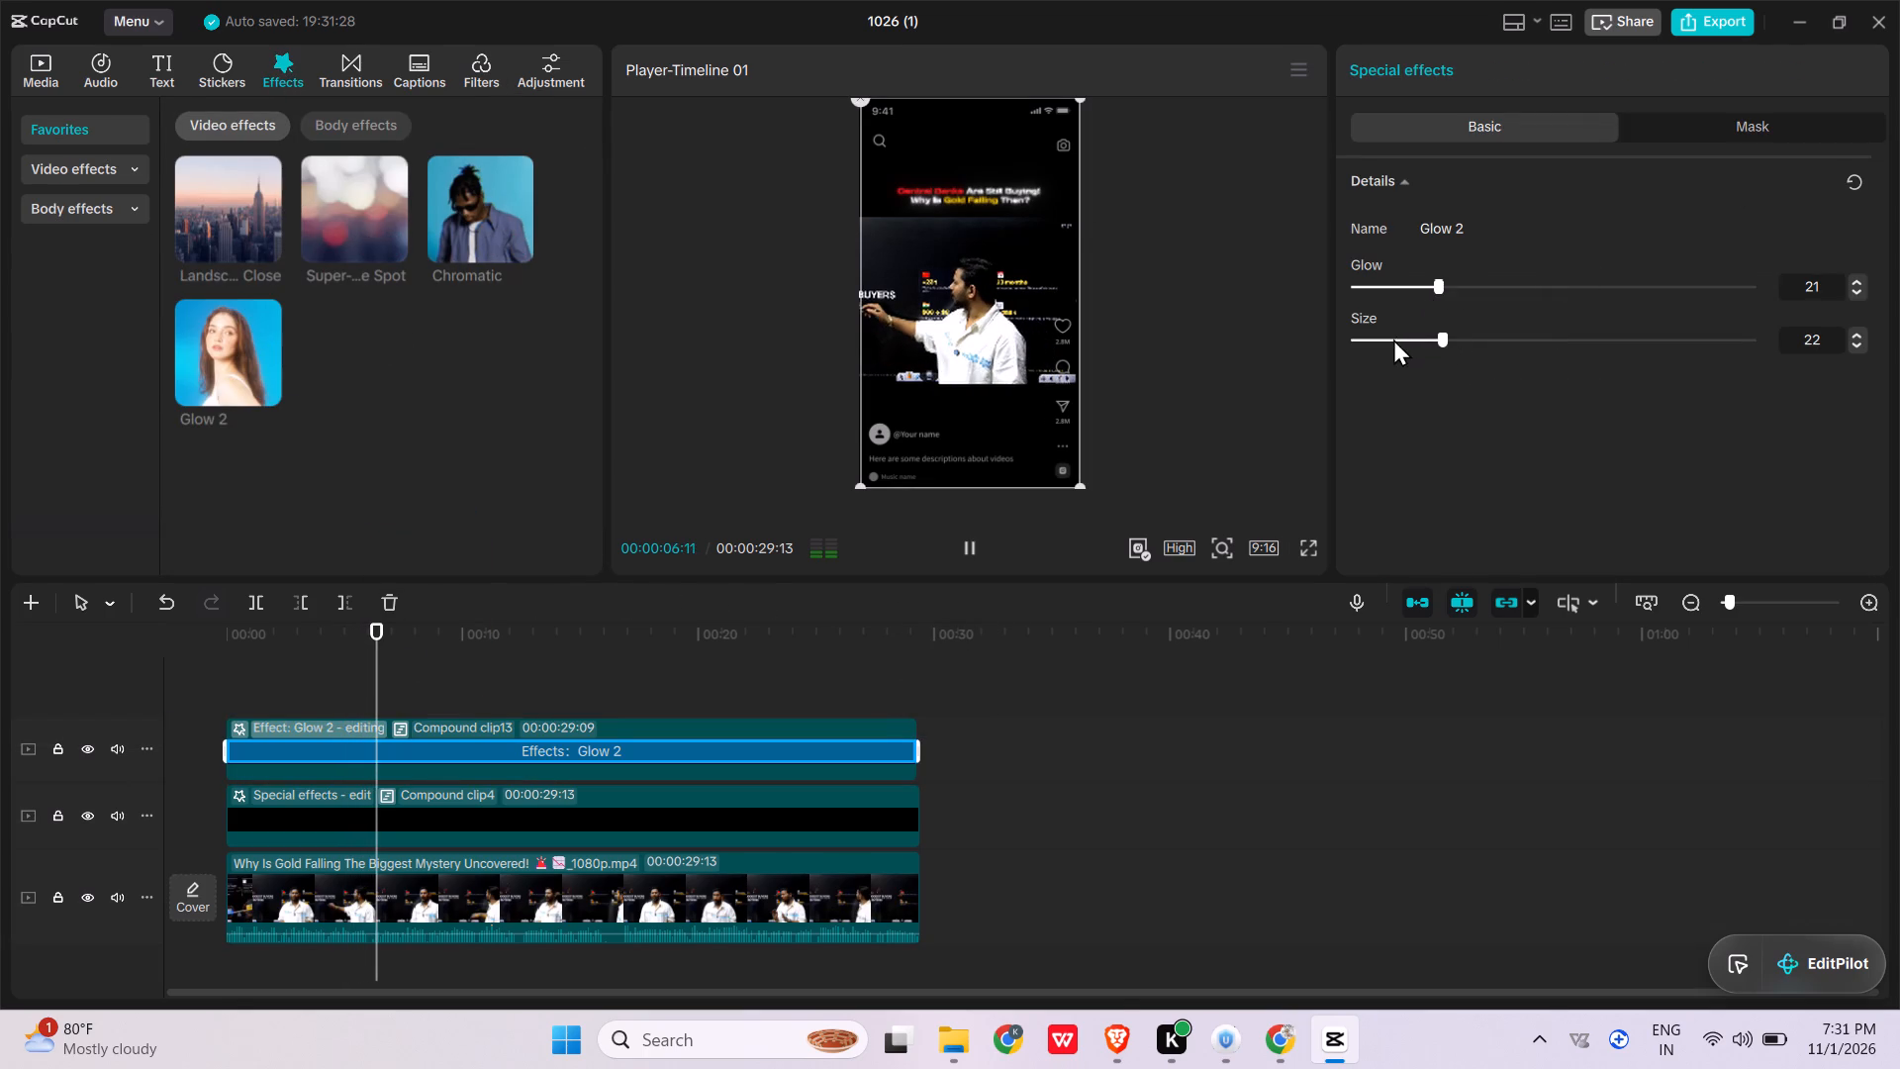
left_click(1308, 552)
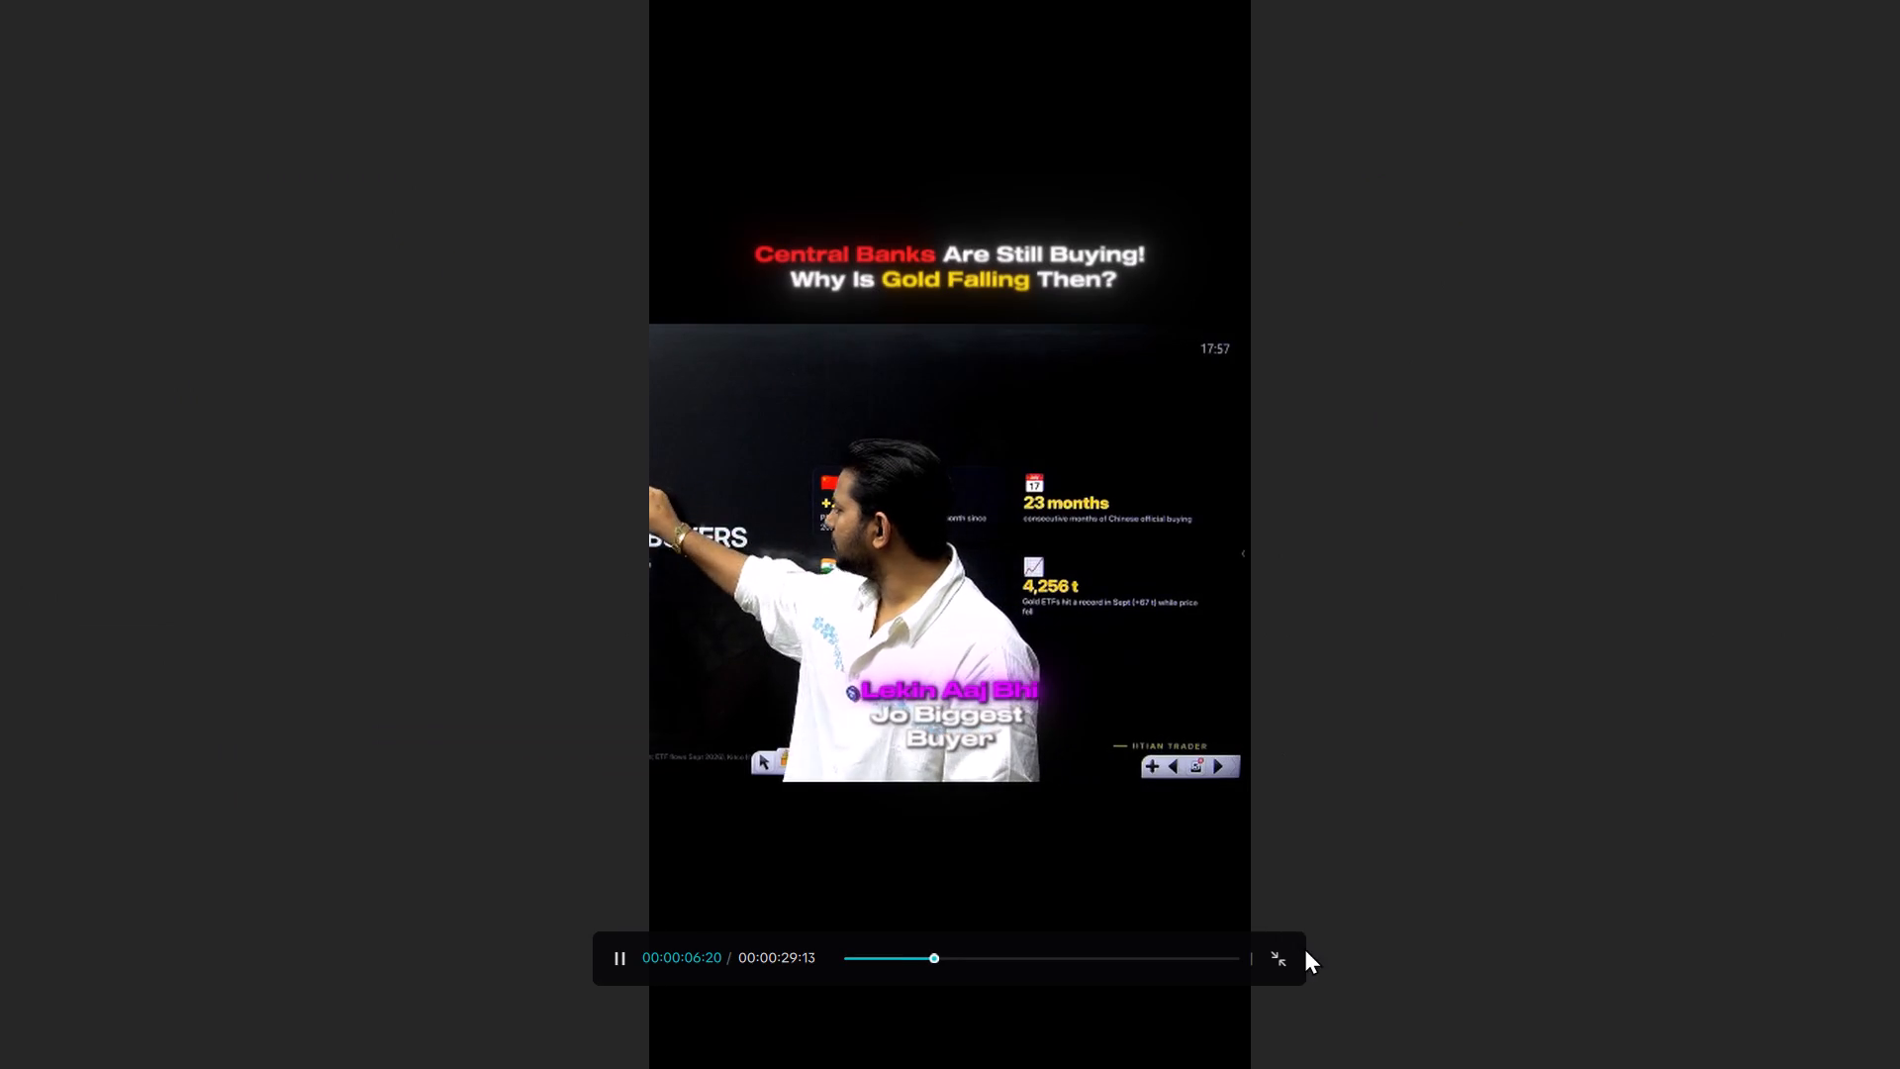
left_click(1275, 950)
key("space")
Add the Clear II filter above all tracks and extend it over the full length of the video.
left_click(466, 62)
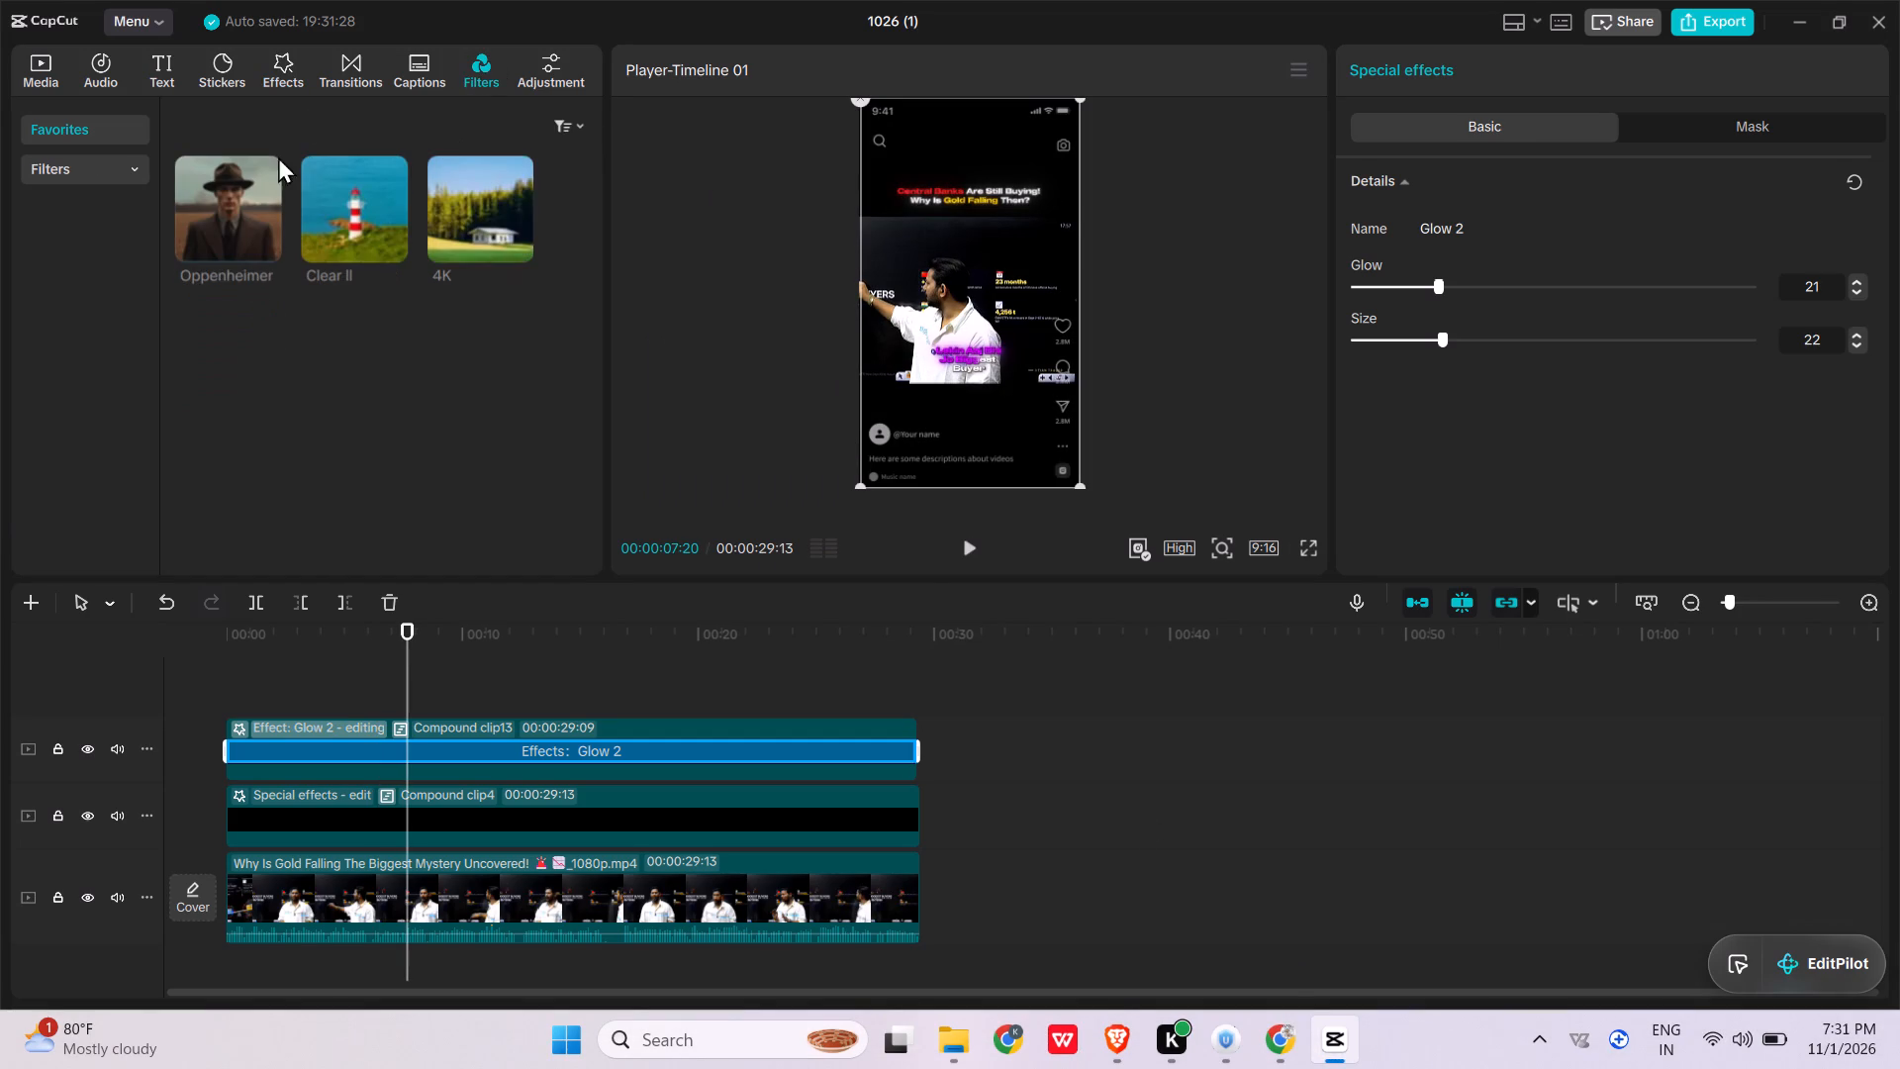
left_click_drag(334, 199, 173, 690)
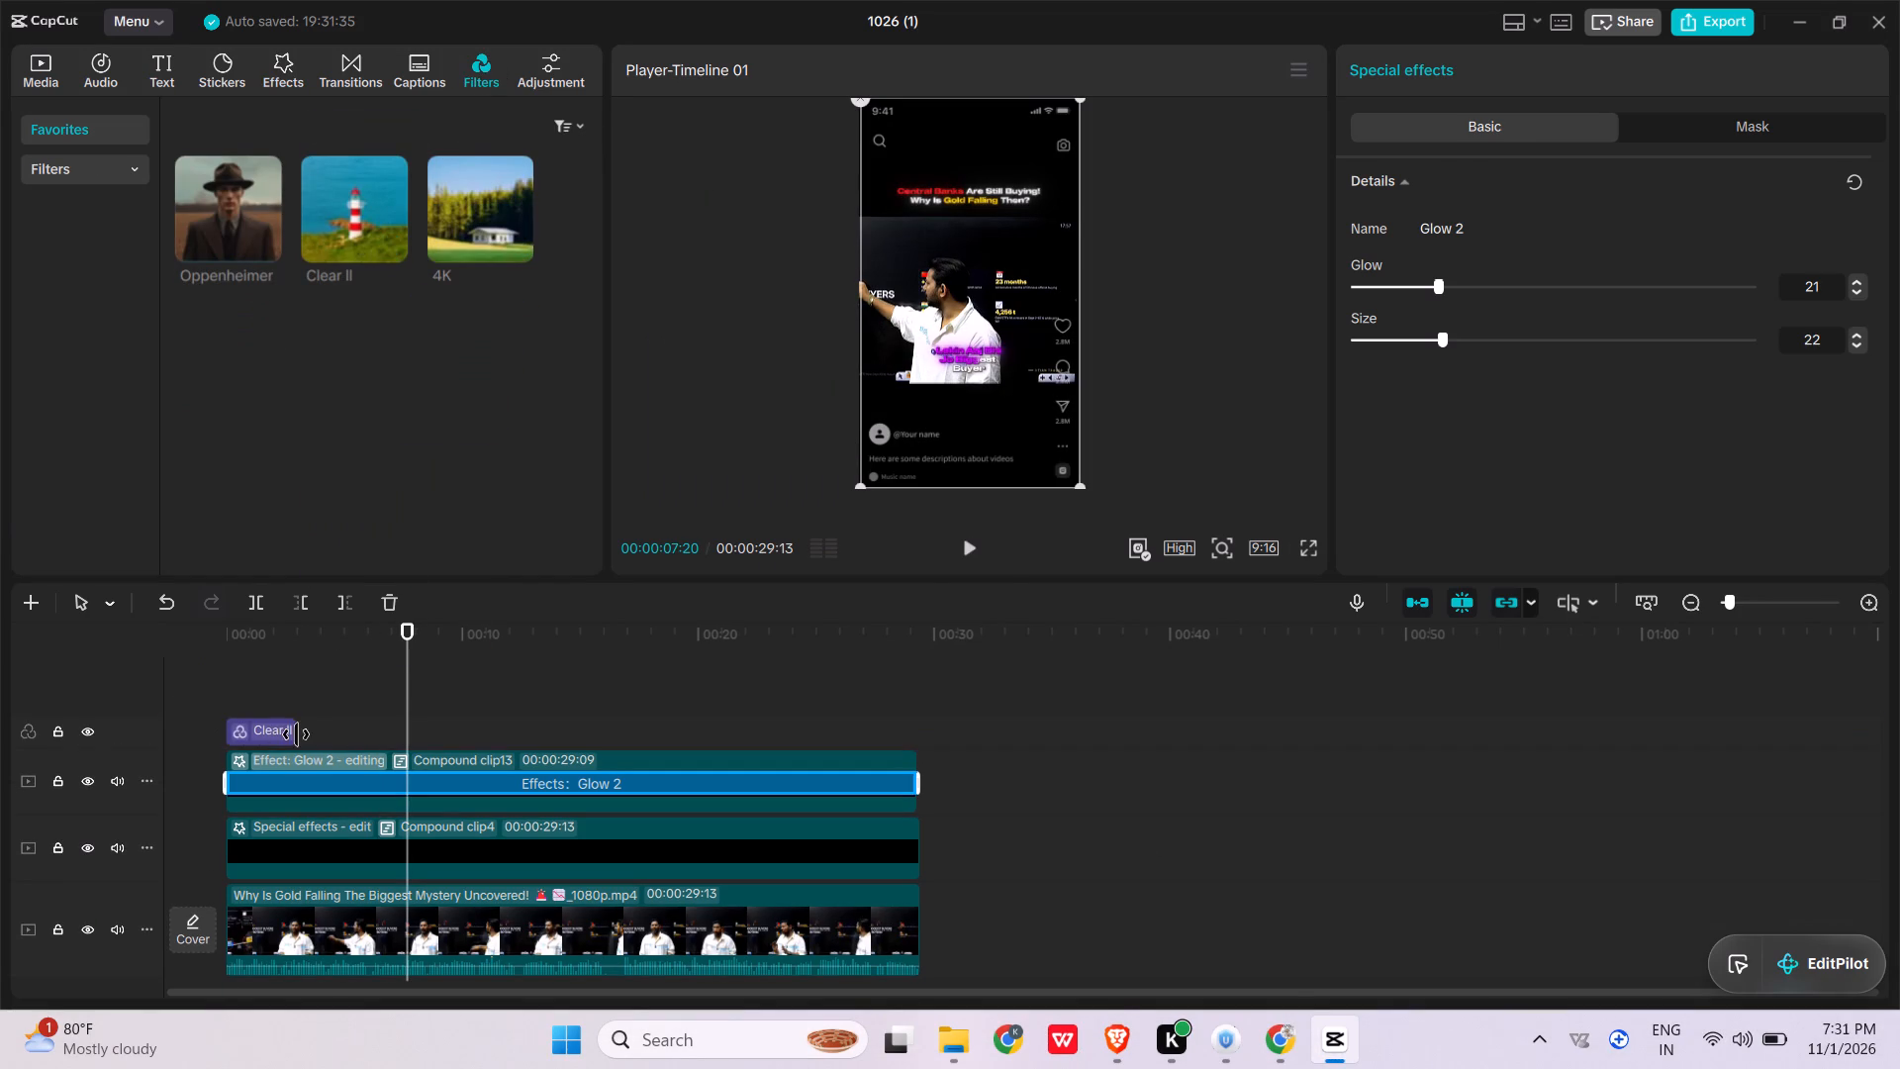
left_click_drag(296, 734, 919, 767)
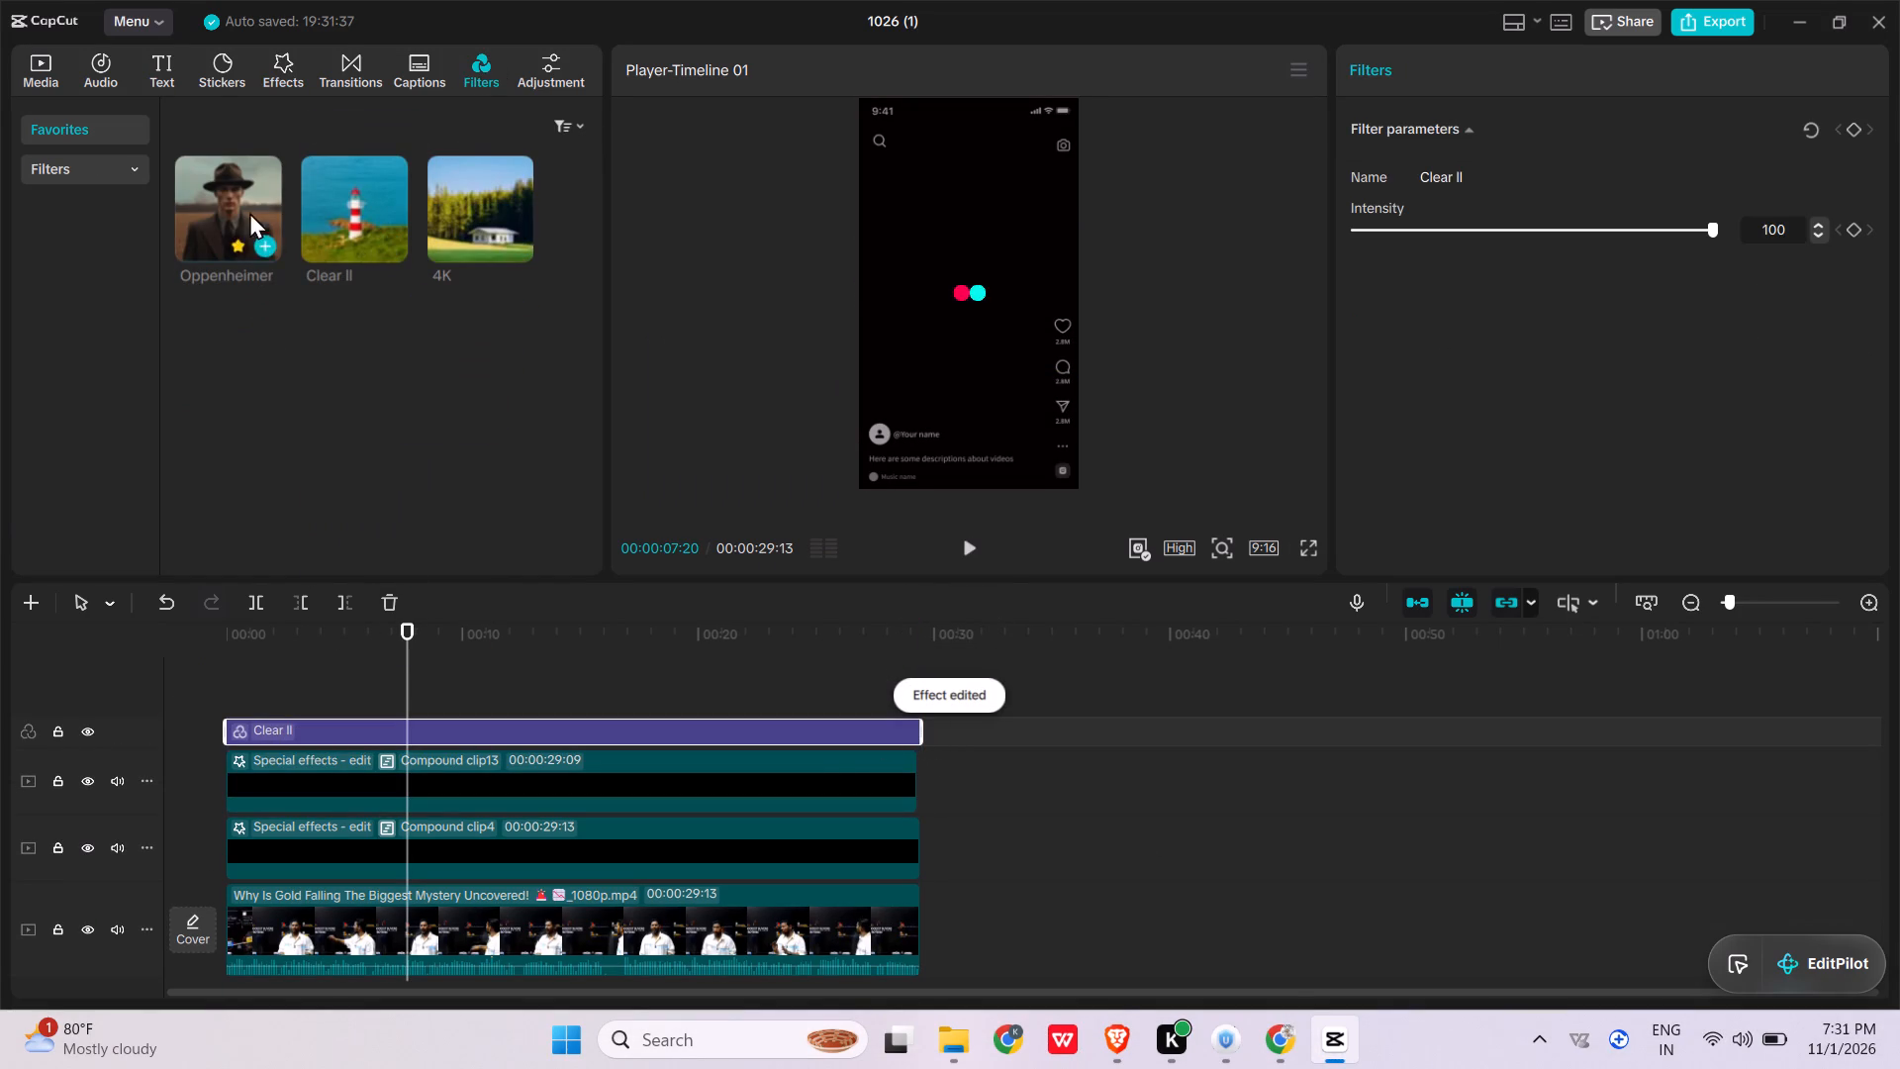
Audition the imported audio tracks to find background music for the short.
left_click(181, 77)
left_click(116, 72)
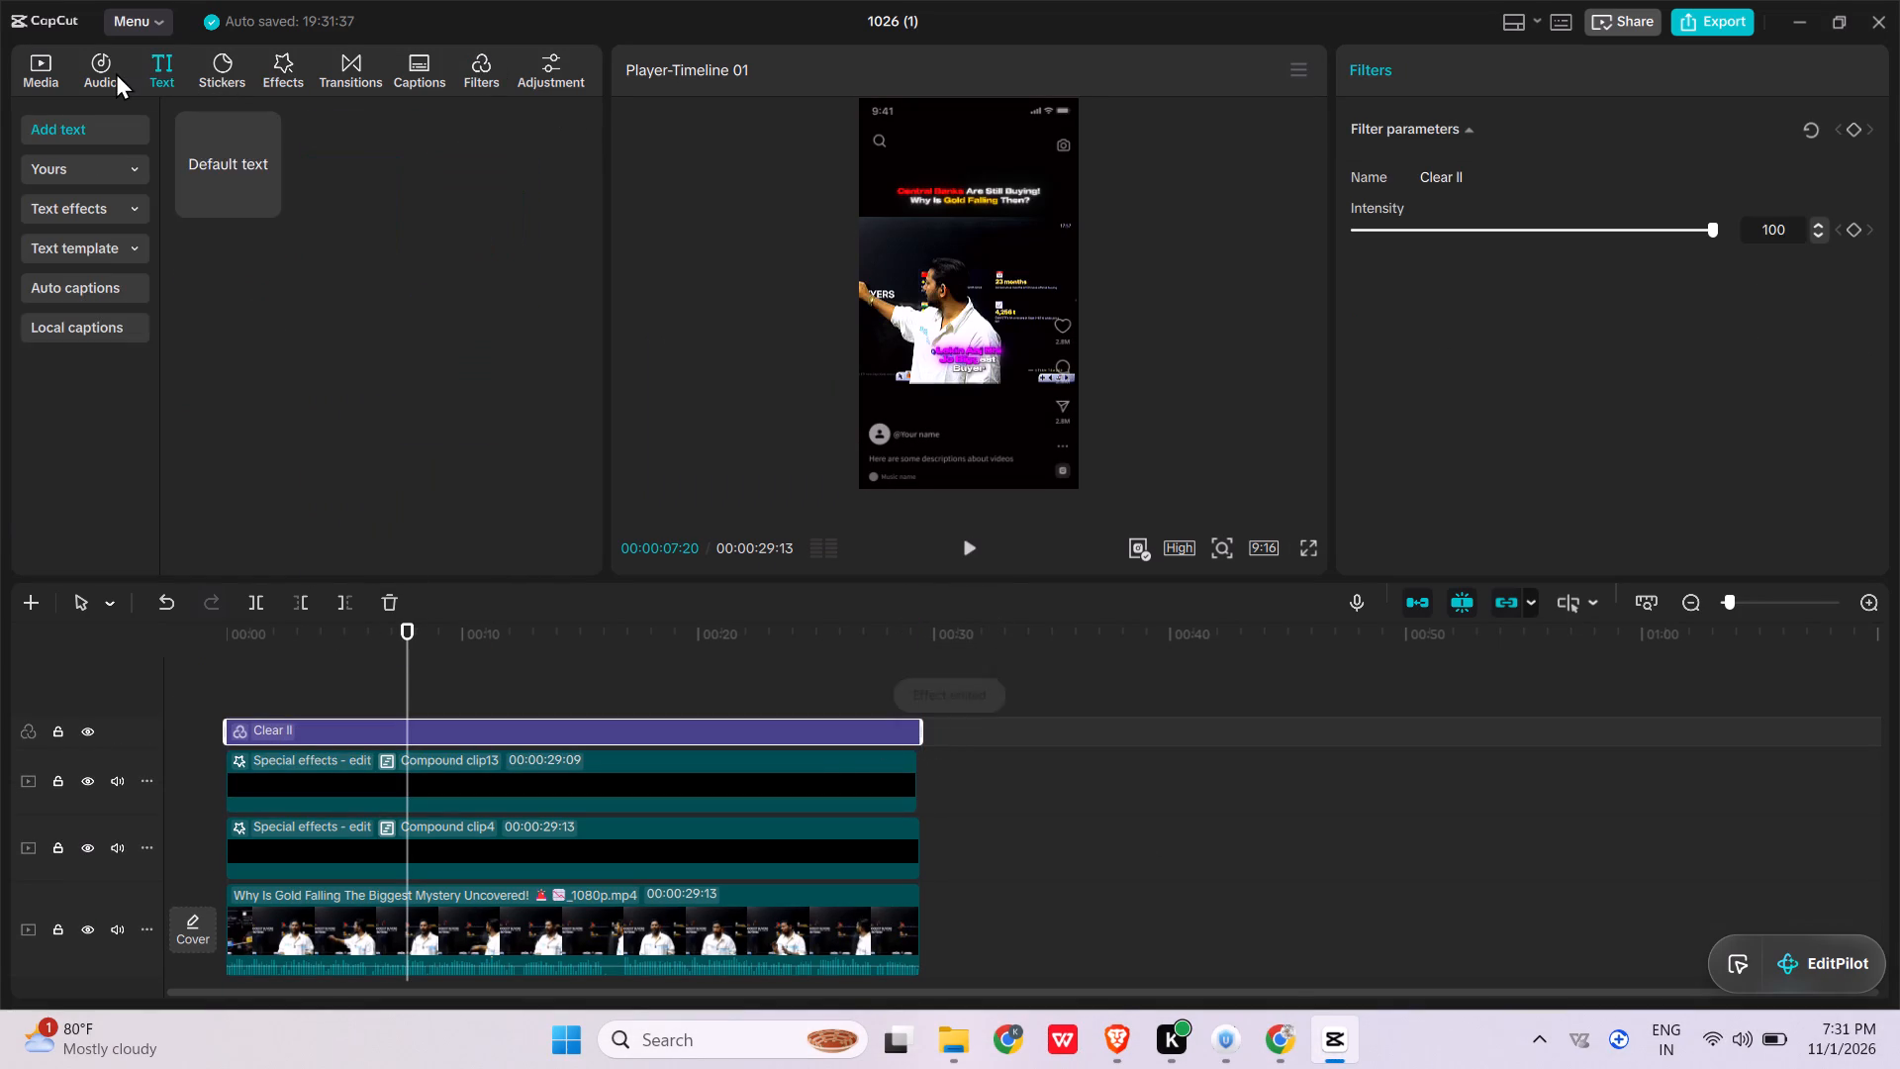
left_click(303, 186)
left_click(399, 246)
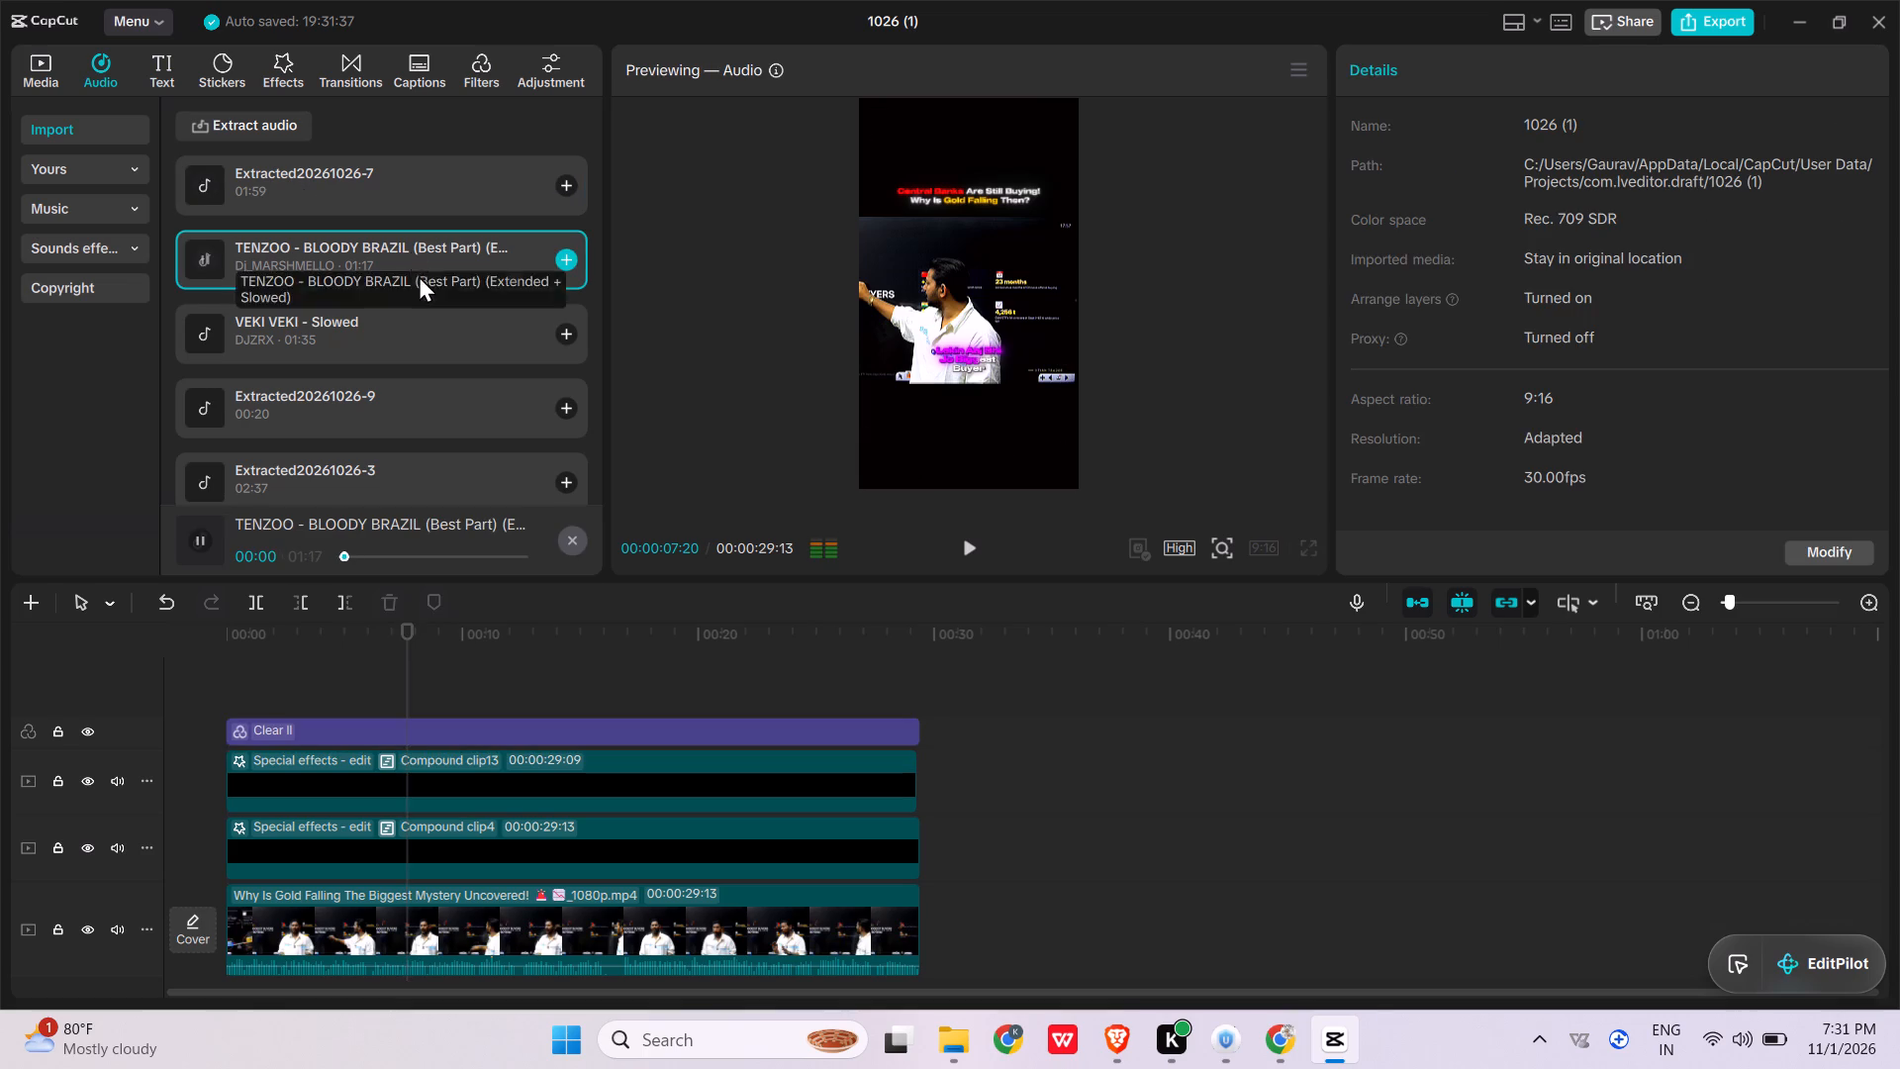
left_click(422, 316)
scroll(422, 317, "down", 1)
left_click(416, 343)
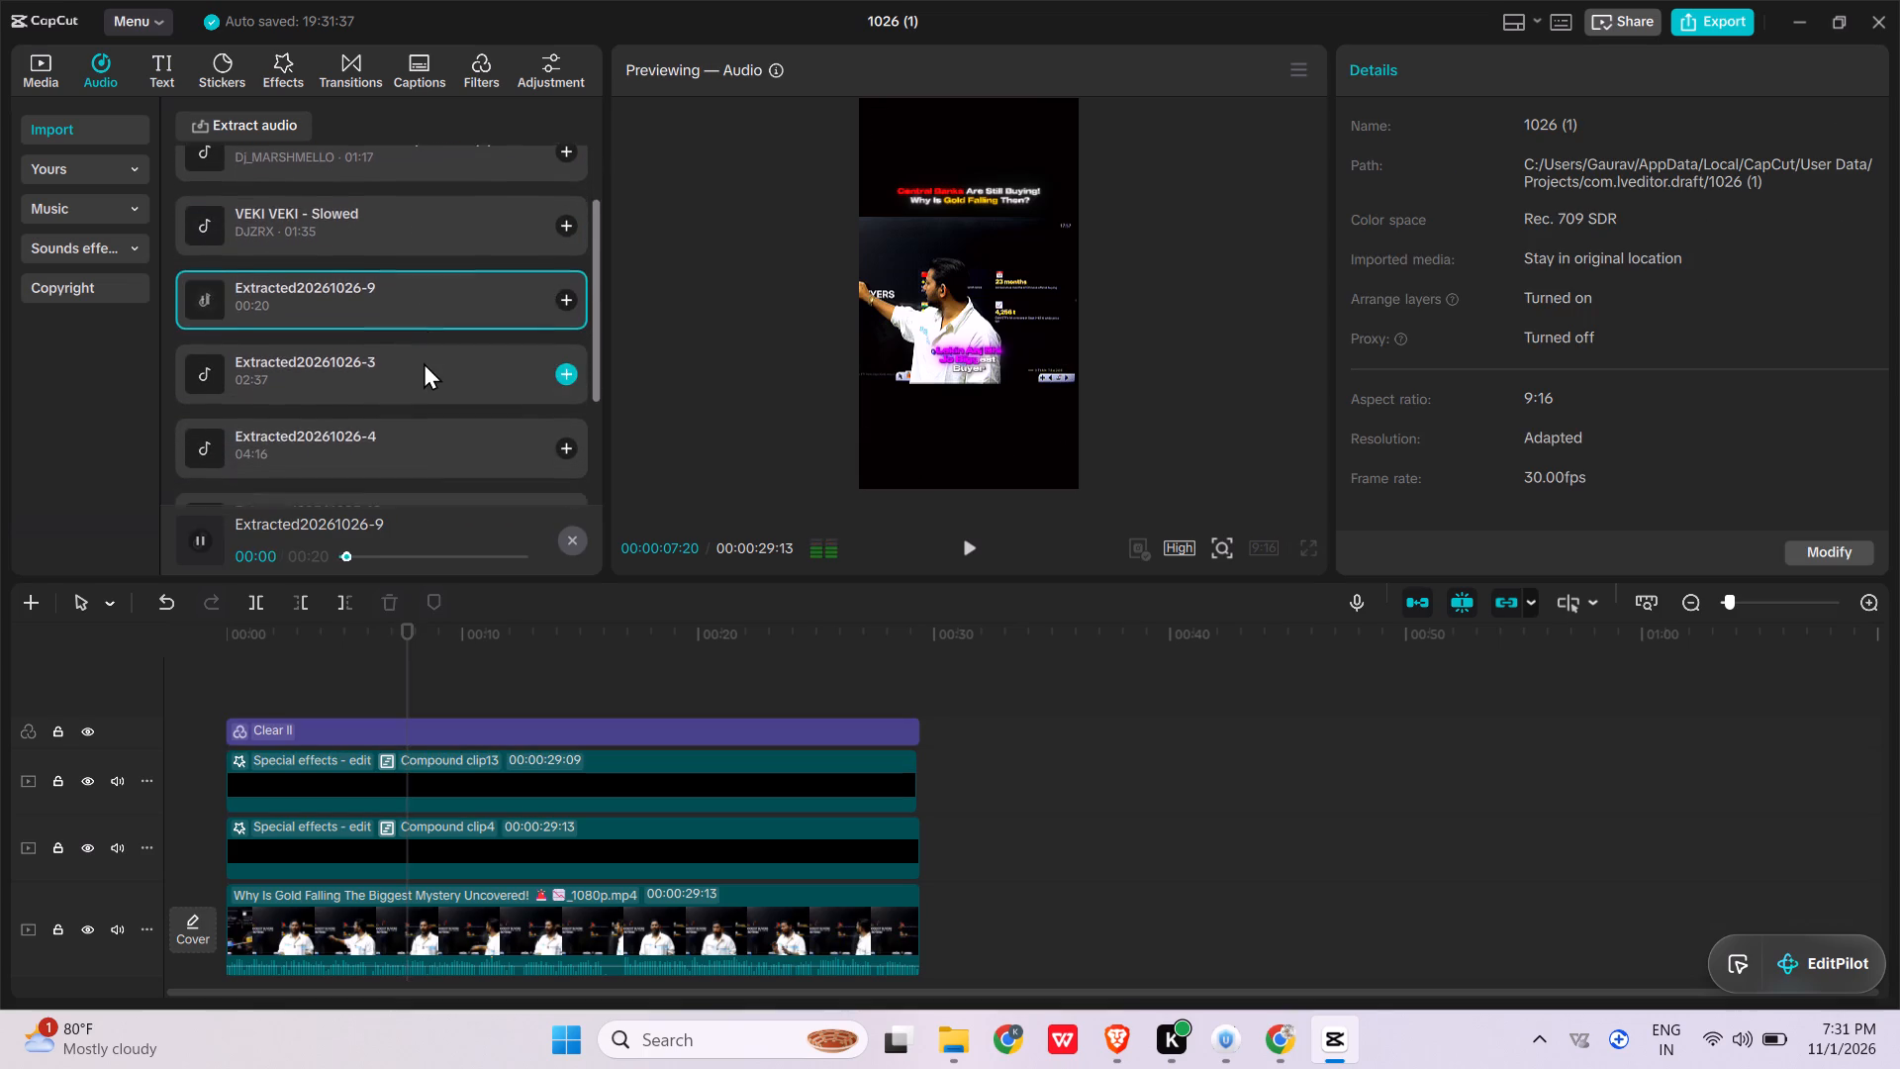
scroll(424, 362, "down", 1)
left_click(424, 378)
left_click(424, 395)
scroll(424, 395, "down", 2)
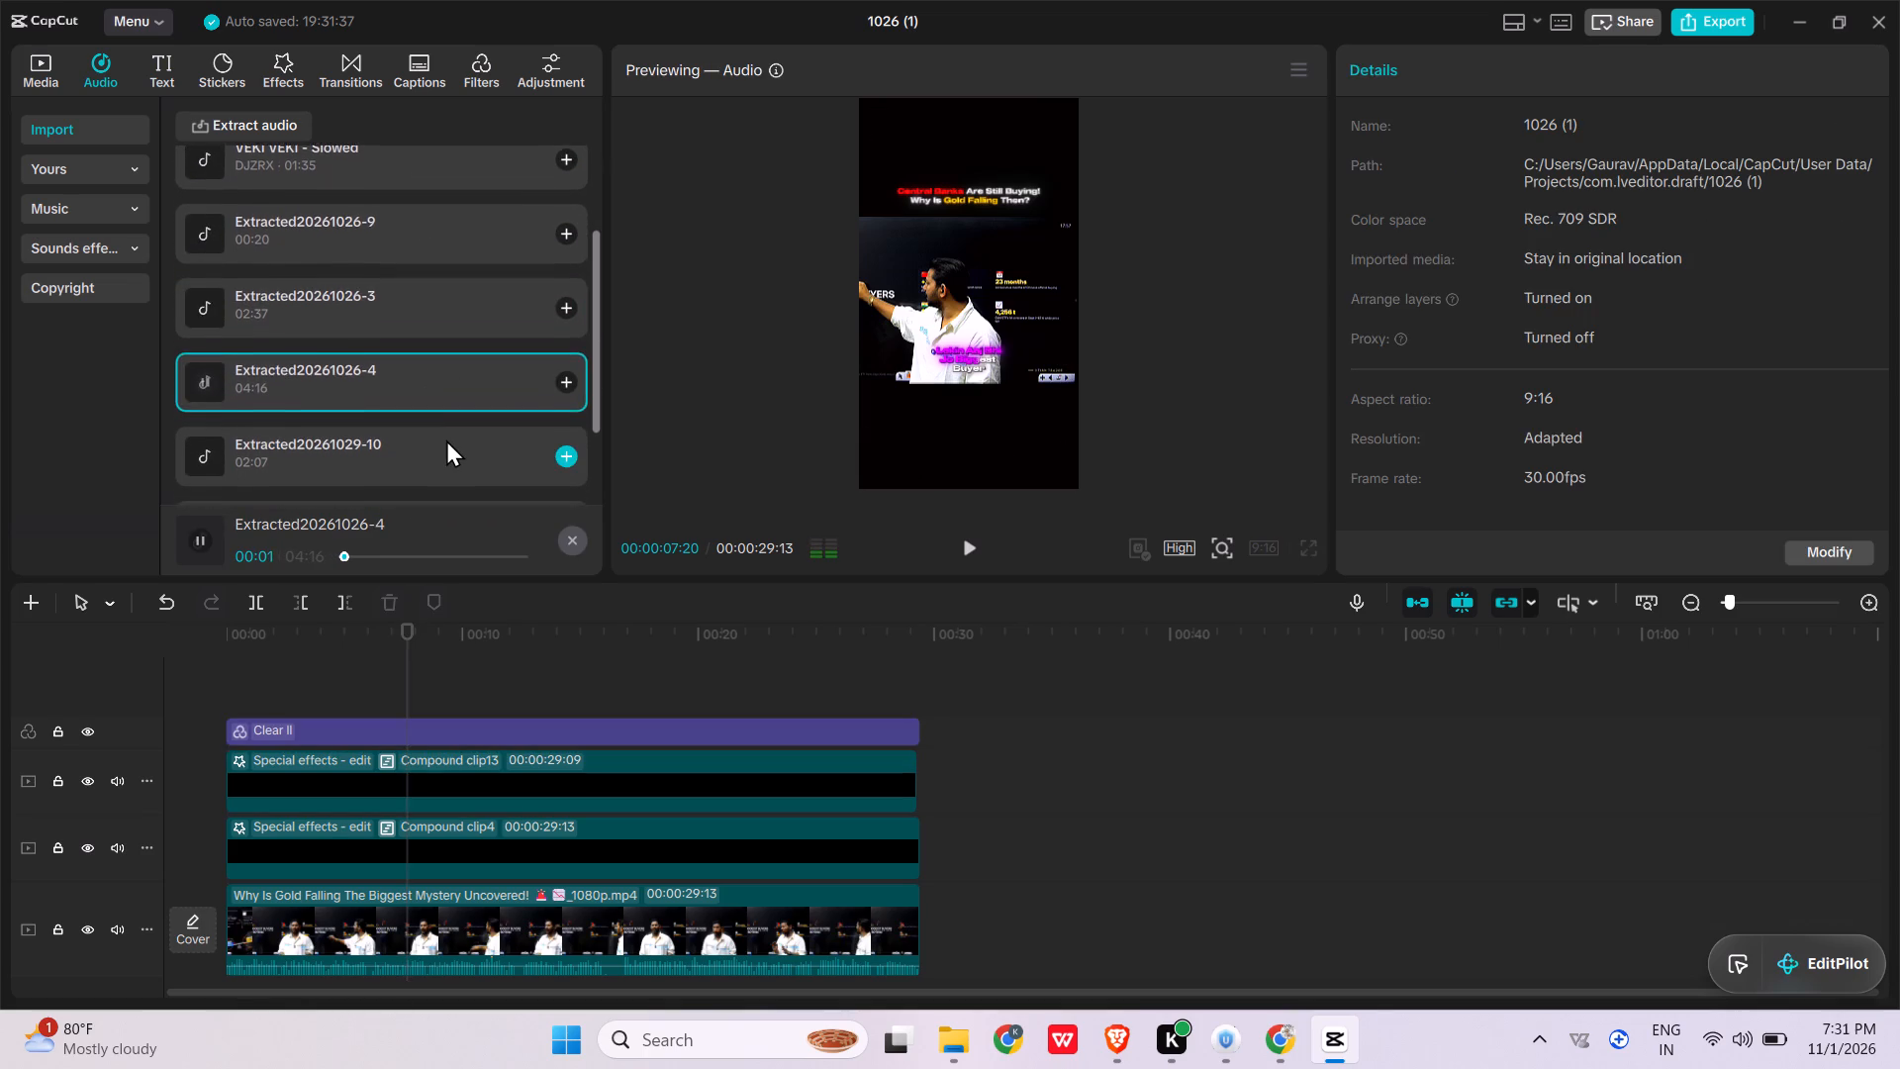
scroll(446, 439, "down", 1)
left_click(446, 440)
left_click(441, 450)
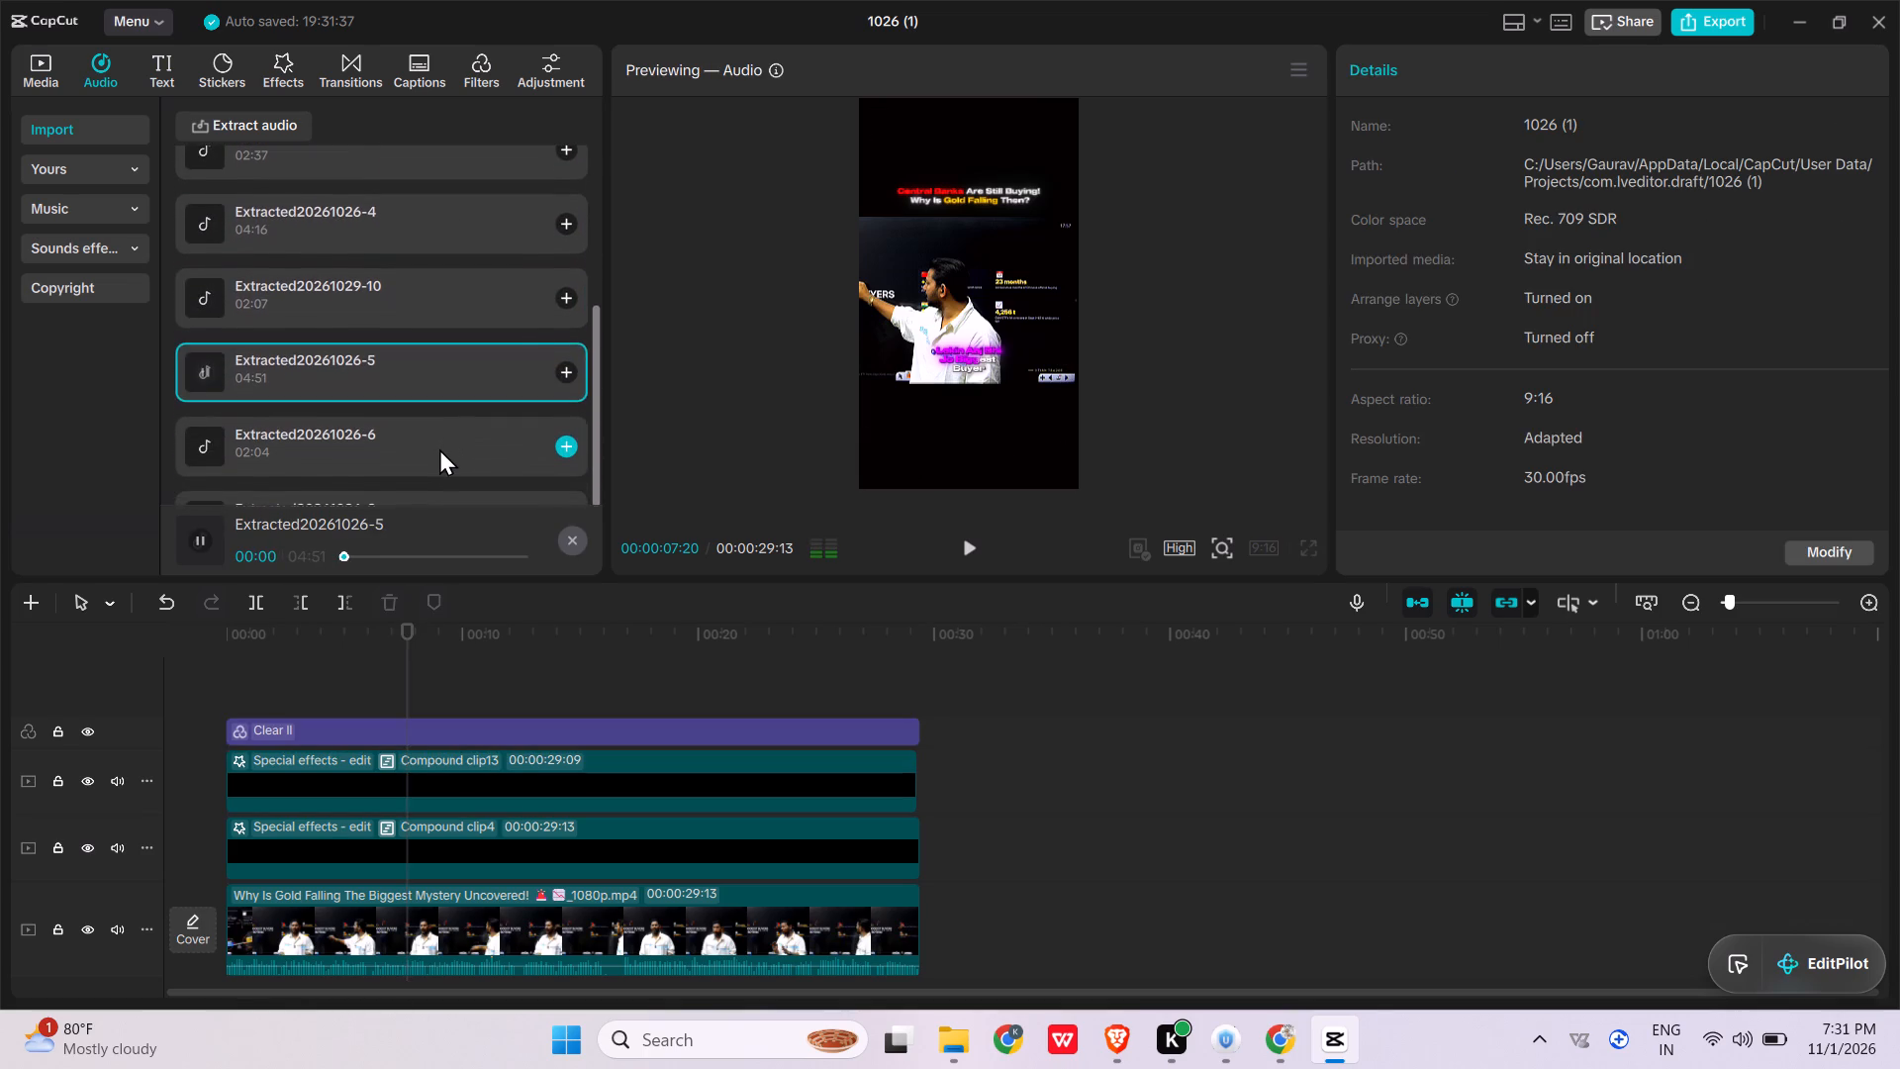
scroll(439, 448, "down", 1)
left_click(438, 442)
scroll(438, 442, "down", 1)
left_click(428, 462)
scroll(427, 462, "down", 1)
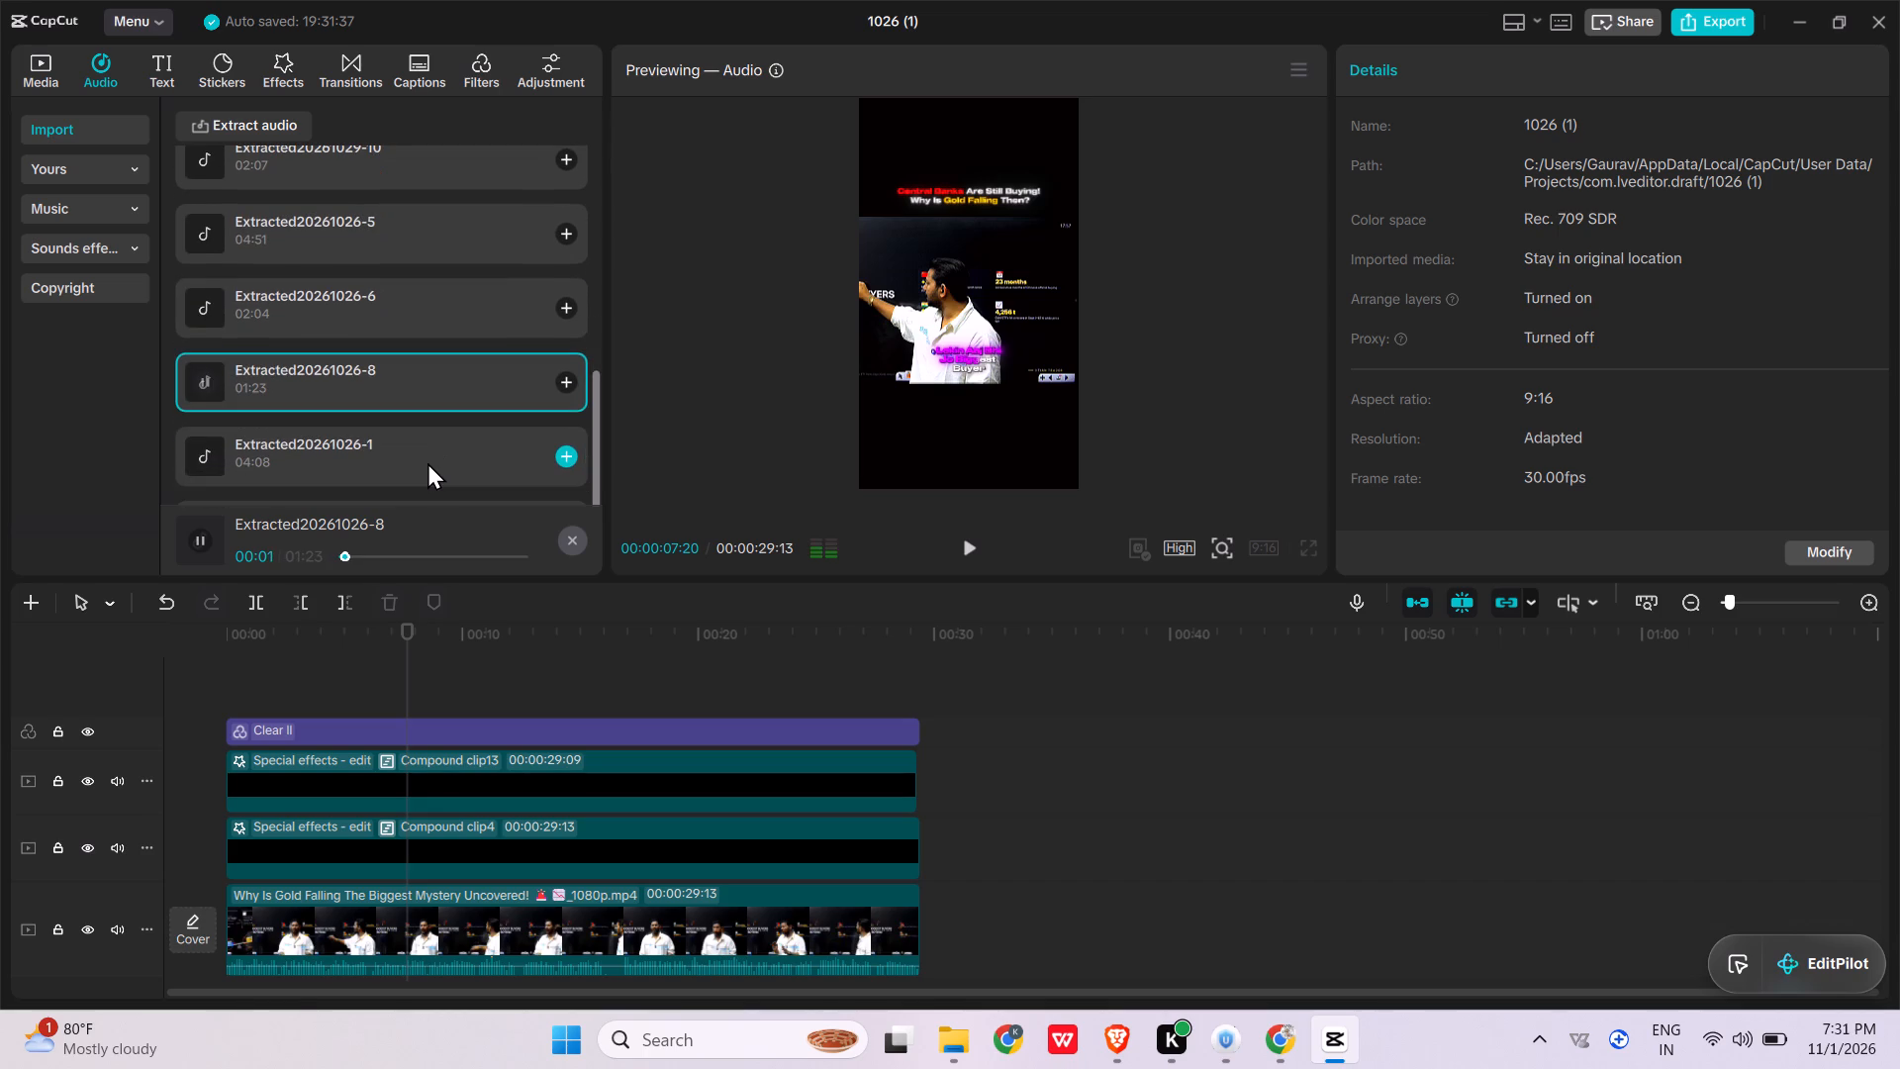
scroll(427, 462, "down", 1)
left_click(427, 462)
scroll(413, 493, "down", 1)
left_click(411, 502)
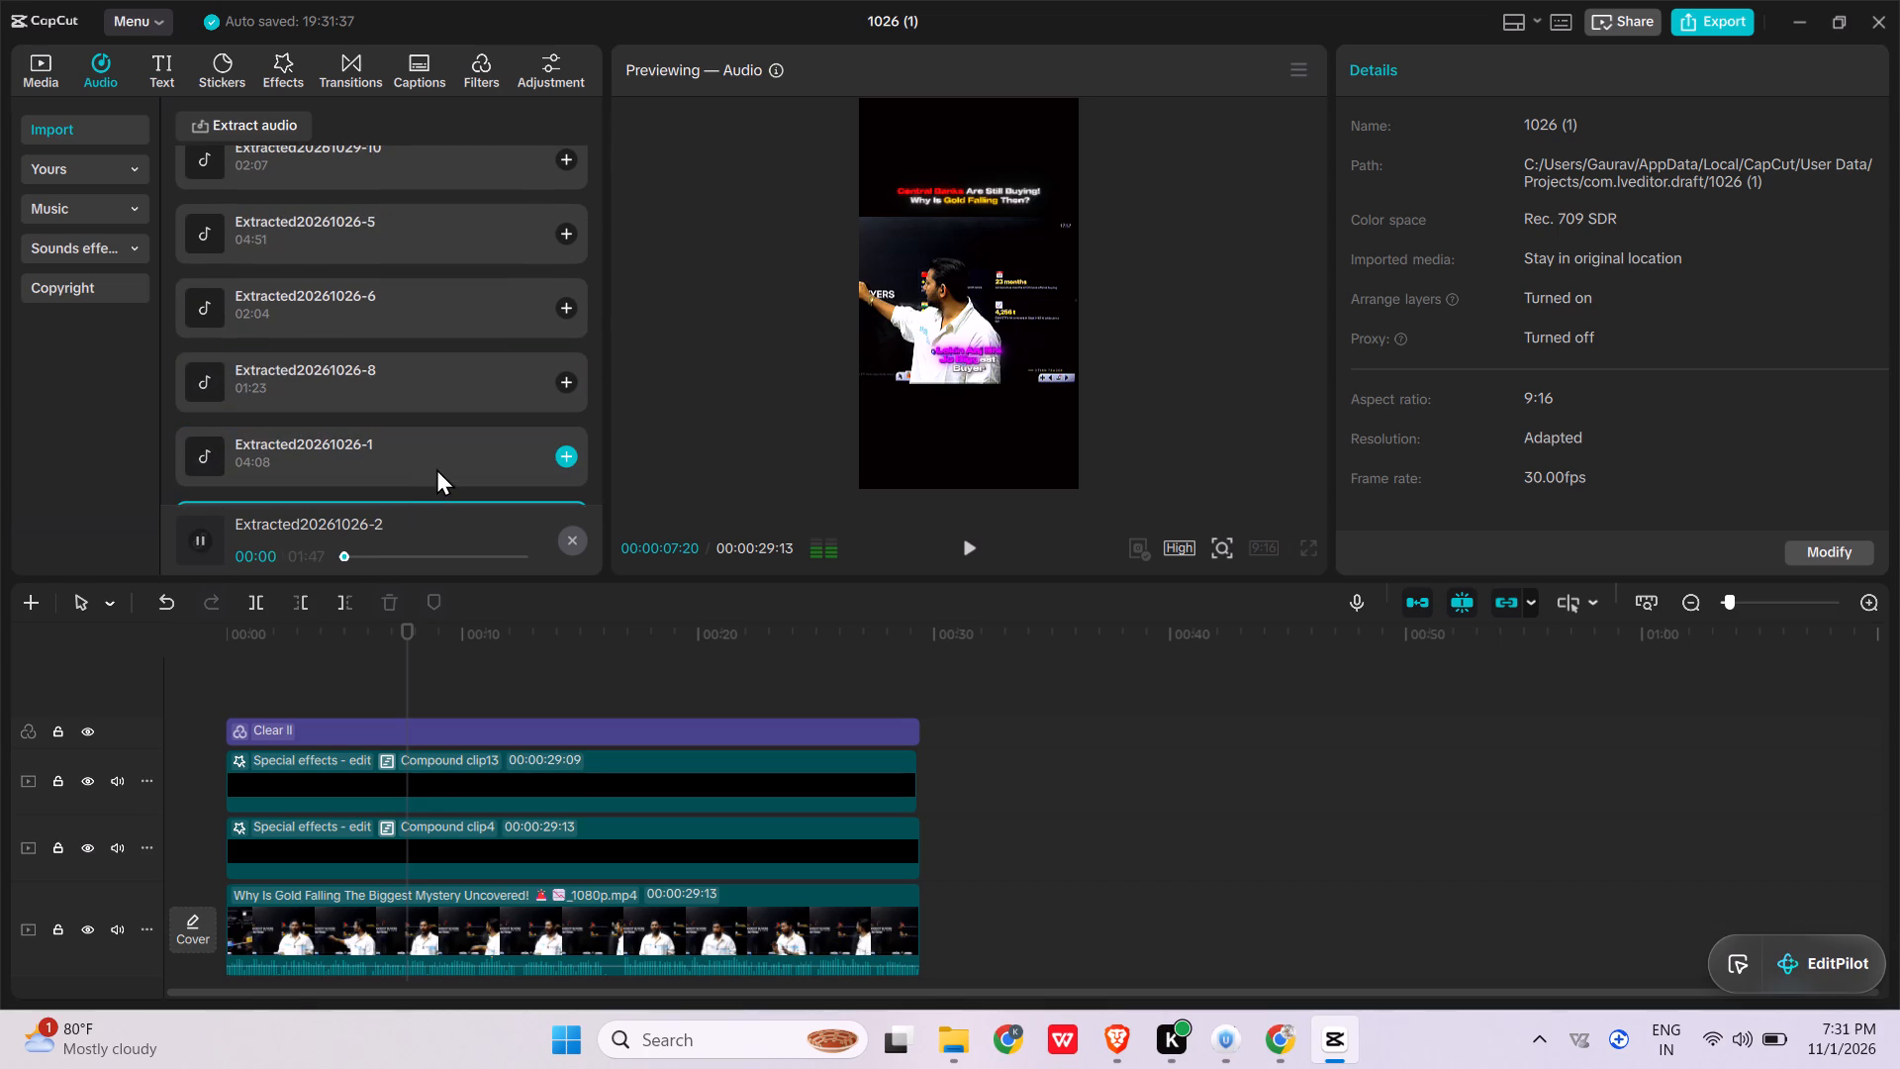
left_click(436, 468)
left_click(446, 389)
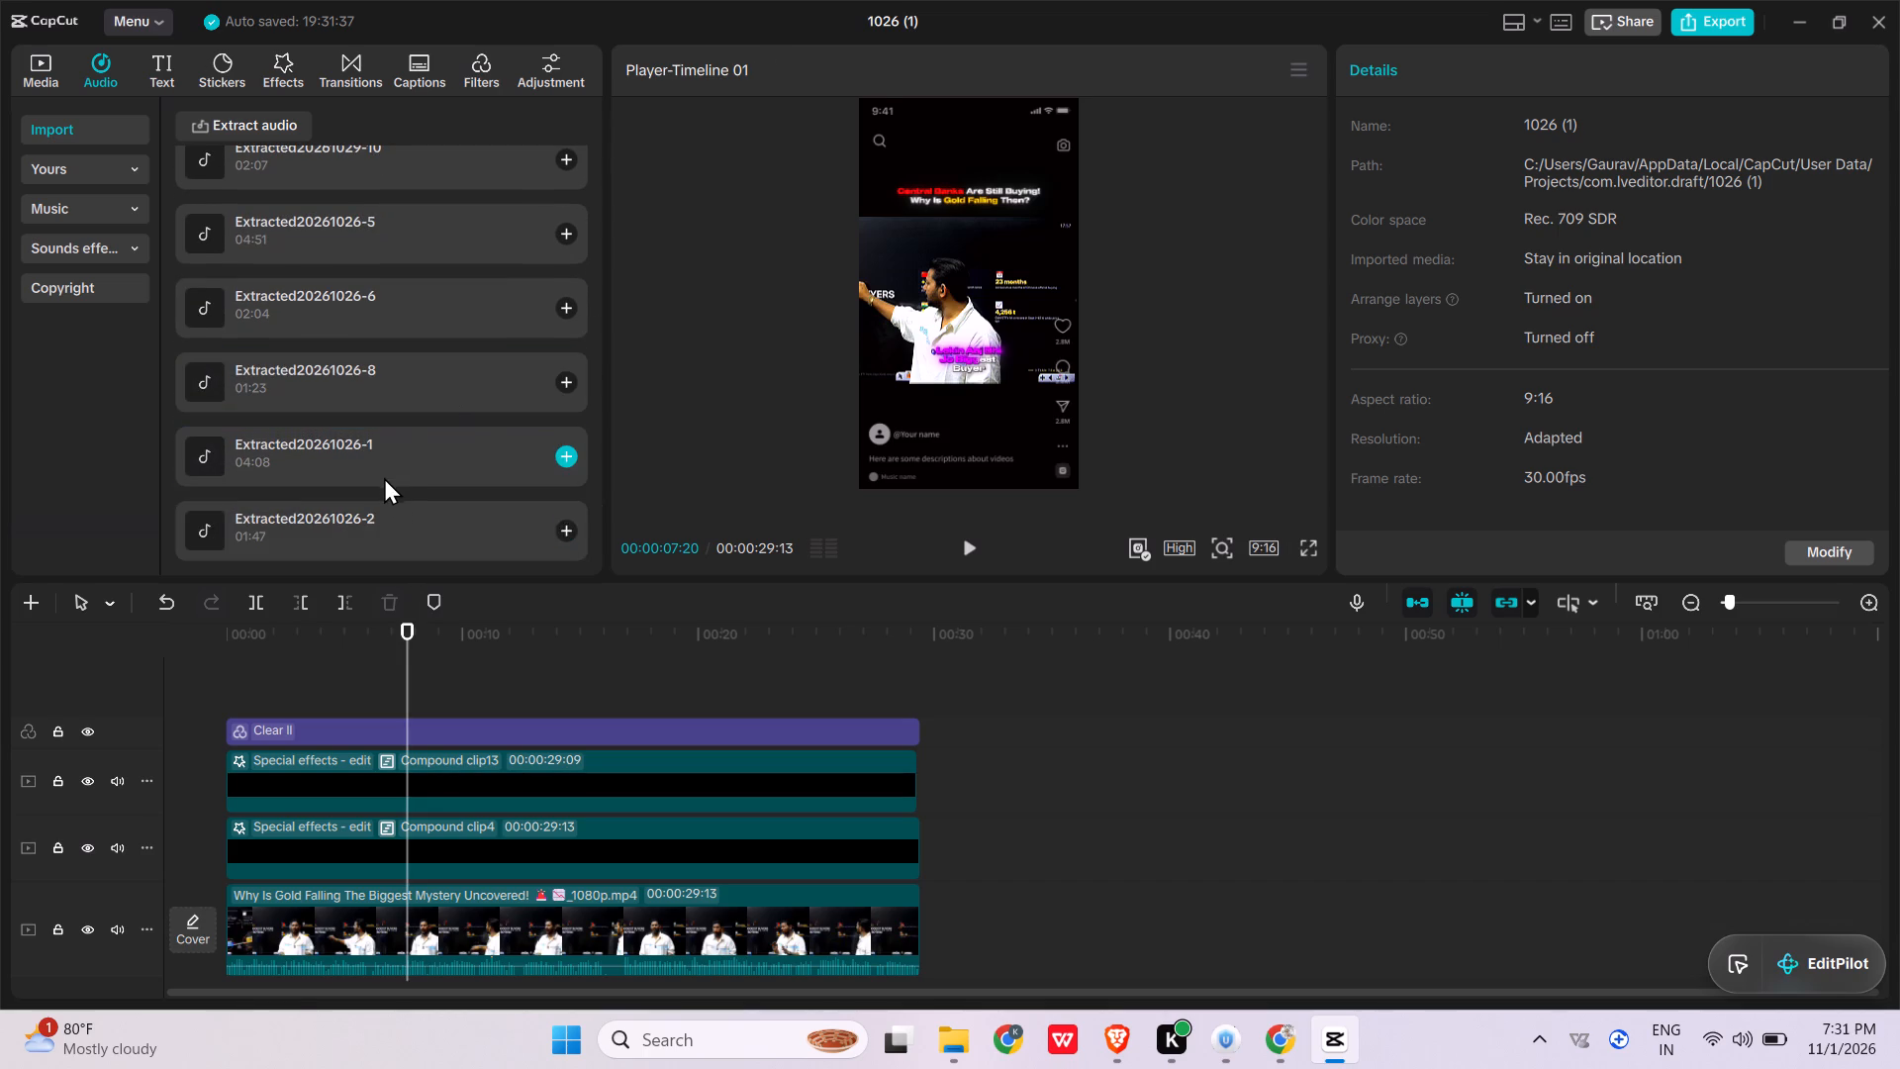
left_click(384, 475)
left_click(376, 549)
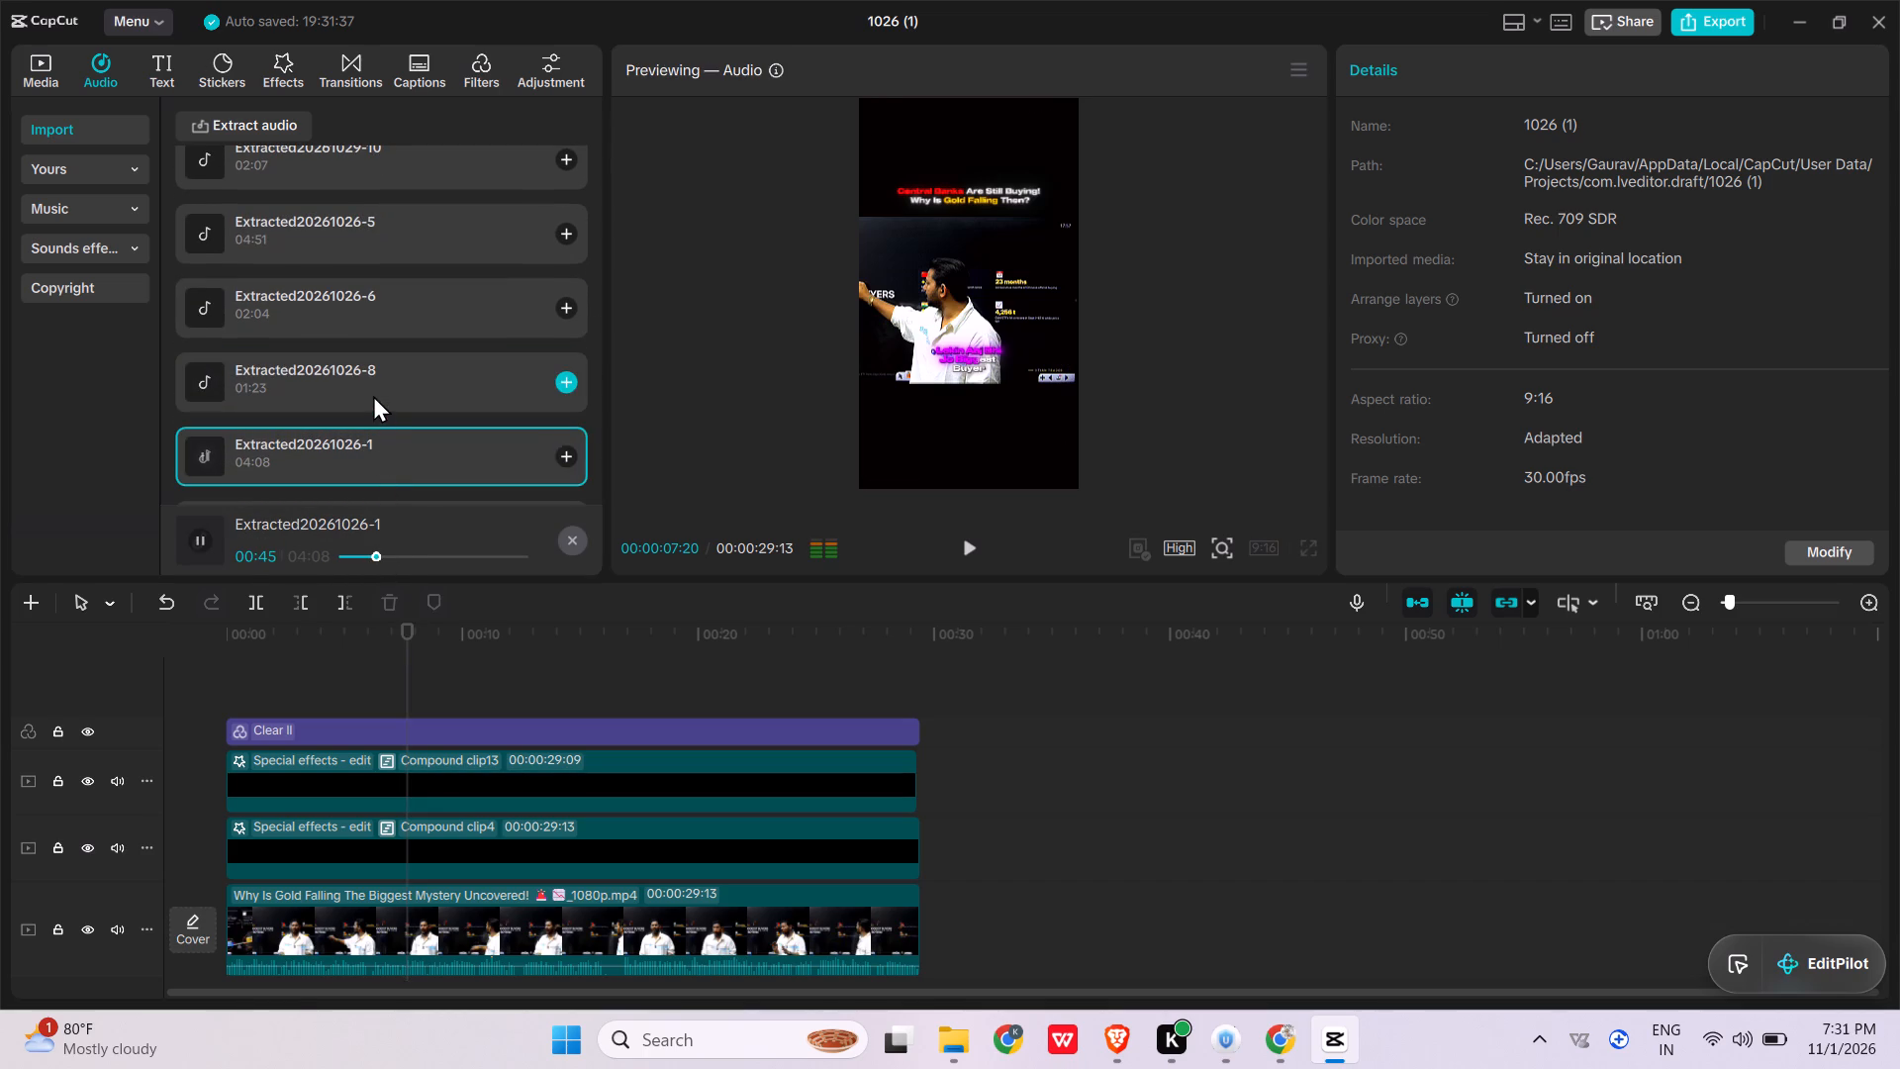
left_click(373, 394)
left_click(395, 558)
scroll(413, 518, "down", 1)
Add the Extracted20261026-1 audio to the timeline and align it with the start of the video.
left_click(416, 463)
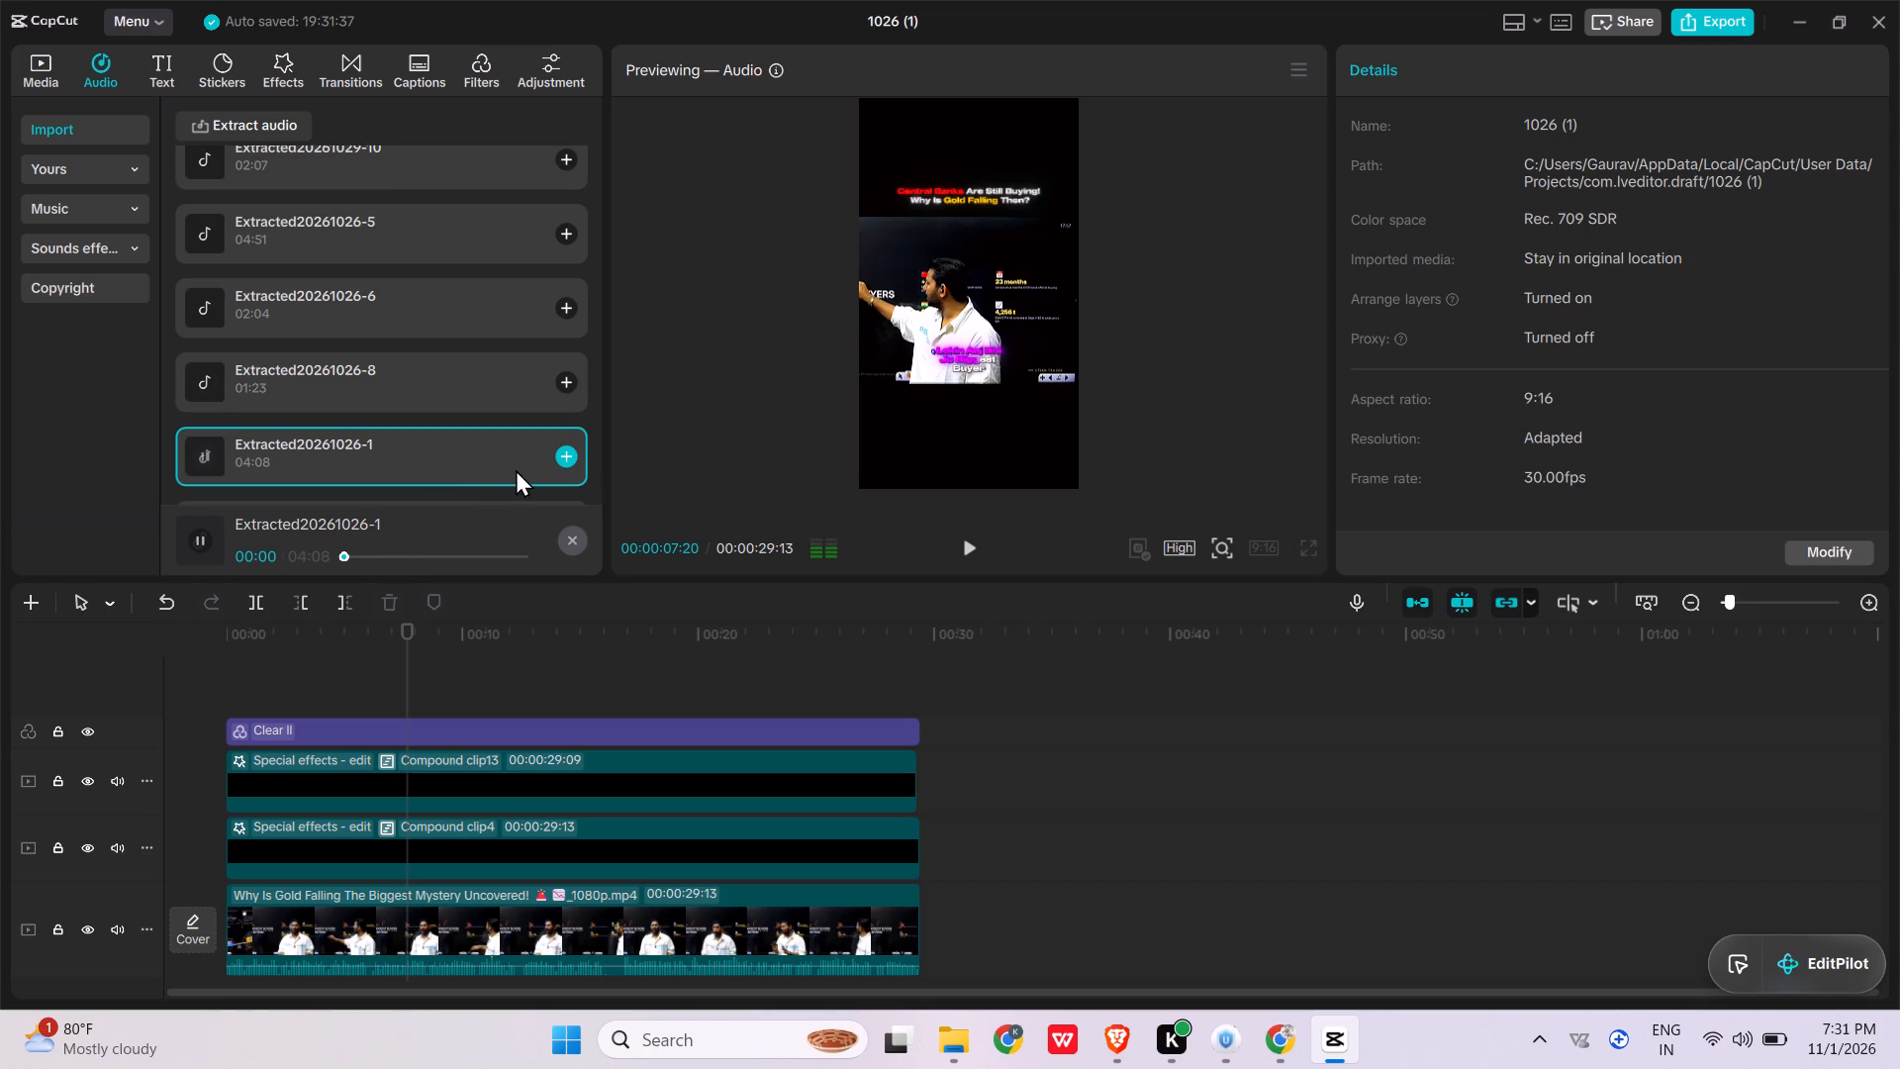
left_click(573, 452)
scroll(573, 456, "down", 2)
left_click_drag(906, 815, 522, 793)
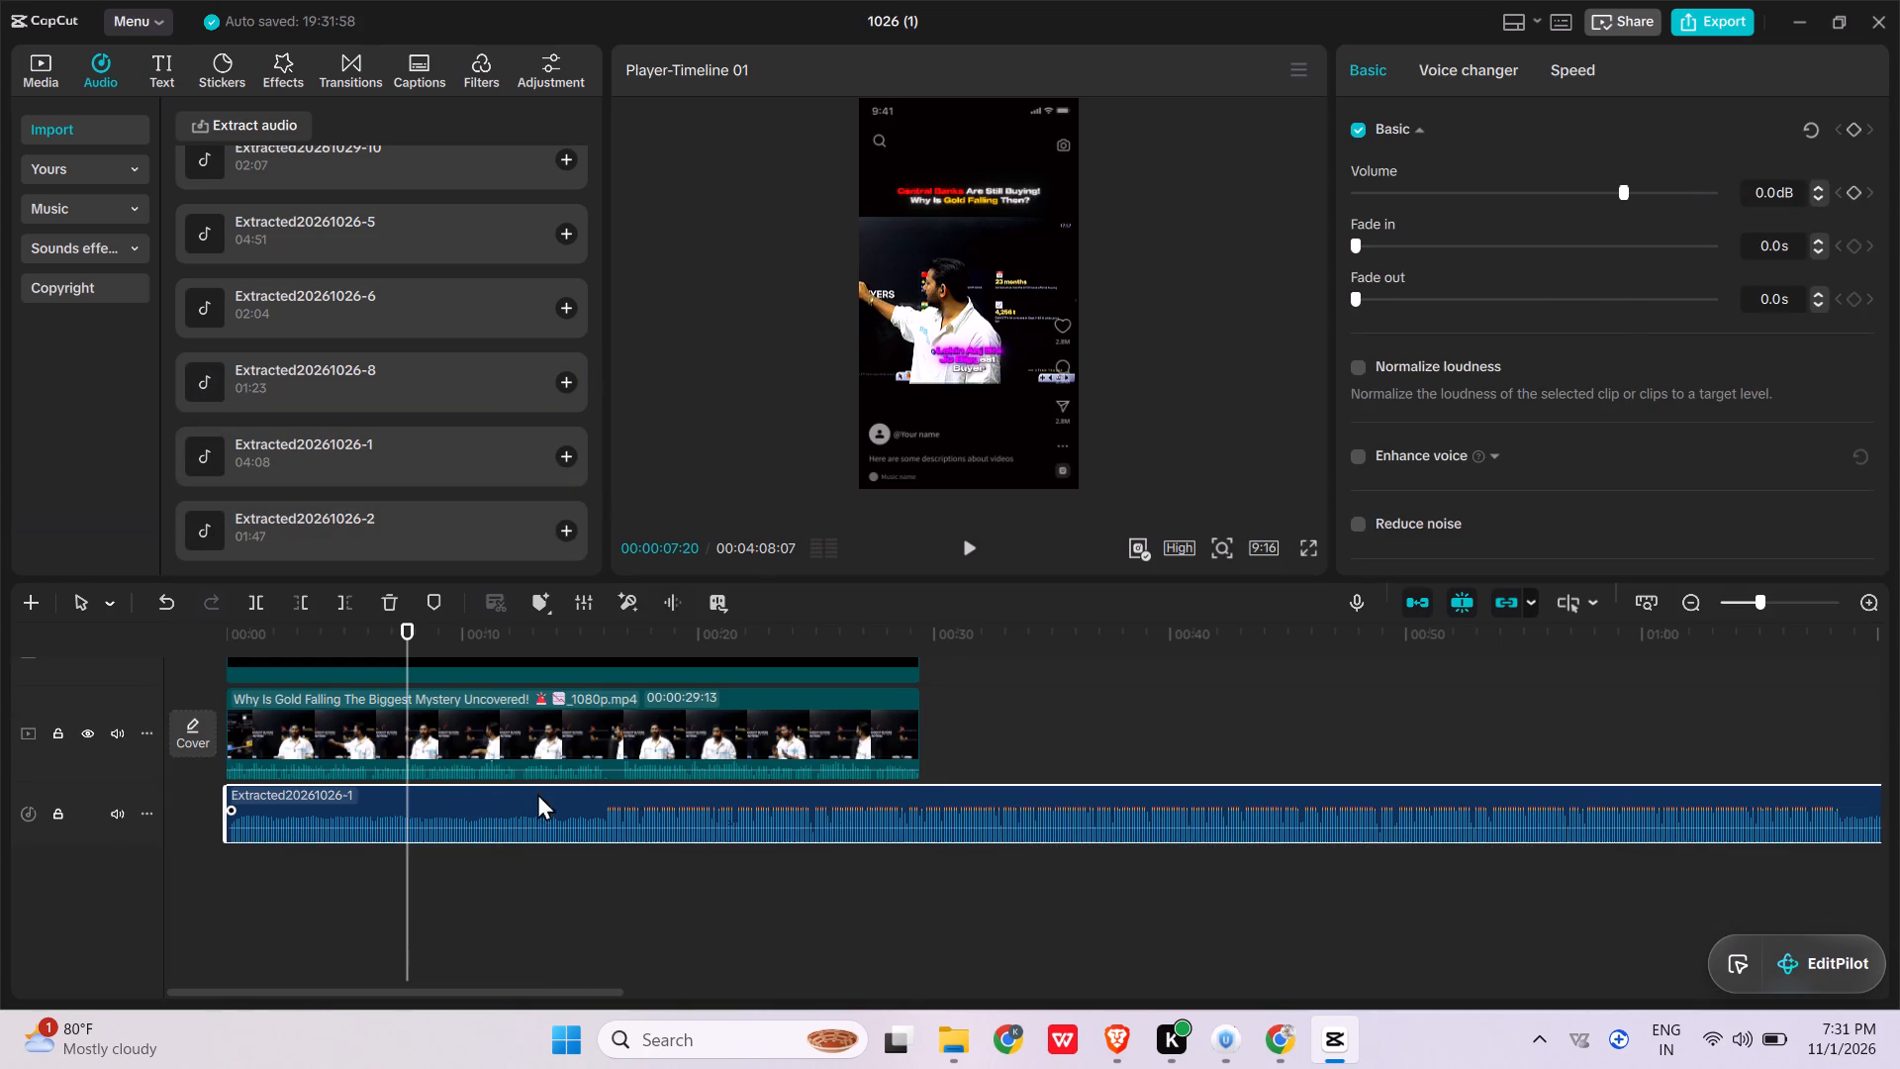
Trim the end of the background music to match the end of the video at 00:00:29:13.
scroll(1402, 833, "down", 9, "ctrl")
scroll(1451, 813, "down", 13, "ctrl")
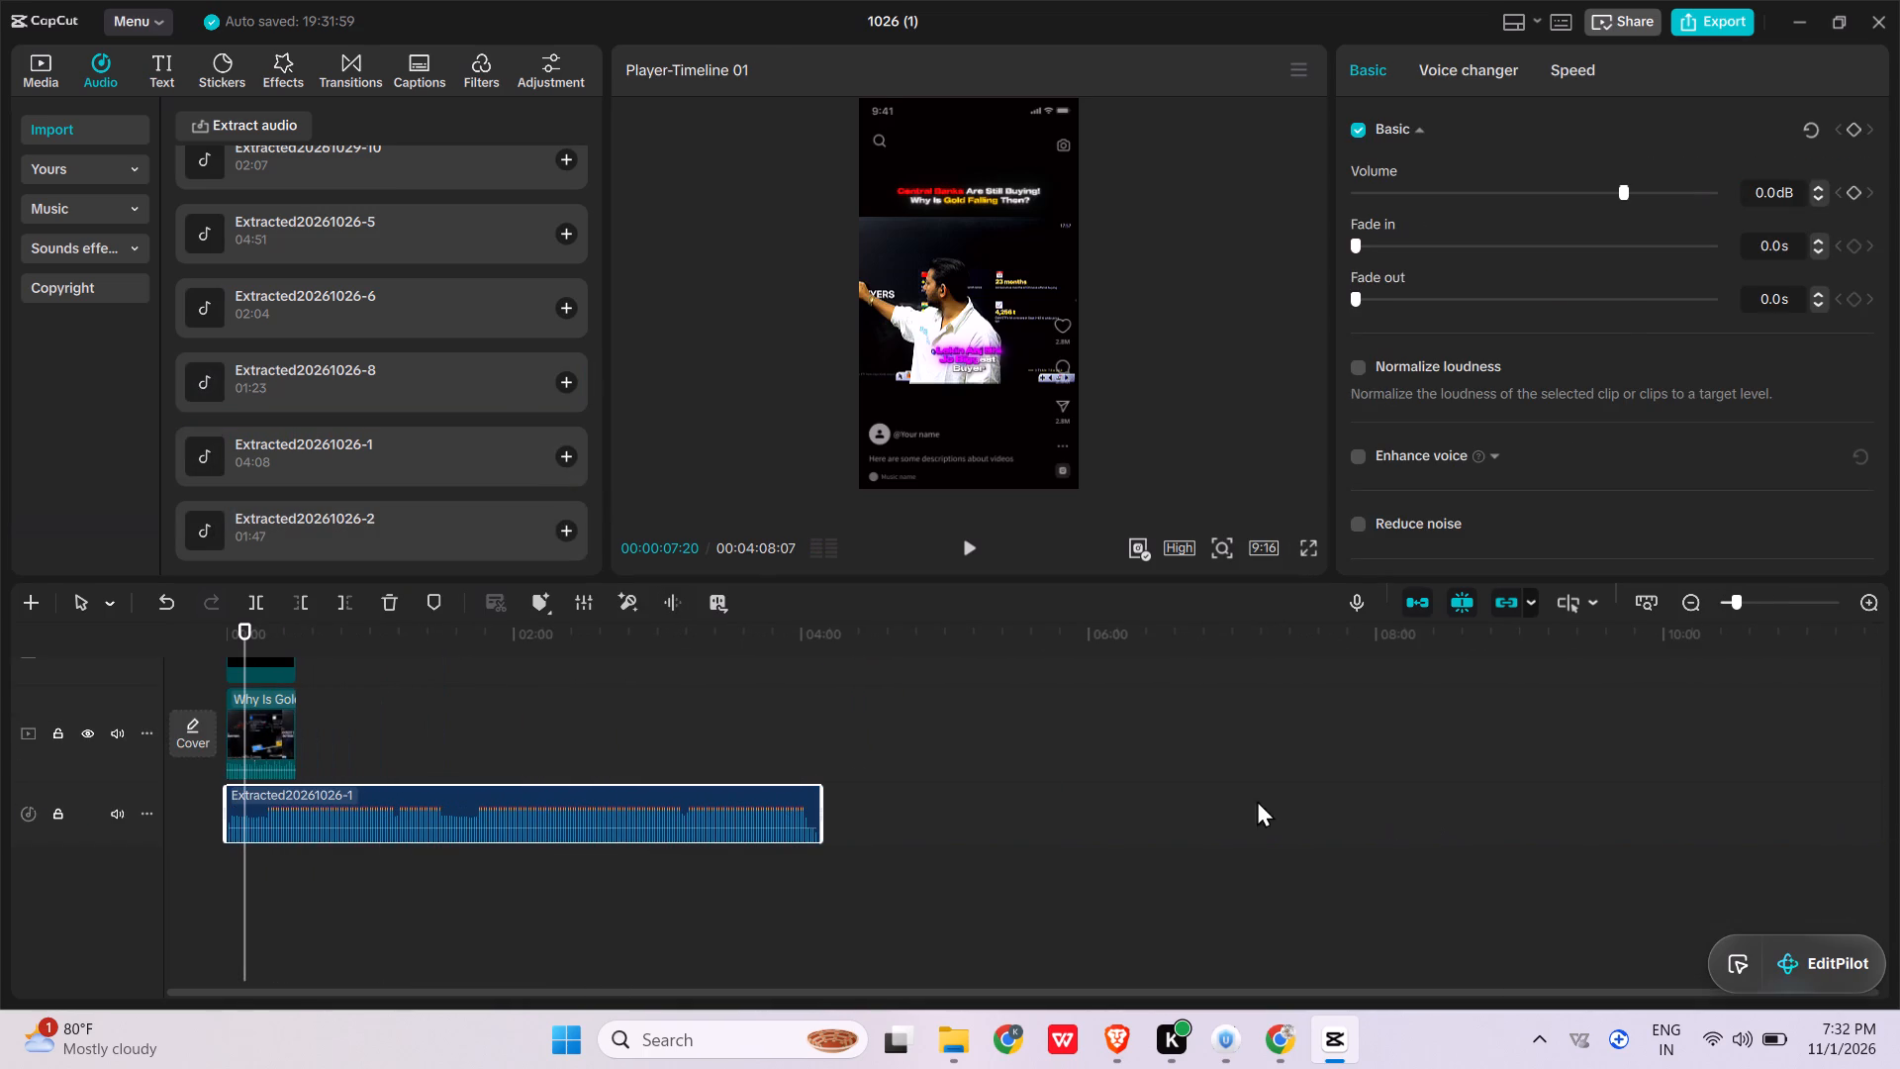
left_click_drag(819, 790, 333, 779)
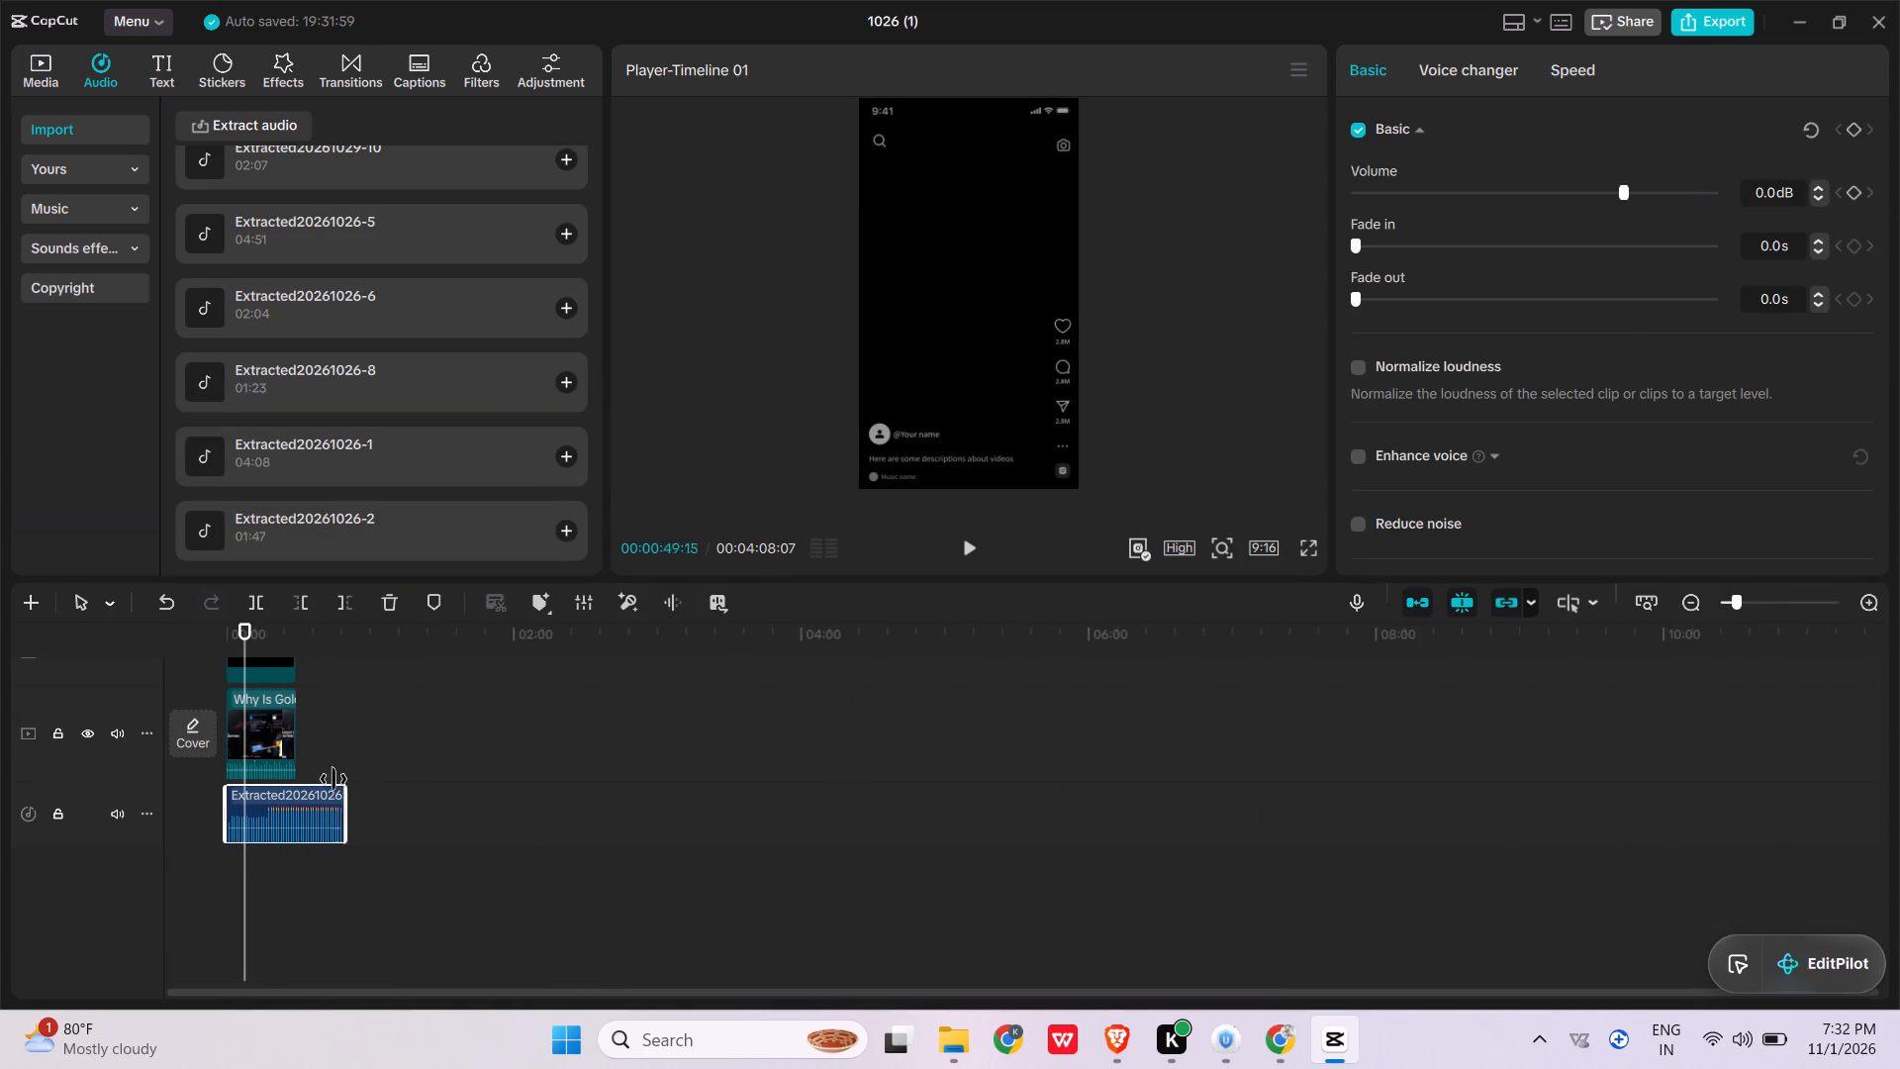
left_click_drag(333, 779, 298, 786)
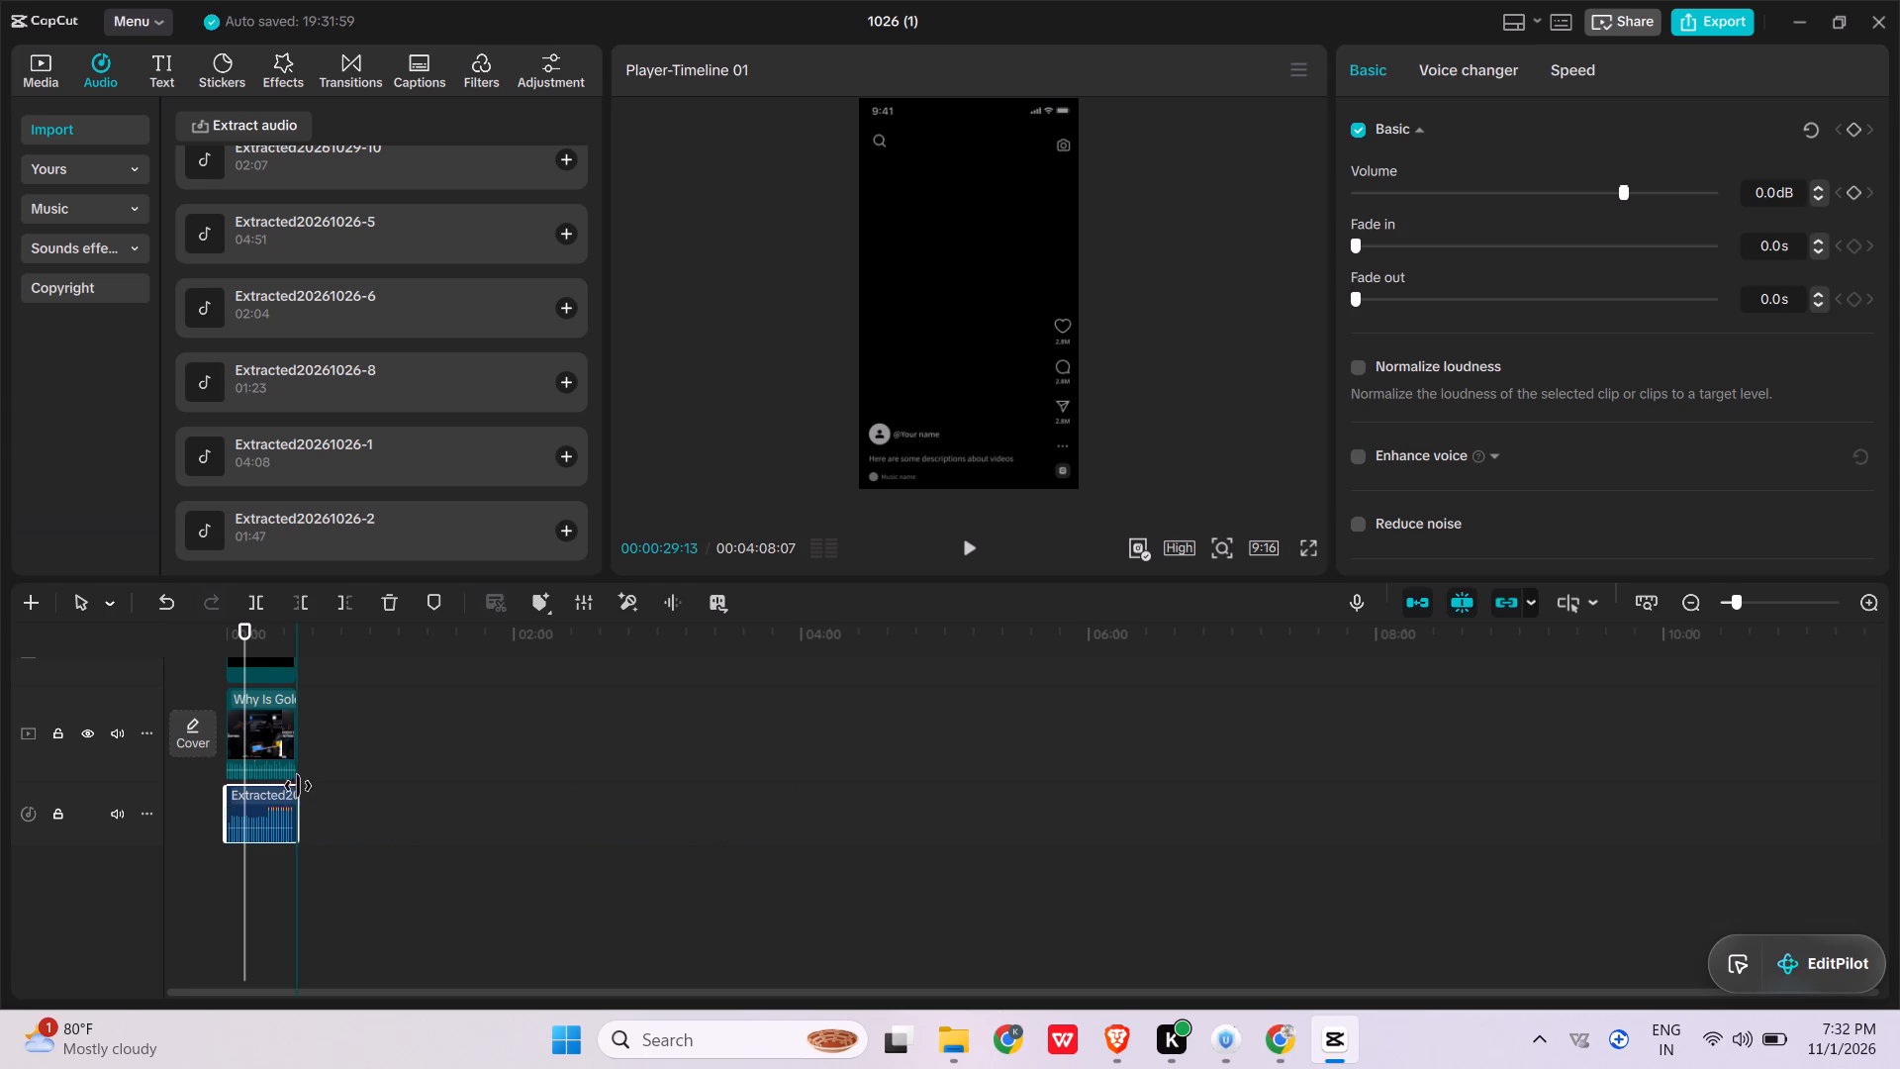
left_click_drag(298, 786, 295, 786)
Lower the background music's volume to -15.5 dB, playing quiet and loud passages to judge it against the voice.
key("space")
scroll(582, 743, "up", 6, "ctrl")
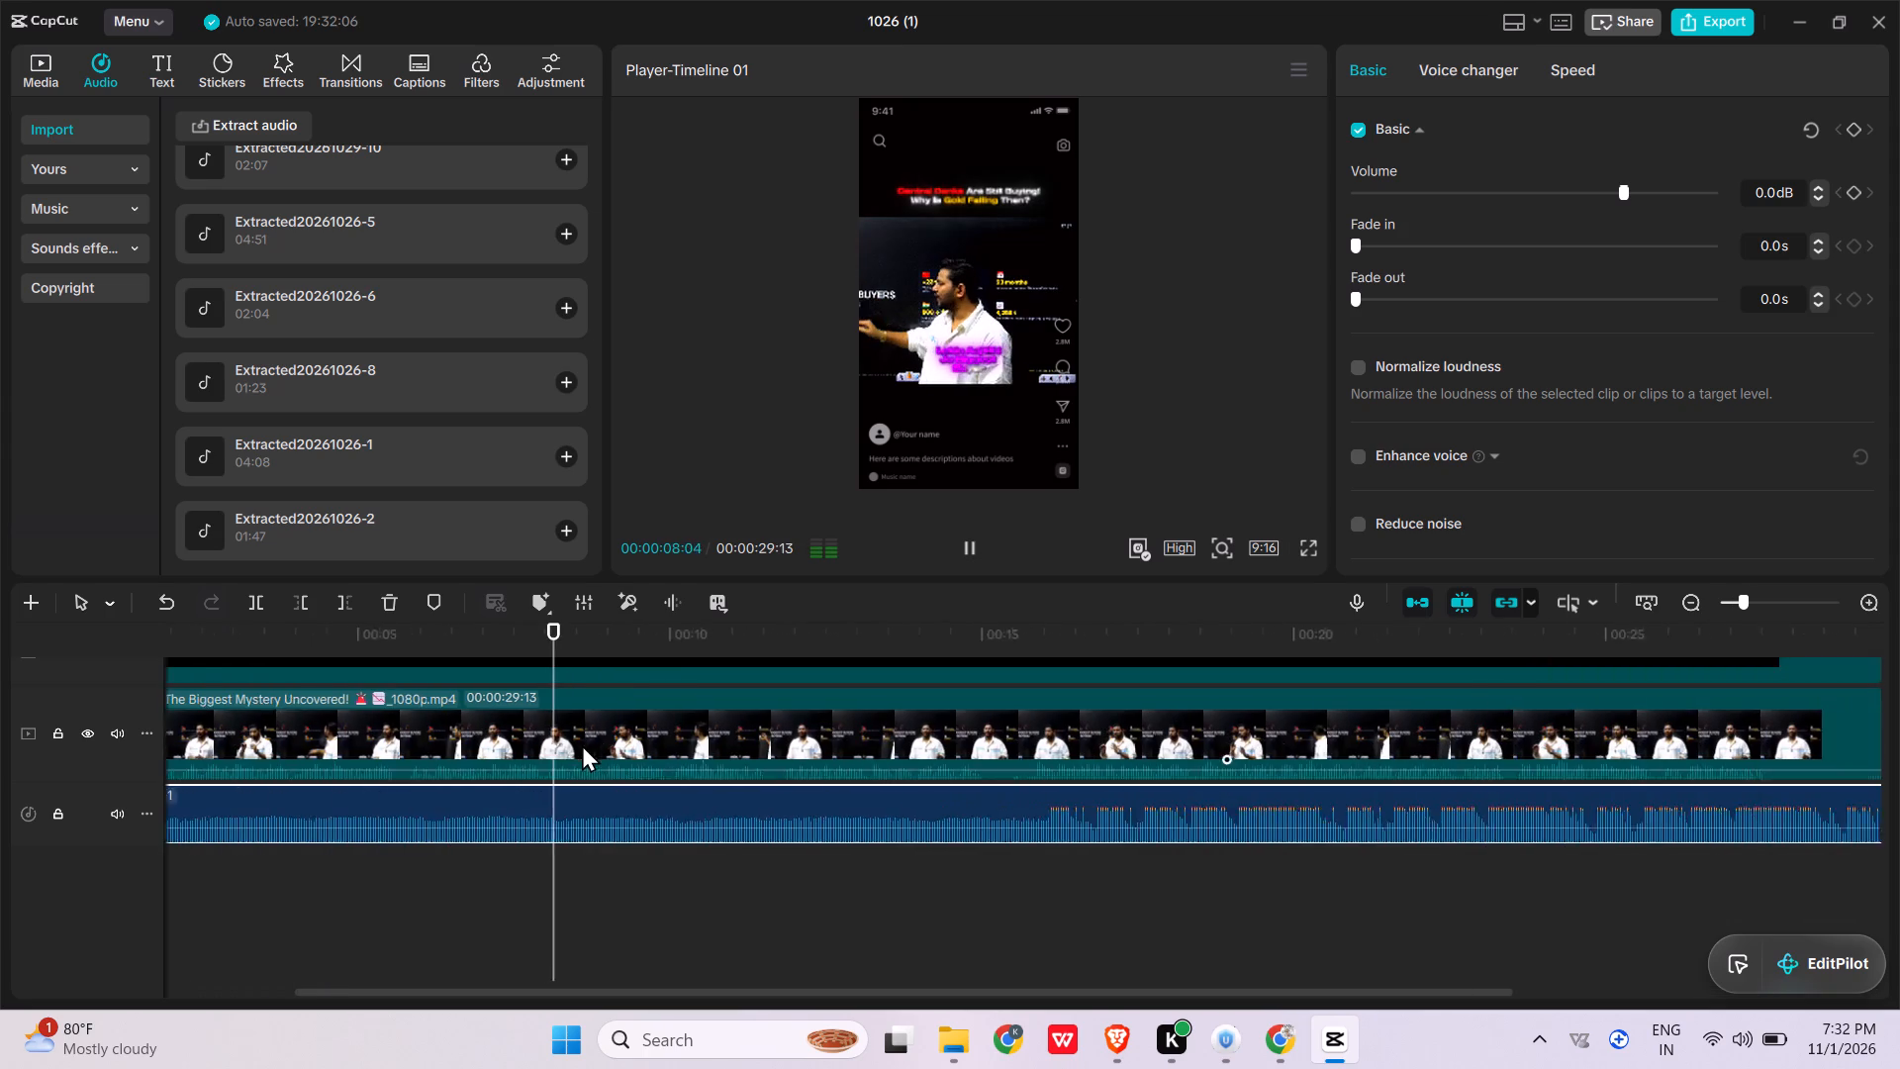
scroll(582, 744, "up", 4, "ctrl")
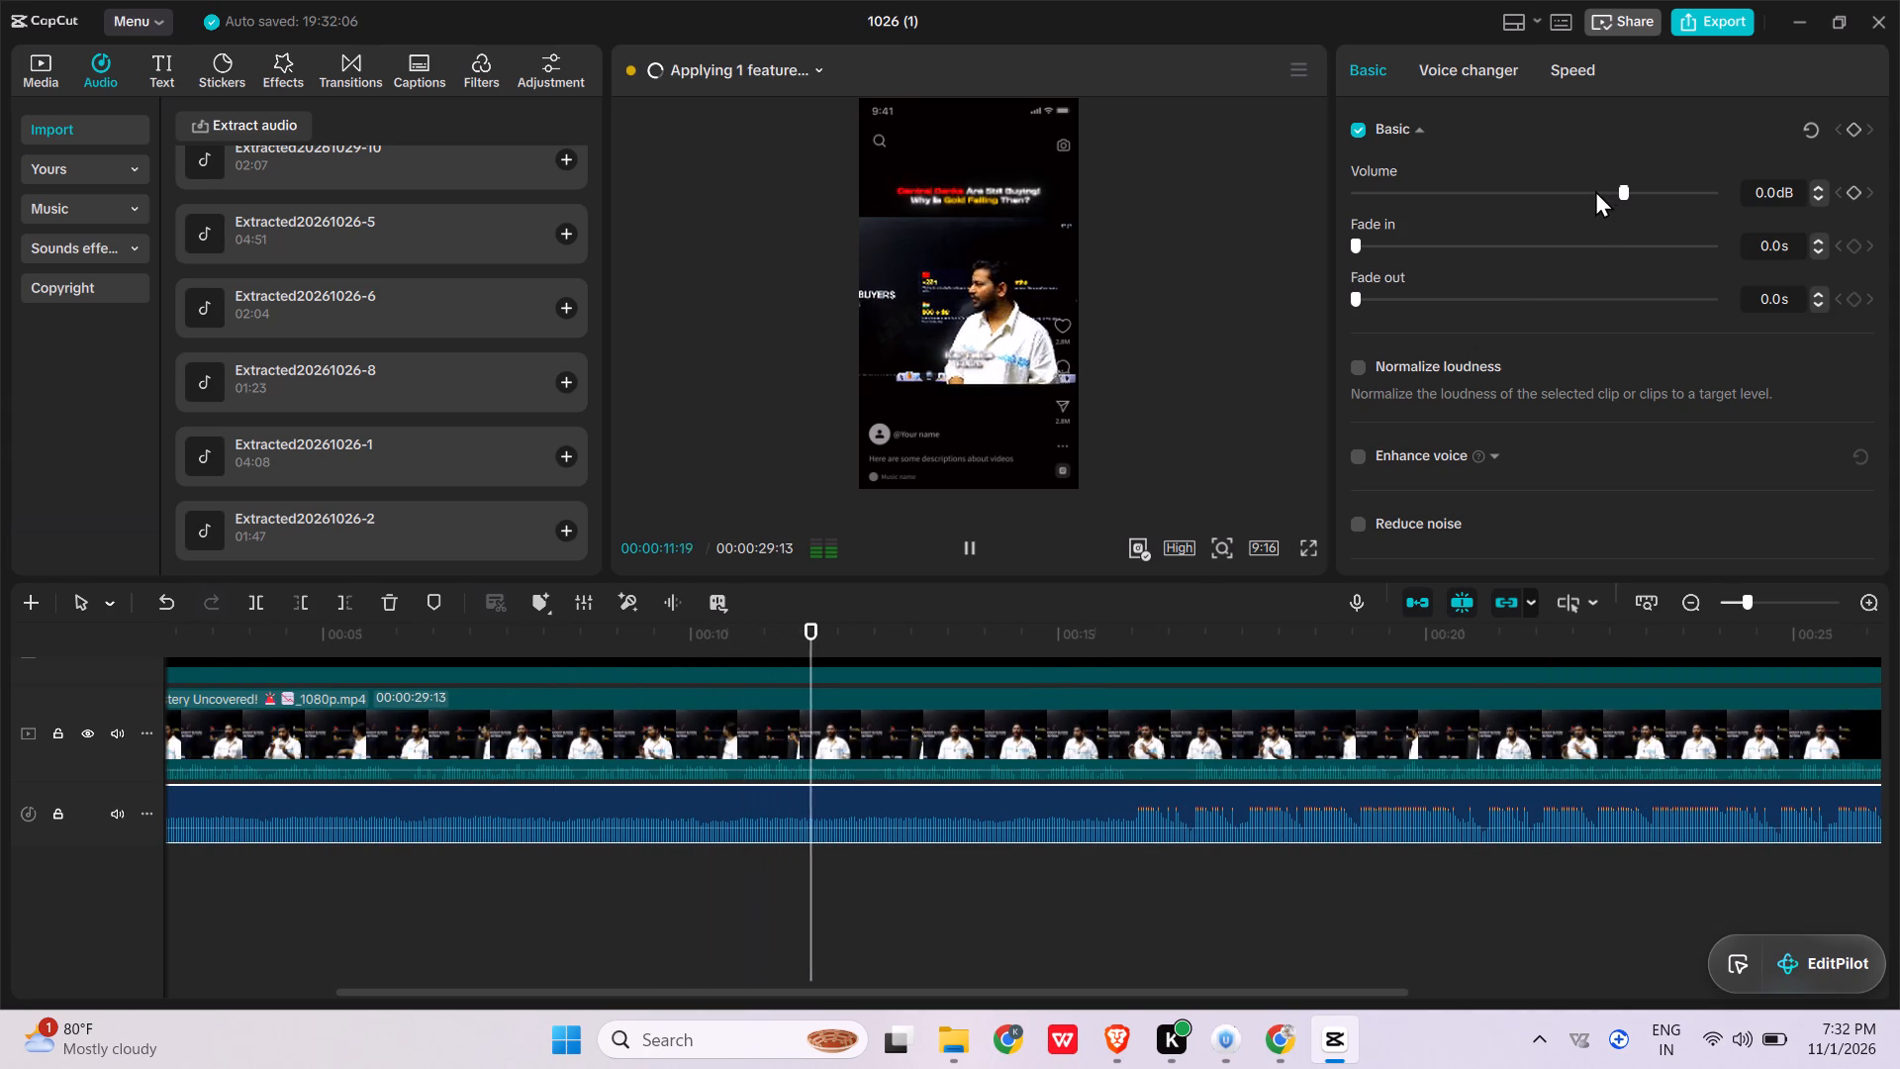
left_click(1161, 634)
key("space")
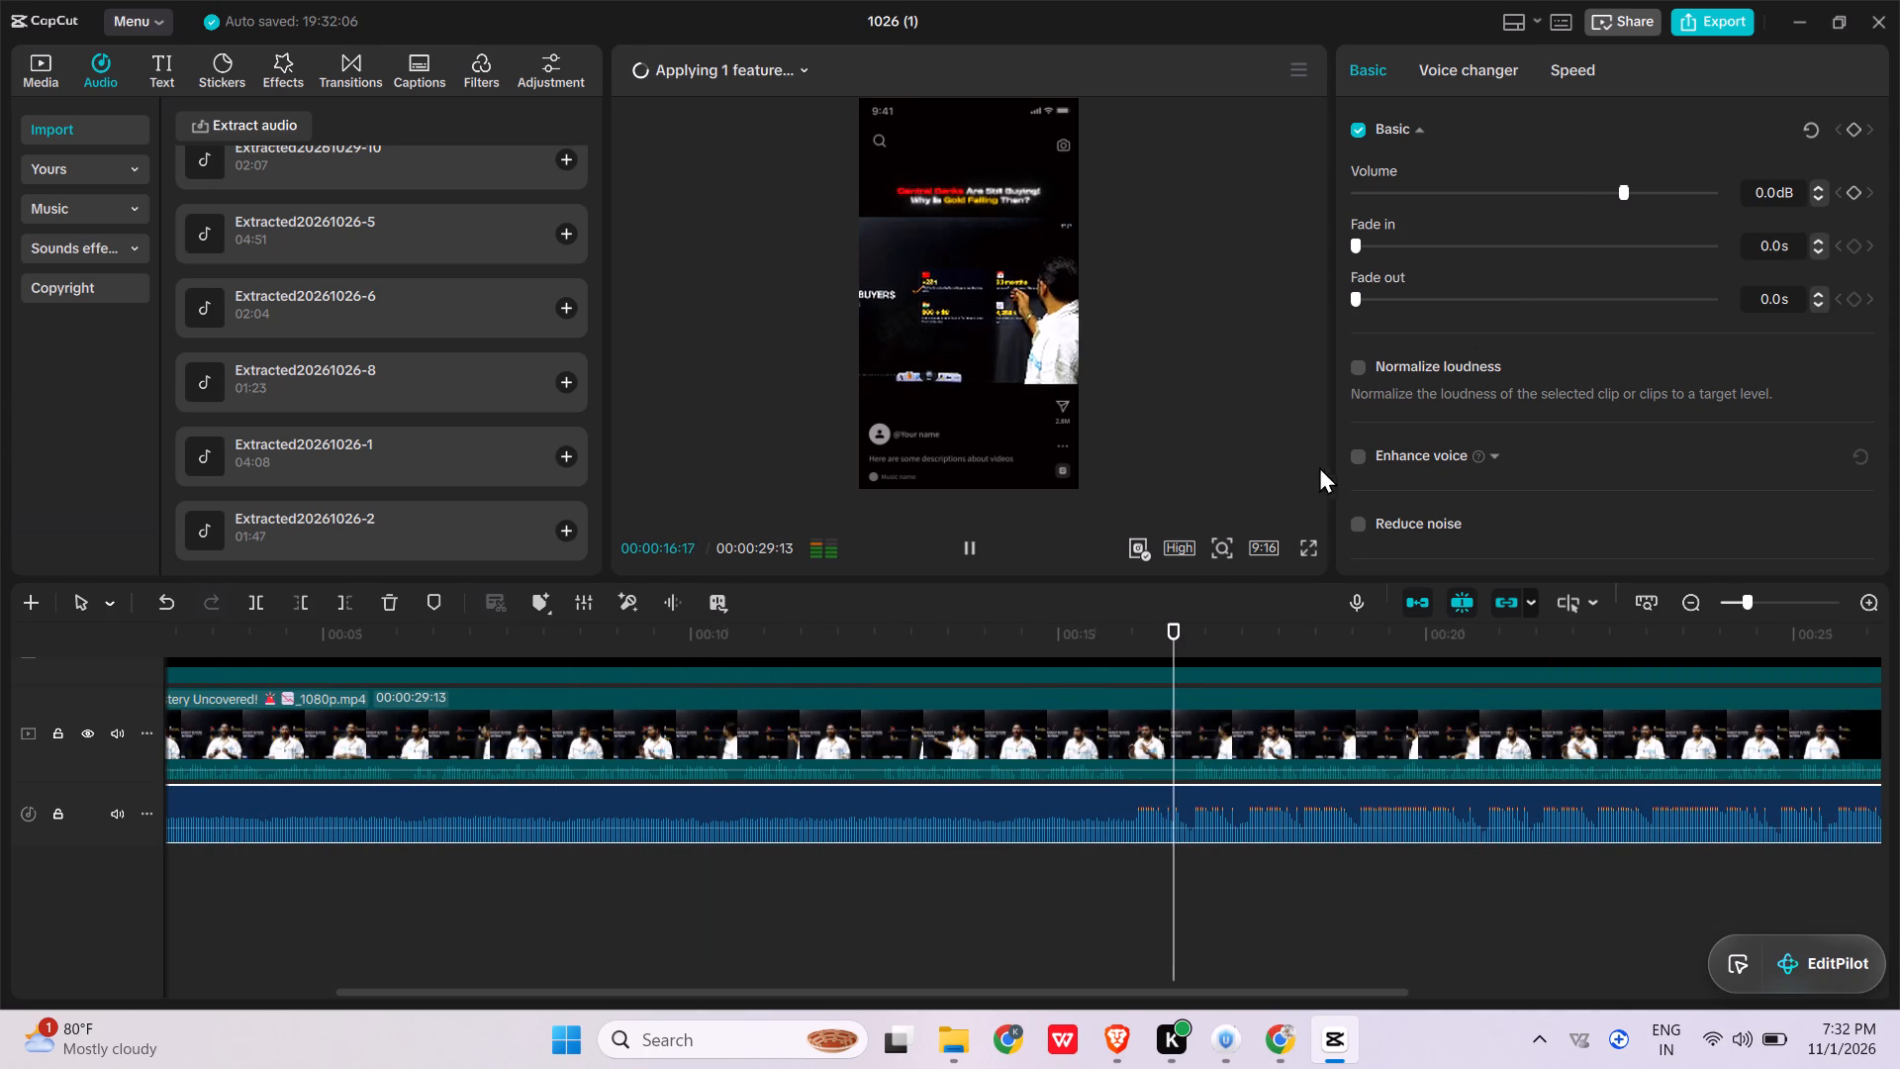
left_click(1541, 190)
left_click_drag(1539, 189, 1516, 196)
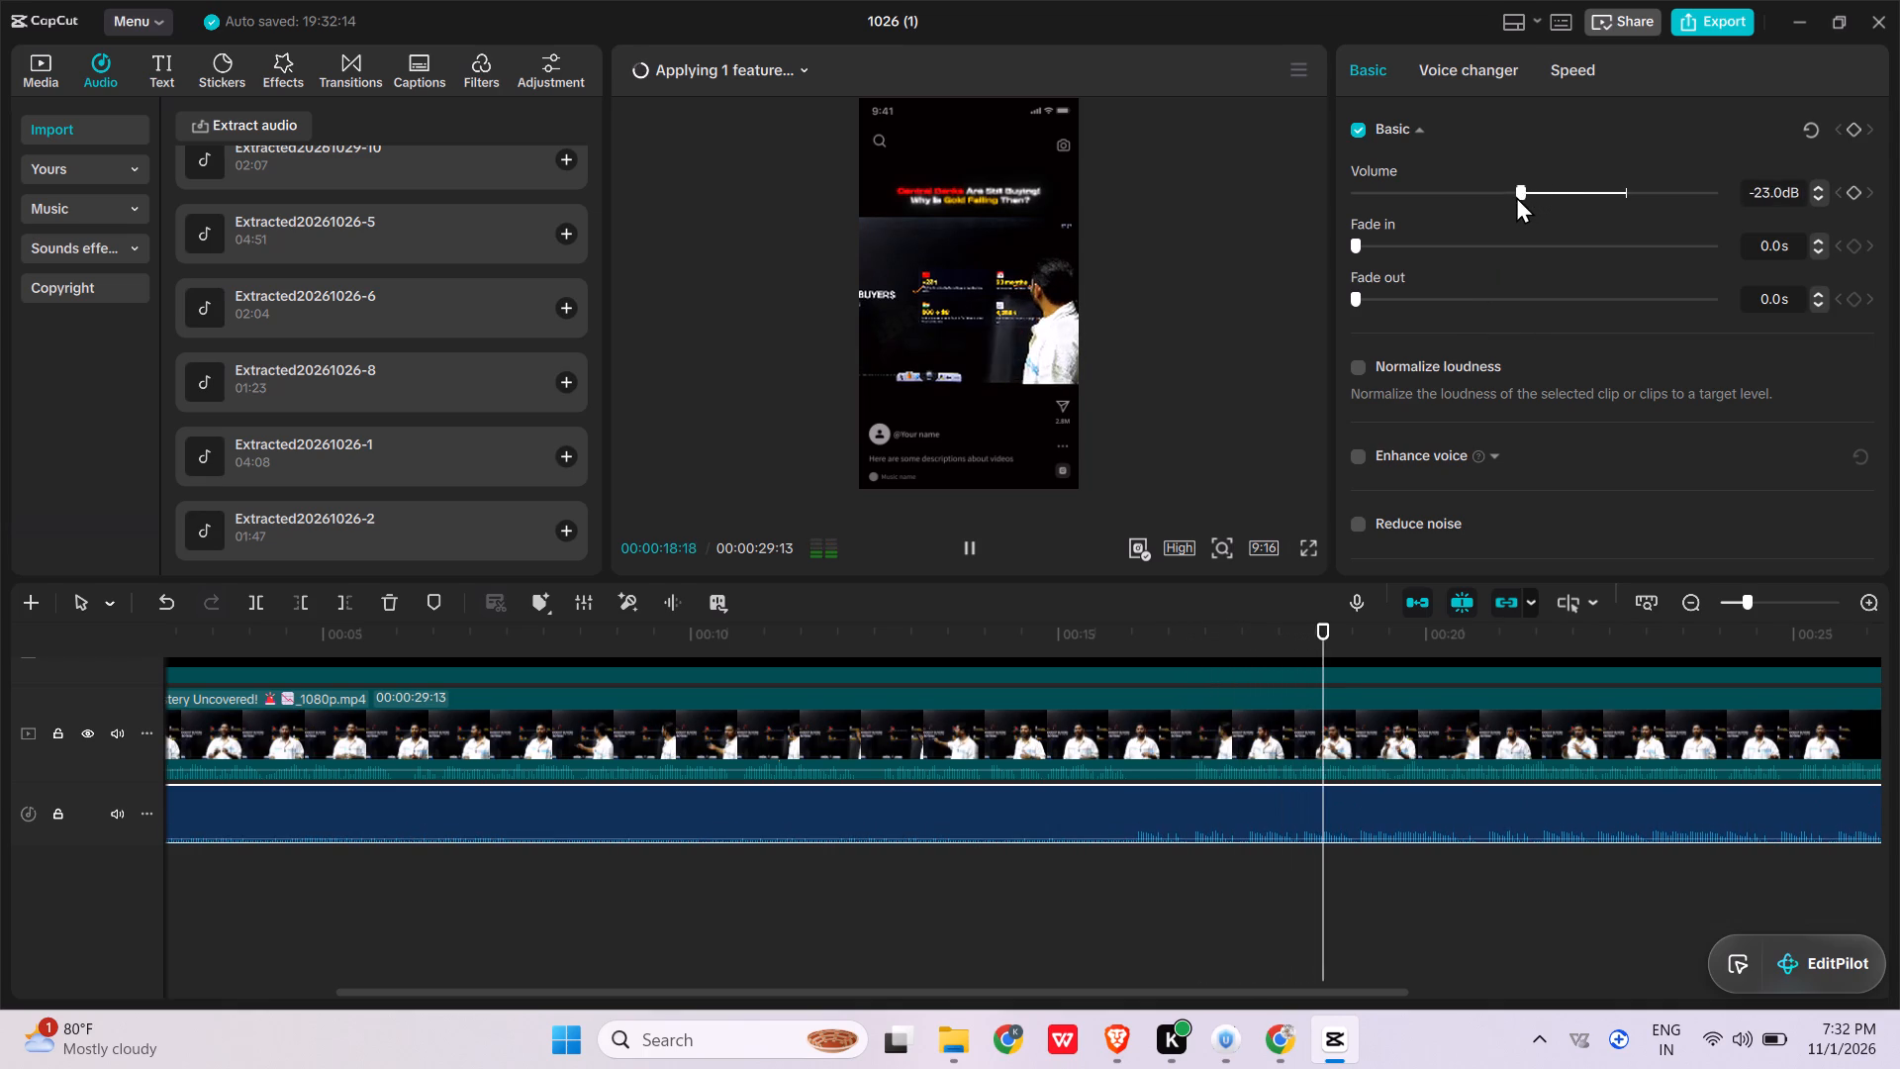
left_click_drag(1516, 196, 1535, 205)
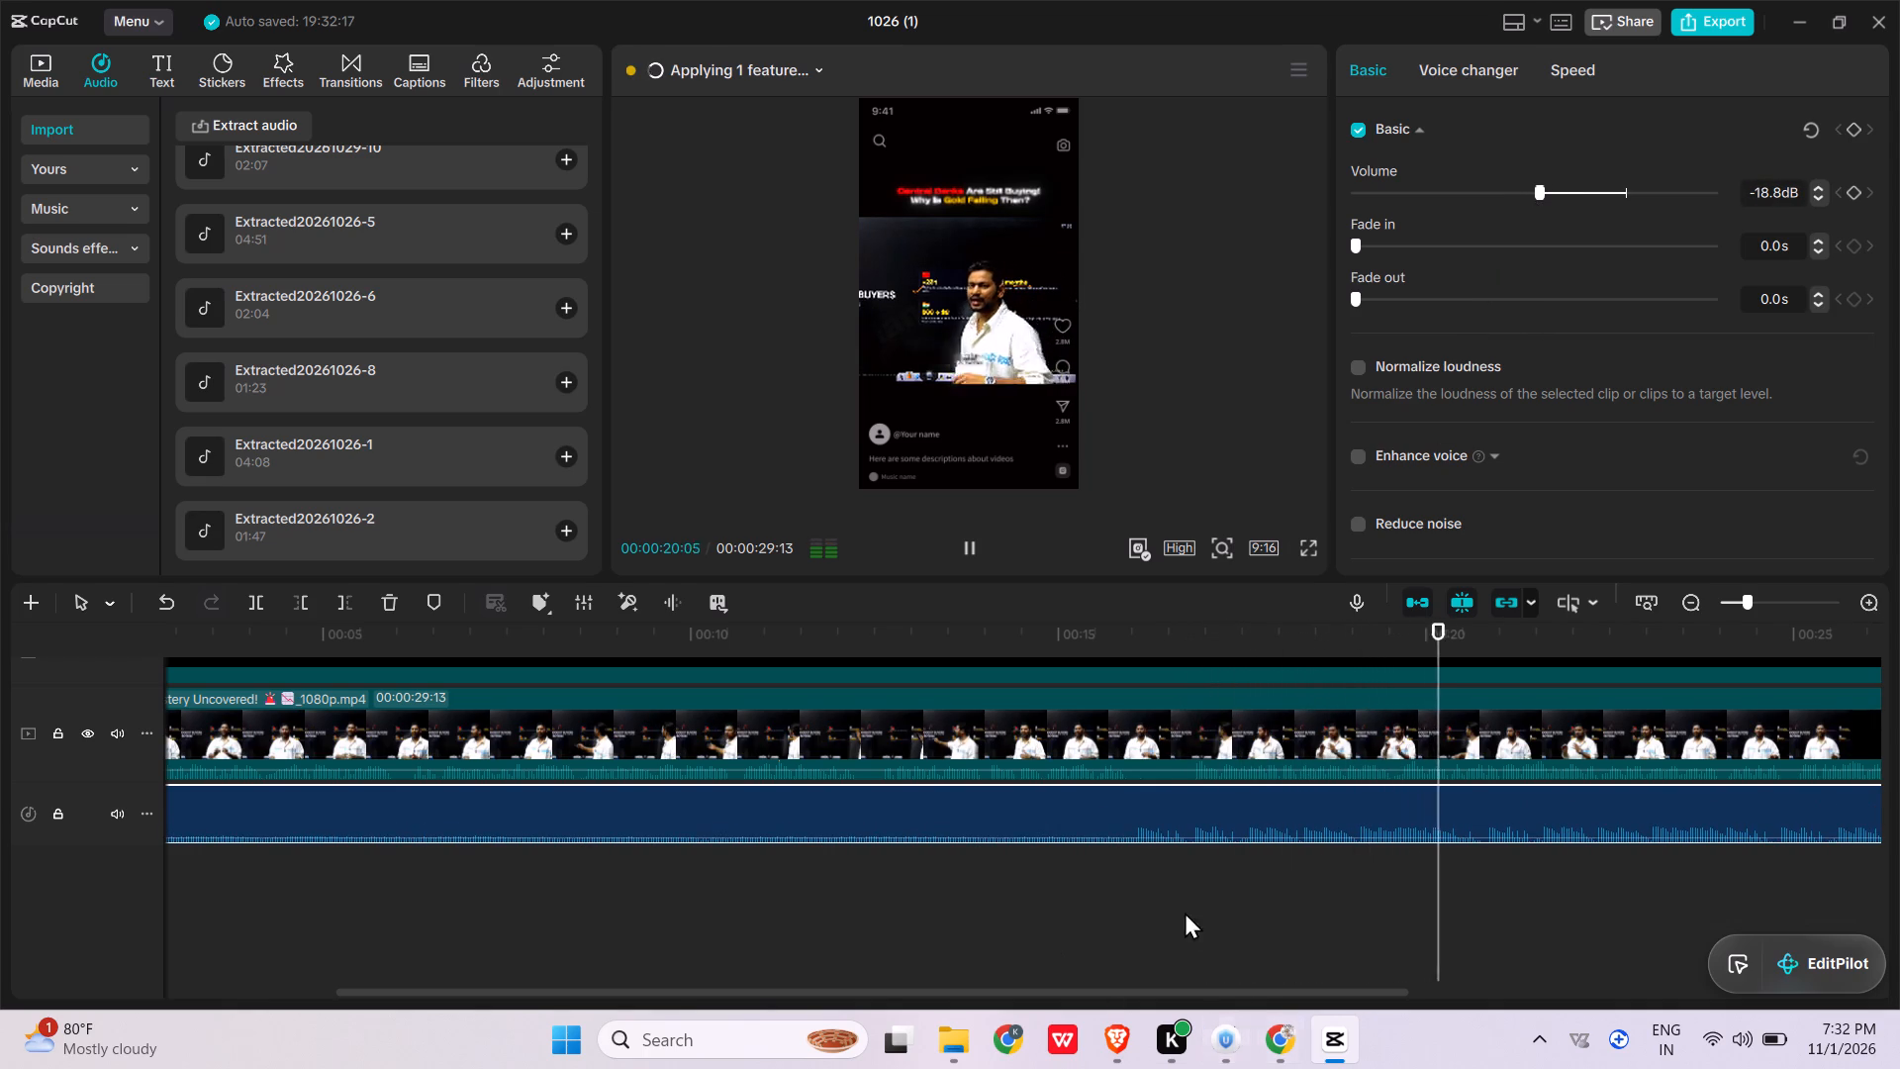
left_click(813, 634)
scroll(813, 634, "down", 15, "ctrl")
key("space")
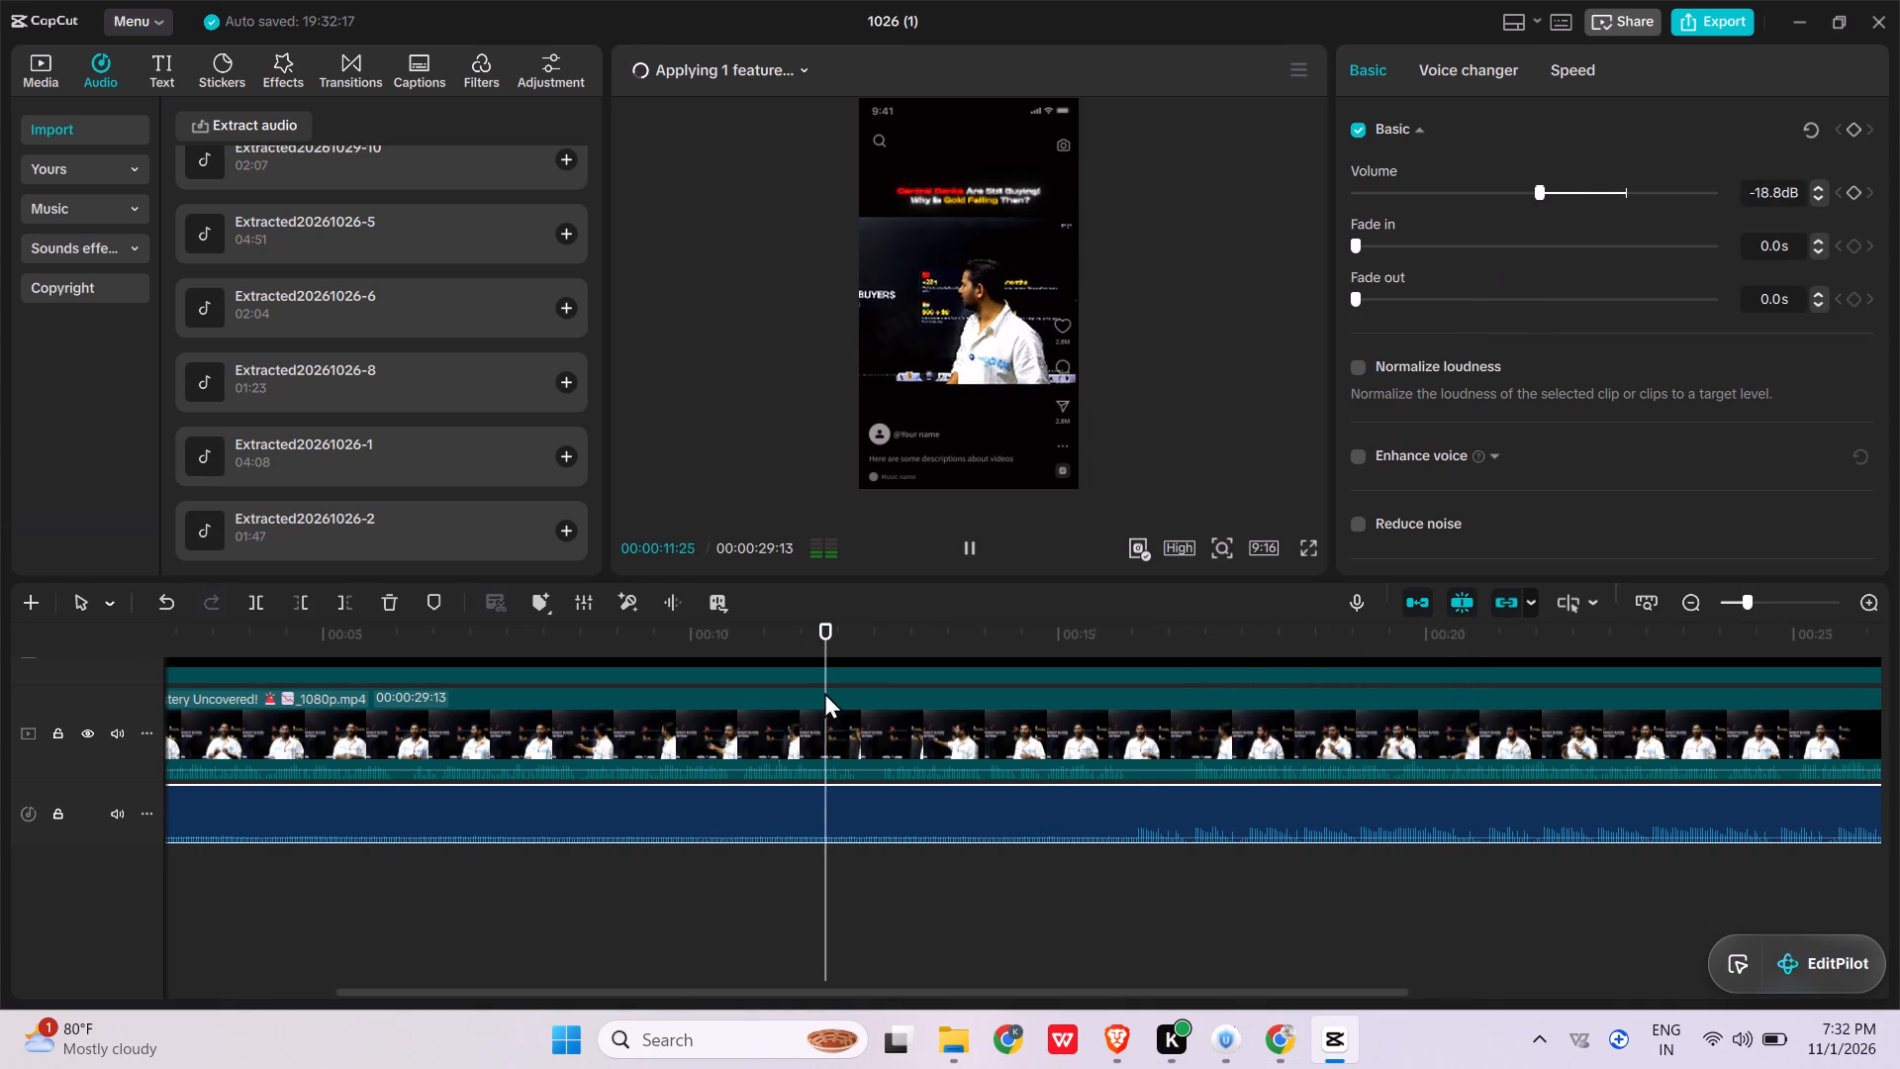
scroll(855, 855, "down", 16, "ctrl")
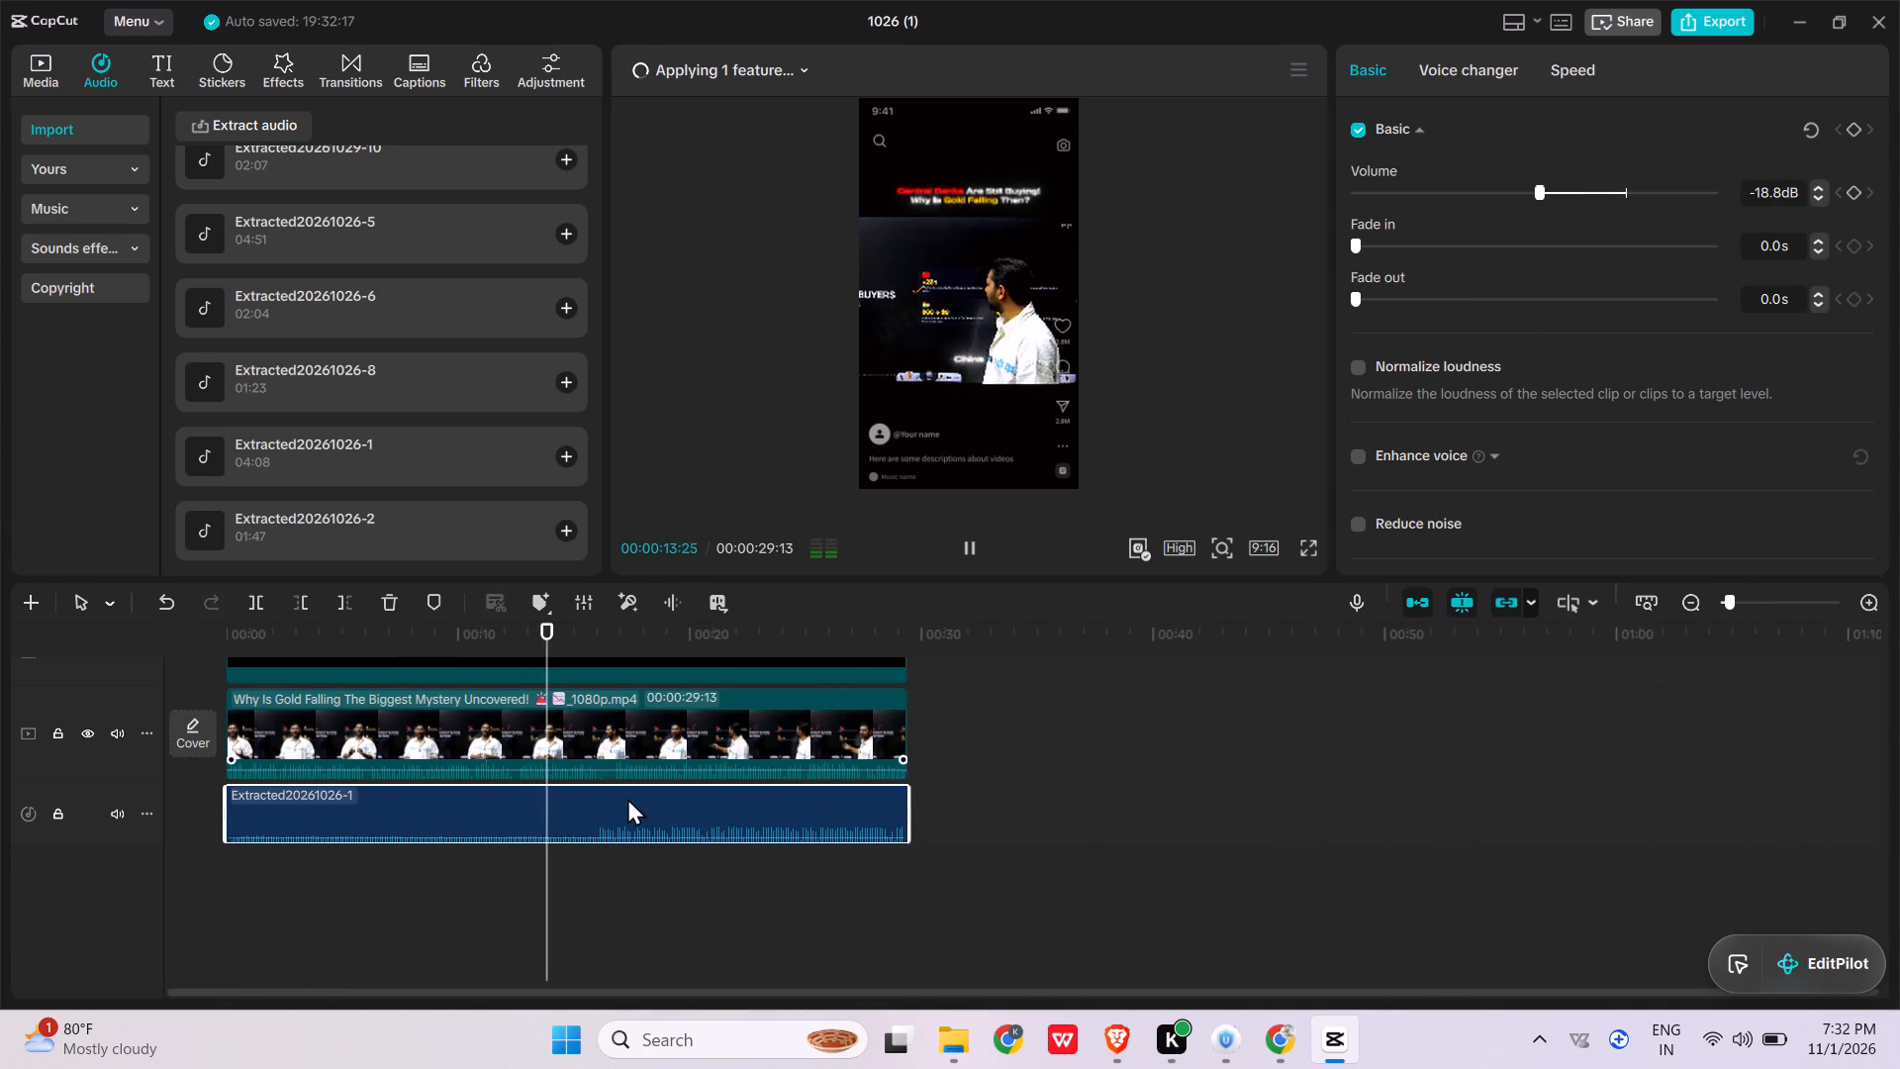
scroll(648, 841, "up", 10, "ctrl")
left_click_drag(1540, 197, 1547, 197)
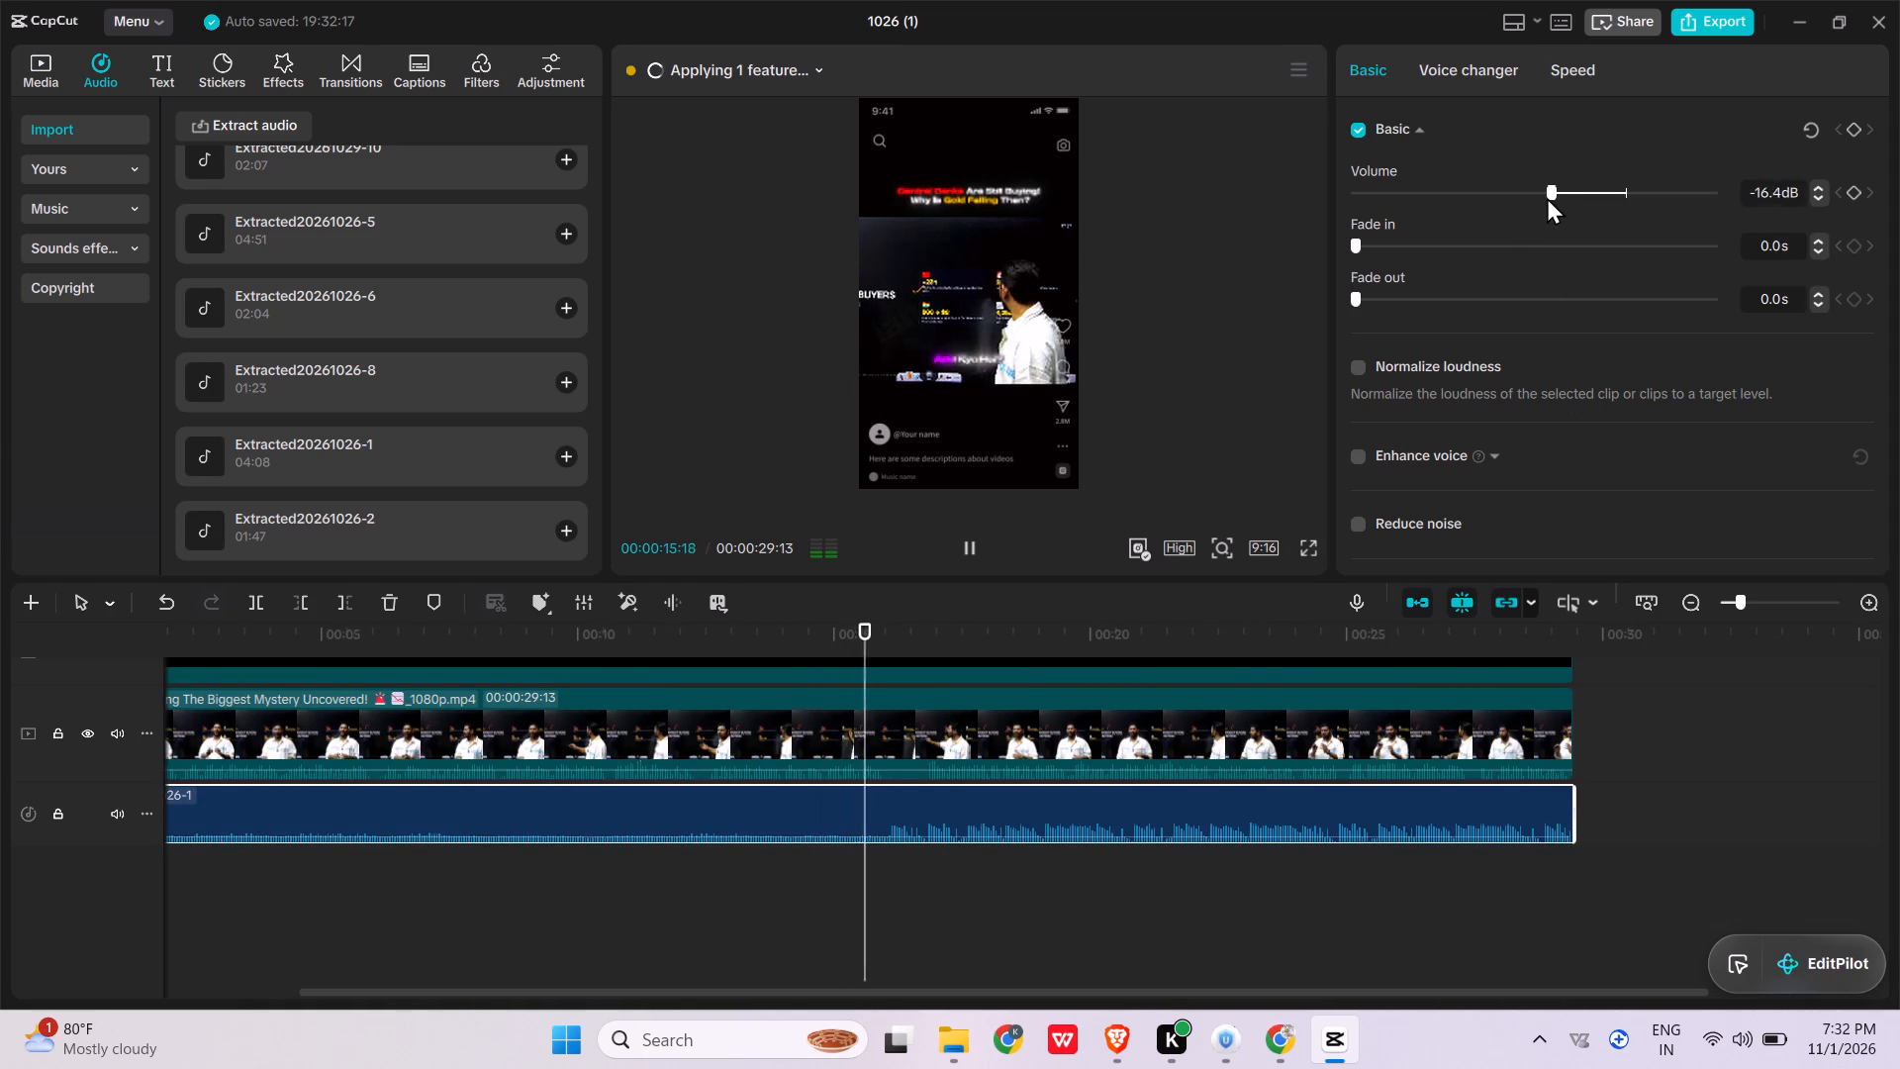
left_click_drag(1547, 197, 1550, 197)
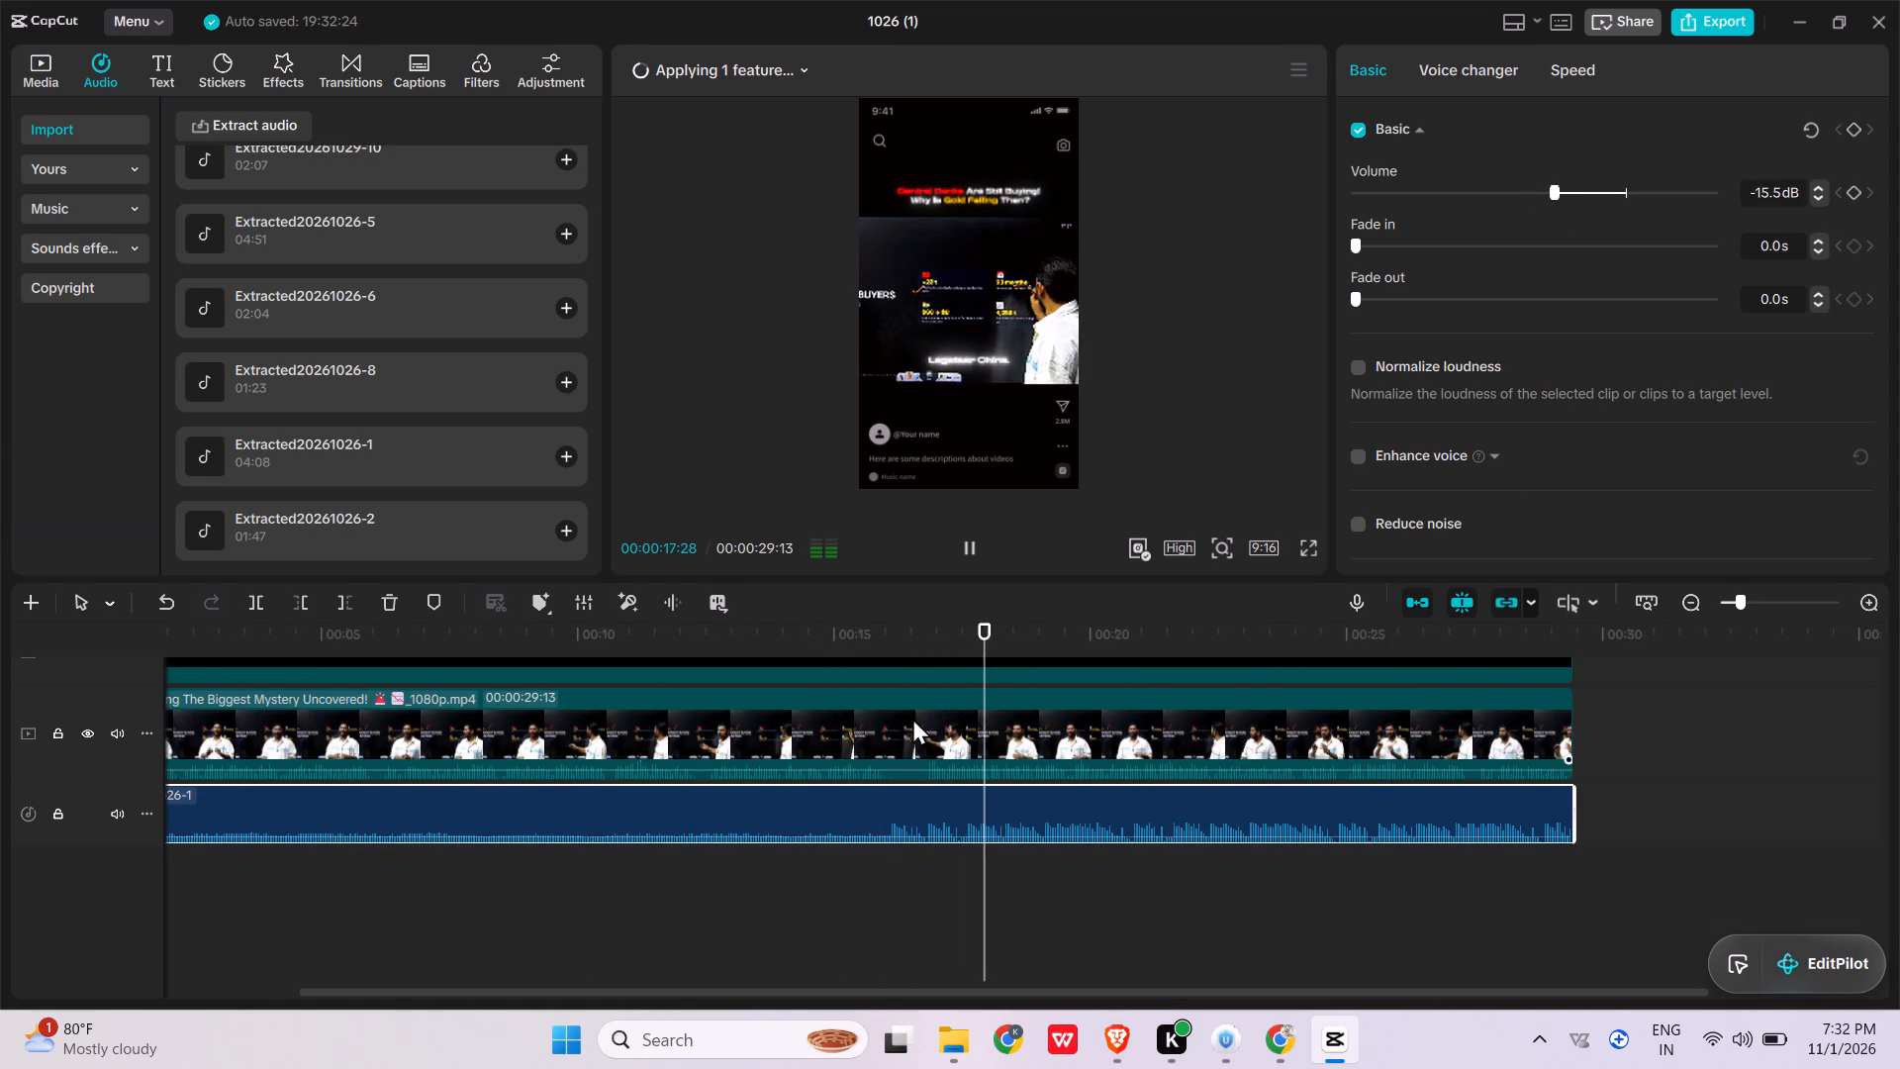
Split the background music at 00:00:15:28, where its louder passage starts, and slightly lower the volume of the second part.
left_click(883, 638)
key("ctrl+b")
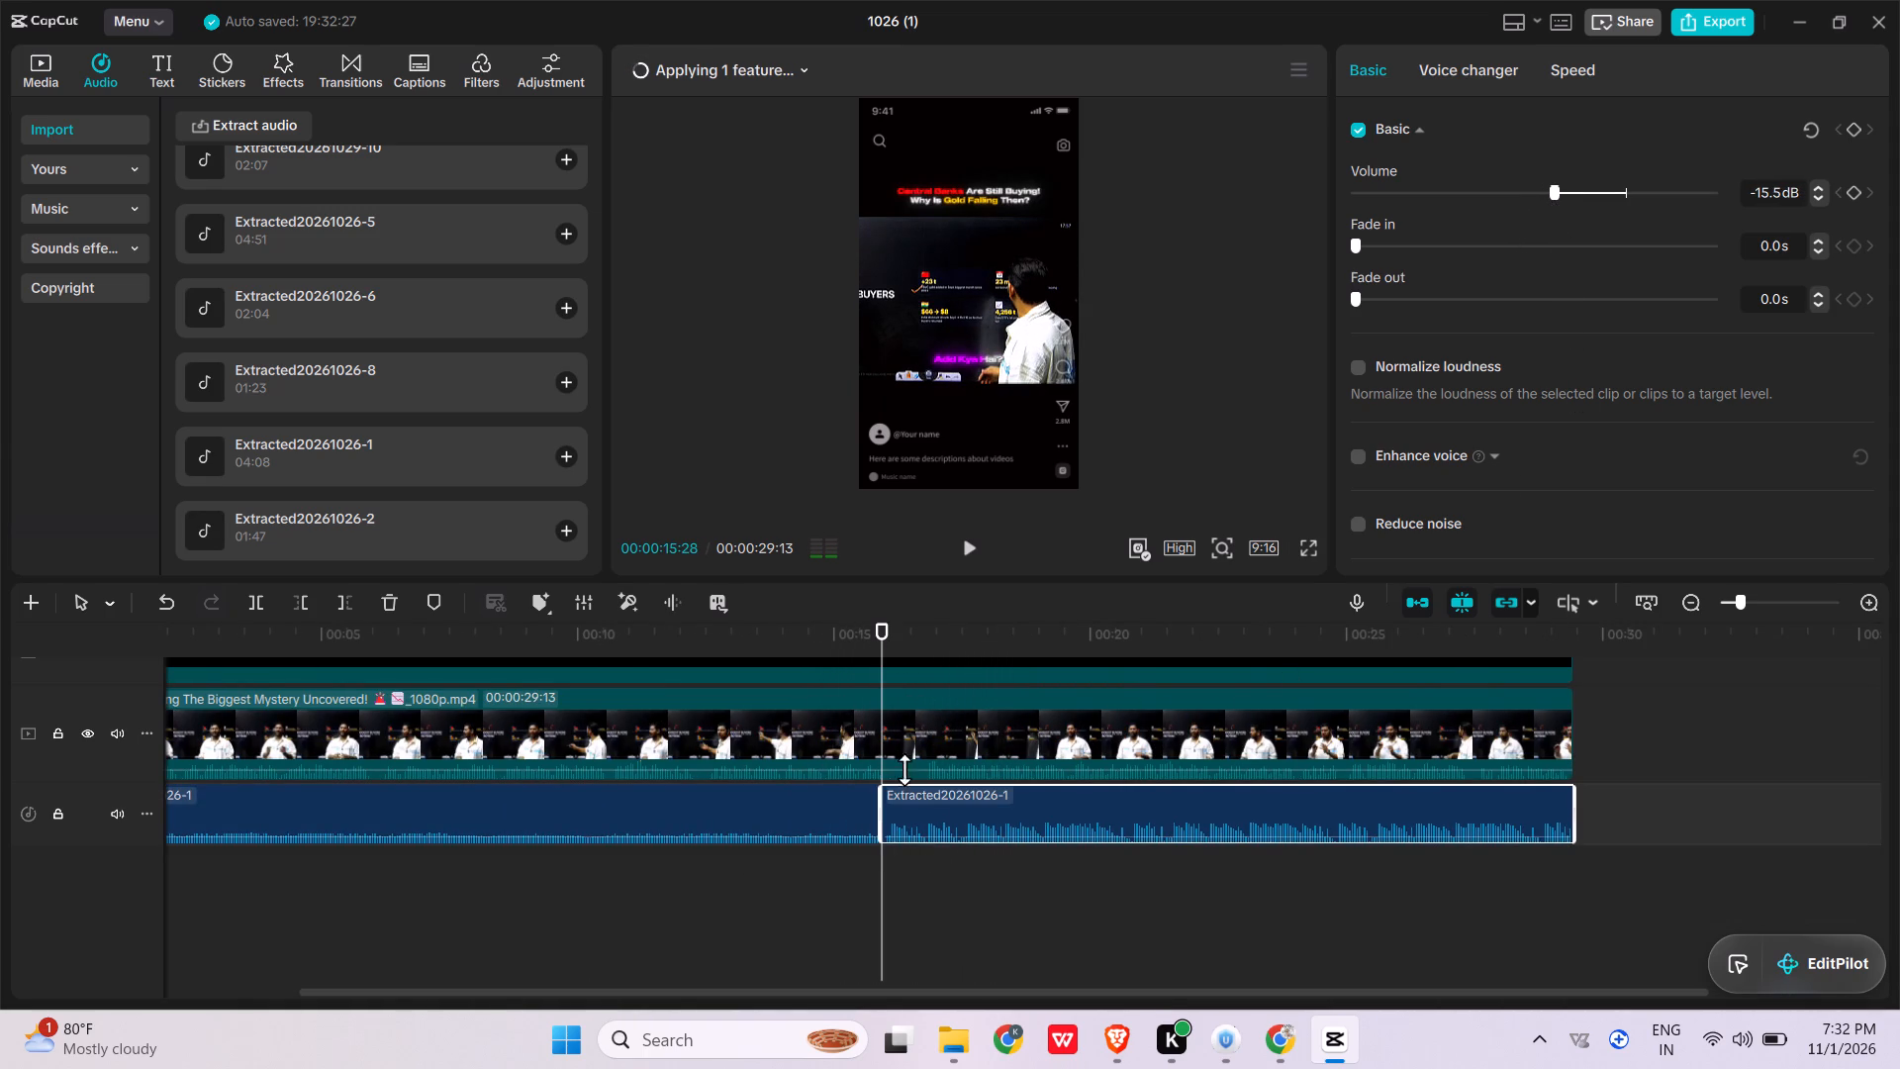
left_click_drag(1552, 194, 1537, 193)
Set the volume of the background music's quieter first part to -14.6 dB, playing the video from about 10 seconds to judge it.
left_click(668, 632)
left_click(584, 660)
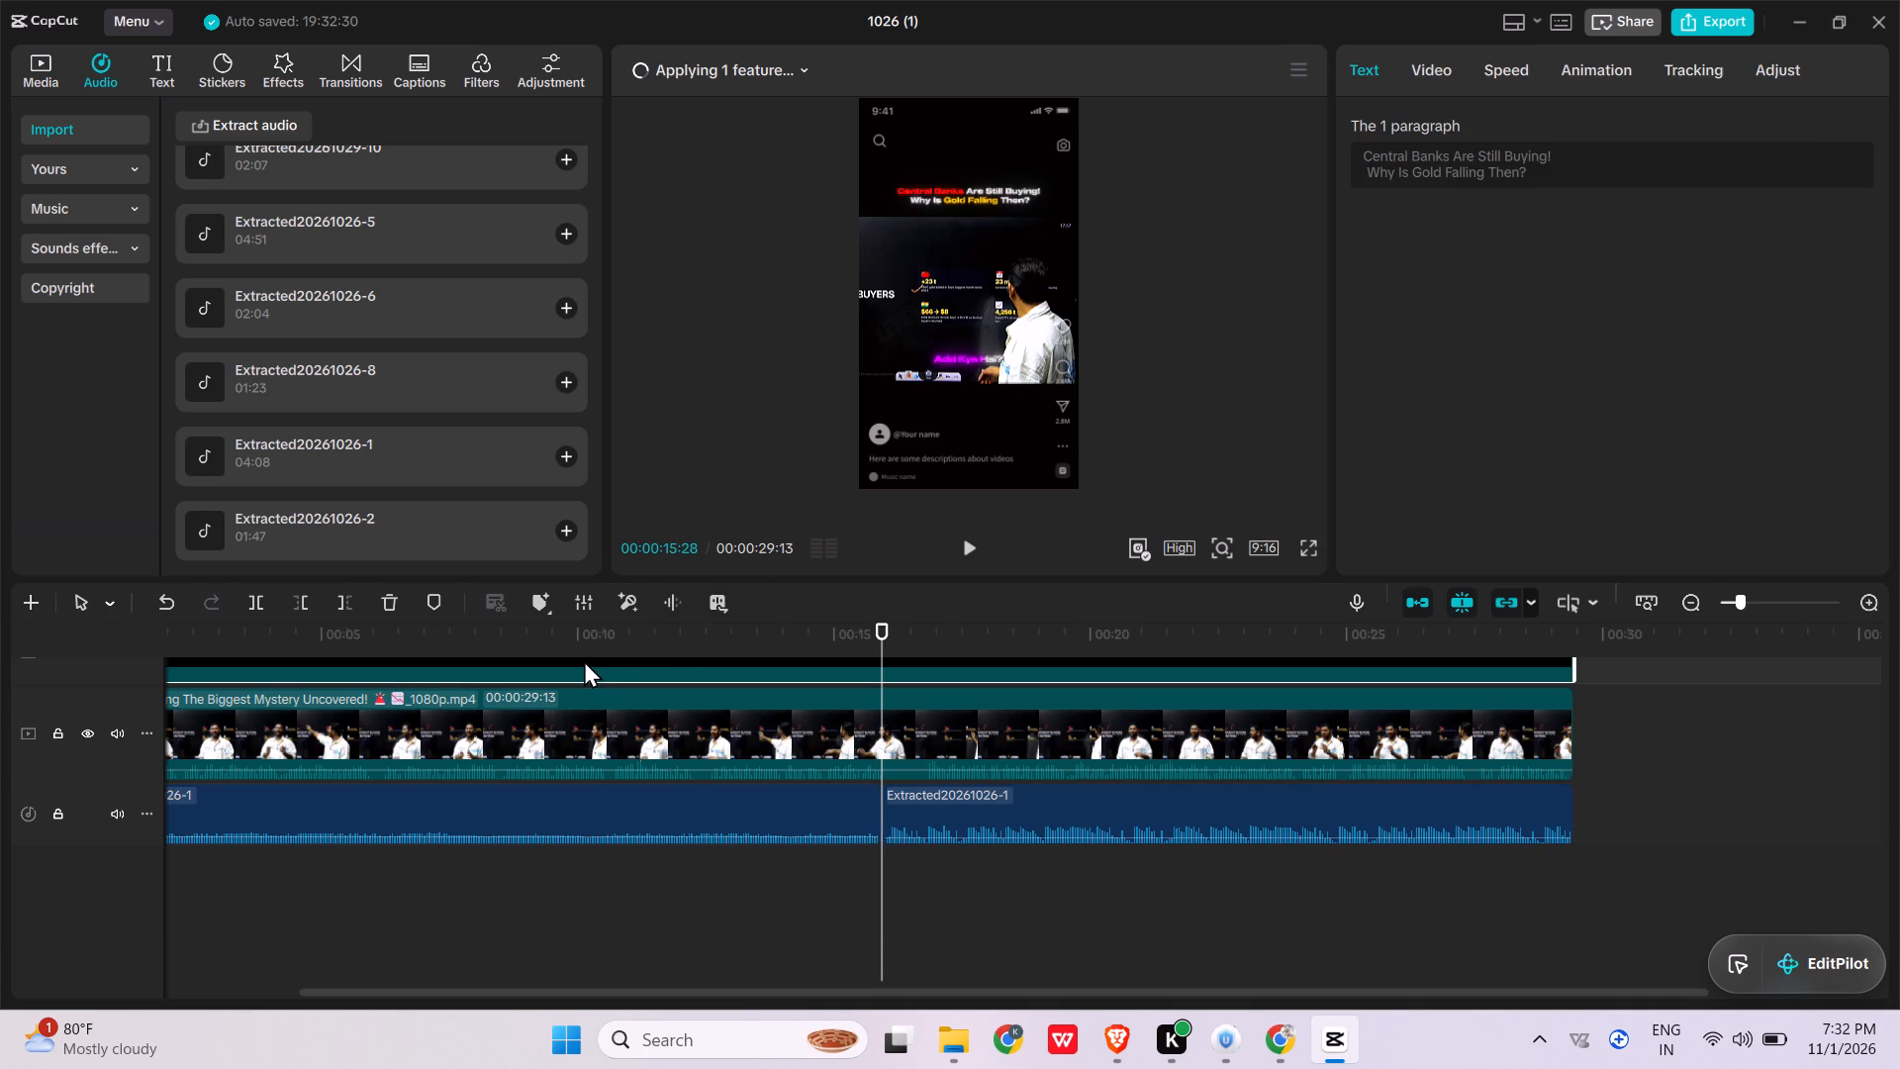
left_click(586, 645)
key("space")
left_click(733, 813)
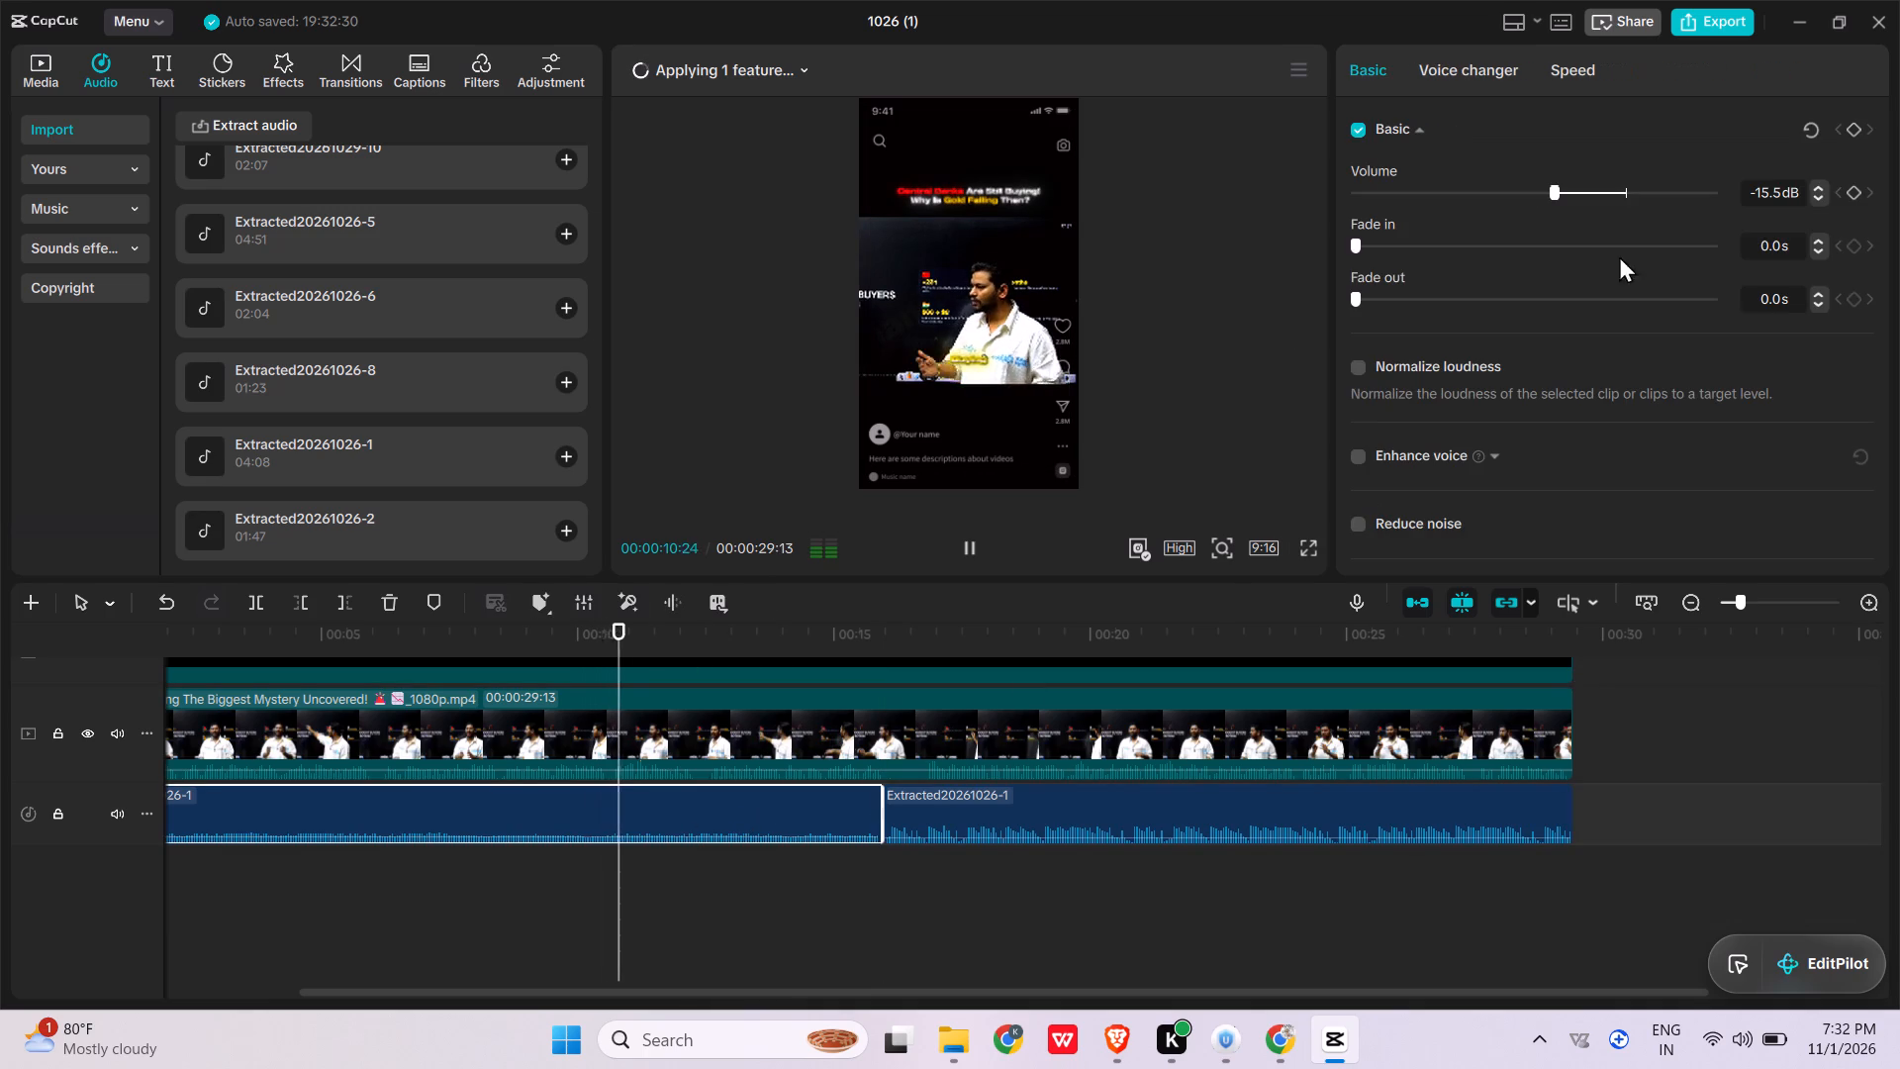
left_click(1550, 192)
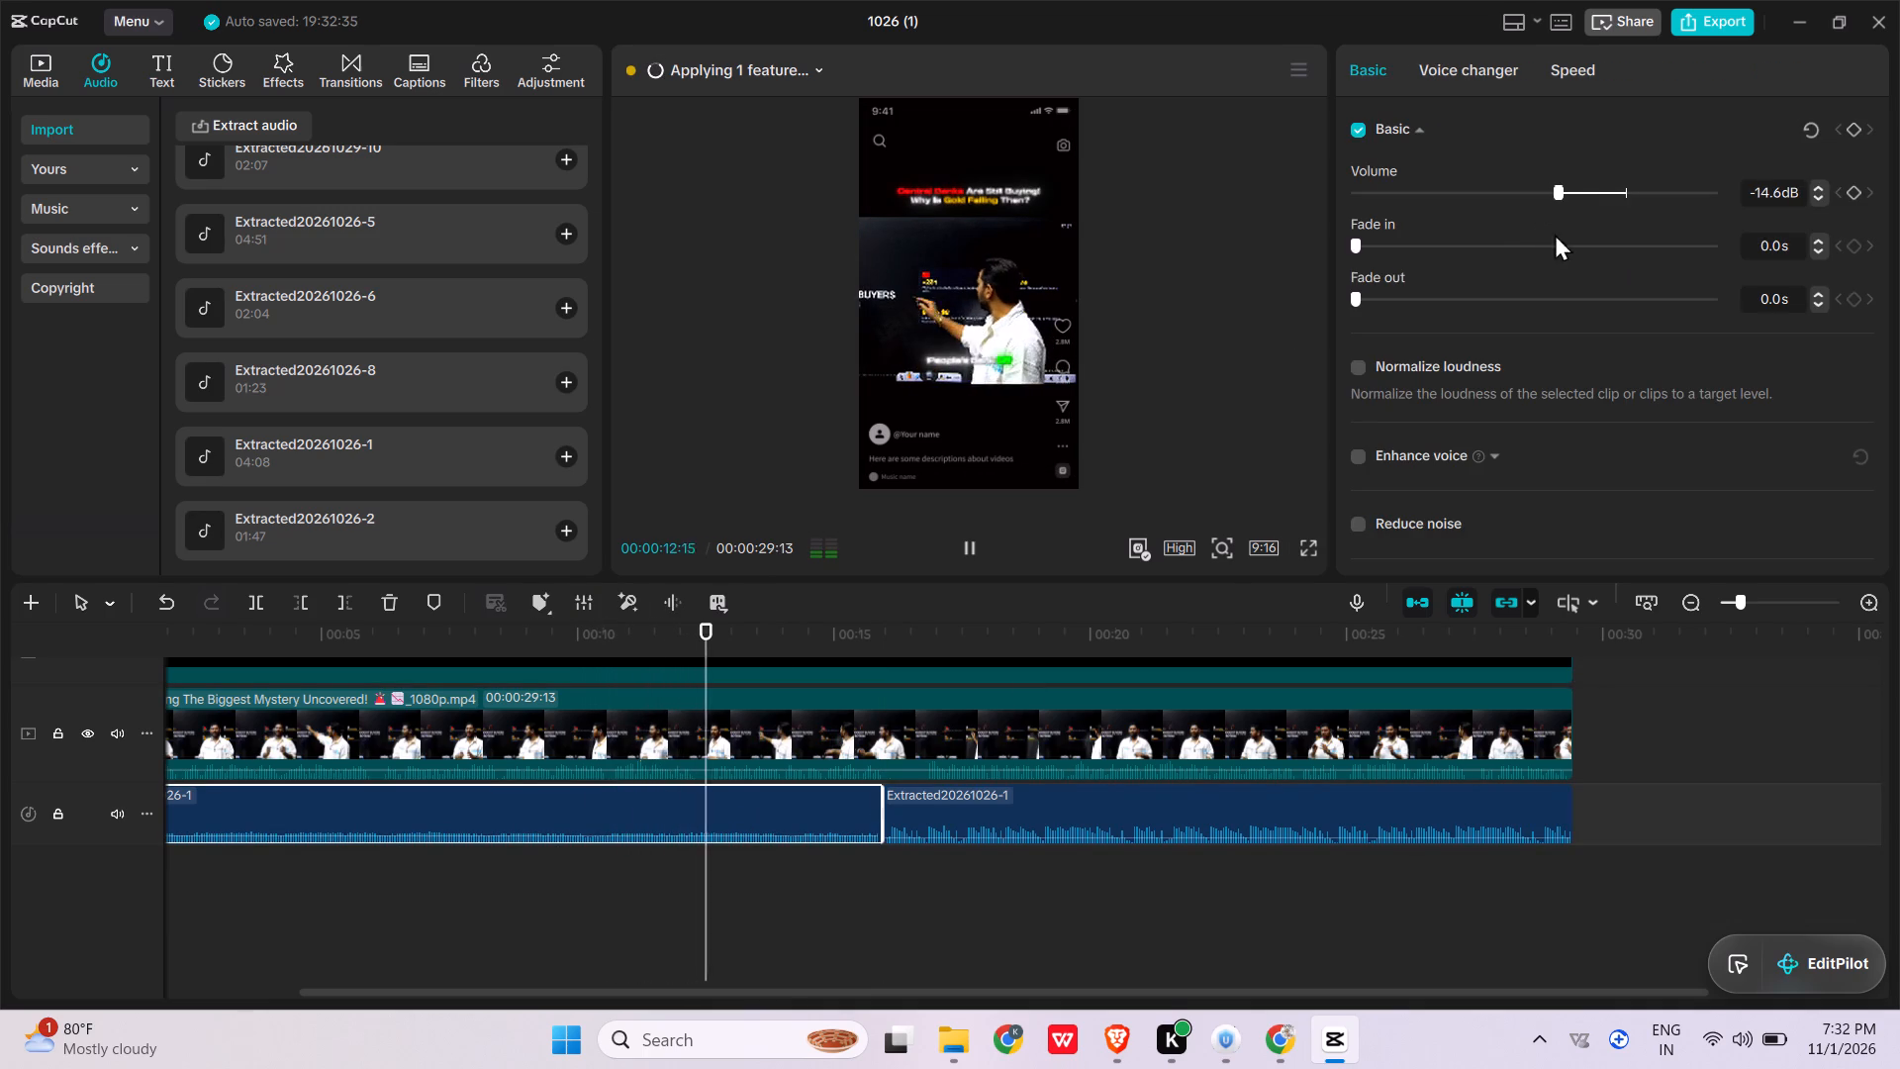
left_click(1307, 550)
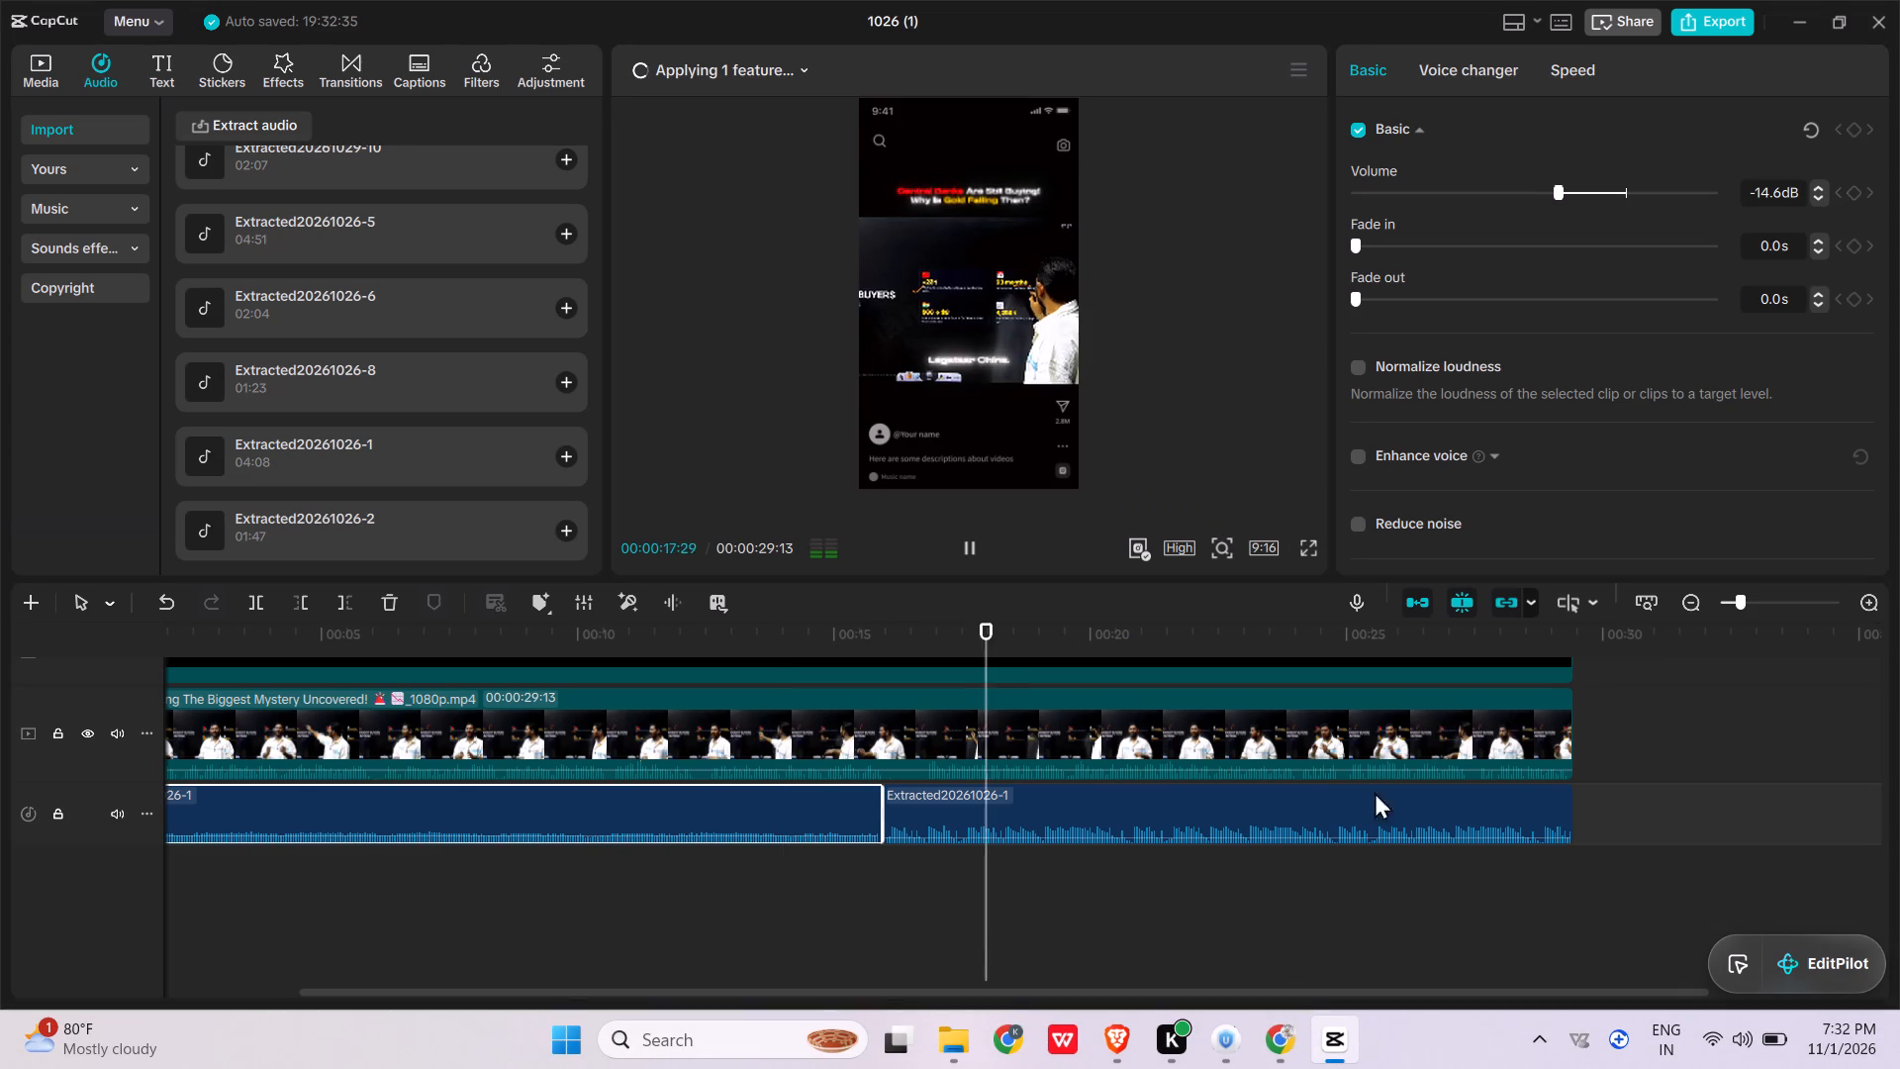
Export the finished short as a 4K H.264 mp4 with the frame rate set to 60fps.
scroll(1382, 768, "down", 14, "ctrl")
scroll(1048, 791, "down", 3, "ctrl")
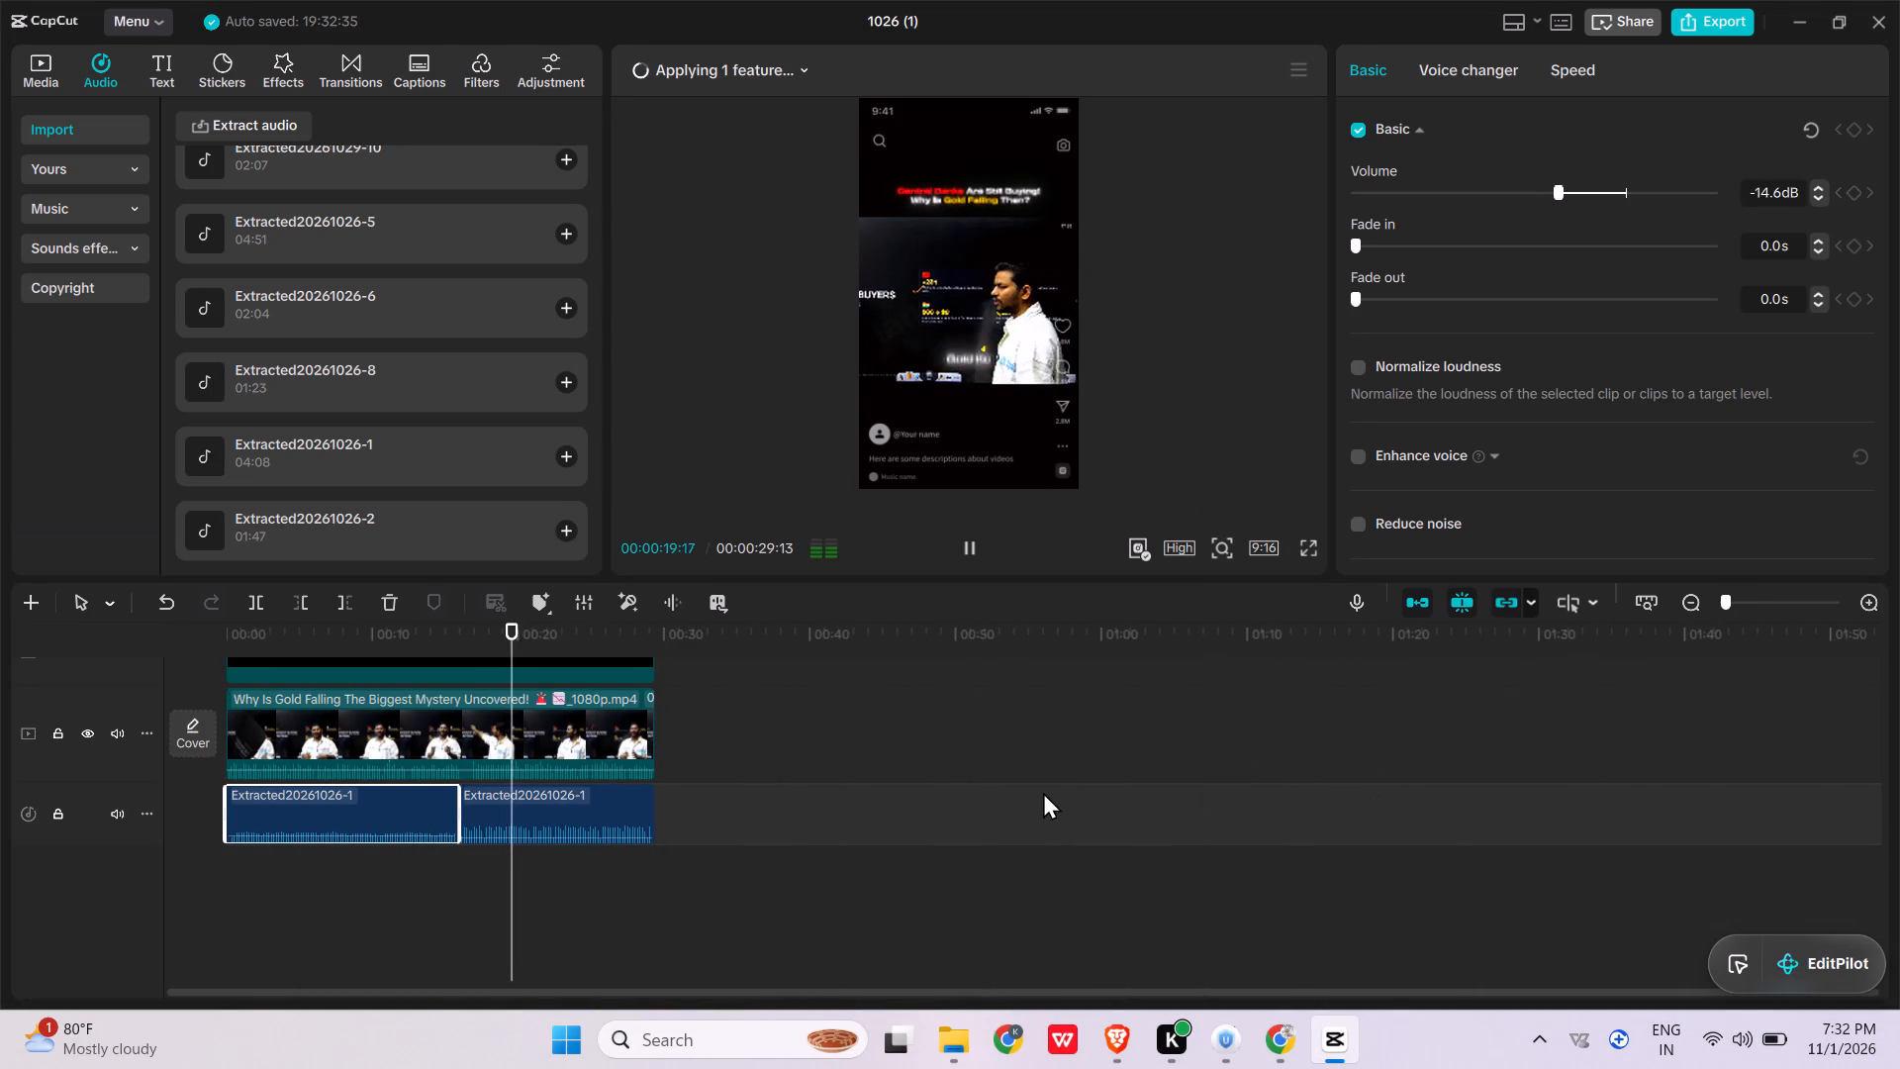
scroll(1043, 792, "down", 1, "ctrl")
left_click(1683, 26)
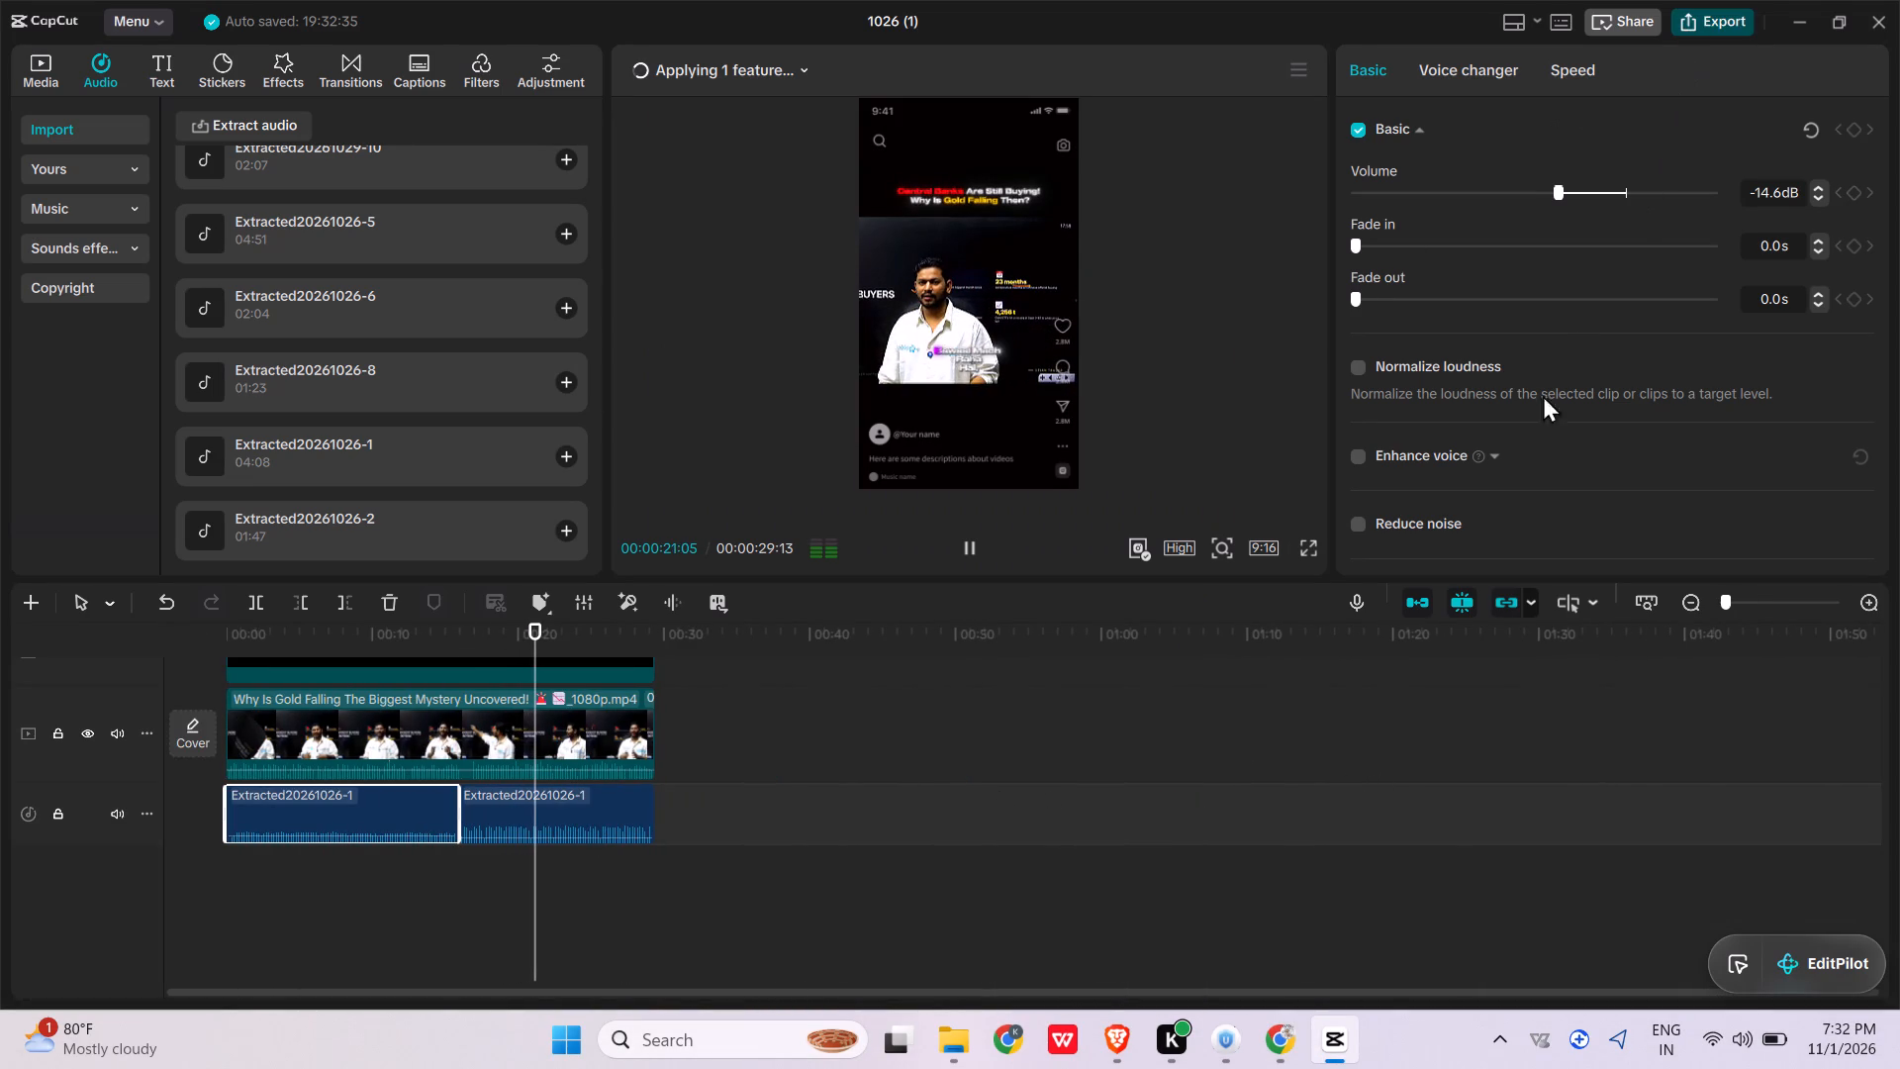
left_click(1322, 575)
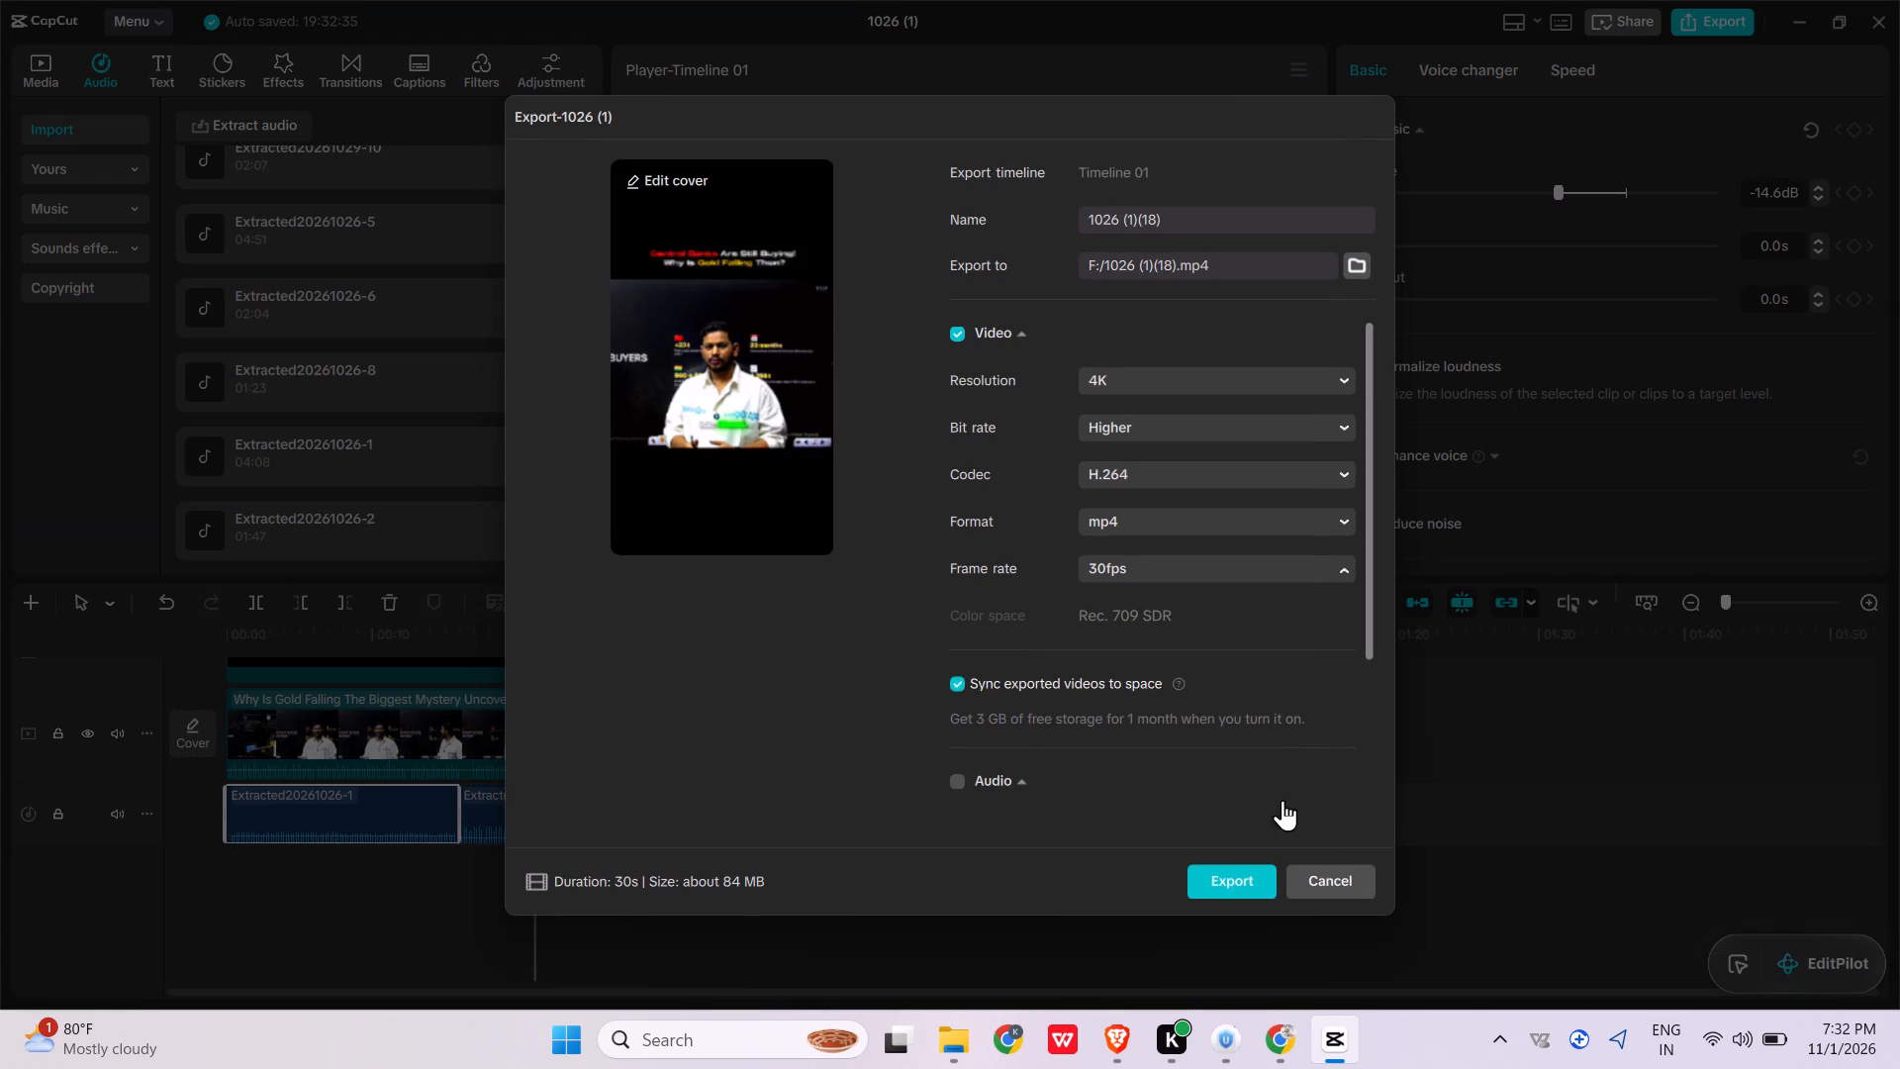
left_click(1258, 858)
left_click(1240, 884)
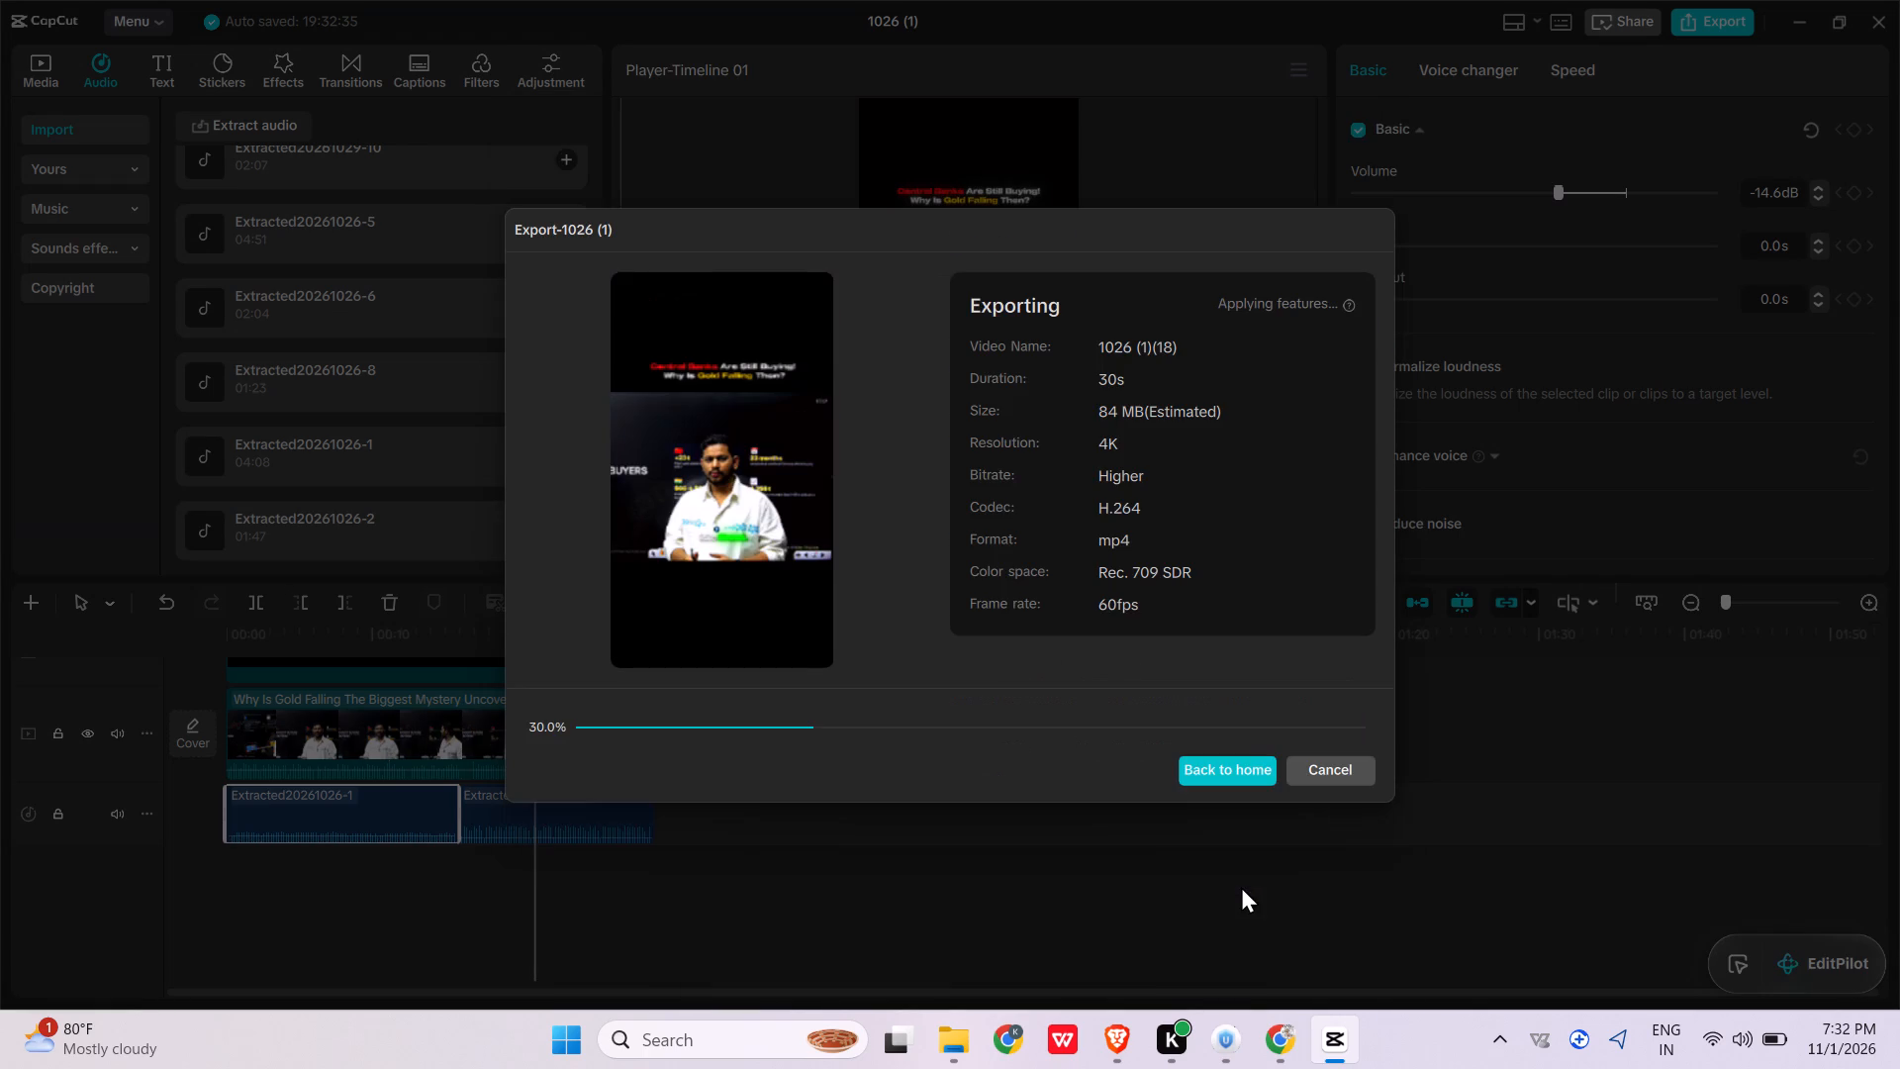